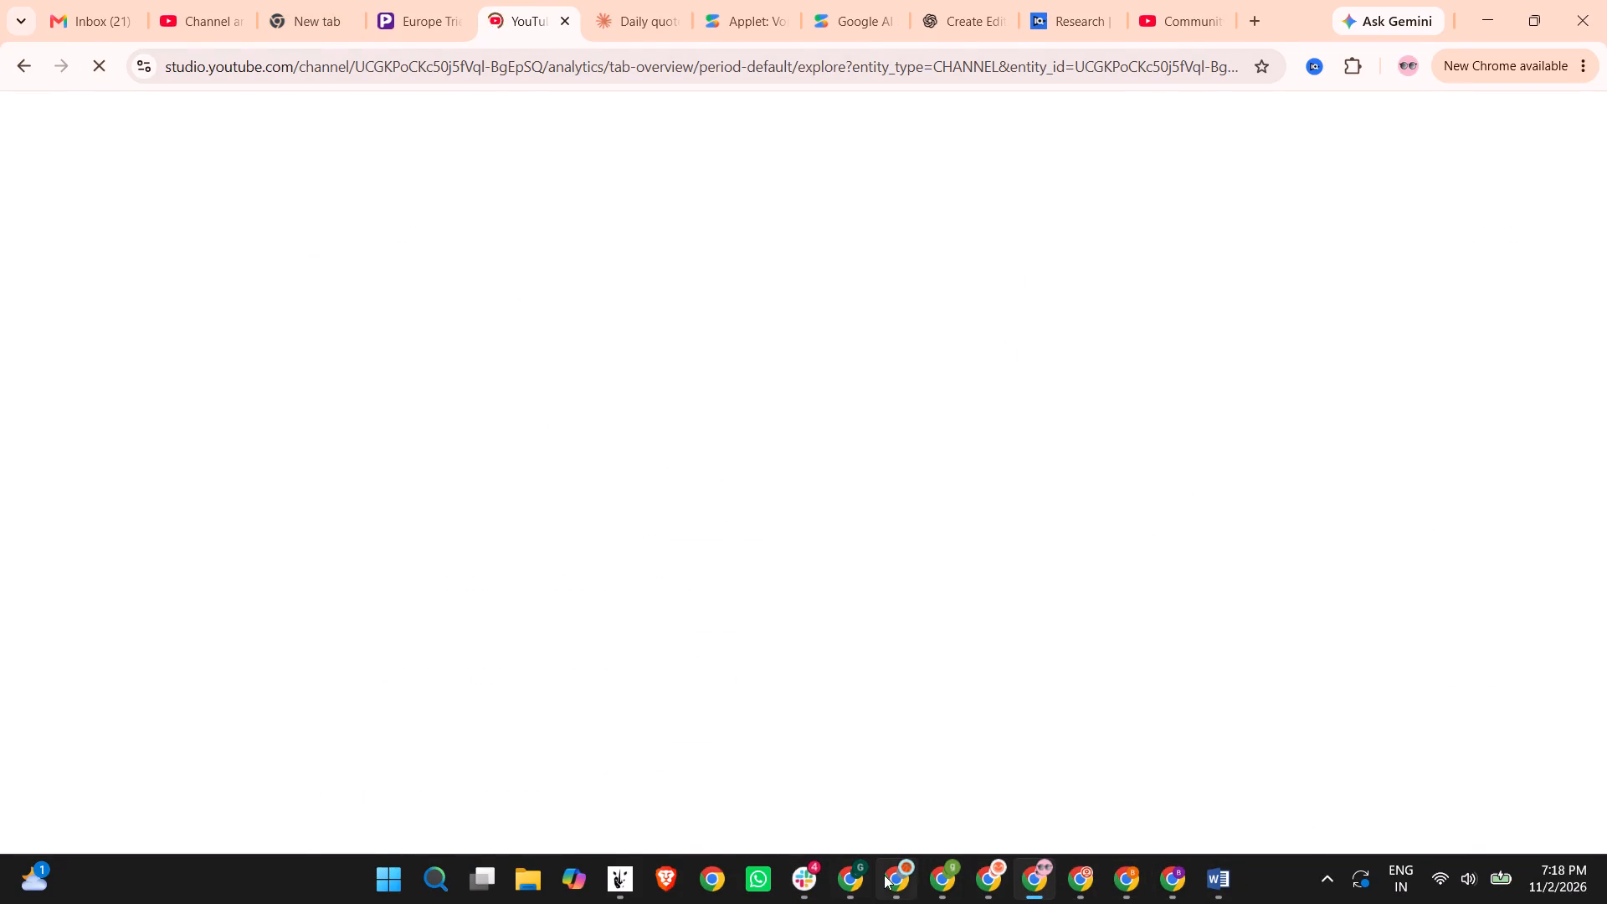
Switch to the Country Facts channel's browser window and refresh its Realtime performance report to check the latest views.
left_click(884, 875)
left_click(89, 64)
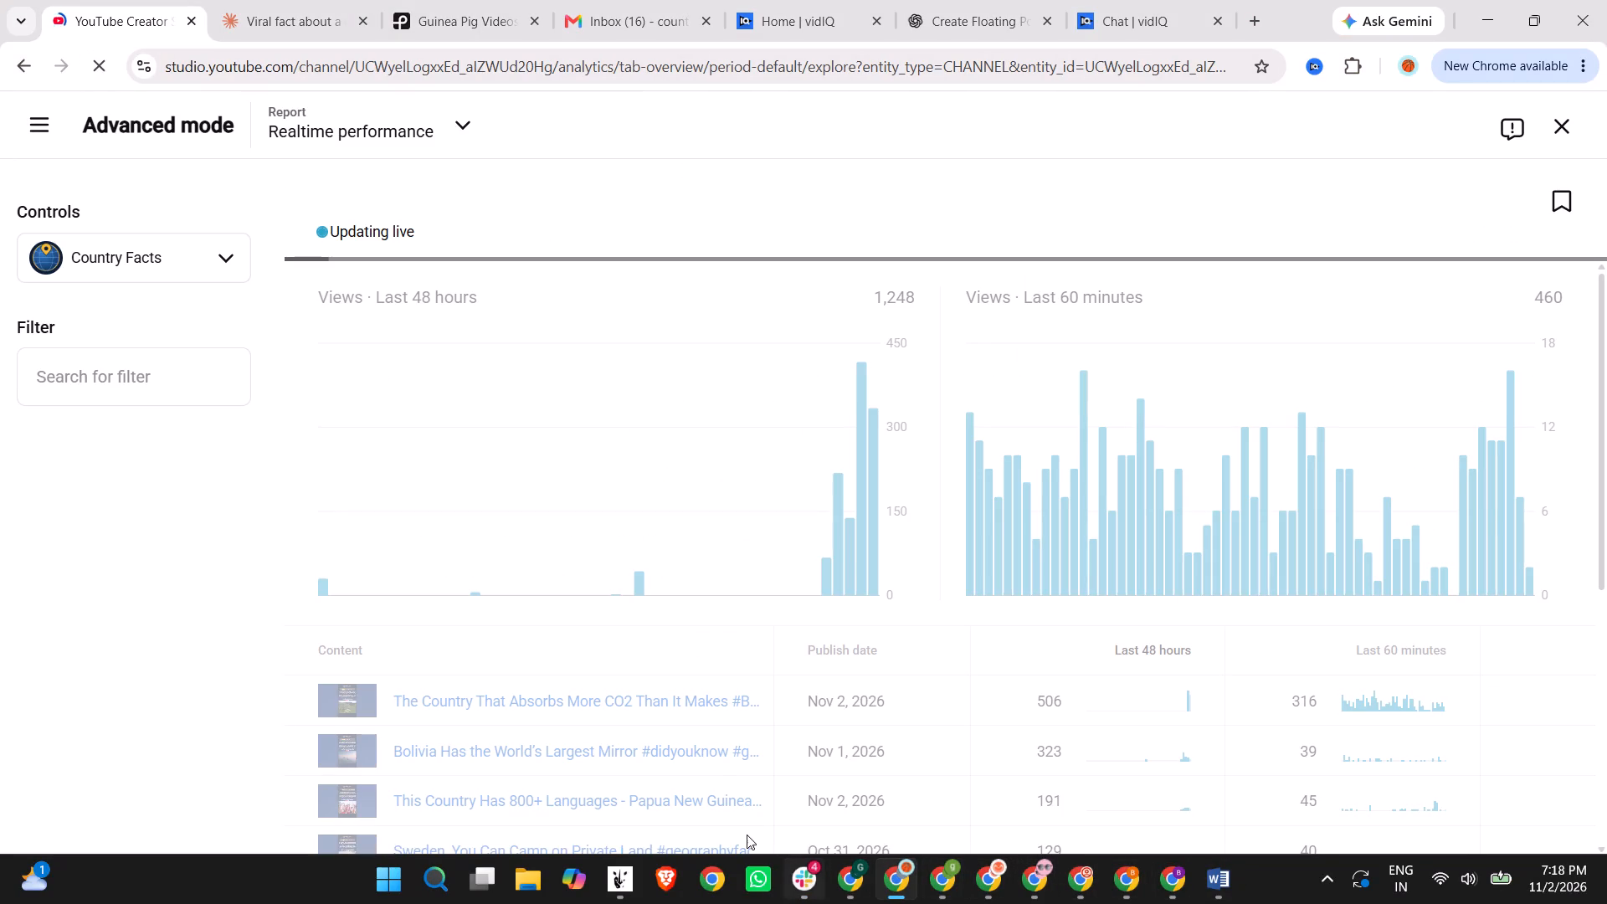
scroll(742, 713, "down", 20)
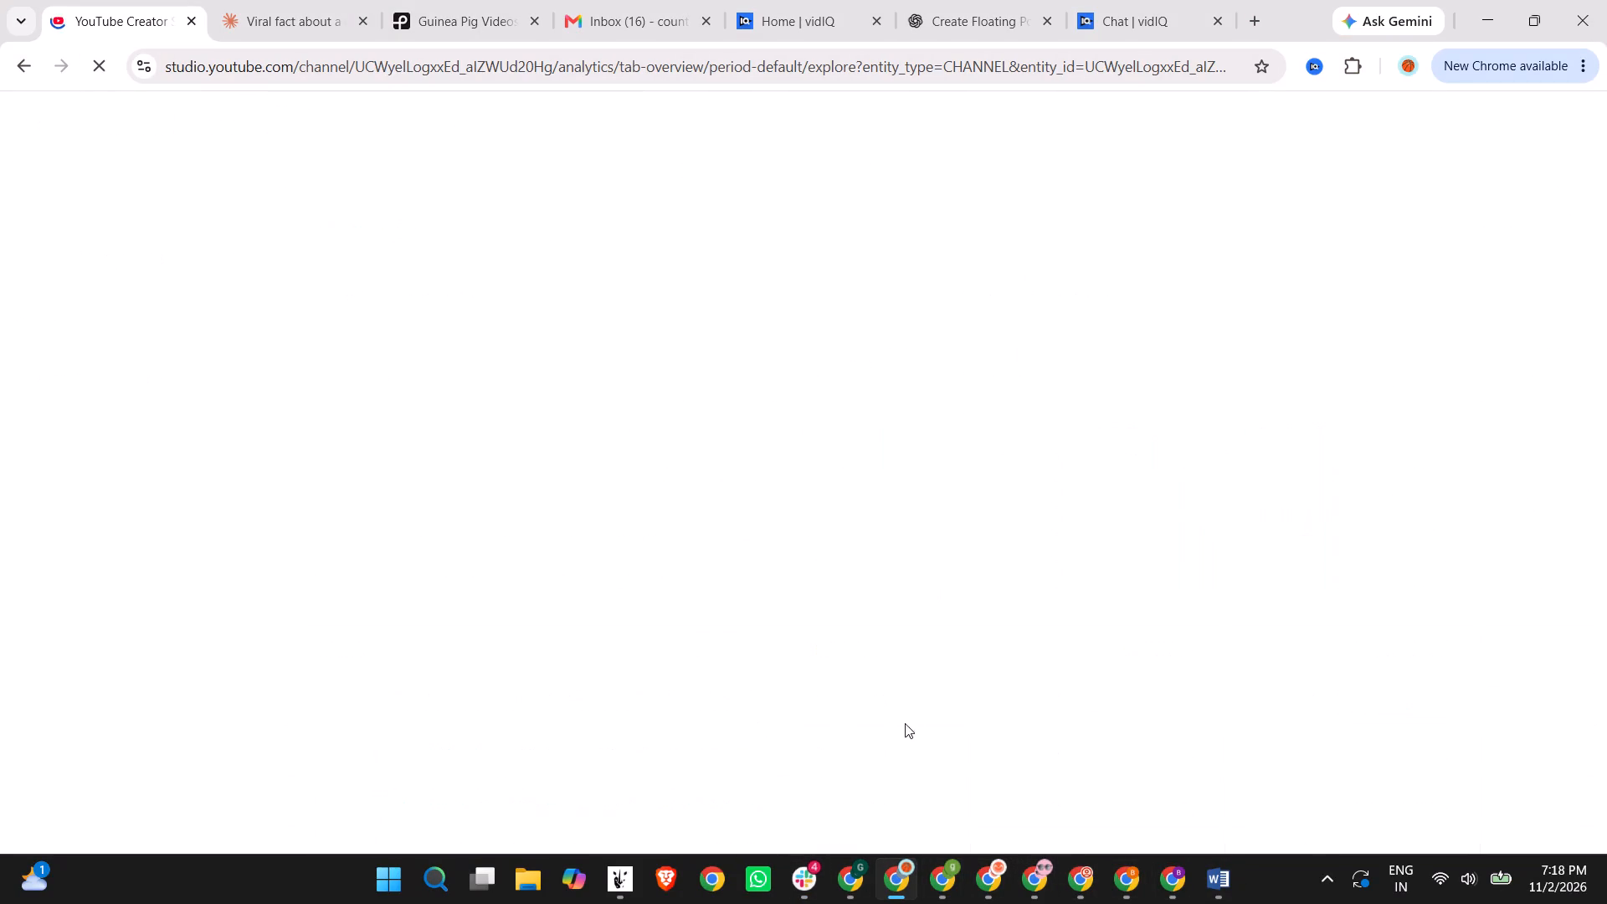
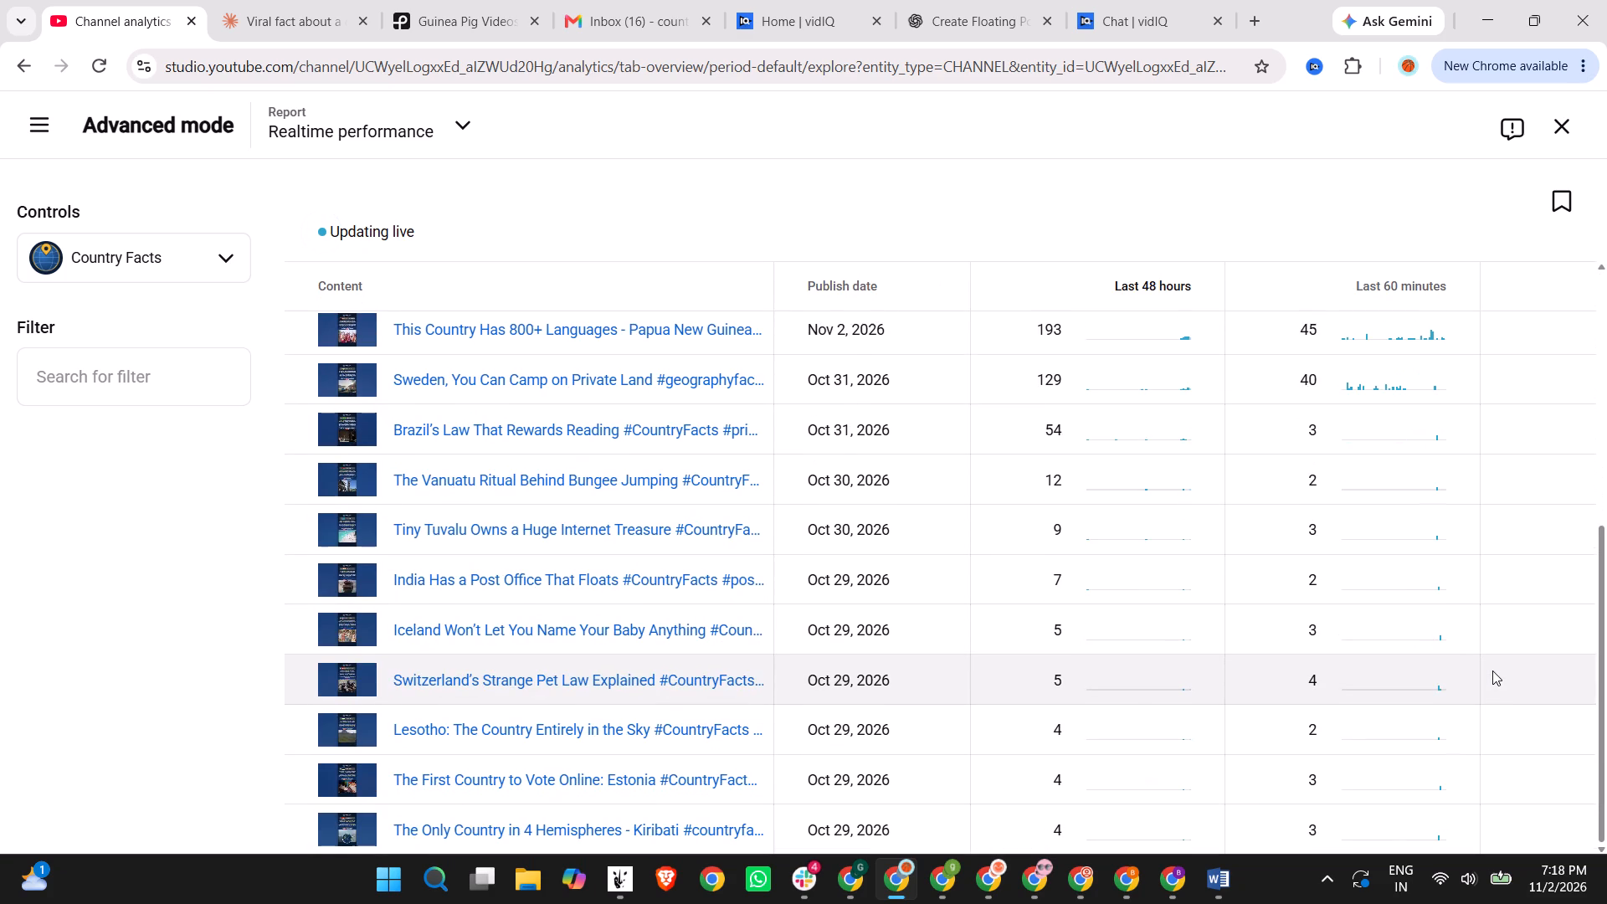
Review the per-video and total views in the Country Facts Realtime performance report, and close the report.
scroll(1492, 670, "down", 4)
scroll(1304, 595, "up", 3)
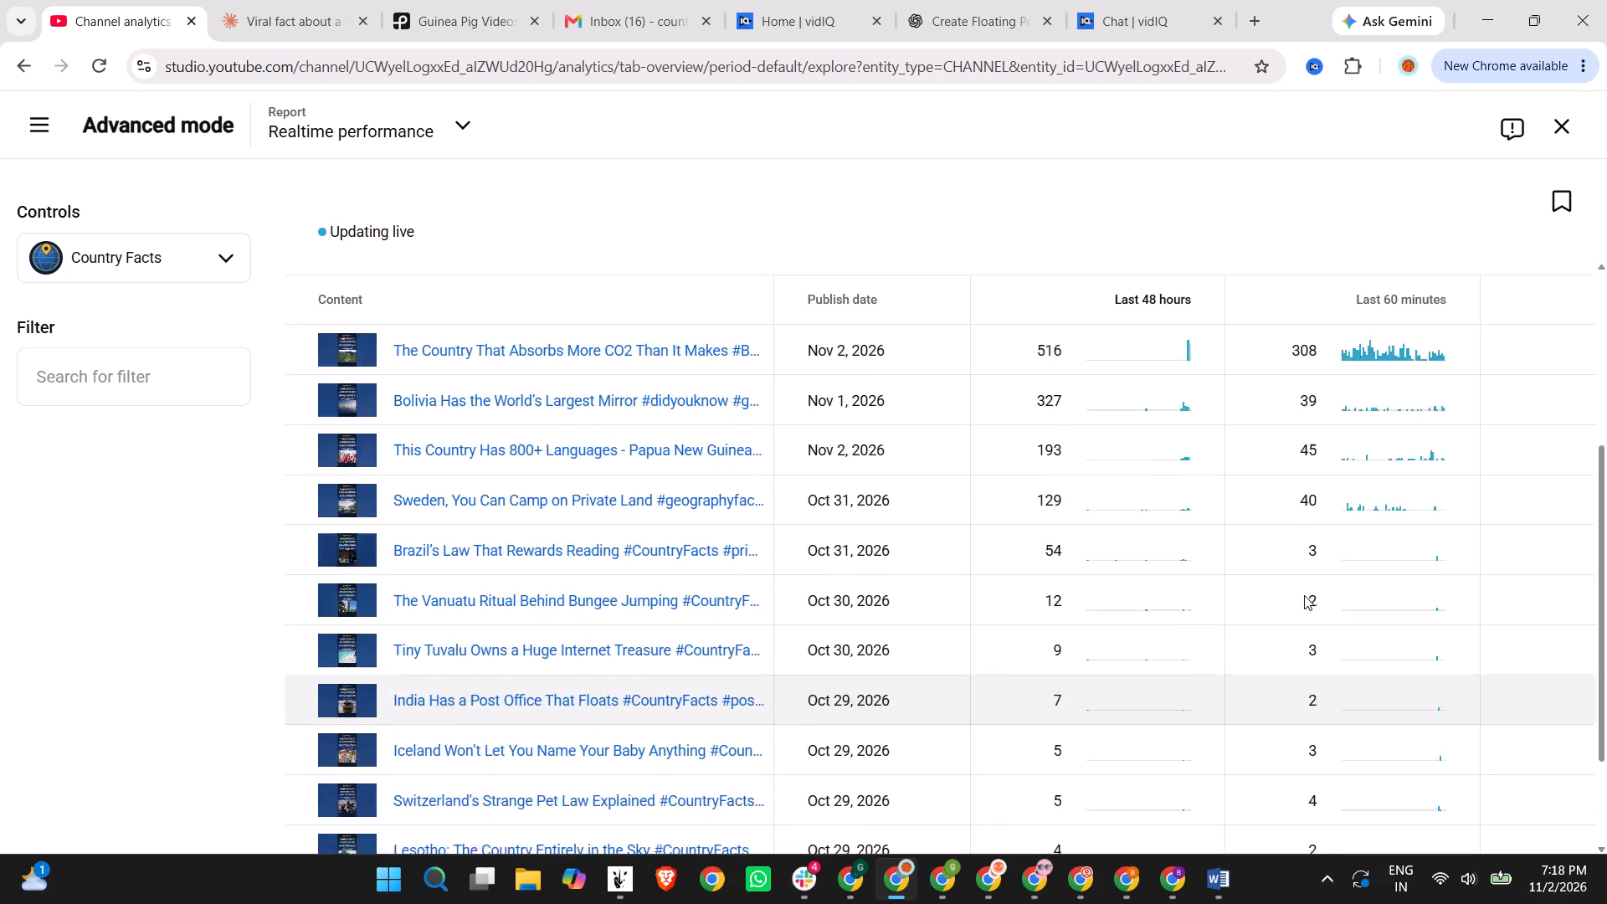
scroll(1304, 595, "up", 2)
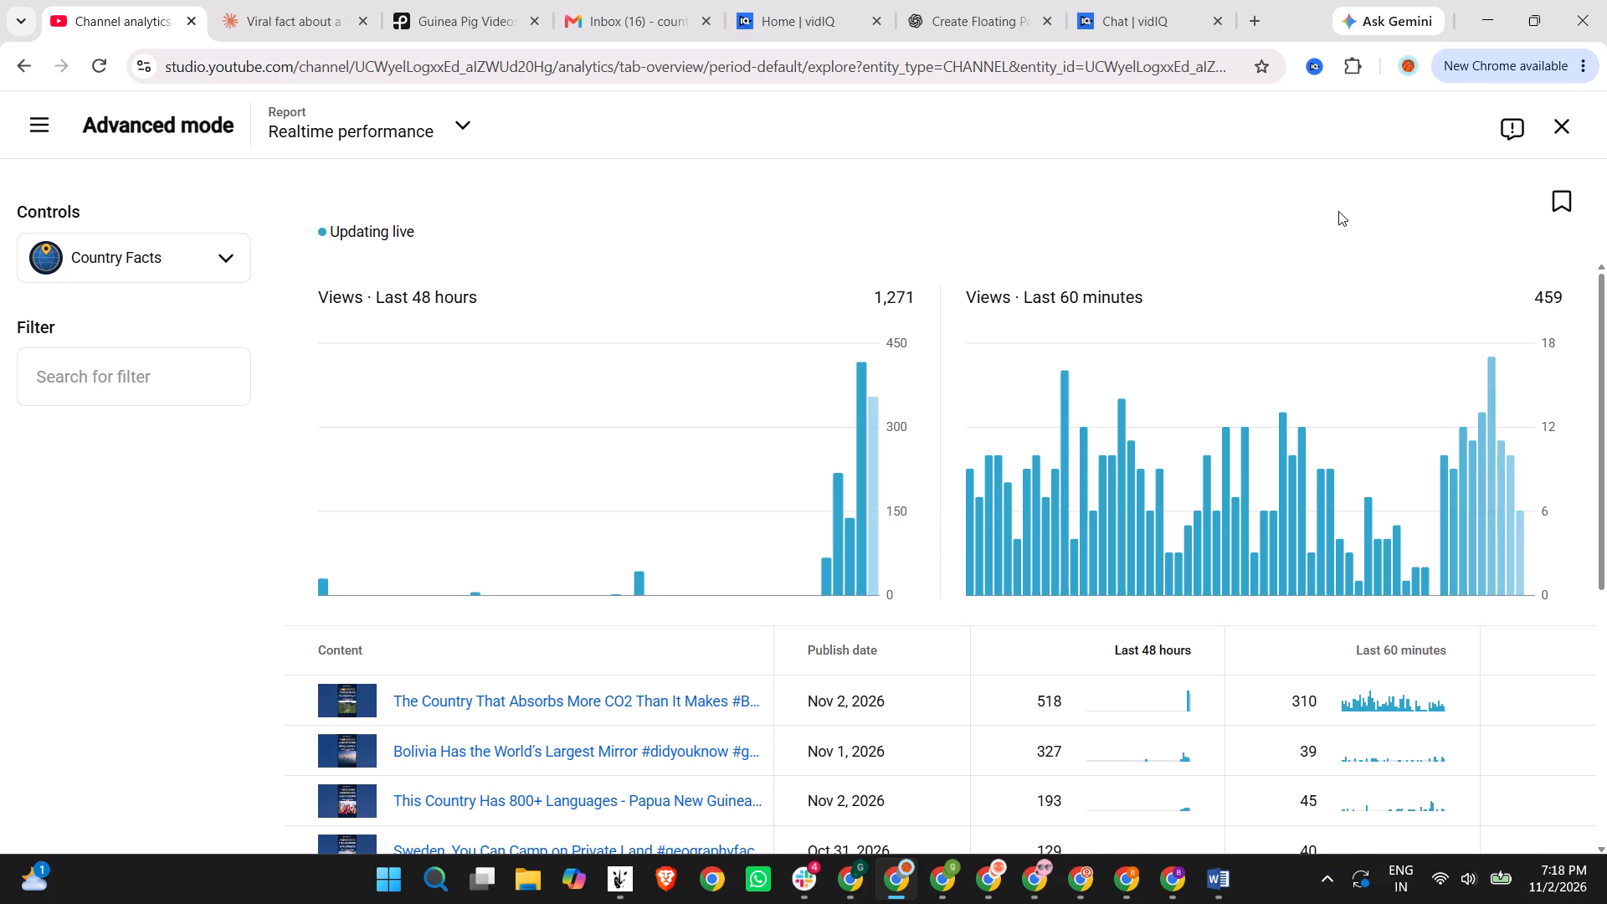
left_click(1571, 123)
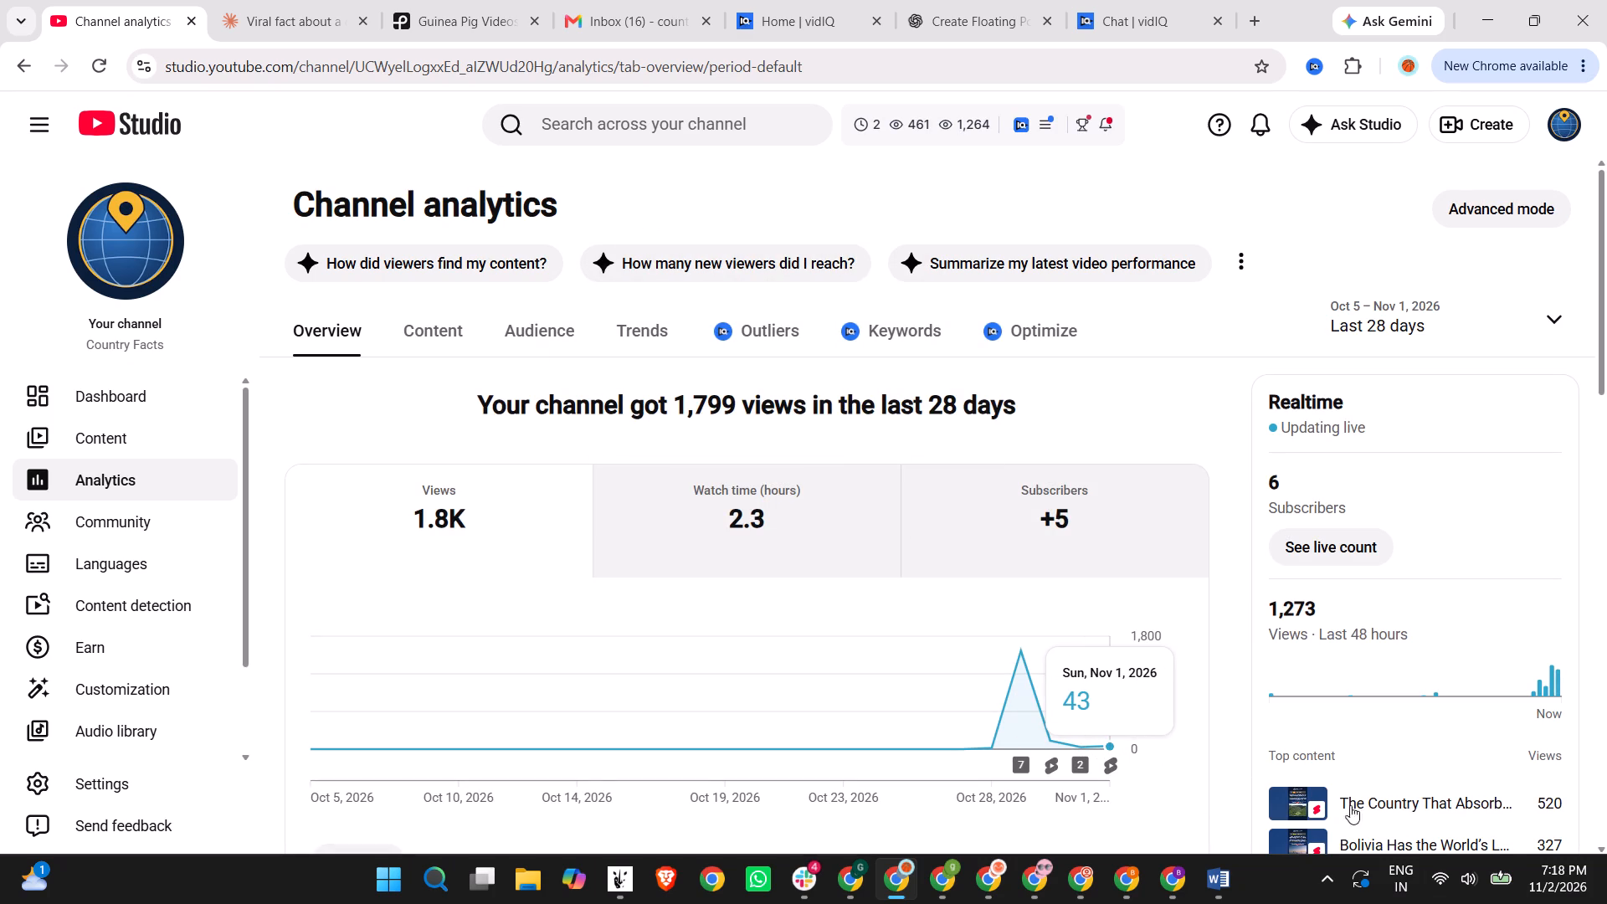
Reopen the detailed Realtime performance report from the Country Facts analytics overview.
left_click(1558, 878)
left_click(1558, 878)
scroll(1210, 637, "down", 2)
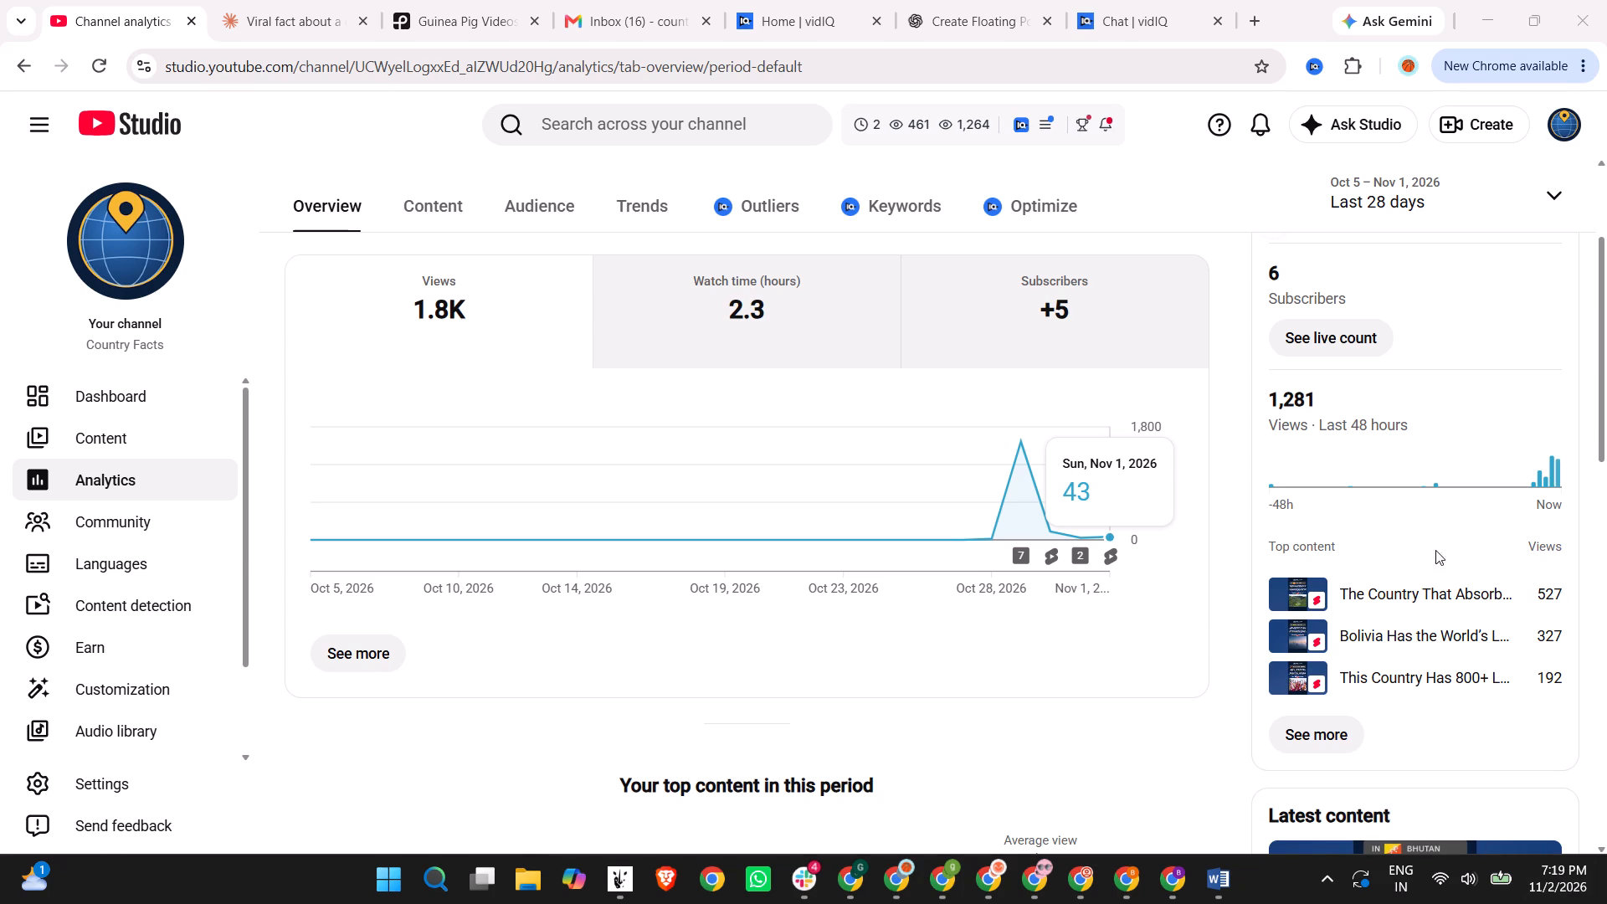
left_click(1351, 728)
Switch to the WSW channel's browser window, refresh its Realtime performance report, review the views per video, and close the report.
left_click(1014, 880)
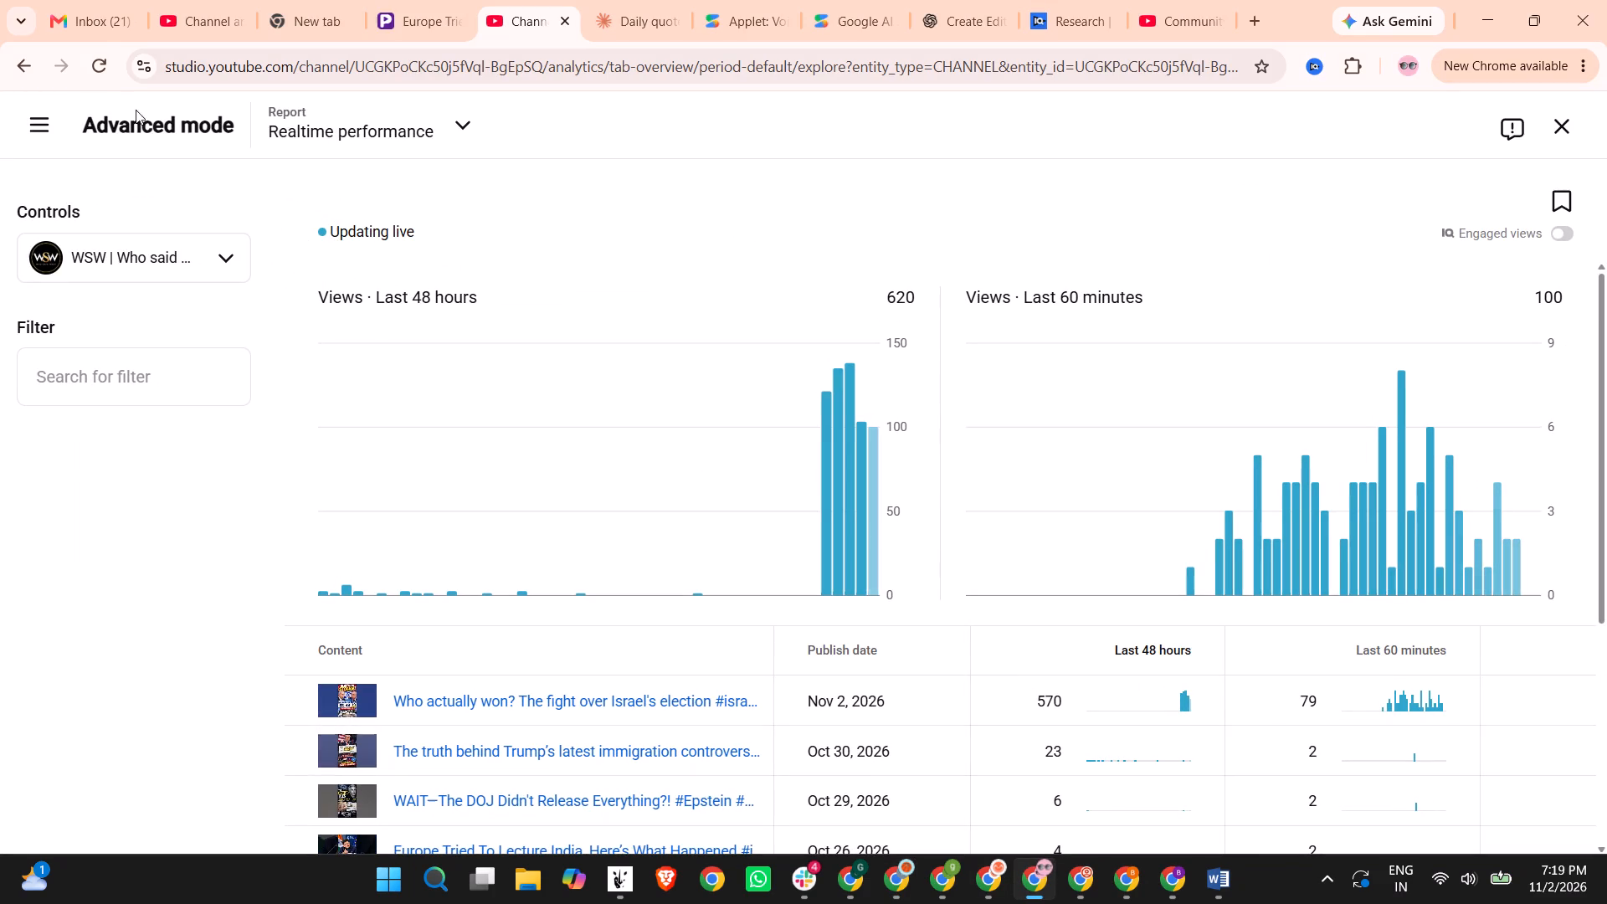
left_click(103, 72)
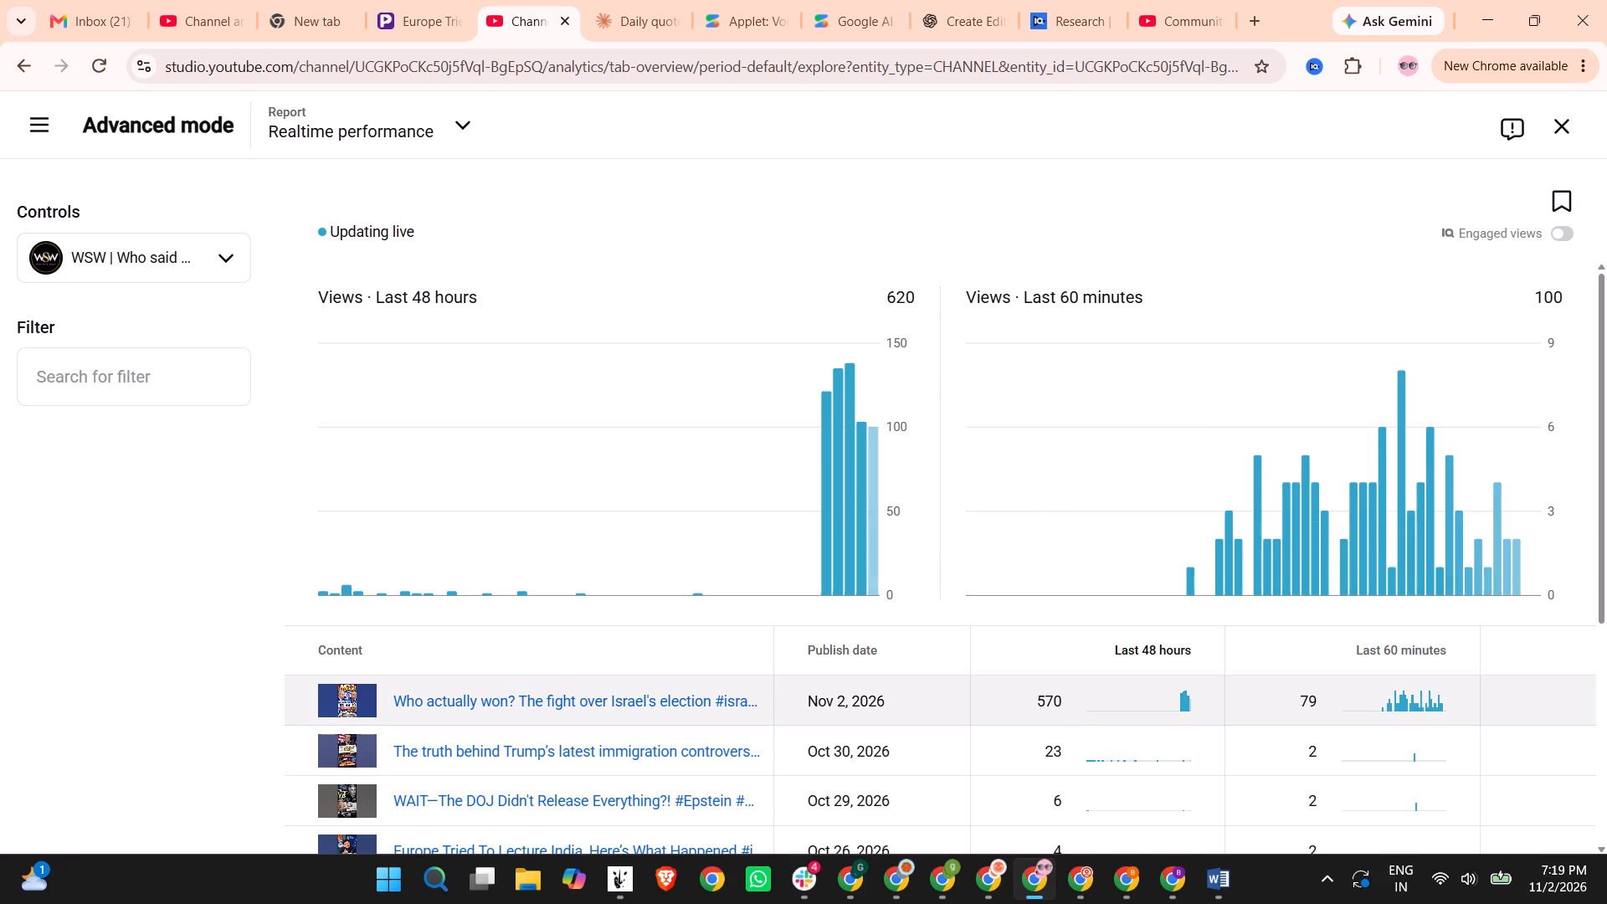
scroll(1003, 630, "down", 3)
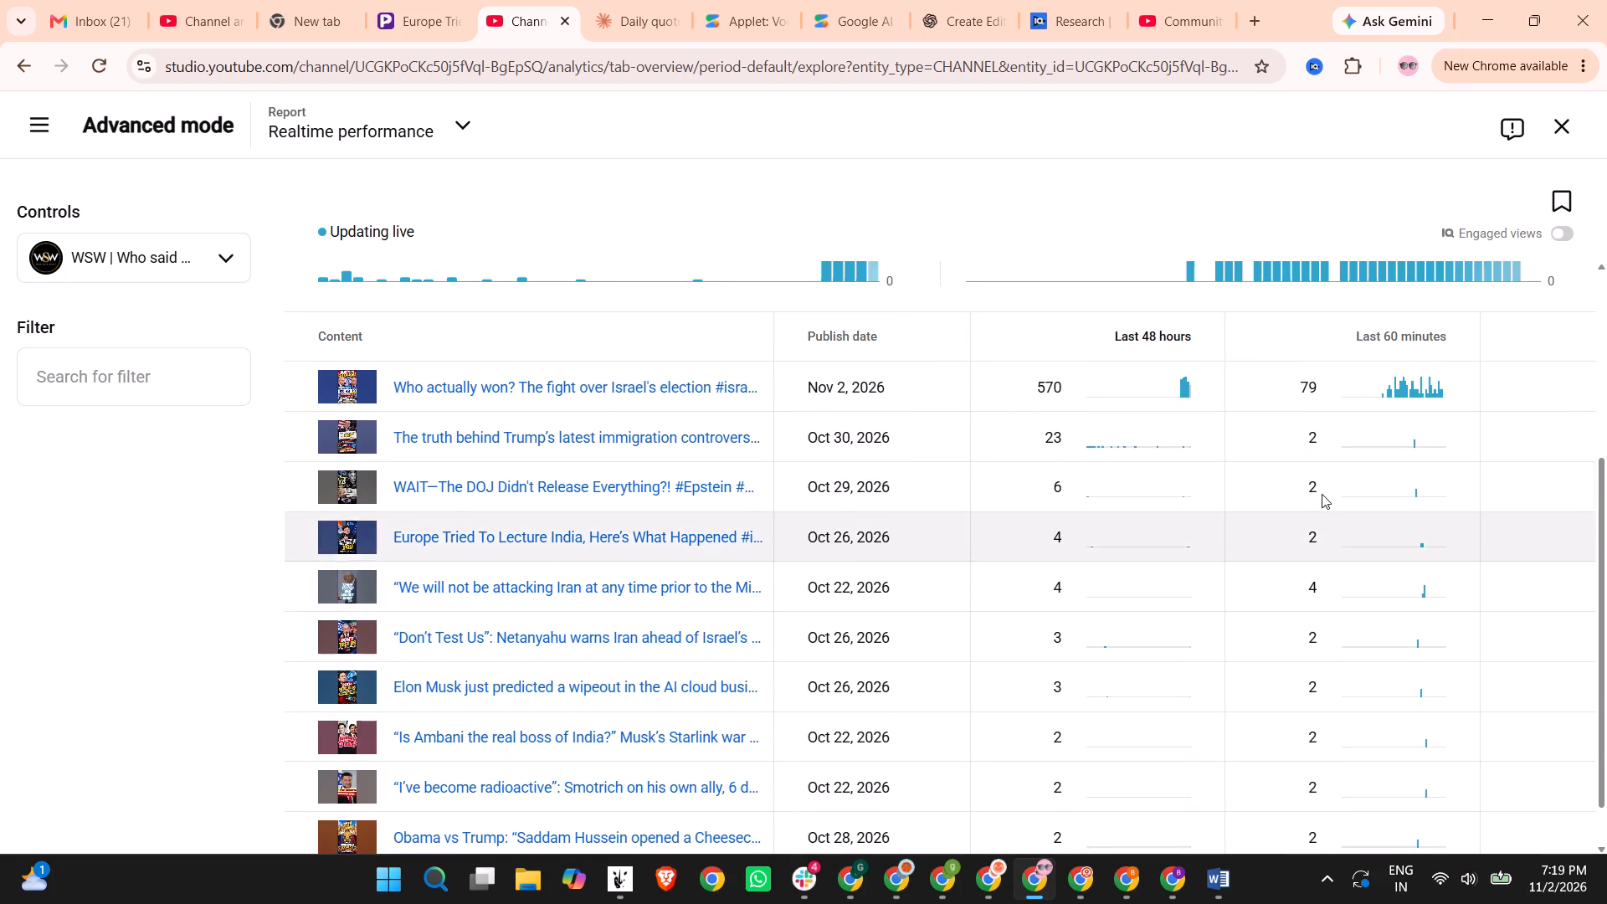
scroll(1357, 506, "down", 7)
scroll(1358, 526, "up", 1)
scroll(1358, 528, "down", 3)
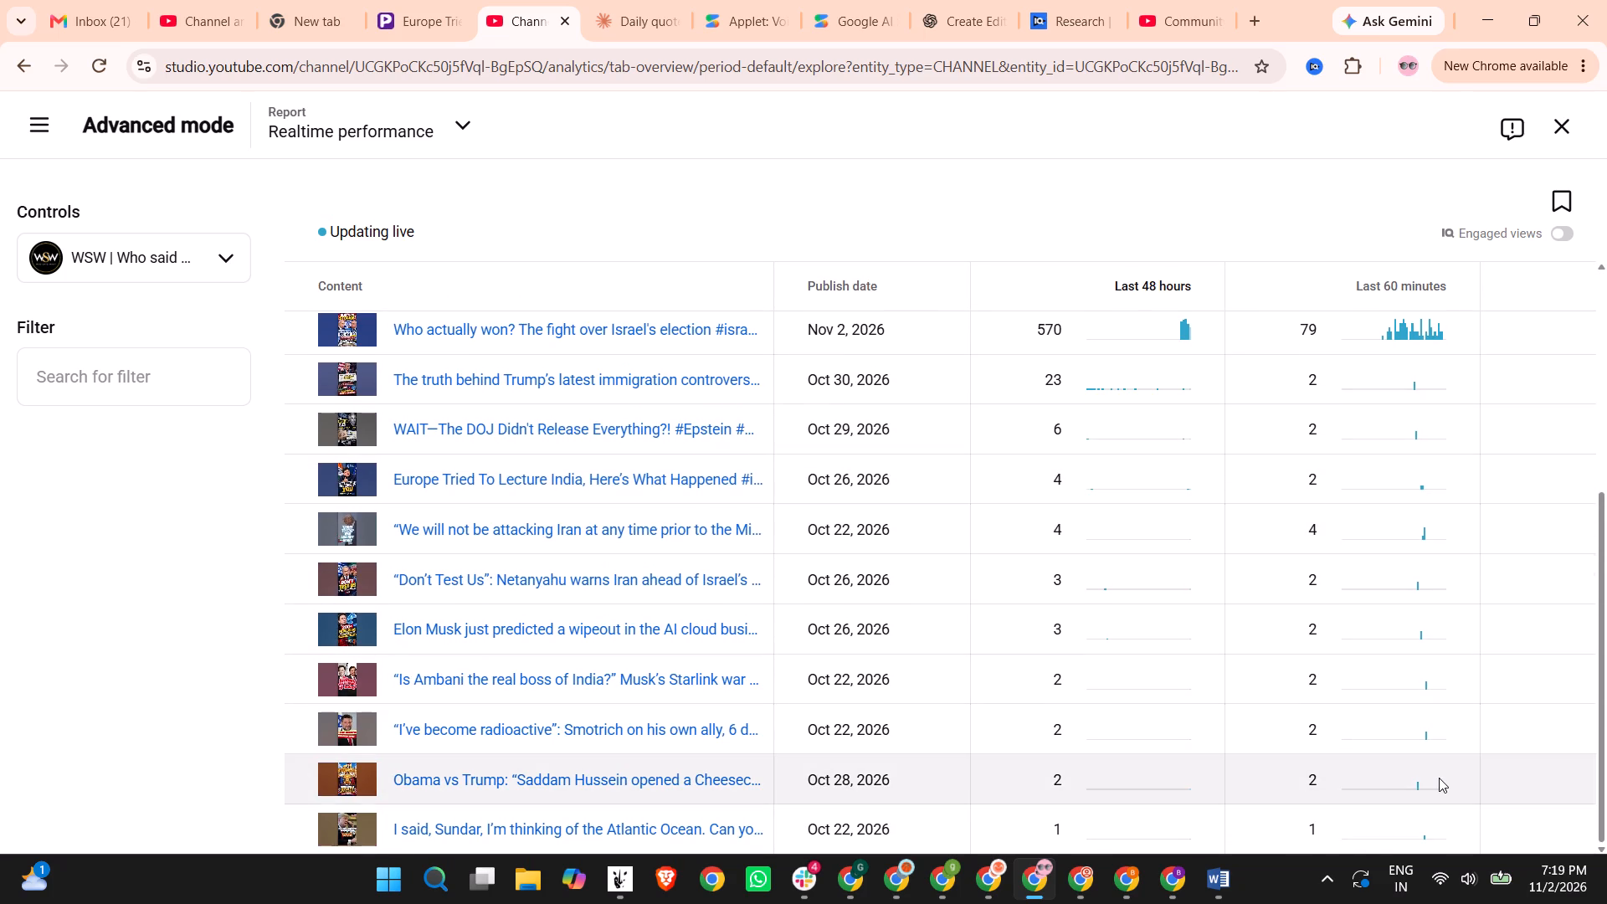
scroll(1439, 778, "up", 7)
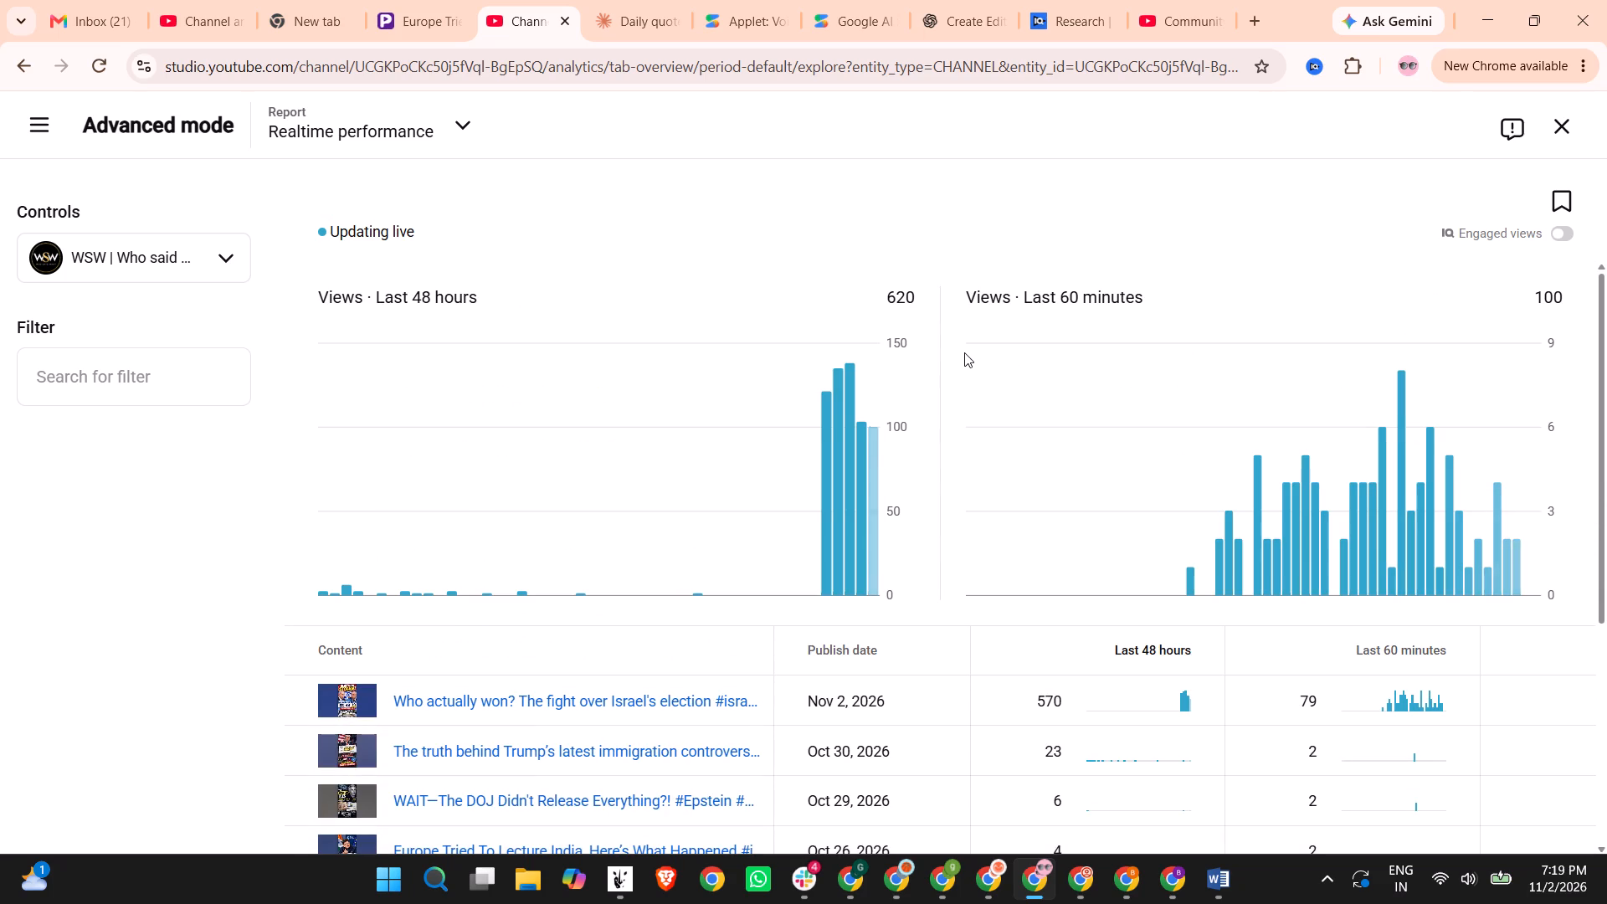
left_click(1557, 128)
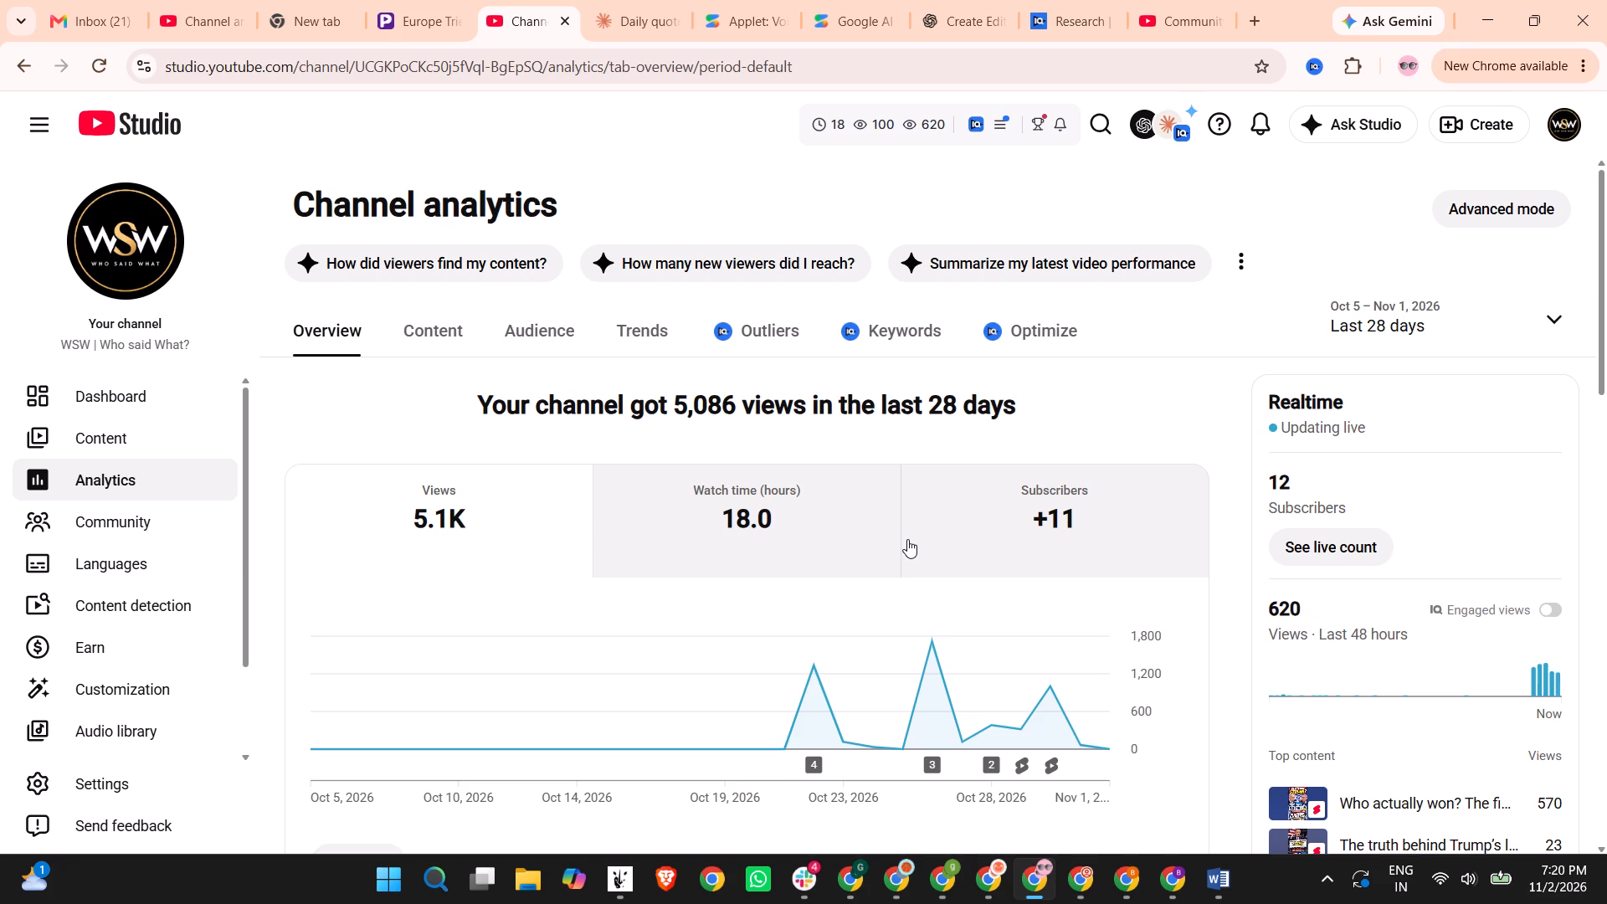
Check the WSW channel's analytics overview and compare it with the other open Channel analytics tab.
scroll(905, 549, "down", 4)
scroll(1005, 546, "up", 6)
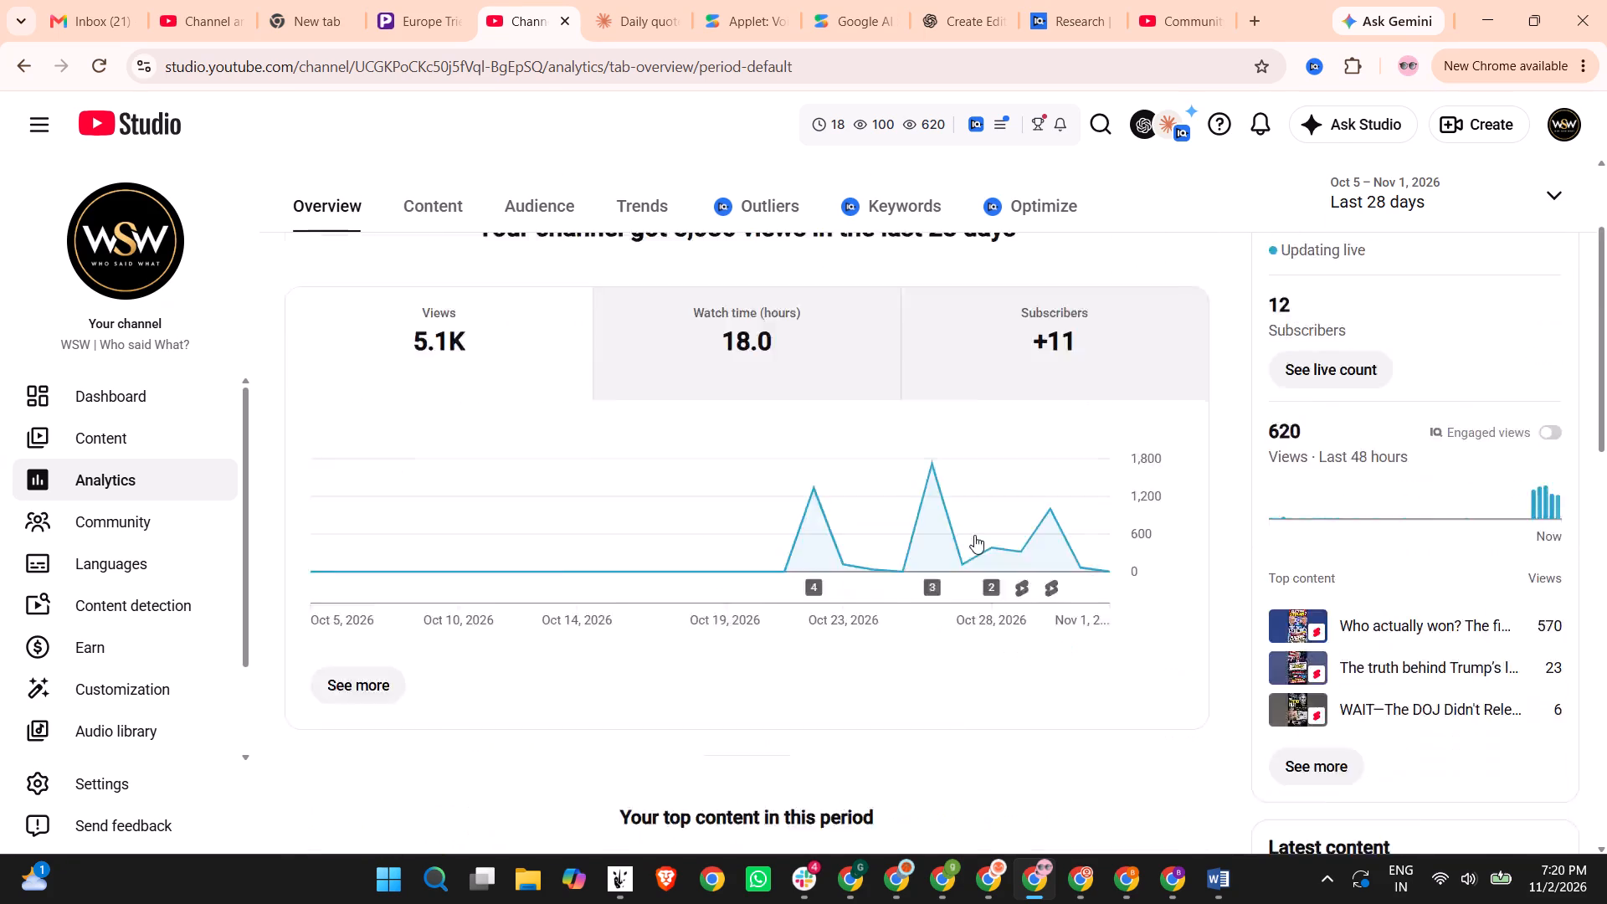
left_click(206, 0)
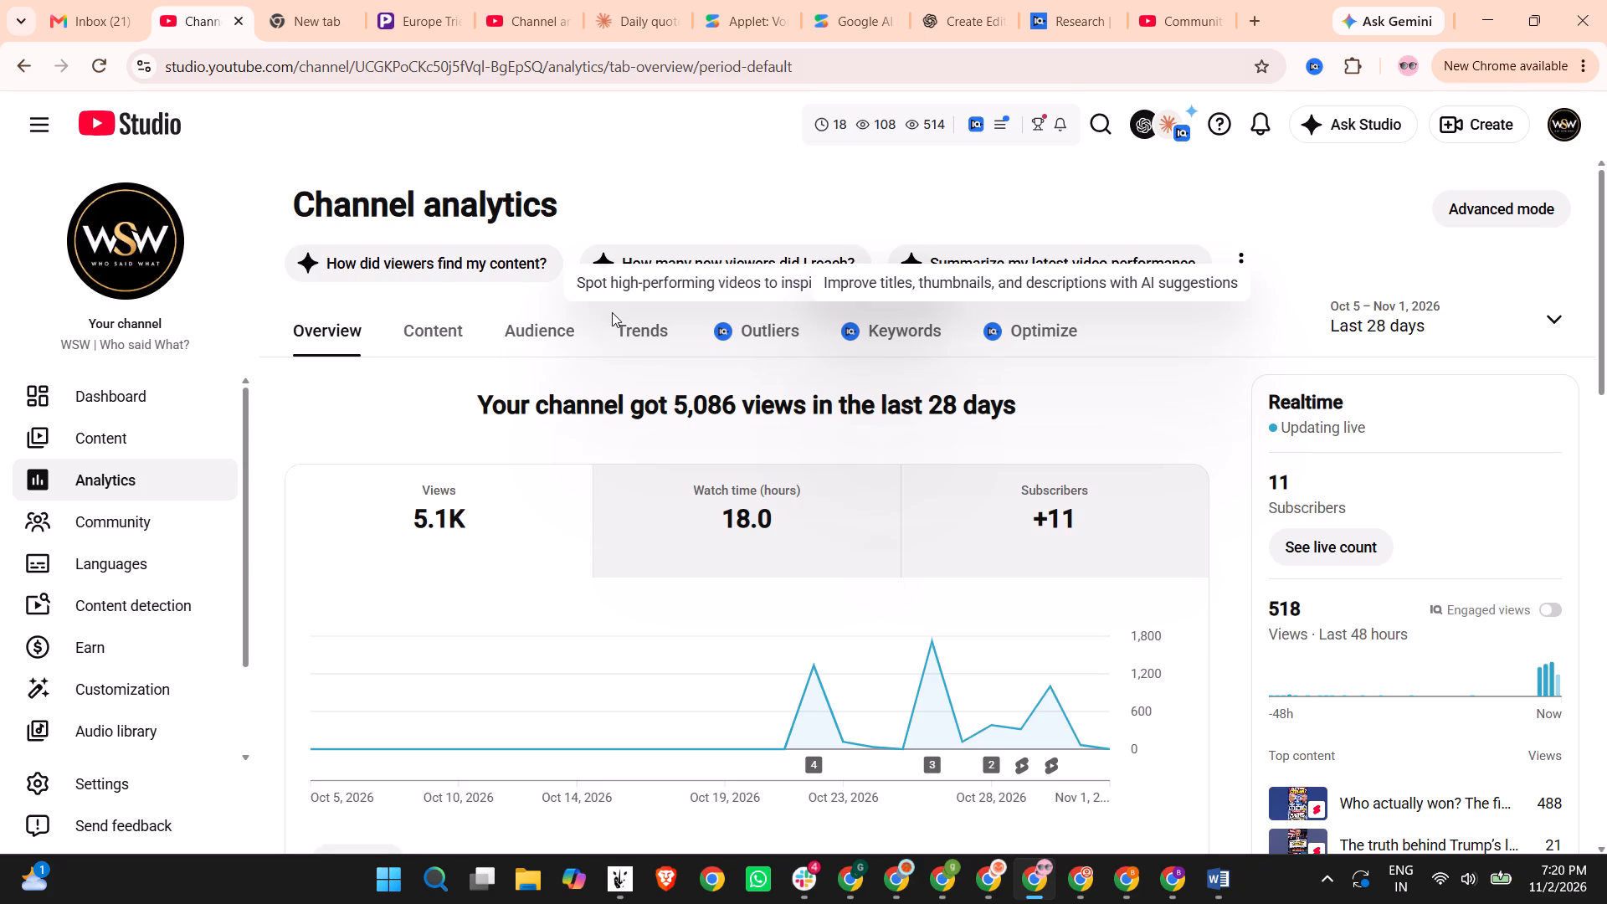
scroll(444, 285, "up", 7)
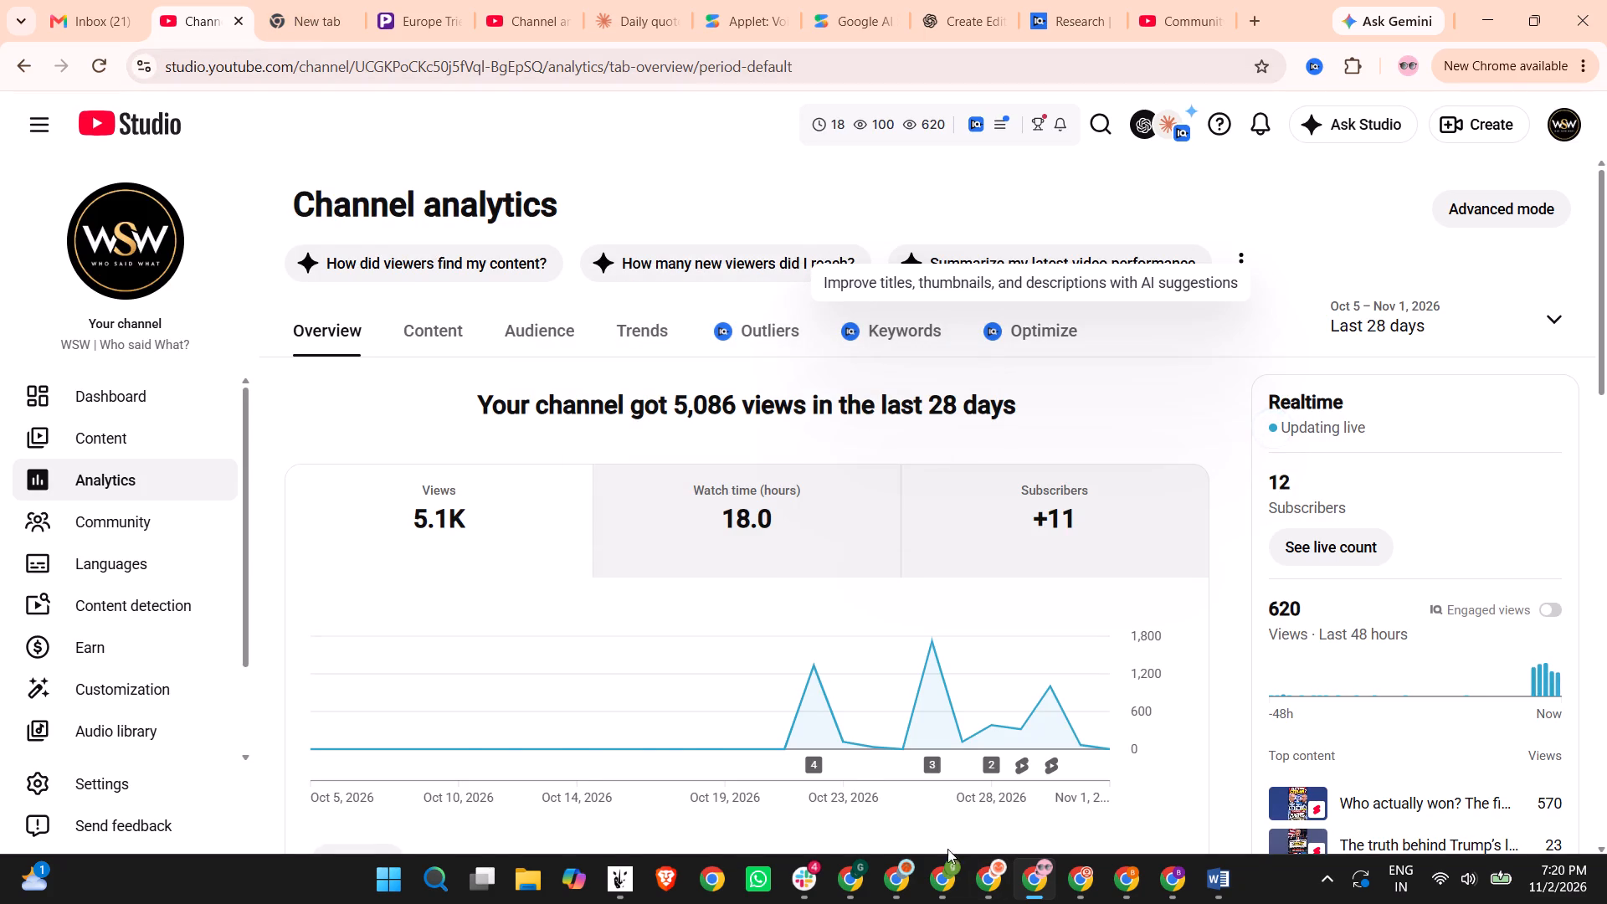
Return to the Country Facts browser window, close its realtime report and refresh the Channel analytics overview.
left_click(914, 872)
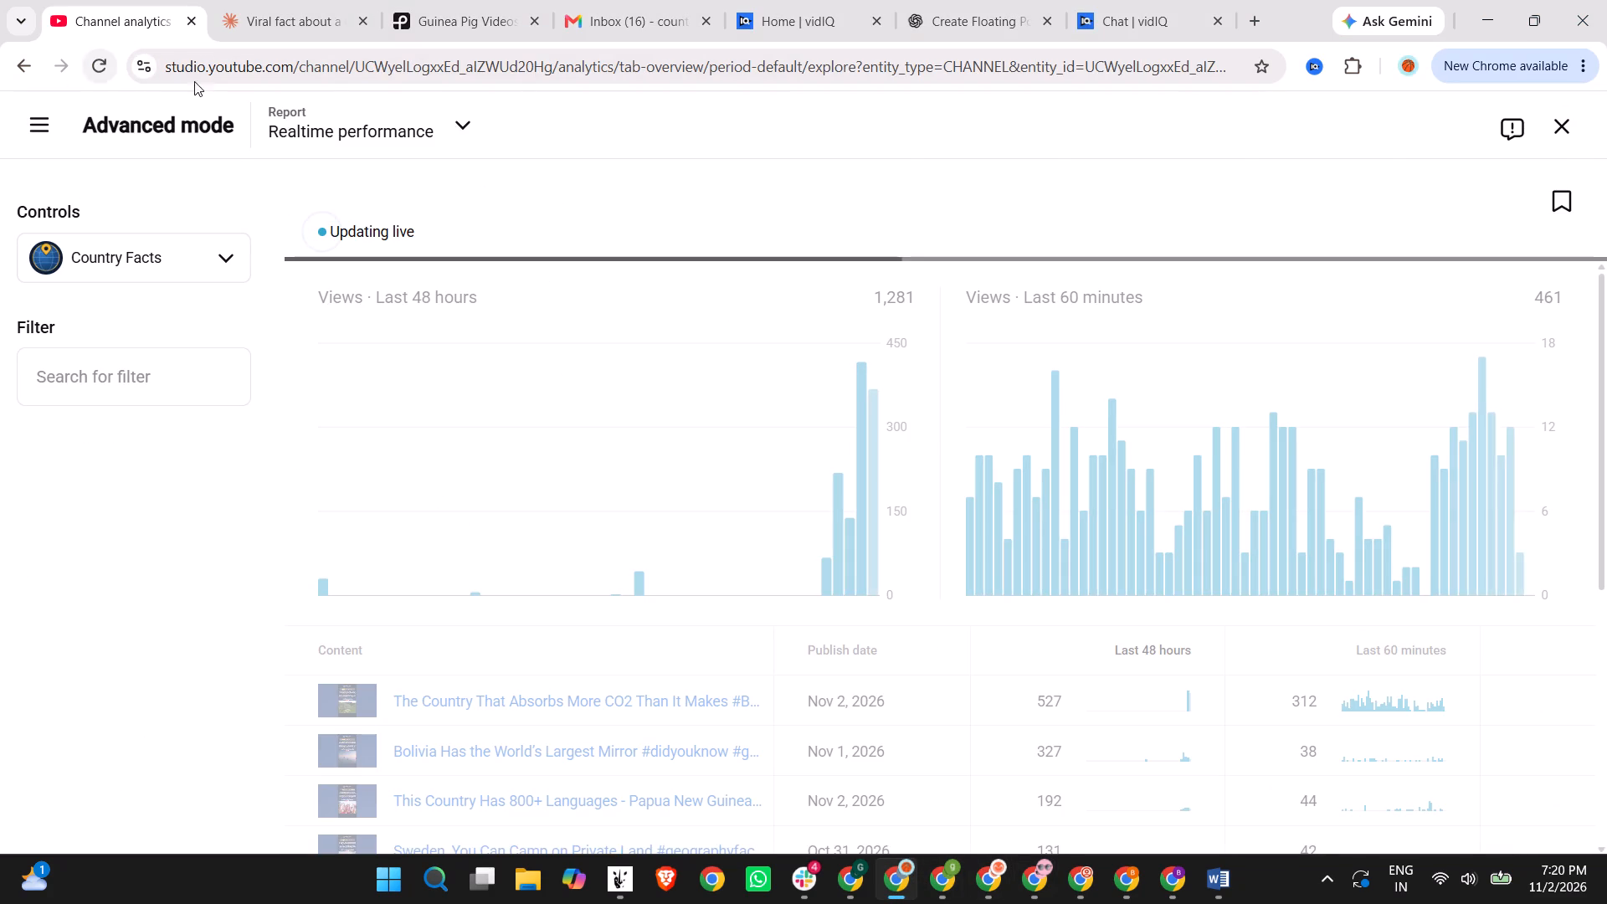
left_click(1574, 130)
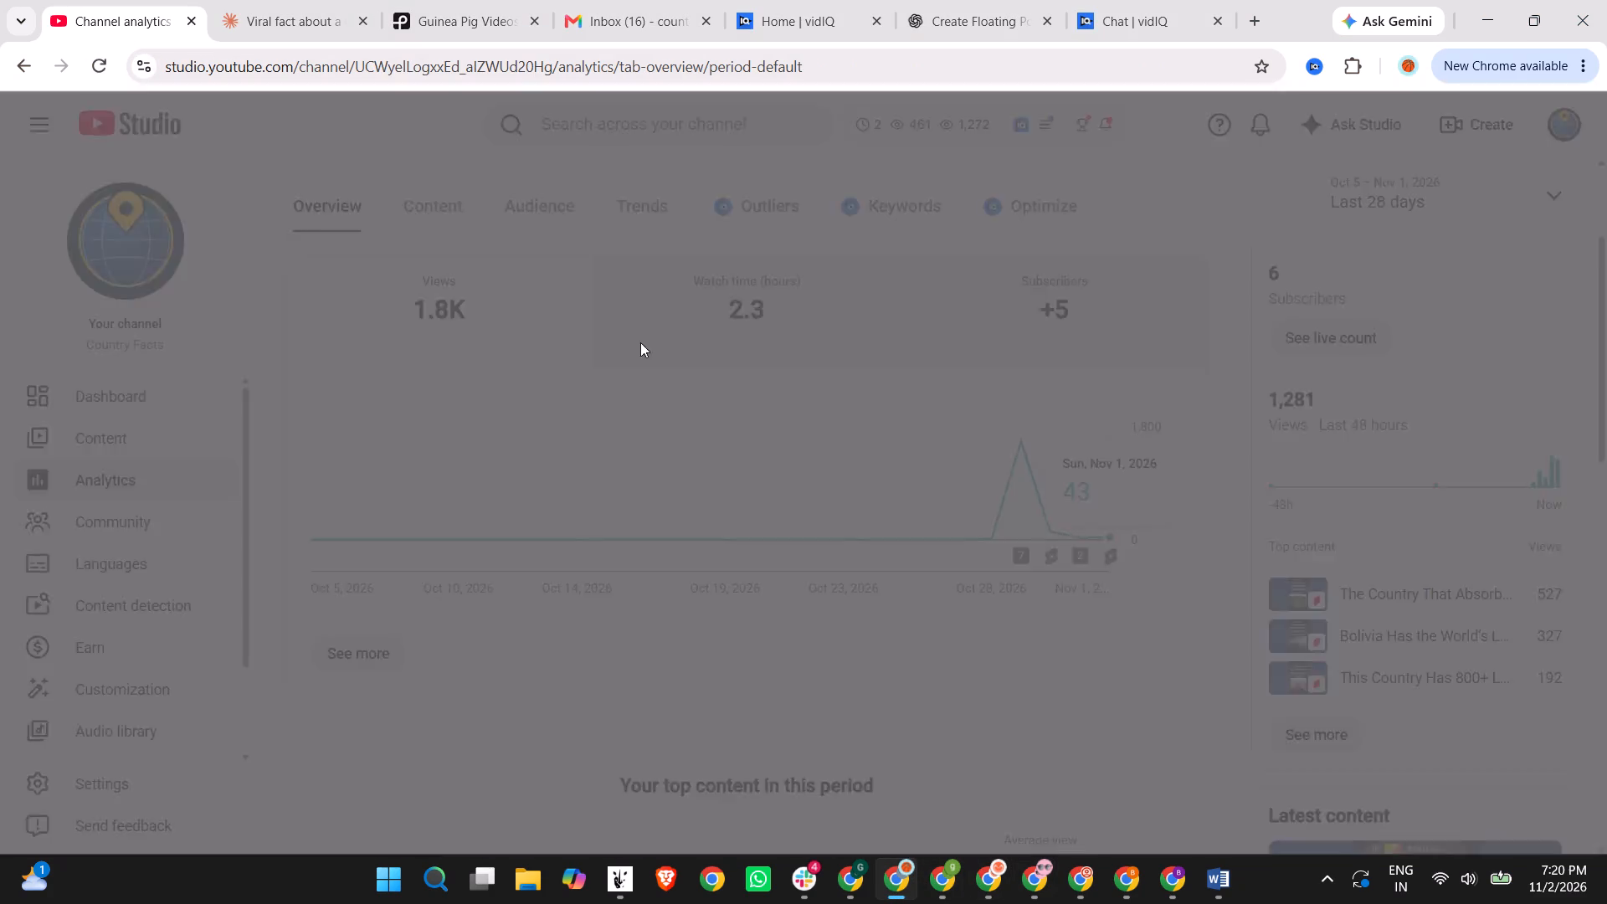
left_click(105, 69)
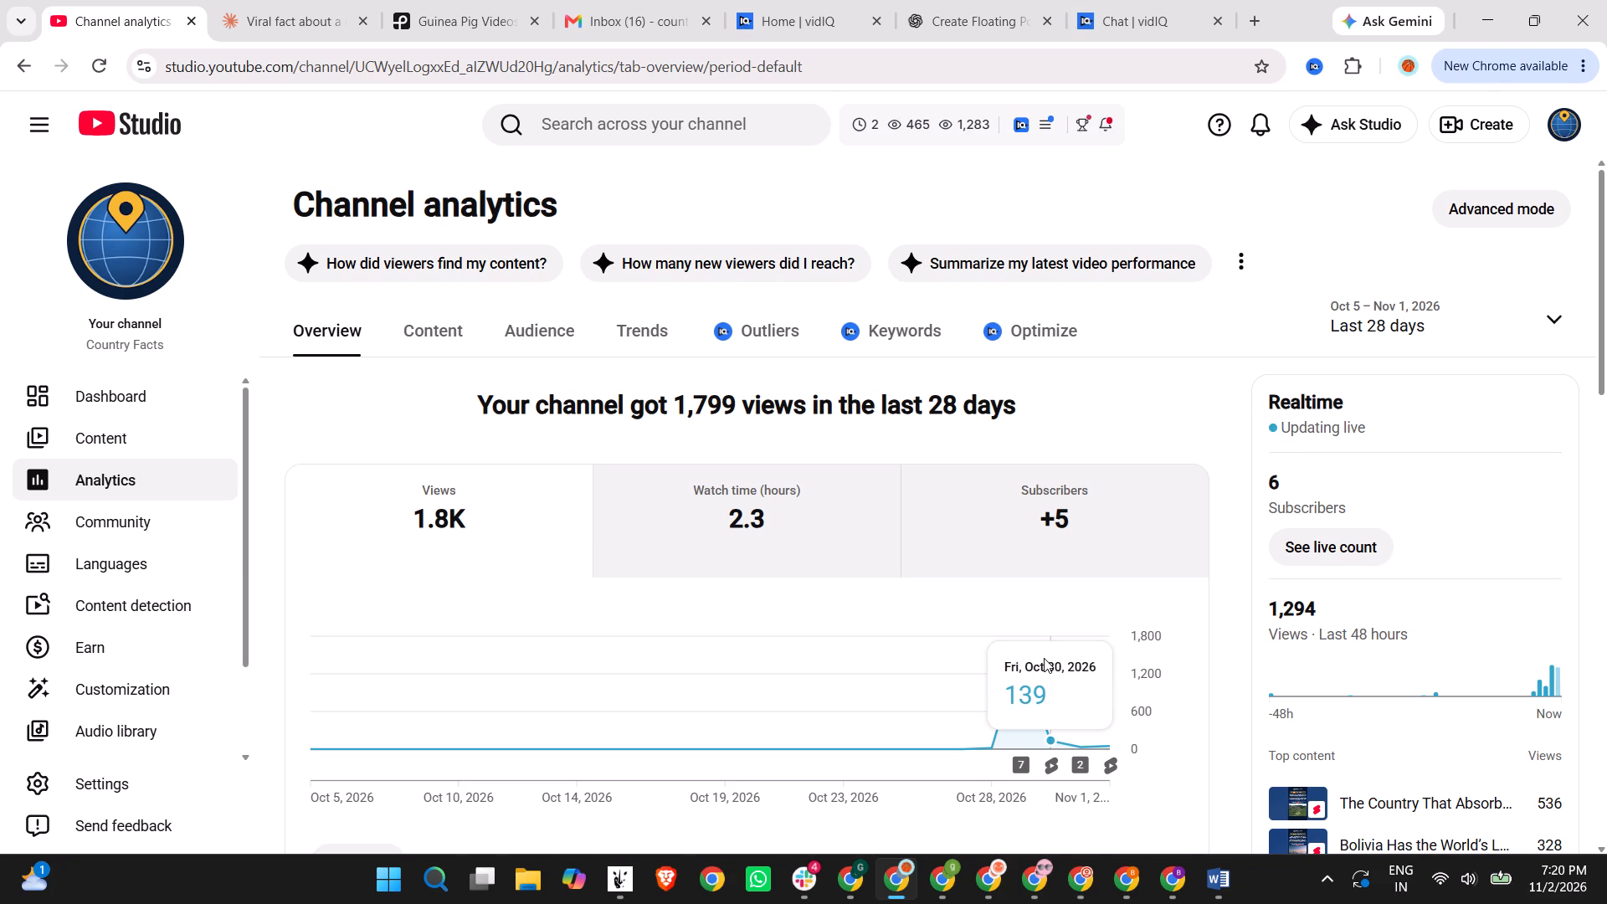
Switch to the browser window with the Canva designs and bring up the "$6 B Crpto Hack" video project.
left_click(850, 880)
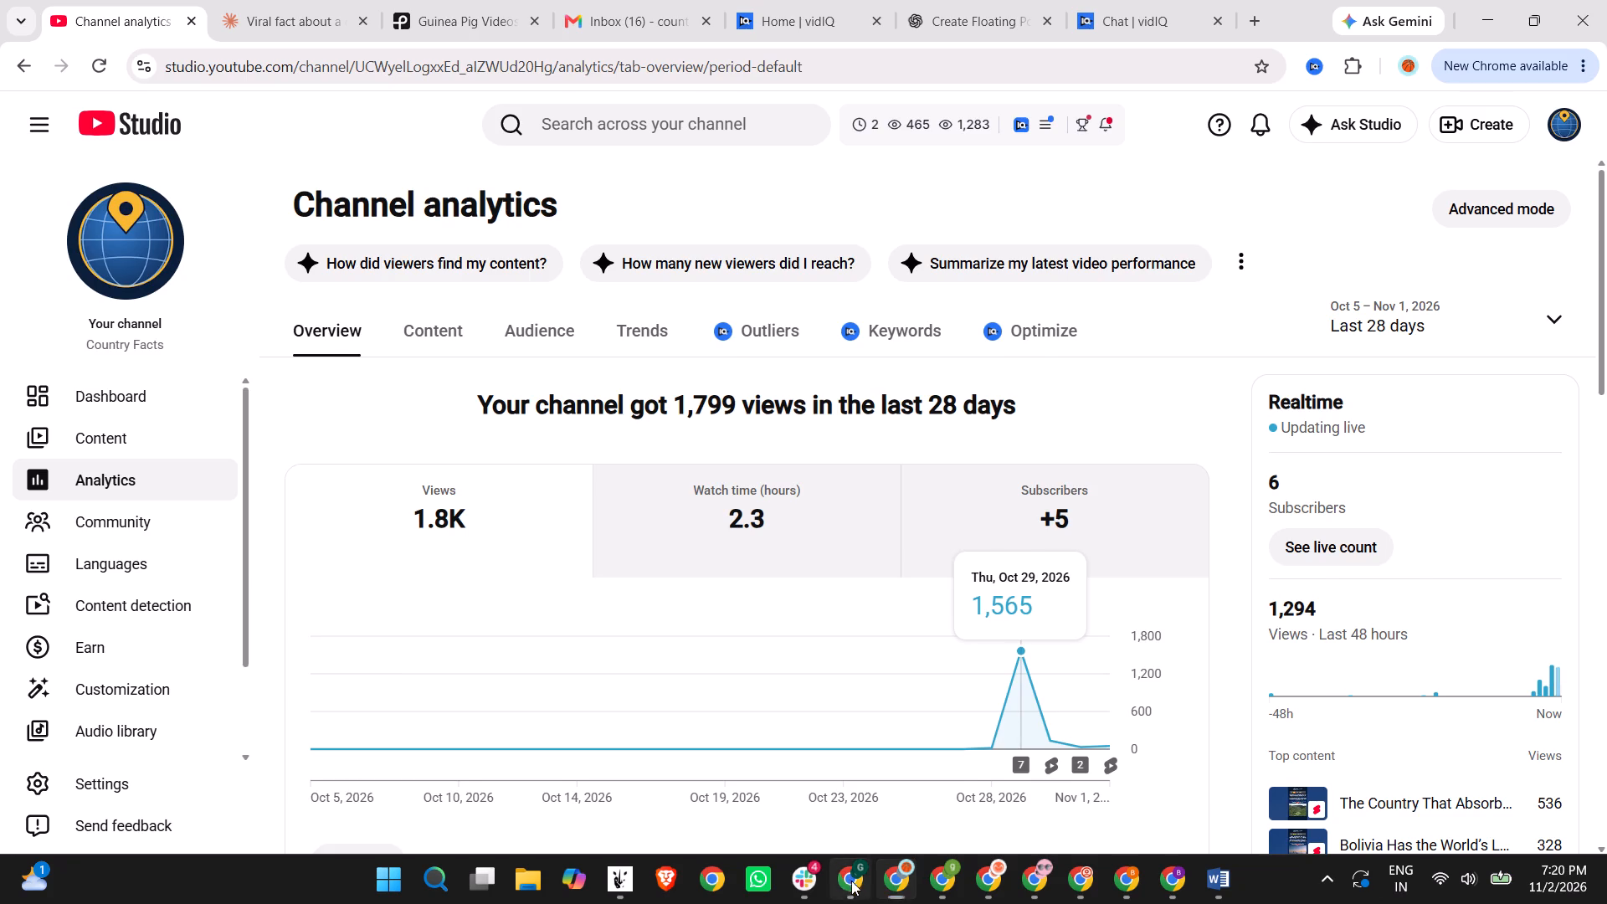
left_click(252, 0)
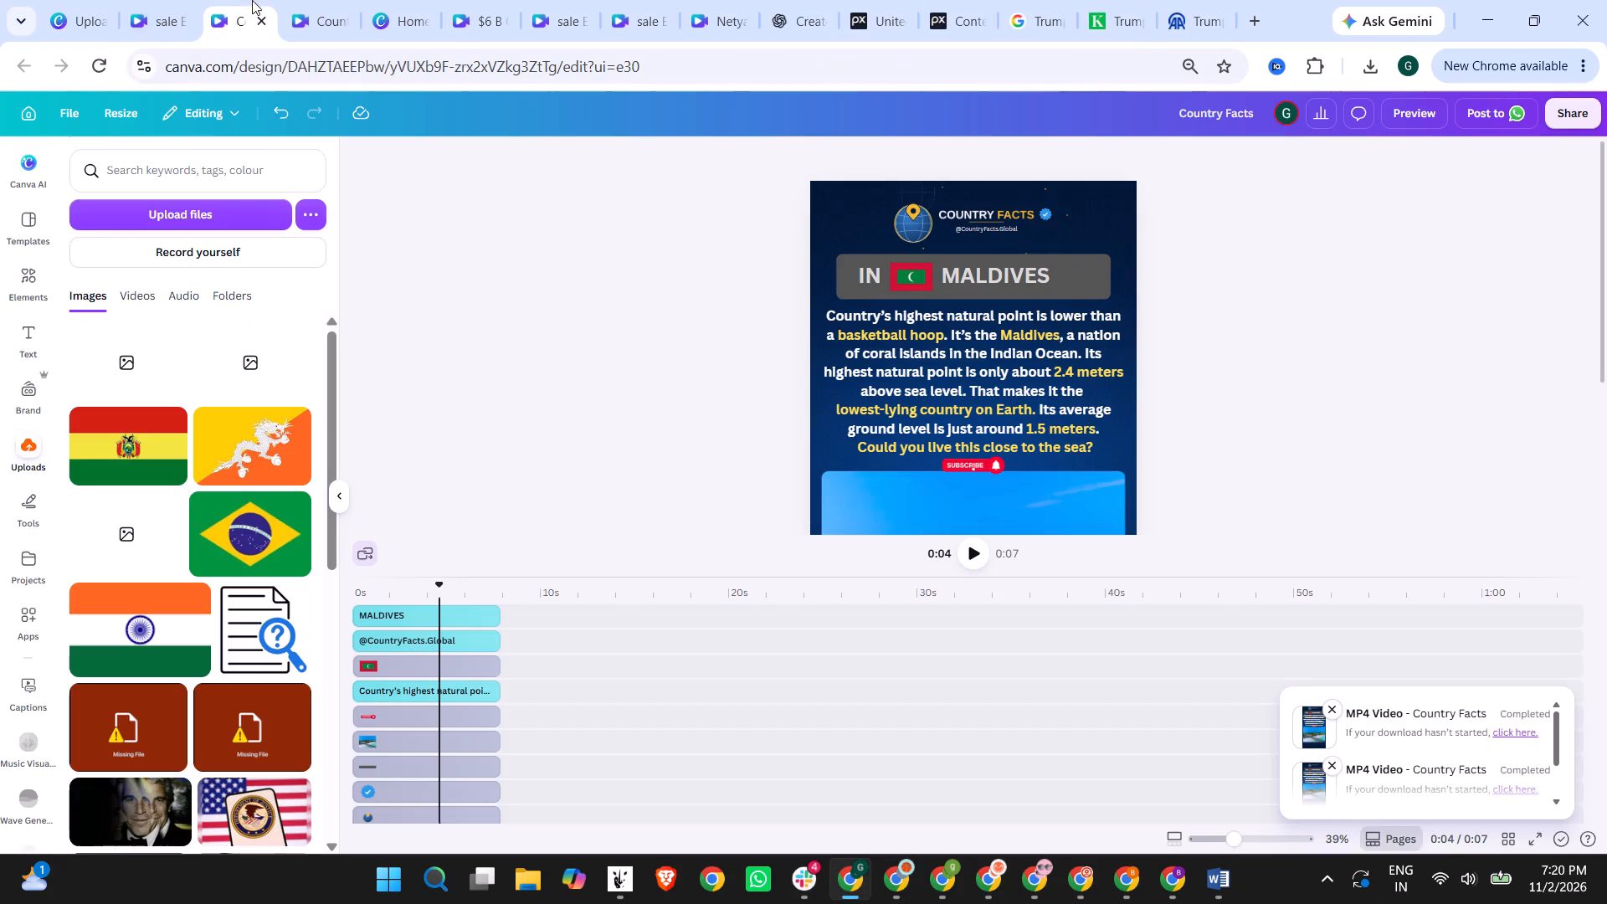
left_click(201, 0)
left_click(158, 0)
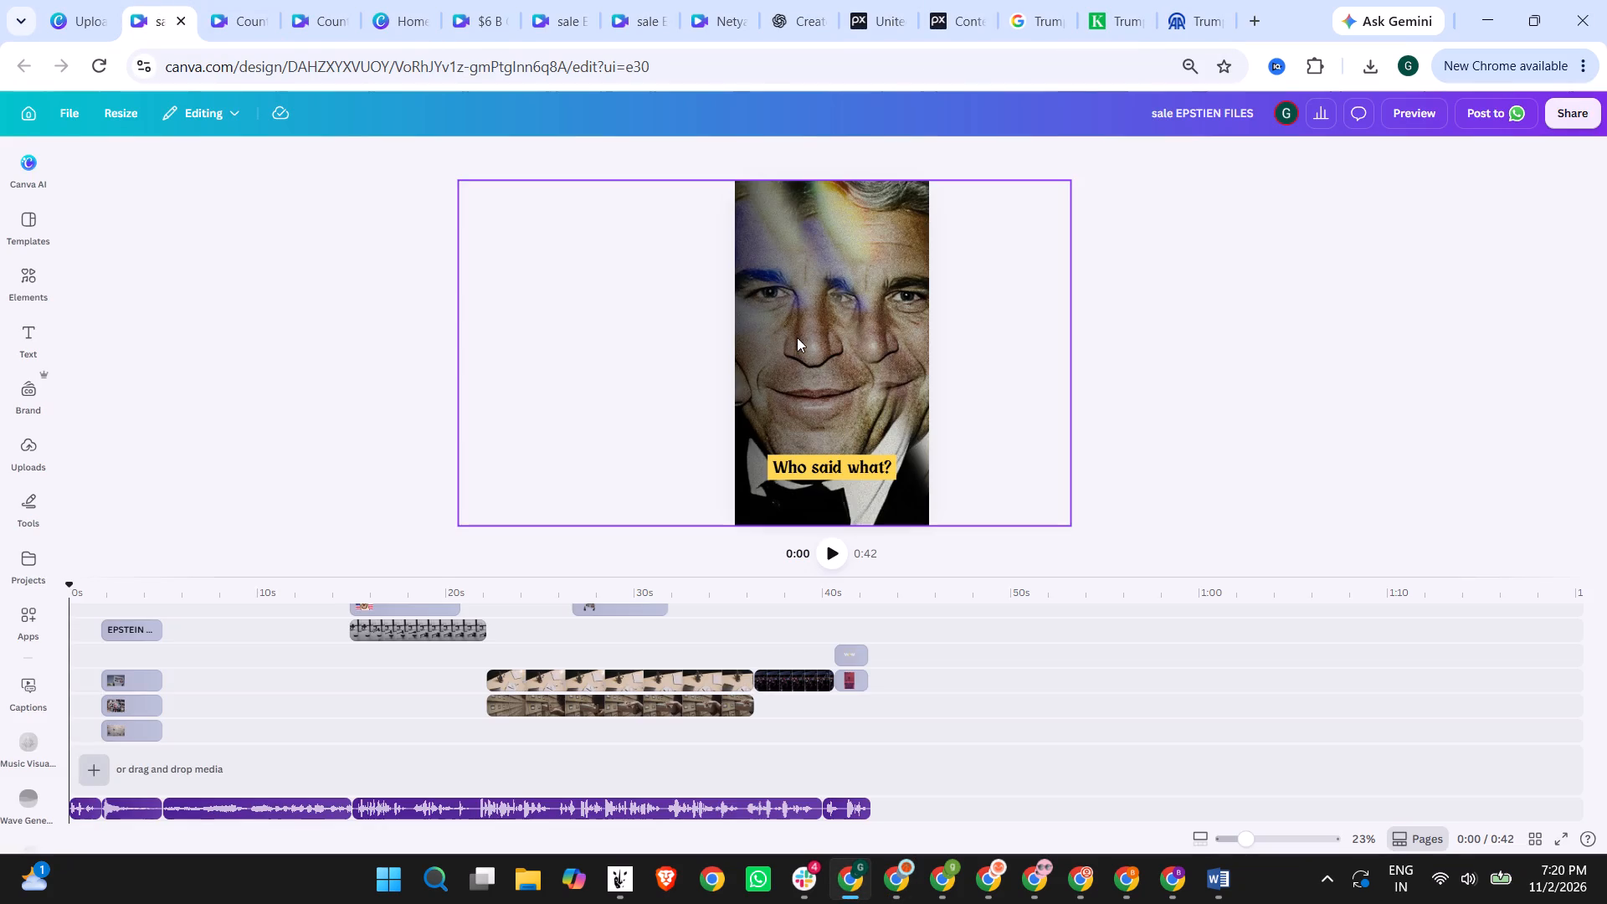
left_click(280, 0)
left_click(389, 0)
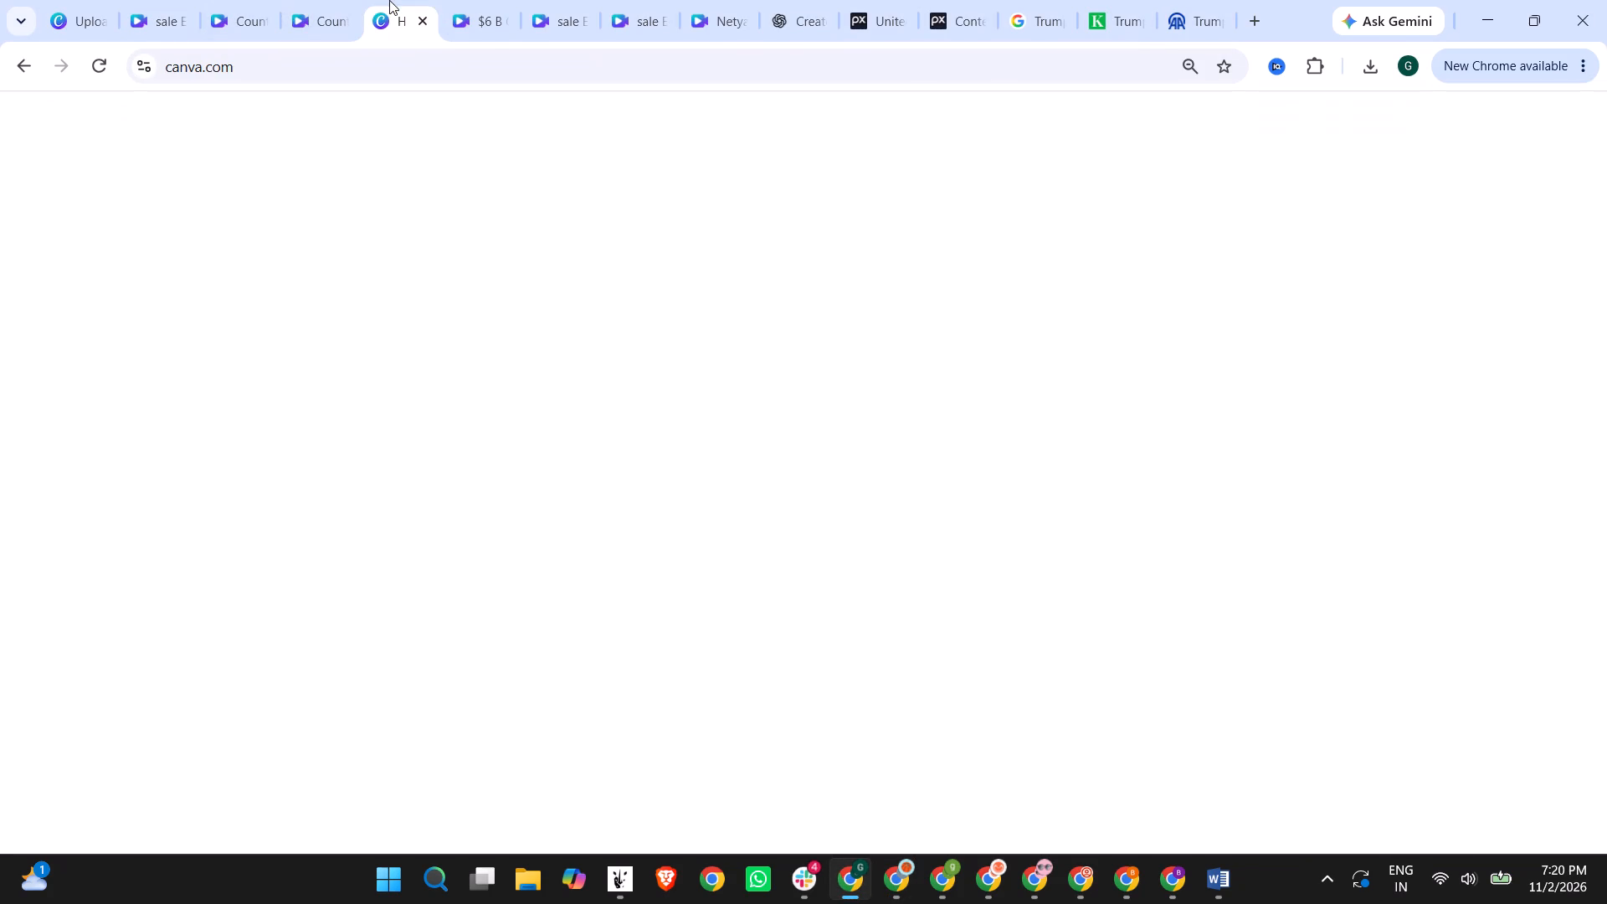
left_click(502, 0)
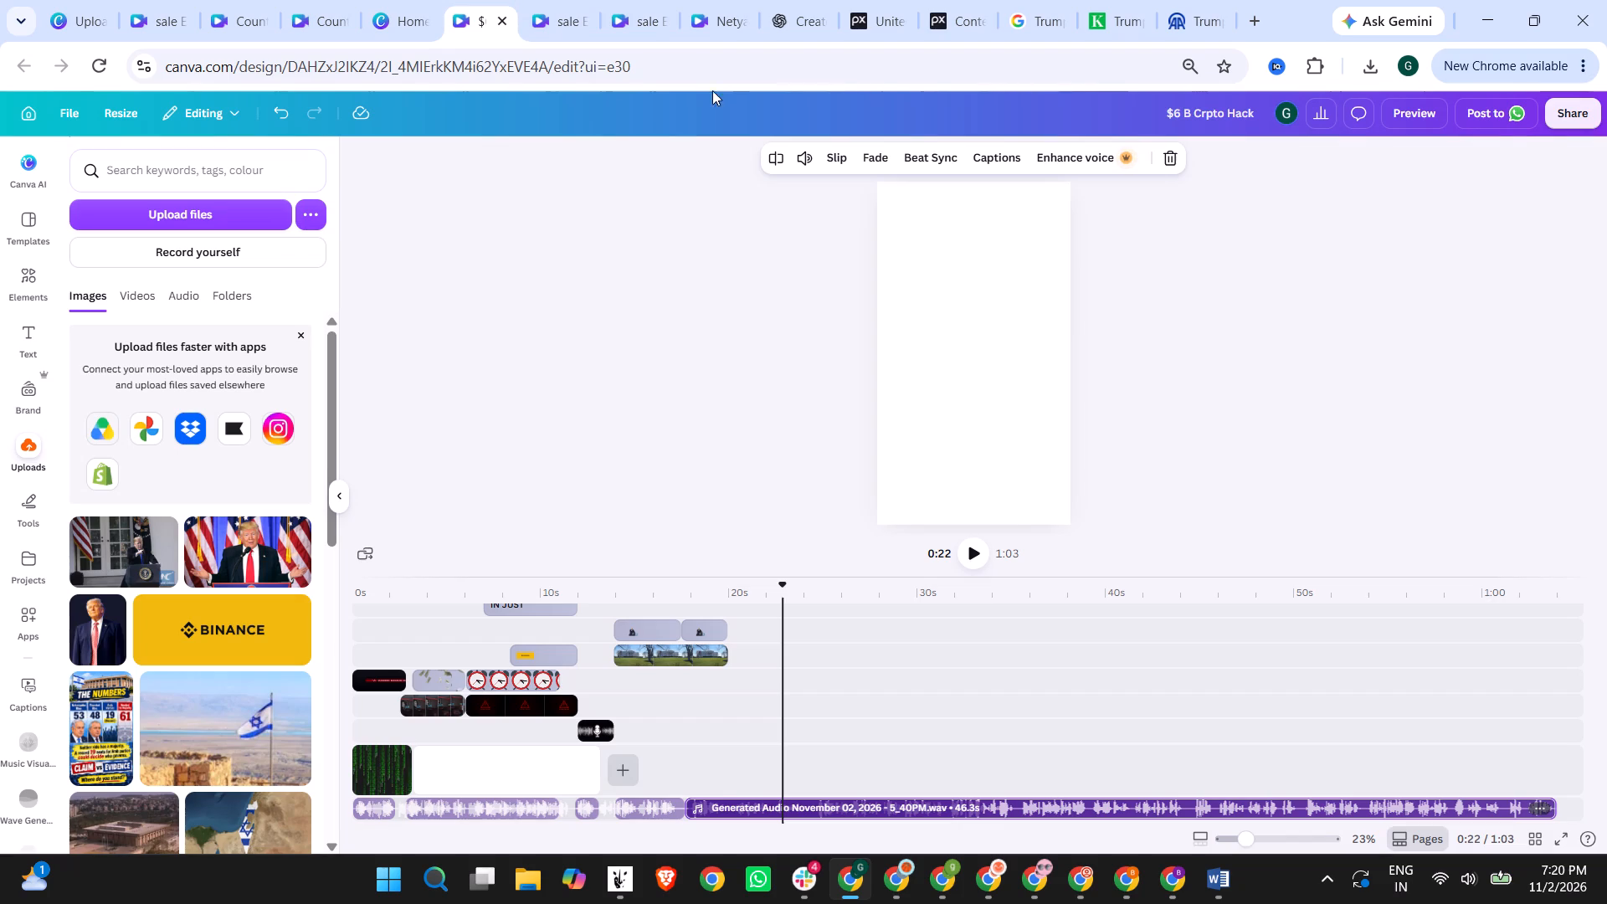
Play the video from about 15 s and delete the second Trump podium cutout above the White House footage.
left_click(642, 597)
left_click(977, 554)
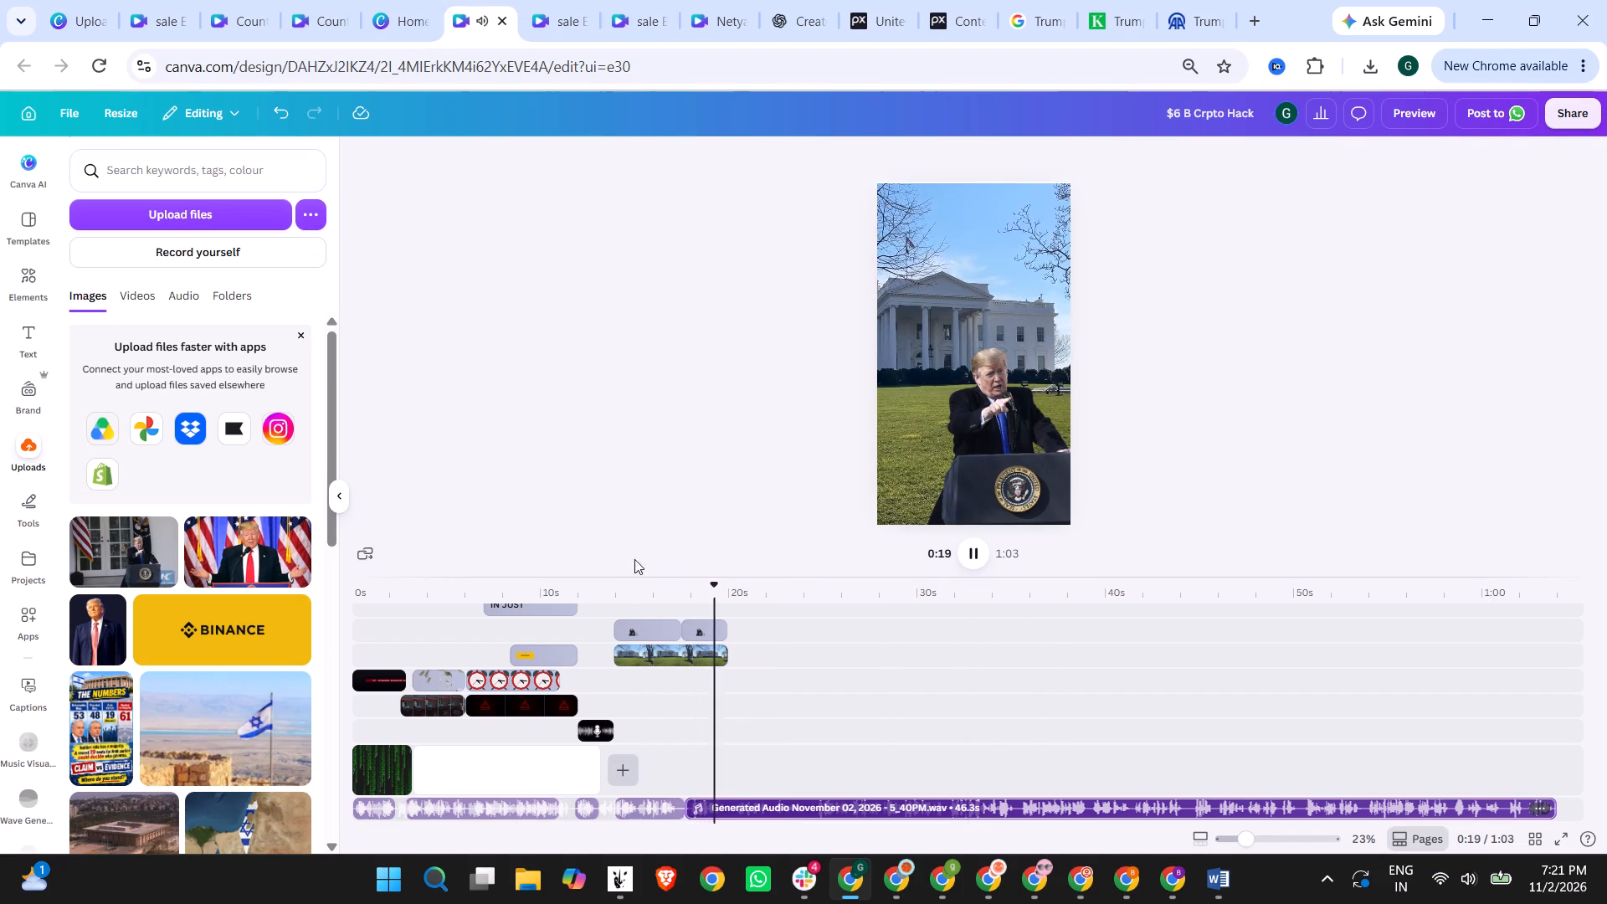
left_click(701, 624)
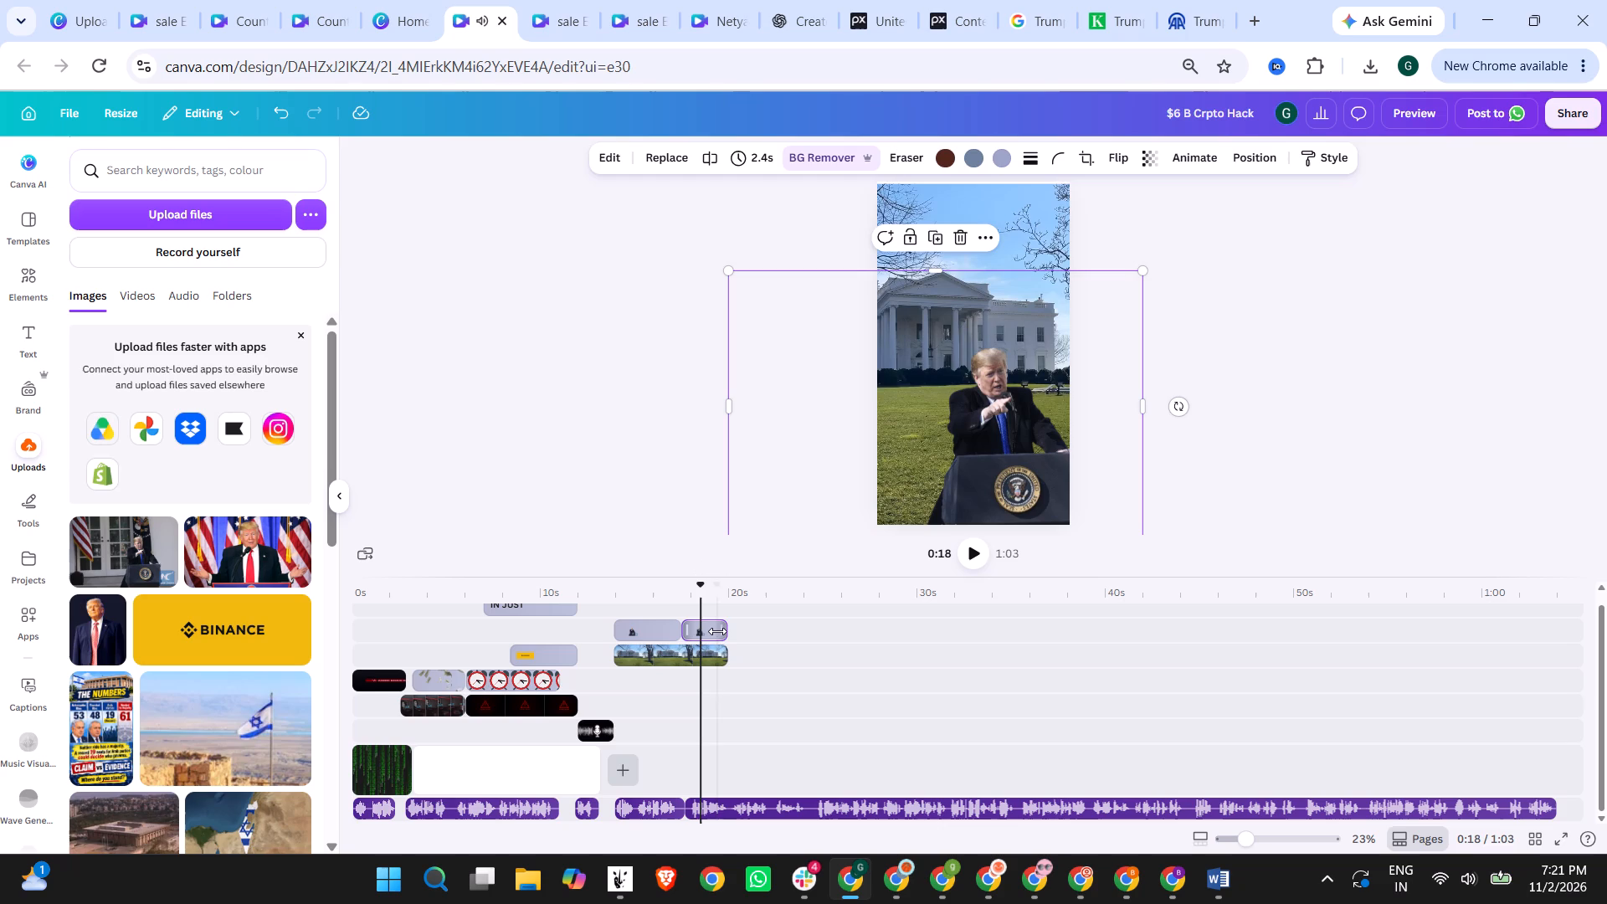
key("Delete")
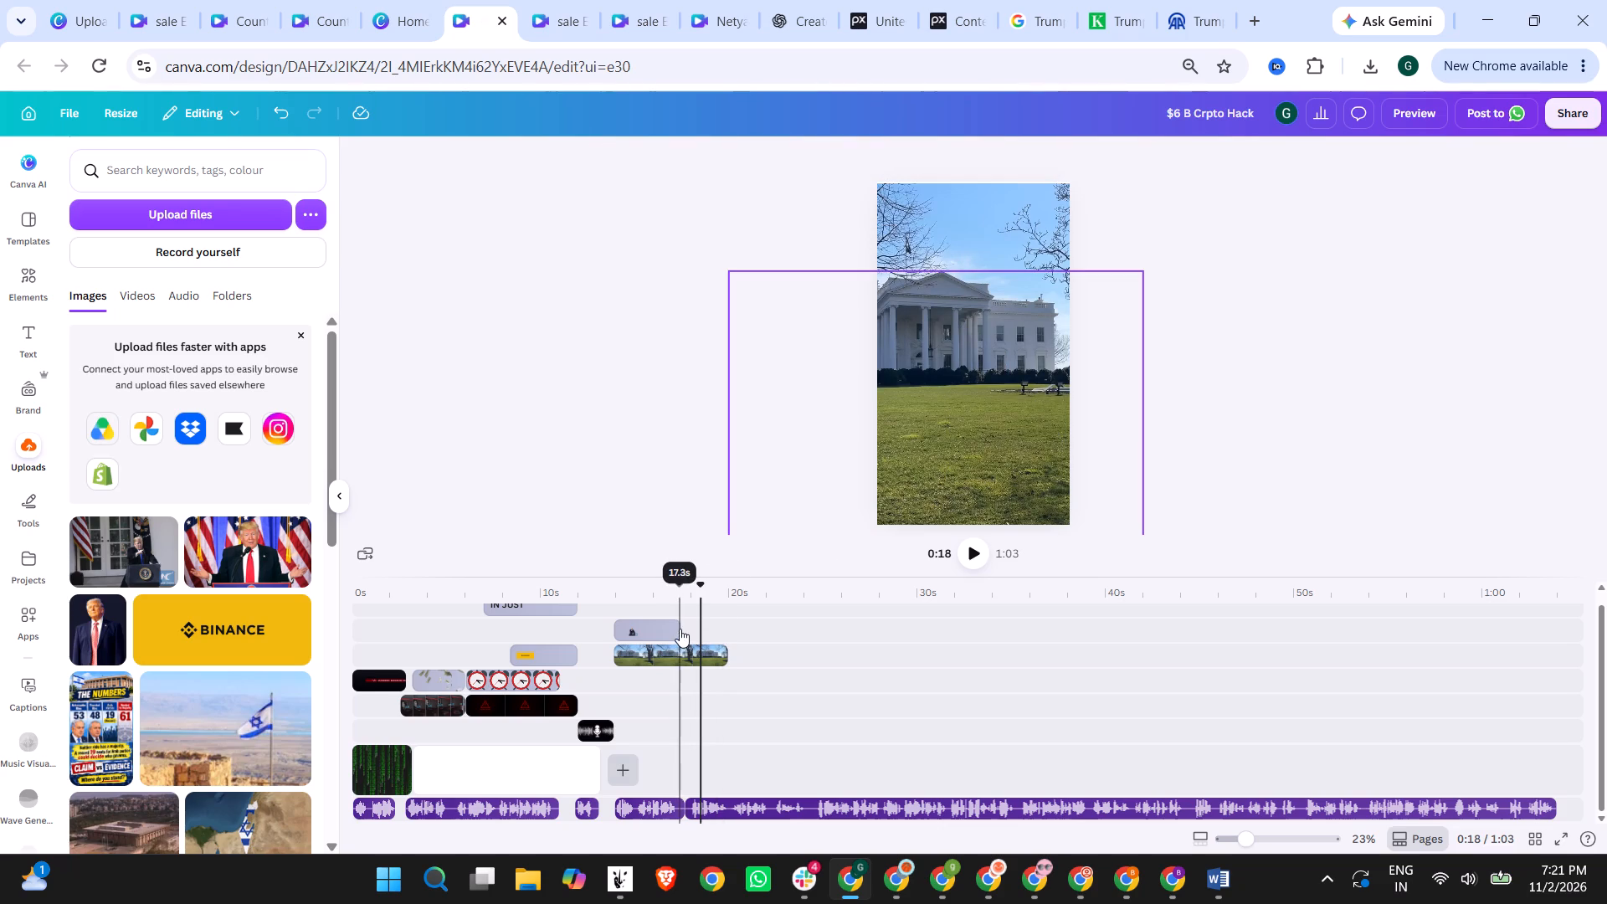
Extend the remaining Trump podium cutout to 6.0 s so it ends together with the White House clip.
left_click(659, 628)
left_click_drag(673, 628, 712, 628)
Play back the edited White House section from about 18 s and stop at about 23 s.
left_click(973, 554)
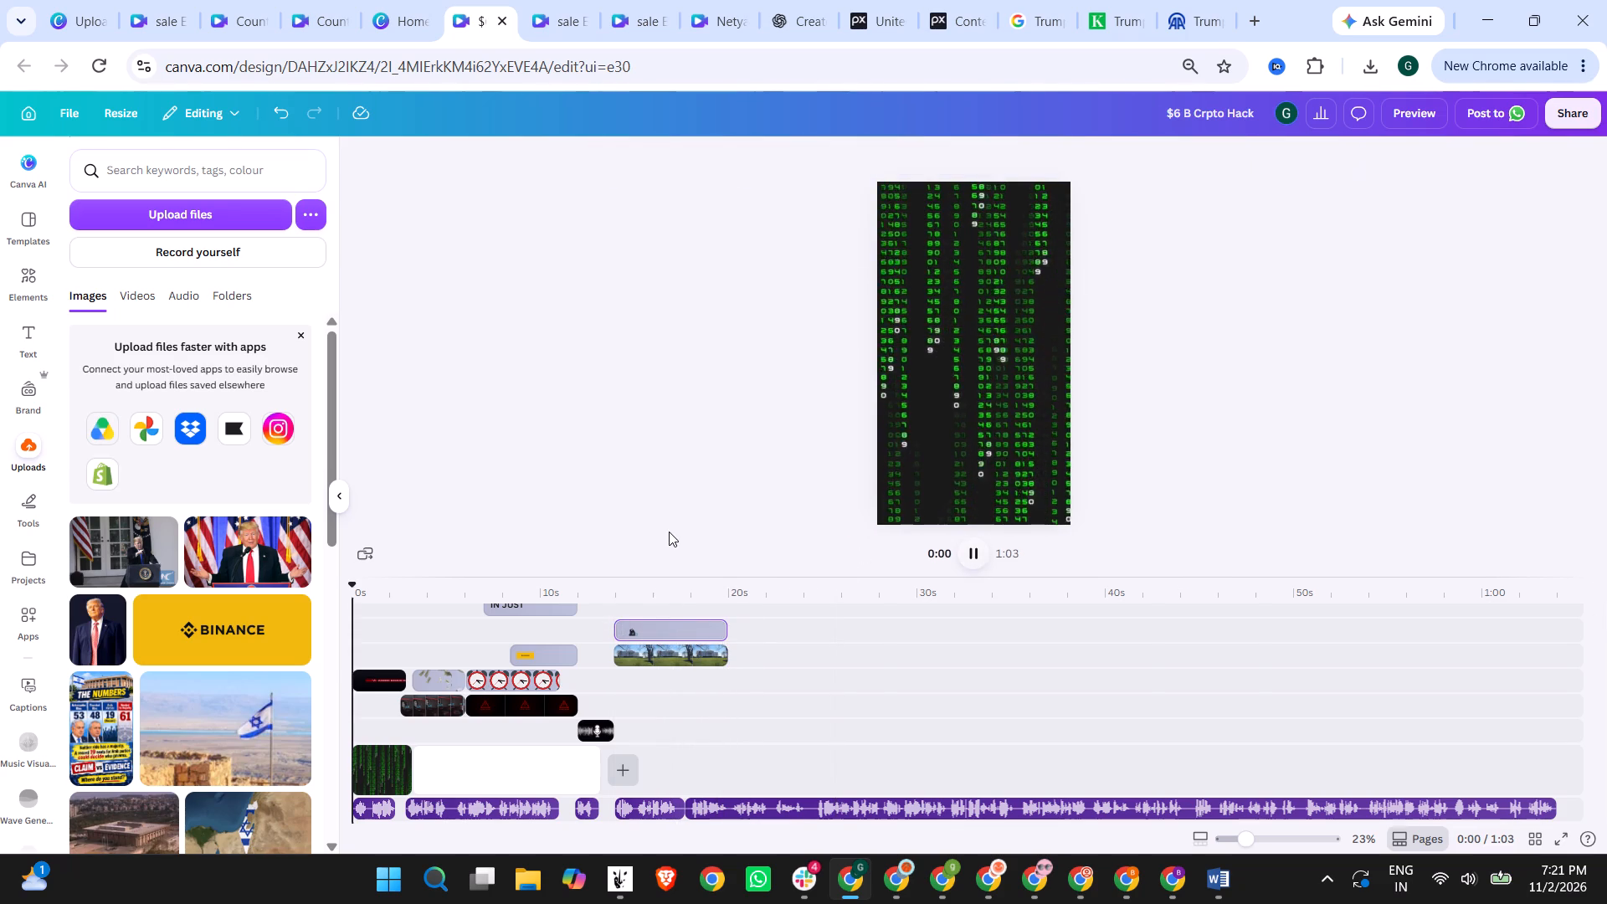
left_click(701, 592)
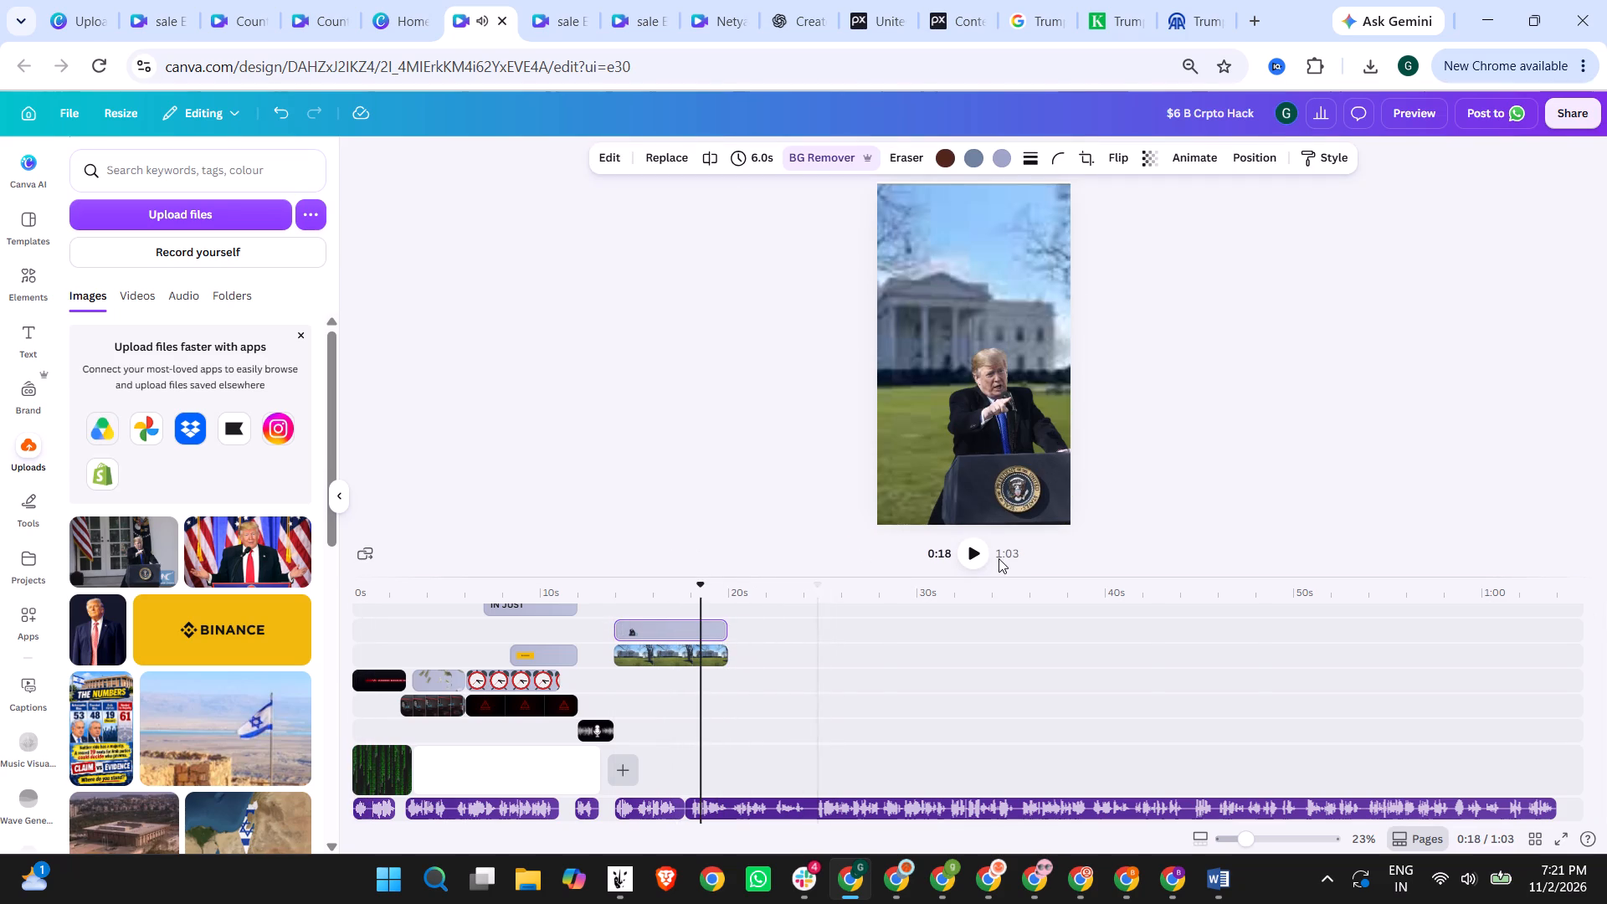
left_click(979, 552)
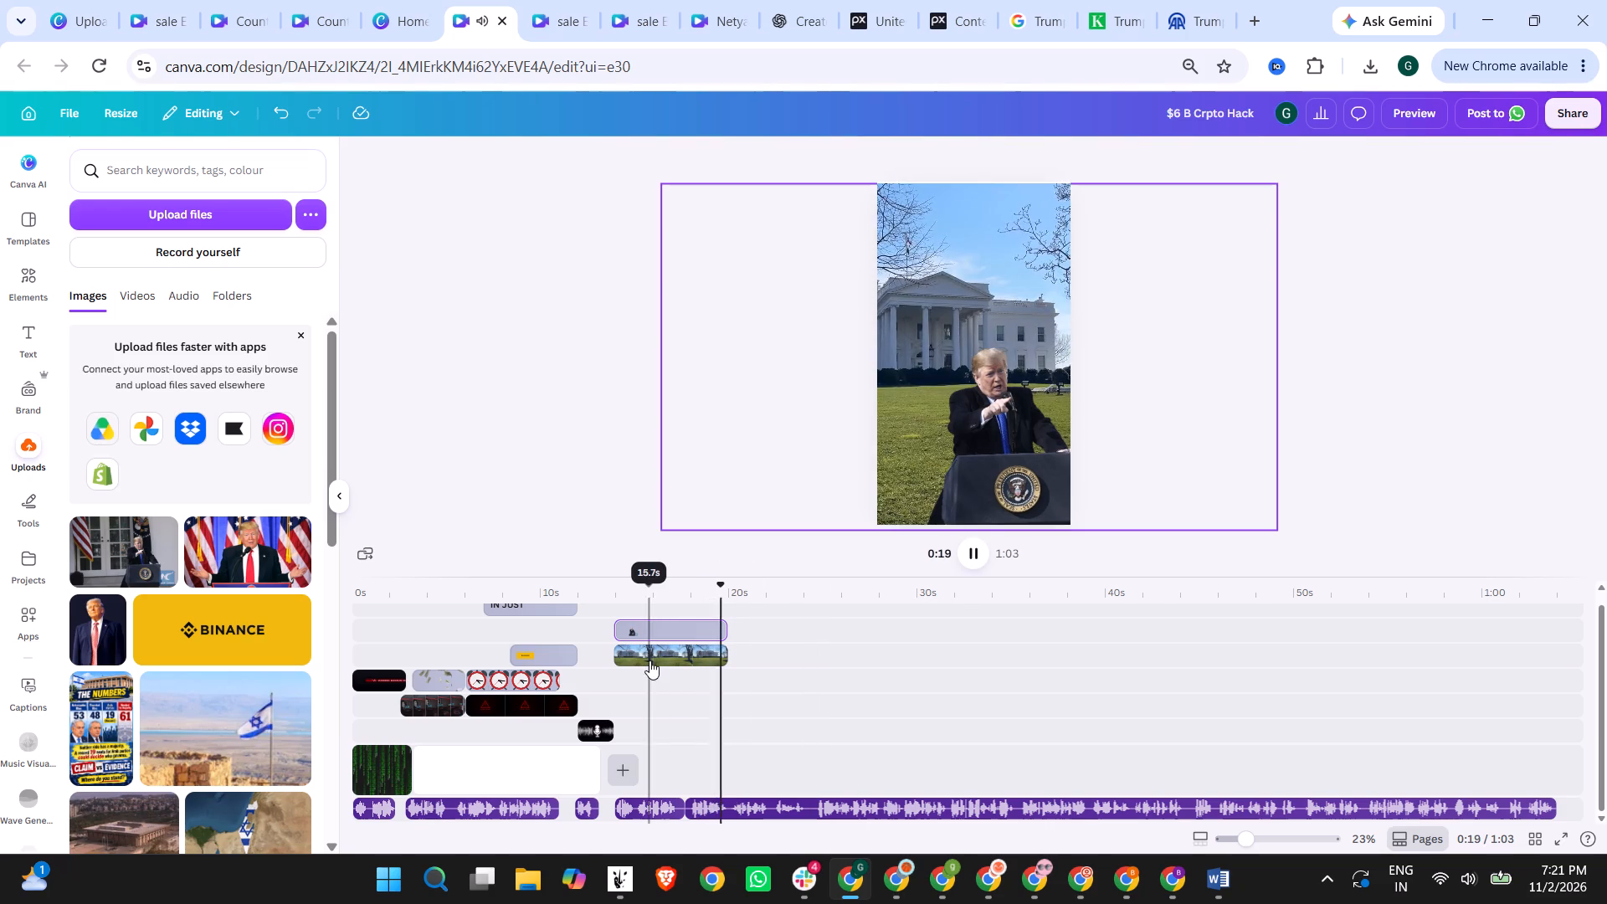
left_click(973, 550)
left_click(1259, 6)
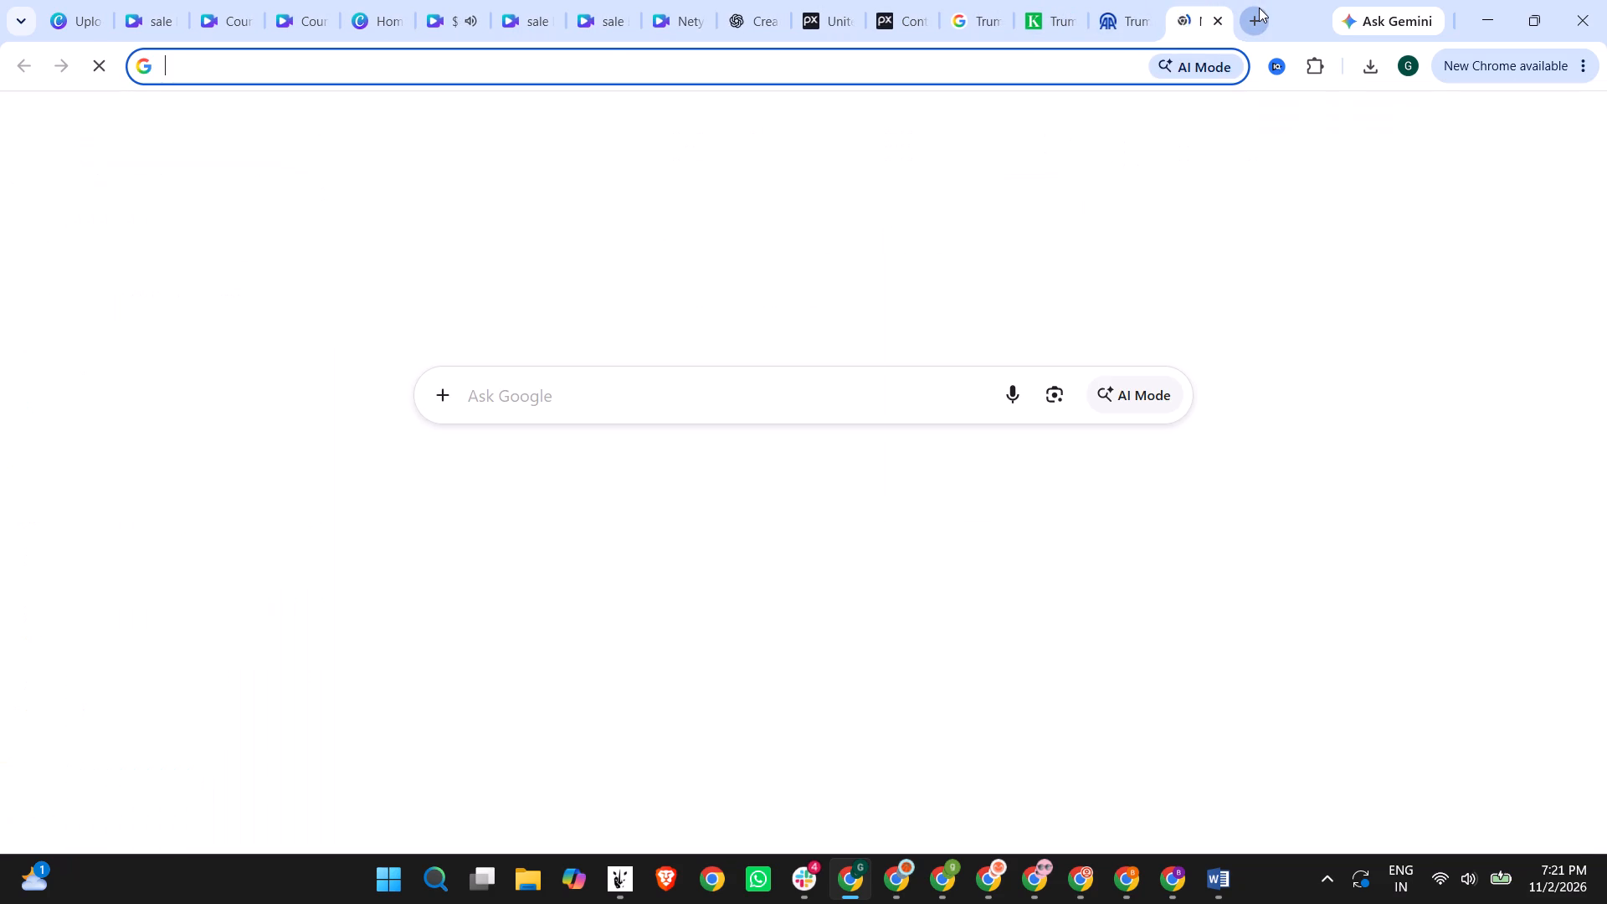
left_click(1214, 19)
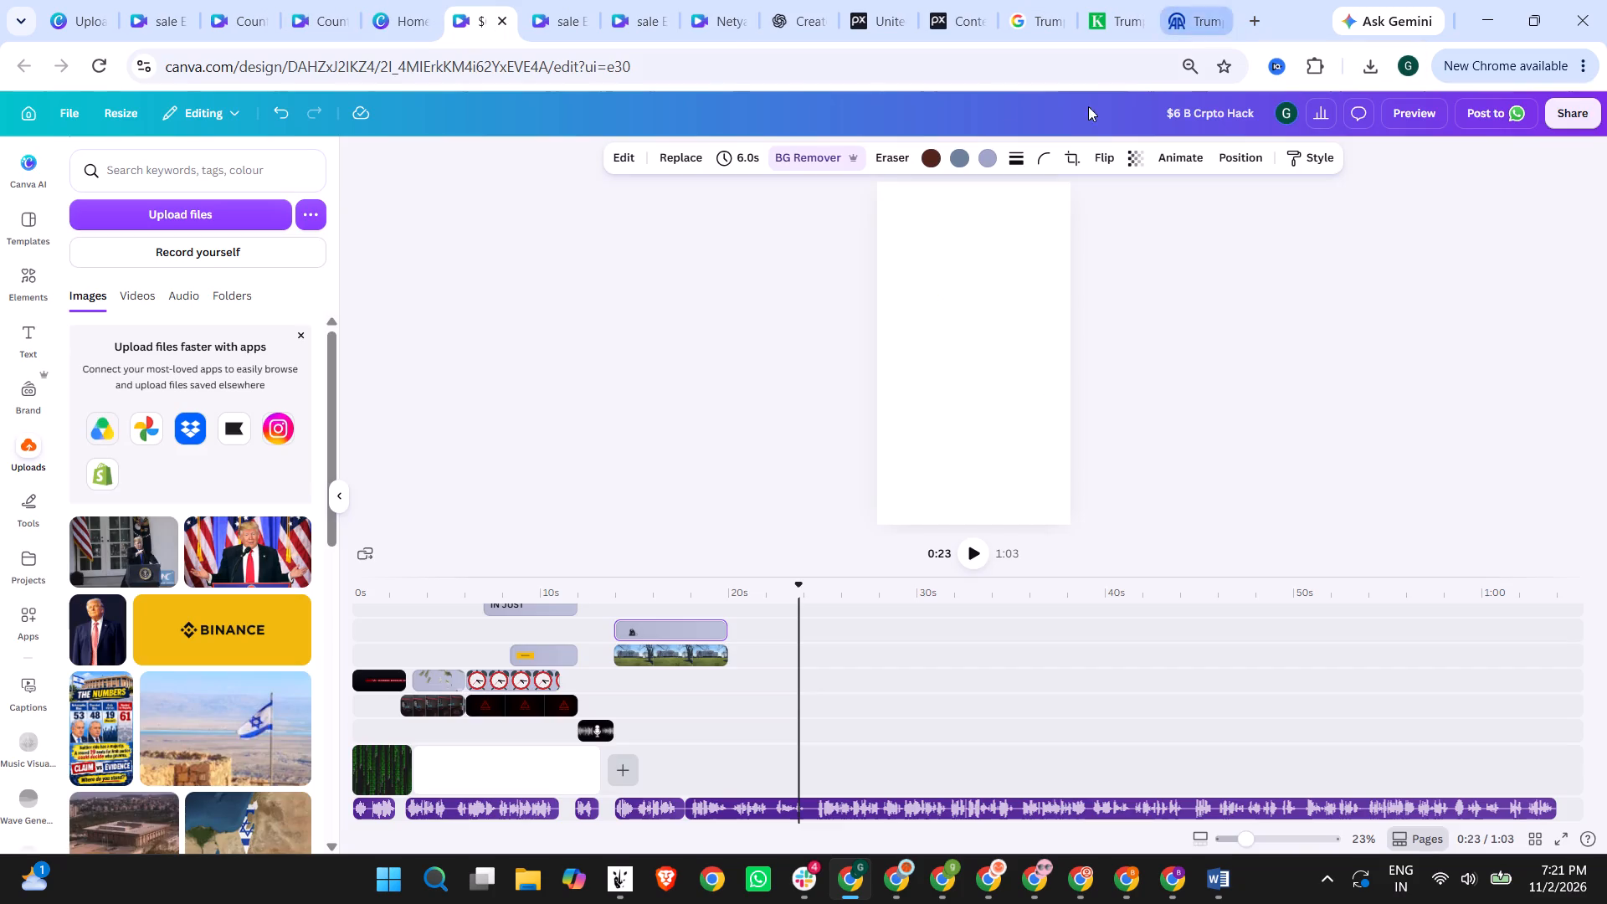
Search Canva's video elements for "fbi" and browse the footage for a suitable clip.
left_click(15, 286)
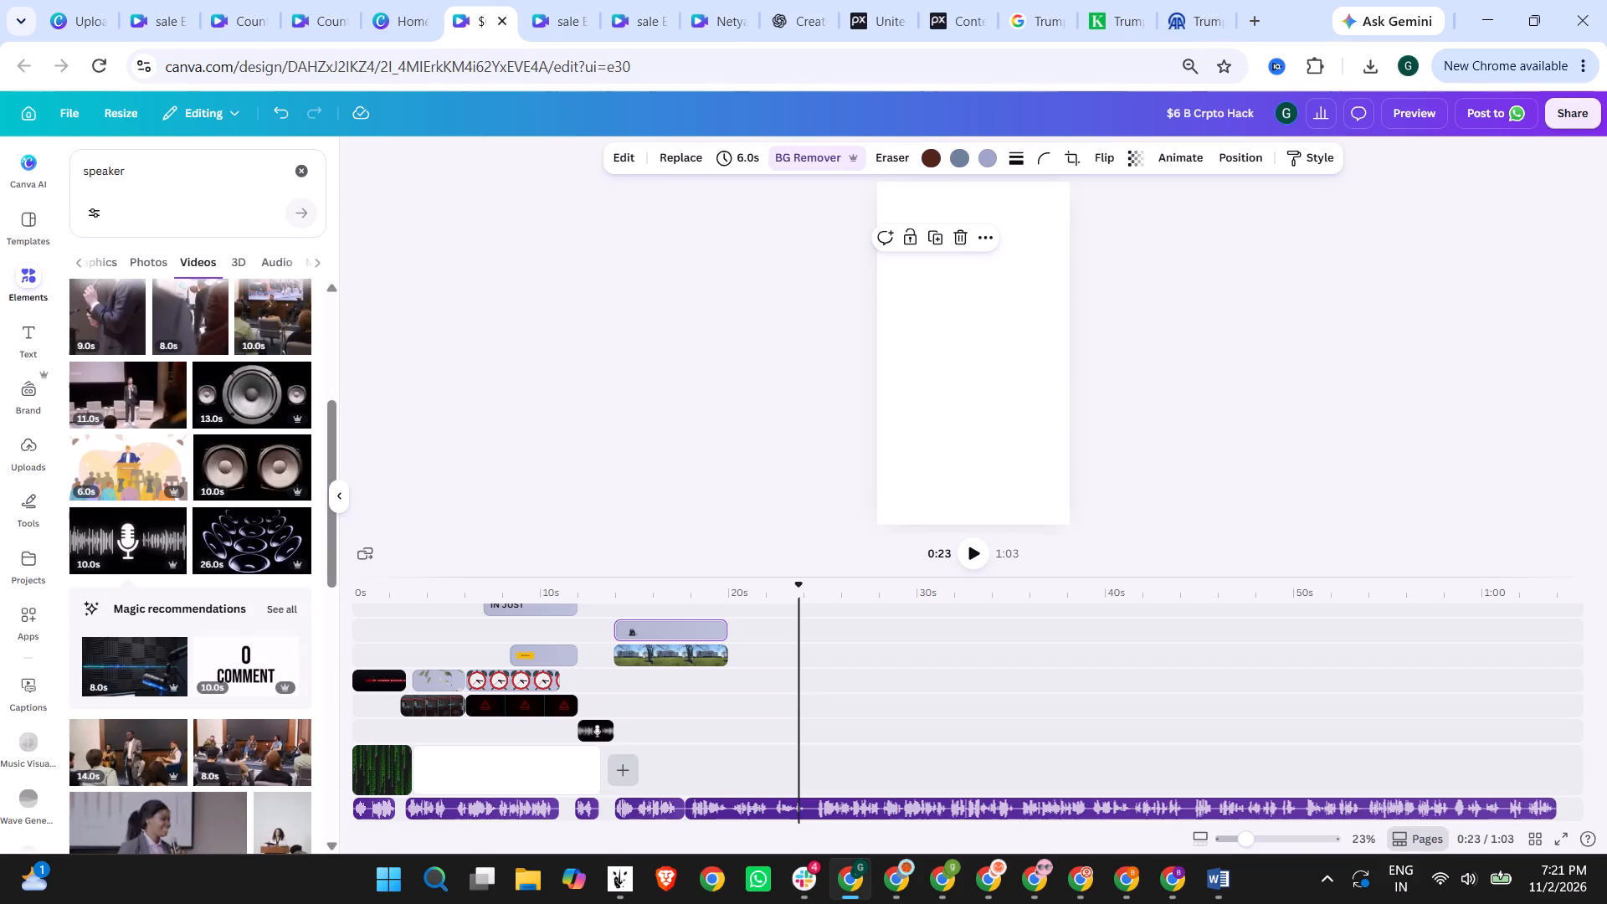
left_click_drag(162, 167, 1, 178)
type("fbi")
key("Return")
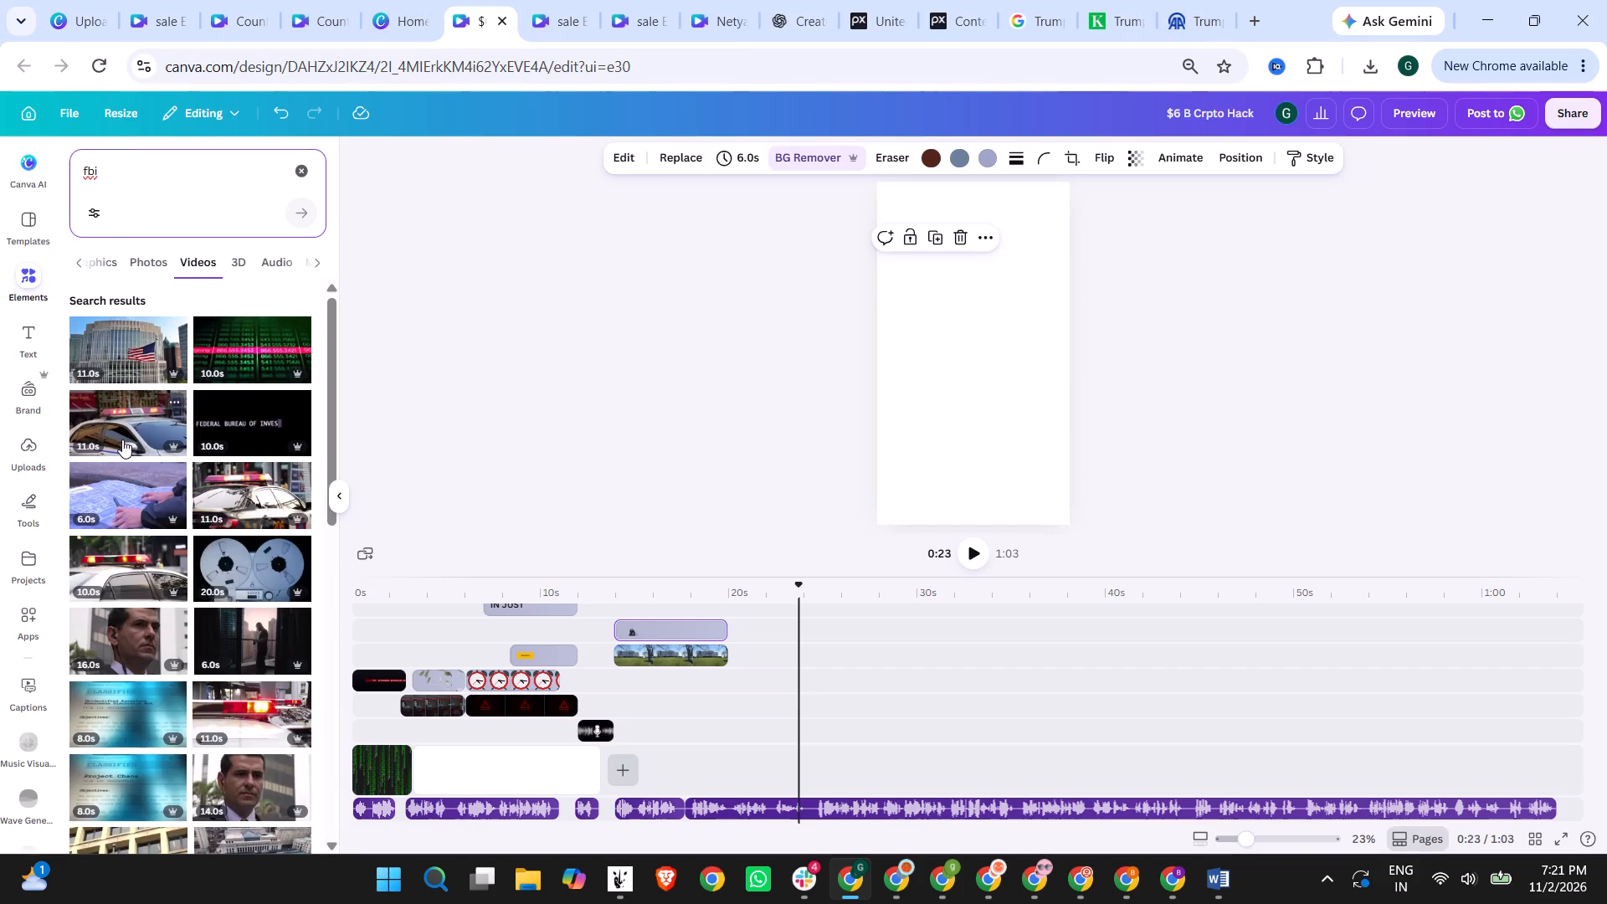
scroll(244, 688, "down", 1)
scroll(278, 608, "down", 2)
scroll(237, 543, "down", 2)
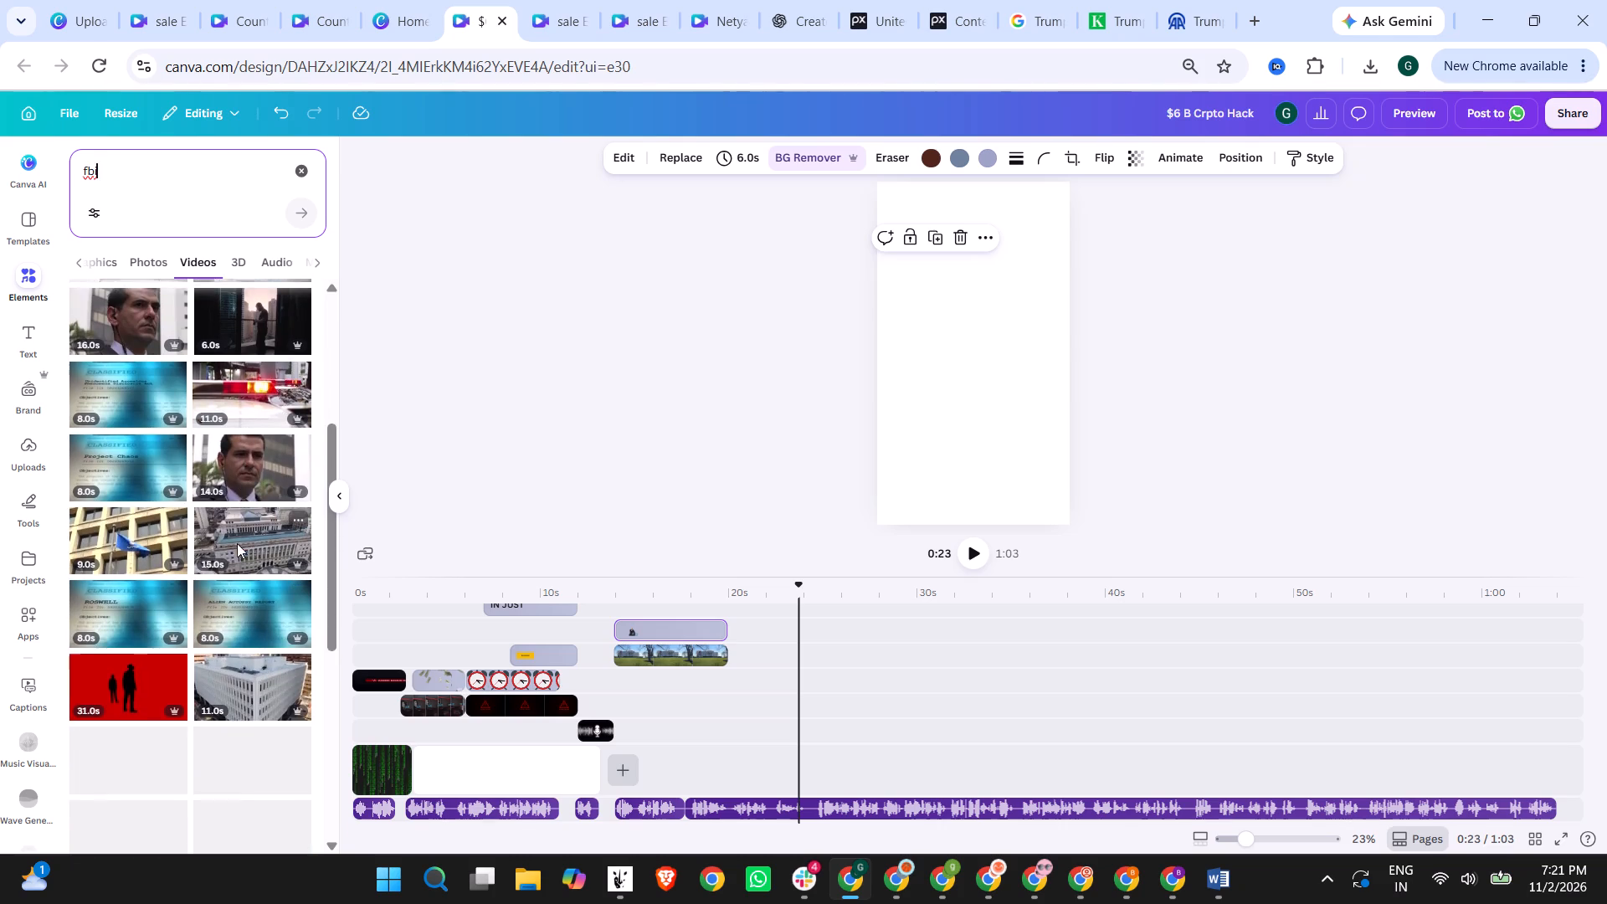
Search the video elements for "investigation" and browse the footage for a suitable clip.
left_click_drag(163, 163, 51, 172)
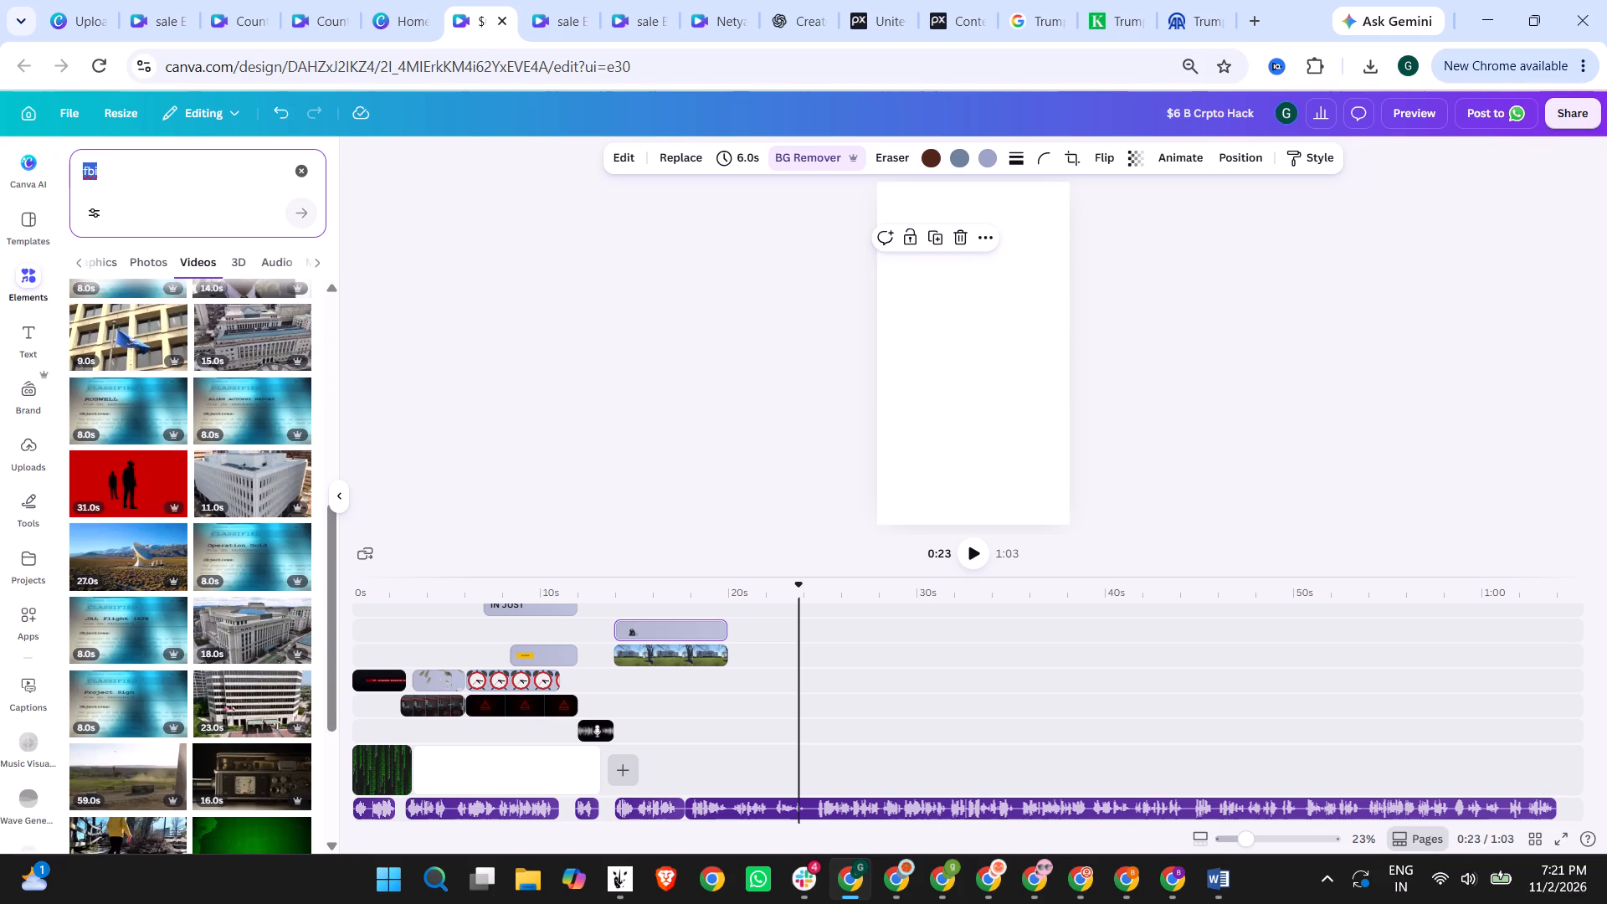
type("investigation")
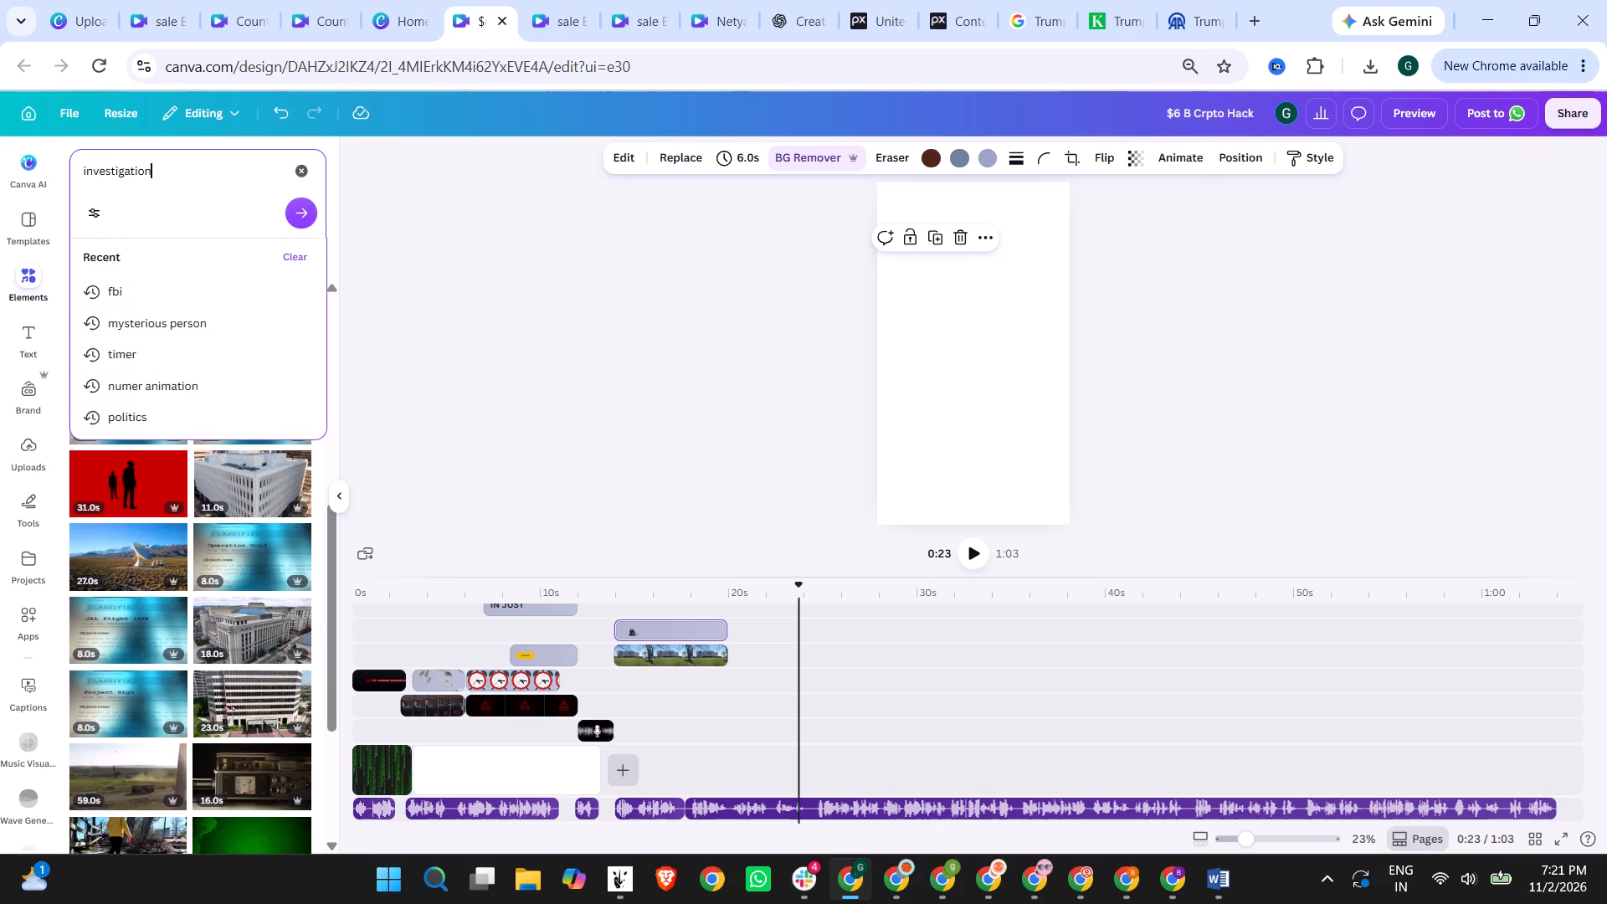
key("Return")
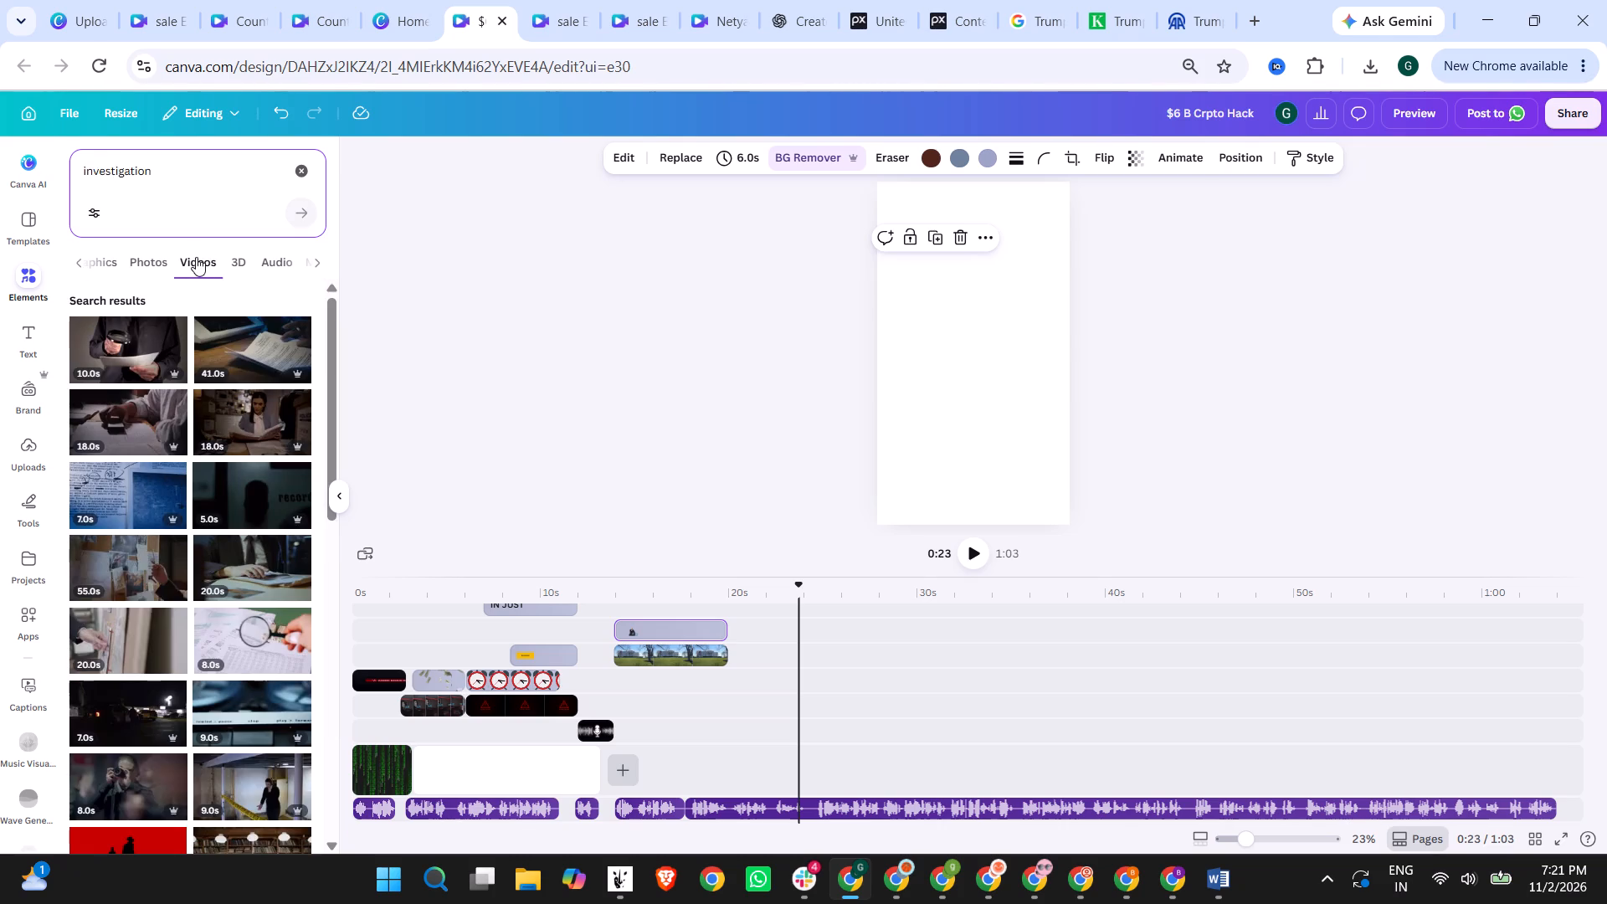
scroll(248, 577, "down", 2)
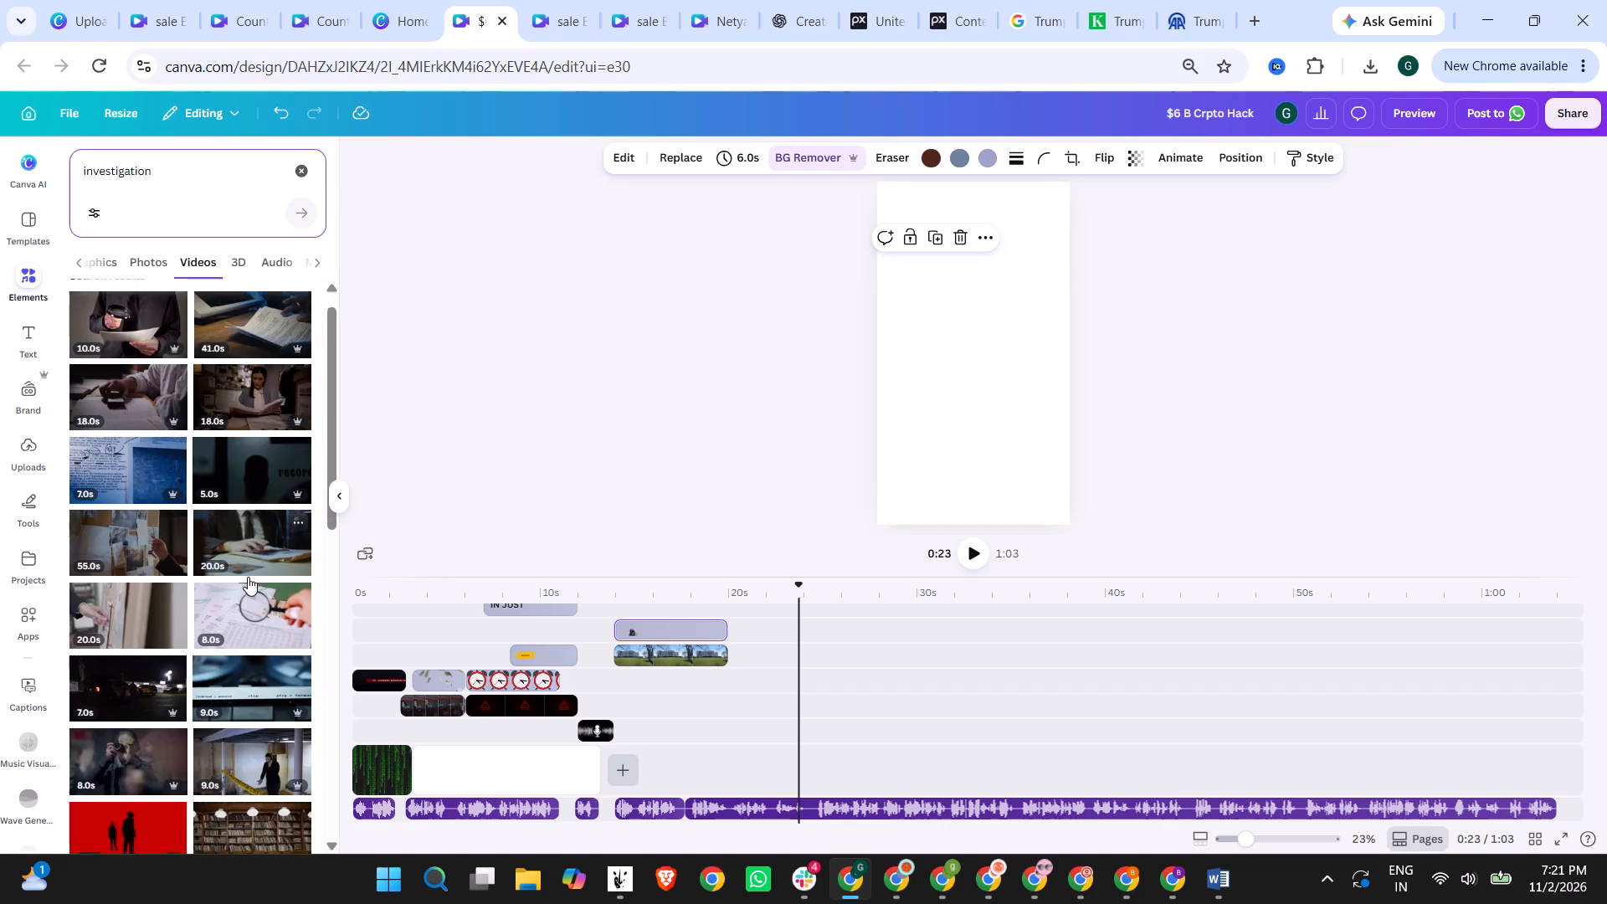
scroll(248, 577, "down", 2)
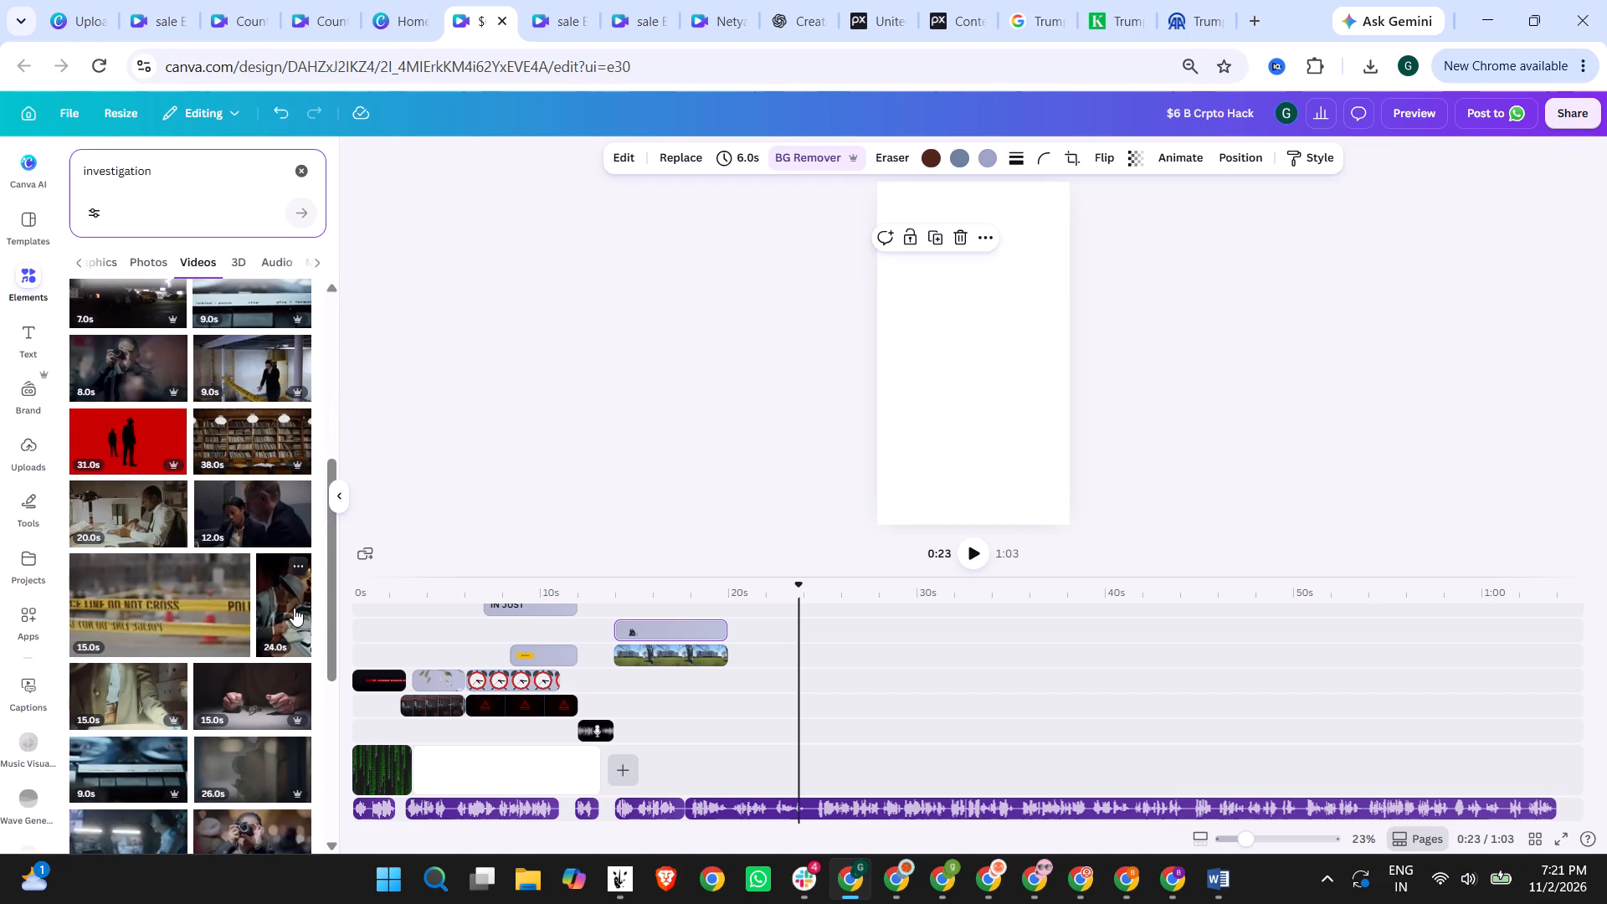
scroll(294, 608, "down", 2)
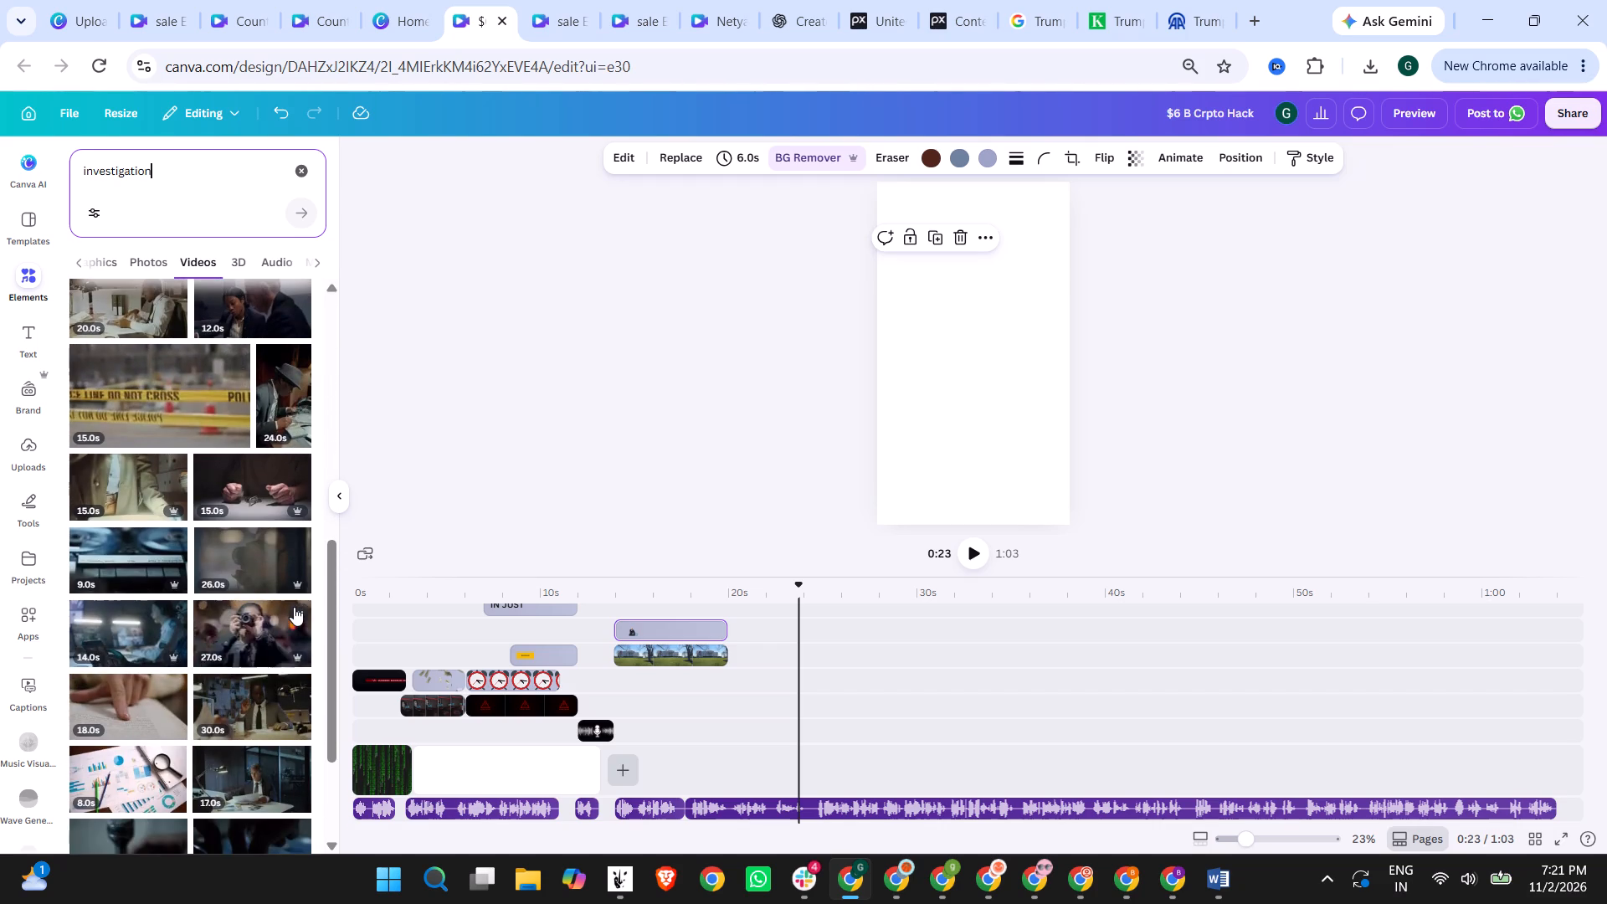
scroll(294, 607, "down", 6)
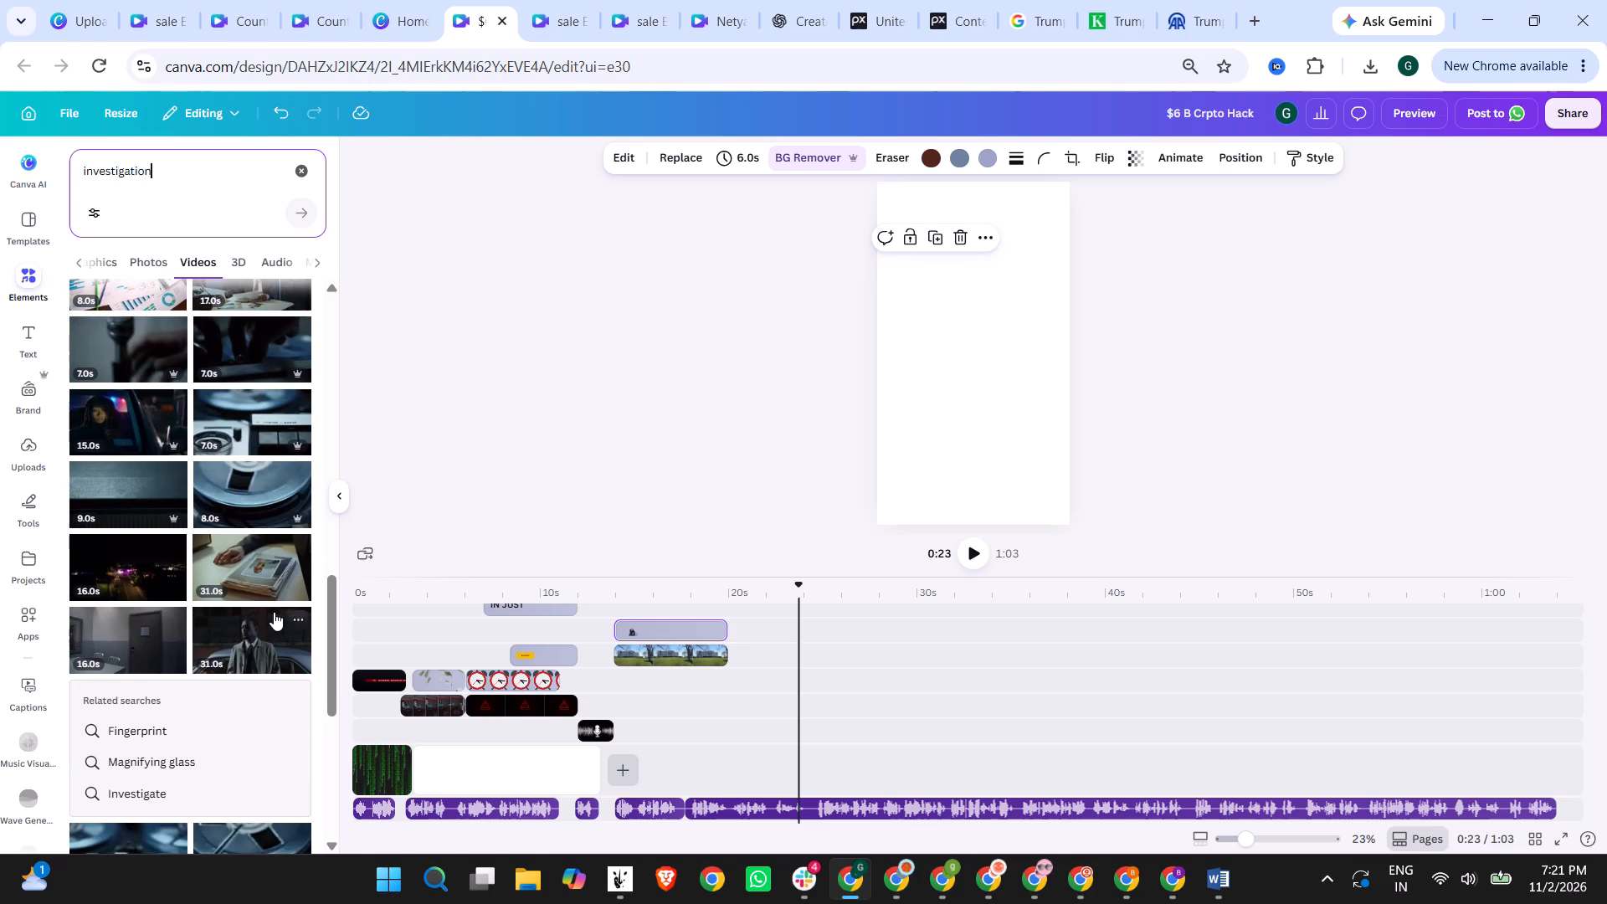
Search the video elements for "data" and add the 12.0 s clip of the man in glasses behind overlaid code.
left_click_drag(173, 168, 17, 167)
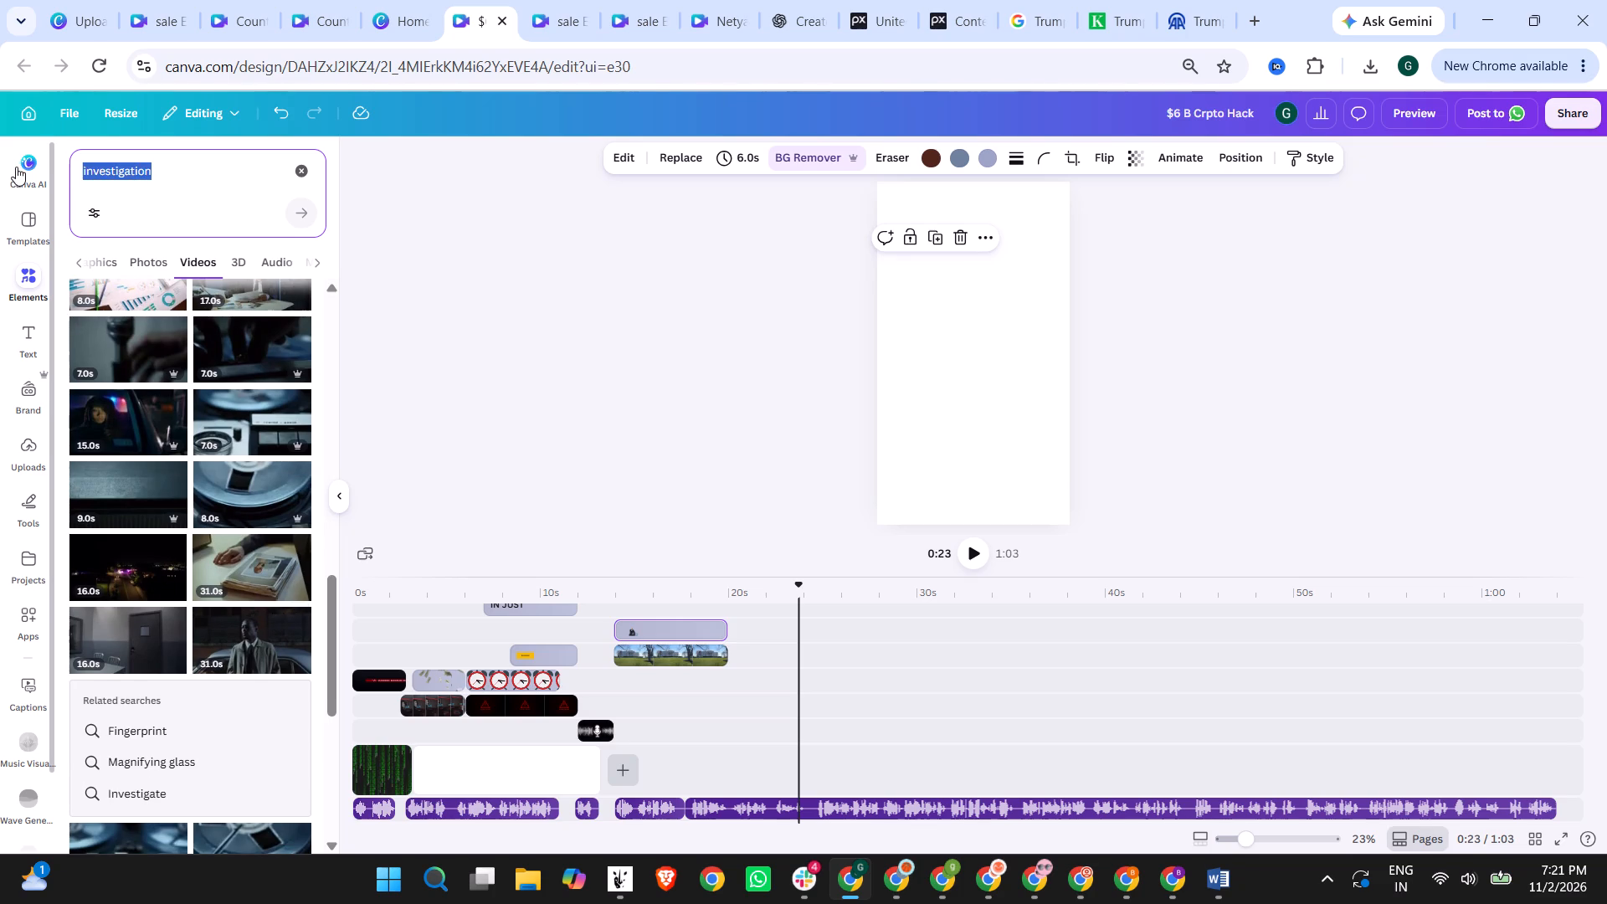
key("BackSpace")
type("data")
key("space")
key("Return")
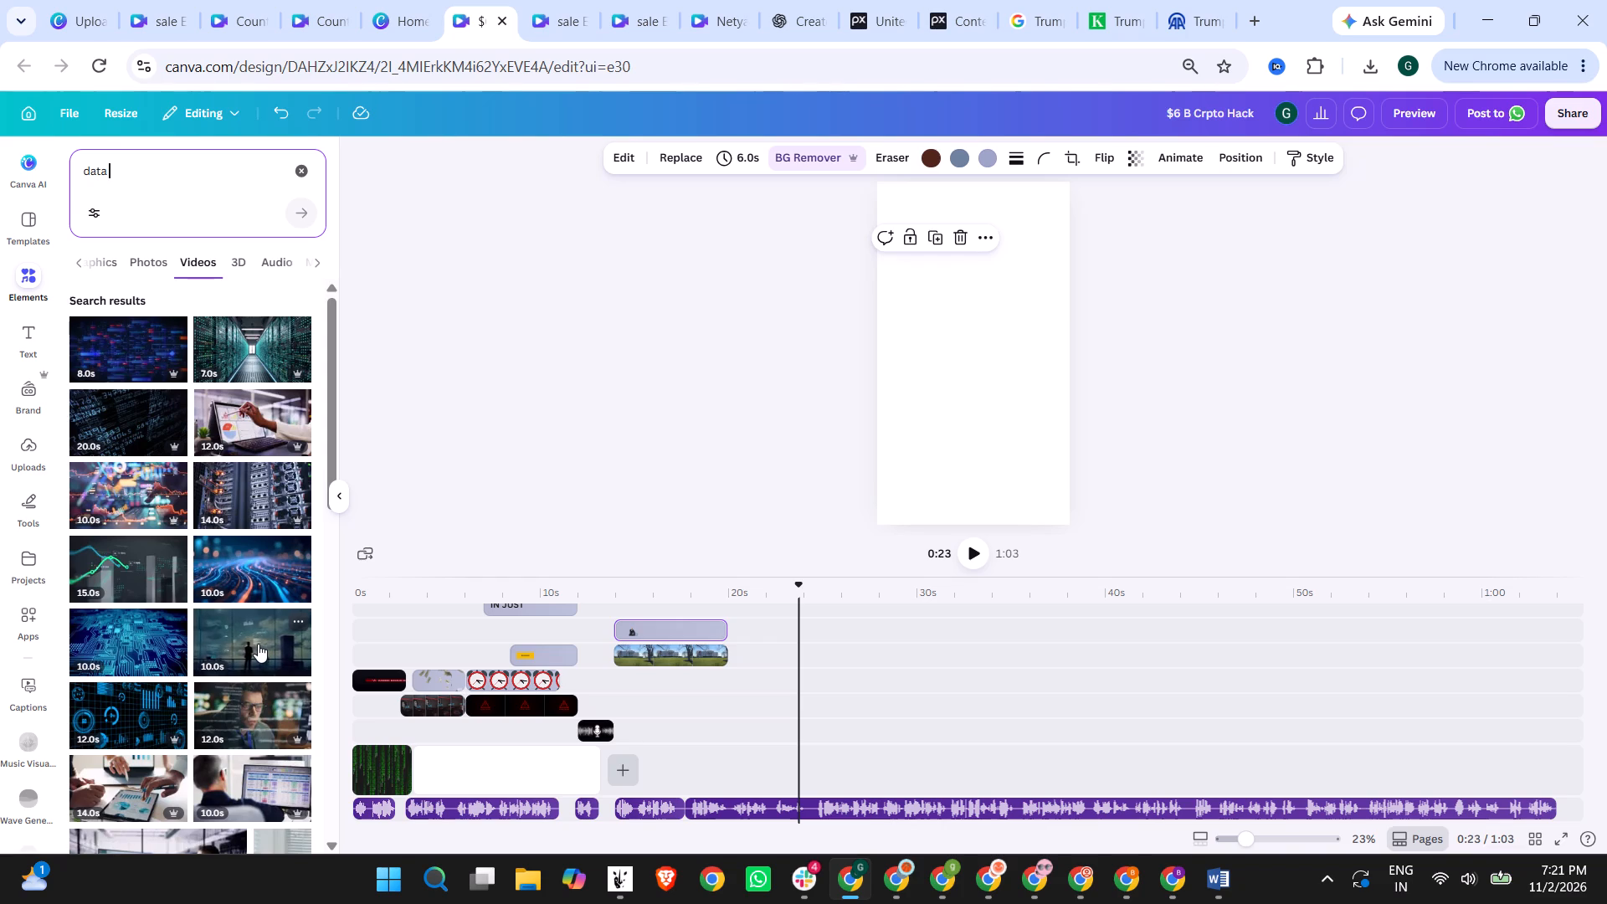
left_click(257, 710)
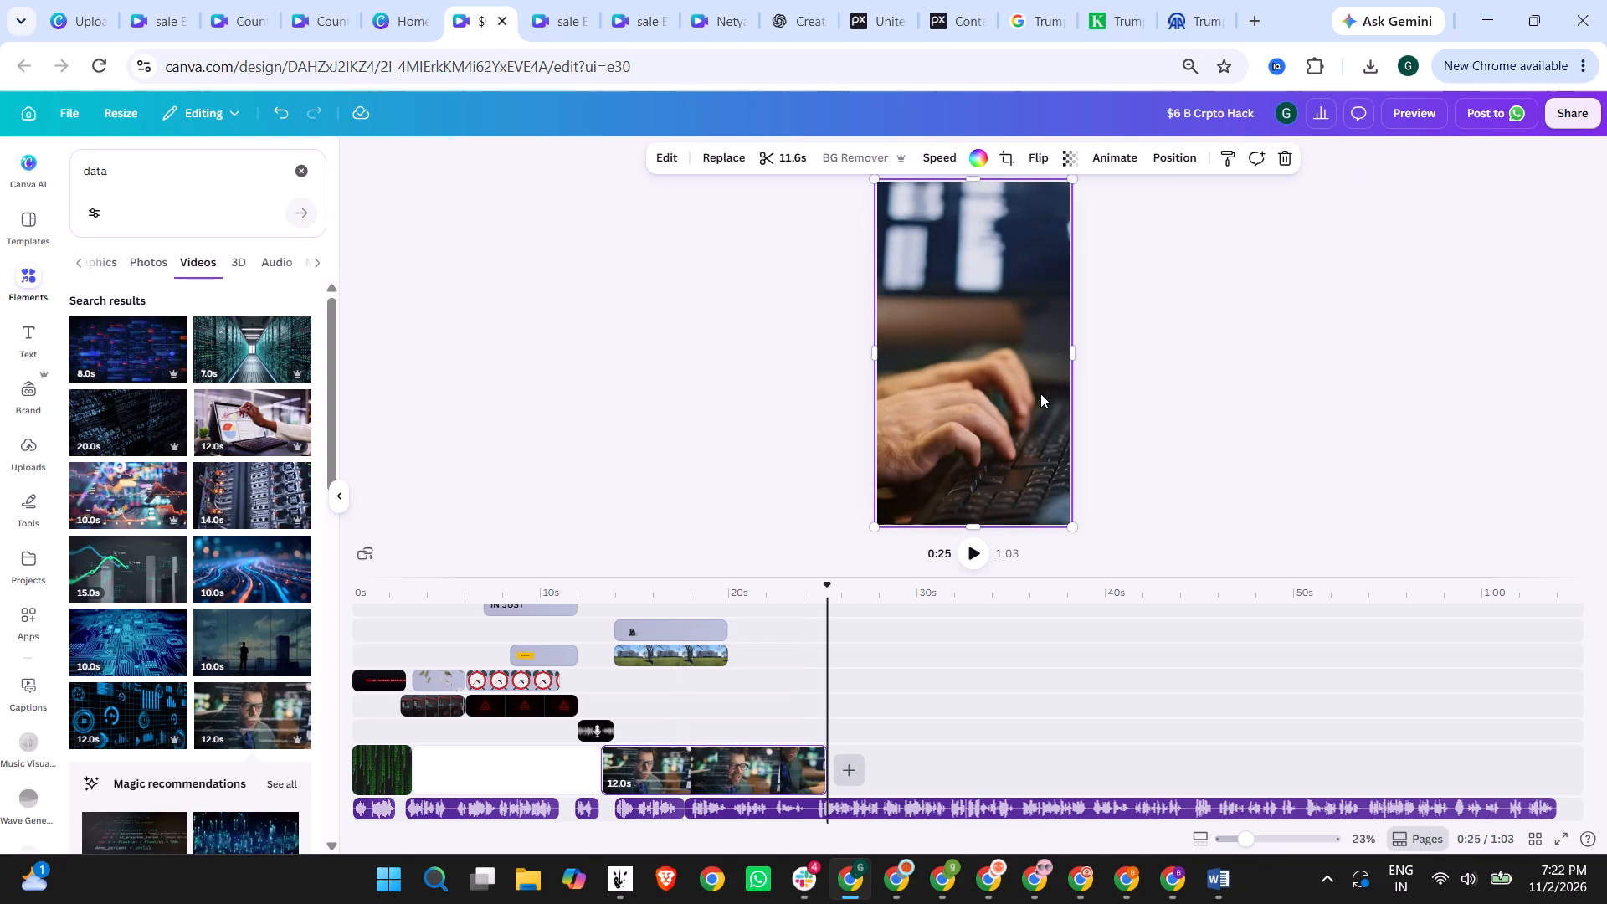
Detach the man-in-glasses clip from the page background and move it to start at about 20 s, directly after the White House clip.
left_click(623, 593)
left_click(698, 588)
left_click(747, 586)
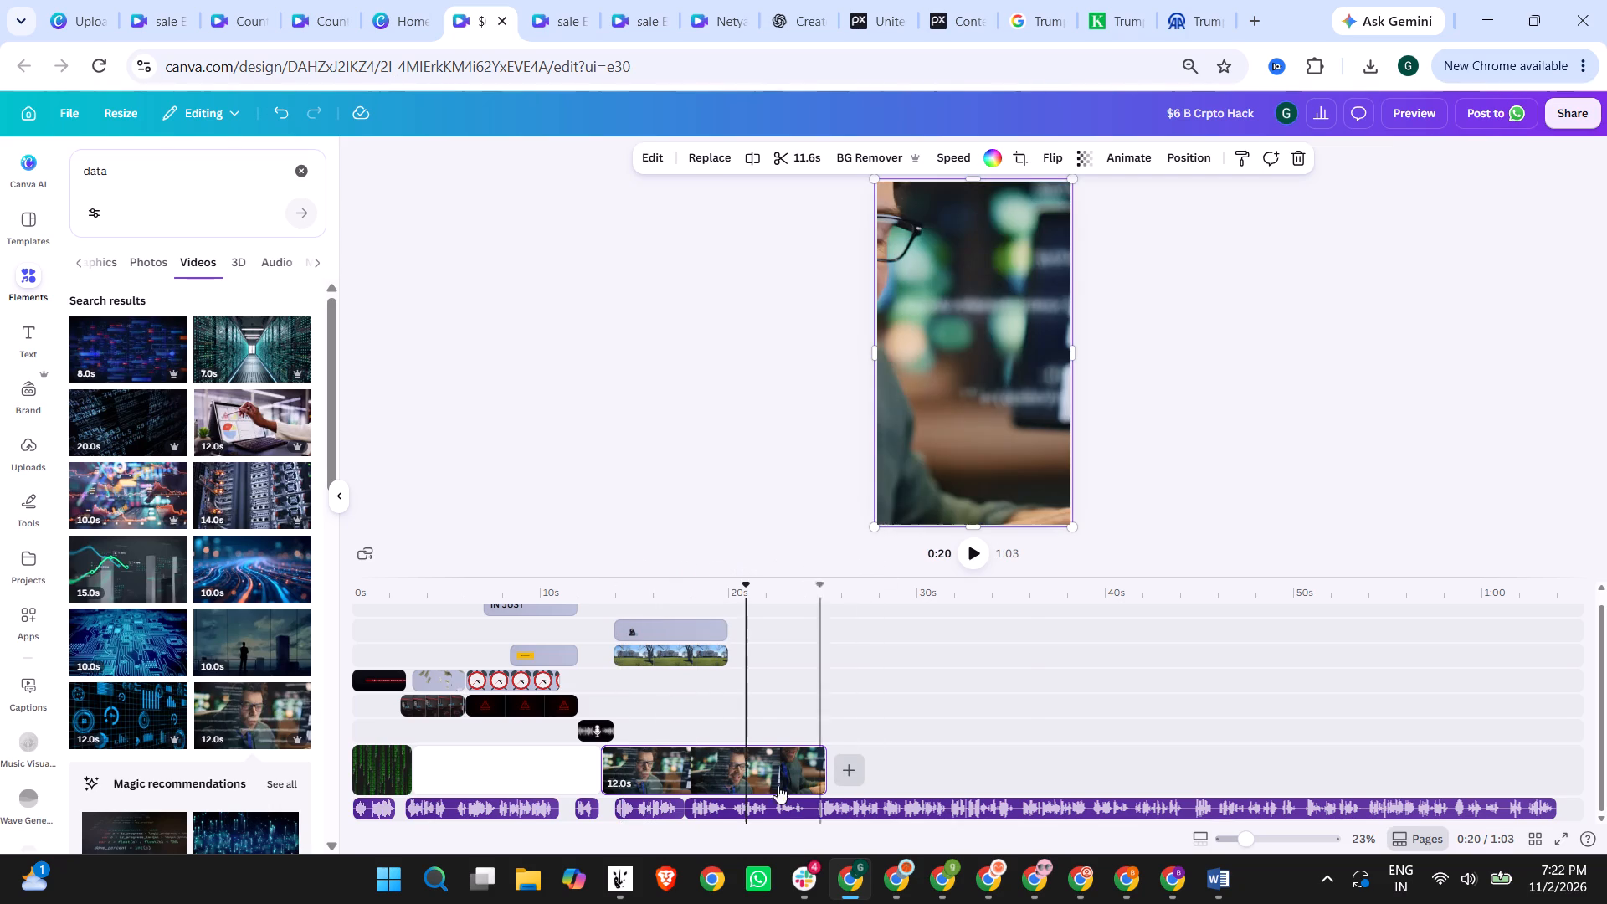
right_click(773, 775)
left_click(883, 729)
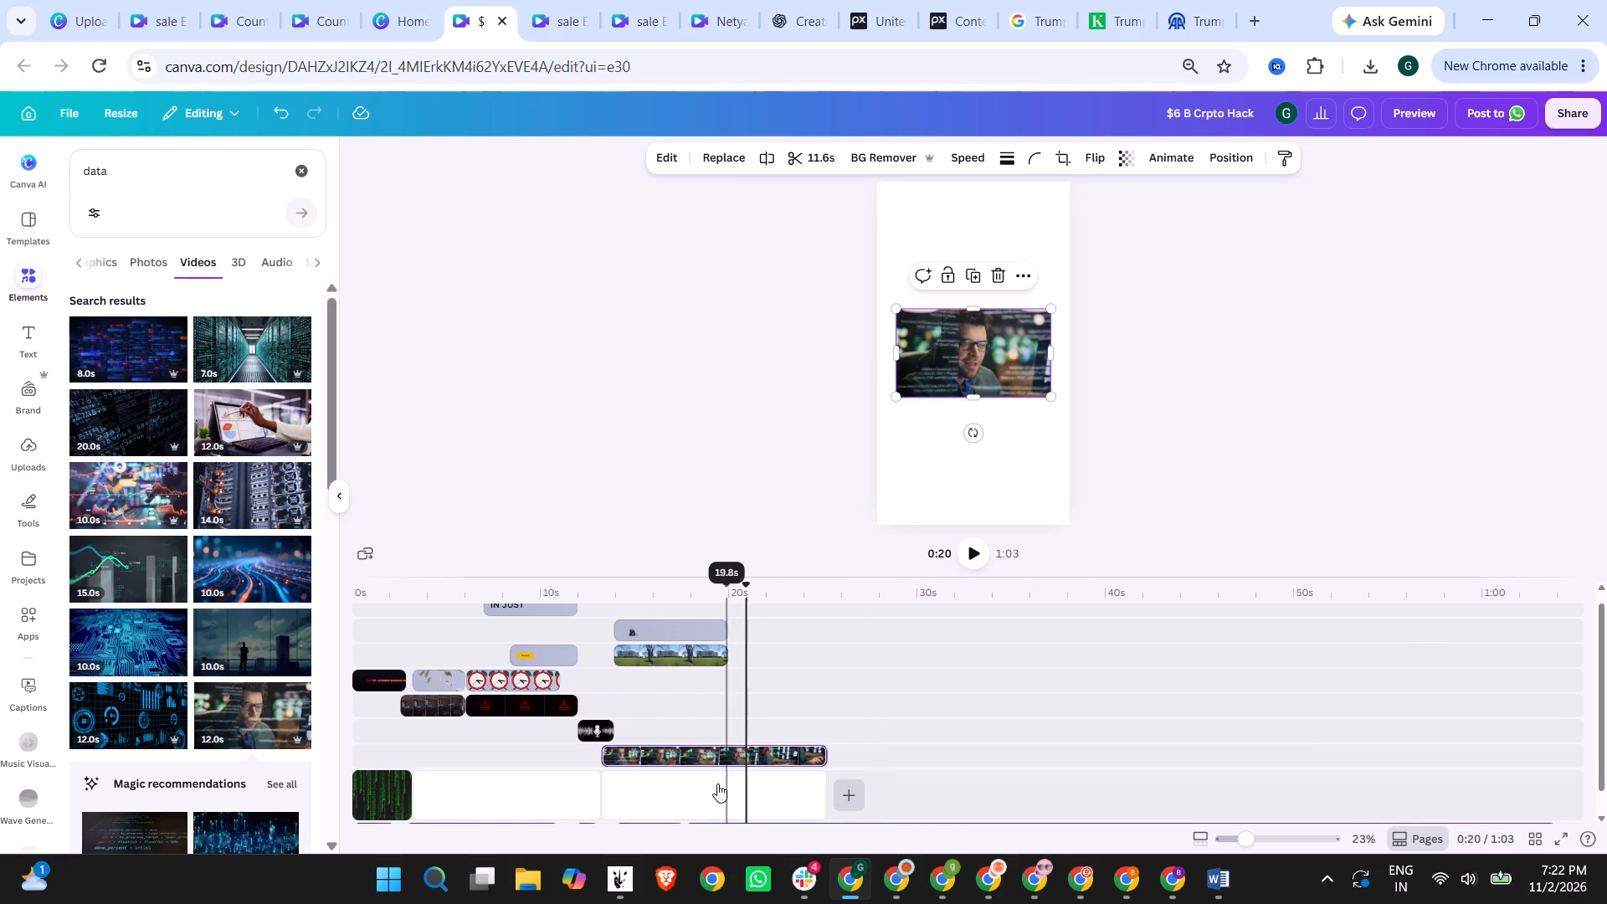
left_click_drag(670, 749, 807, 695)
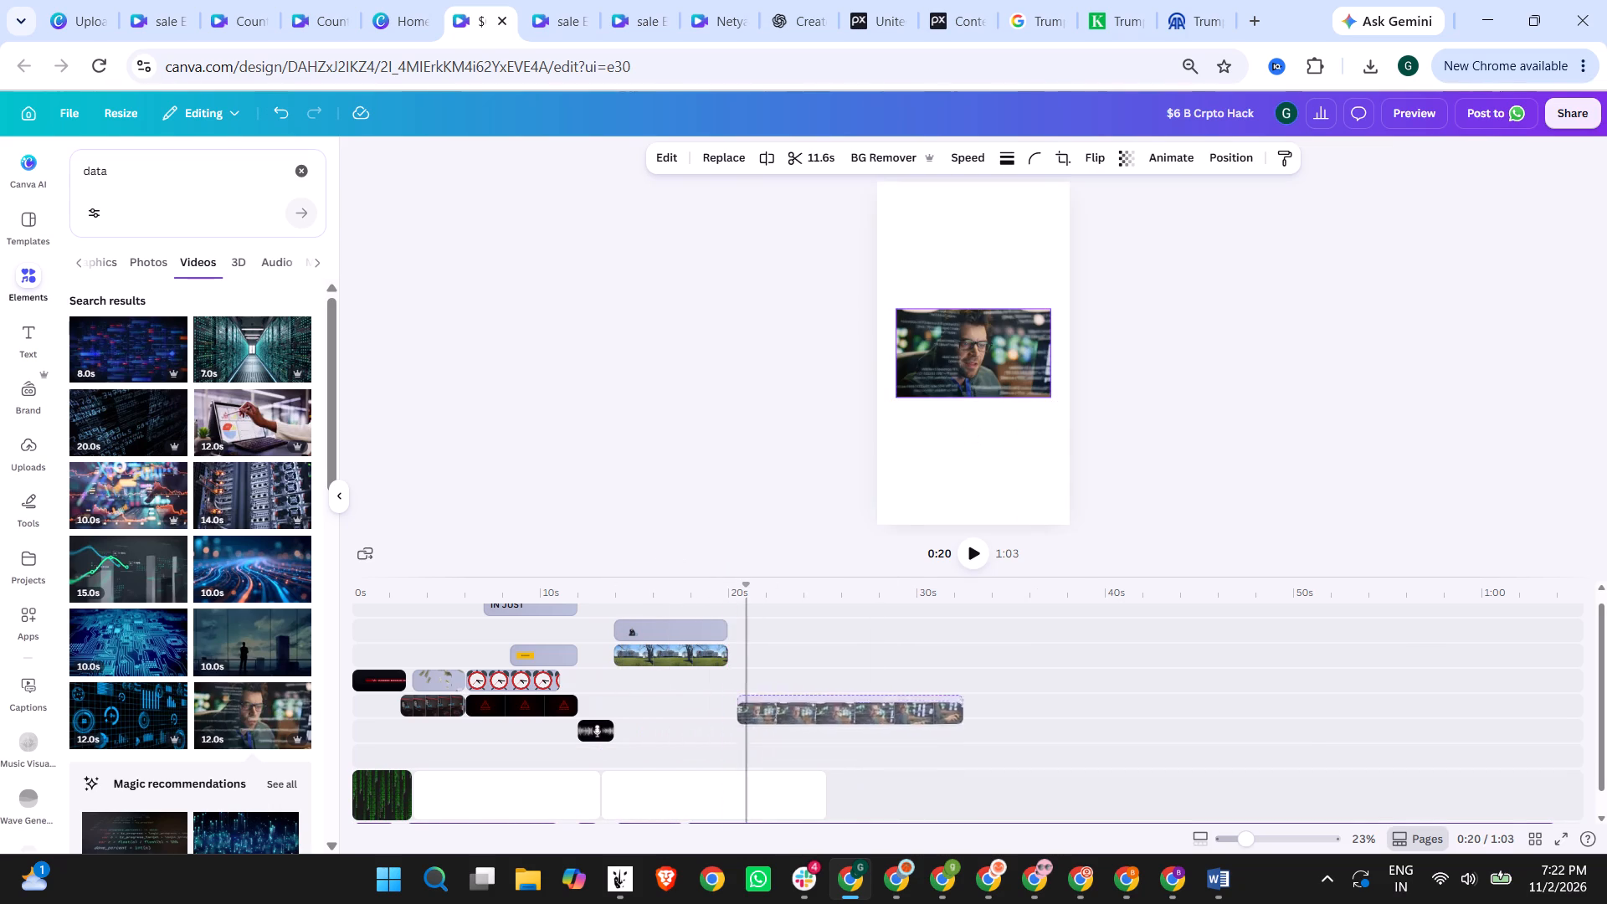
left_click_drag(807, 695, 794, 680)
Play from about 18 s, then enlarge the man-in-glasses clip past the page's full width and centre it on the page.
left_click(699, 593)
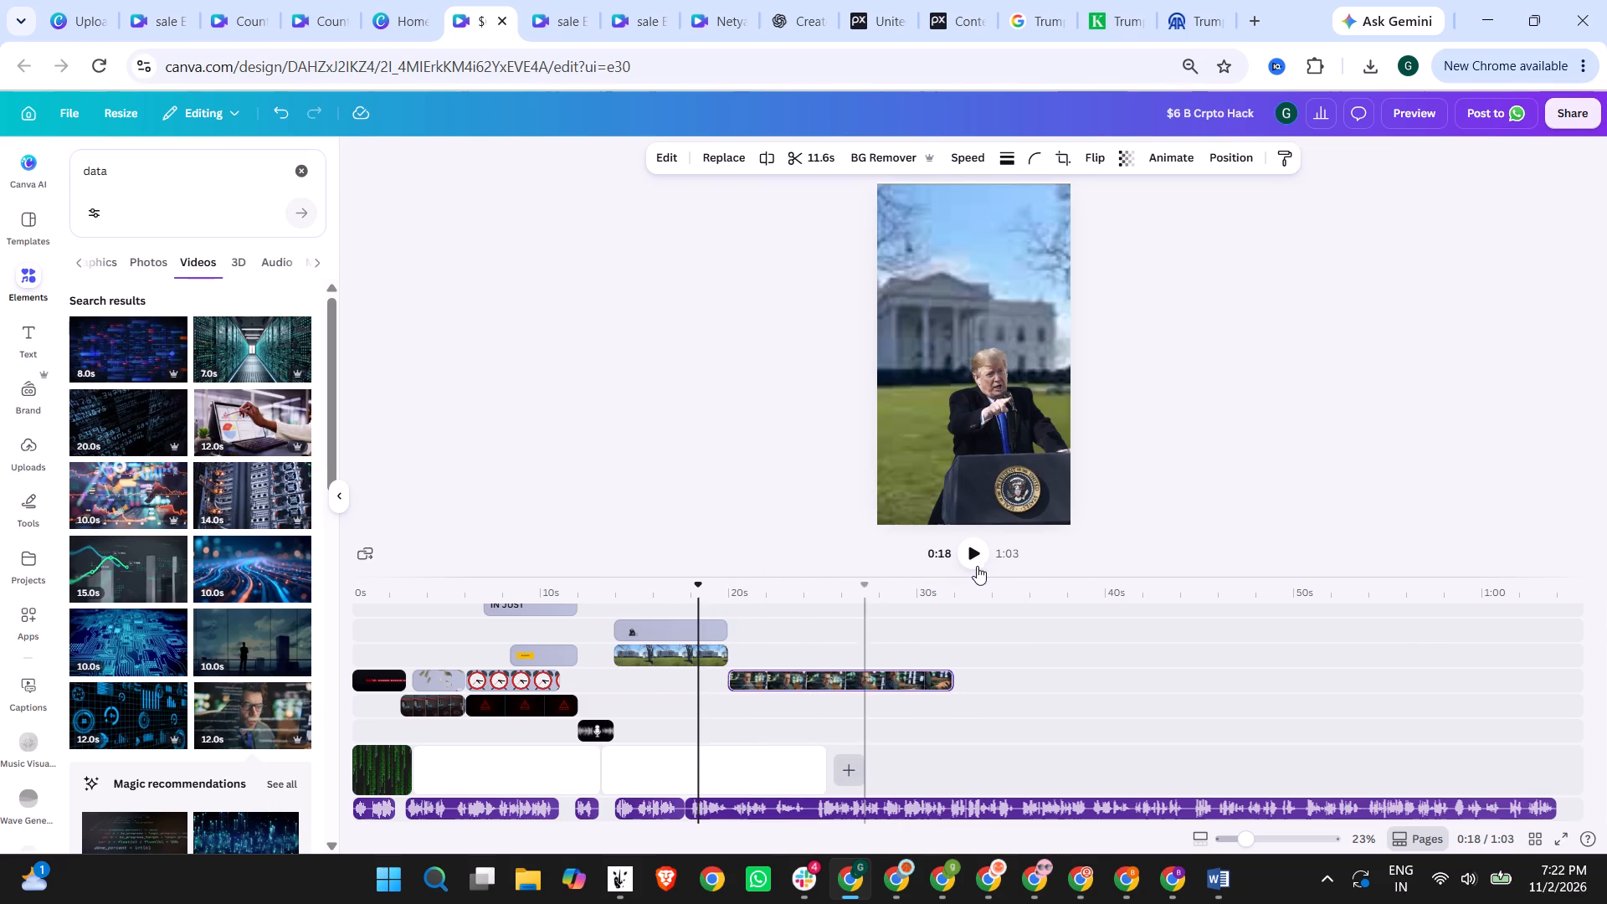
left_click(974, 552)
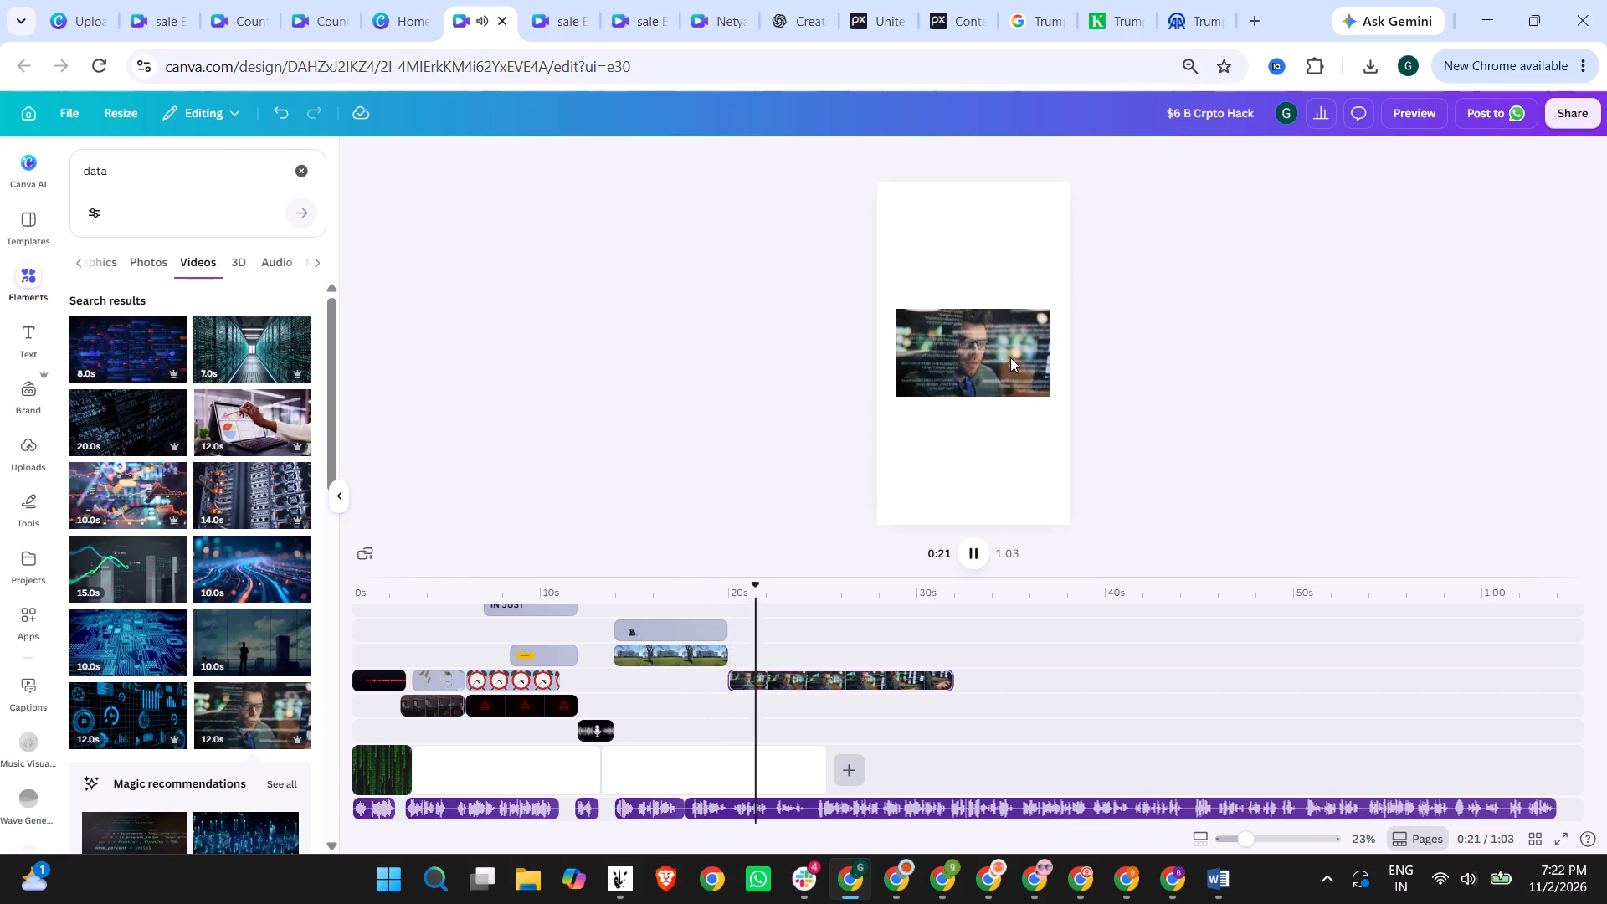
double_click(1010, 357)
left_click_drag(975, 366, 958, 353)
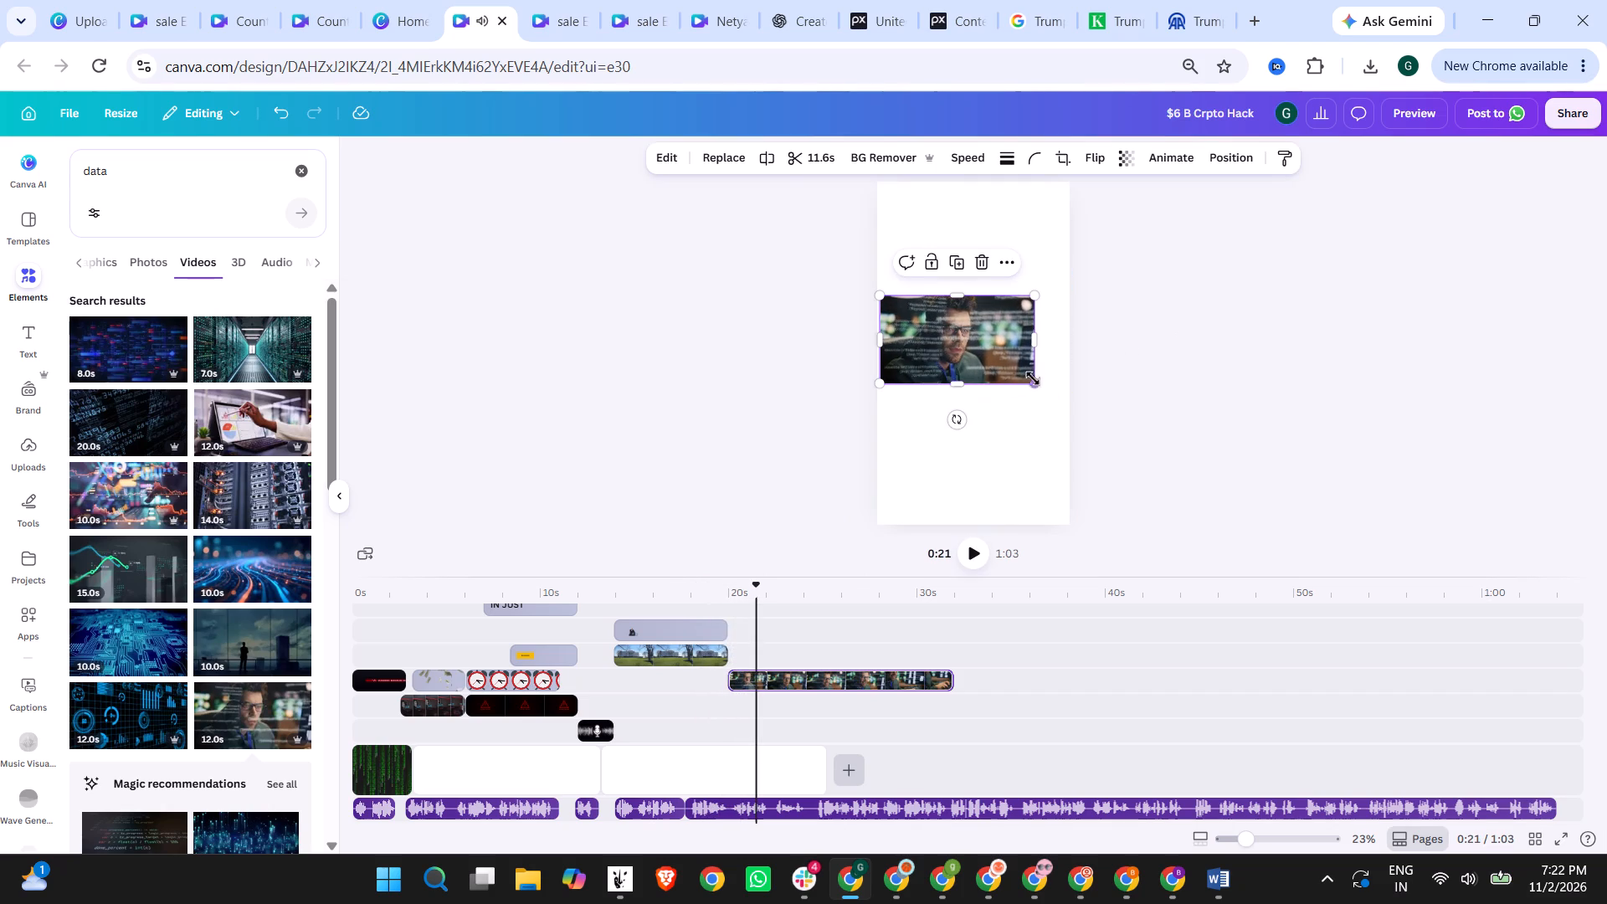
left_click_drag(1033, 378, 1164, 480)
left_click_drag(1014, 420, 953, 434)
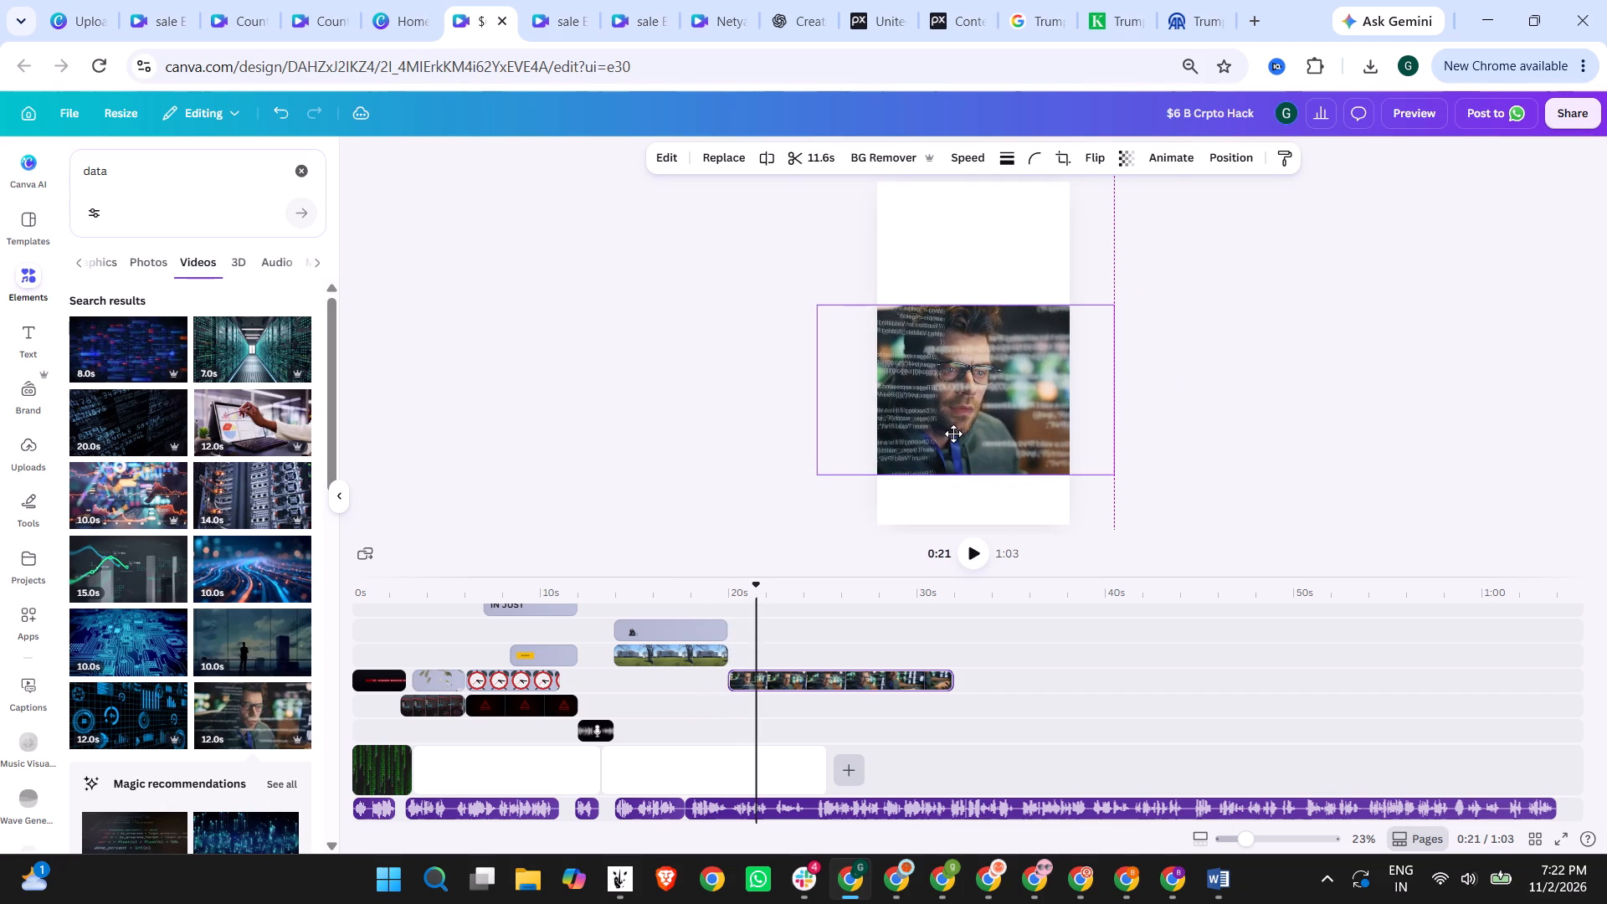
left_click_drag(953, 434, 958, 392)
left_click(732, 378)
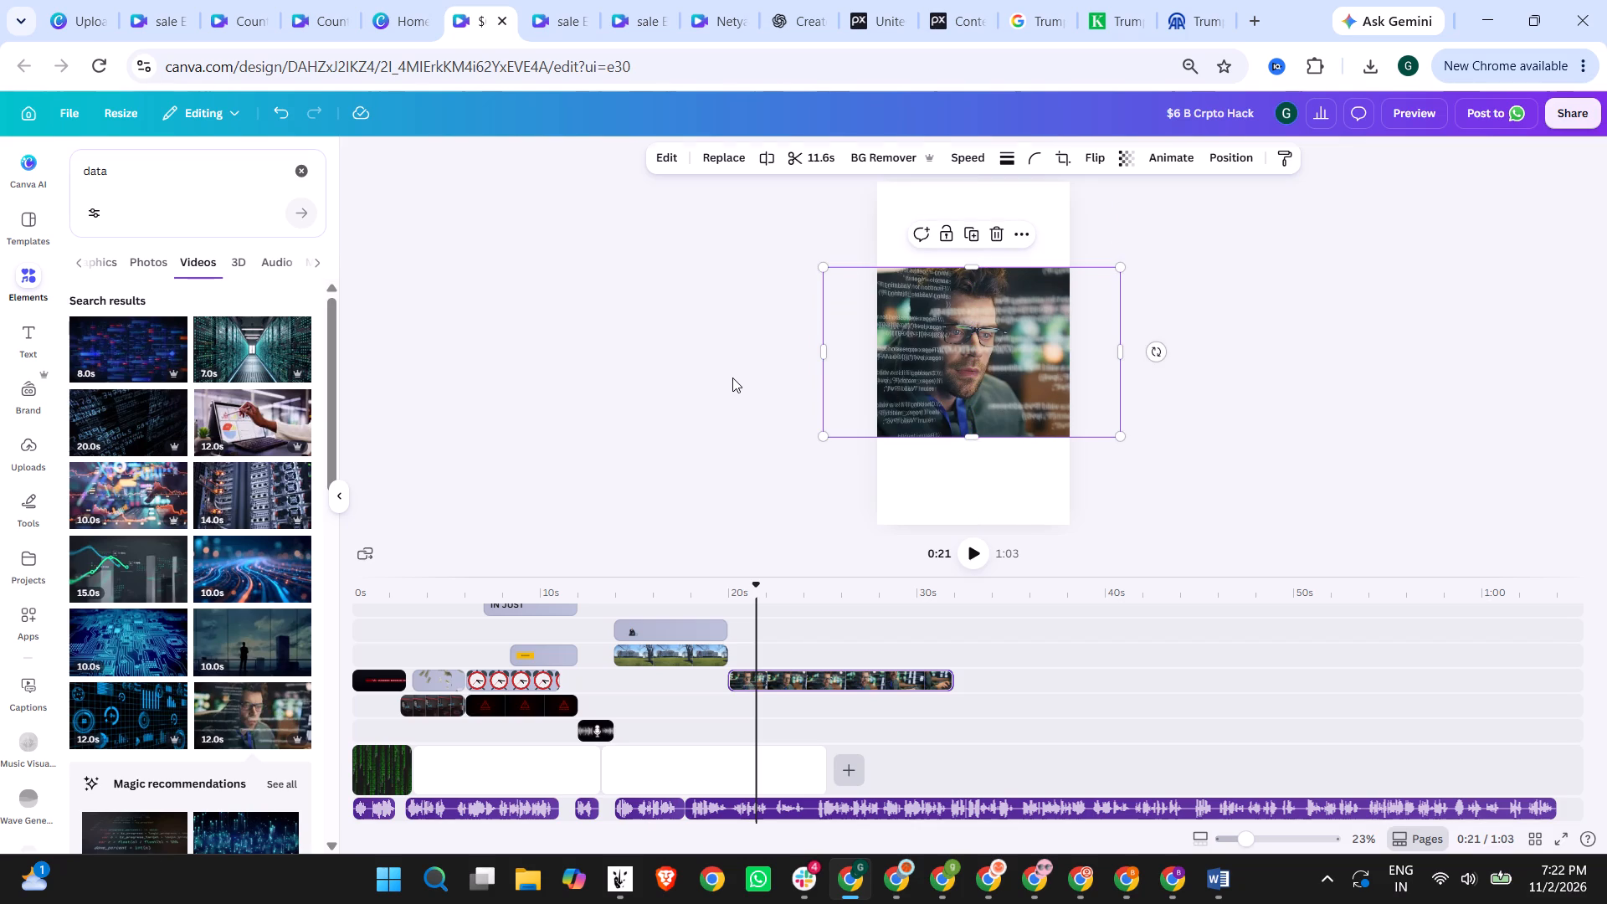
Play through the man-in-glasses clip and trim its end so it lasts 8.9 s.
left_click(987, 558)
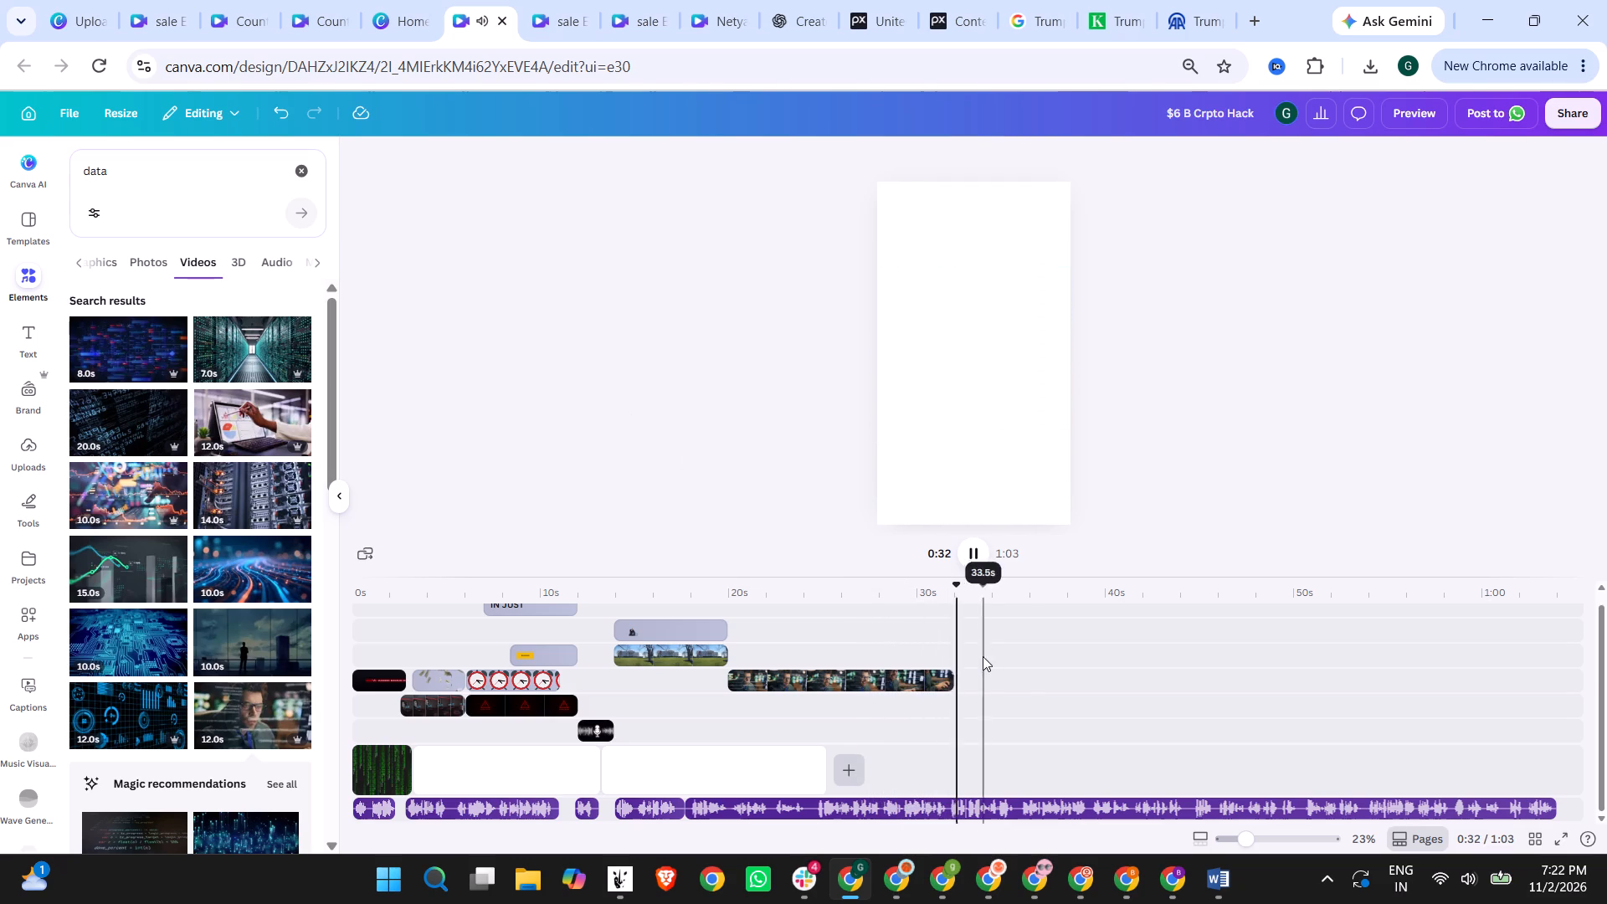
left_click(920, 684)
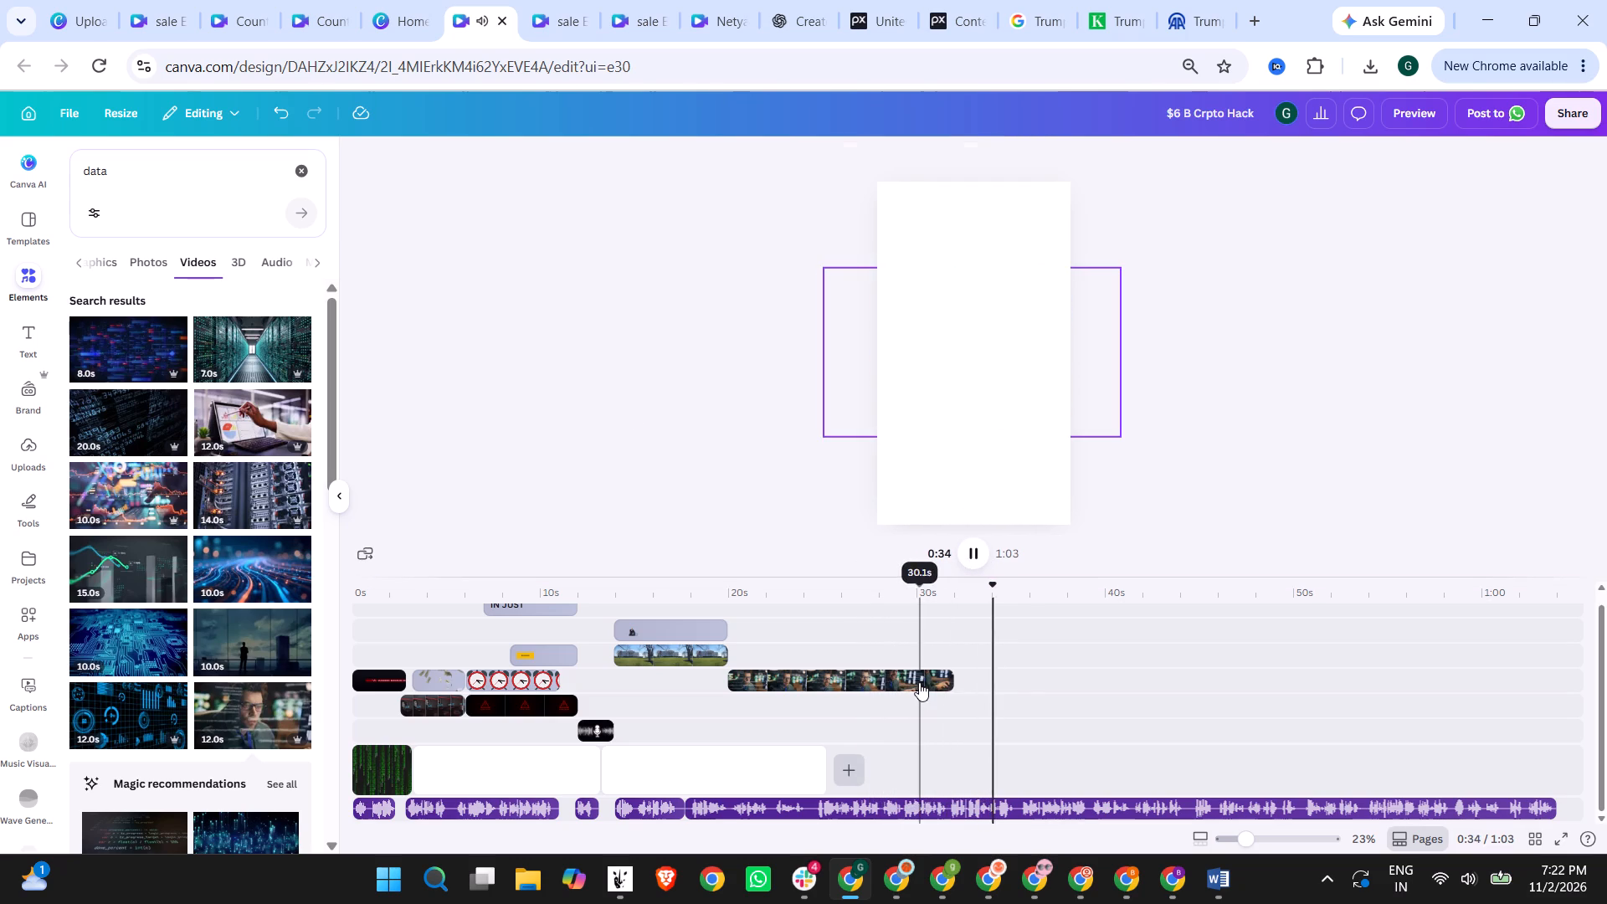
left_click(954, 672)
left_click(934, 680)
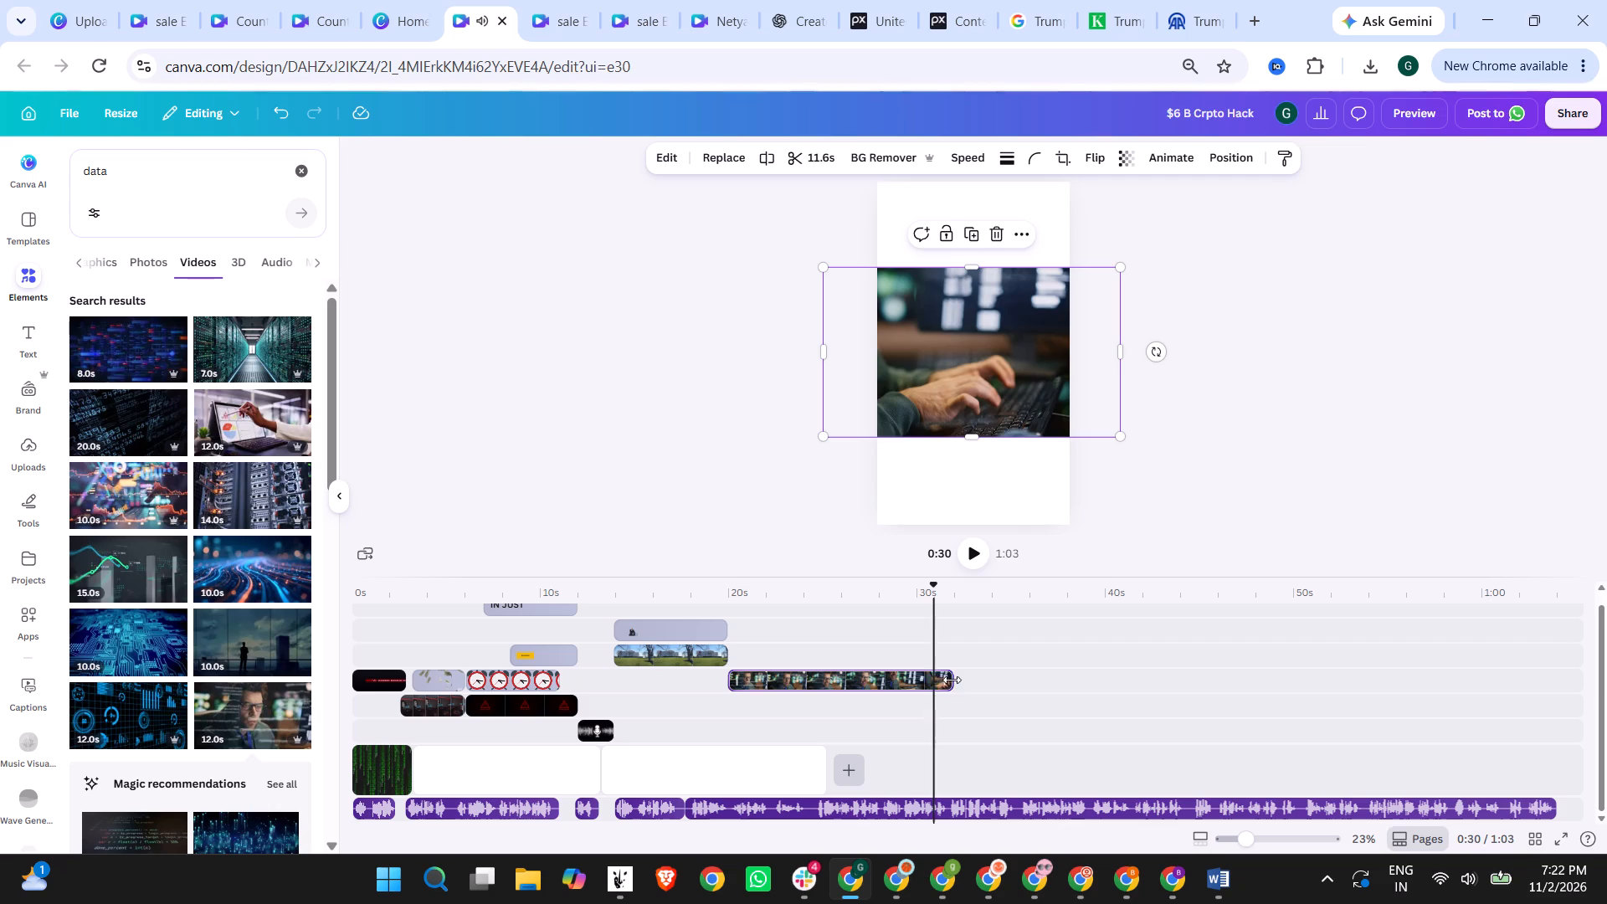
left_click_drag(952, 680, 893, 679)
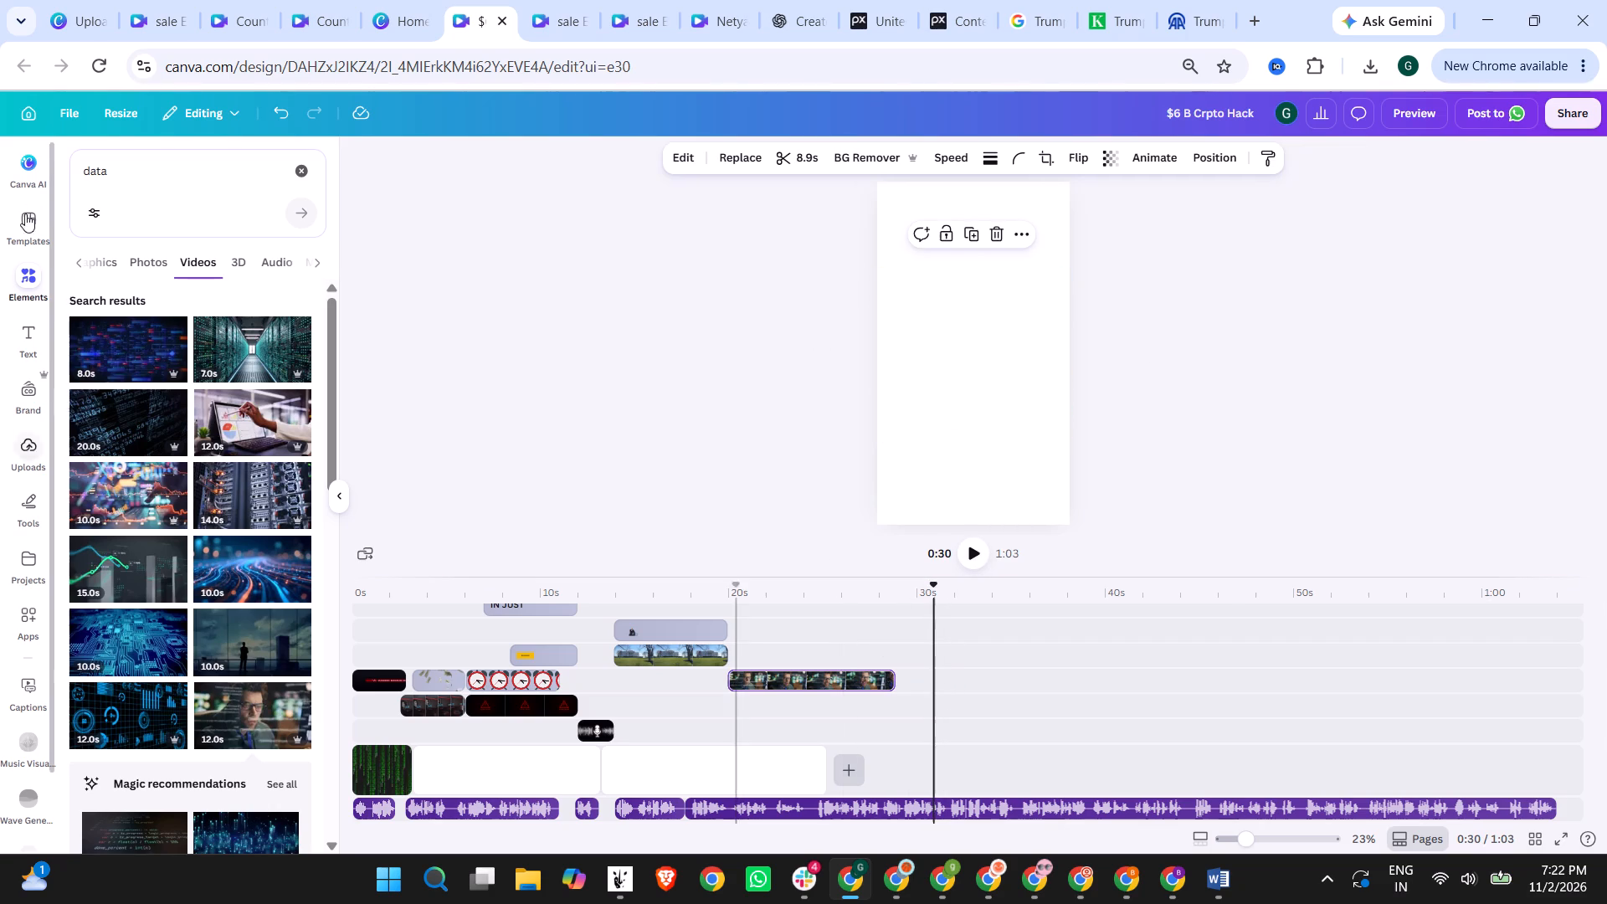
Search the video elements for "blockchain" and look over the footage.
left_click_drag(118, 174, 53, 173)
type("blockchain")
key("Return")
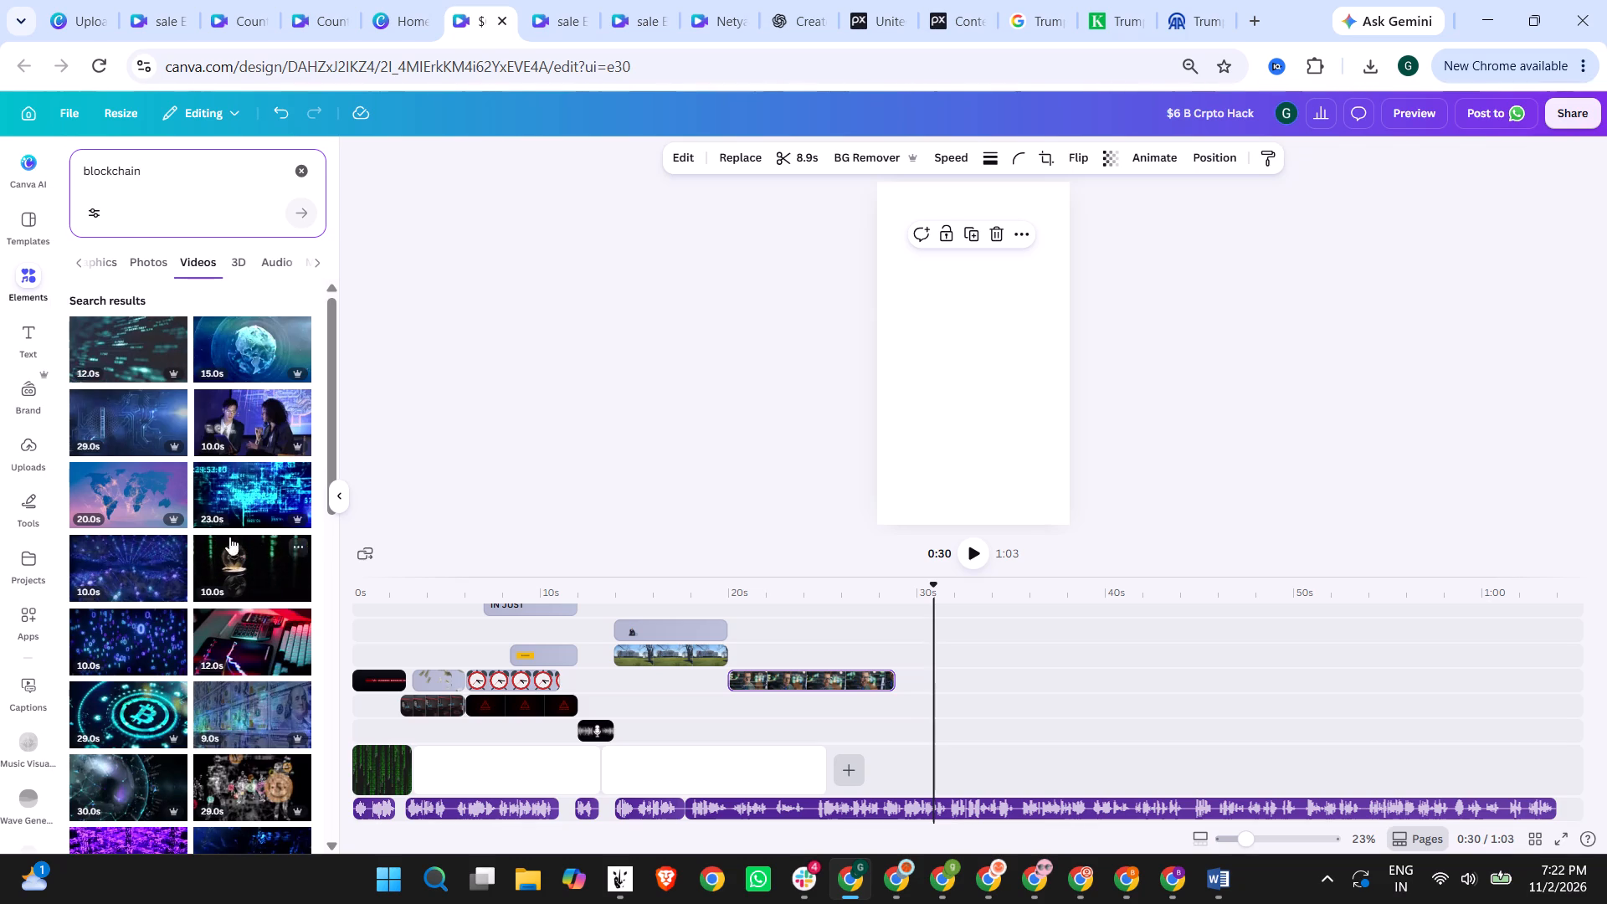
Search the video elements for "crypto" and place the 17.0 s falling-coins clip at about 20 s, beneath the man-in-glasses clip.
left_click_drag(151, 182, 35, 171)
left_click_drag(196, 164, 56, 162)
type("cy")
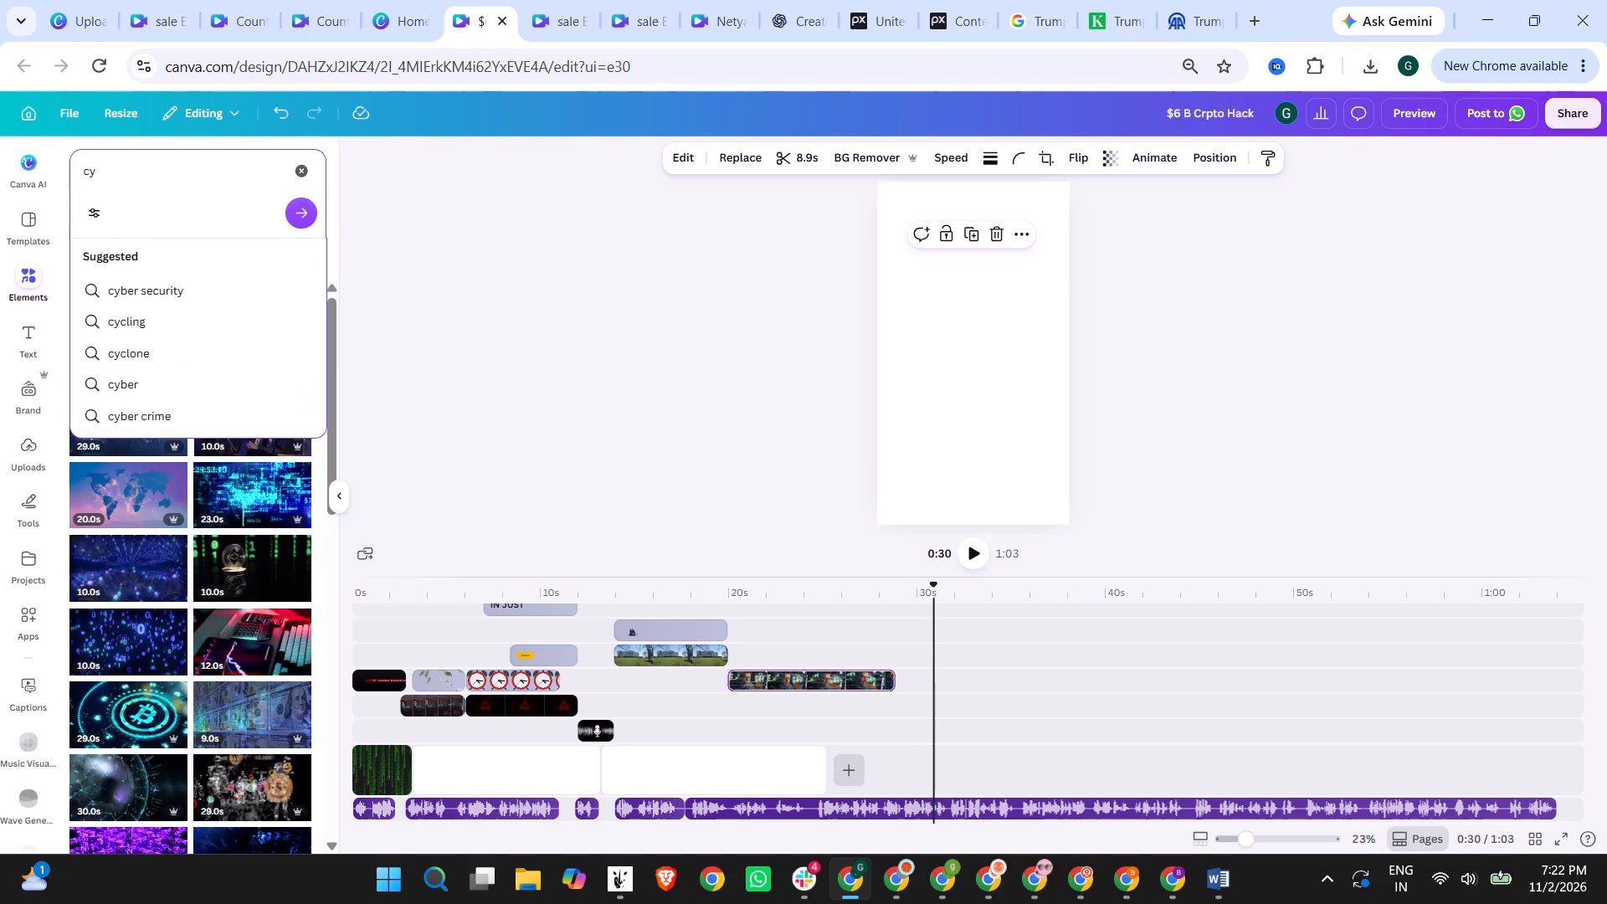
key("BackSpace")
type("rypto")
key("Return")
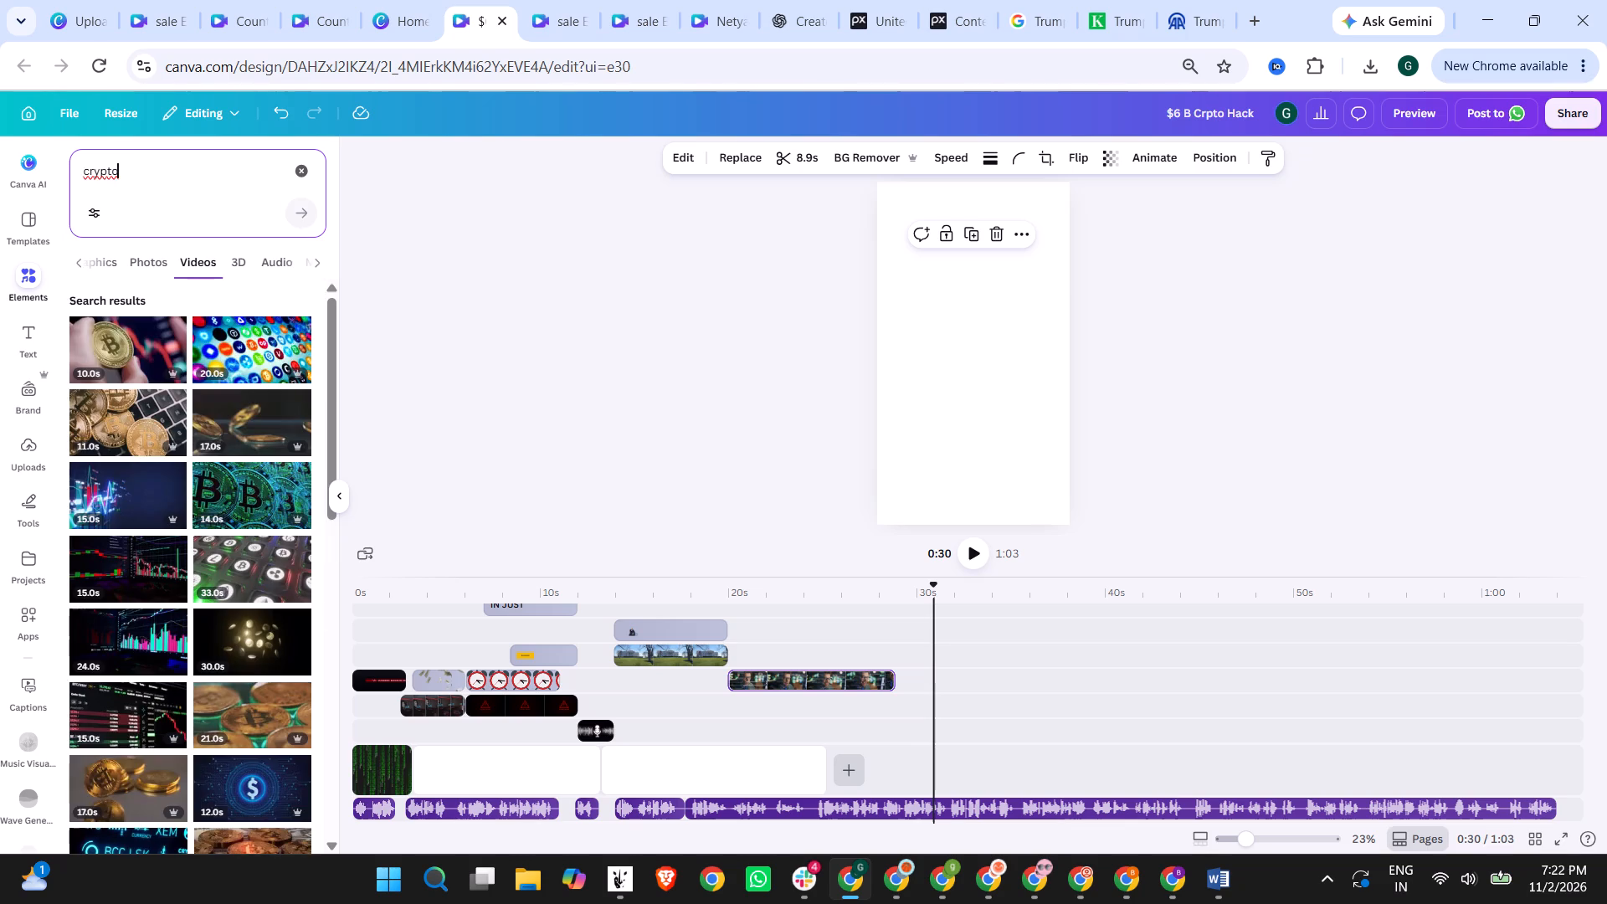
scroll(126, 404, "down", 3)
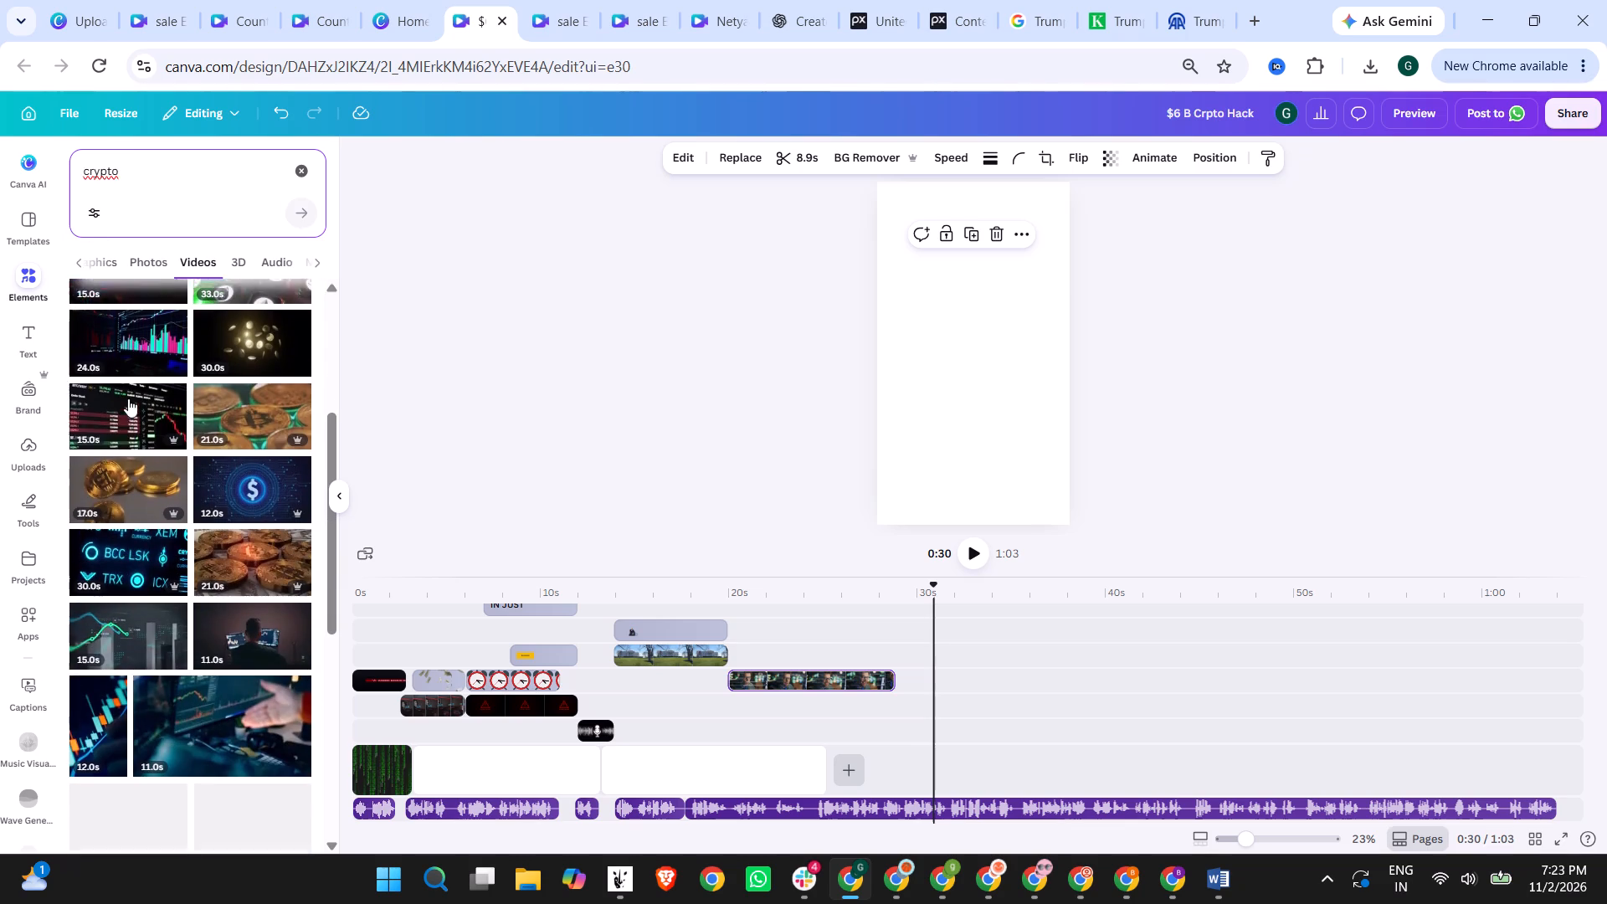
scroll(143, 416, "down", 2)
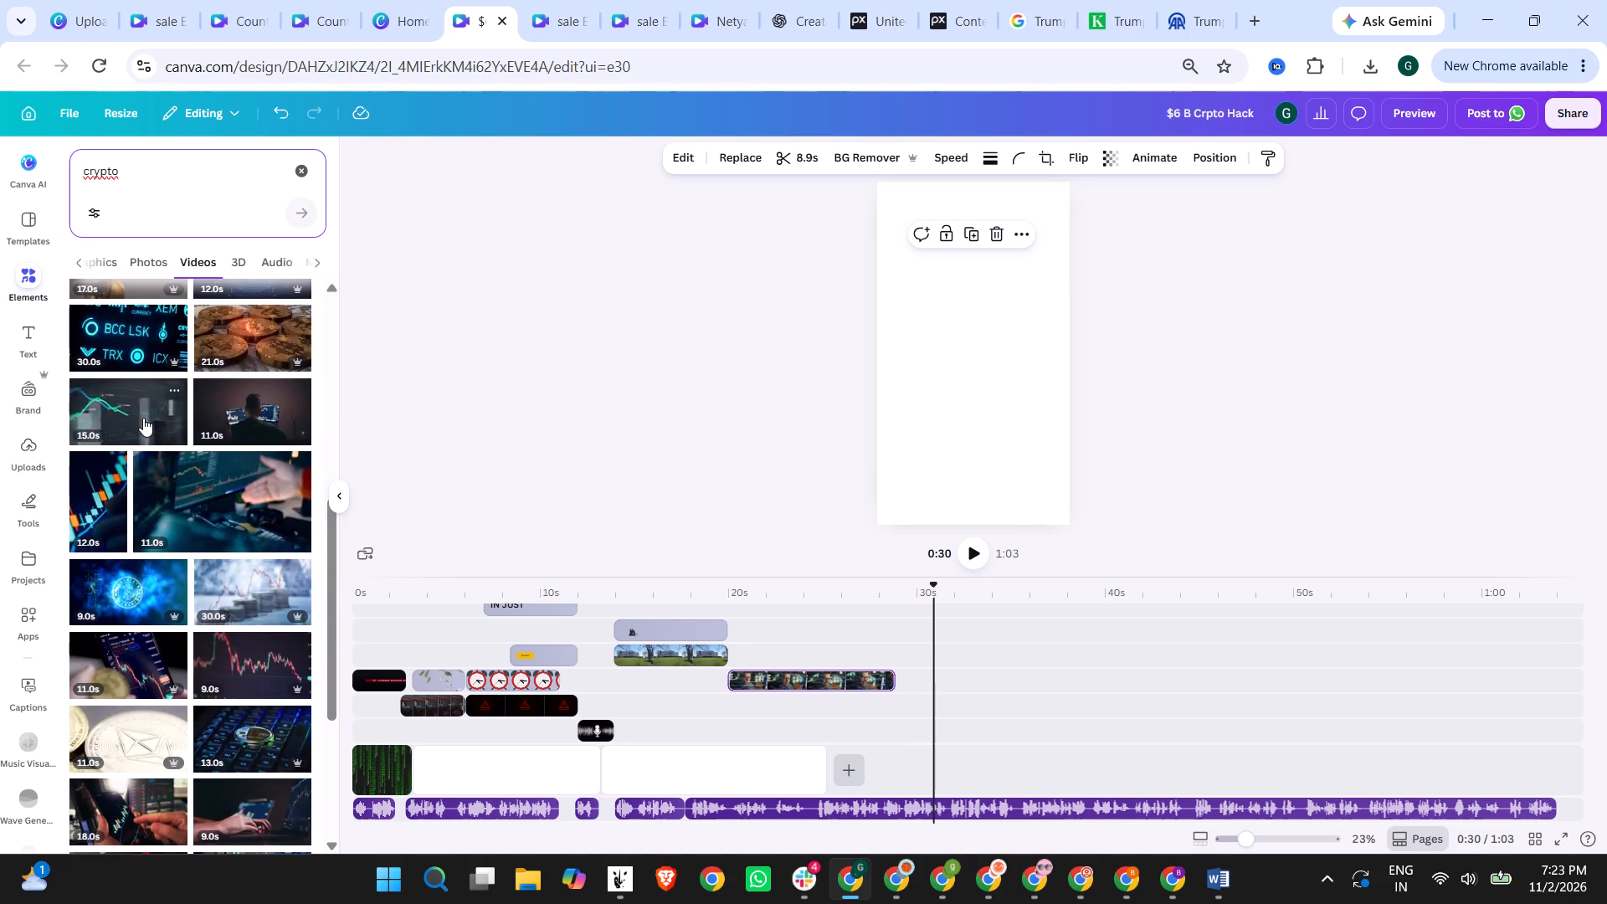
scroll(143, 418, "down", 3)
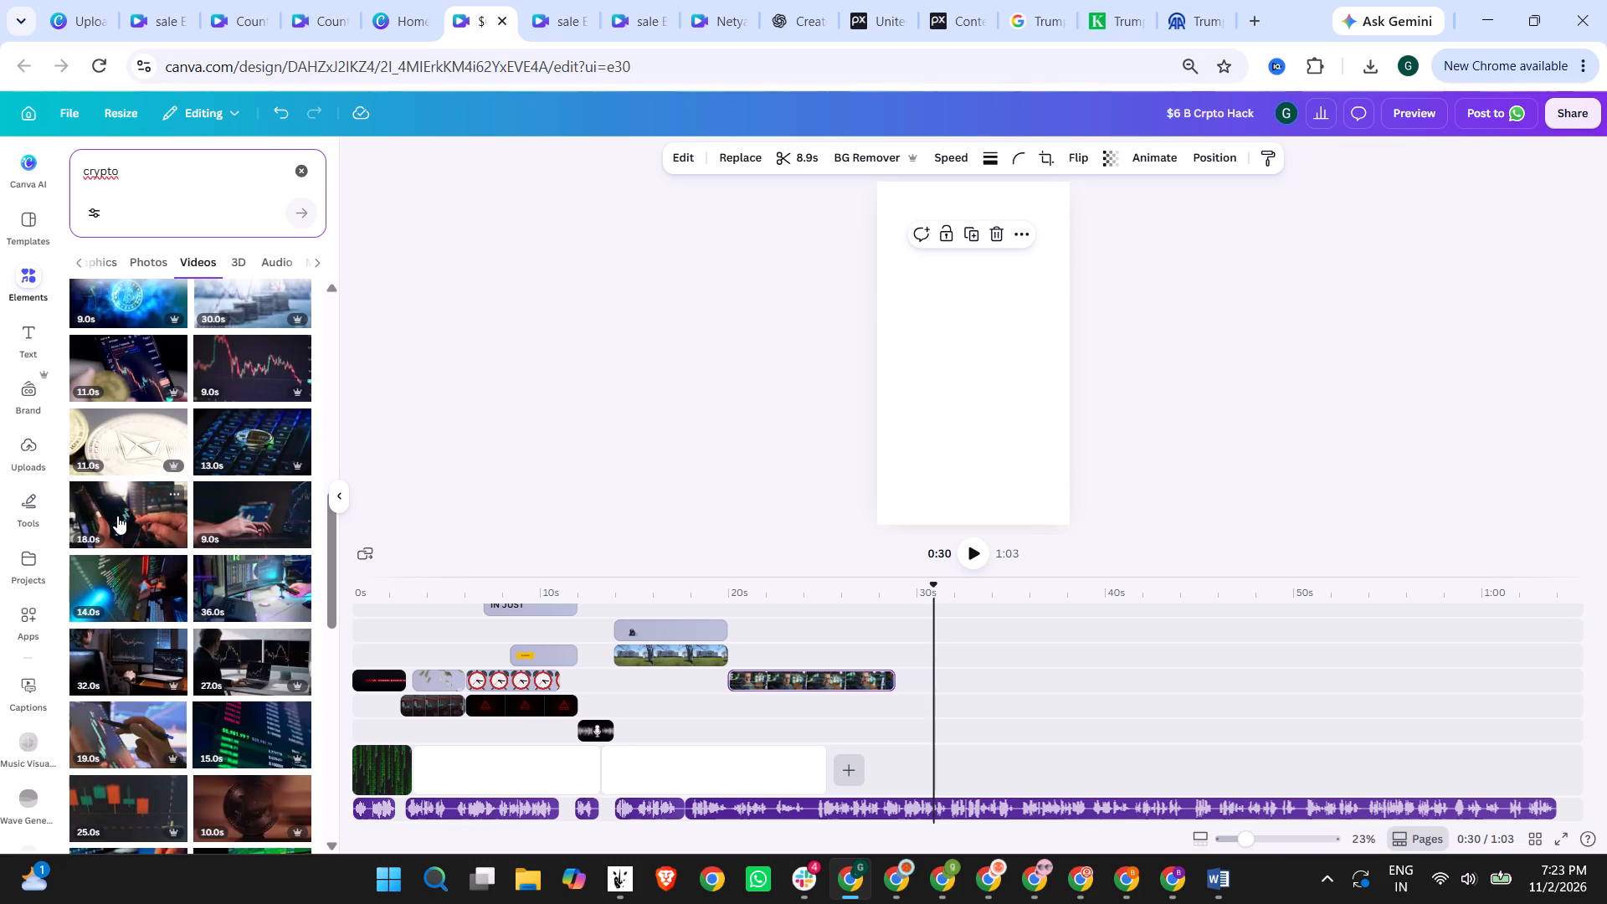
scroll(120, 514, "up", 7)
scroll(129, 440, "up", 5)
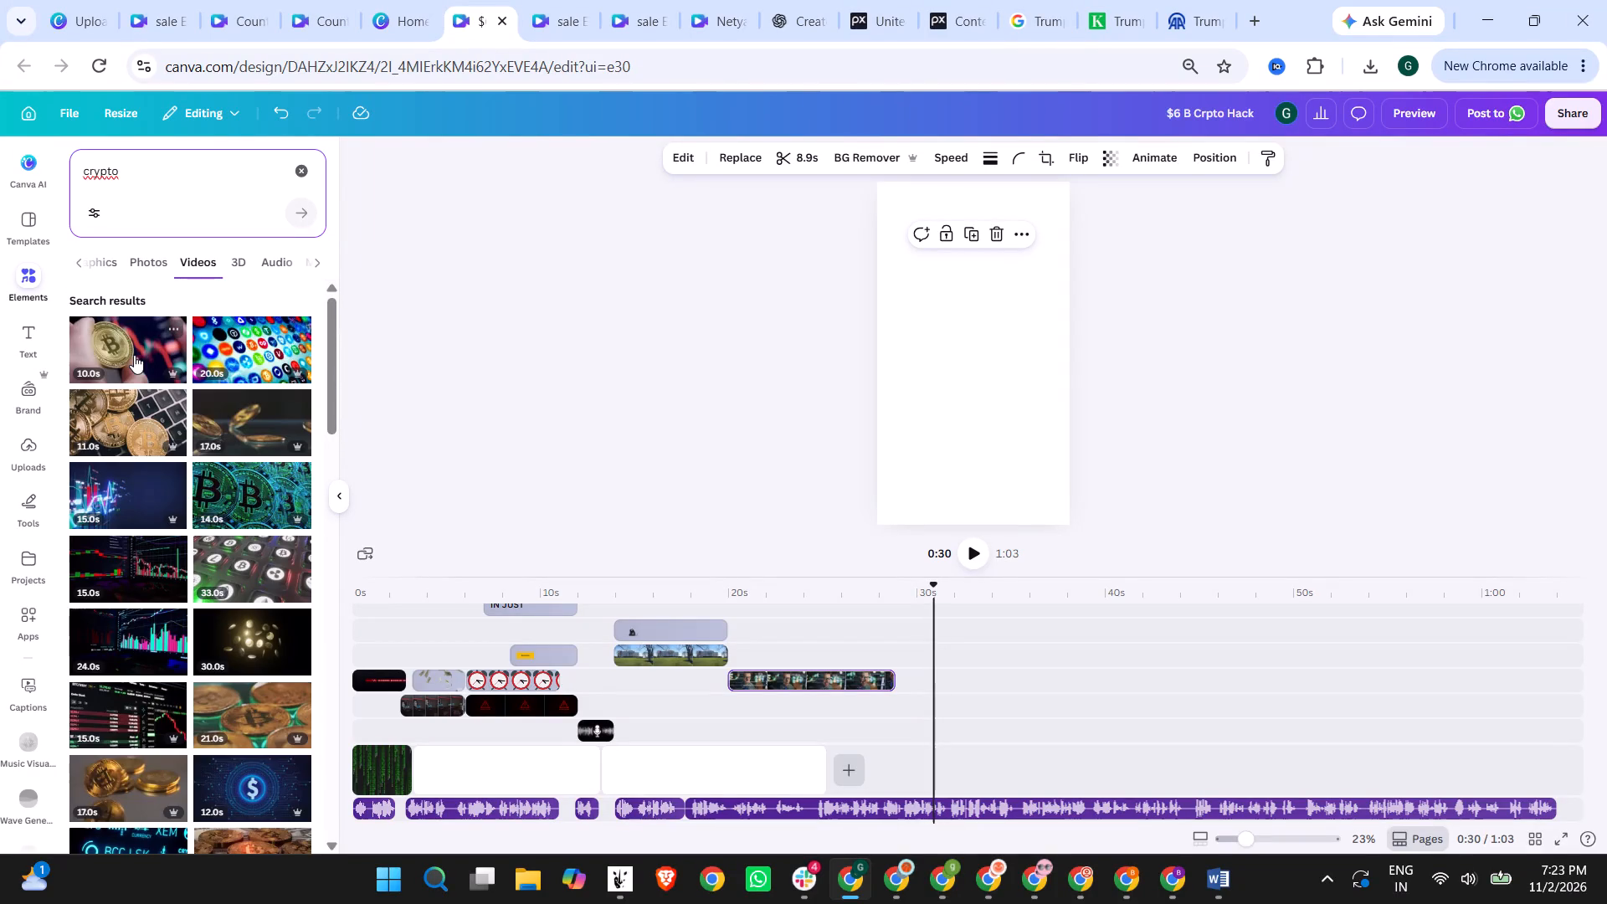
left_click(245, 424)
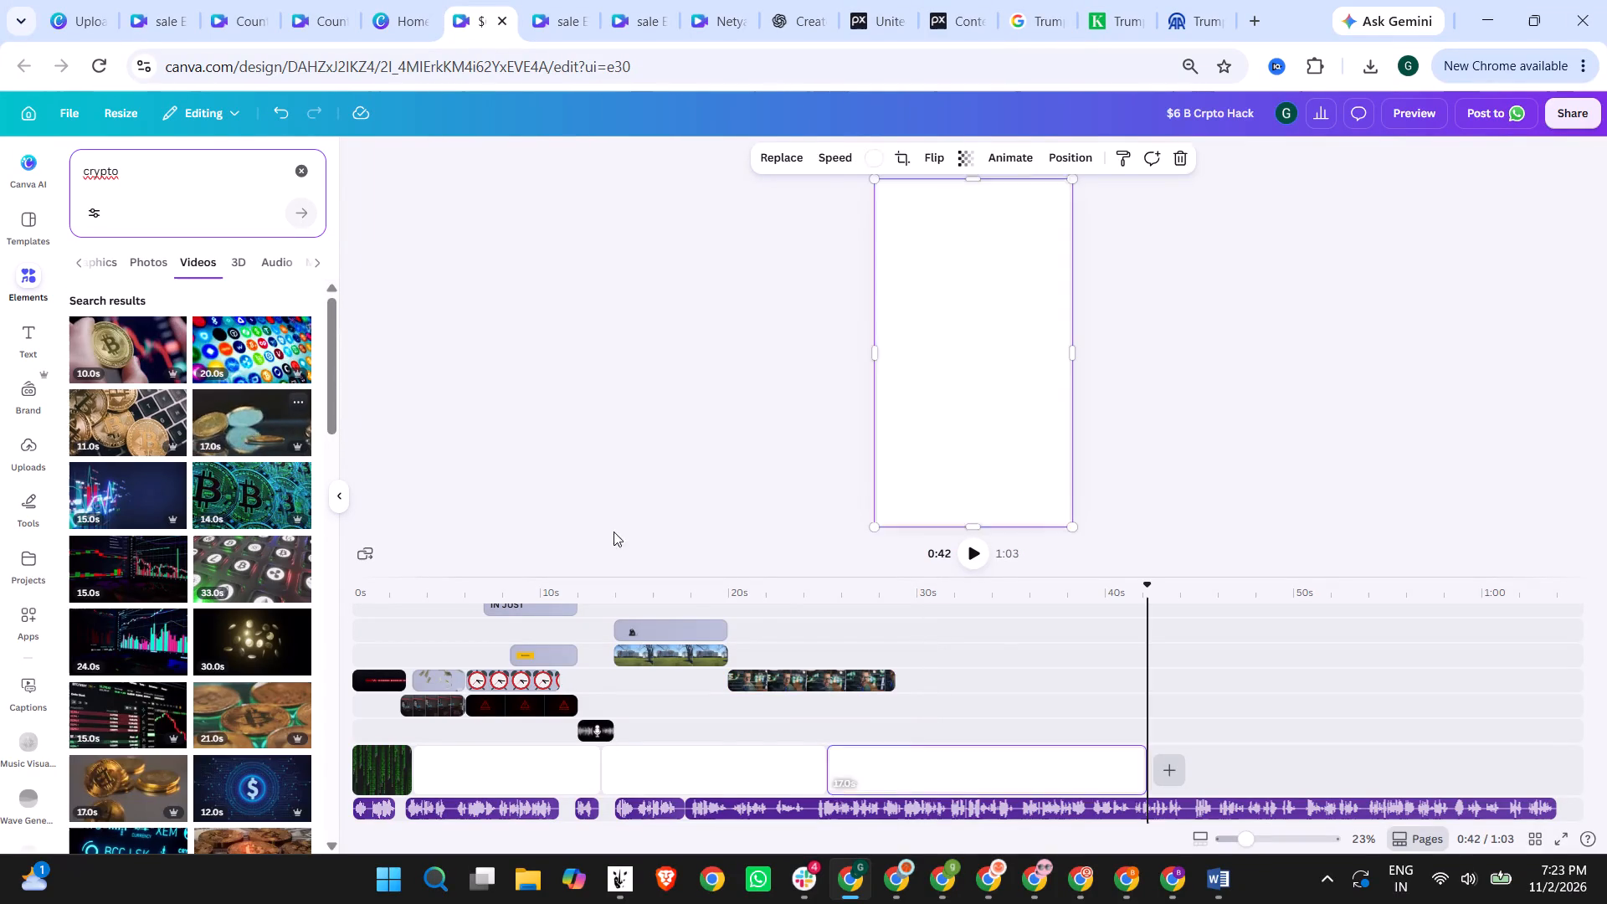
left_click_drag(891, 769, 793, 710)
Play back the layered section from about 19 s and stop at about 23 s on the falling-coins clip.
left_click(717, 595)
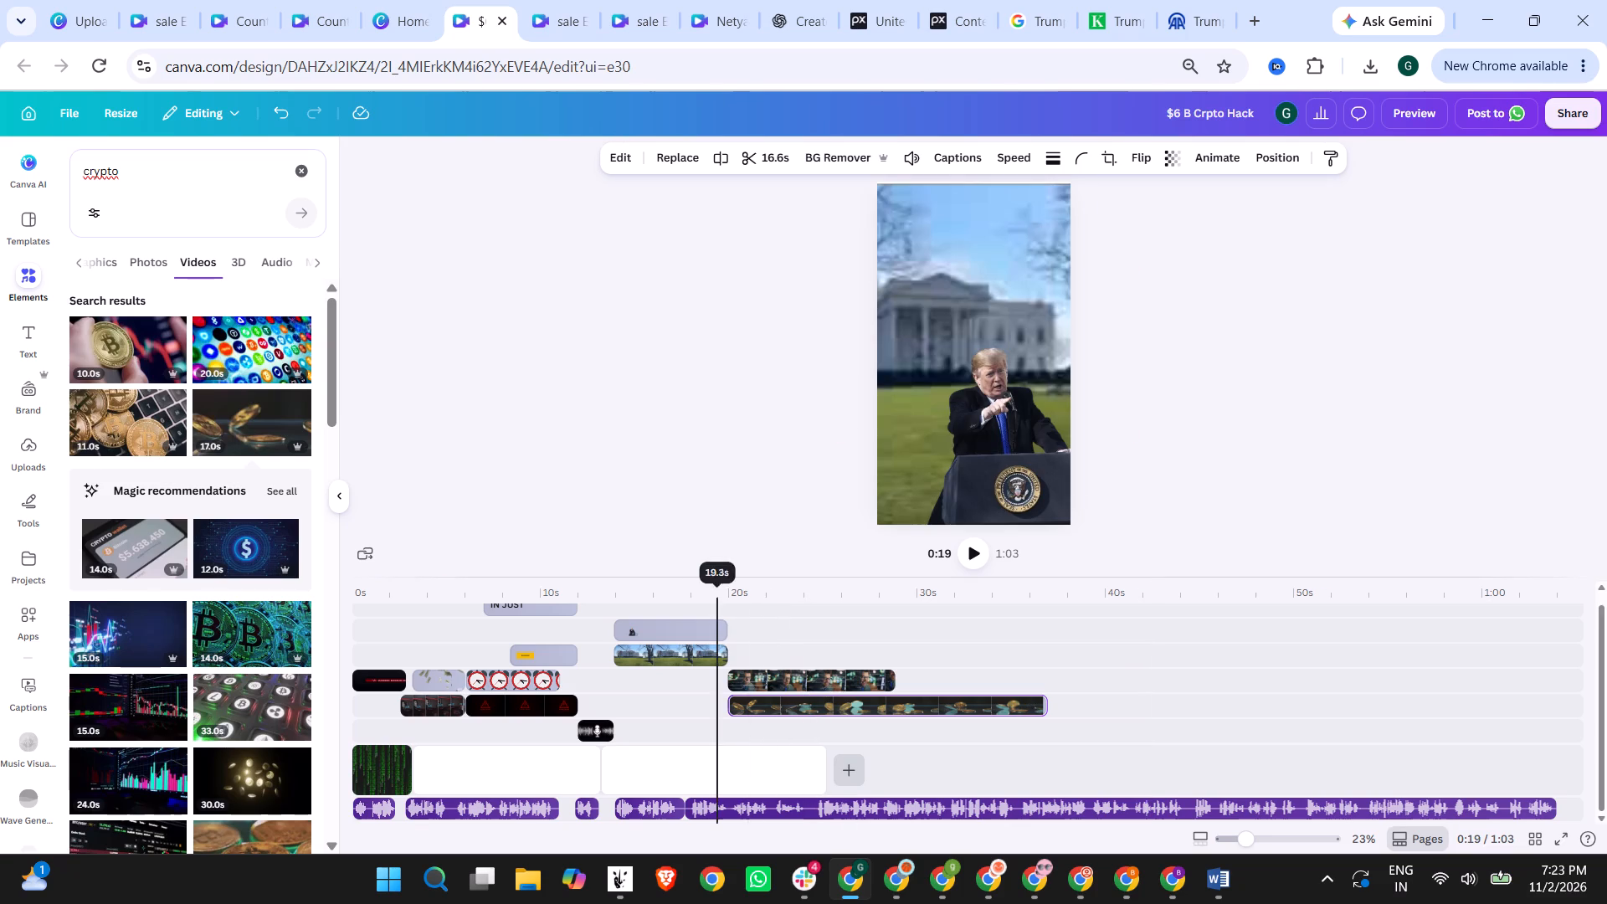
left_click(984, 542)
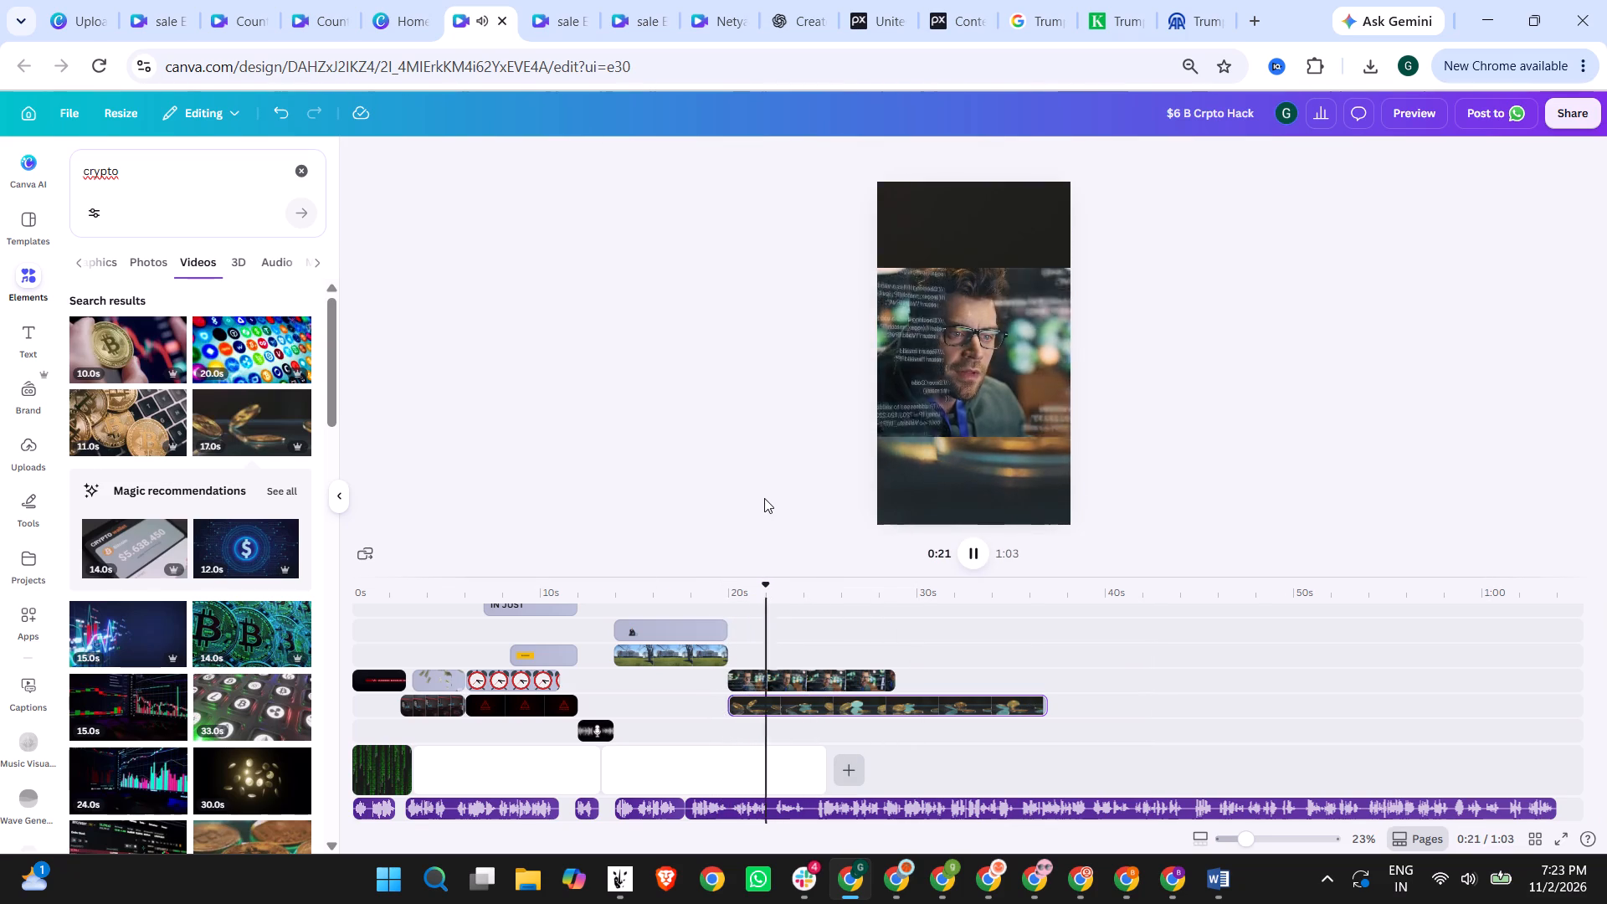
double_click(988, 474)
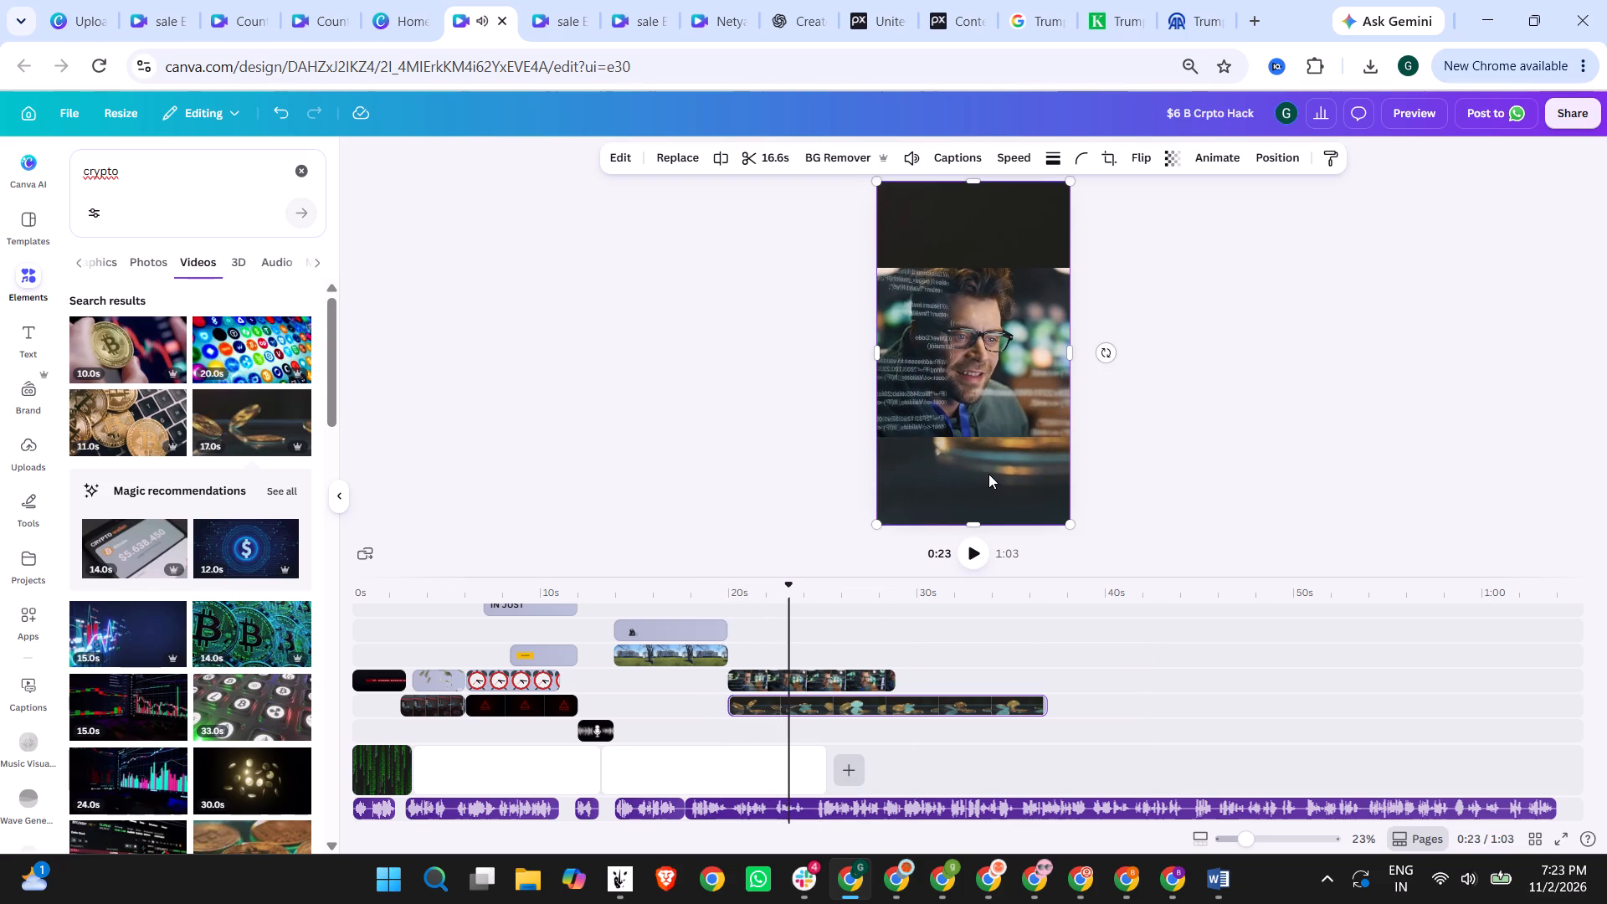
left_click(1050, 223)
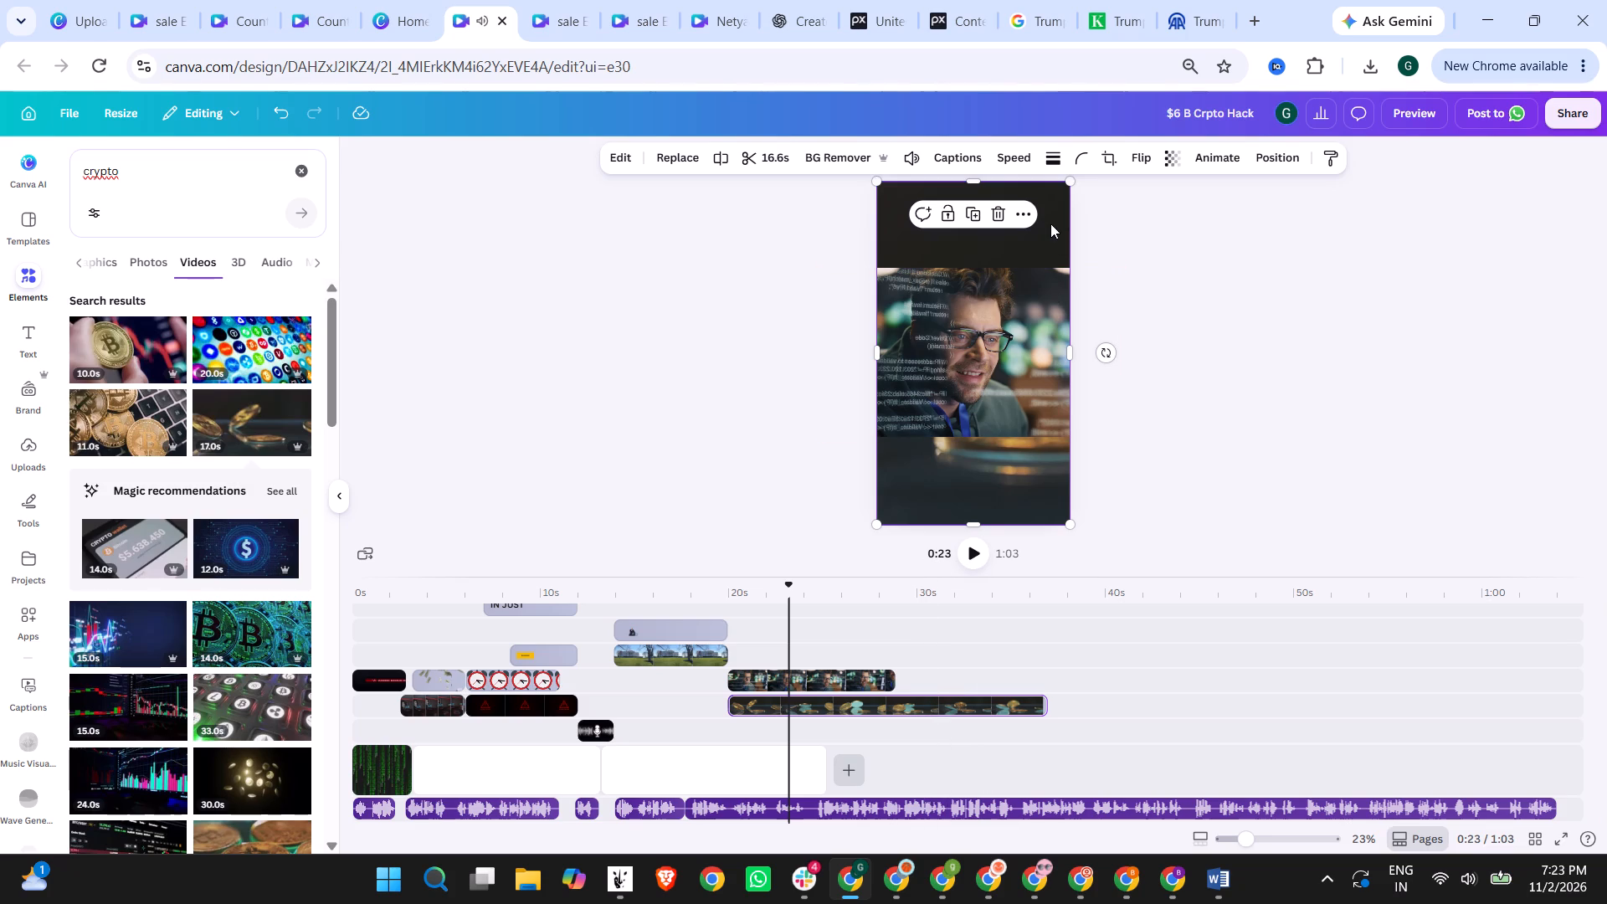
double_click(1026, 216)
left_click(840, 227)
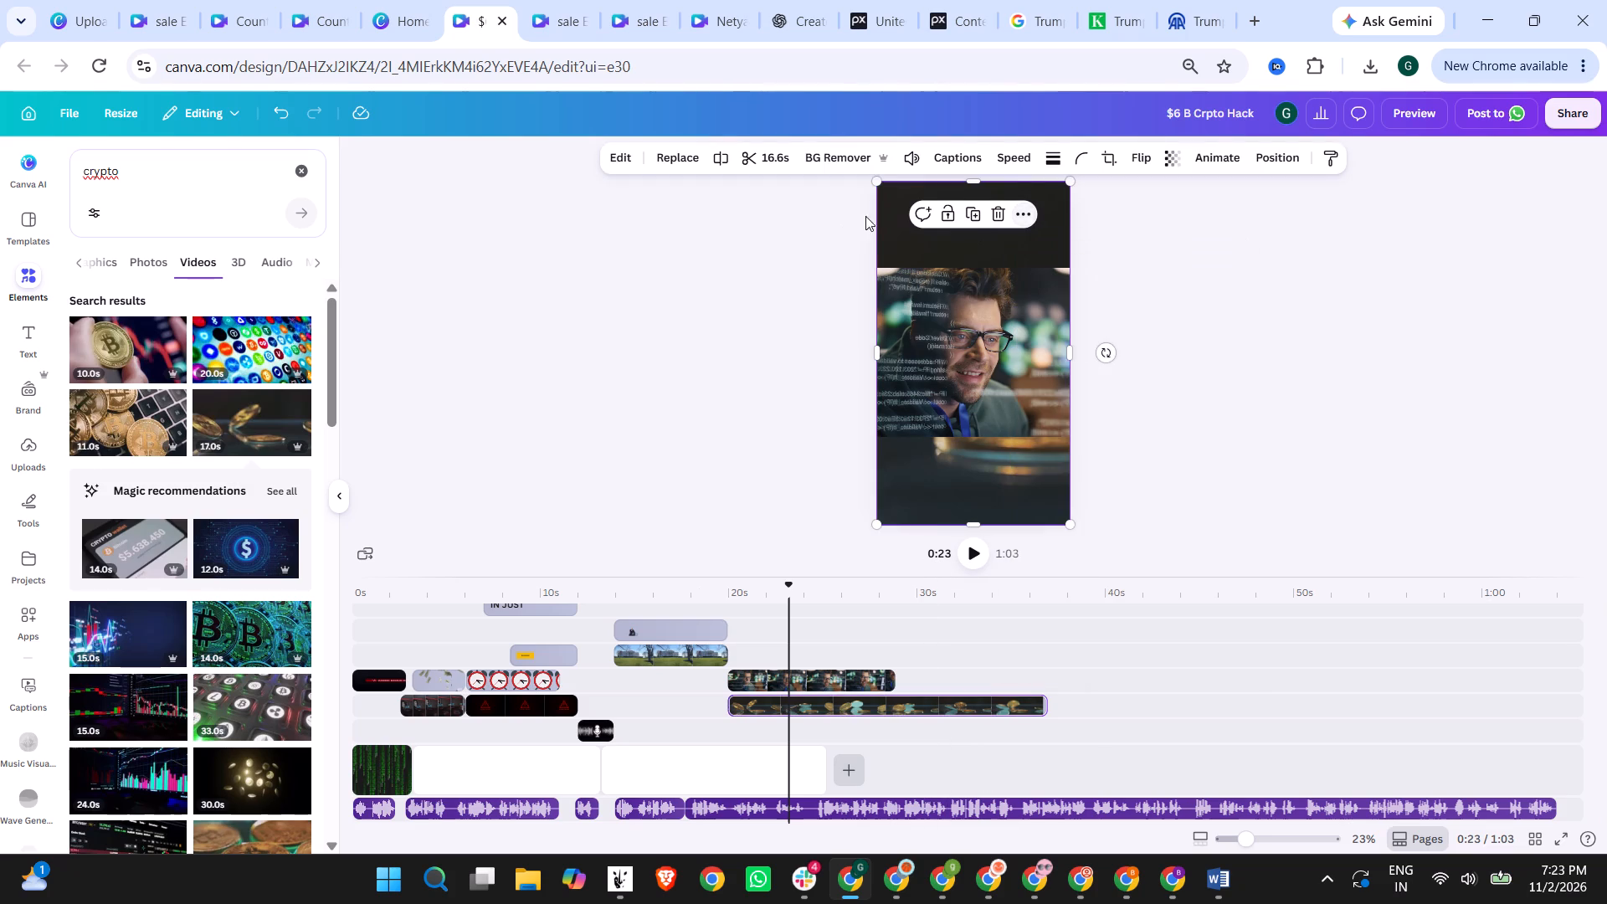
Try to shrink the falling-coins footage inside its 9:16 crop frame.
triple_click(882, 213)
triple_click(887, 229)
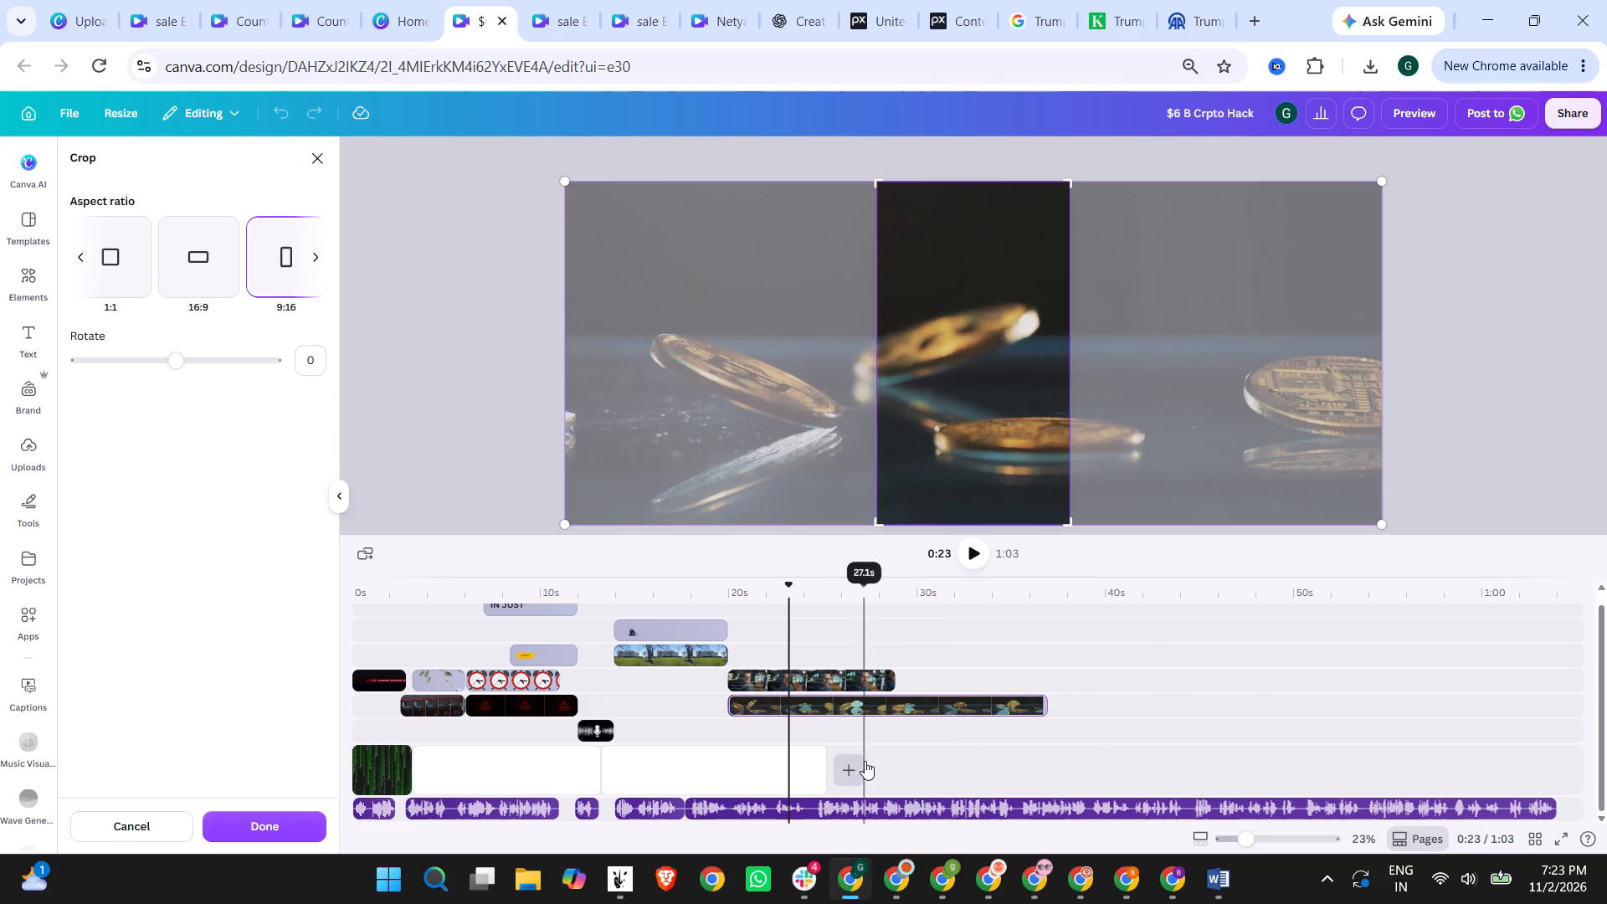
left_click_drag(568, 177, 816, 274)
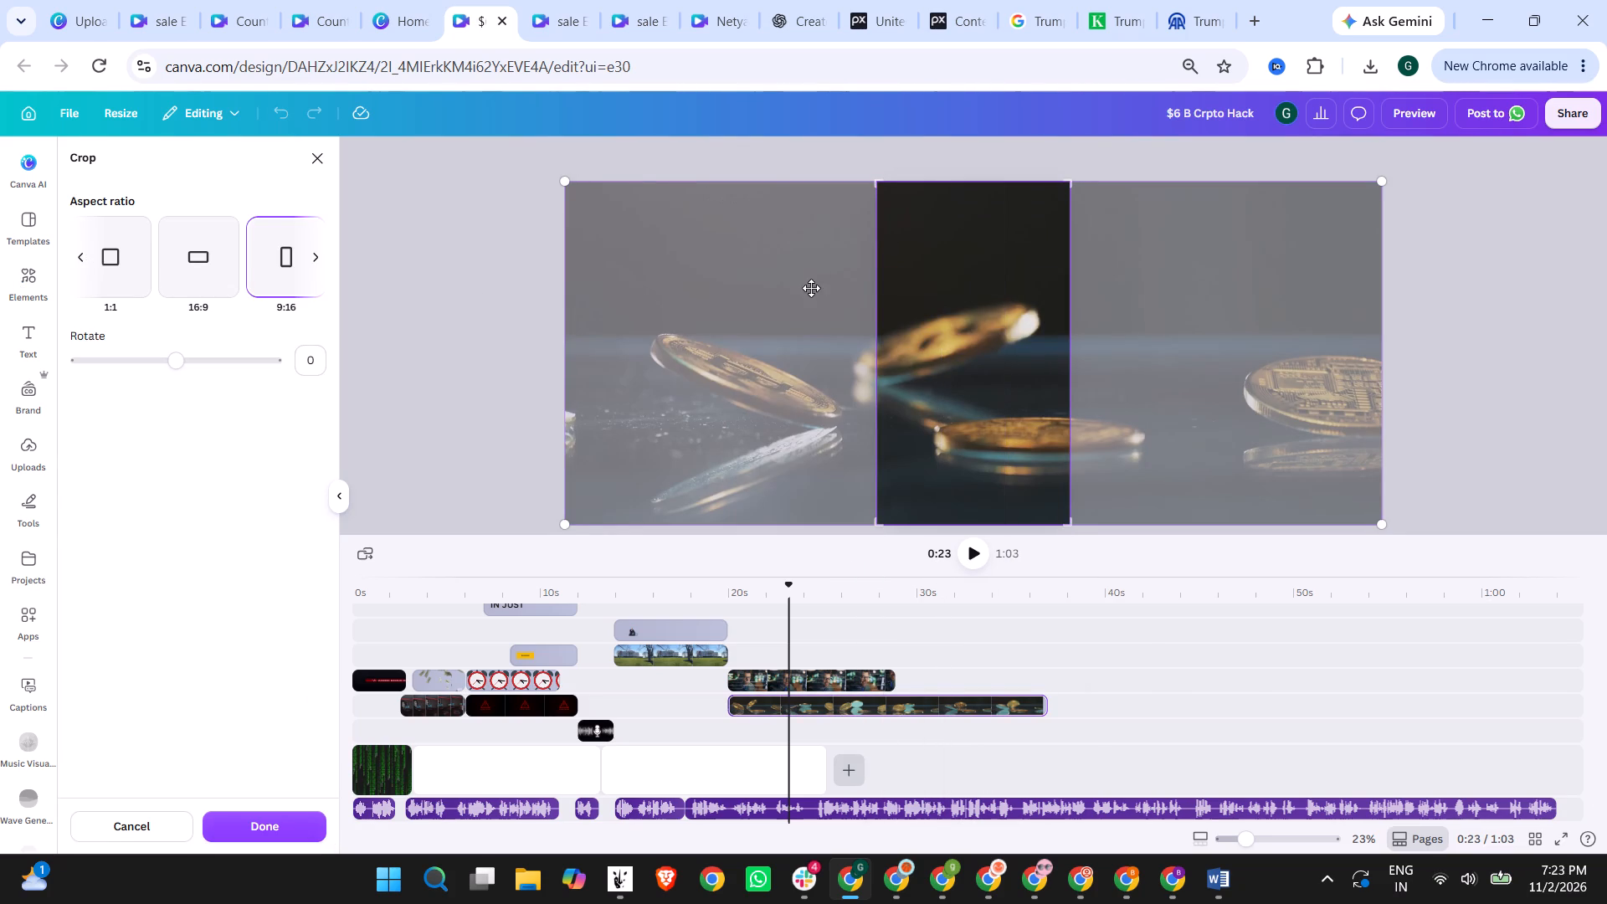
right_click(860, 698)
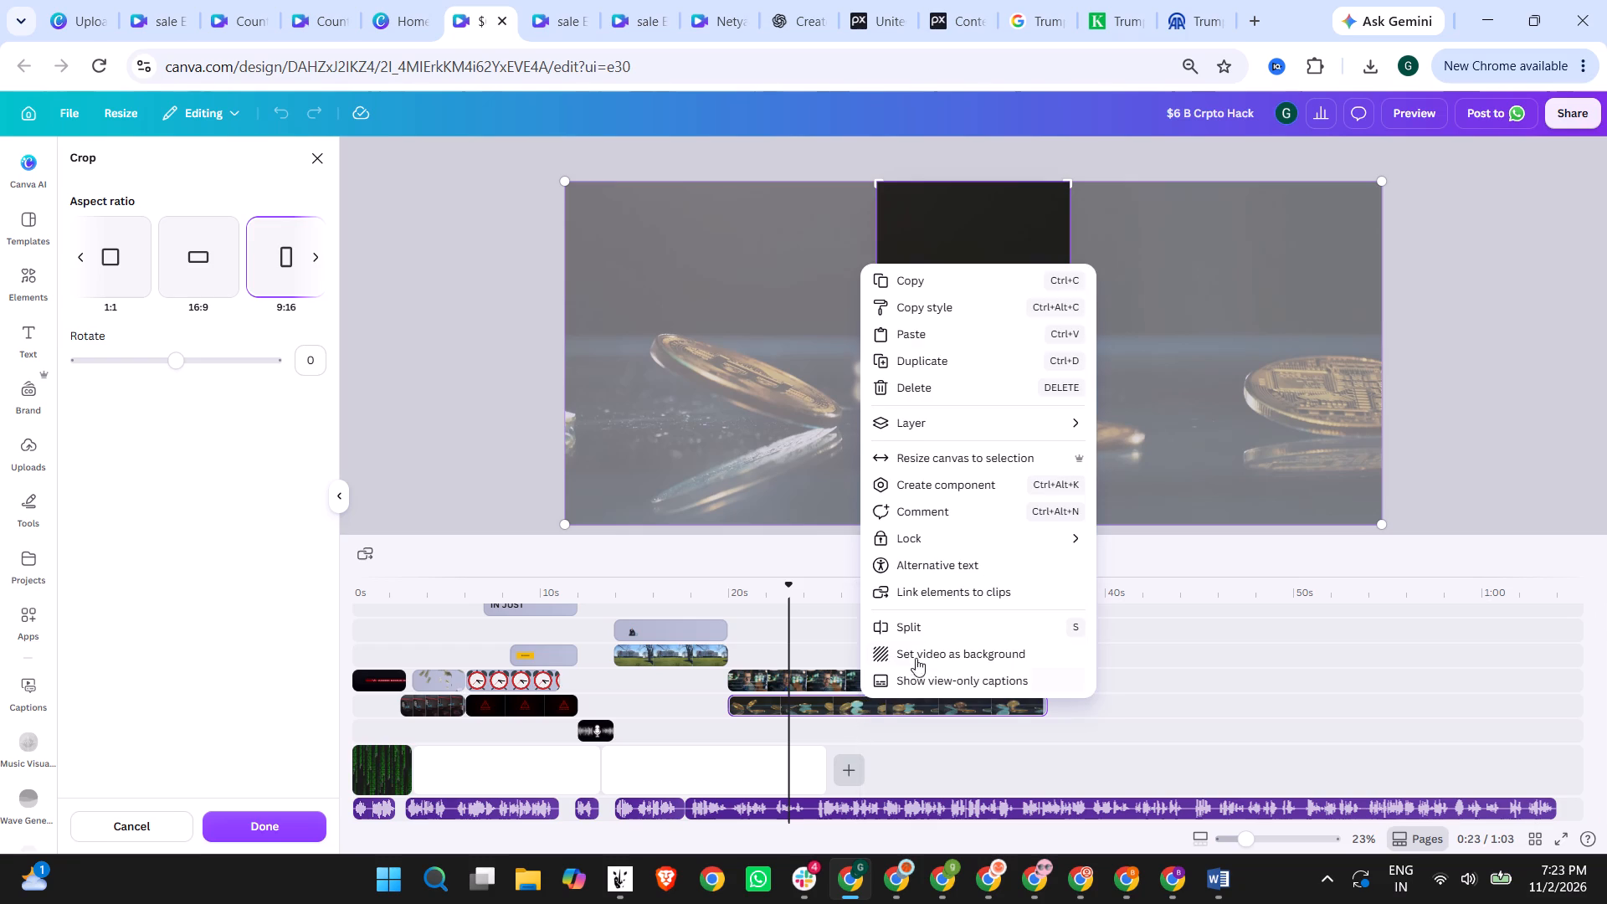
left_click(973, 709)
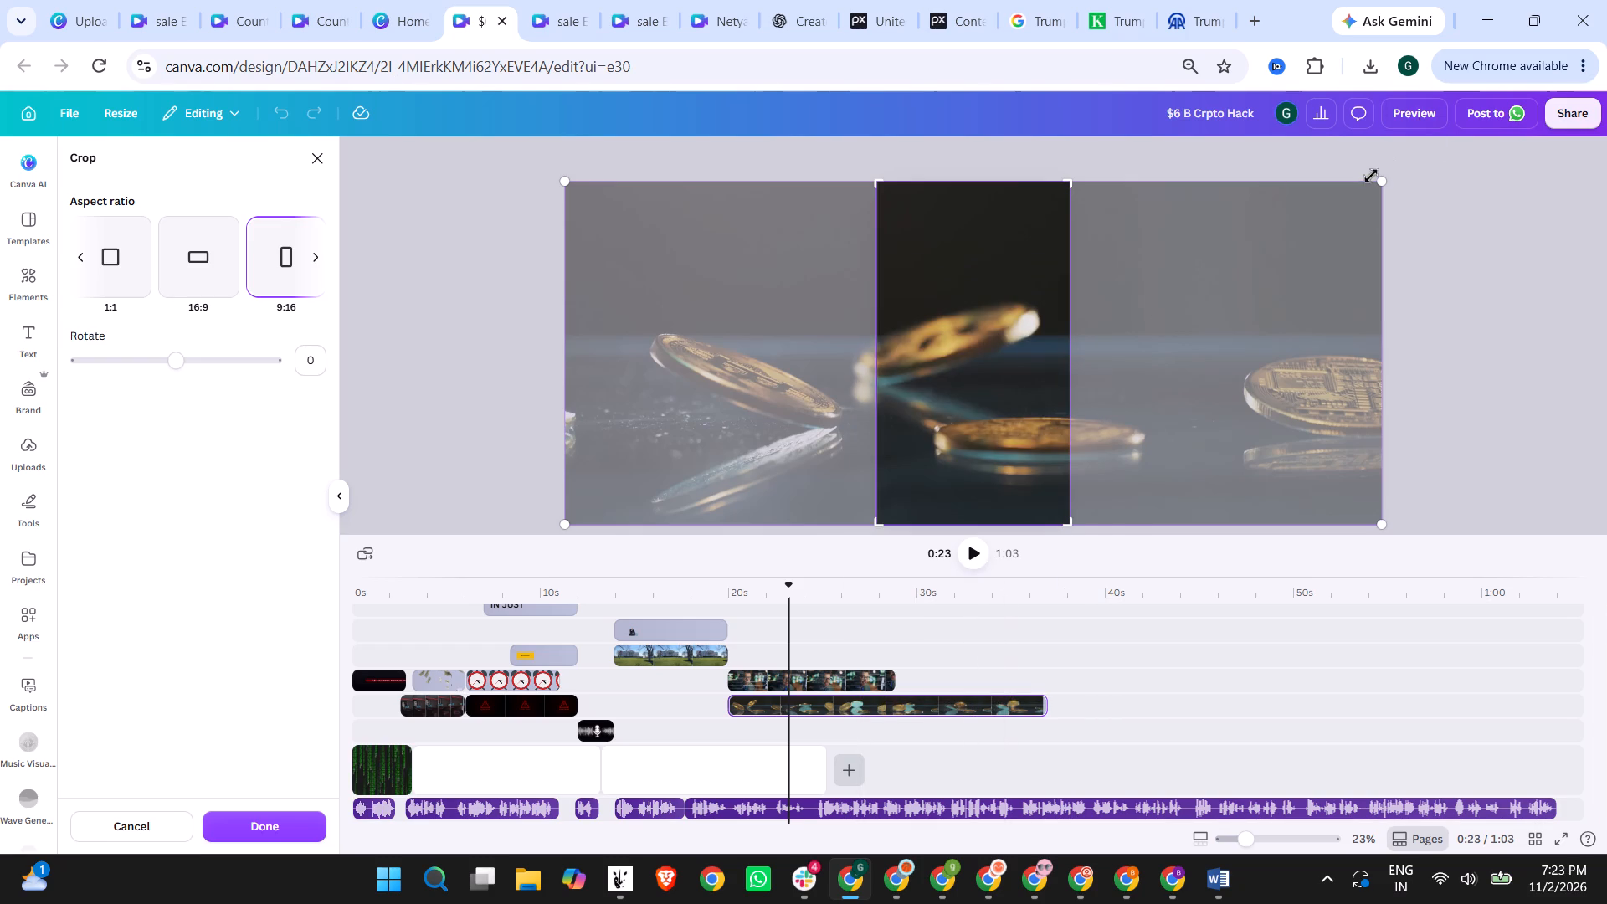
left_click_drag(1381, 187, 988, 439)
Delete the falling-coins clip from the timeline.
left_click_drag(926, 699, 934, 691)
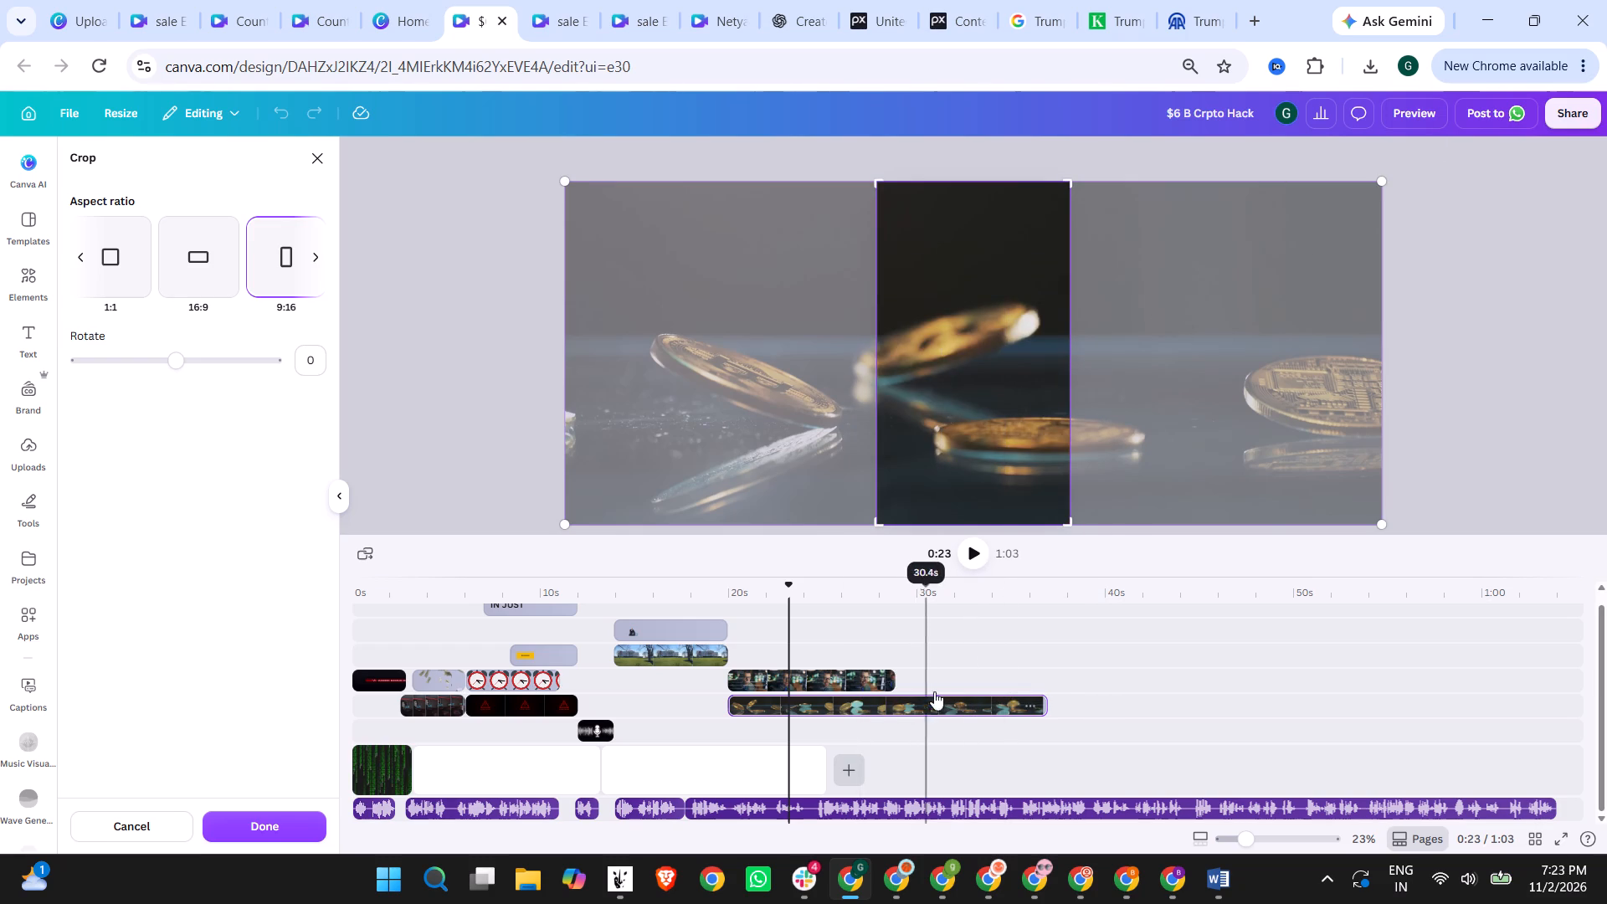
left_click_drag(934, 691, 962, 675)
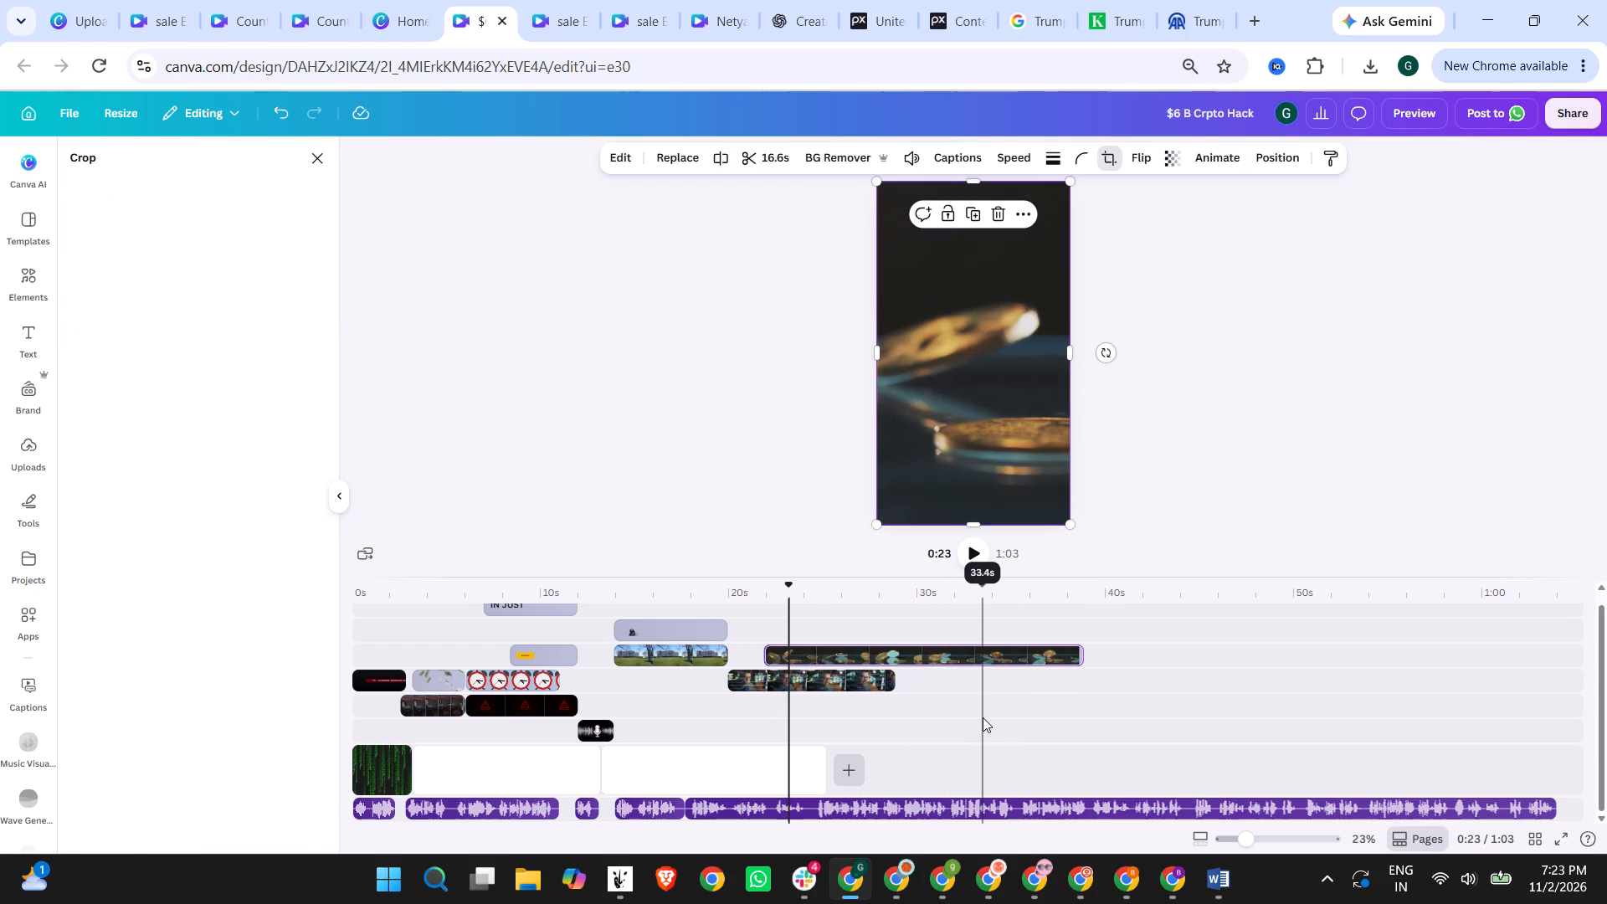
key("Delete")
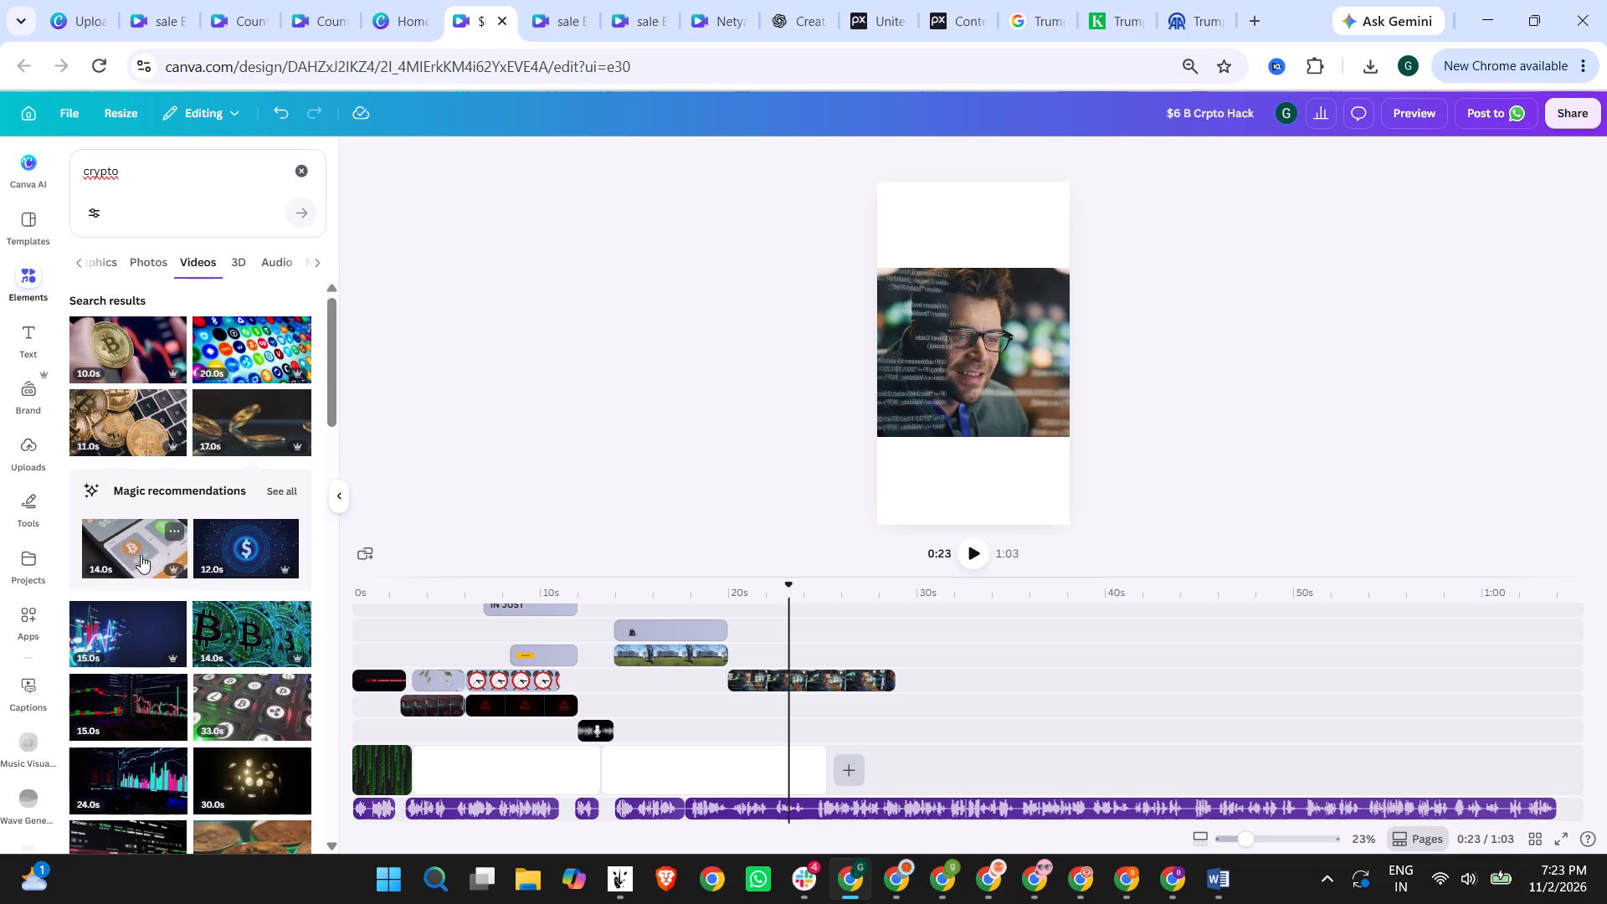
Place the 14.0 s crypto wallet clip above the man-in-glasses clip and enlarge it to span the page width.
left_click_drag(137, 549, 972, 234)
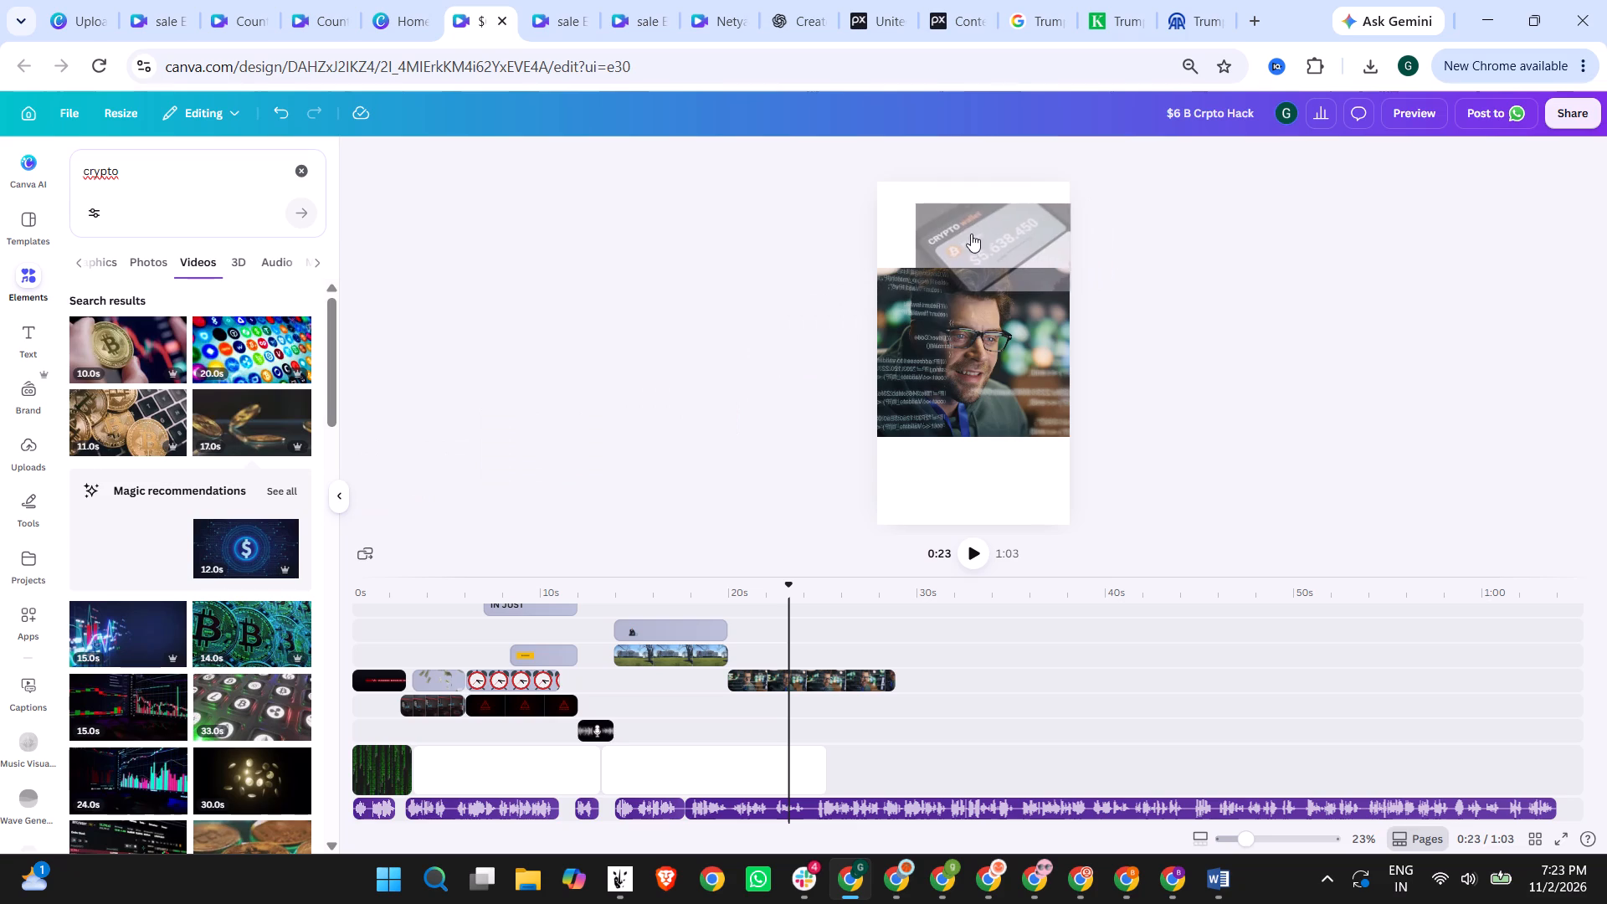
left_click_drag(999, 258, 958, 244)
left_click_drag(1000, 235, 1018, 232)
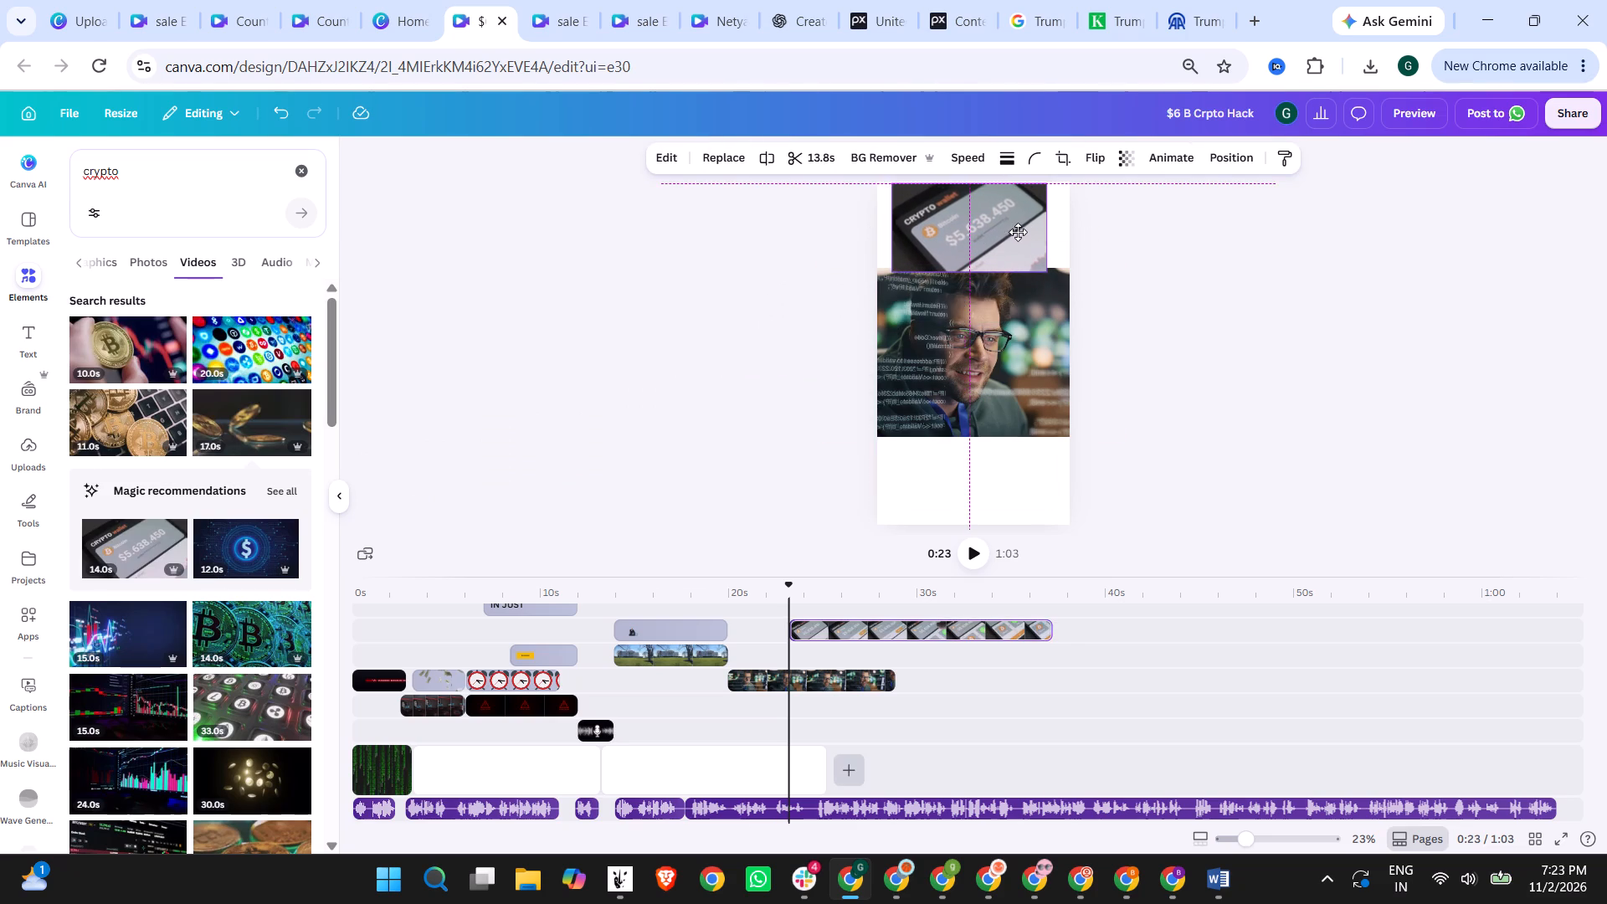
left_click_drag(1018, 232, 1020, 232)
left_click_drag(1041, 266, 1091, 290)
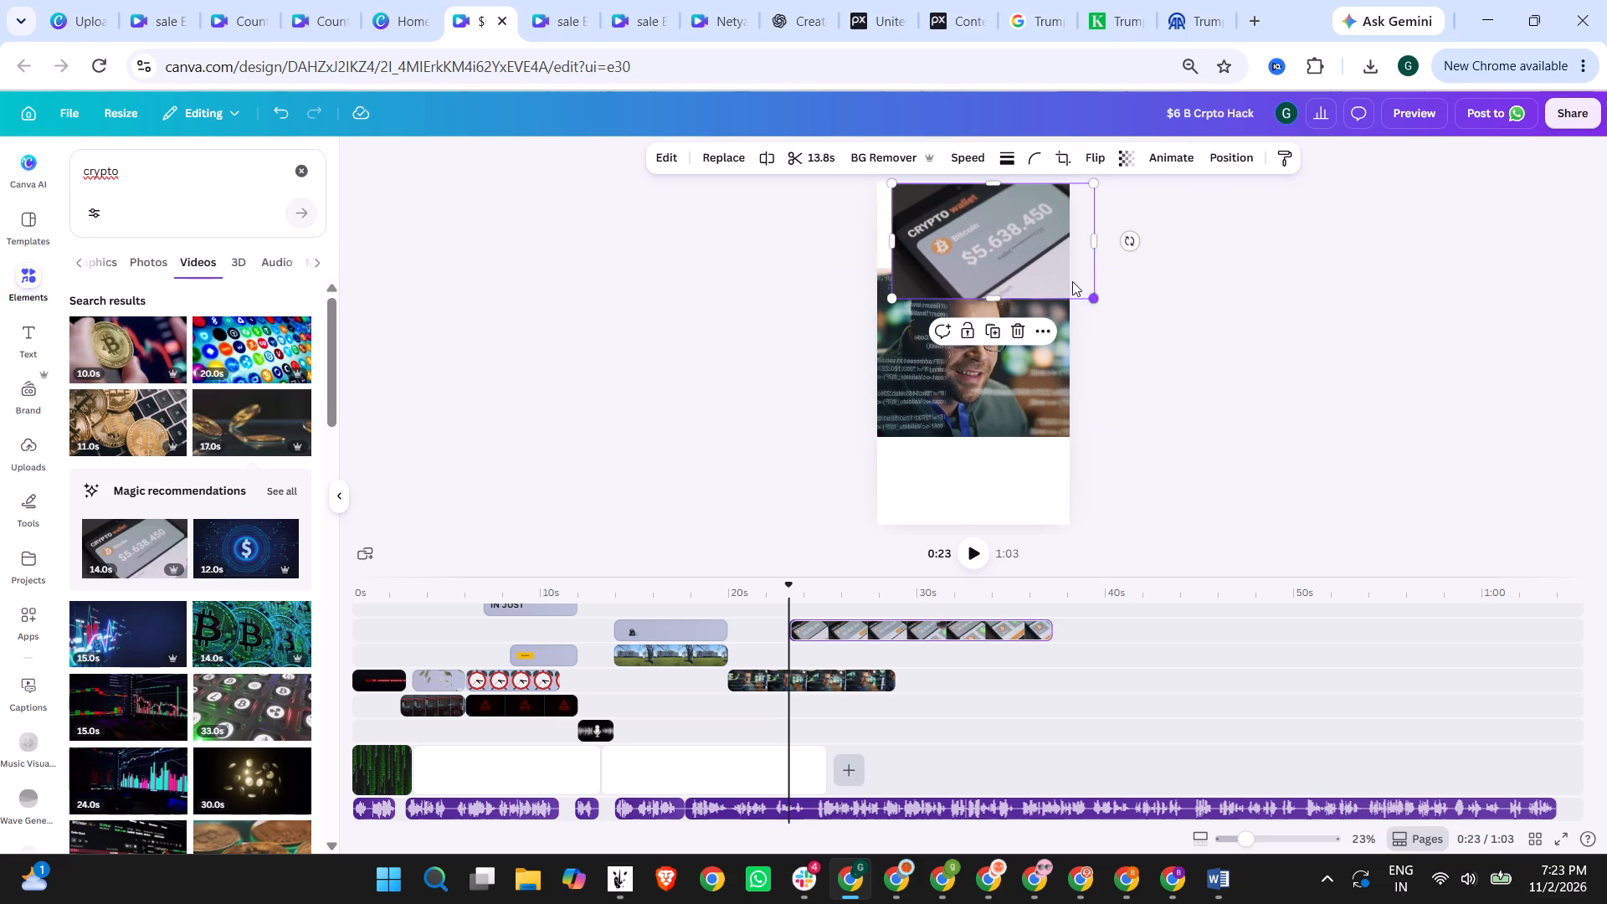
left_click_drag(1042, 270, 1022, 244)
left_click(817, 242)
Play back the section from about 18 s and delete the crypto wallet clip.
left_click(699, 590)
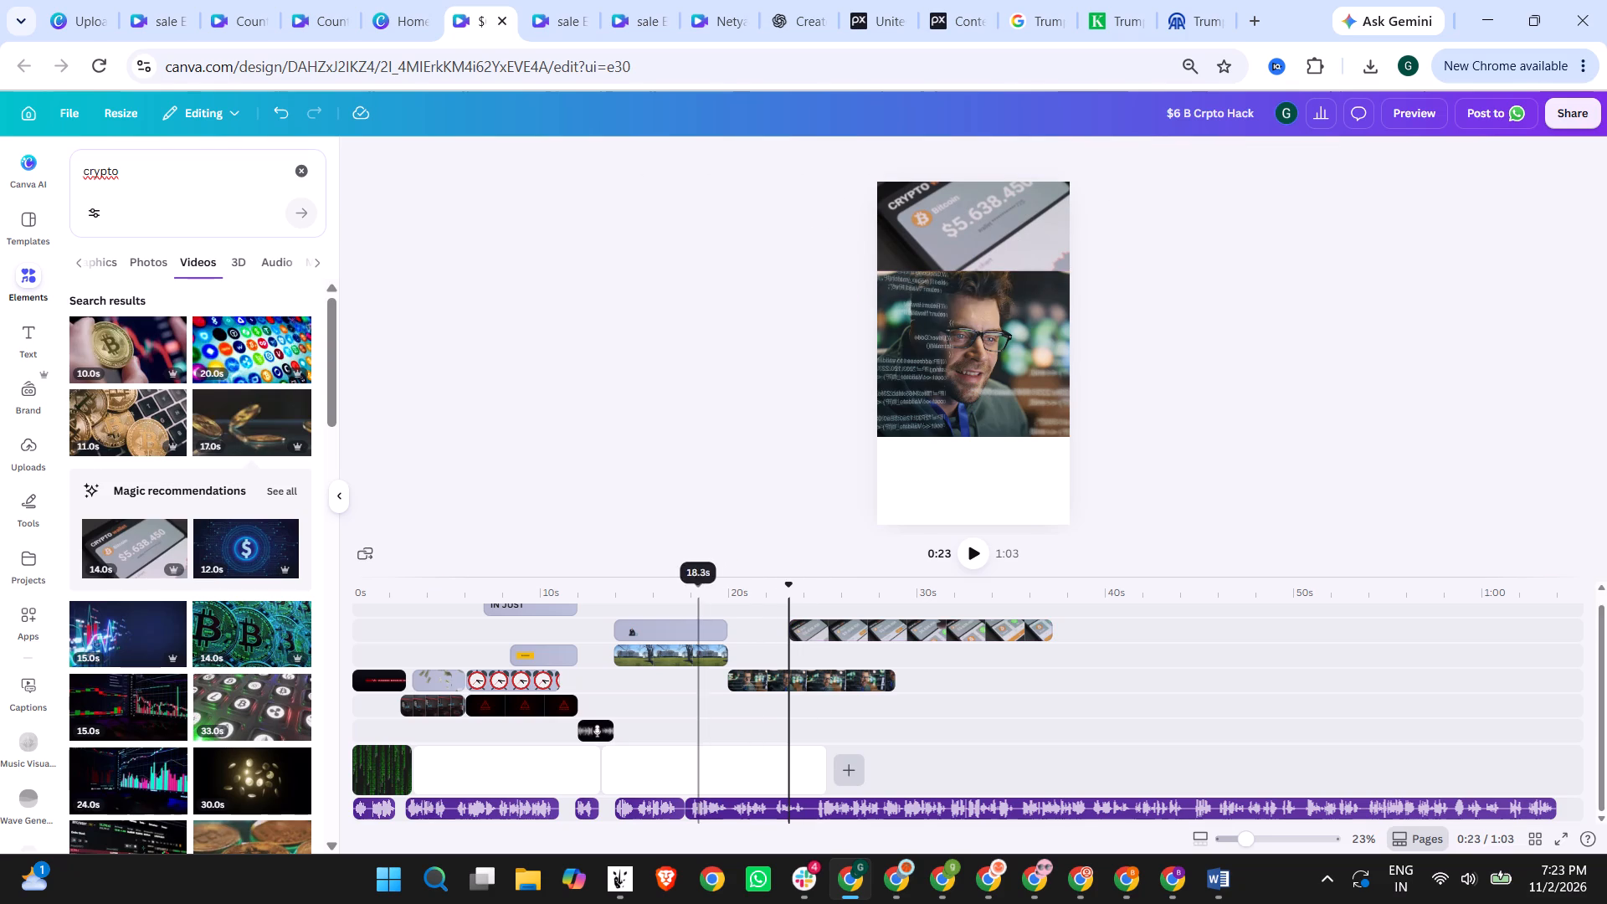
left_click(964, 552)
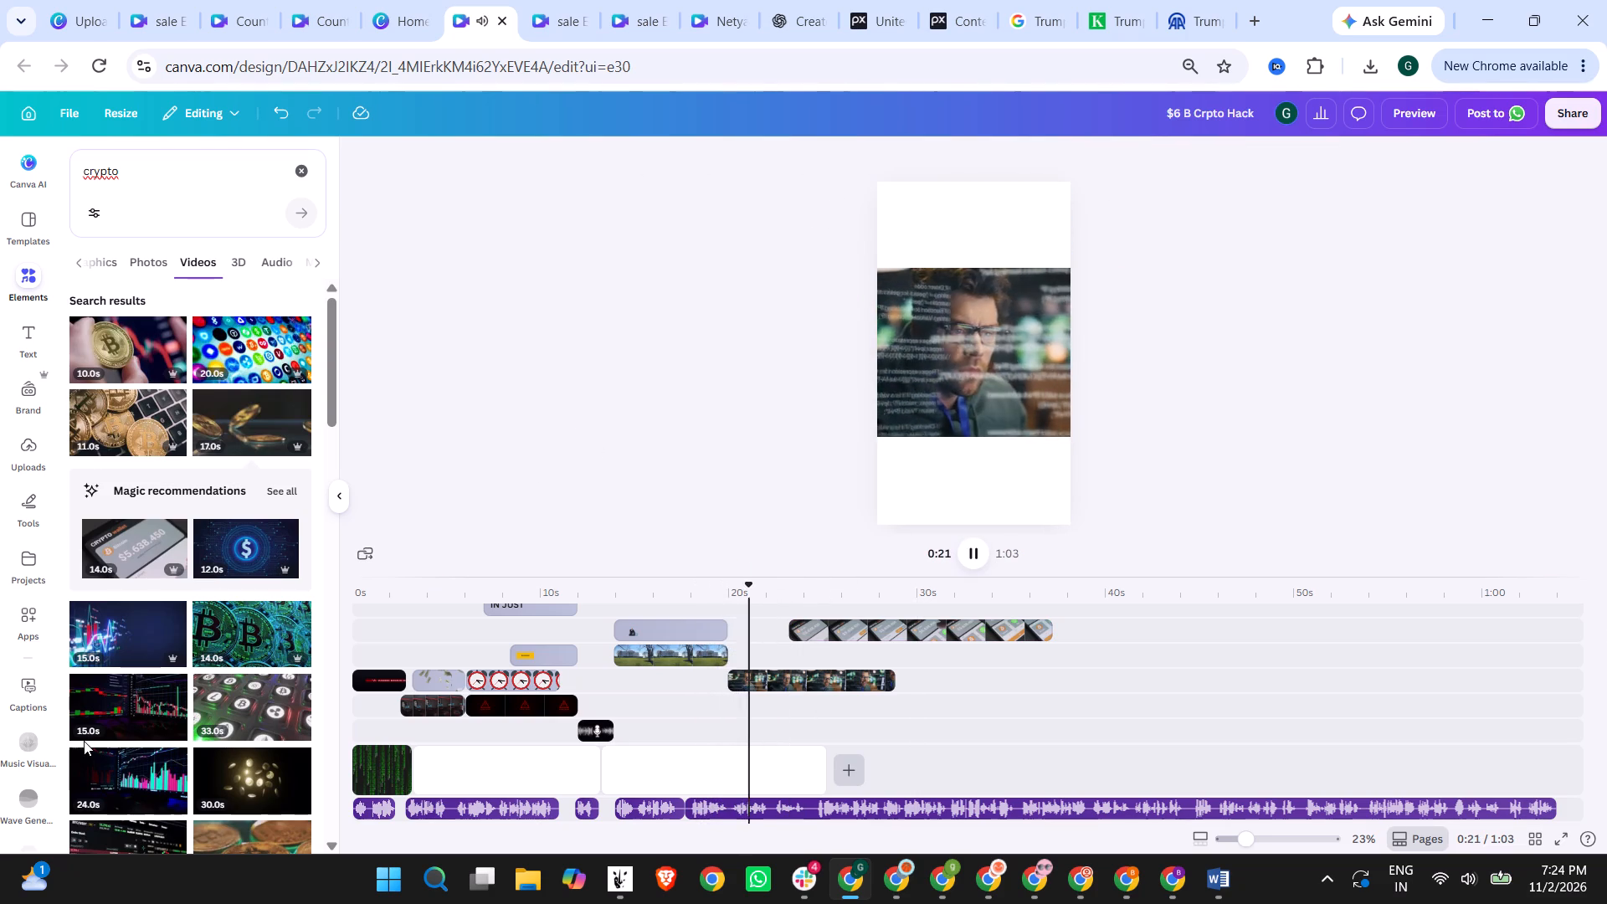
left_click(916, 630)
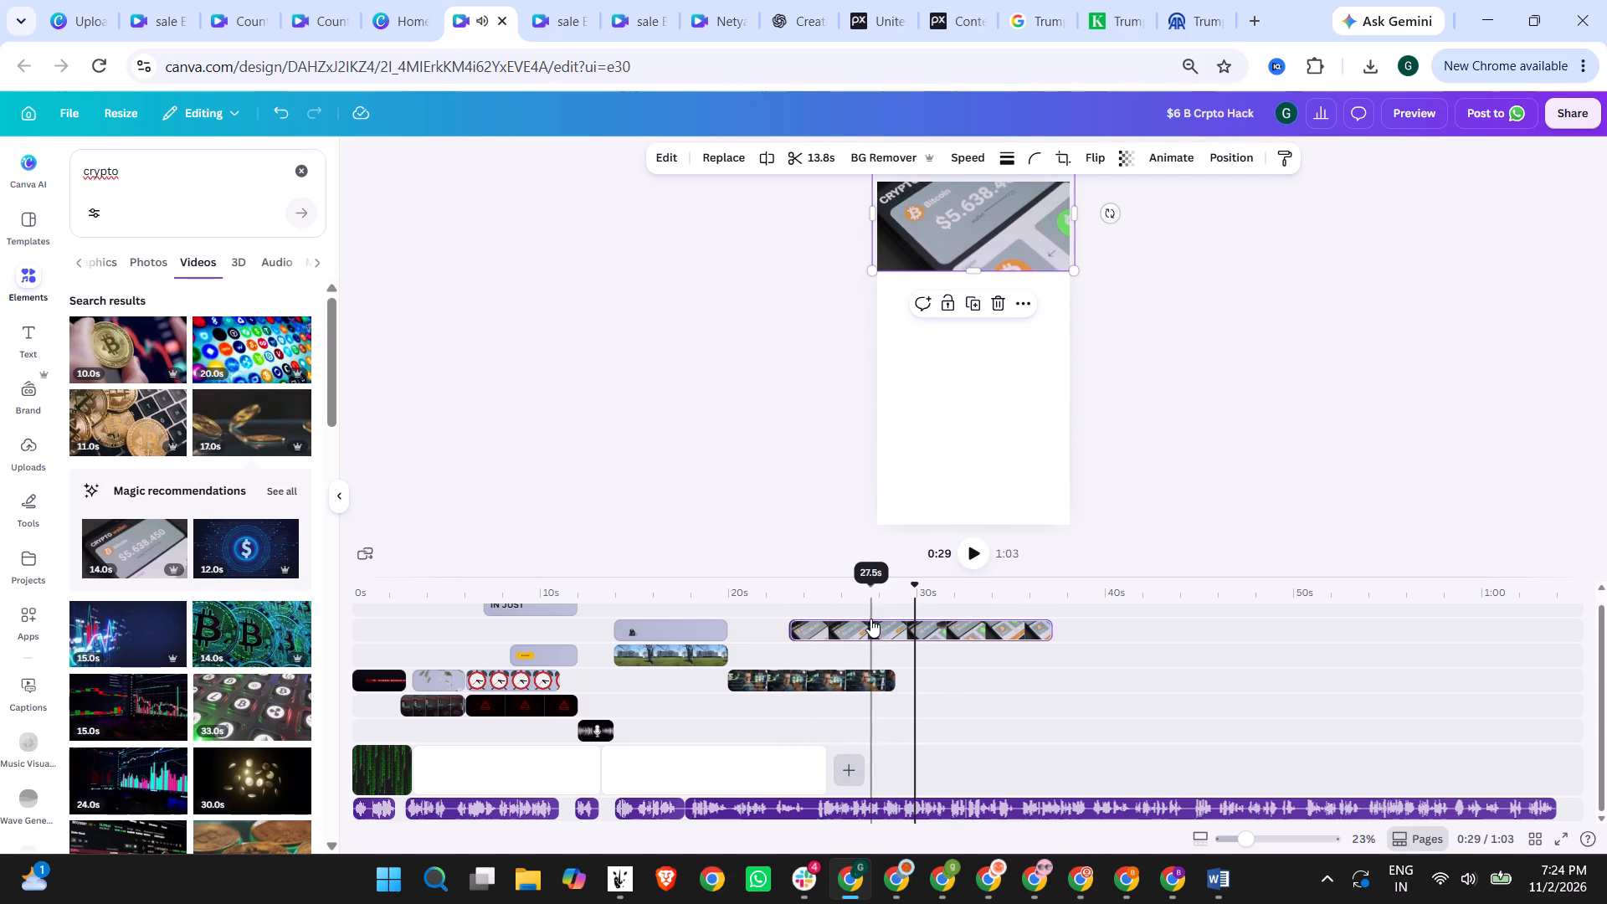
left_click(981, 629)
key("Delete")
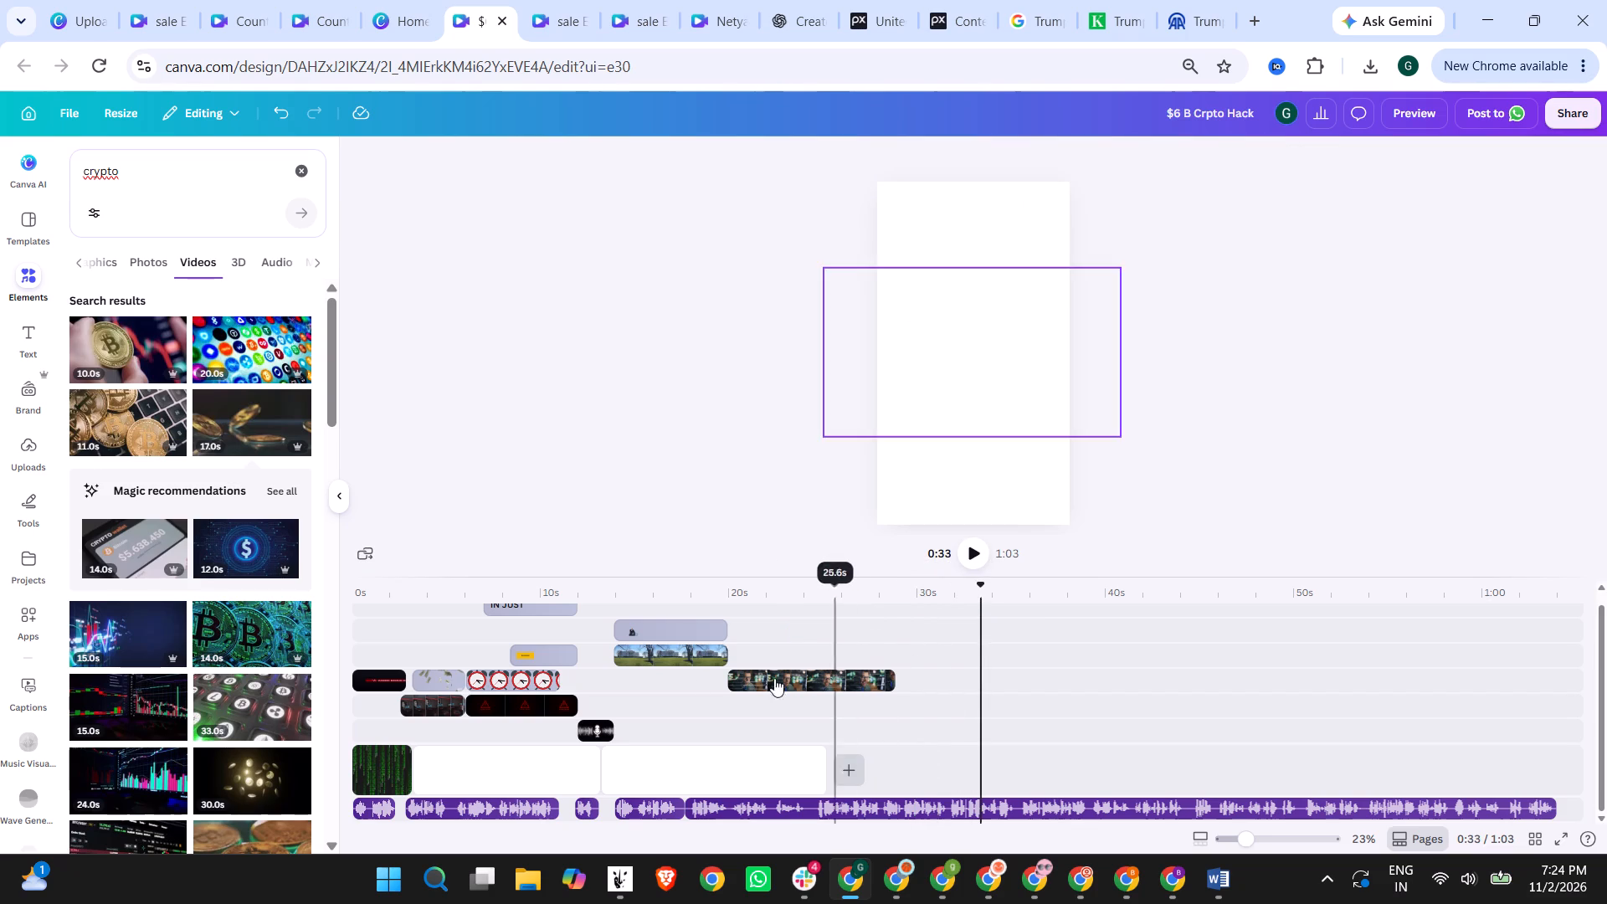
Search the video elements for "hacking".
left_click_drag(146, 172, 64, 169)
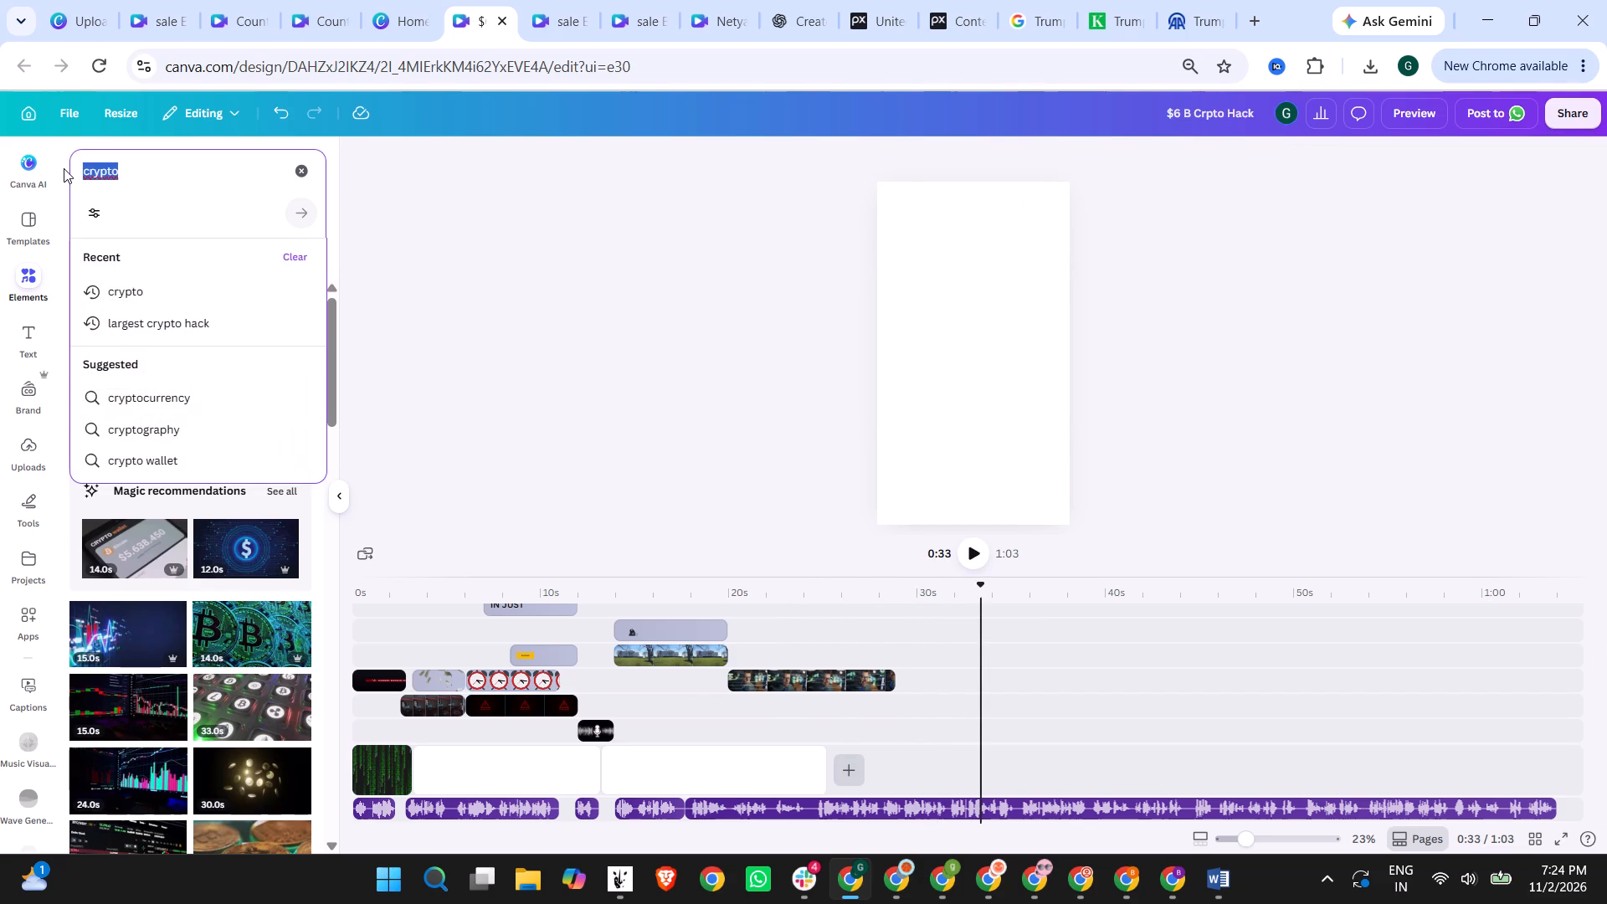
type("hacking")
key("Return")
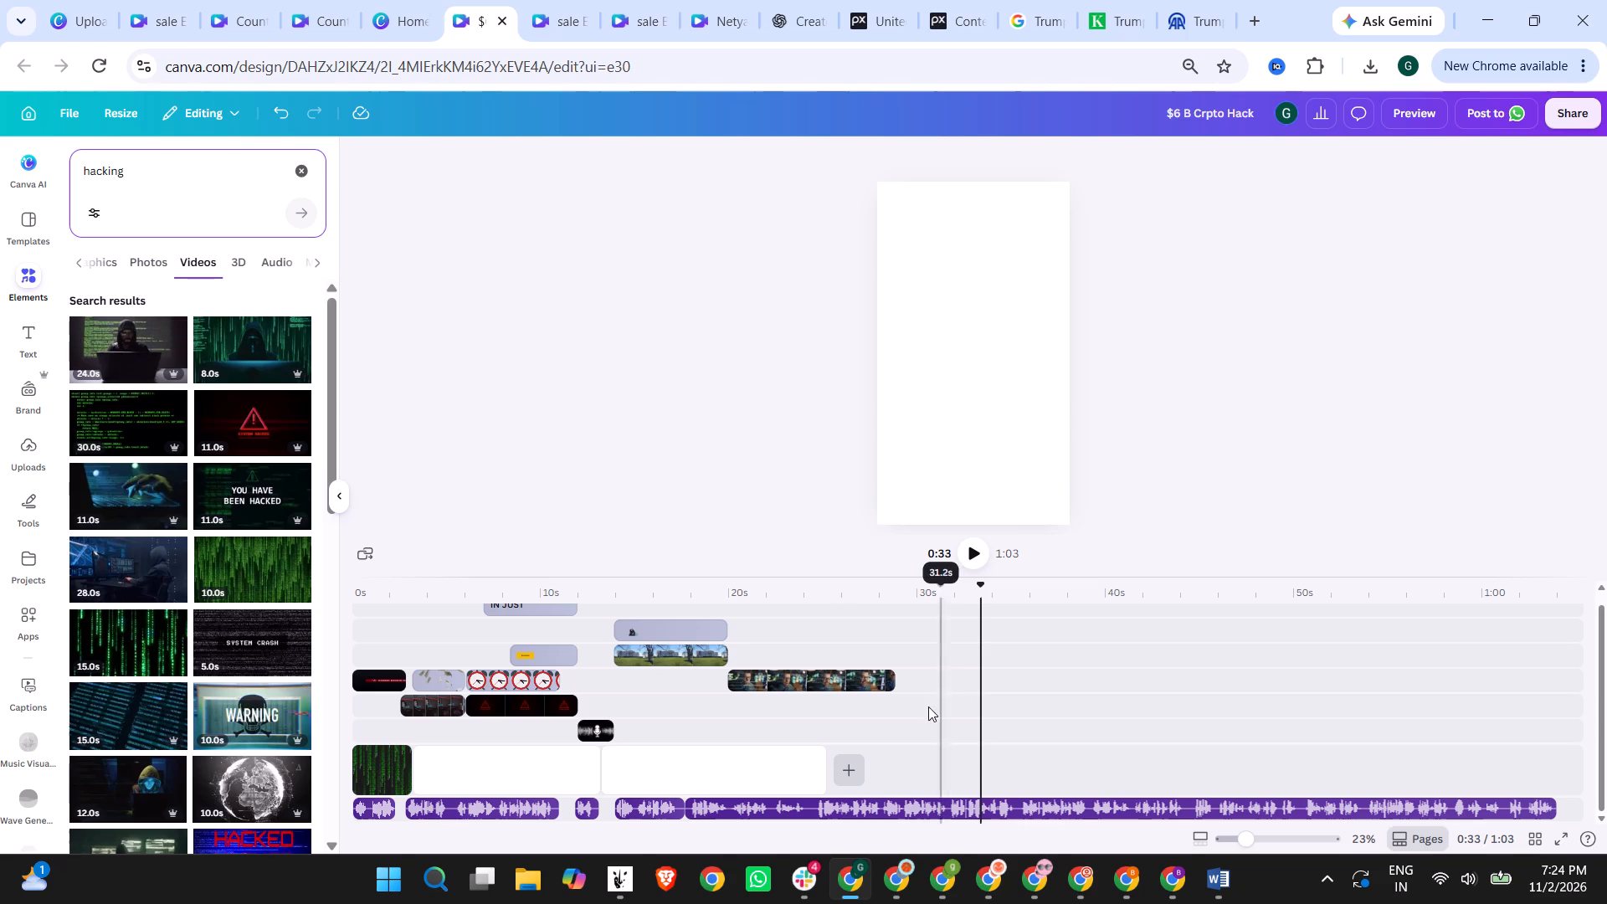
Move the man-in-glasses clip up against the top edge of the page.
left_click(800, 679)
left_click_drag(960, 365, 950, 289)
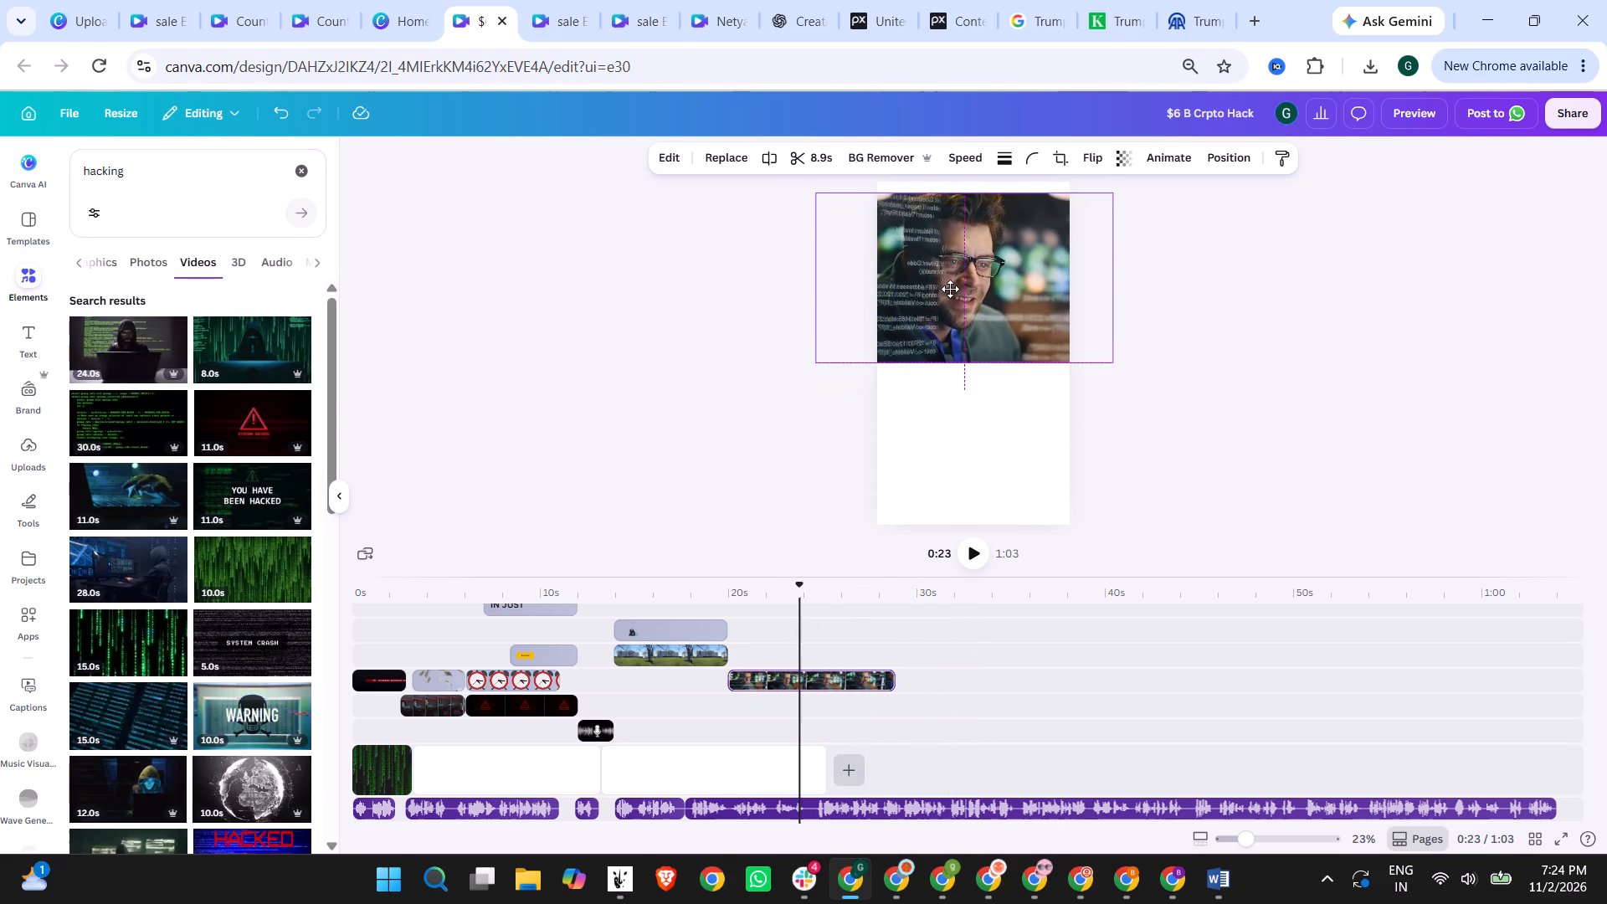
left_click_drag(950, 289, 953, 278)
left_click(682, 304)
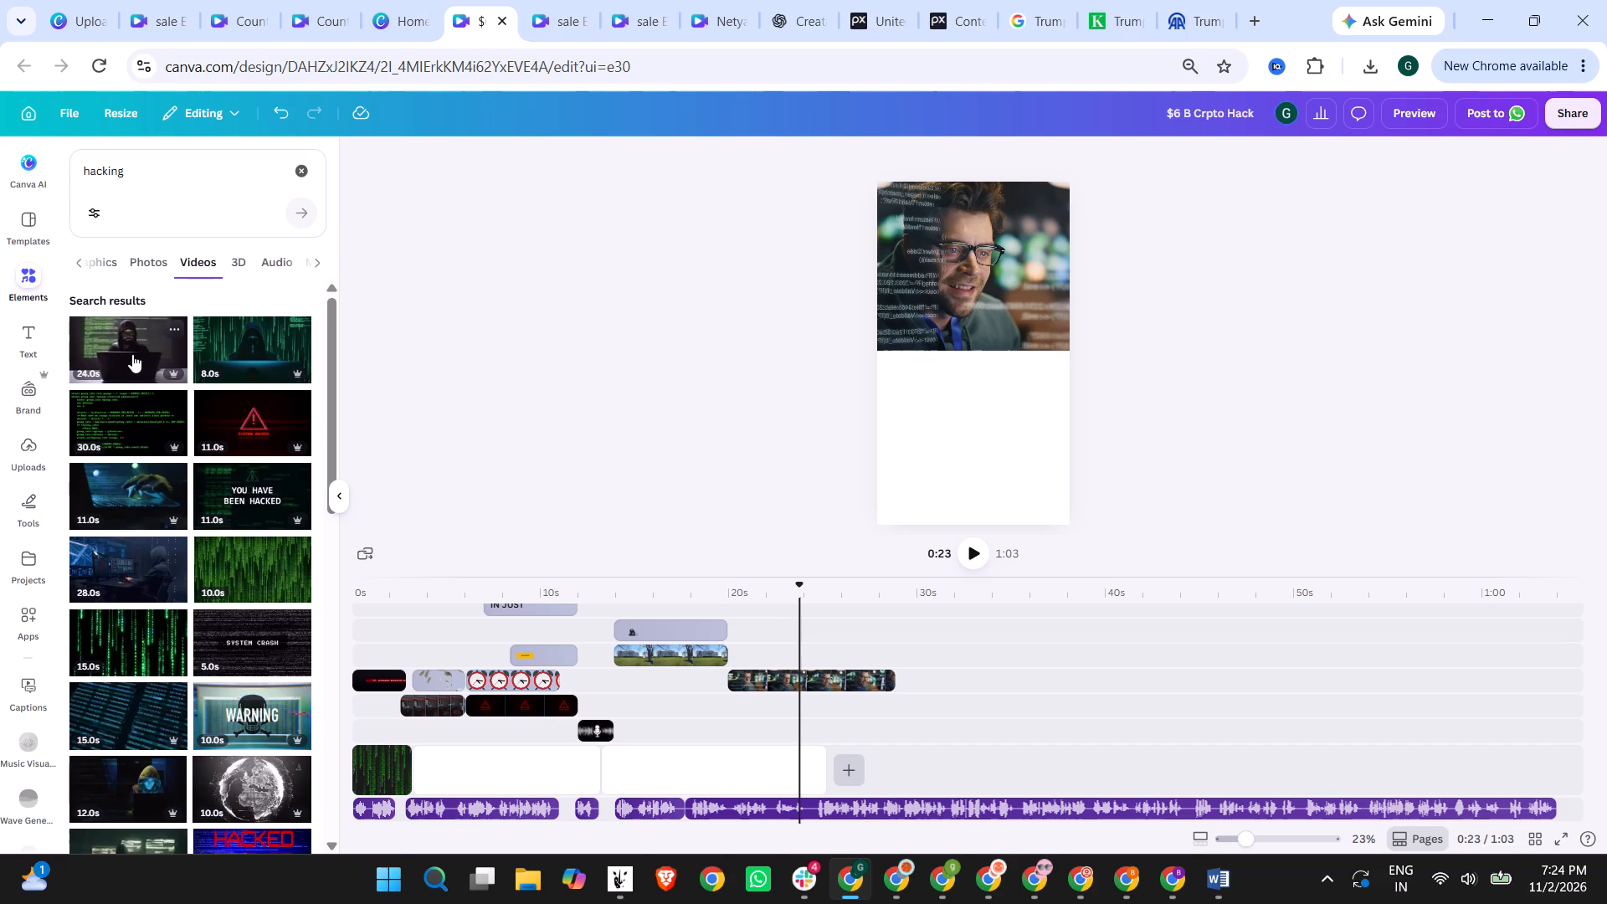
Place the 12.0 s hooded-hacker clip directly beneath the man-in-glasses clip and enlarge it to fill the page's lower half.
scroll(164, 531, "down", 3)
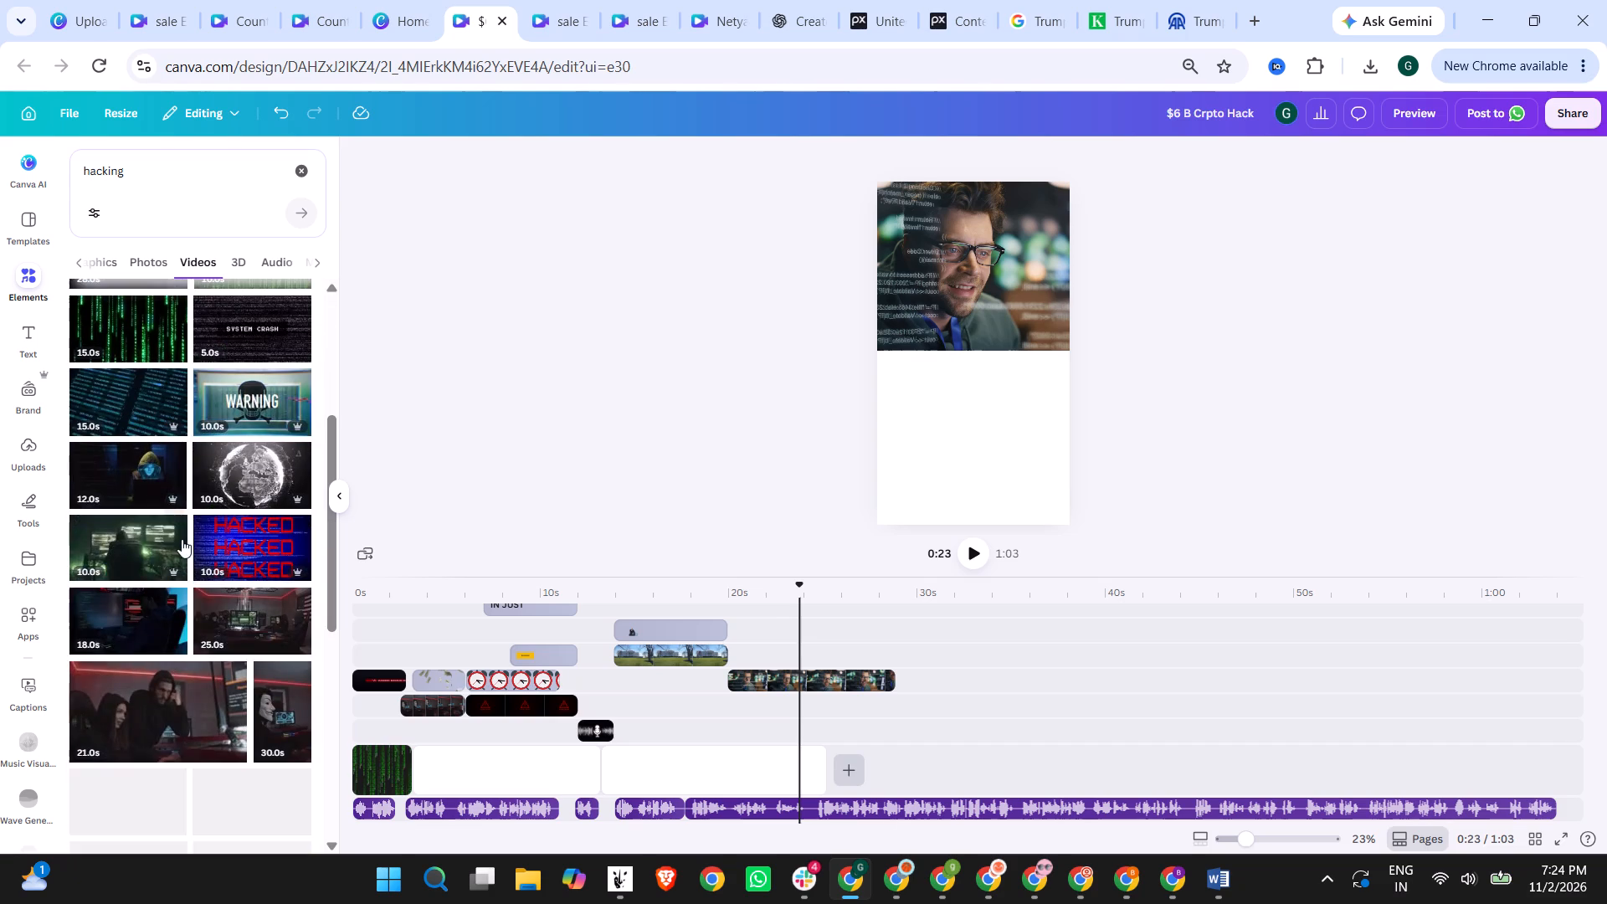
left_click_drag(130, 475, 956, 451)
left_click_drag(956, 458, 916, 390)
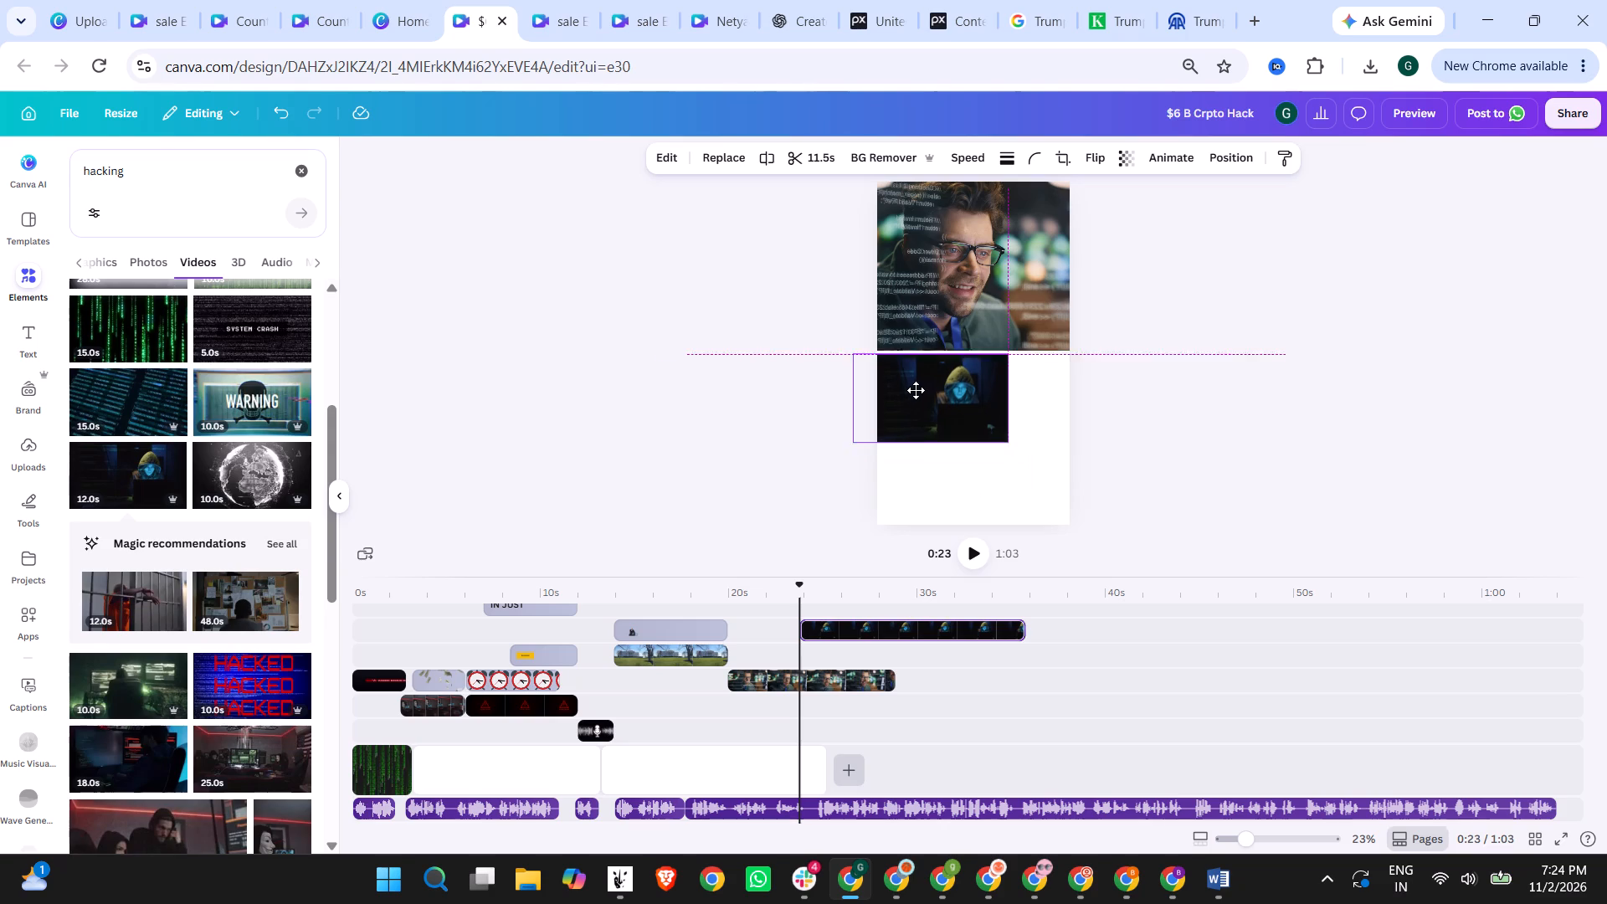
left_click_drag(916, 390, 916, 383)
left_click_drag(1014, 433, 1153, 522)
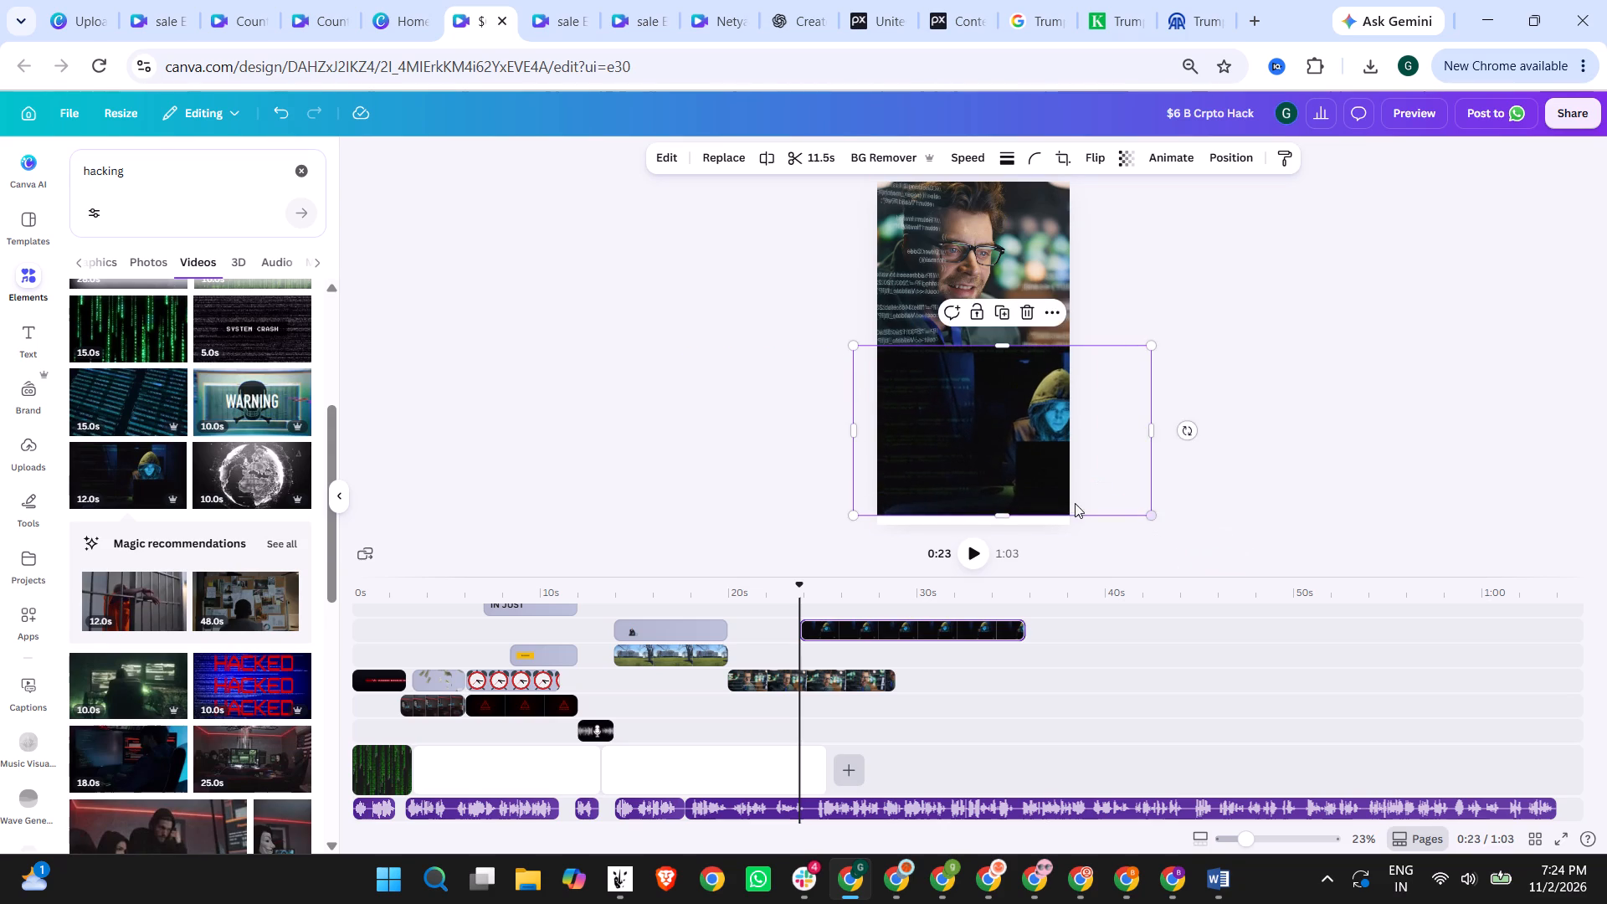
left_click_drag(1014, 490, 973, 496)
left_click(1247, 440)
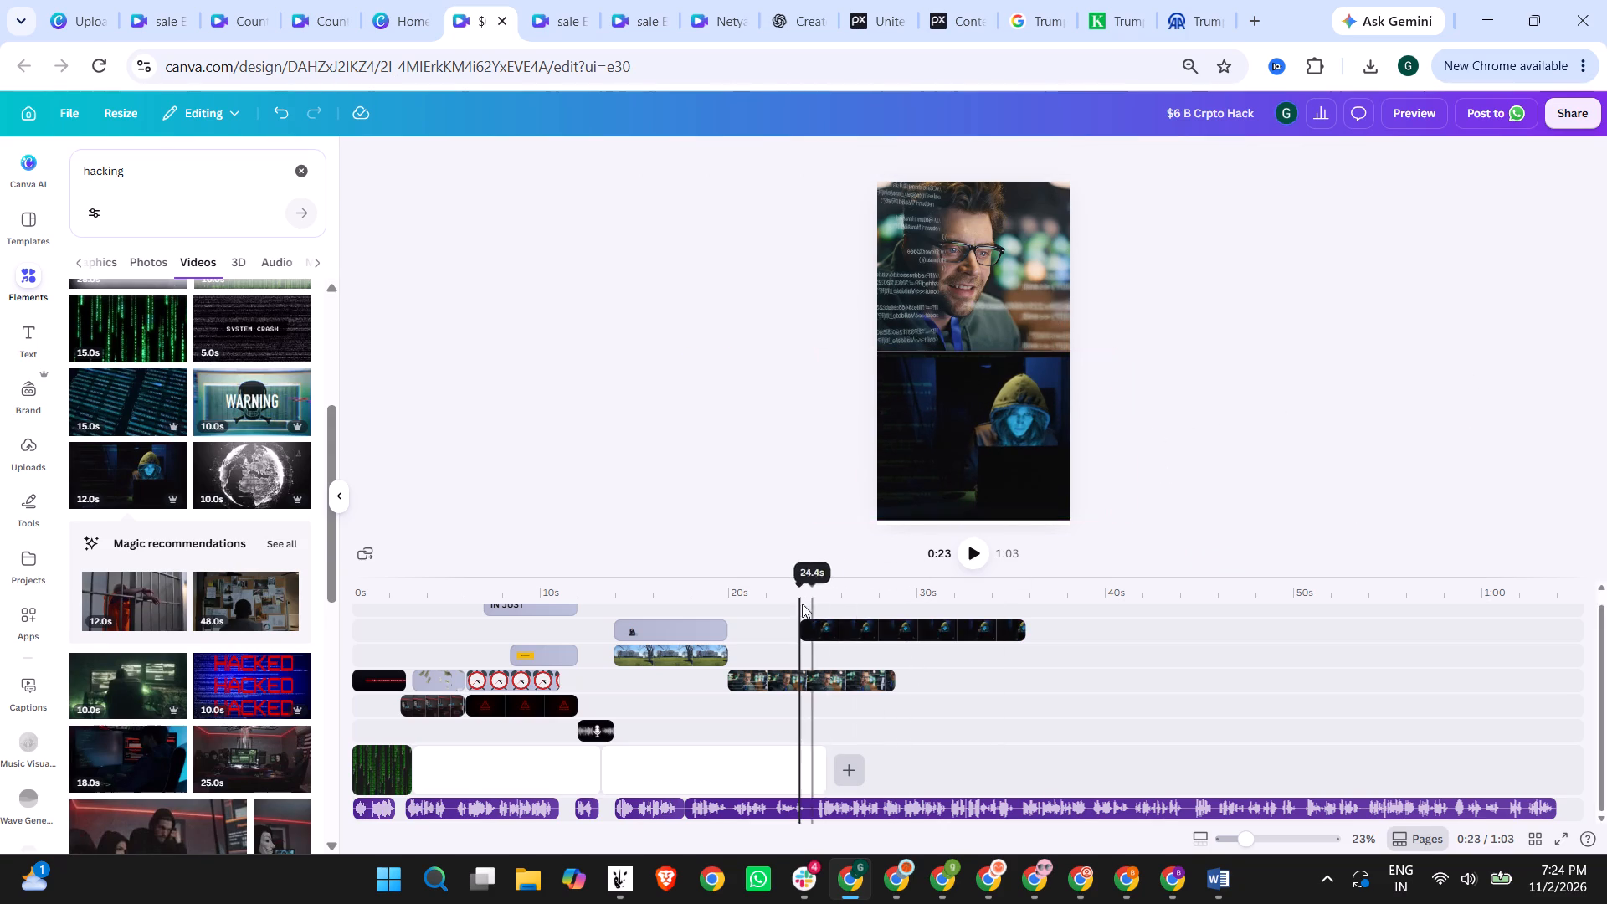
Shift the hooded-hacker clip on the timeline to start at about 20 s, together with the man-in-glasses clip.
left_click(722, 600)
left_click(974, 546)
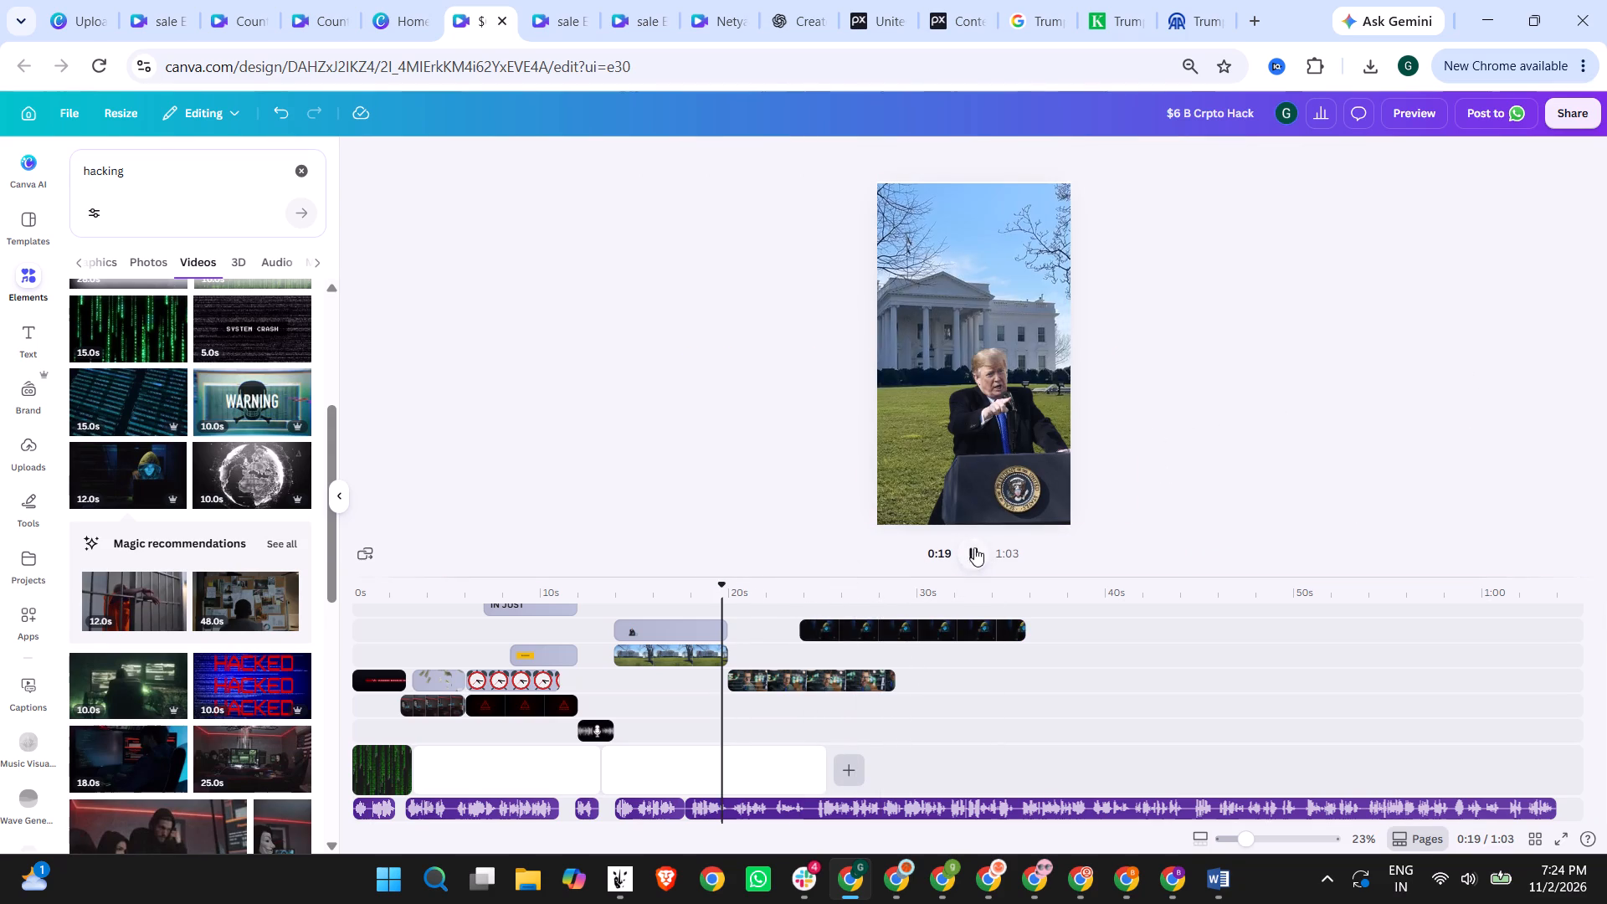
left_click_drag(862, 628, 792, 627)
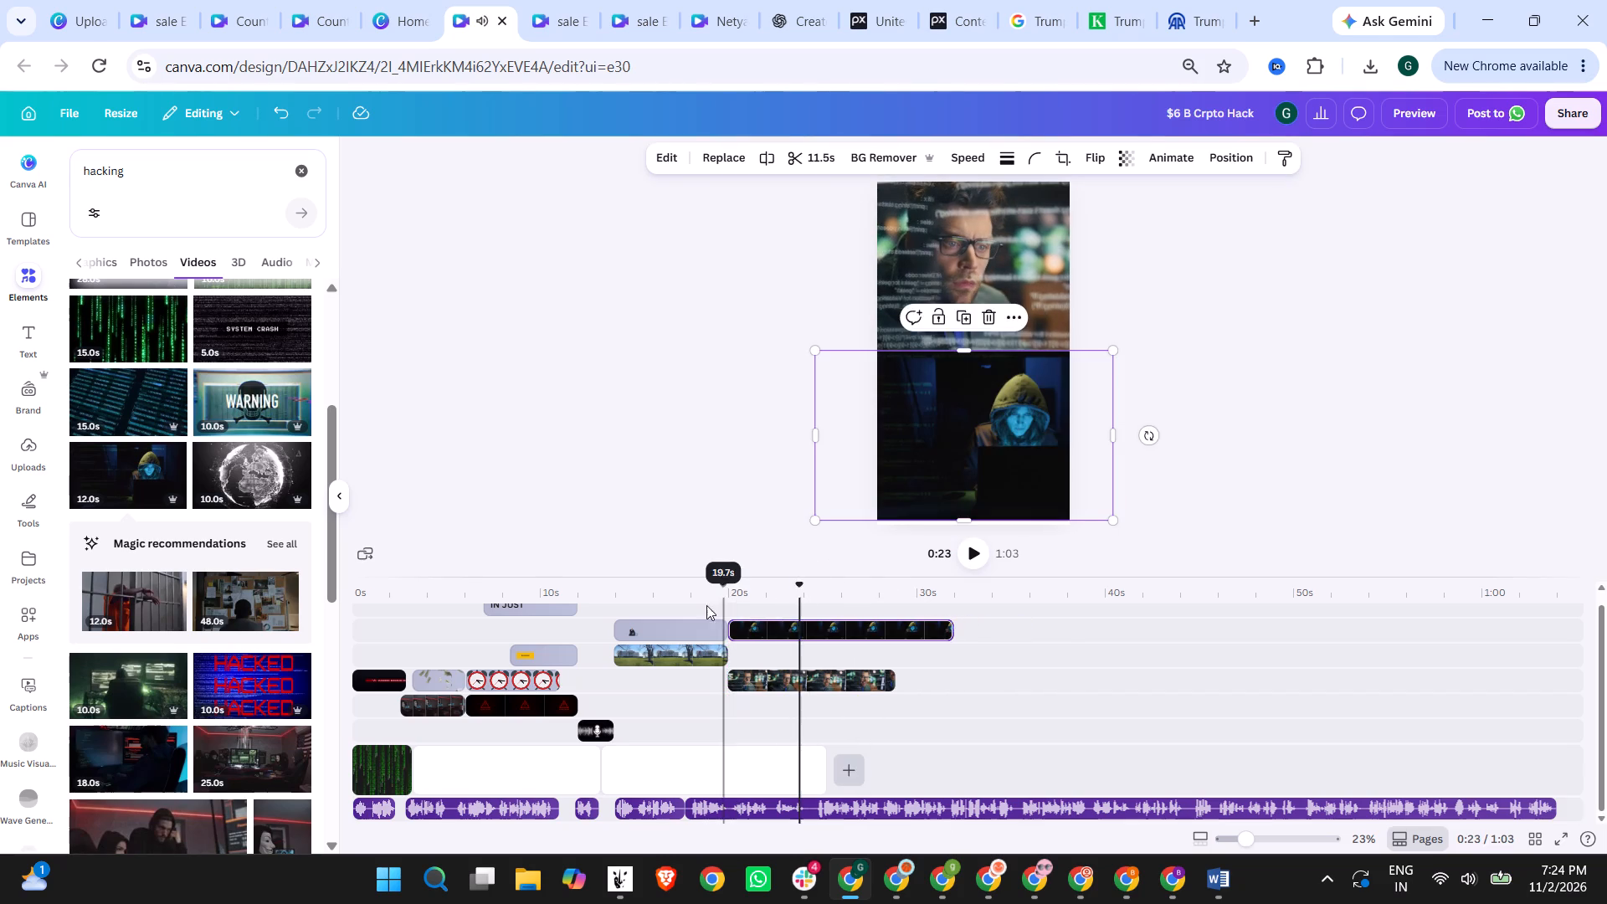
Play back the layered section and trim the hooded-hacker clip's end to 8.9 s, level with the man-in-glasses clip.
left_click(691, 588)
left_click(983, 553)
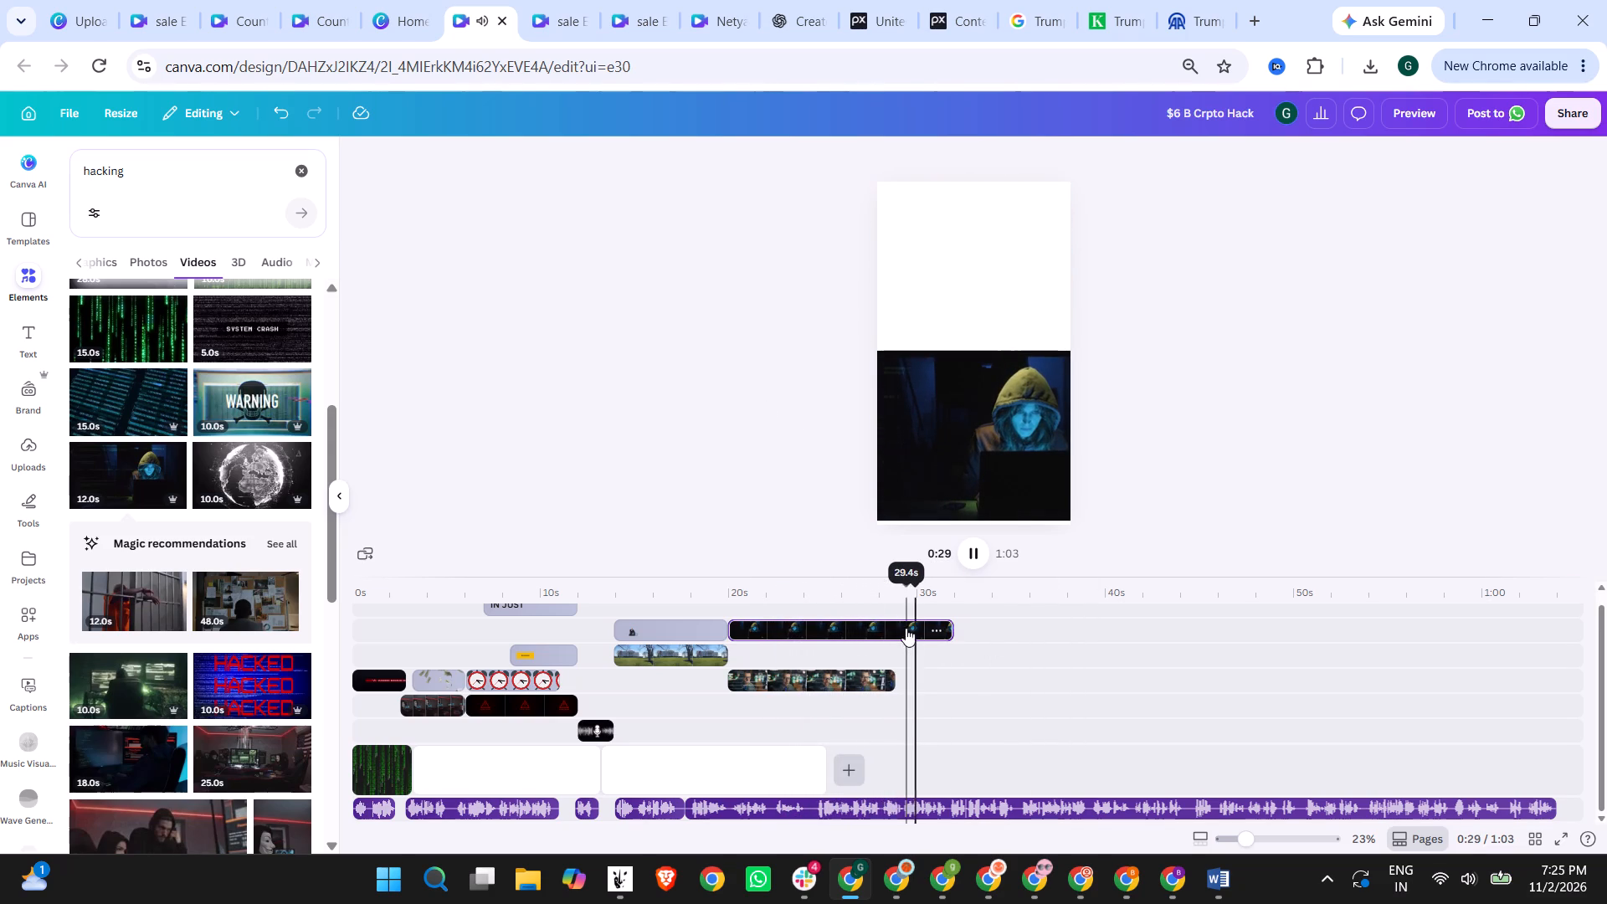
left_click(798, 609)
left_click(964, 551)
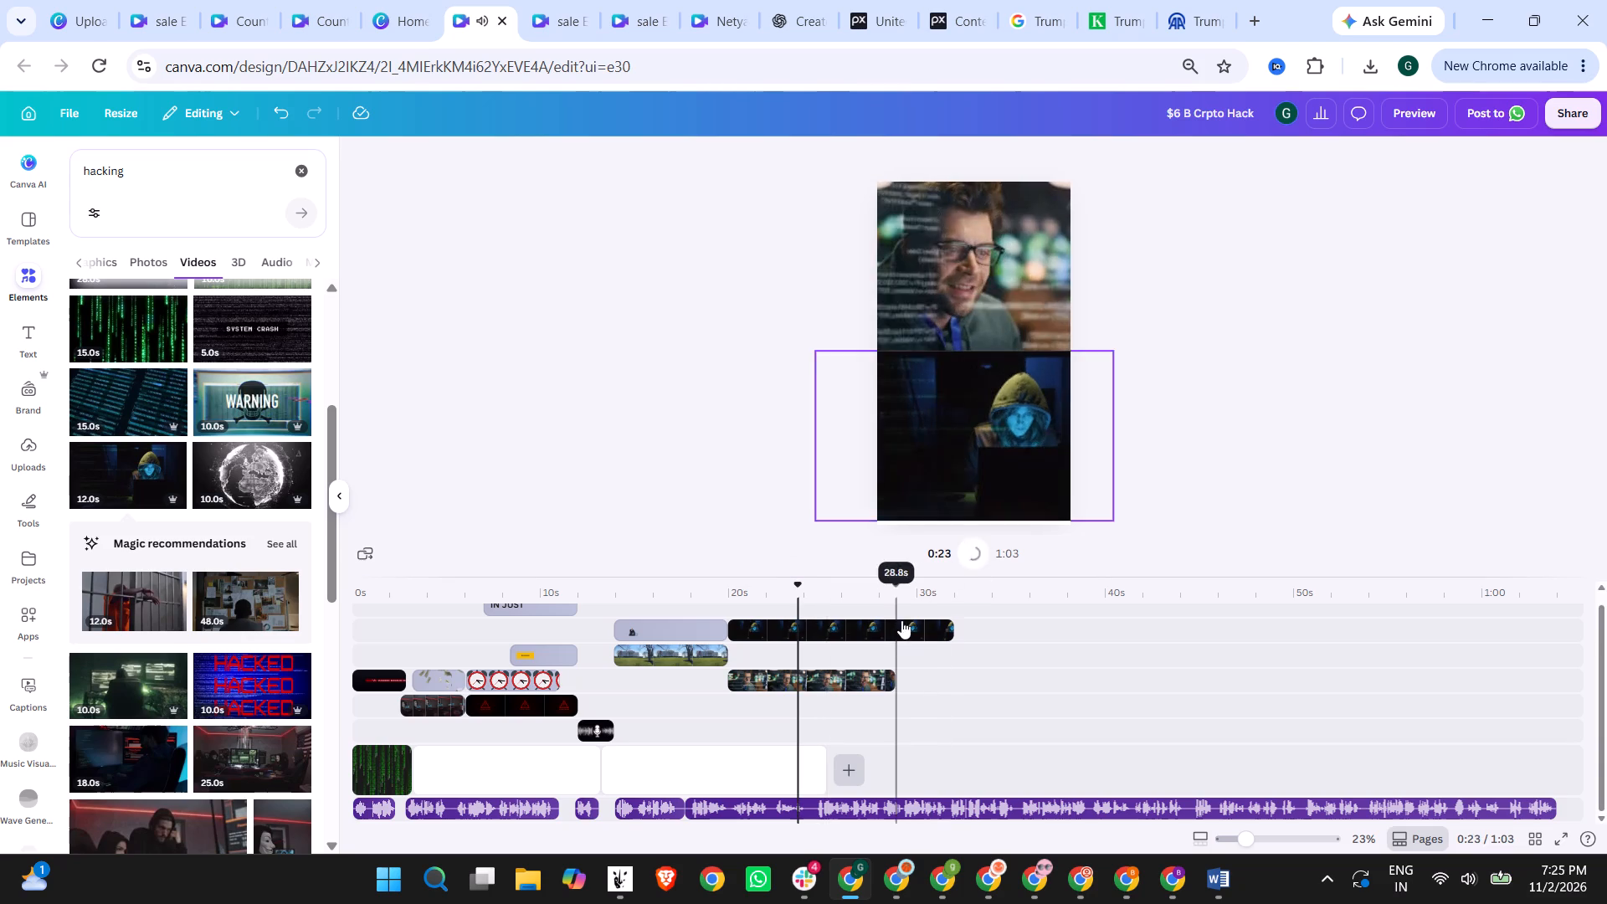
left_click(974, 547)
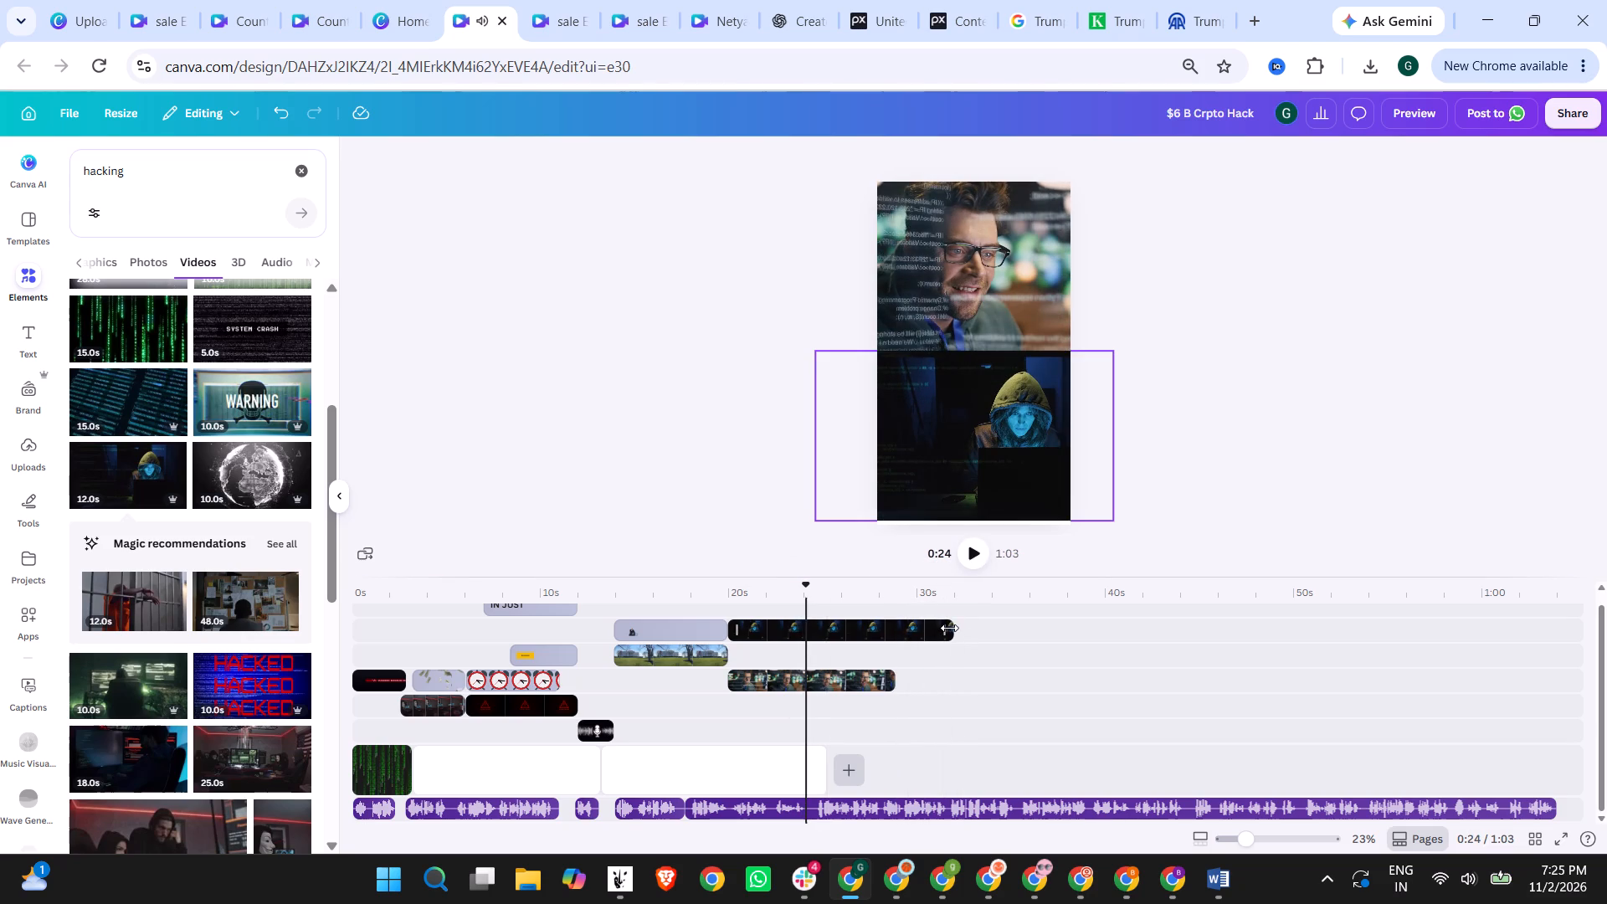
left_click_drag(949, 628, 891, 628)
Set the hooded-hacker clip's speed to 1.25 and extend its end so it lasts 8.9 s.
left_click(847, 628)
left_click(967, 159)
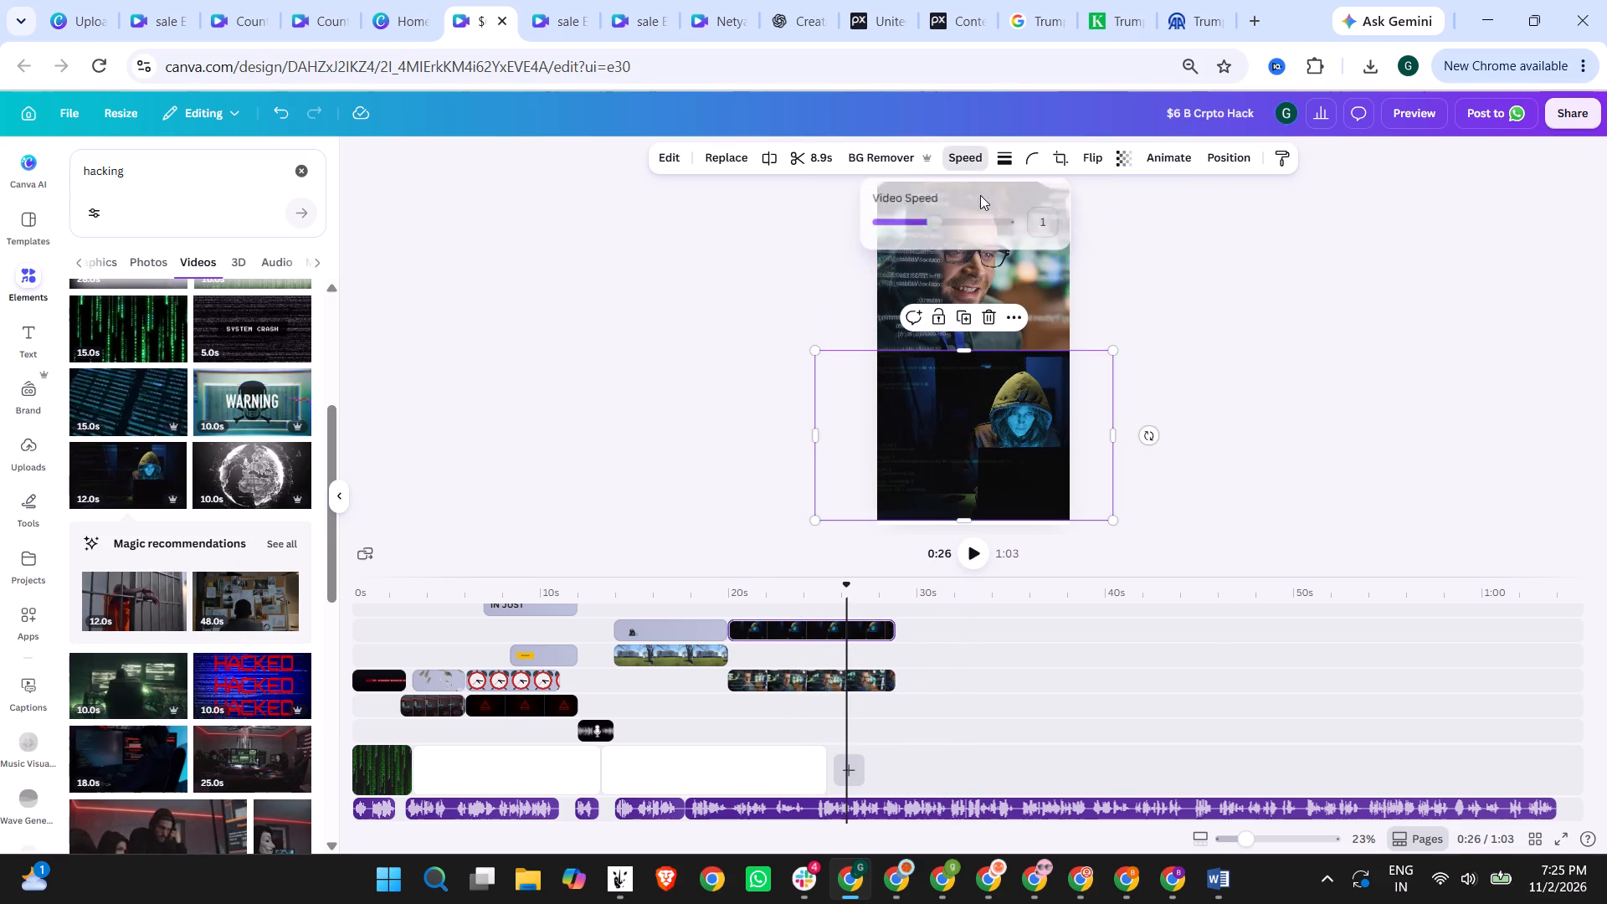
left_click(939, 223)
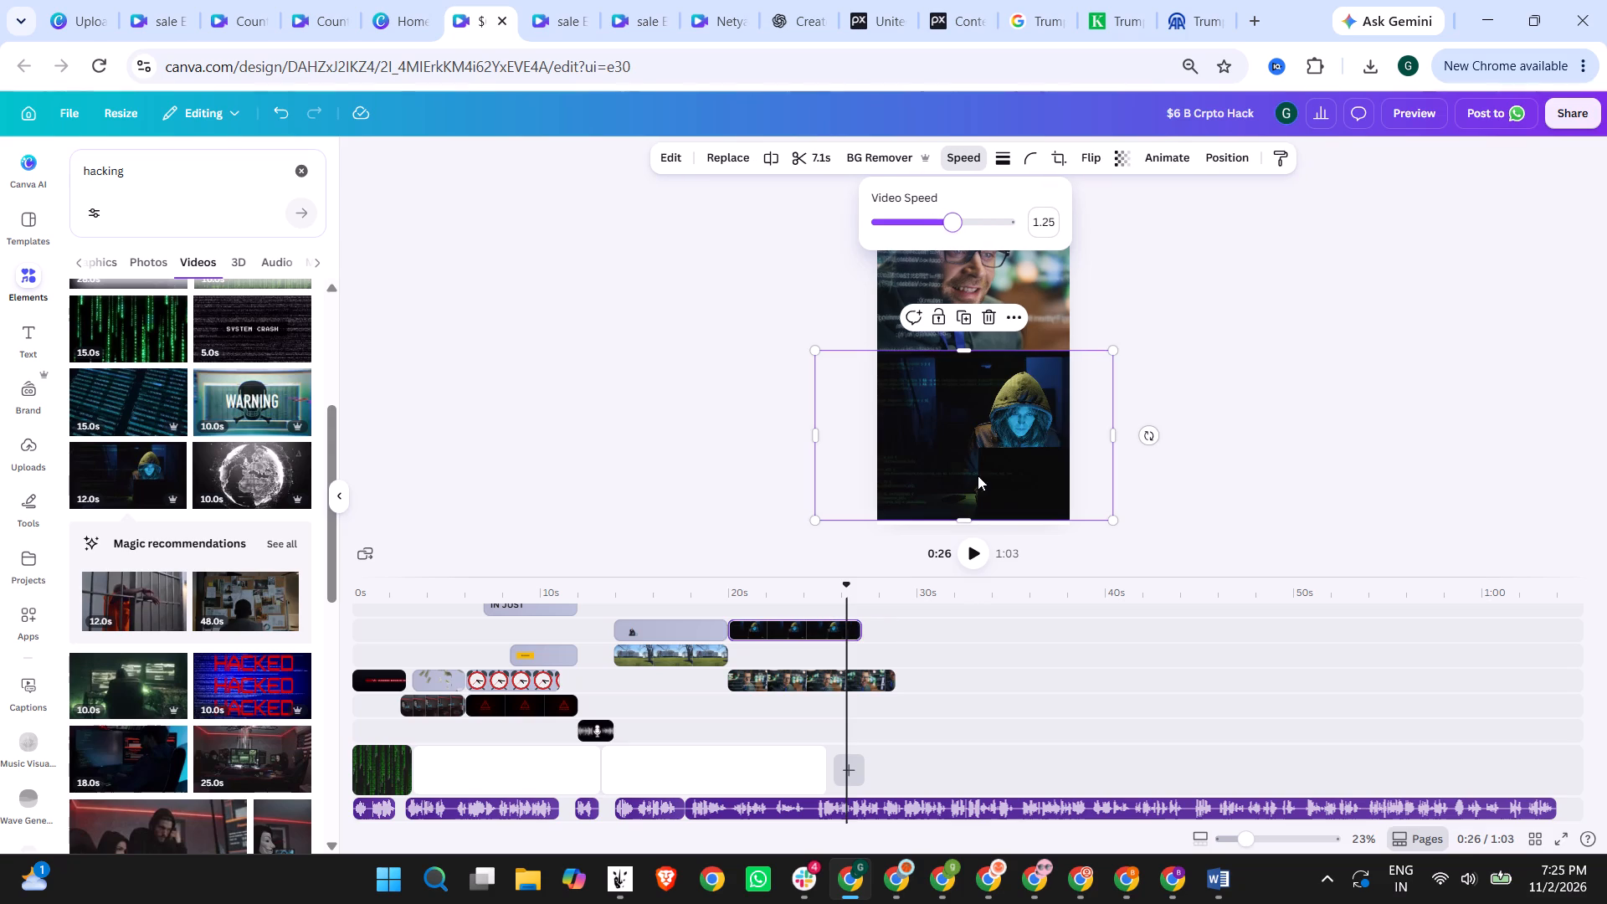
left_click_drag(860, 630, 891, 627)
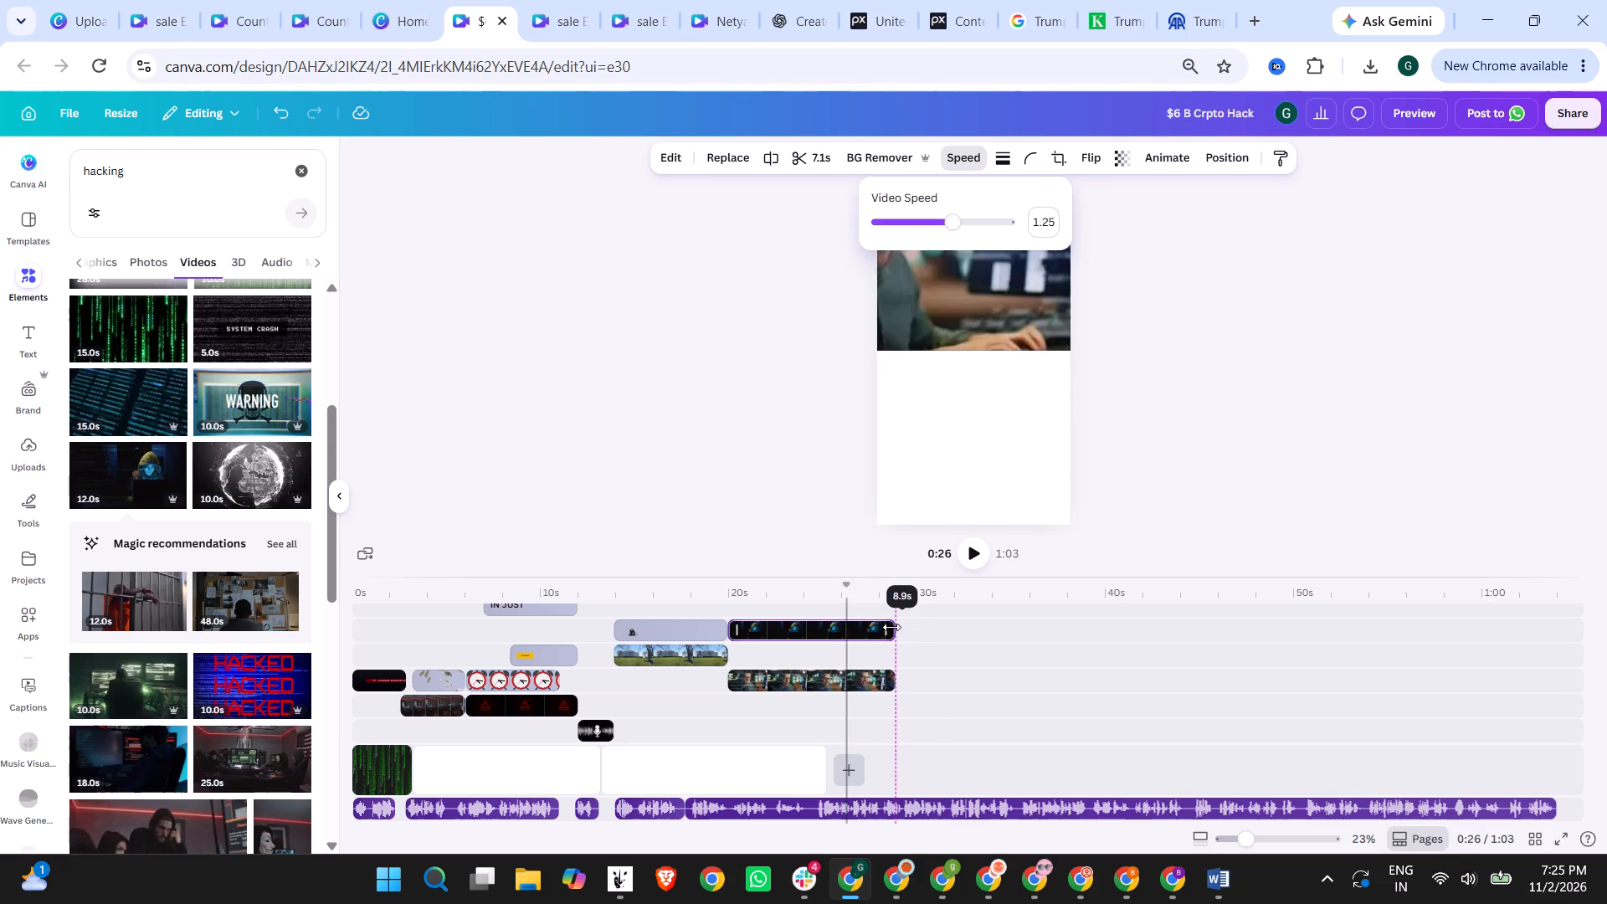
left_click_drag(891, 627, 890, 627)
left_click(1181, 309)
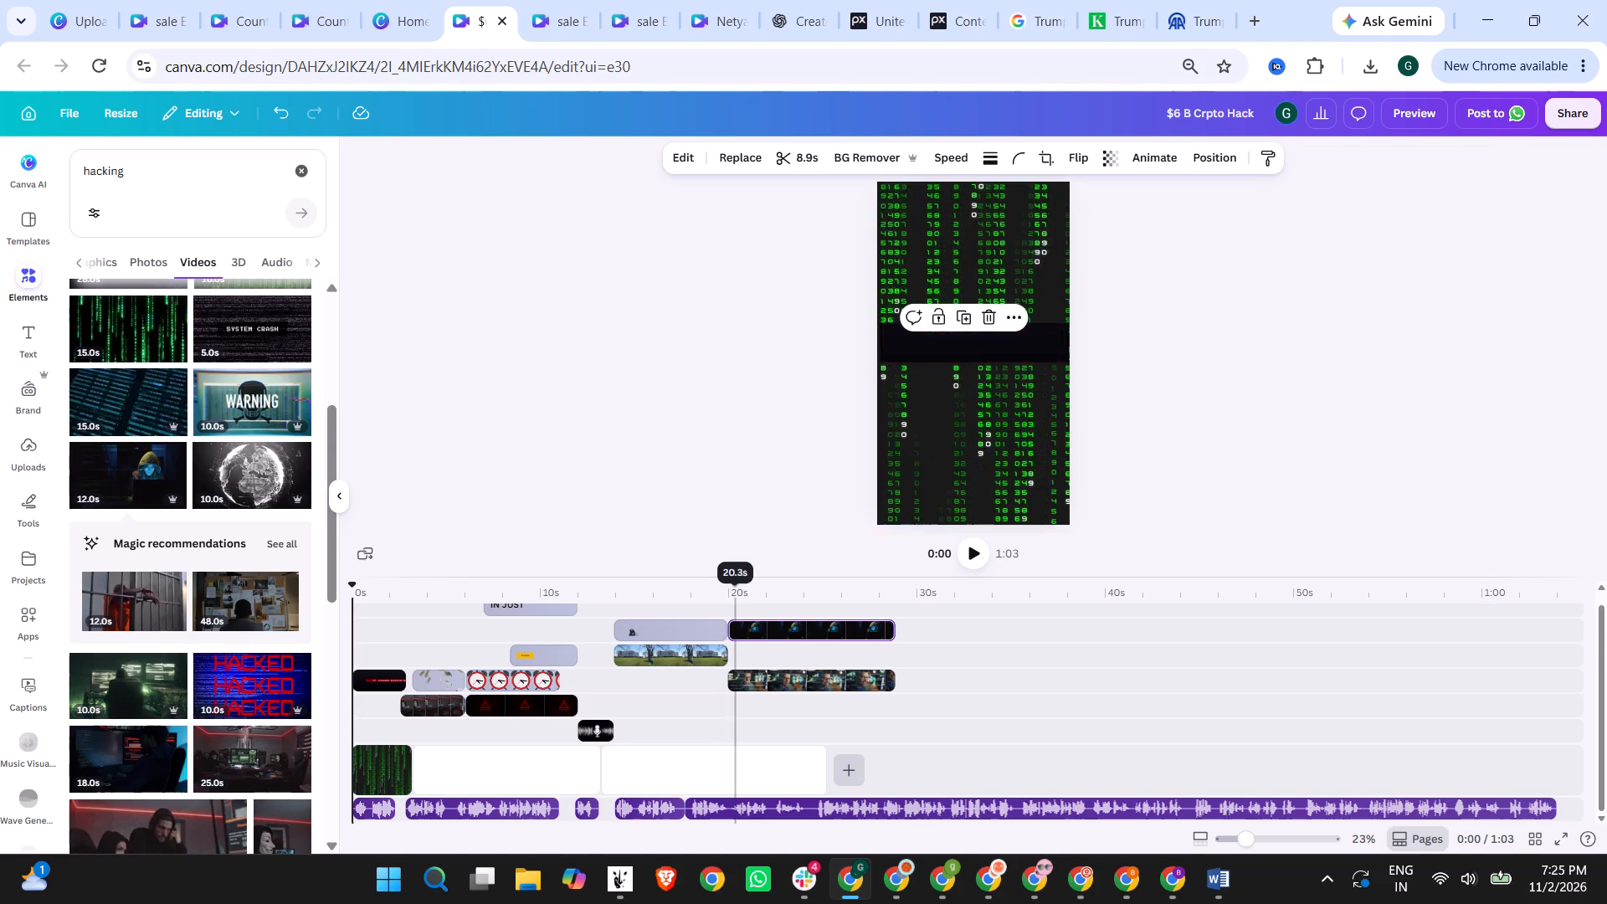
Play back both clips from about 20 s and trim their ends to the same point, so each lasts 6.3 s.
left_click(737, 594)
left_click(969, 552)
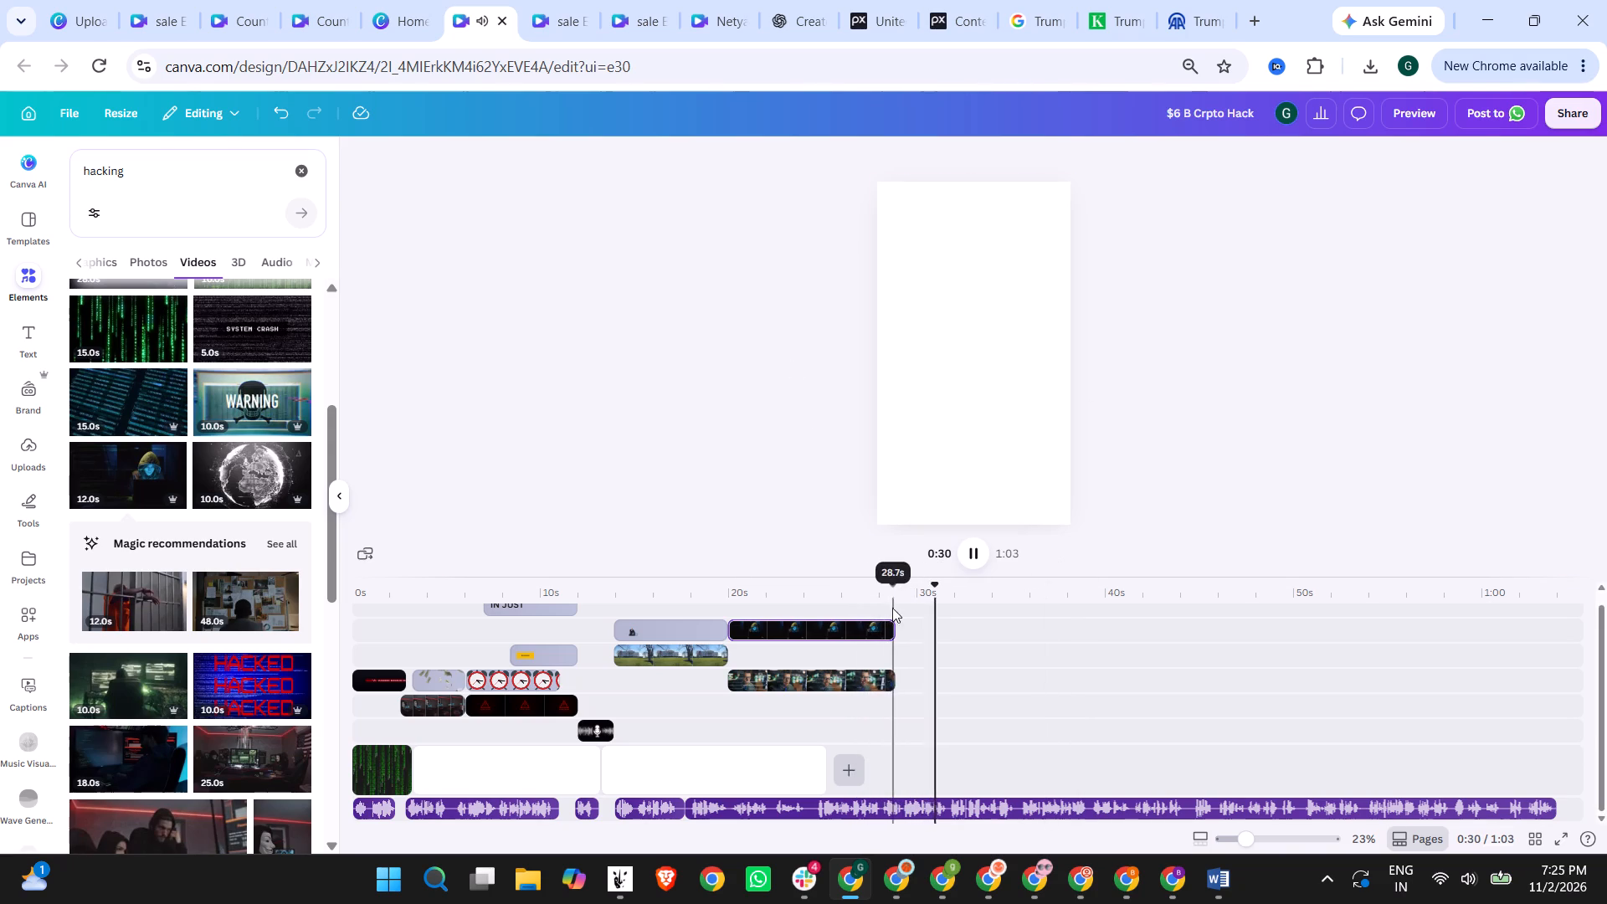
left_click(973, 552)
left_click_drag(892, 632, 877, 630)
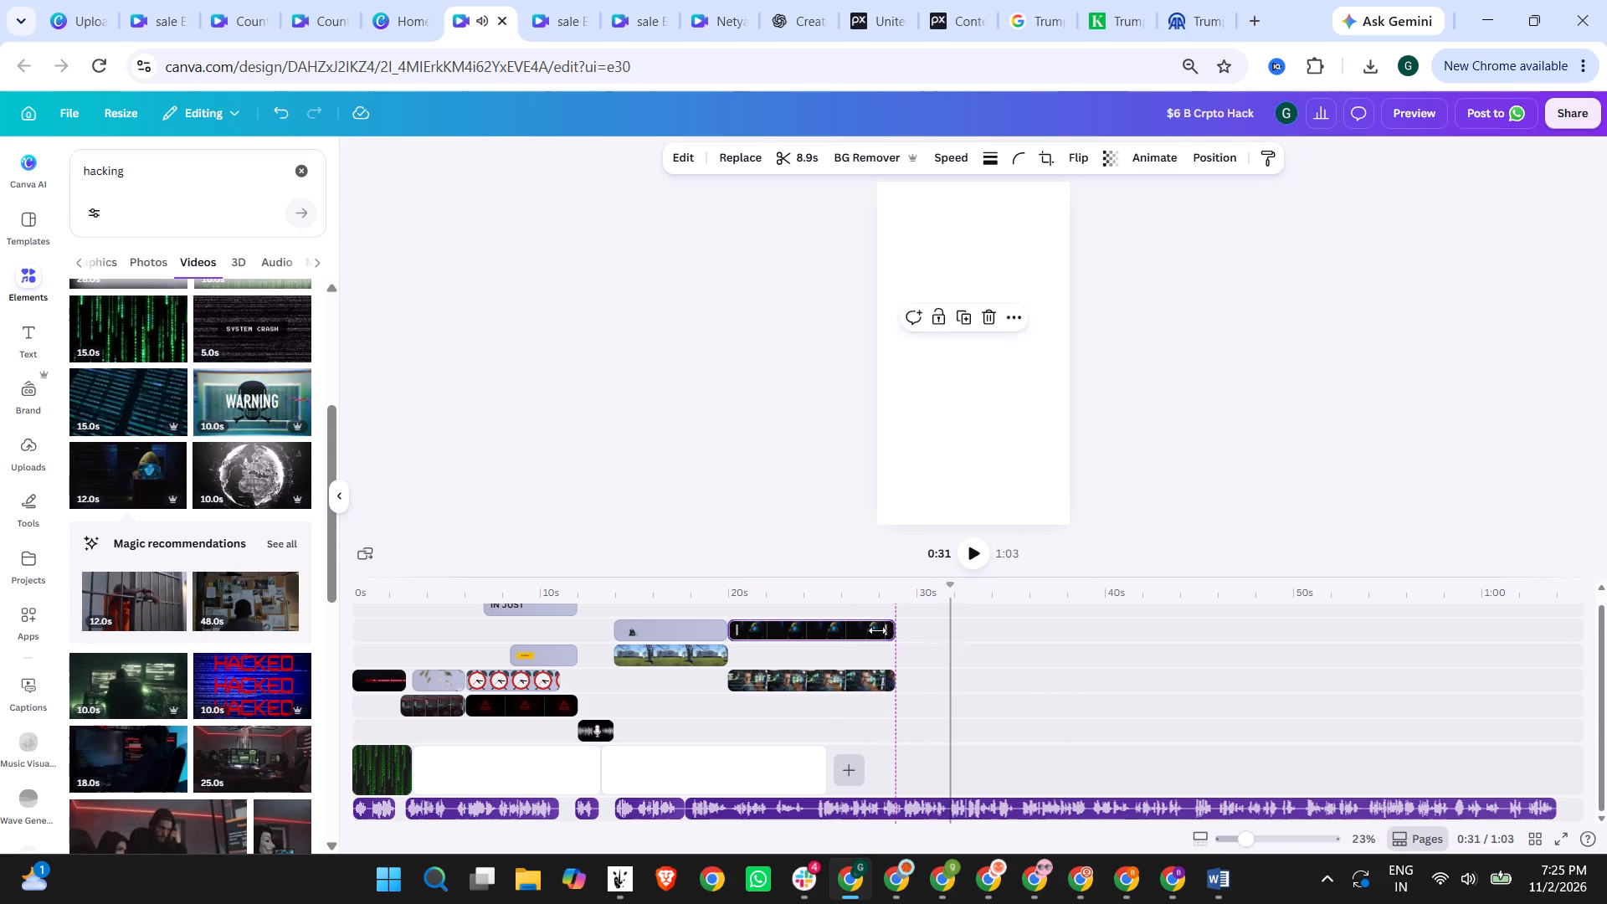
left_click_drag(877, 630, 845, 630)
left_click_drag(891, 680, 854, 680)
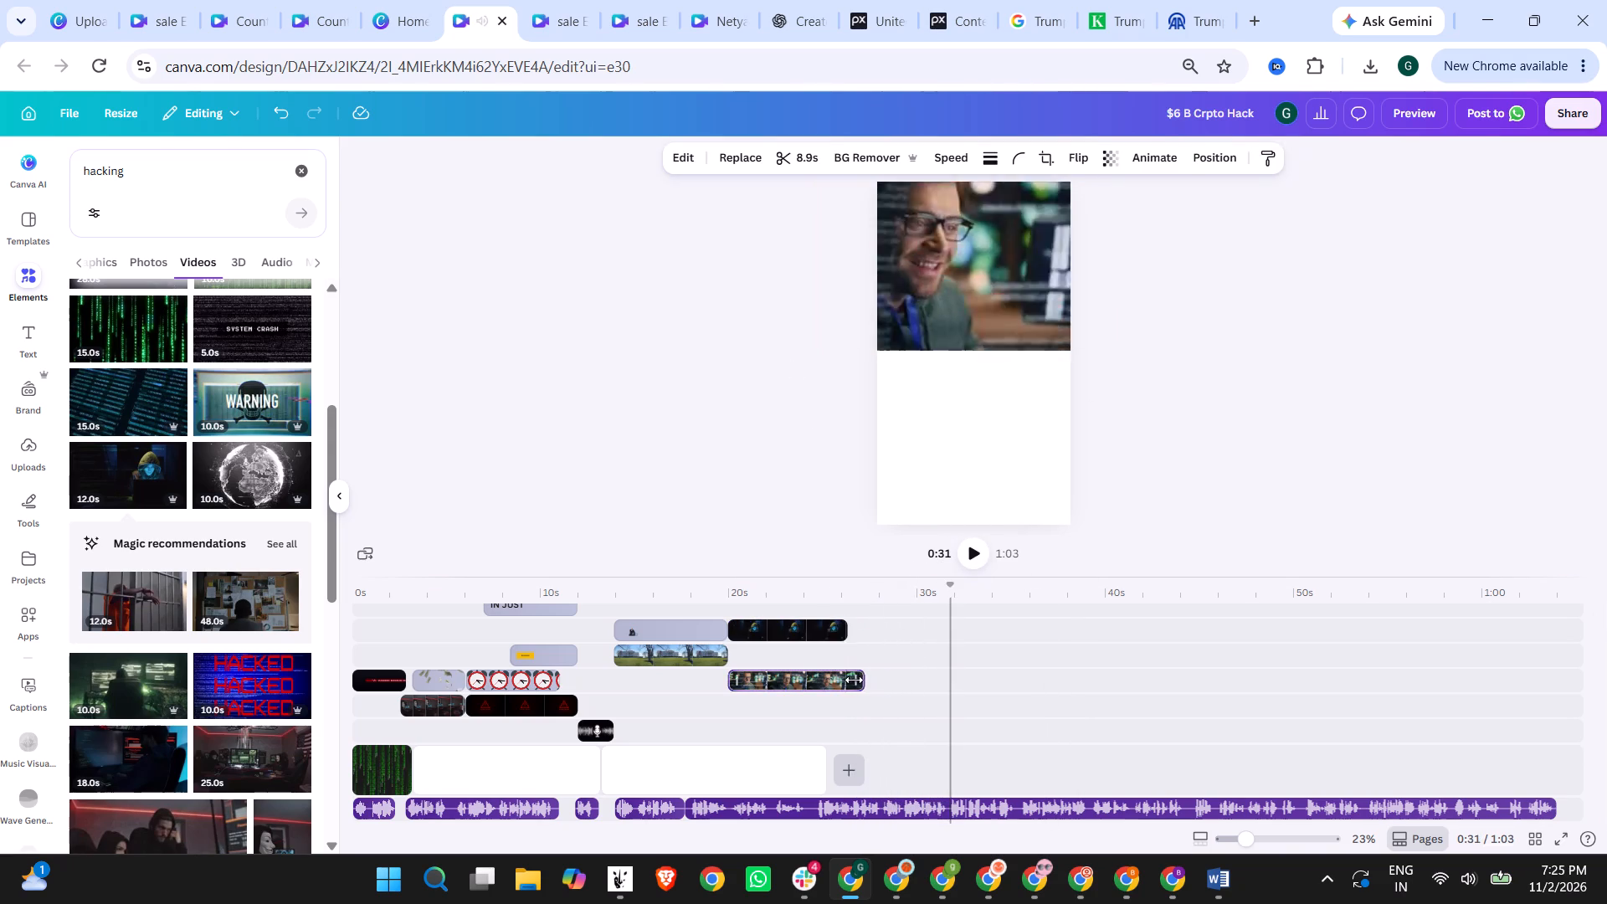
left_click_drag(854, 680, 847, 680)
Set the hooded-hacker clip's speed to 1.75 and extend its end so it lasts 6.3 s.
left_click(800, 625)
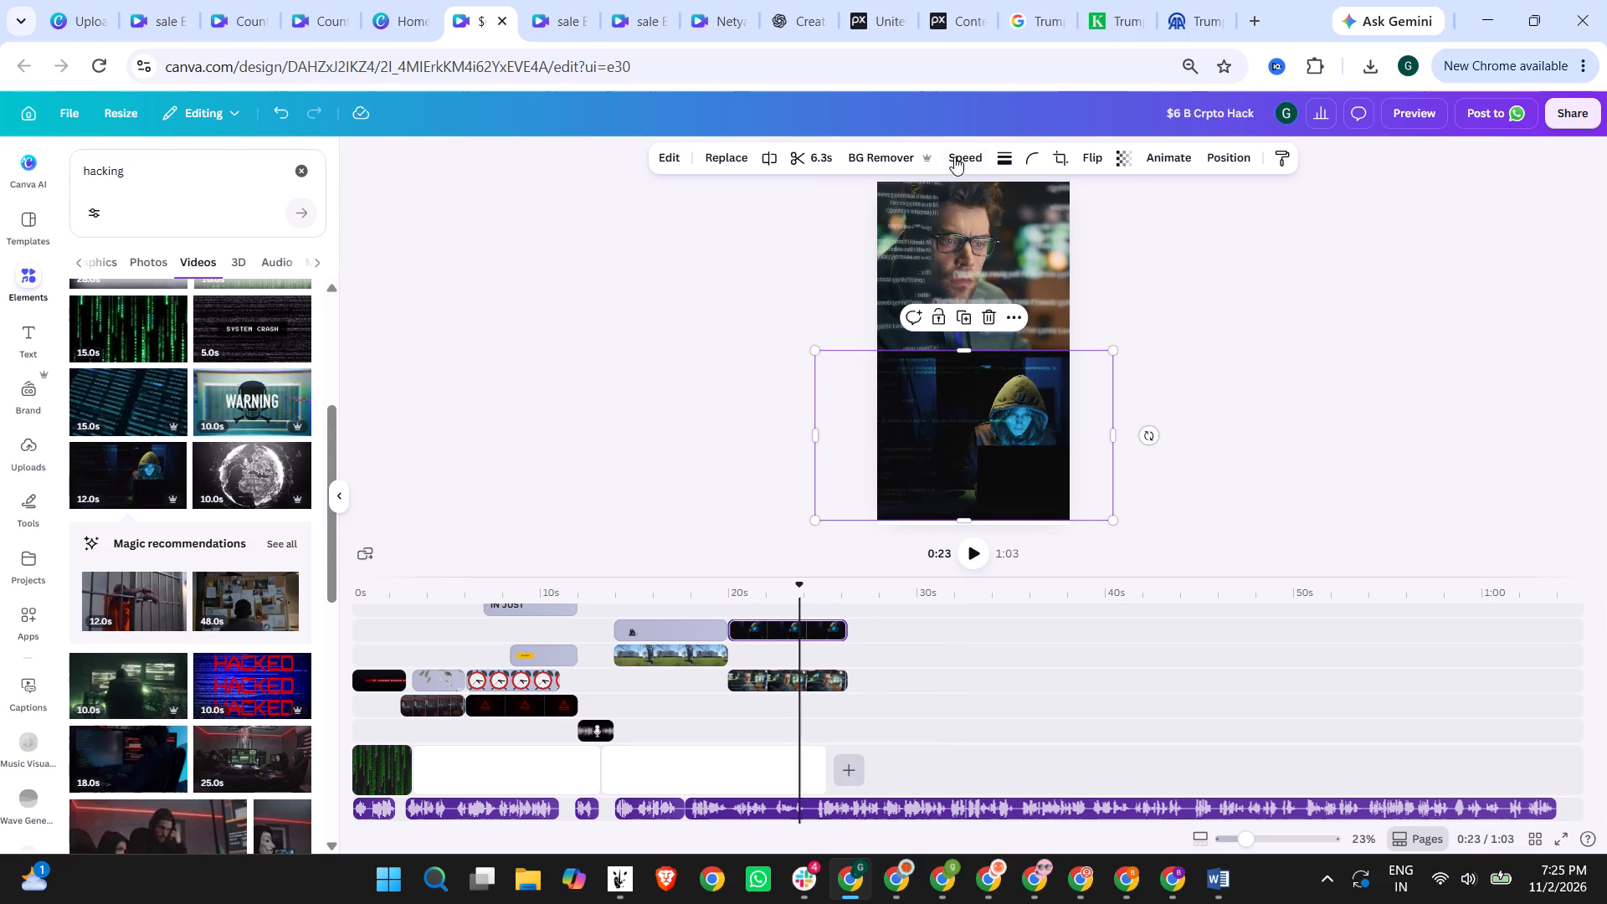
left_click(963, 152)
left_click_drag(956, 221, 992, 218)
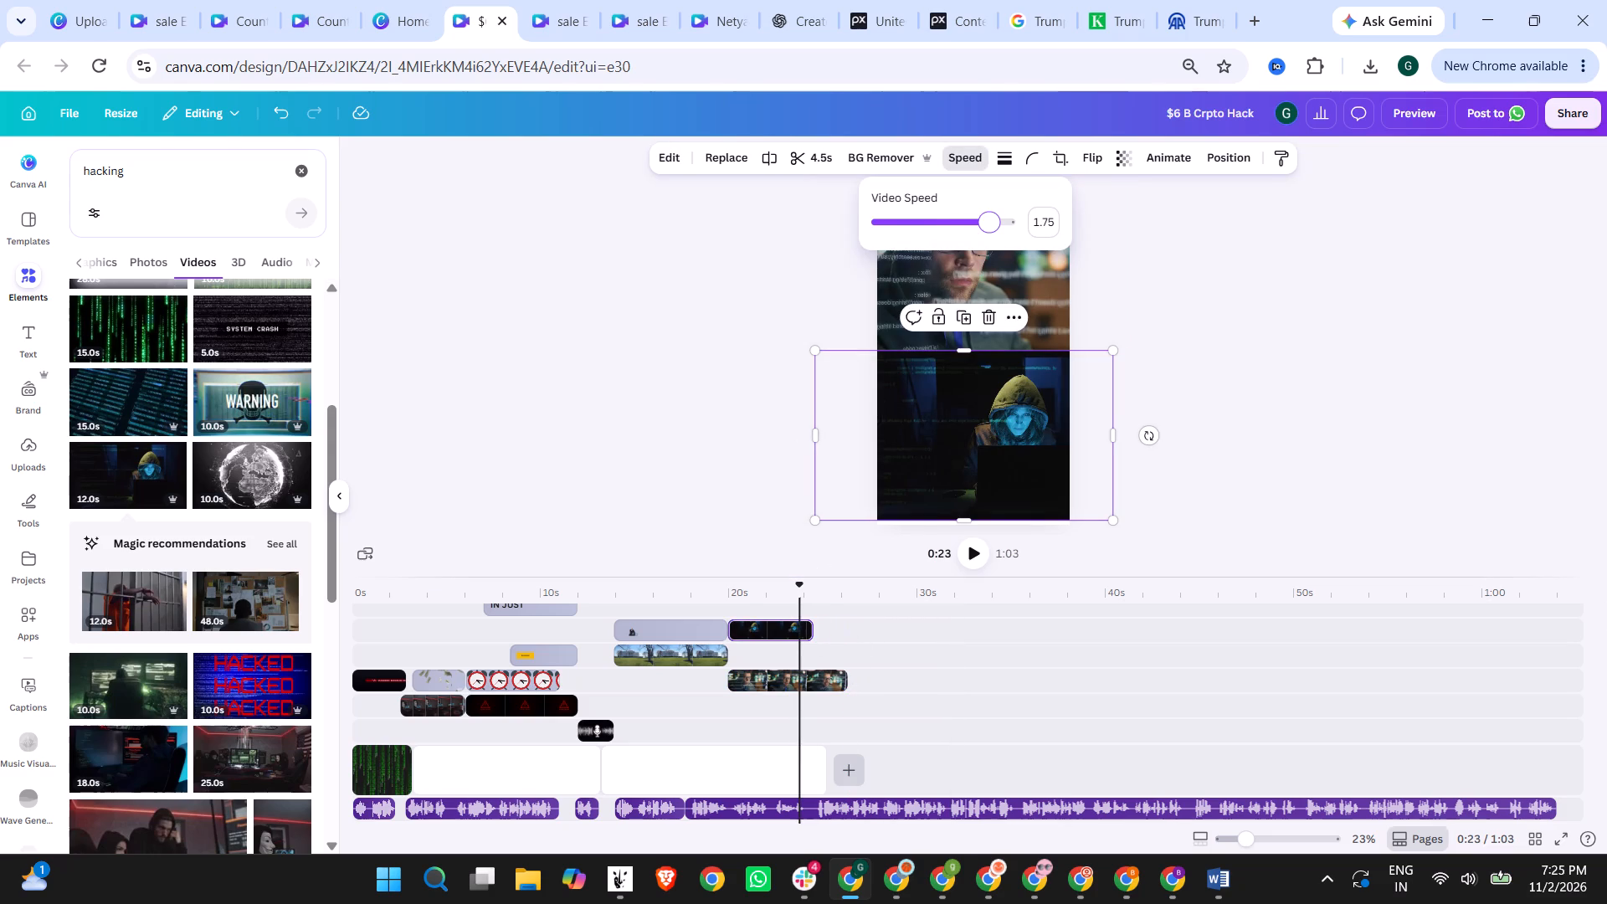
left_click_drag(992, 218, 993, 218)
left_click(1236, 269)
left_click_drag(809, 627, 808, 627)
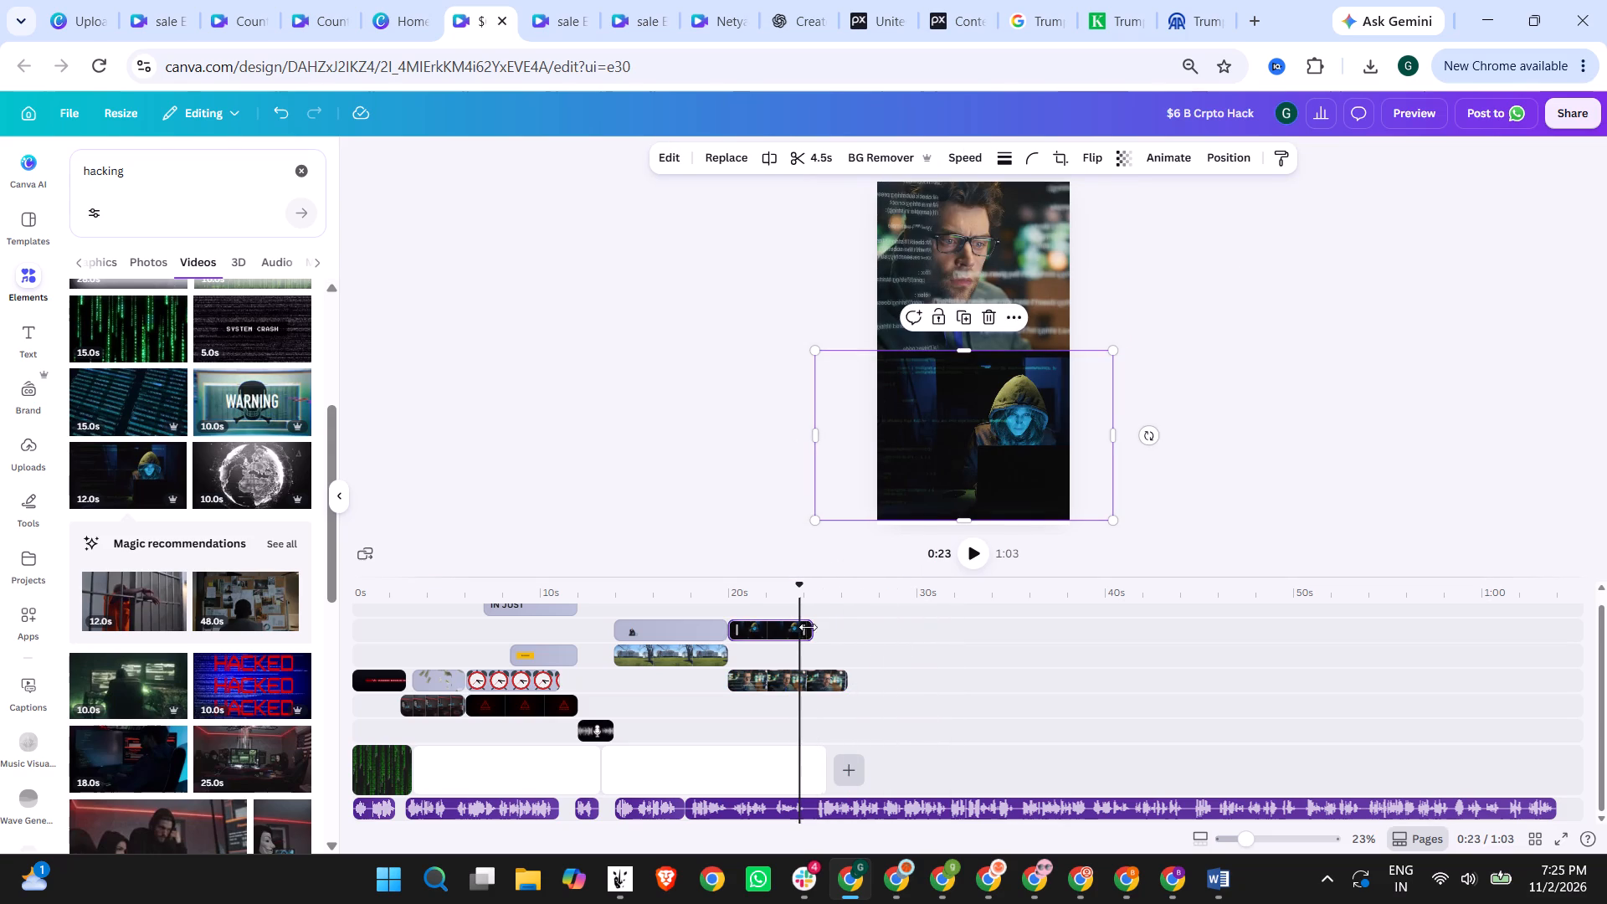
left_click_drag(808, 627, 844, 624)
Speed up the man-in-glasses clip and extend its end level with the hooded-hacker clip, so it lasts 6.3 s.
left_click(800, 678)
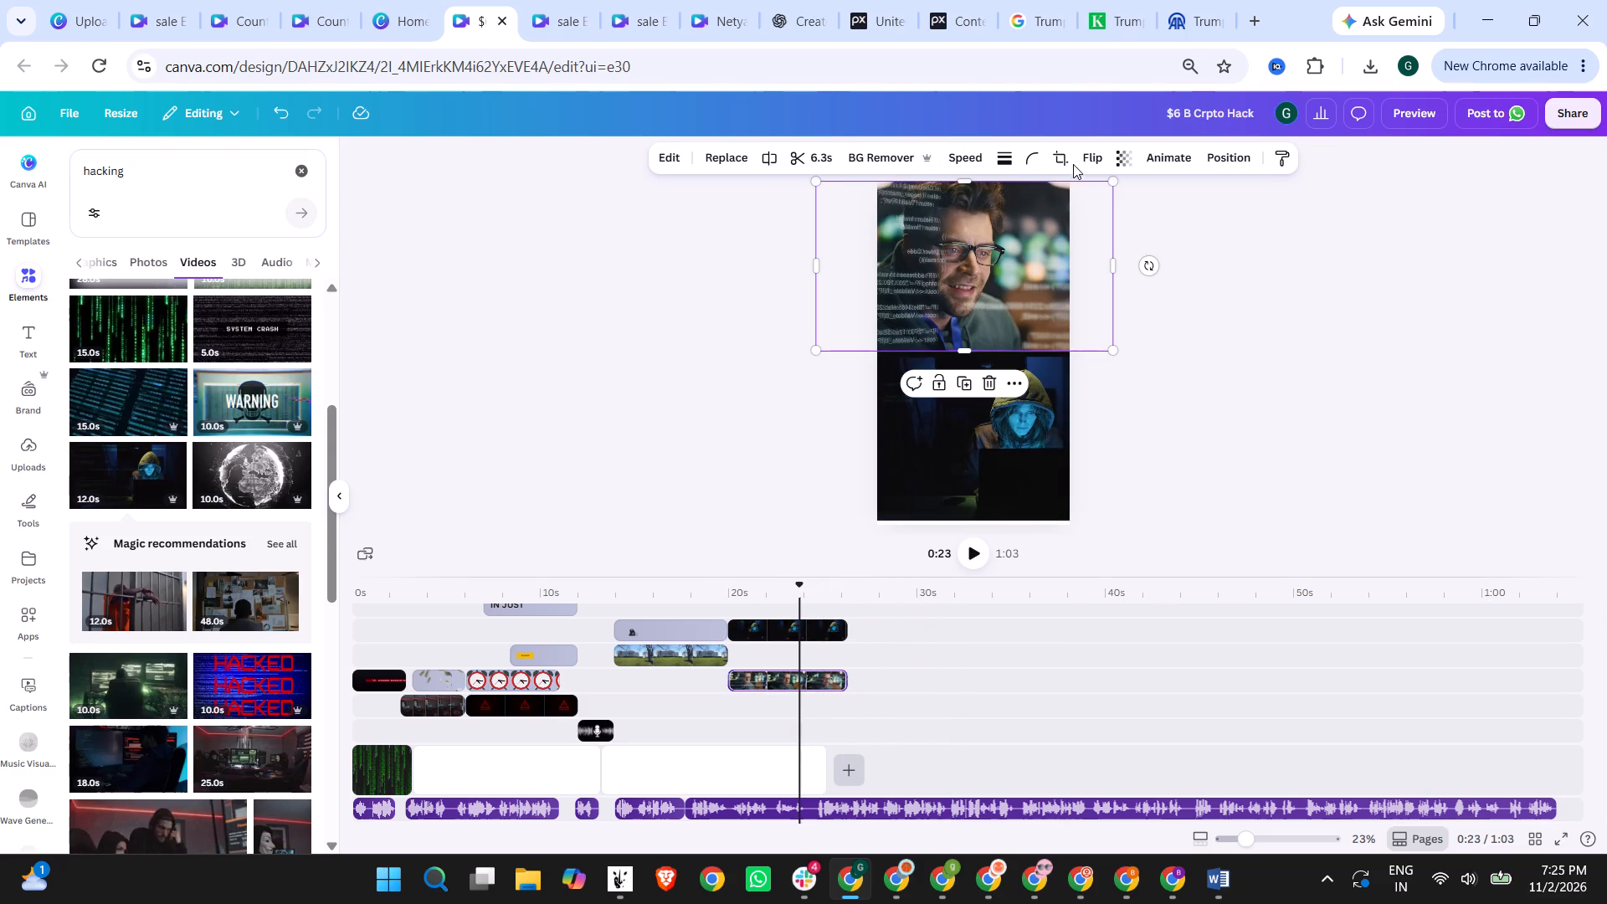
left_click(982, 158)
left_click_drag(940, 221, 963, 221)
left_click(1251, 346)
left_click_drag(805, 678, 886, 676)
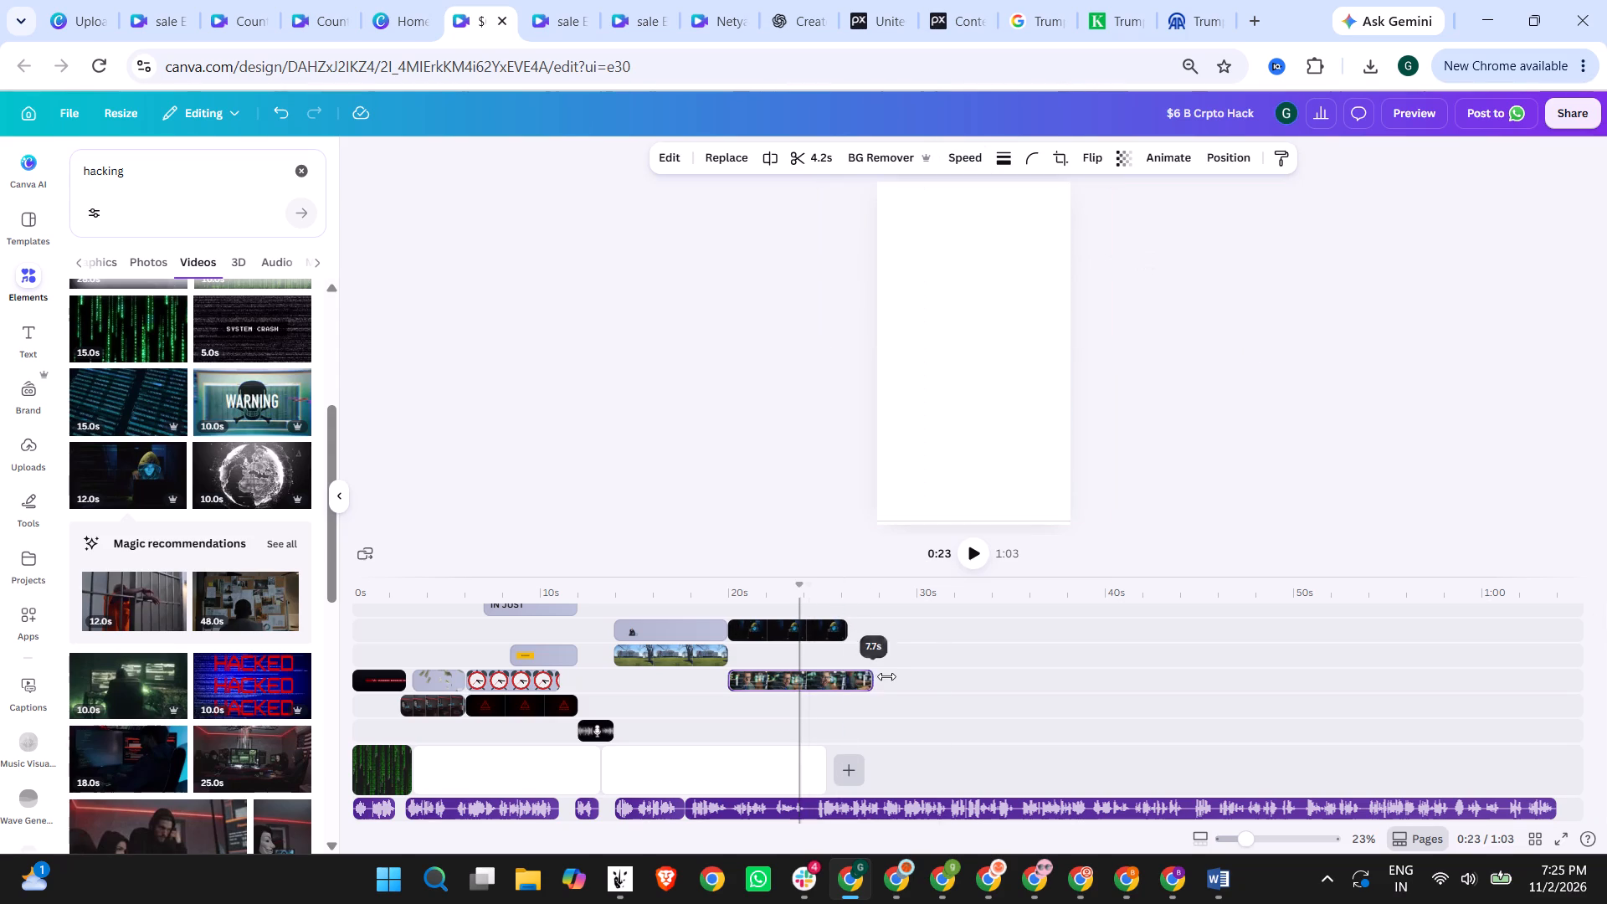
left_click_drag(886, 676, 846, 676)
Play back the layered hacker clips from 0:19 to 0:27 to check them against the voiceover.
left_click(719, 597)
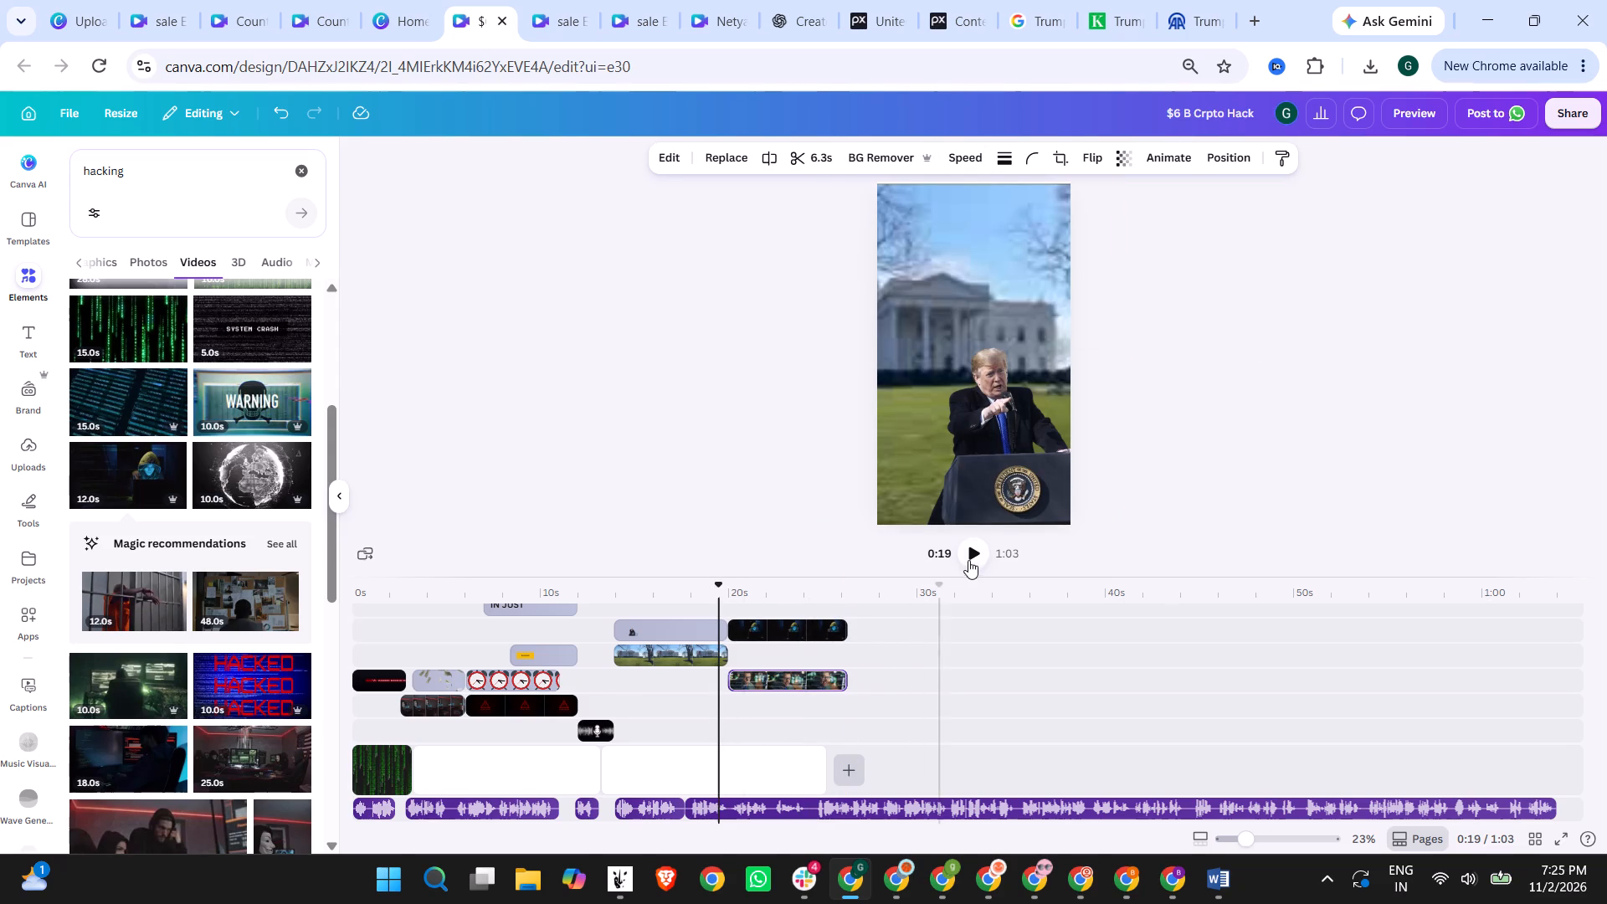
left_click(968, 558)
left_click(983, 557)
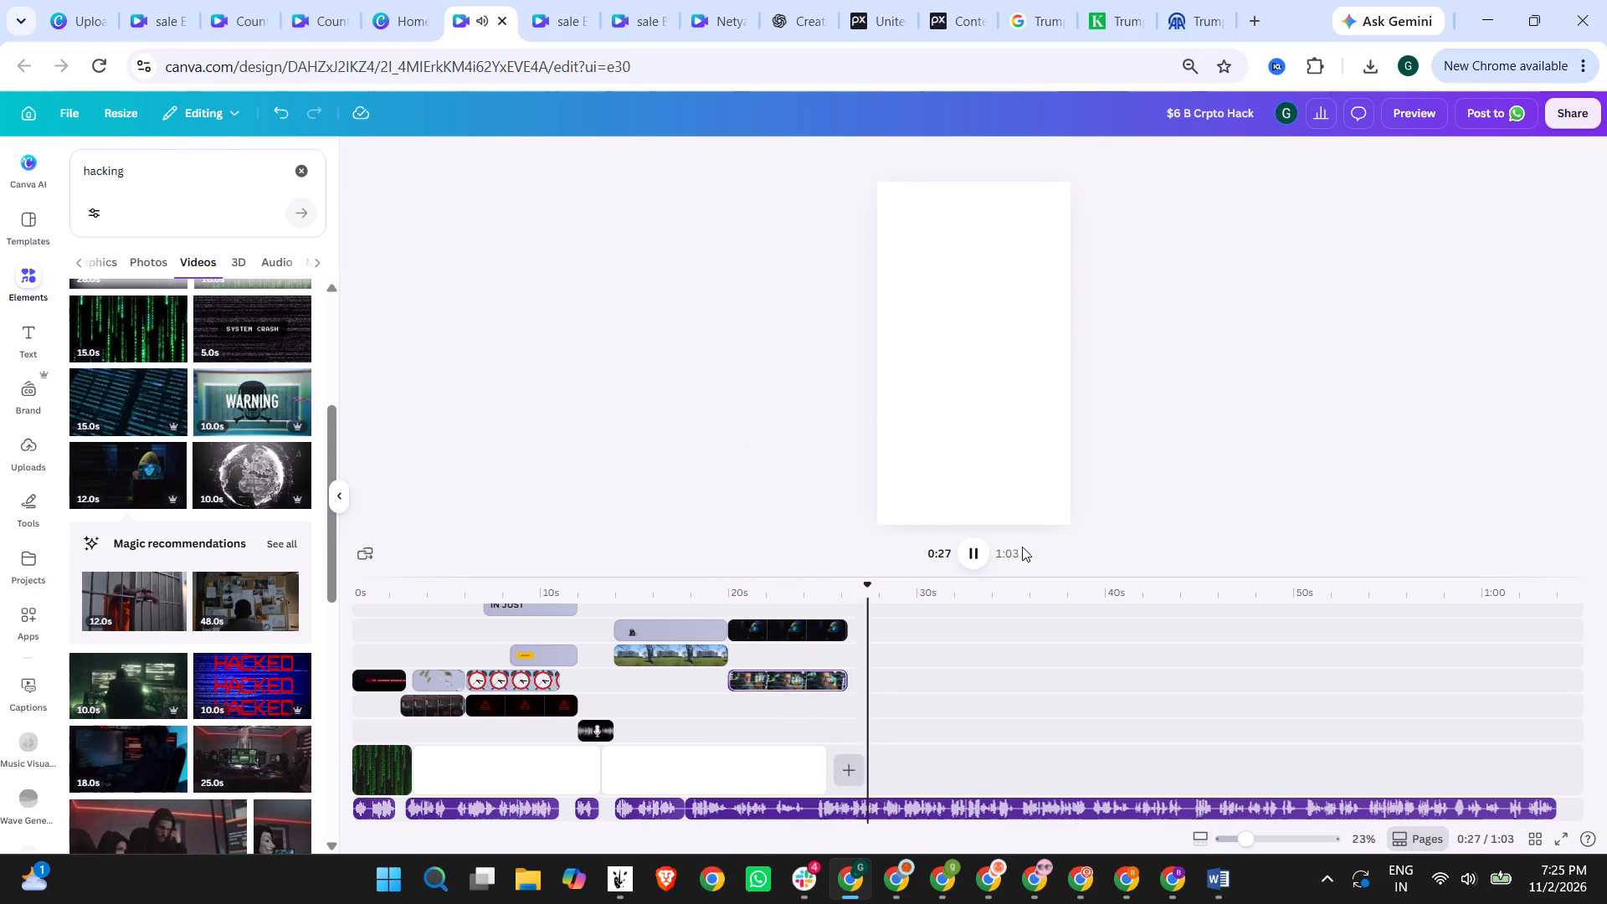
left_click(972, 550)
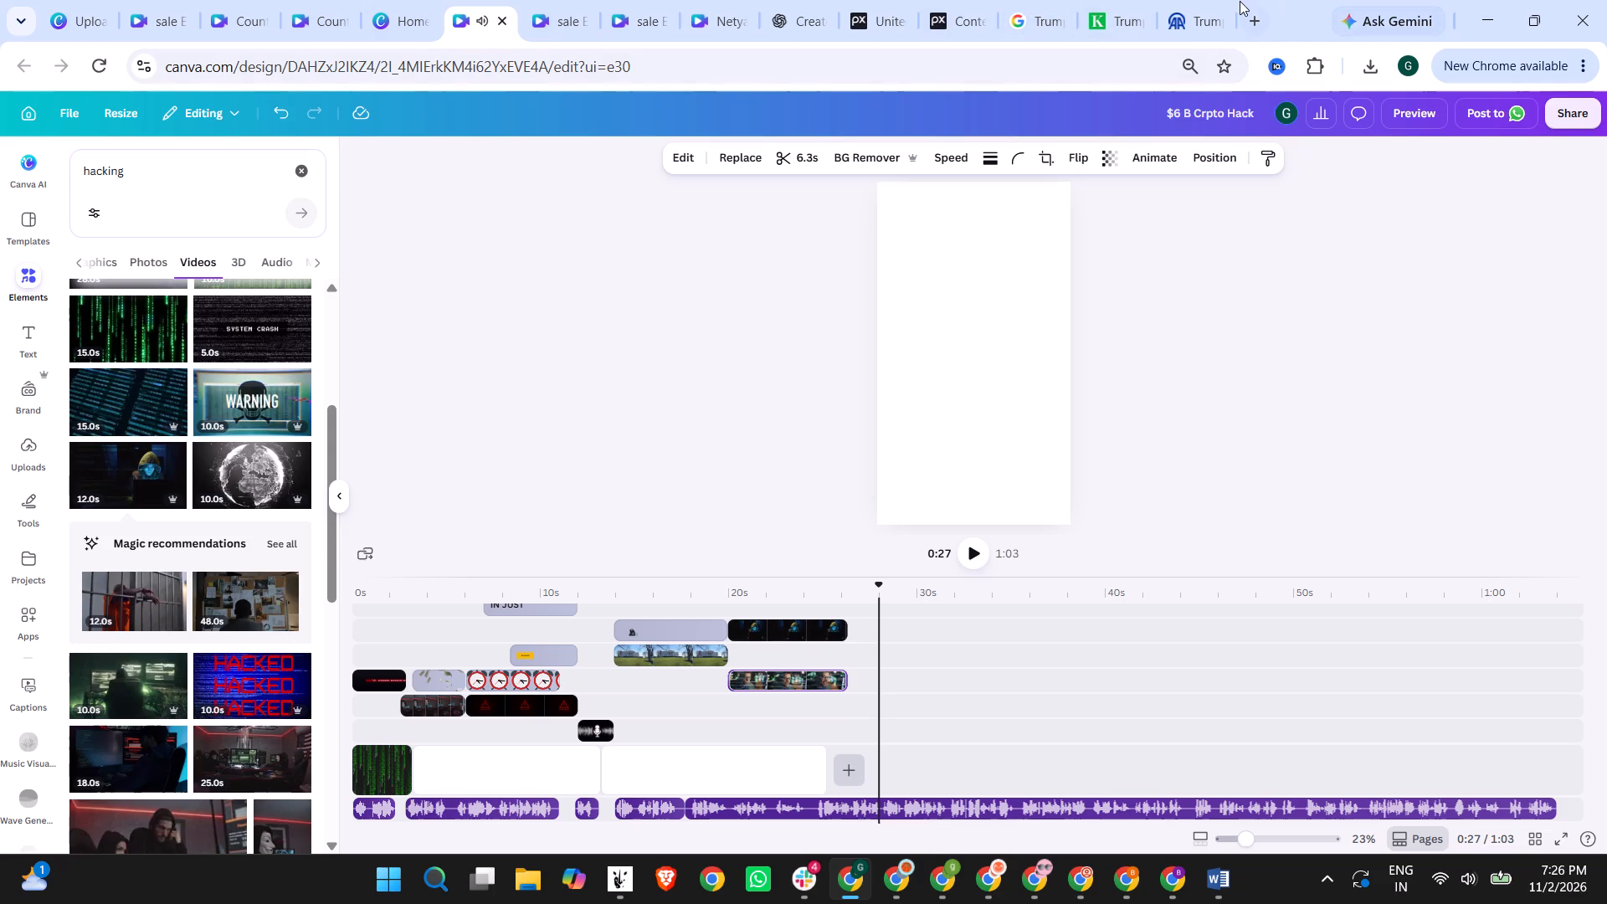
Search Google Images in a new browser tab for "north korea hacking news".
left_click(1248, 14)
type("north korea")
key("space")
type("hack")
key("Return")
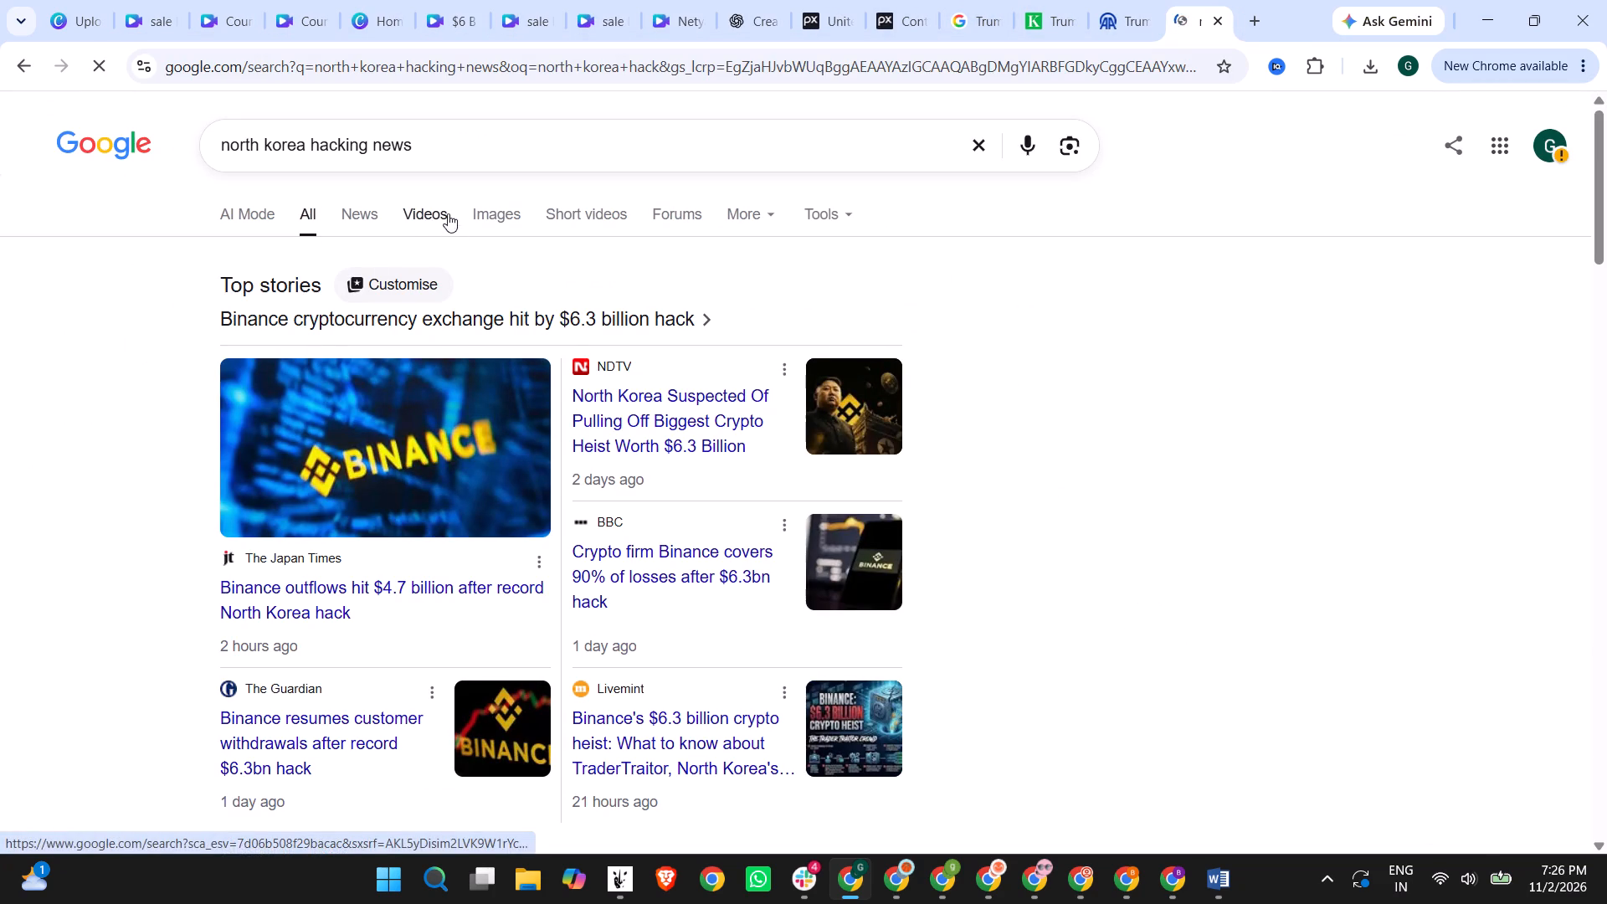
left_click(477, 205)
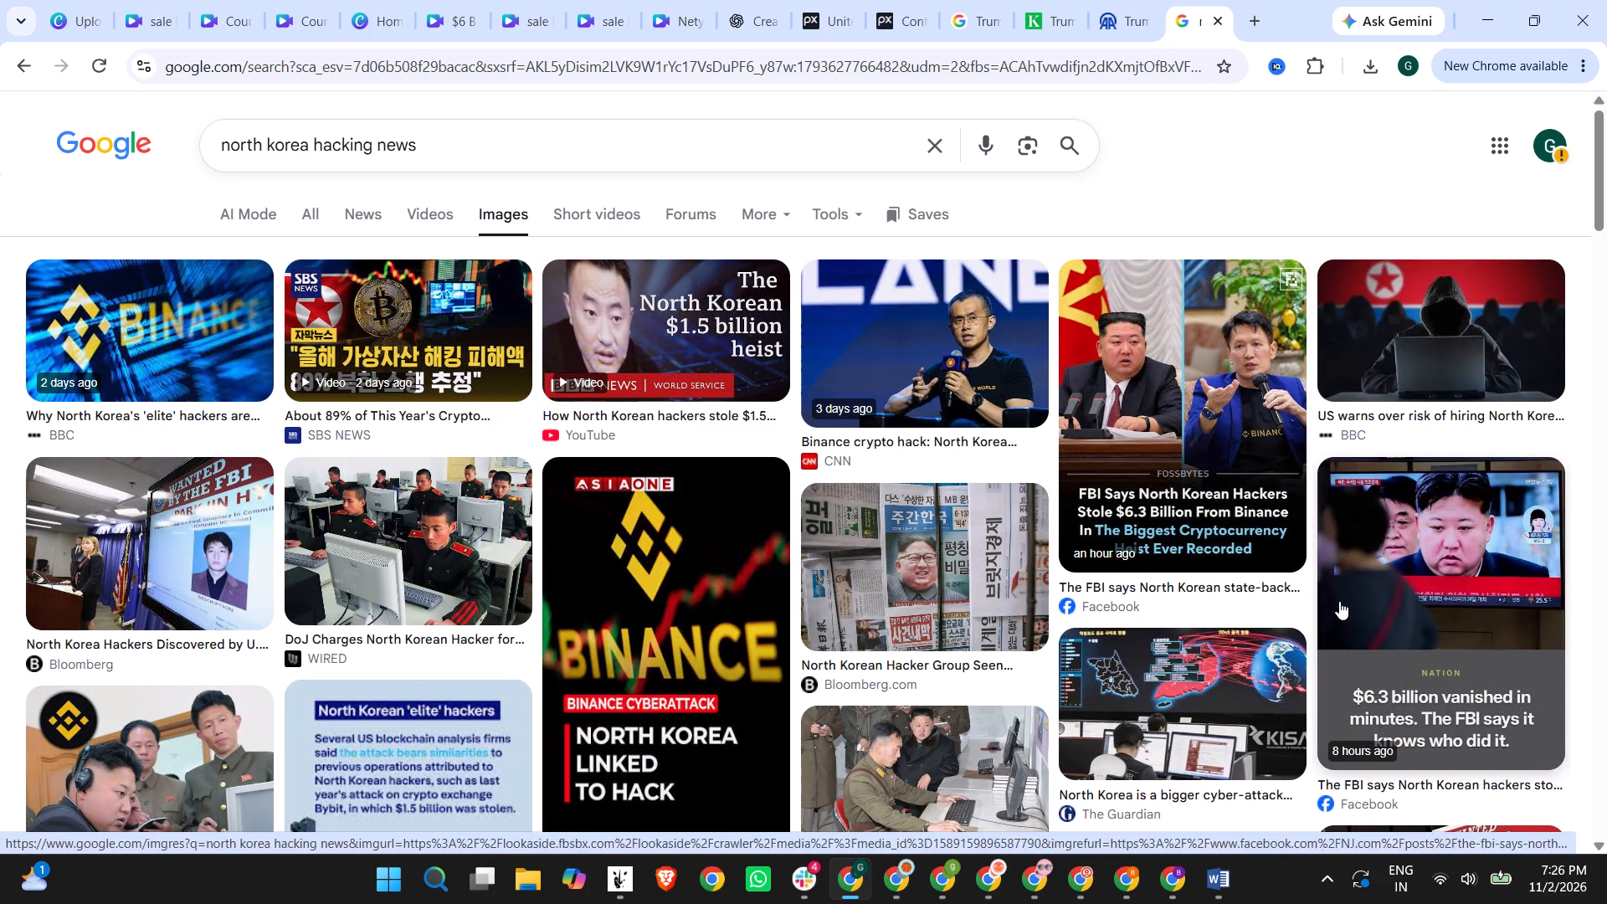
Copy the Bloomberg photo of Korean newspapers and paste it into the "$6 B Crpto Hack" design at 0:27.
left_click(958, 568)
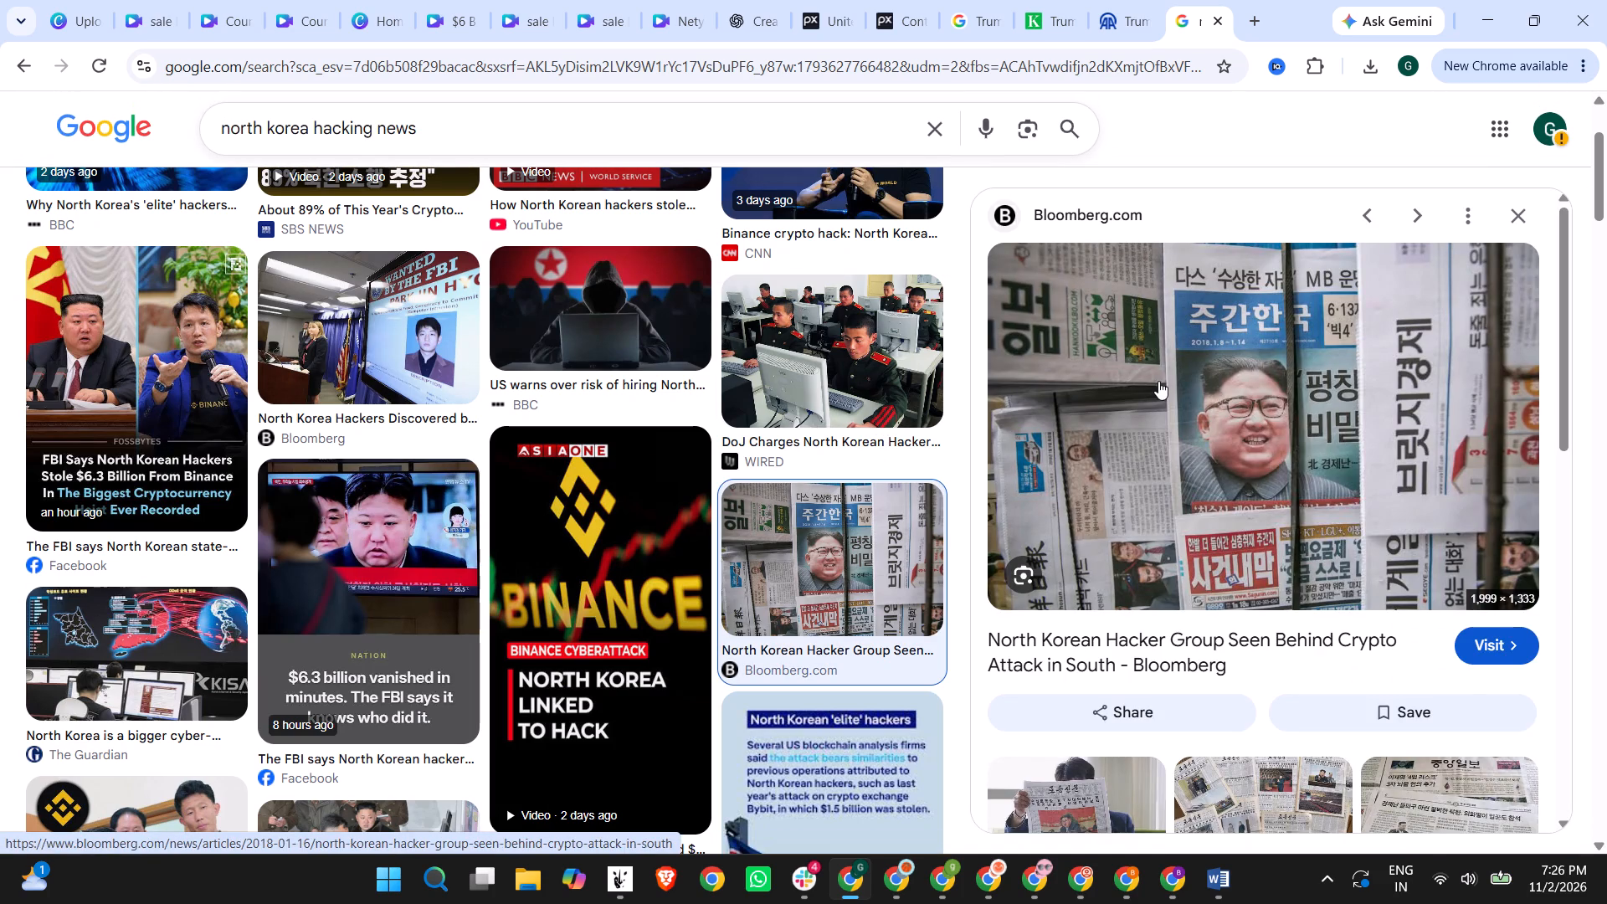
right_click(1158, 381)
left_click(1270, 722)
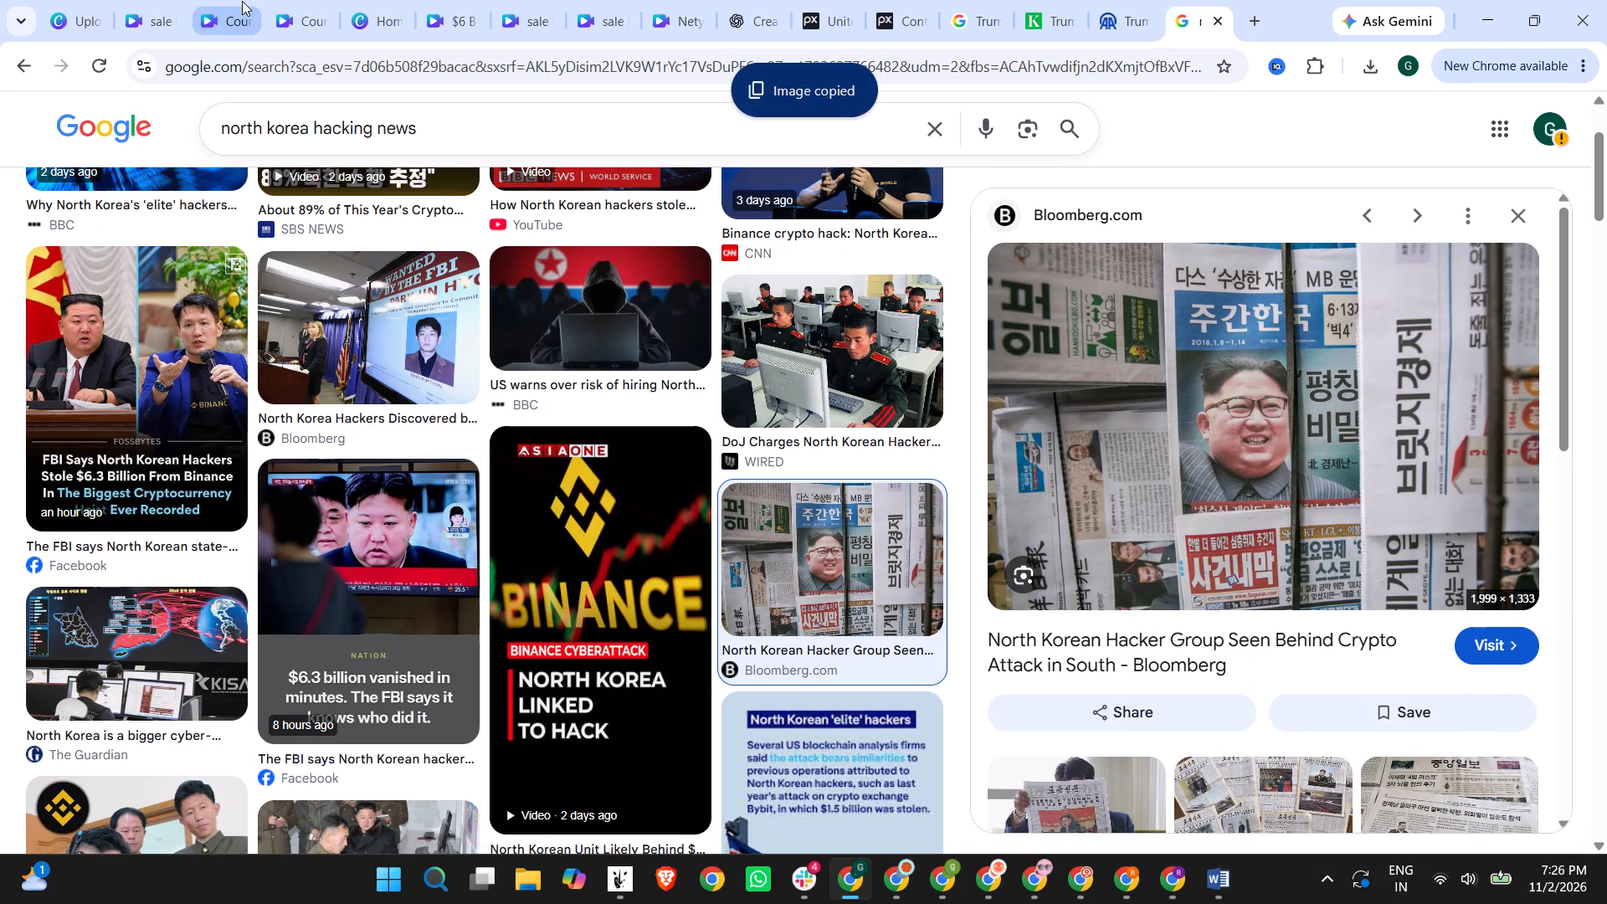
left_click(242, 1)
left_click(309, 0)
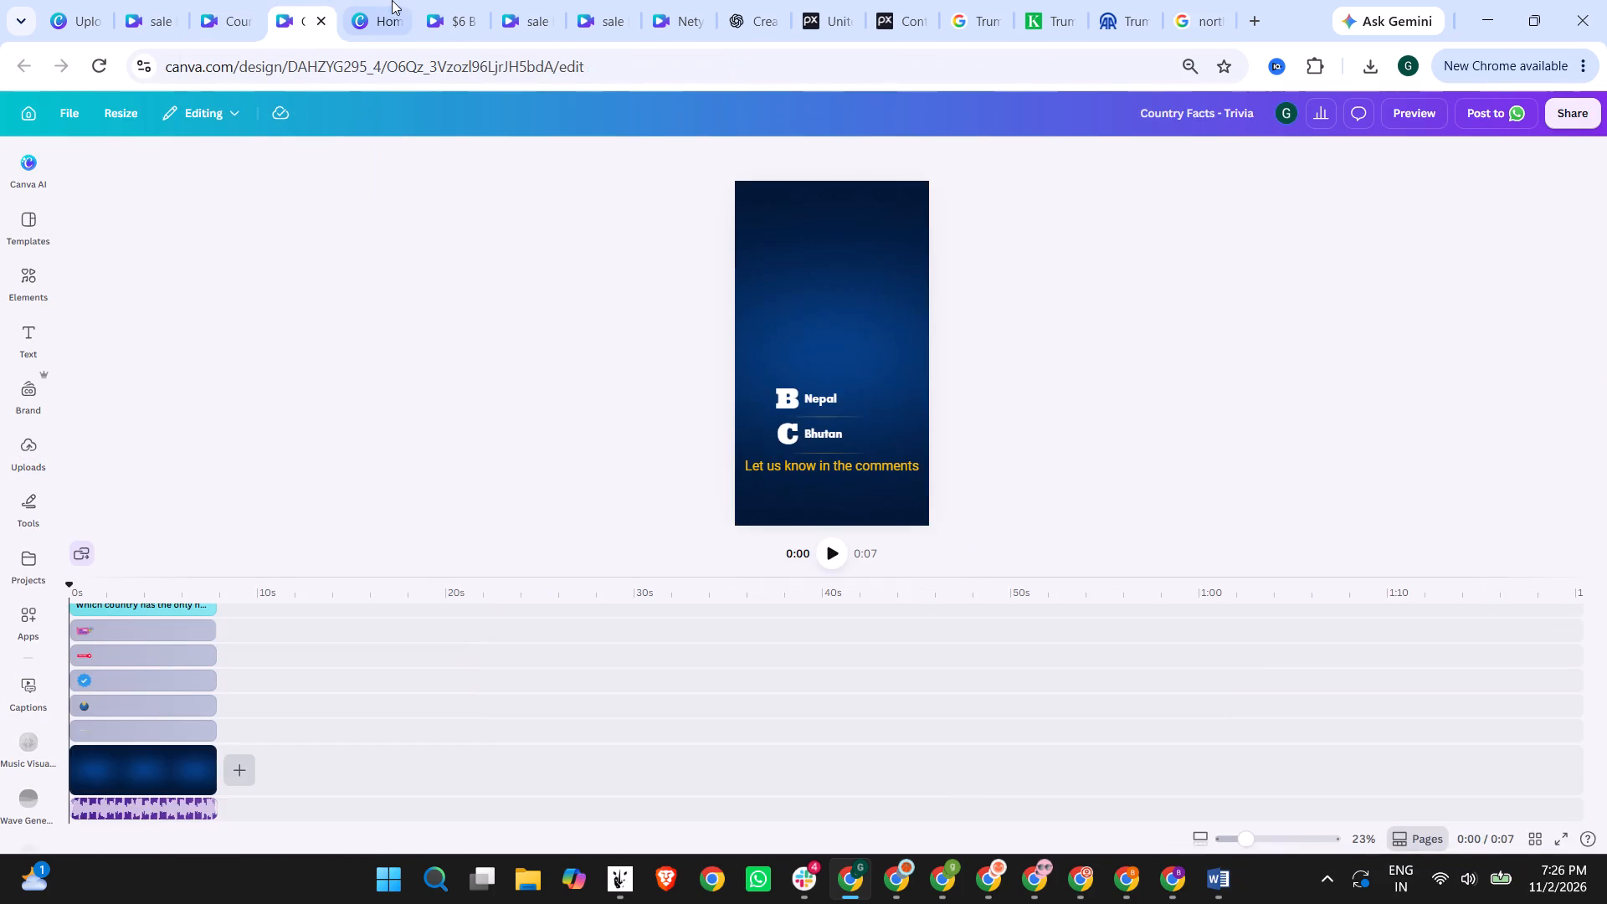
left_click(395, 0)
left_click(460, 0)
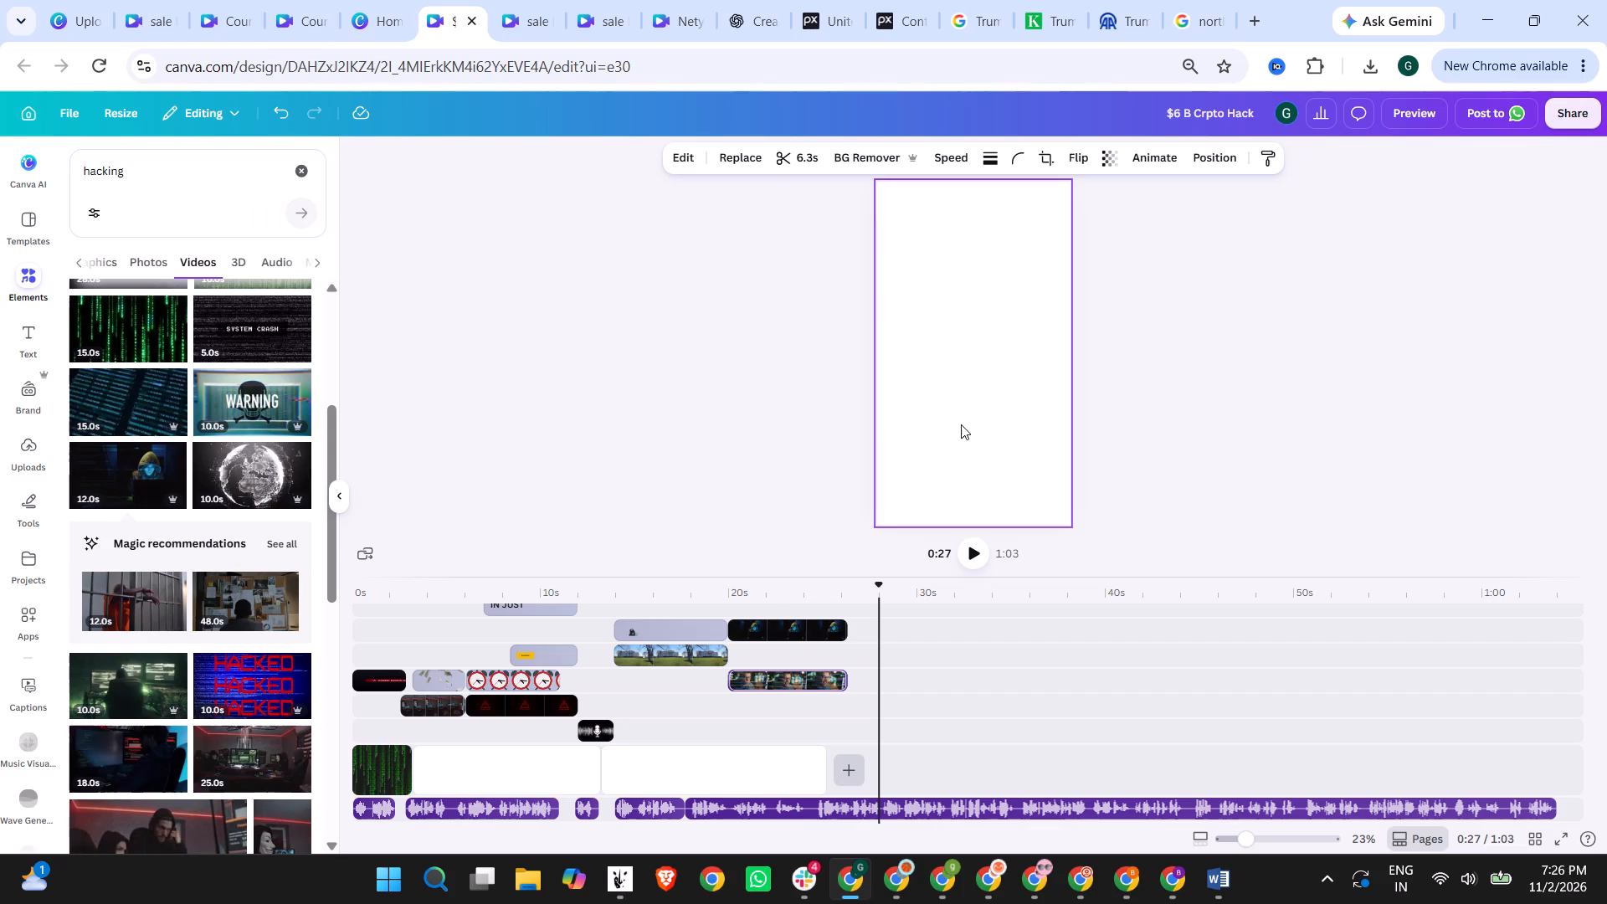
key("ctrl+v")
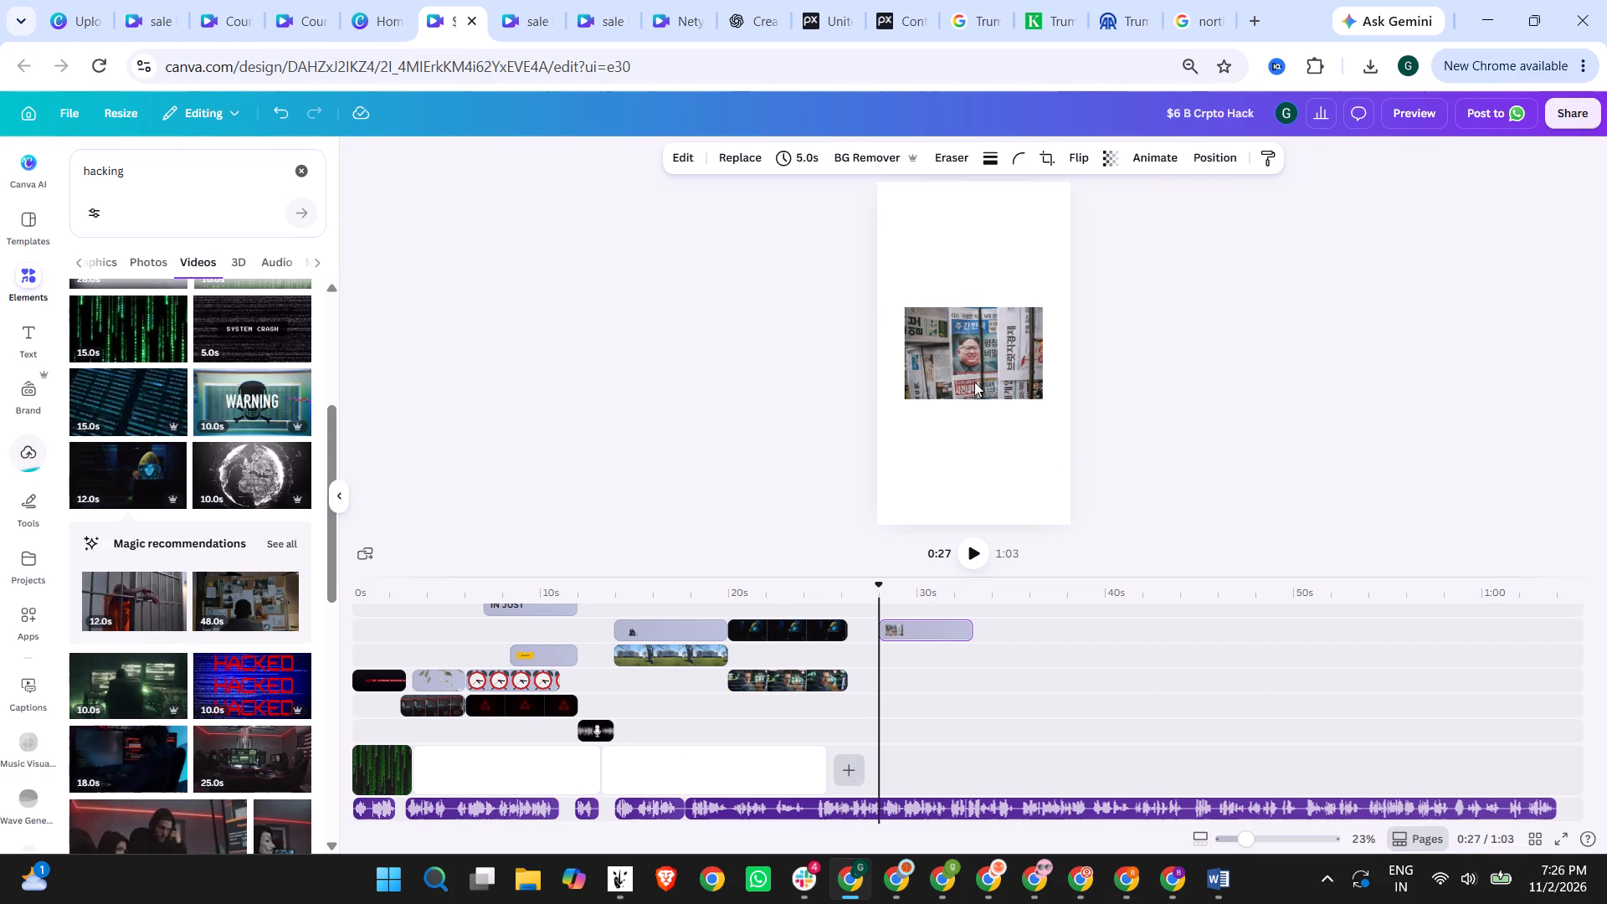
Enlarge the newspaper photo and shift it so it covers the whole page.
left_click_drag(975, 355, 949, 302)
left_click_drag(971, 369, 942, 321)
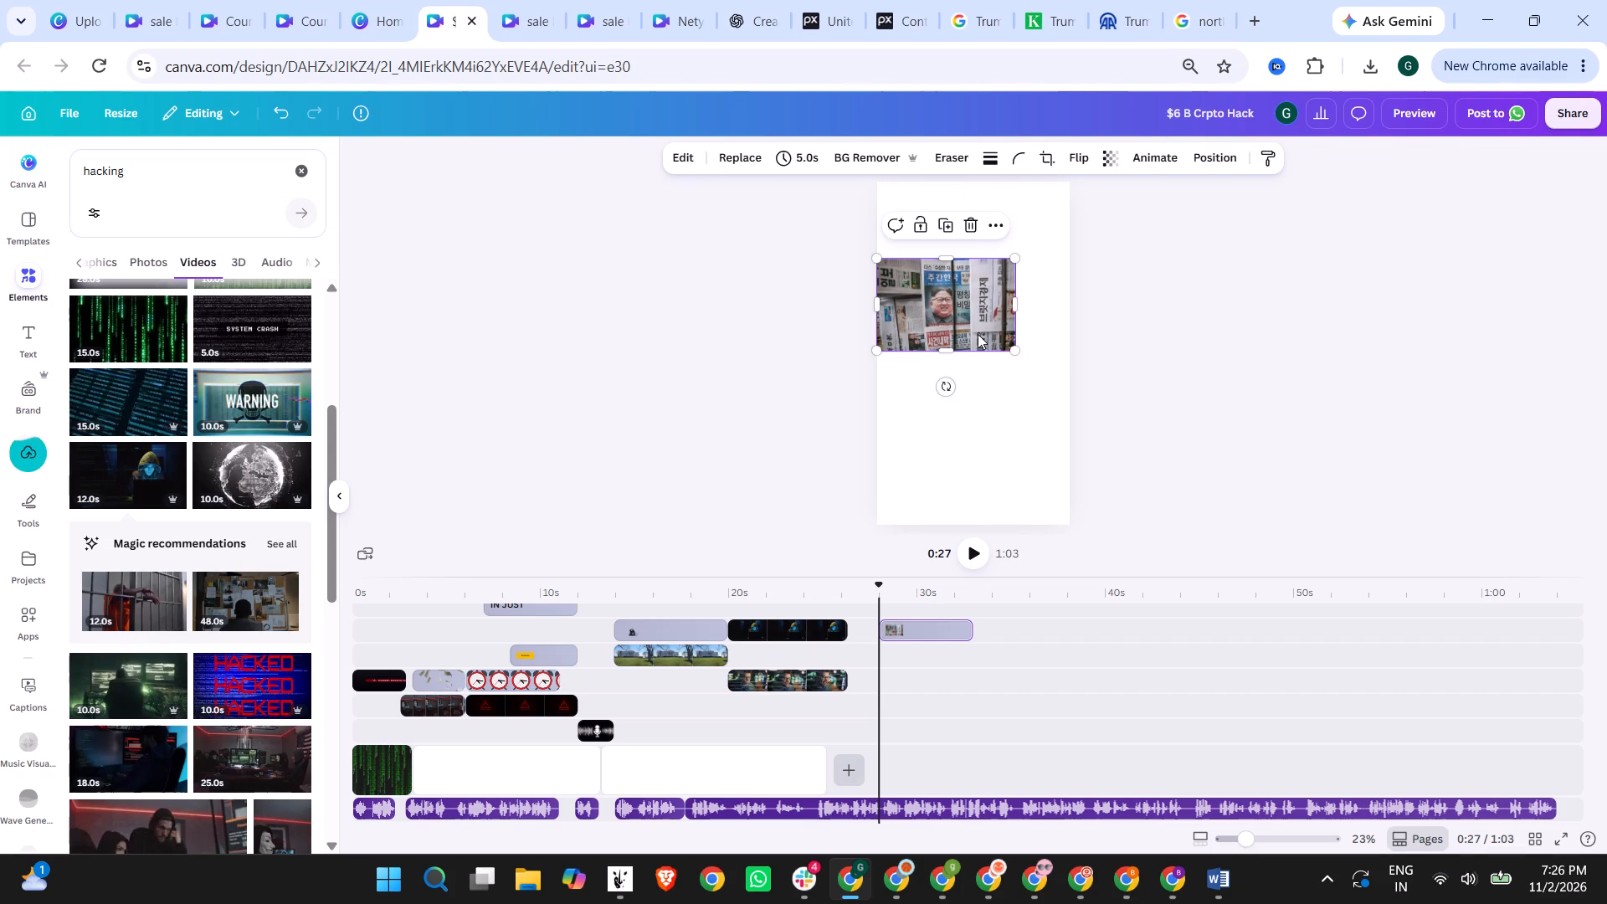
left_click_drag(1016, 353, 1266, 525)
left_click_drag(966, 382, 845, 286)
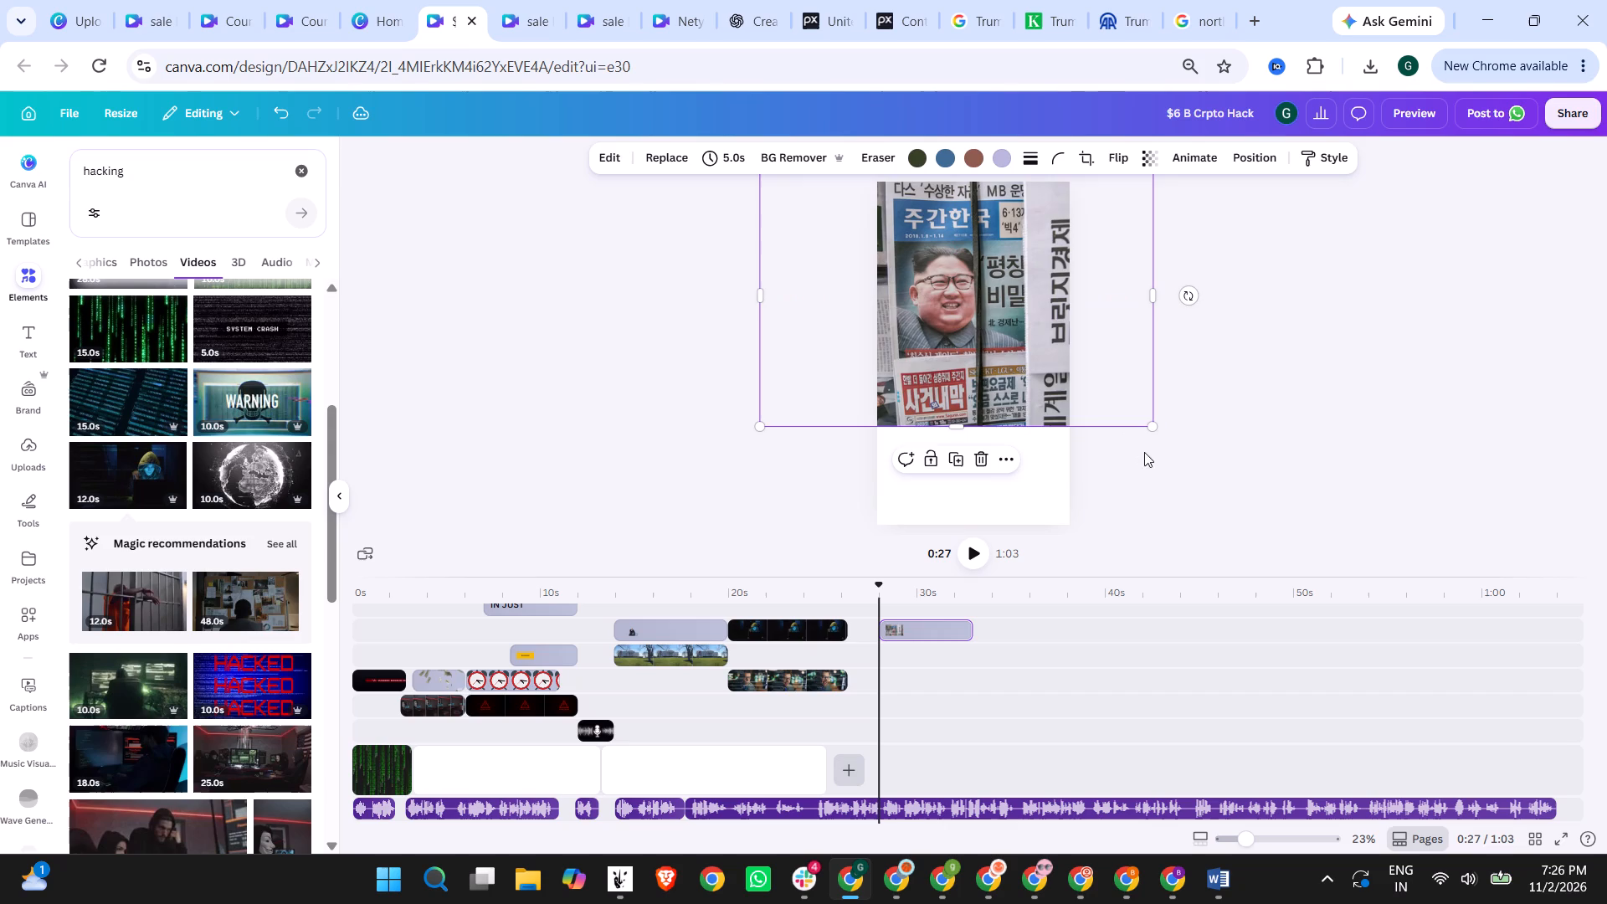
left_click_drag(1148, 429, 1271, 536)
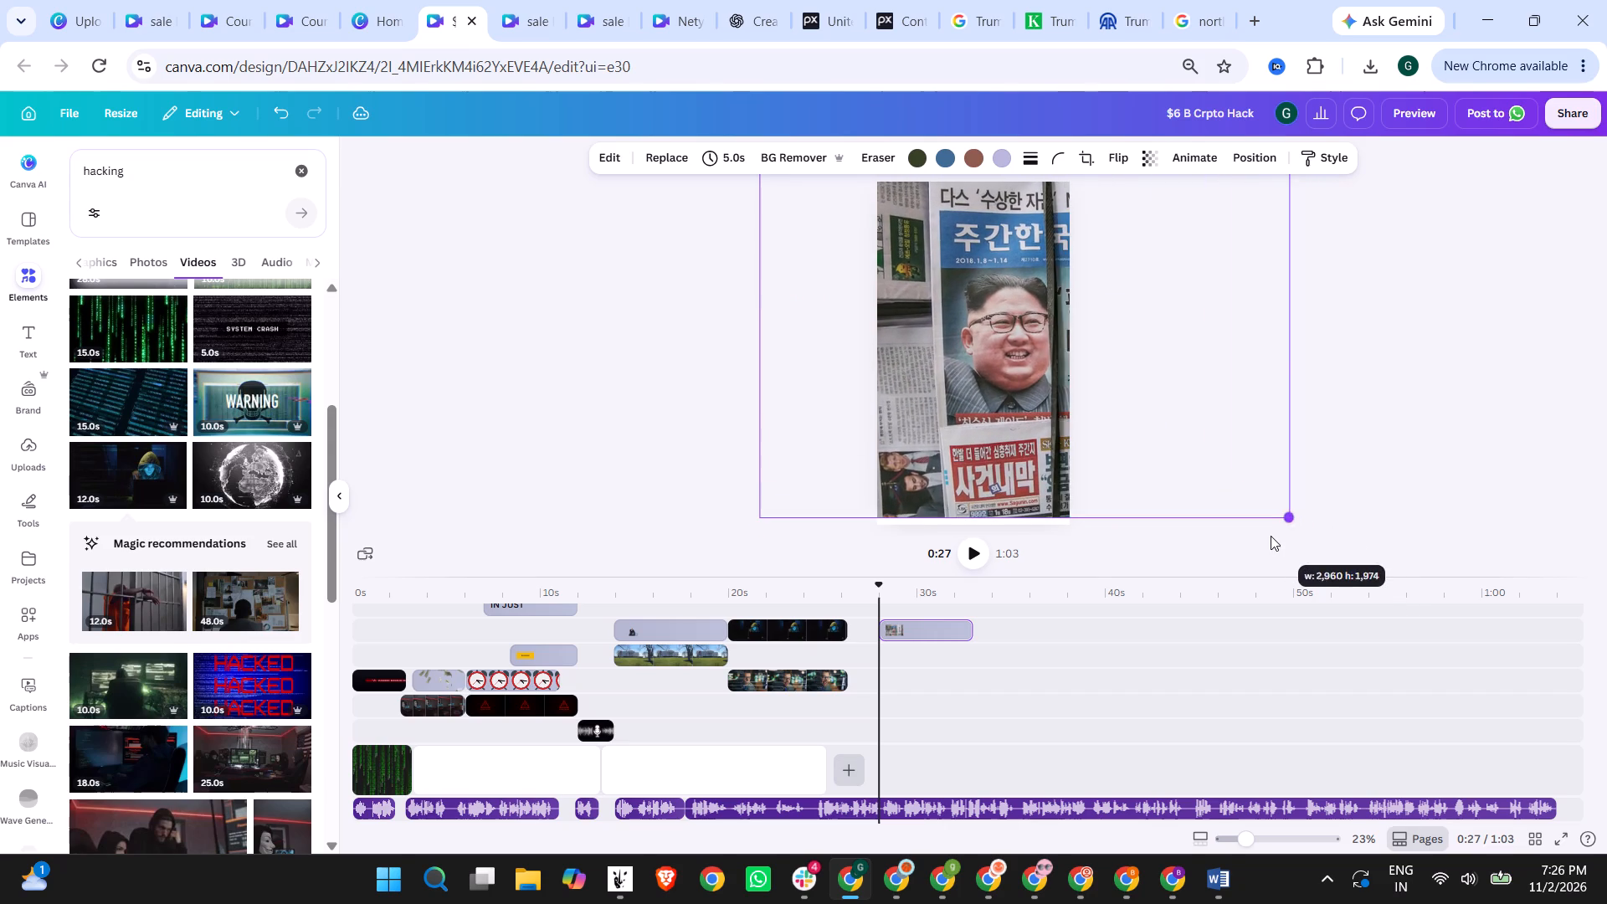
left_click_drag(1271, 536, 1283, 552)
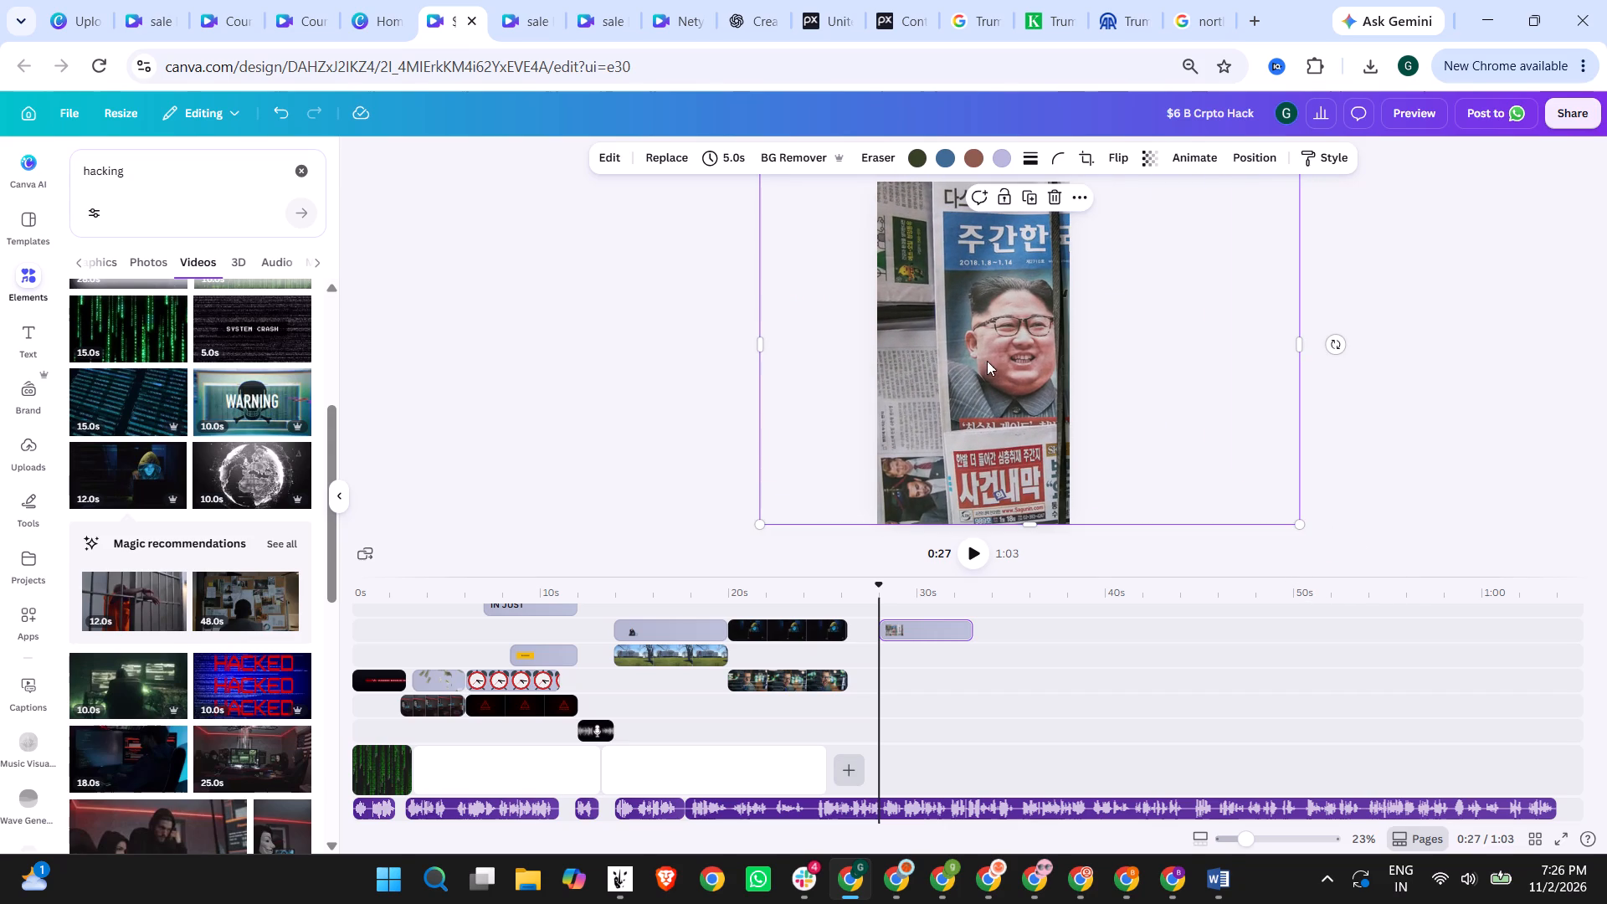
Shrink the newspaper photo slightly to about the page's height and reposition it with the front-page portrait in the frame.
scroll(1053, 377, "up", 2)
left_click_drag(1022, 335, 1021, 354)
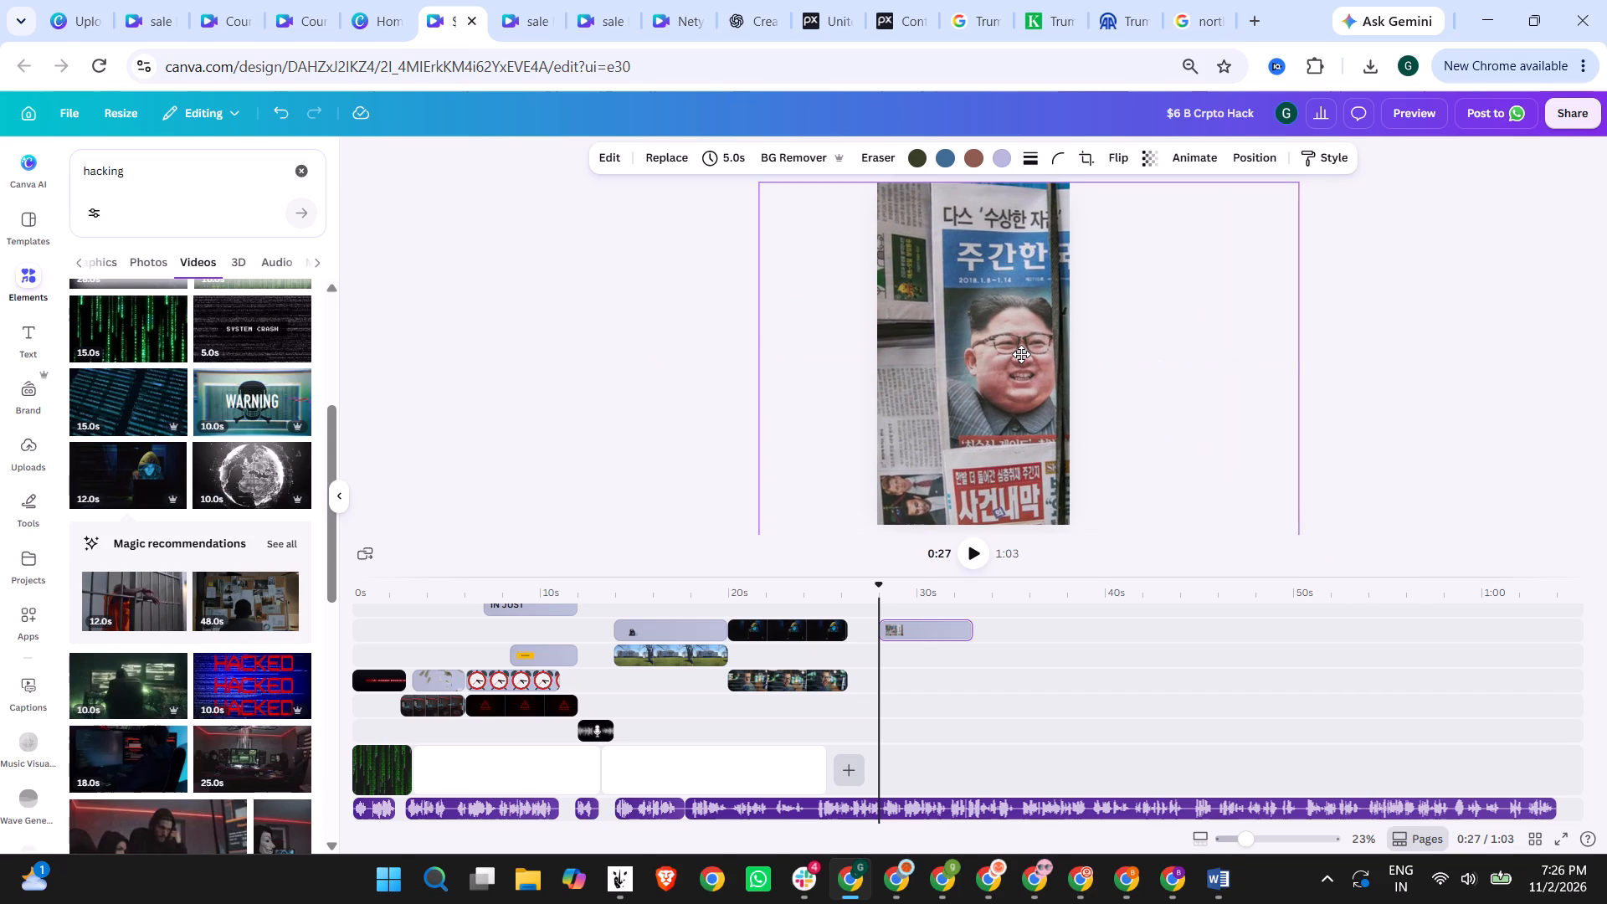
left_click_drag(1021, 354, 1021, 347)
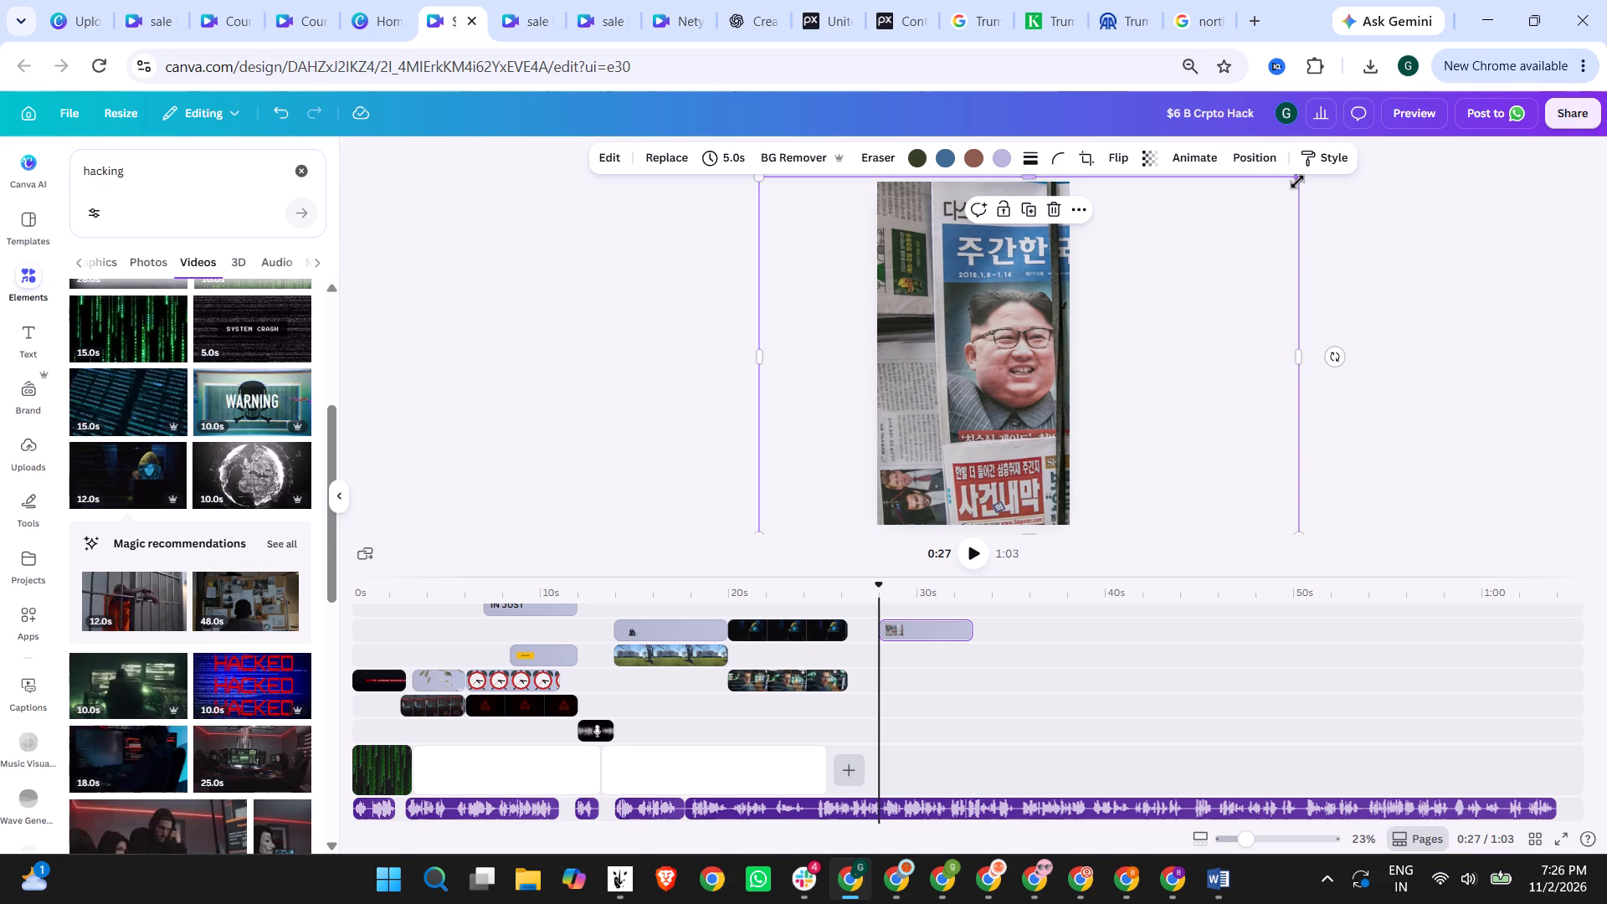
left_click_drag(1297, 182, 1275, 201)
left_click_drag(1014, 316, 1013, 304)
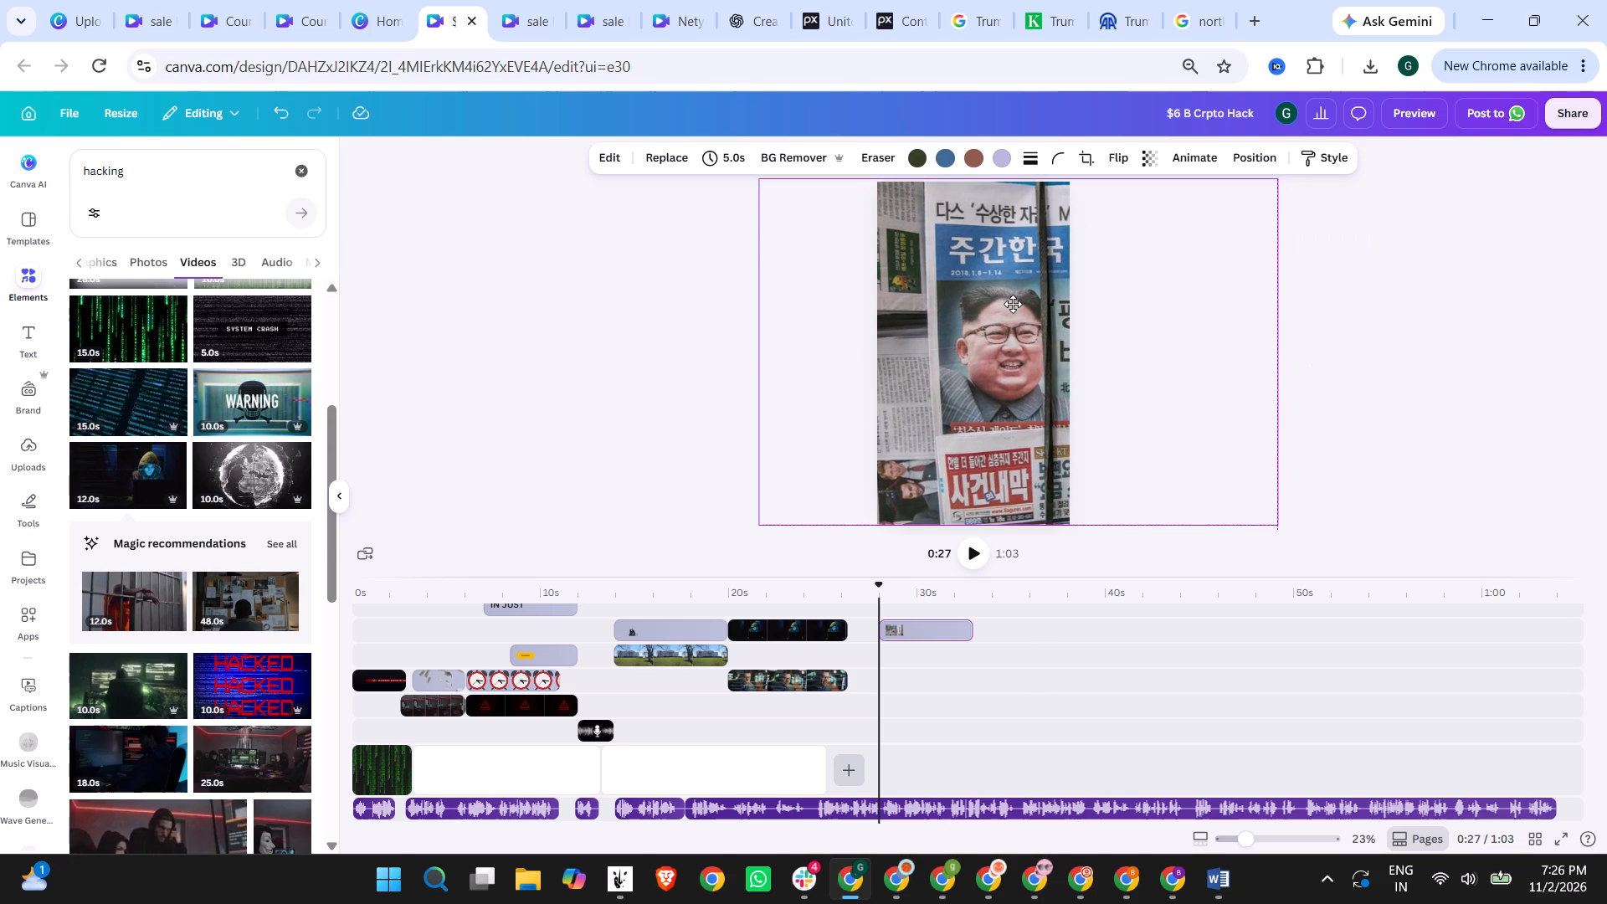
left_click_drag(1013, 304, 1013, 301)
left_click(763, 306)
left_click(585, 309)
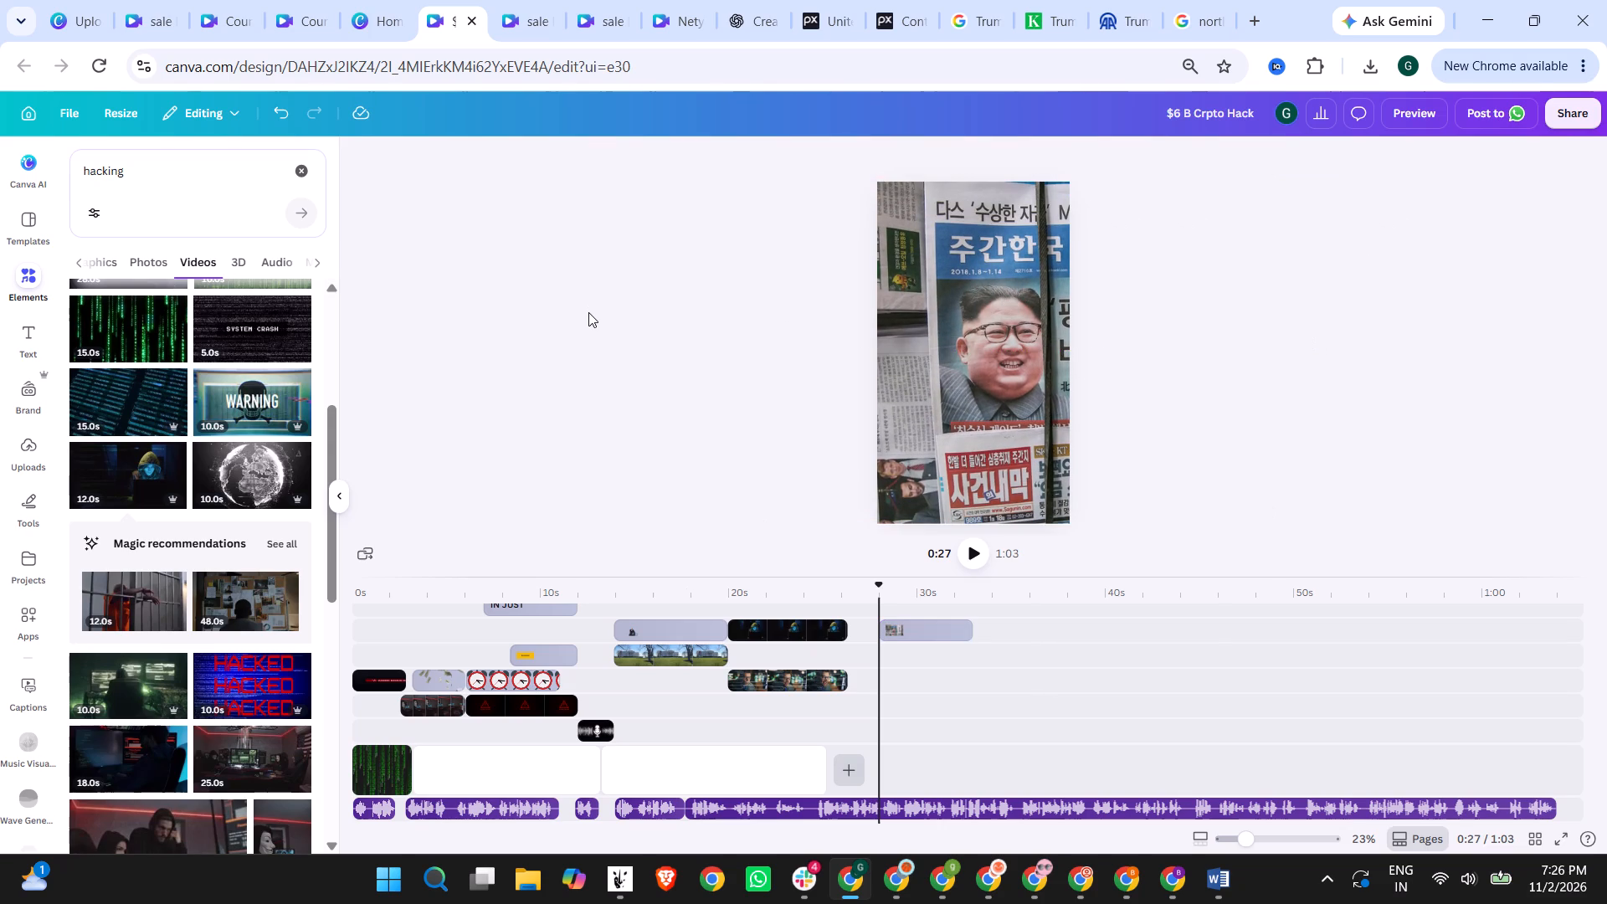
left_click(968, 332)
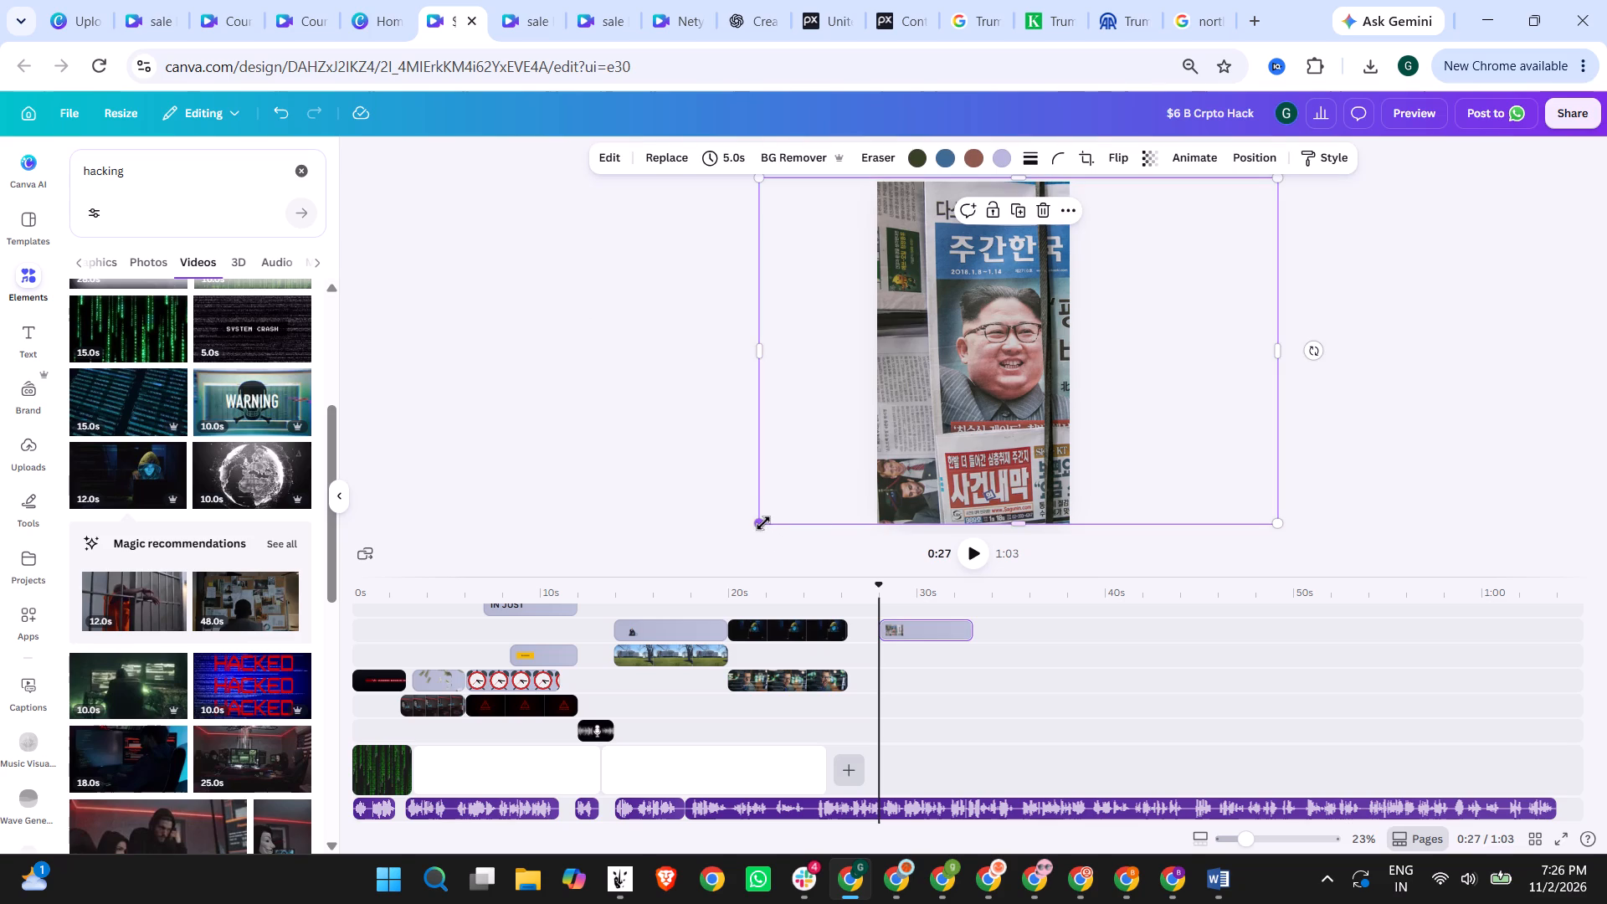
left_click(763, 523)
left_click(640, 403)
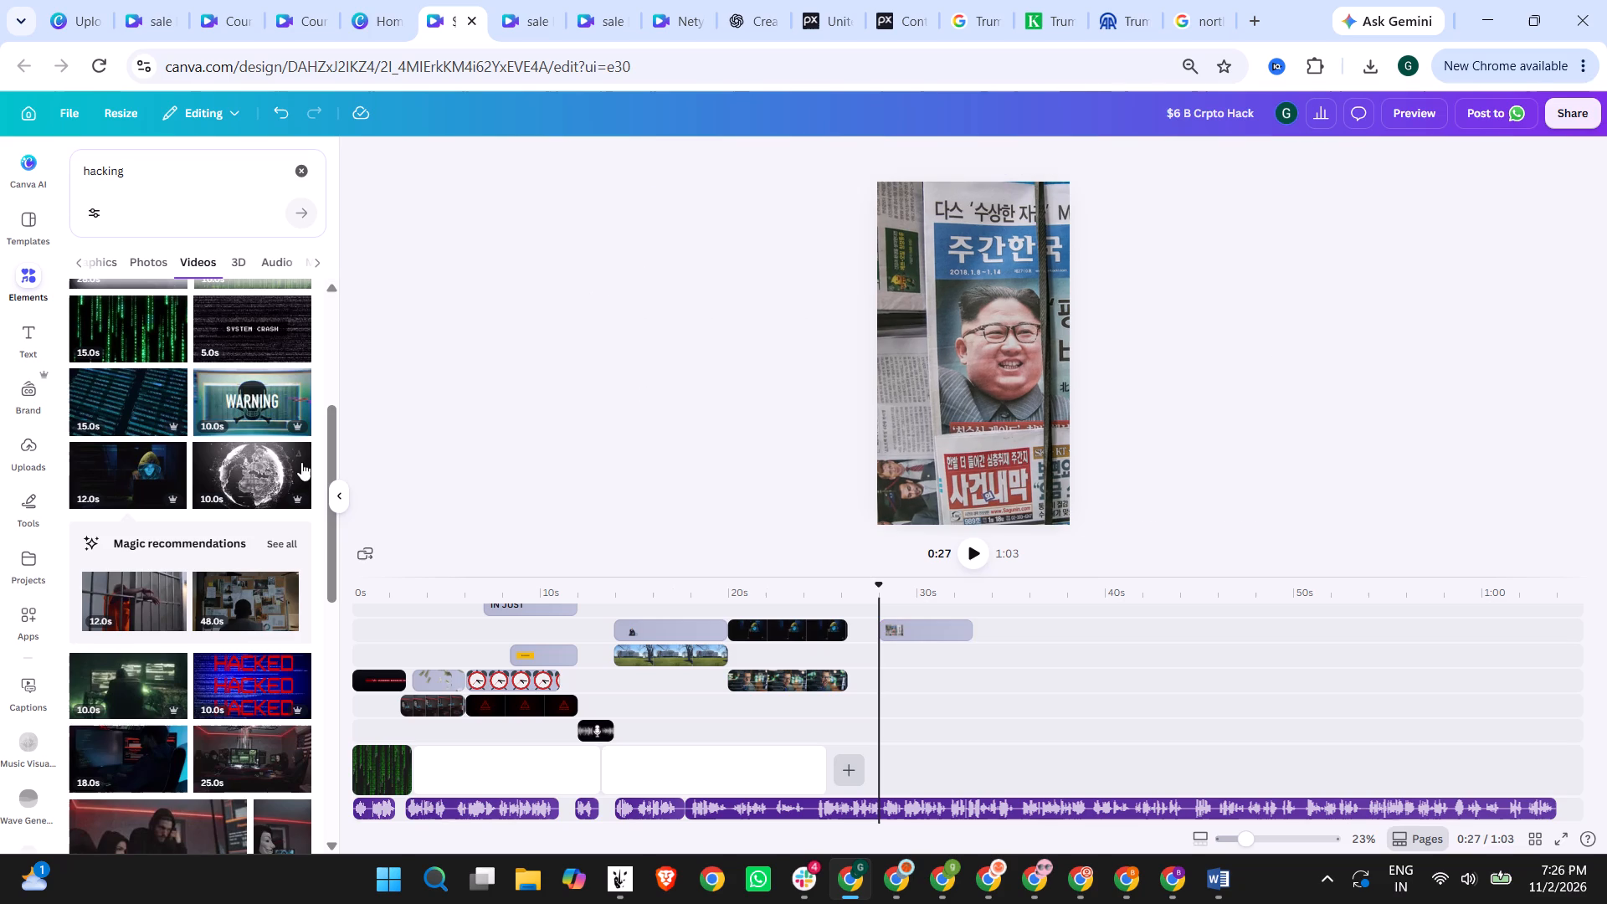
Change the elements search to "hacker" and show the photo results.
left_click_drag(151, 169, 108, 167)
type("er")
key("Return")
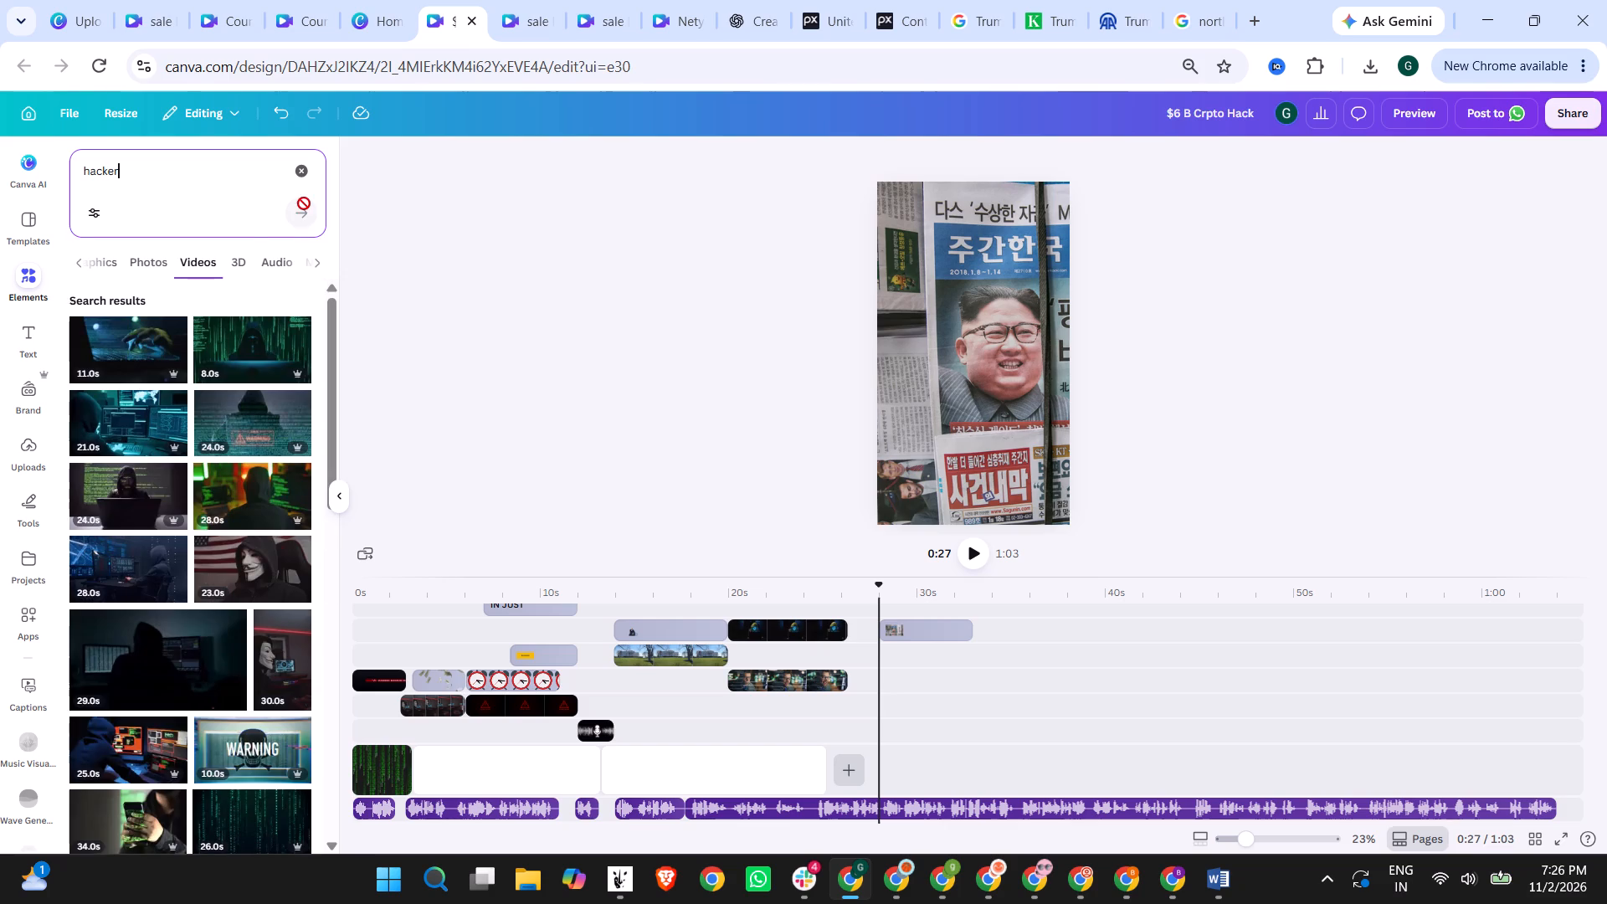
scroll(176, 541, "down", 4)
scroll(176, 544, "up", 6)
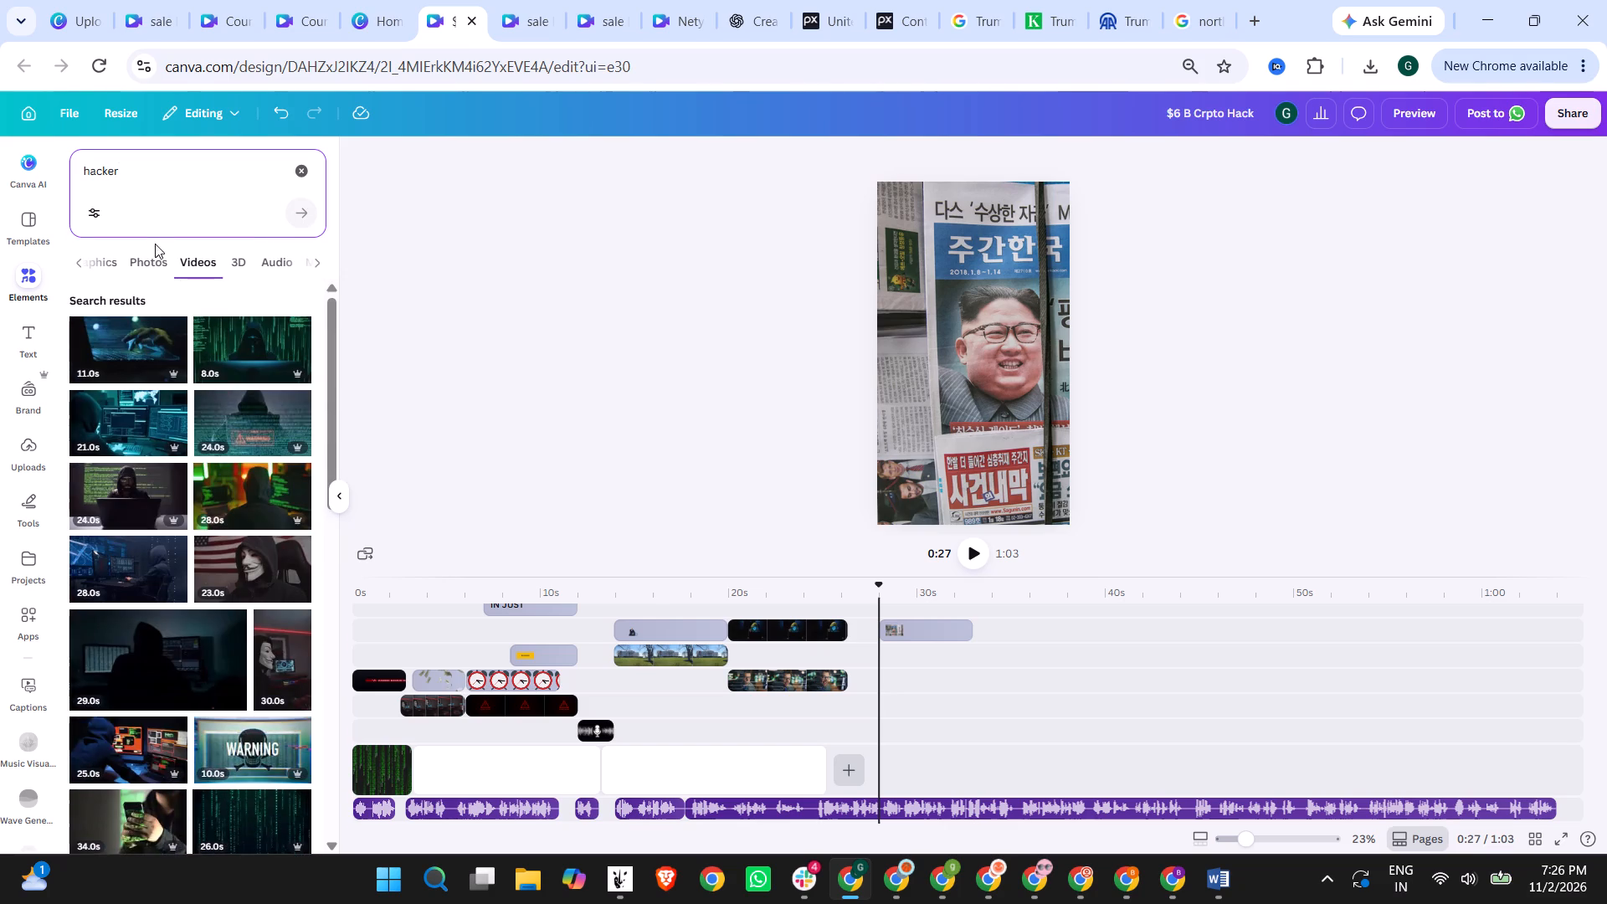
left_click(142, 255)
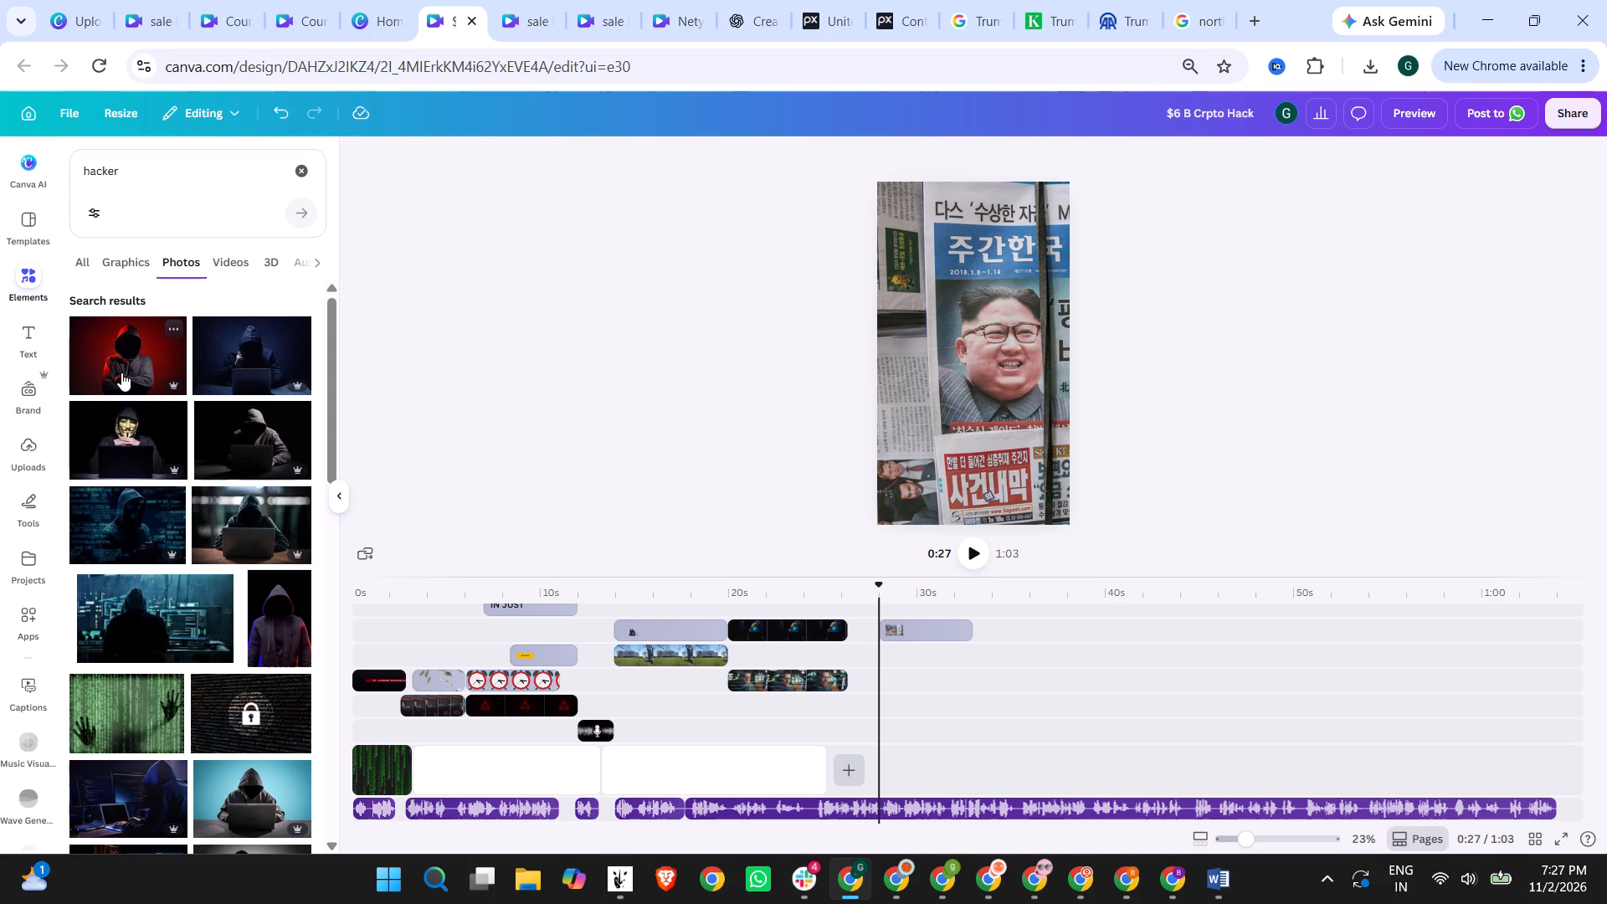
Add the hooded, white-masked hacker photo with the raised finger as a new last page and detach it from the background.
scroll(128, 412, "down", 2)
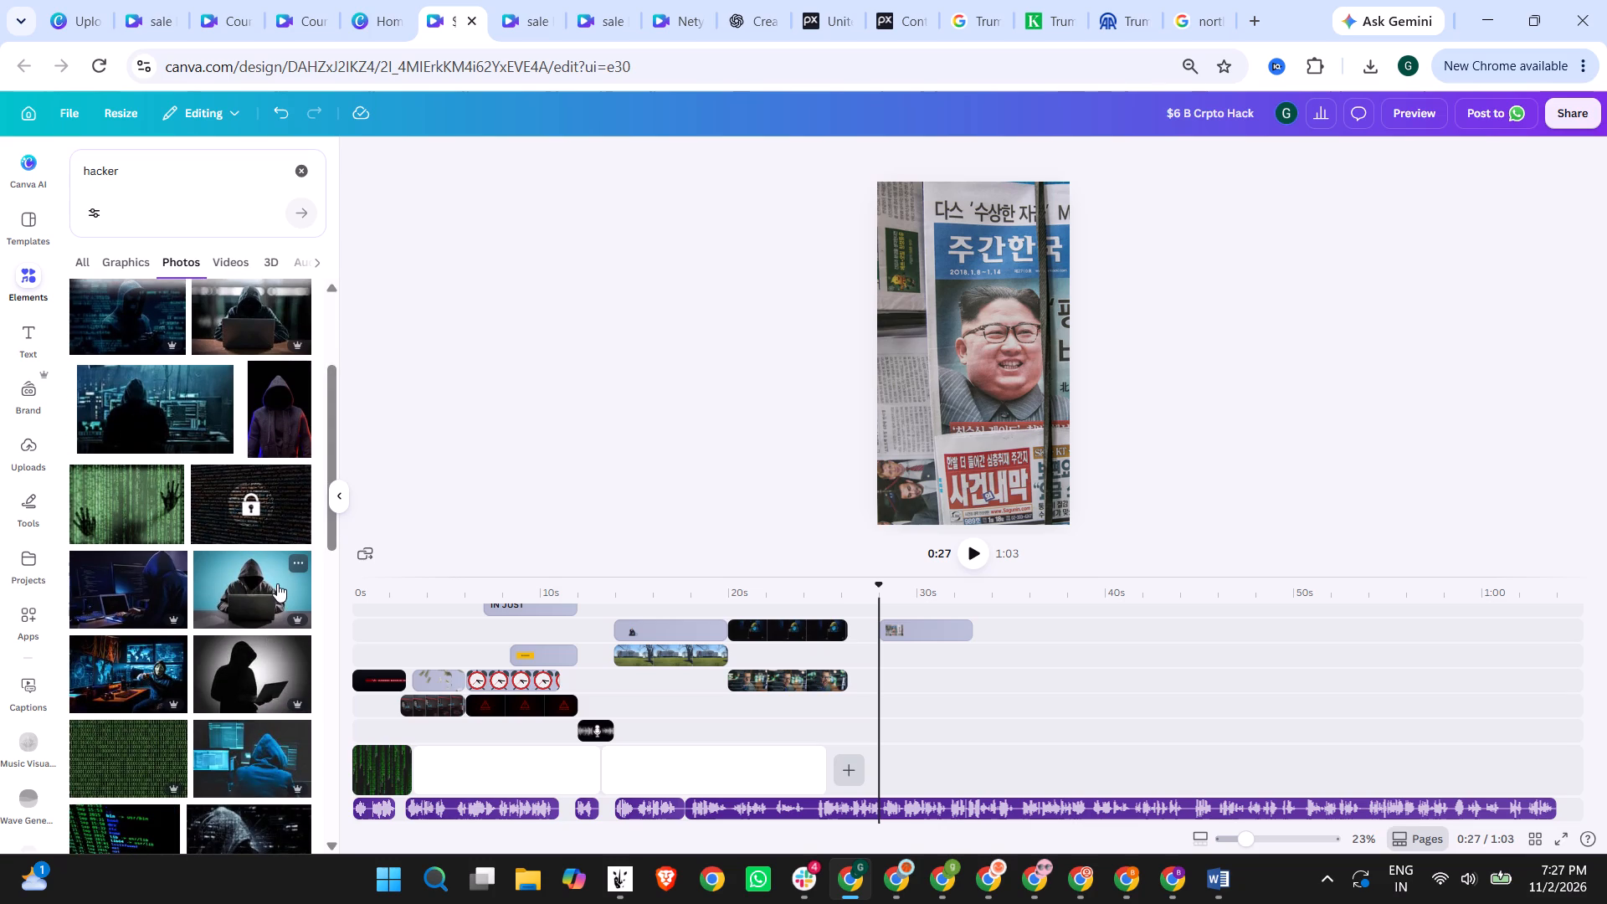
scroll(277, 583, "down", 4)
scroll(172, 546, "down", 4)
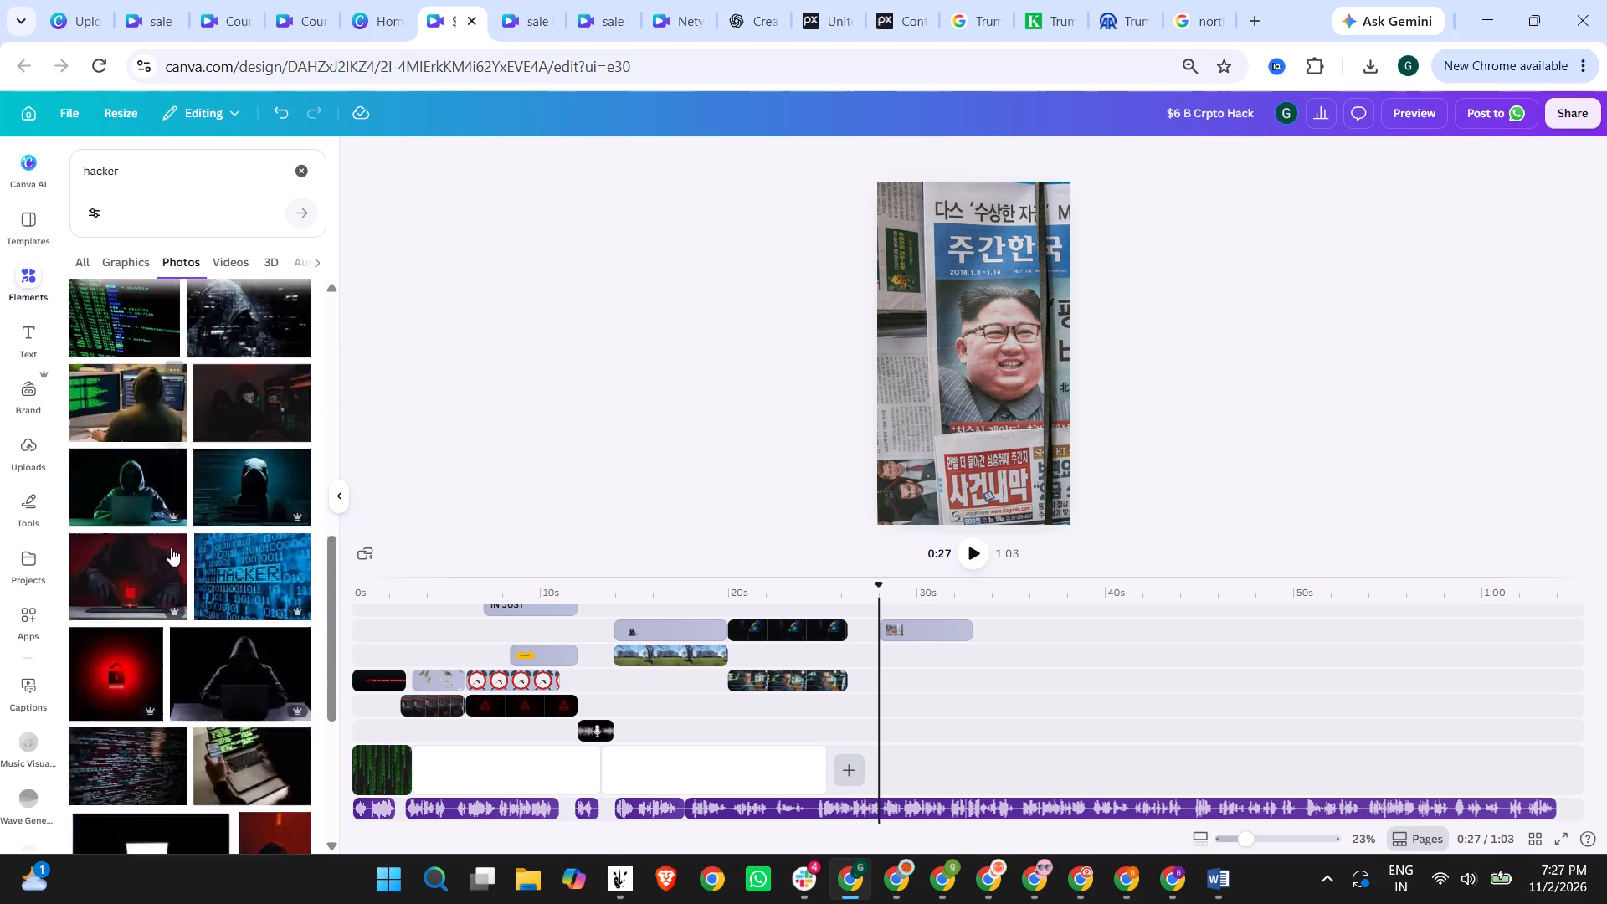
scroll(271, 663, "down", 2)
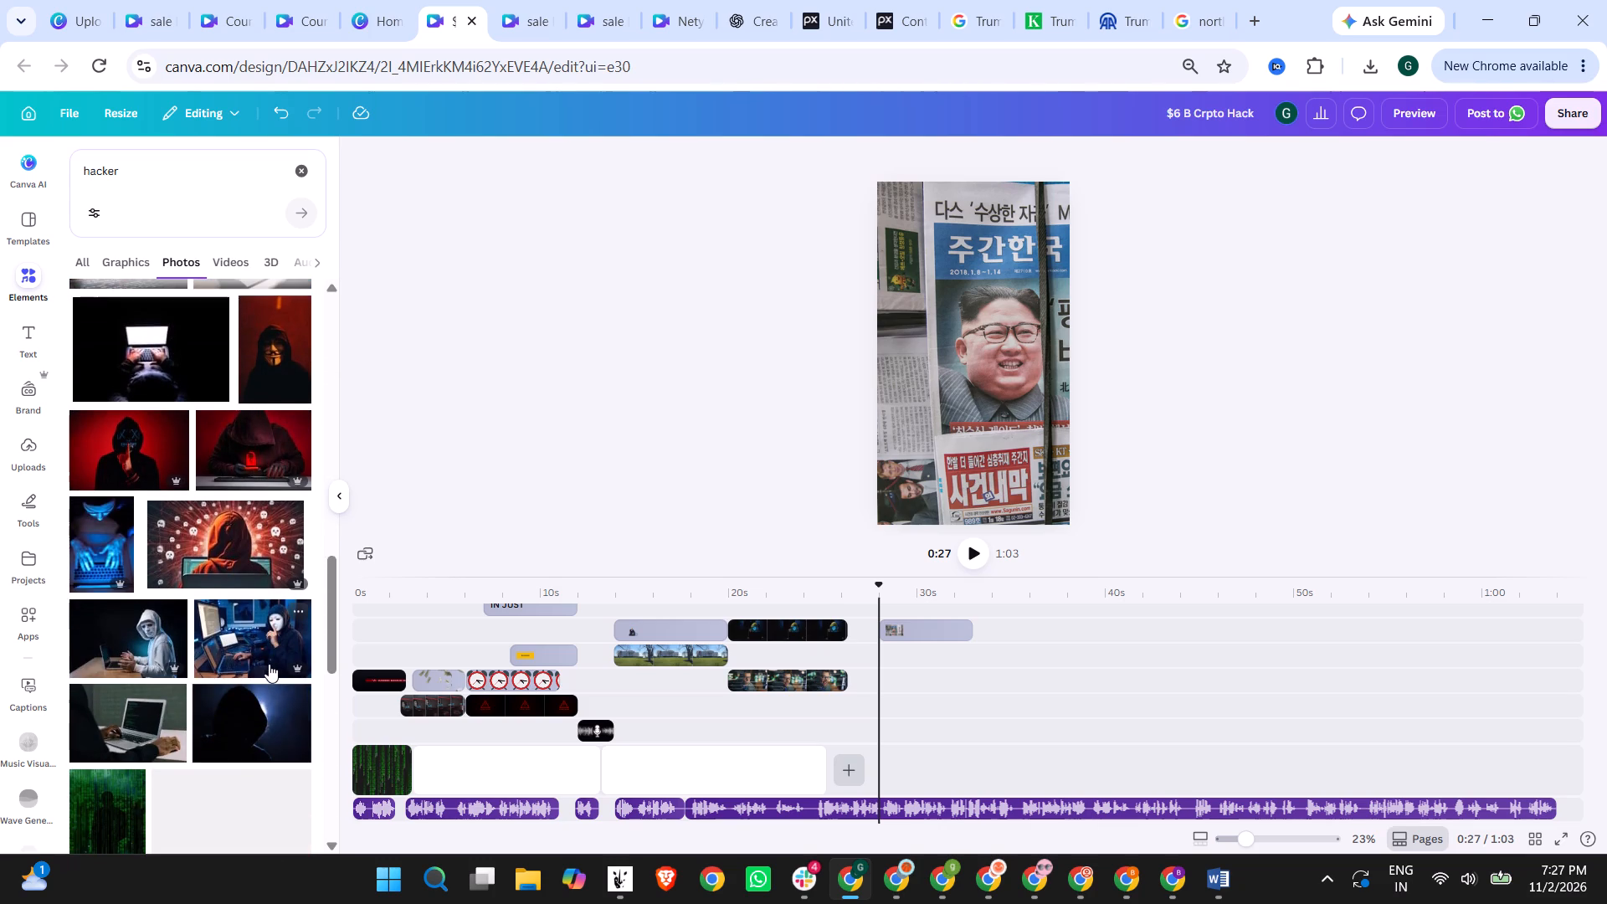
scroll(161, 642, "down", 3)
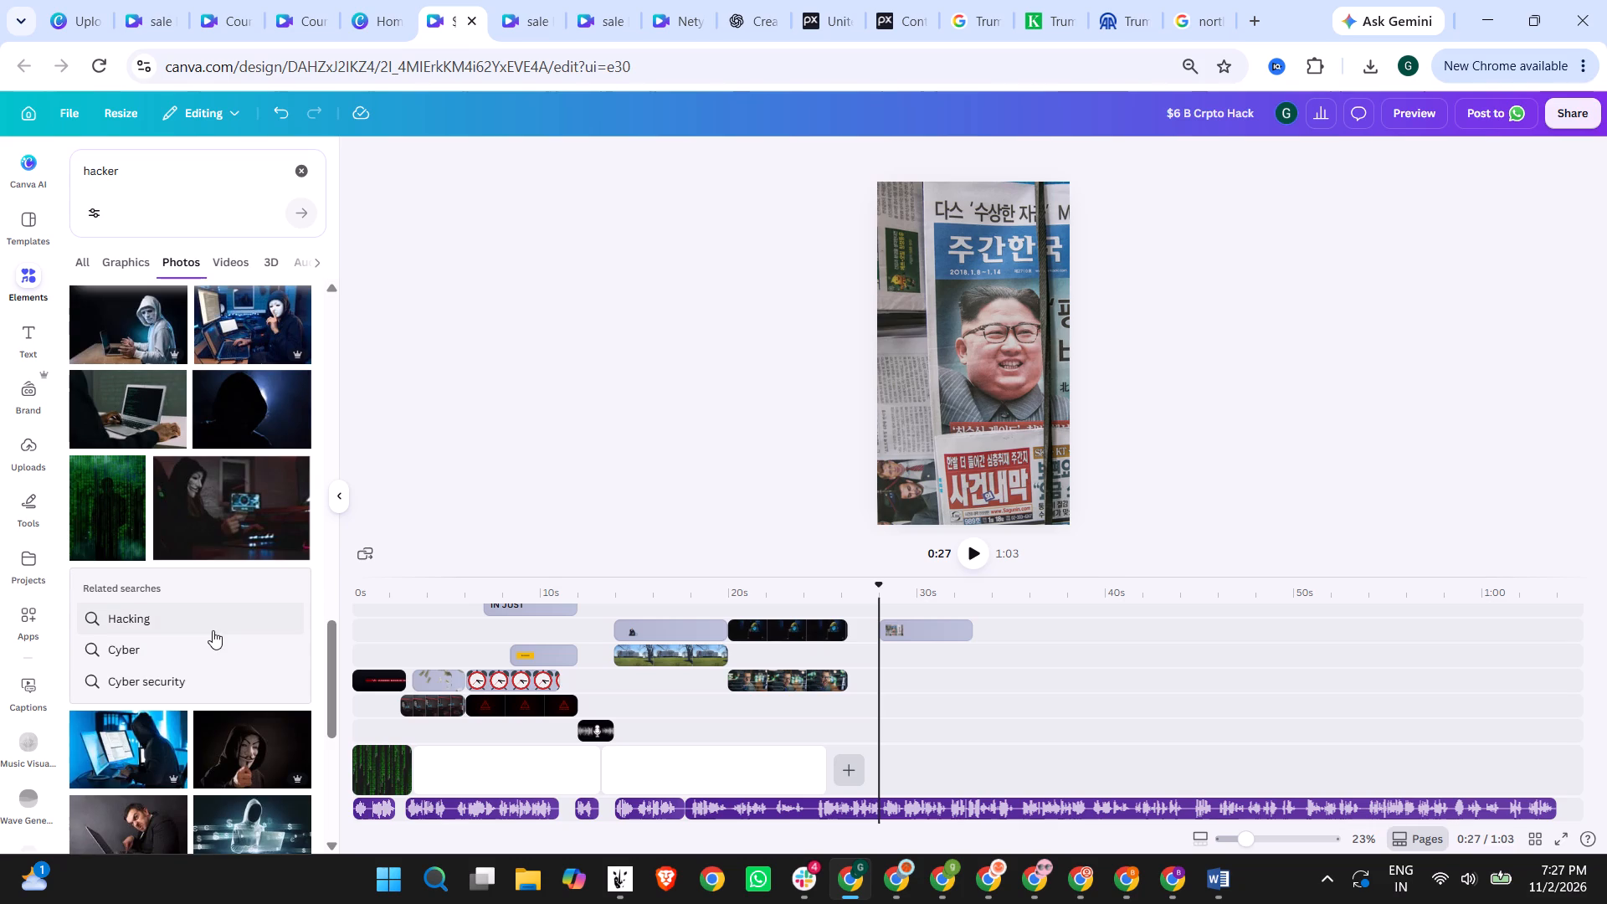
scroll(213, 629, "down", 2)
left_click(248, 549)
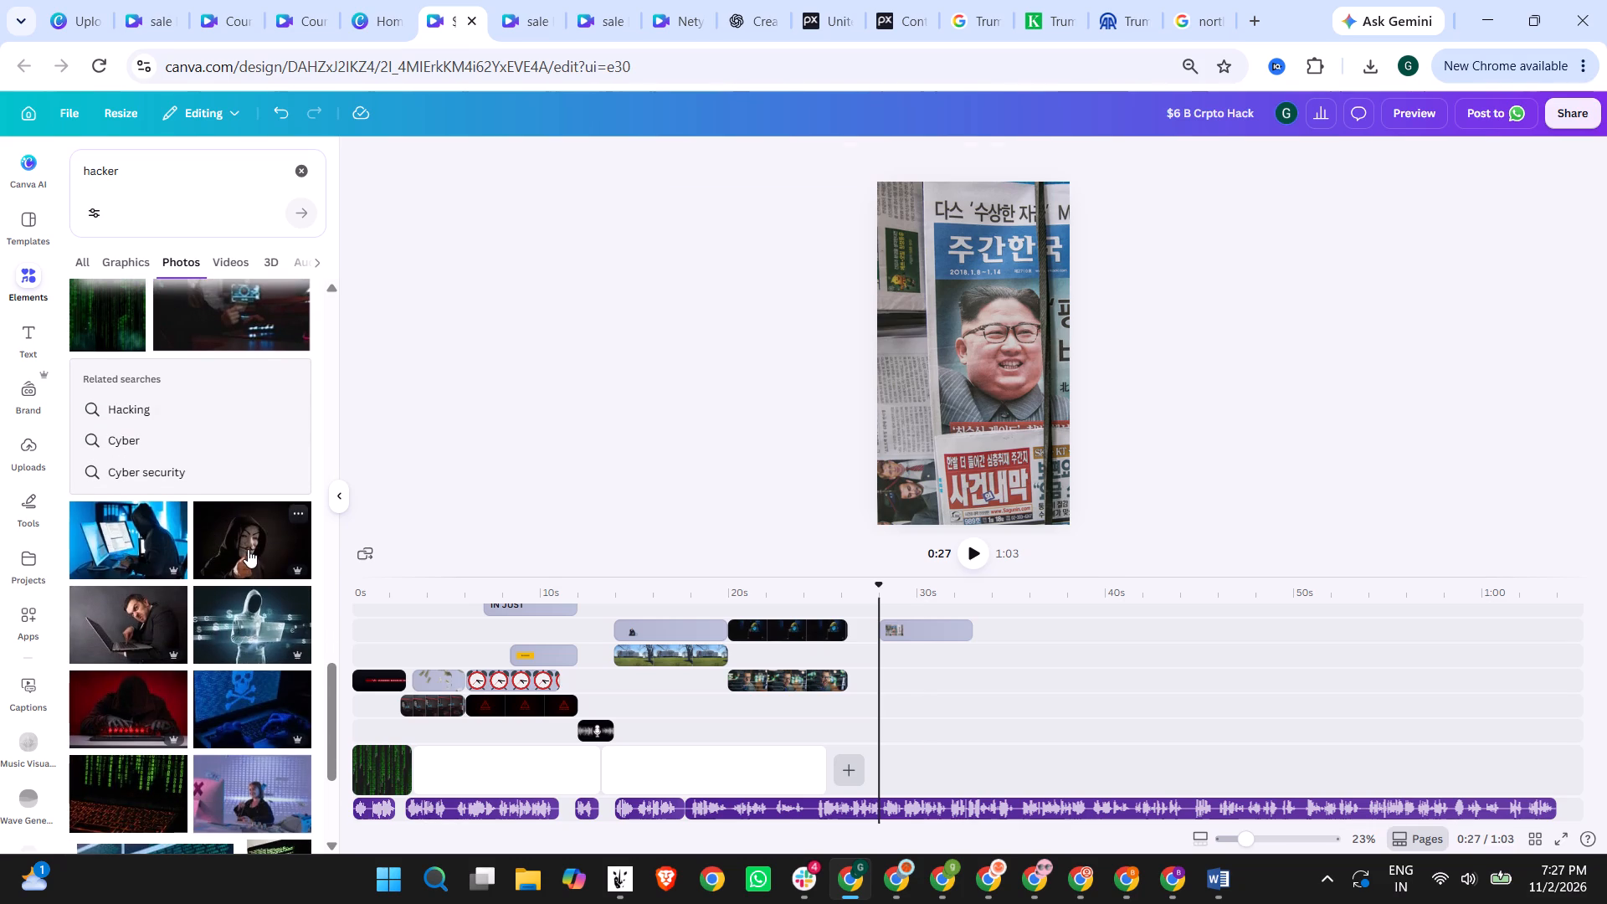
left_click_drag(890, 758, 951, 449)
right_click(865, 775)
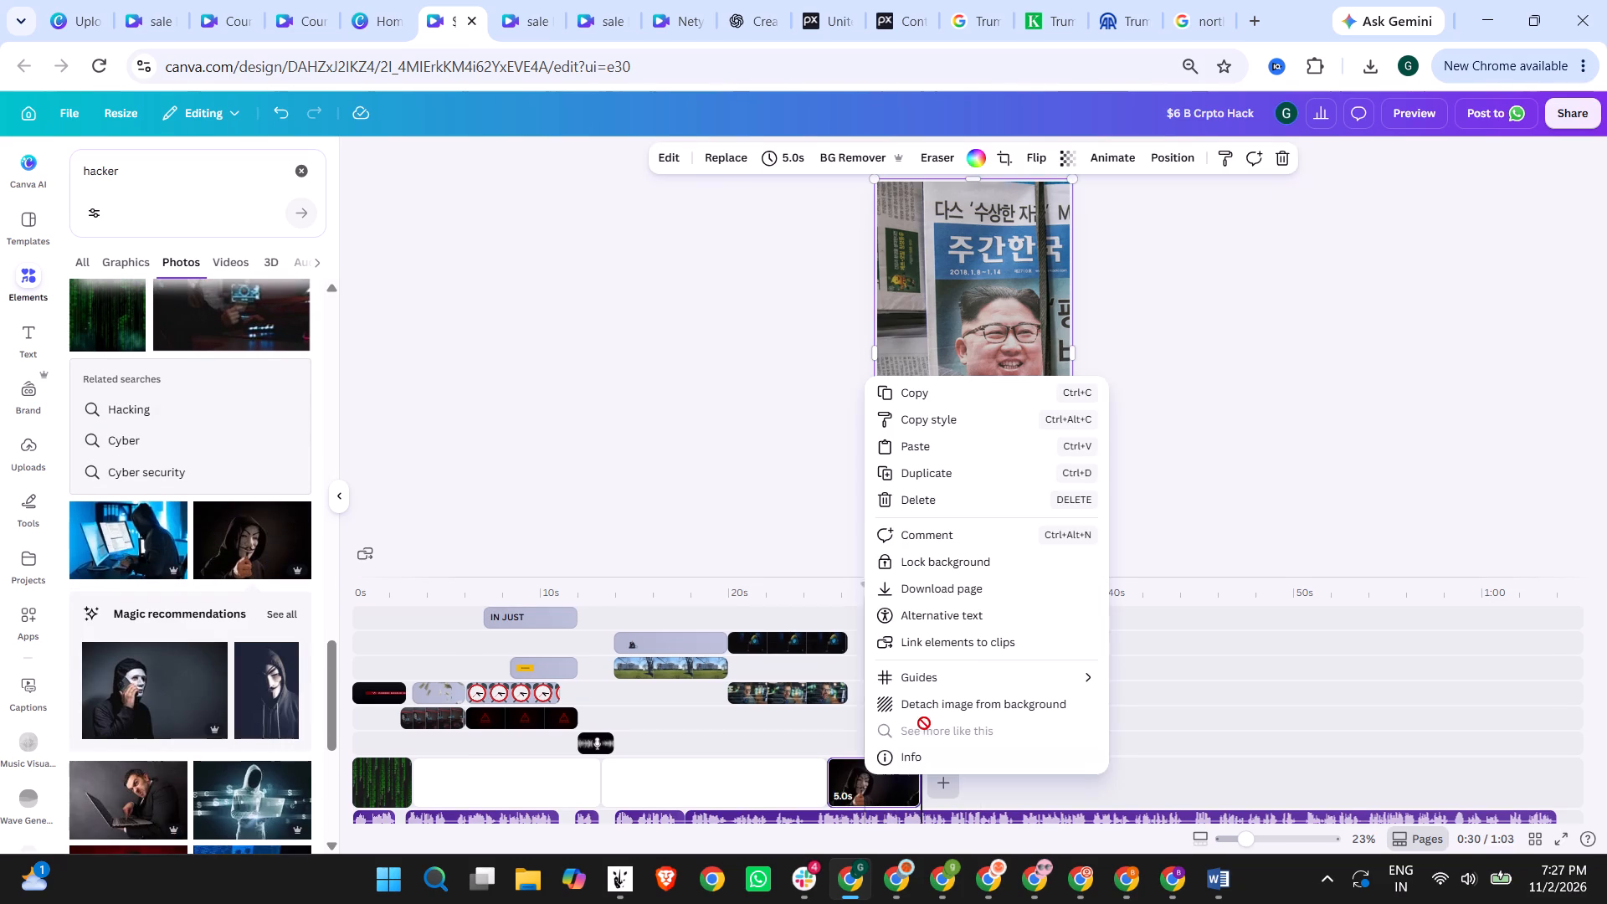
left_click(975, 705)
Arrange the masked-hacker clip above the newspaper clip on the timeline, both starting right after the hacker videos at about 0:26.
left_click_drag(859, 765, 880, 741)
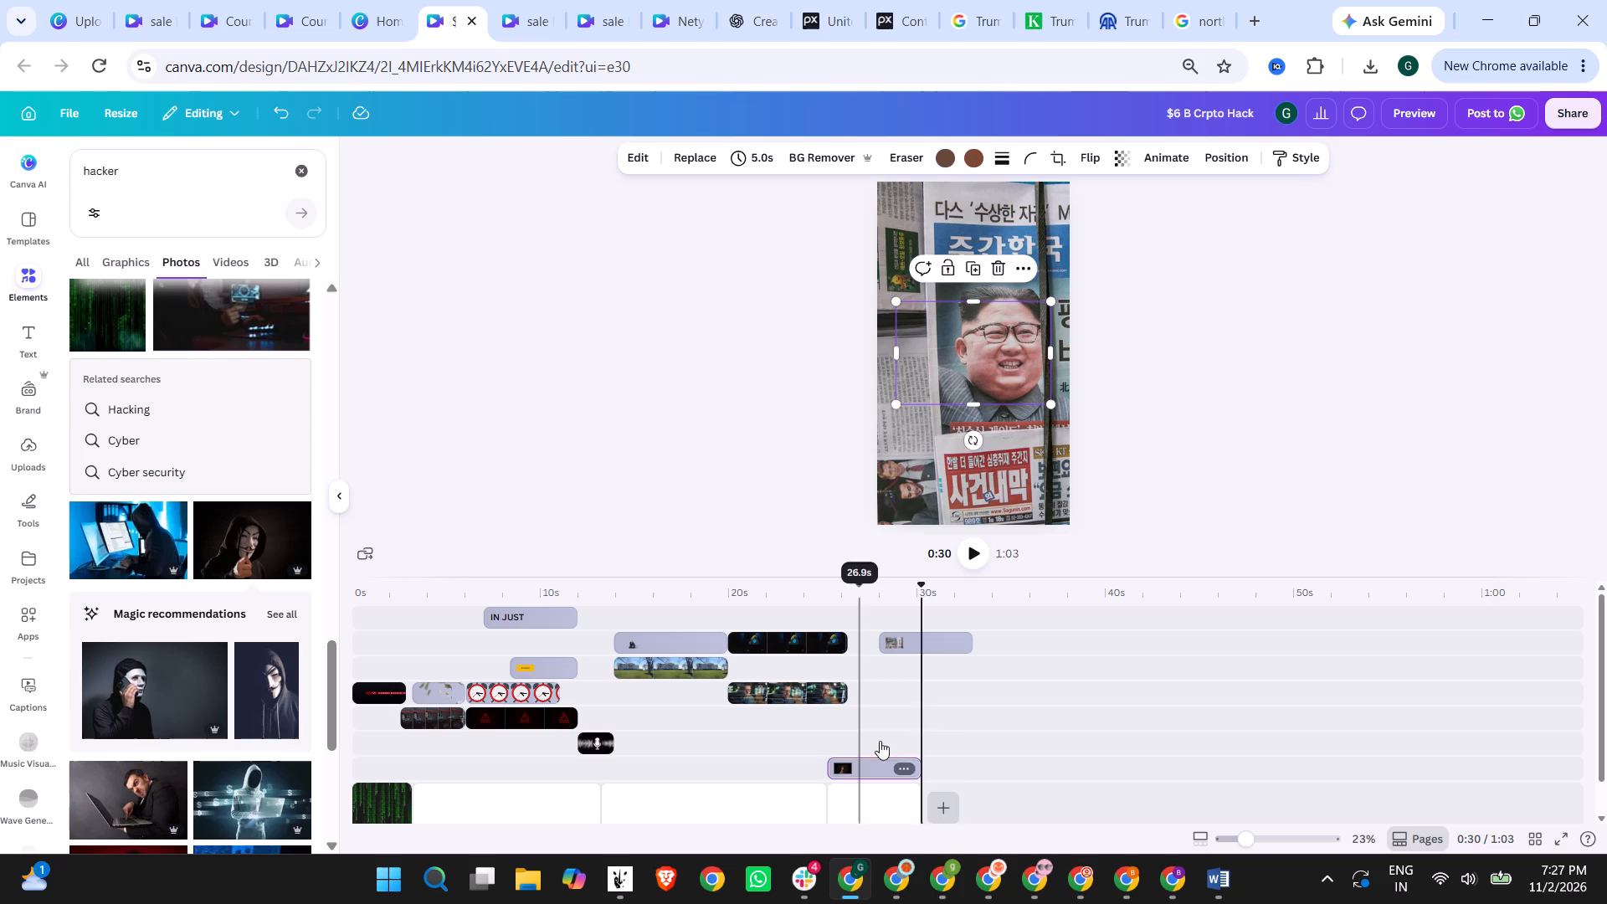
left_click_drag(880, 741, 908, 670)
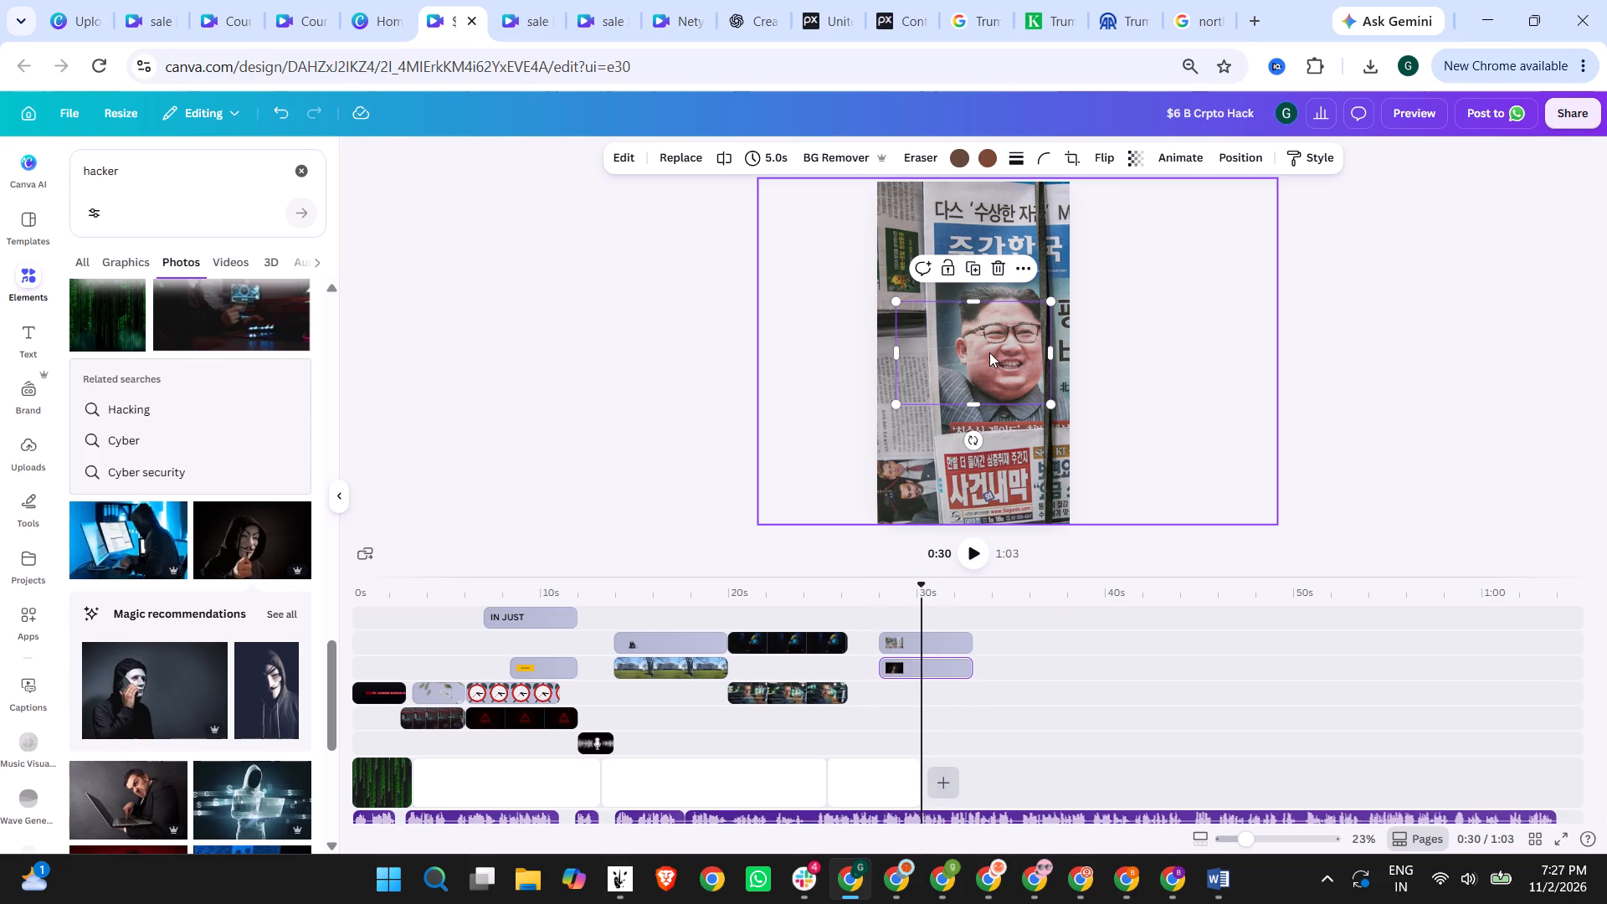
left_click_drag(901, 670, 896, 617)
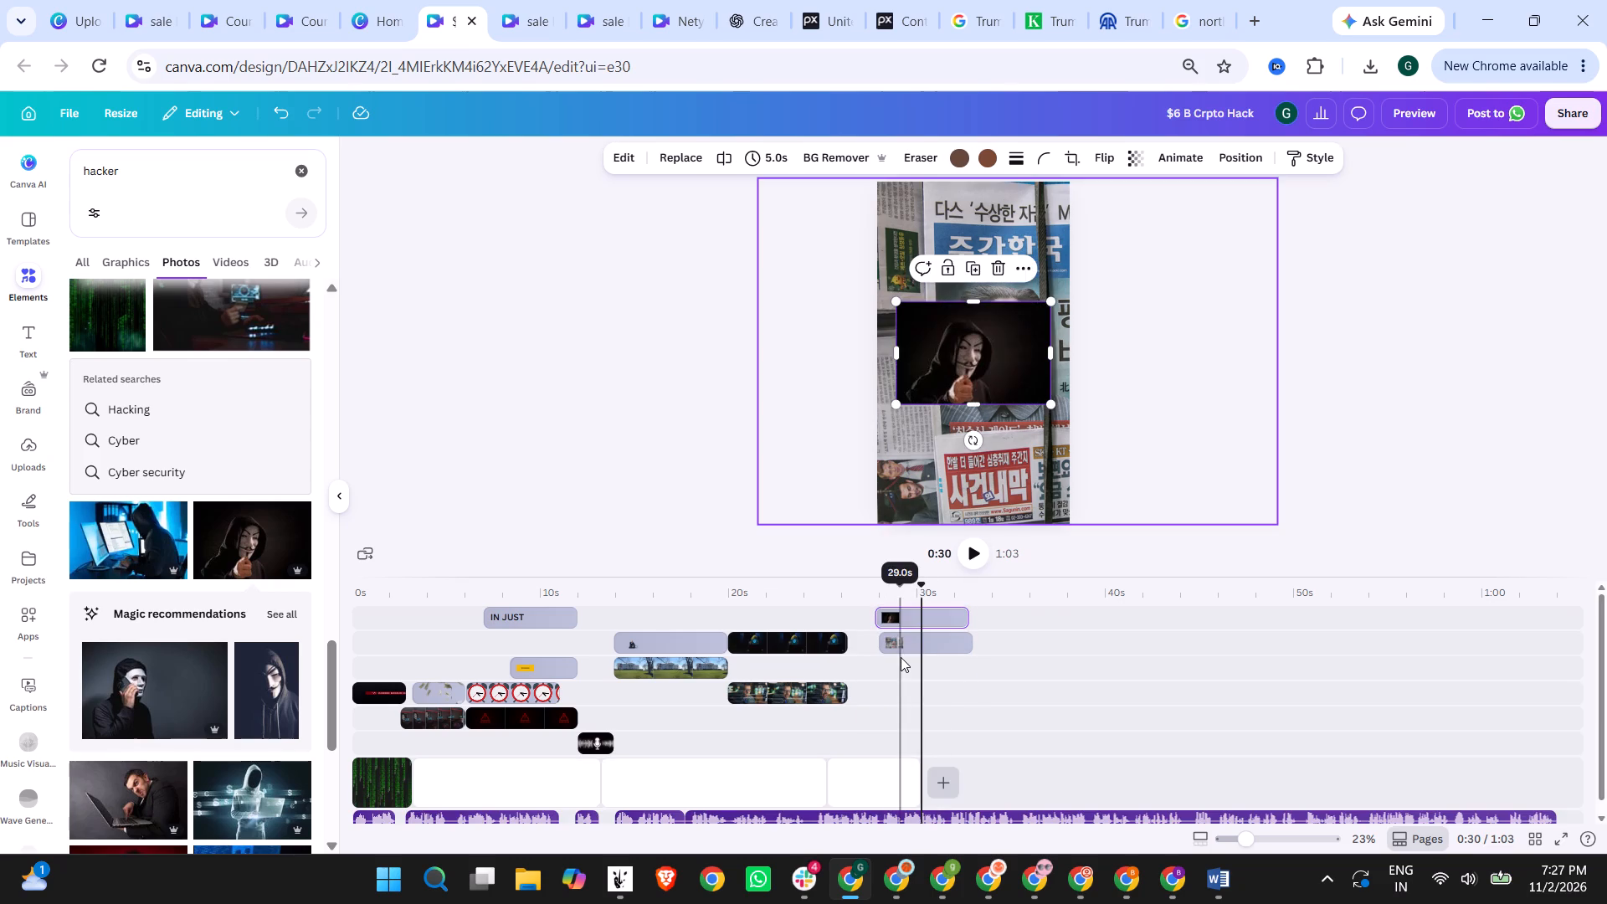
left_click_drag(914, 639, 881, 690)
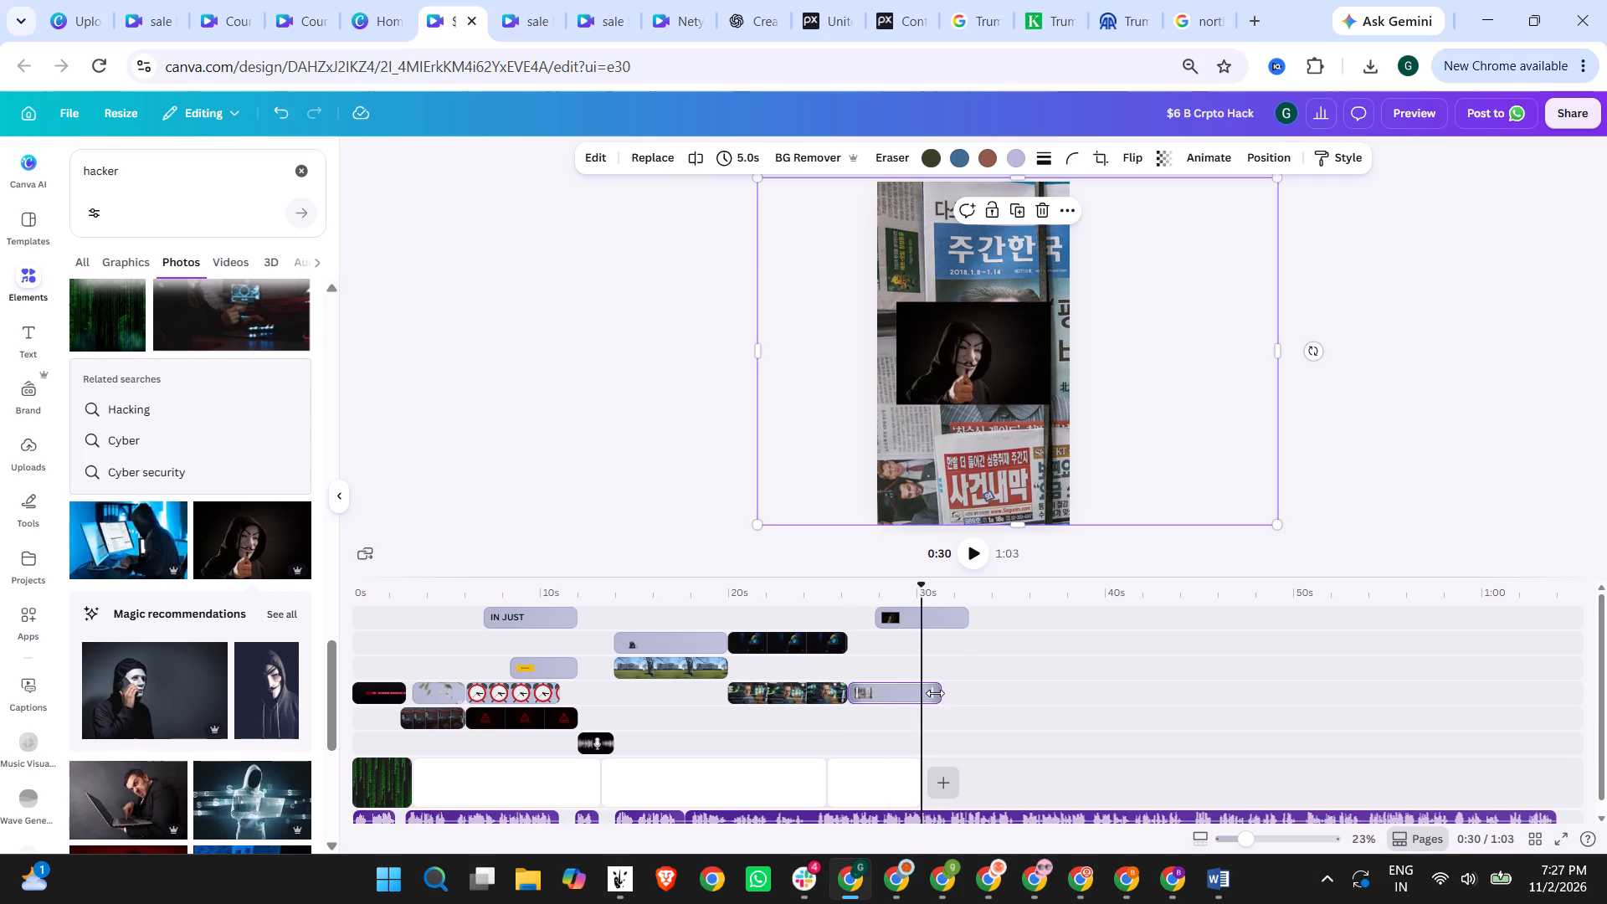
left_click_drag(906, 614, 879, 660)
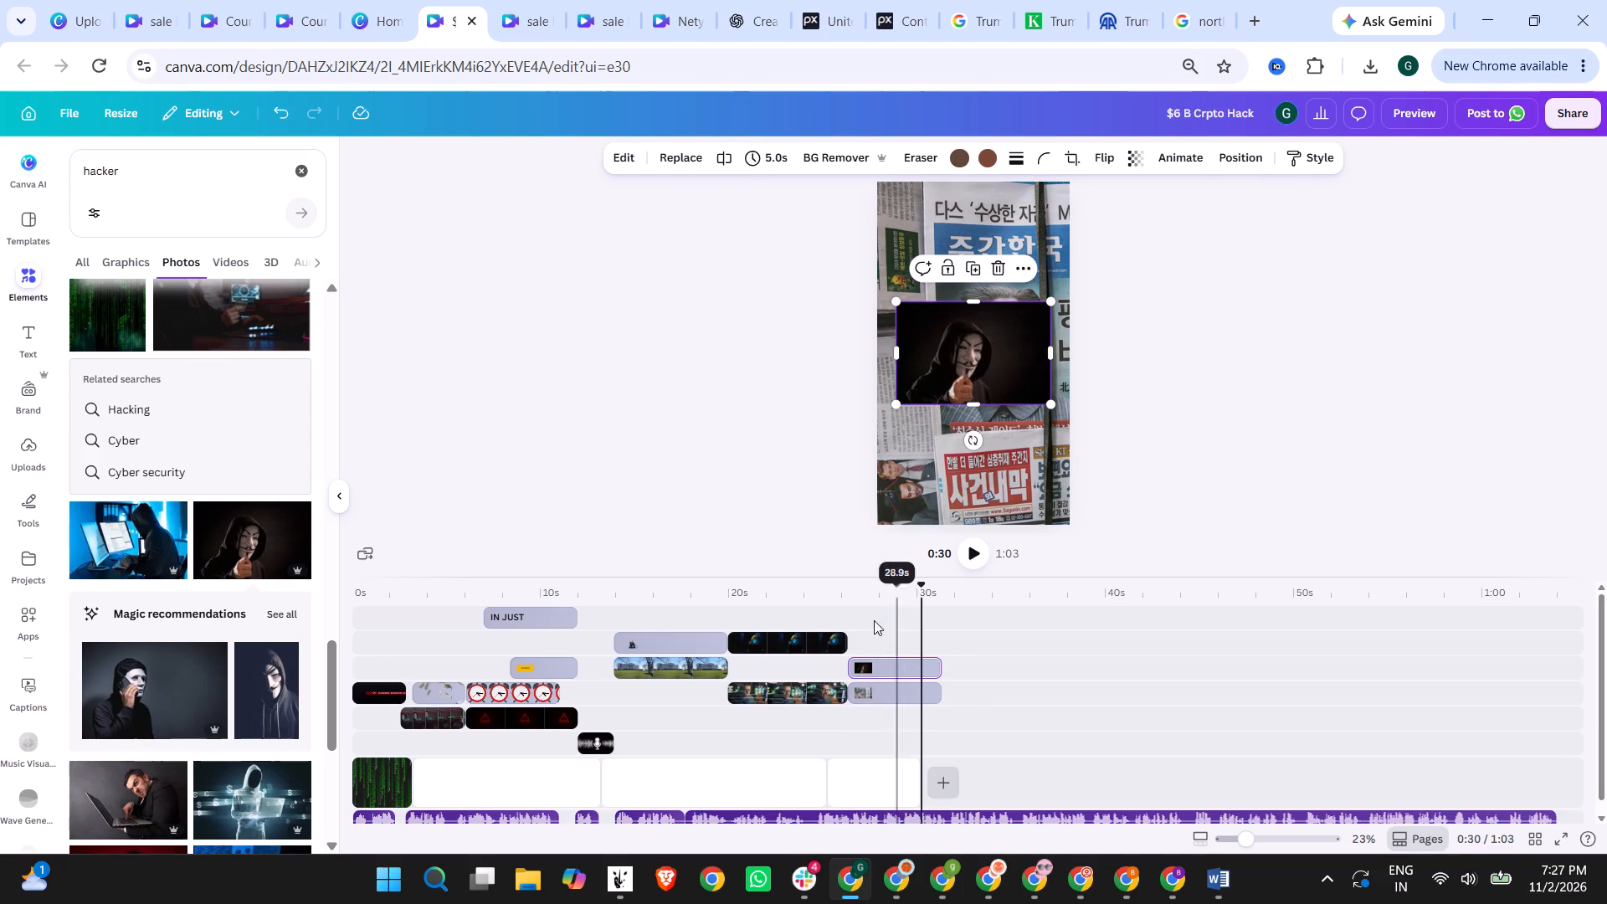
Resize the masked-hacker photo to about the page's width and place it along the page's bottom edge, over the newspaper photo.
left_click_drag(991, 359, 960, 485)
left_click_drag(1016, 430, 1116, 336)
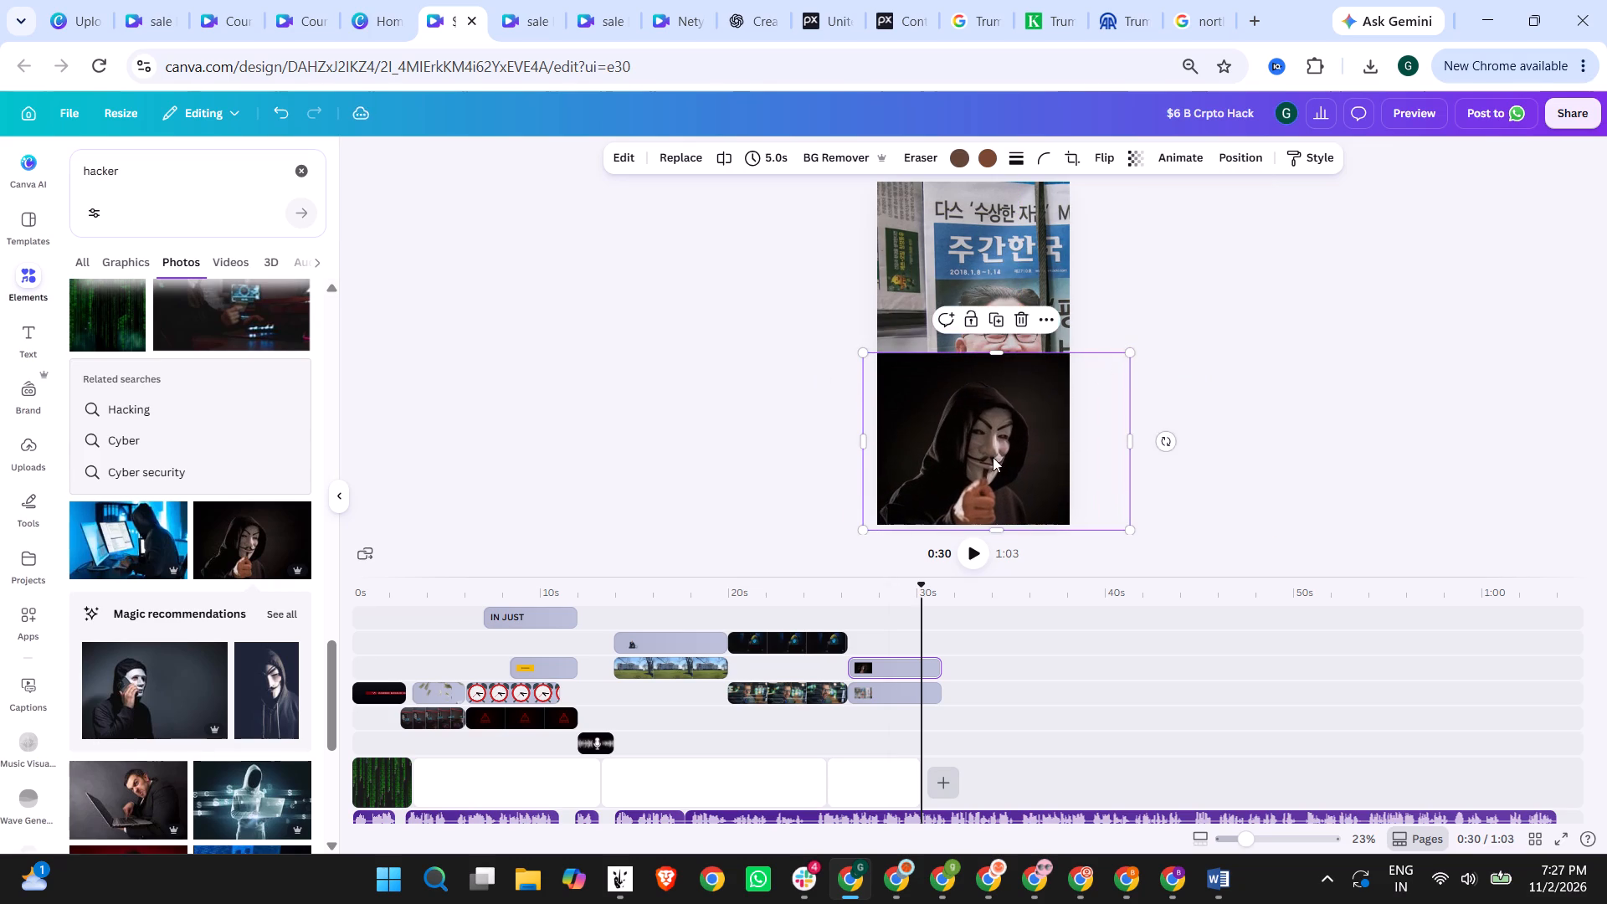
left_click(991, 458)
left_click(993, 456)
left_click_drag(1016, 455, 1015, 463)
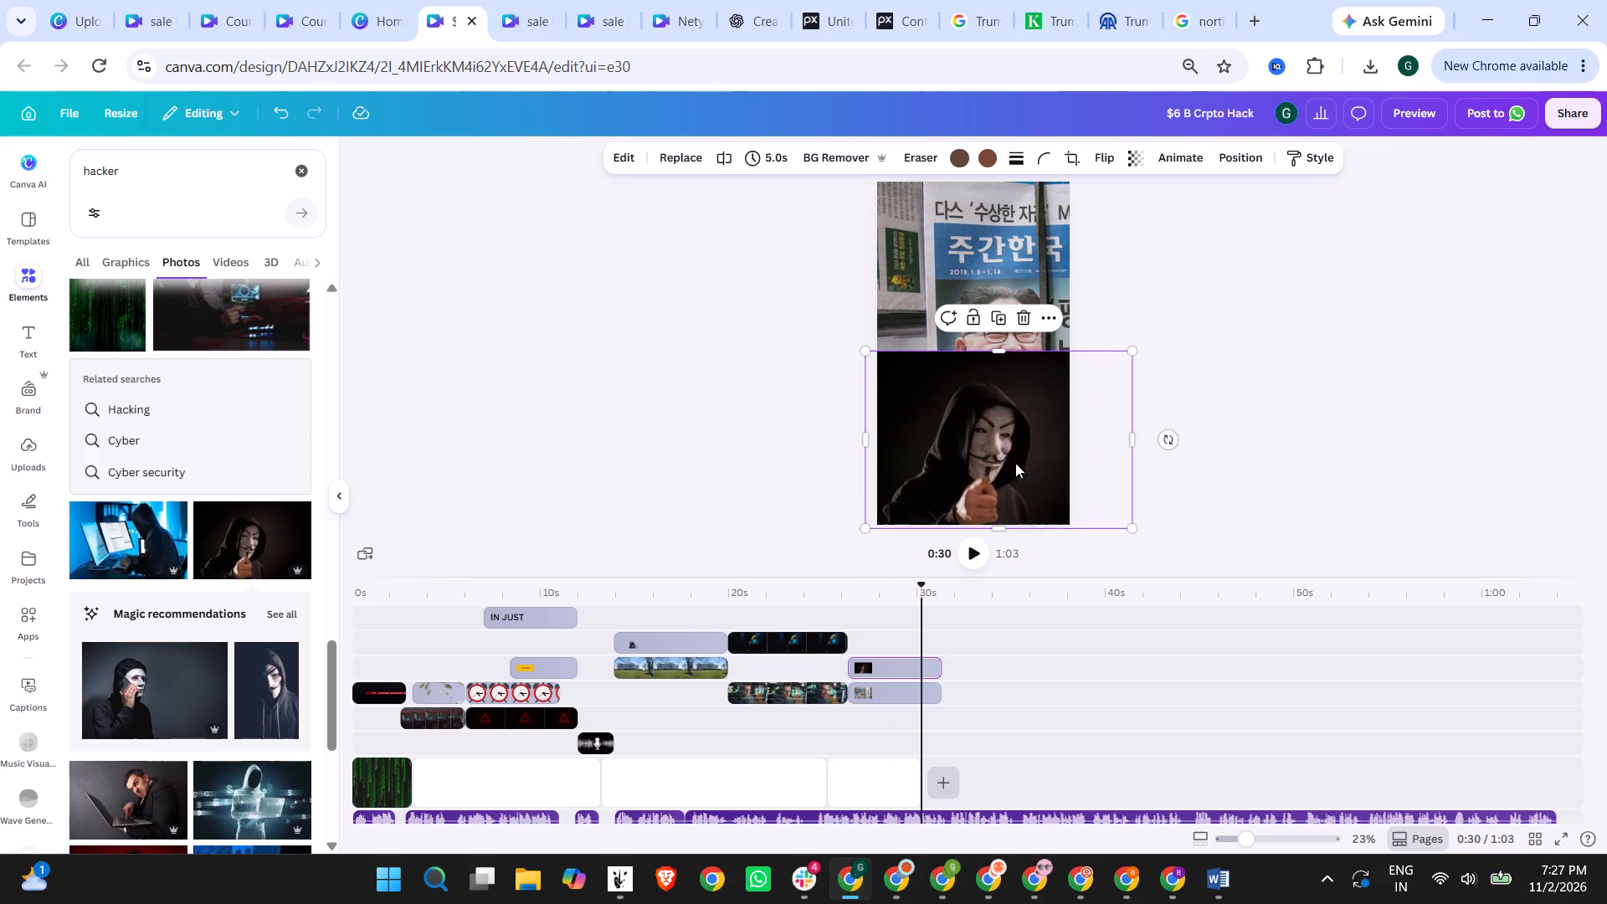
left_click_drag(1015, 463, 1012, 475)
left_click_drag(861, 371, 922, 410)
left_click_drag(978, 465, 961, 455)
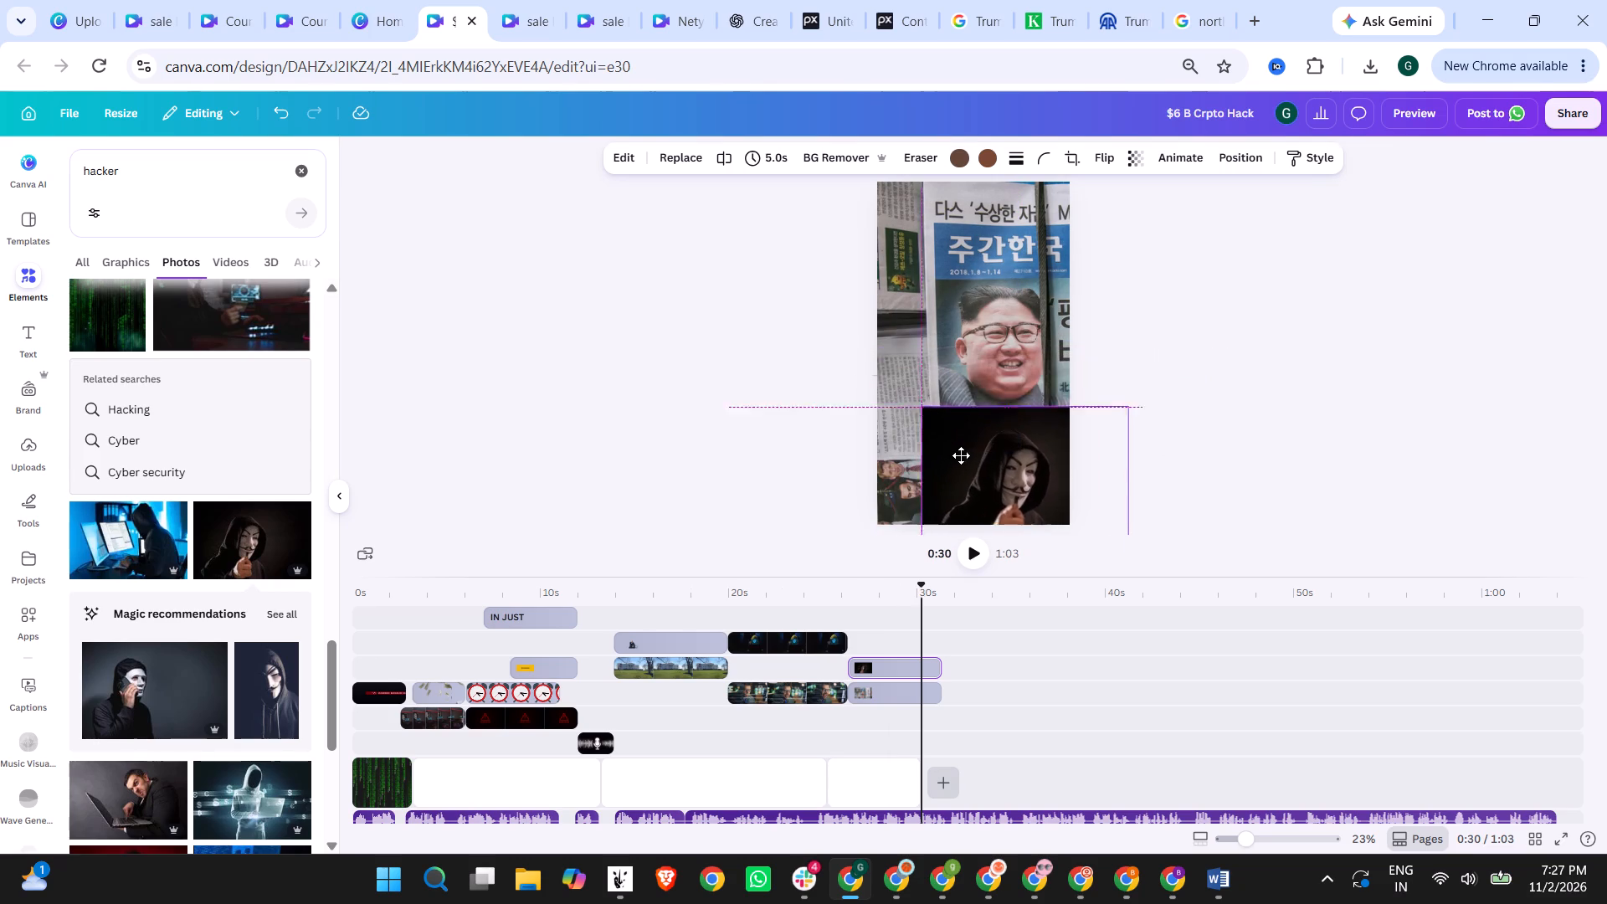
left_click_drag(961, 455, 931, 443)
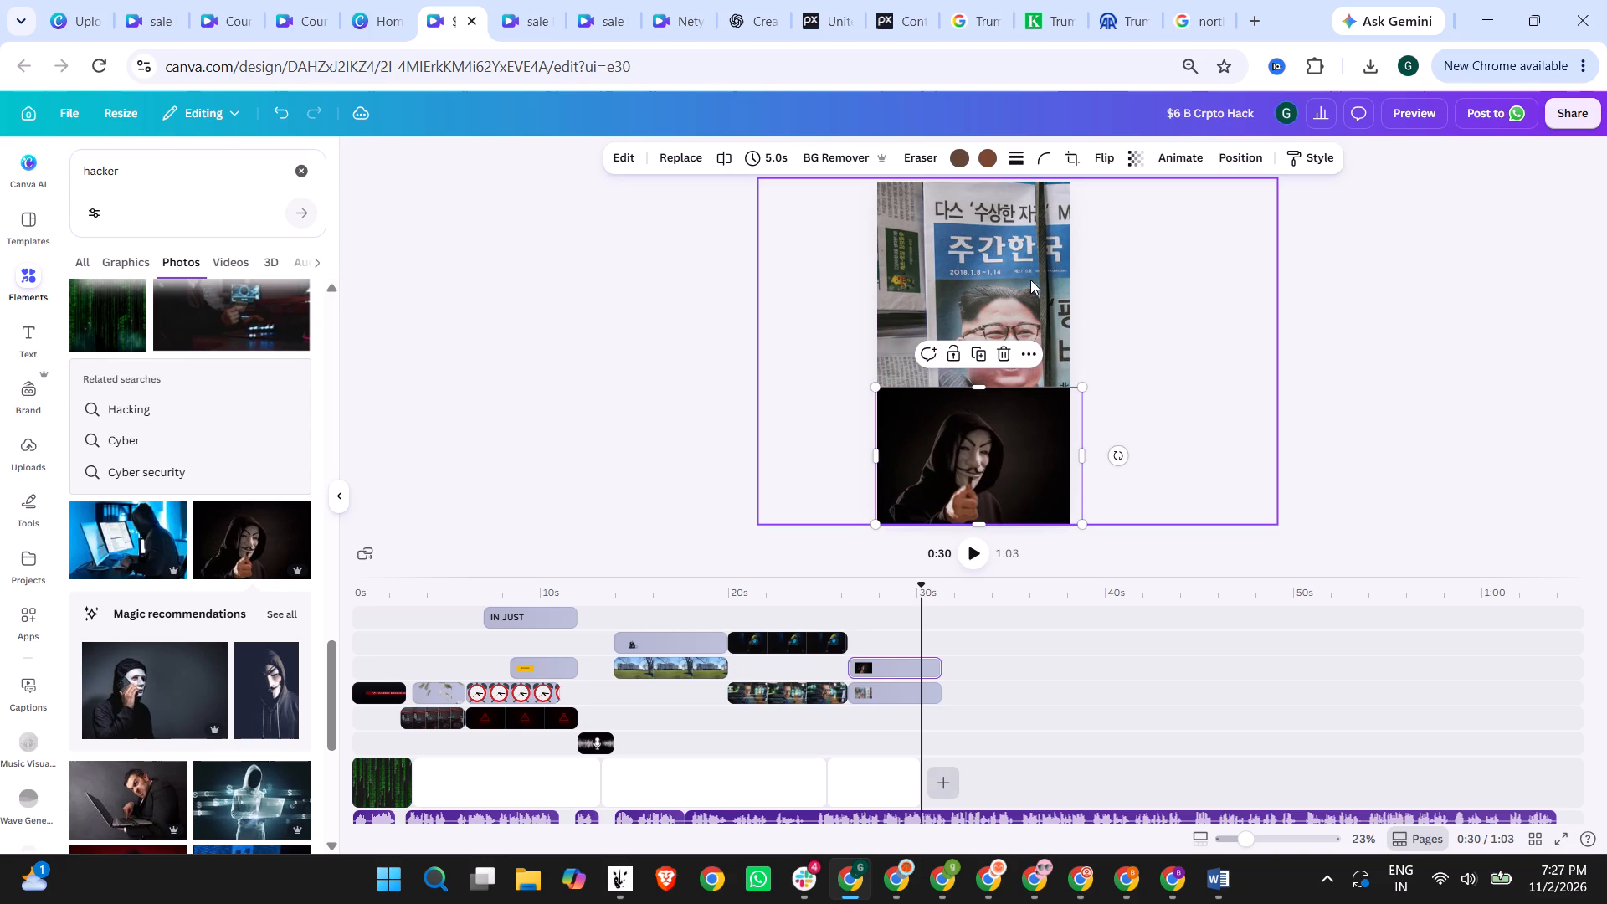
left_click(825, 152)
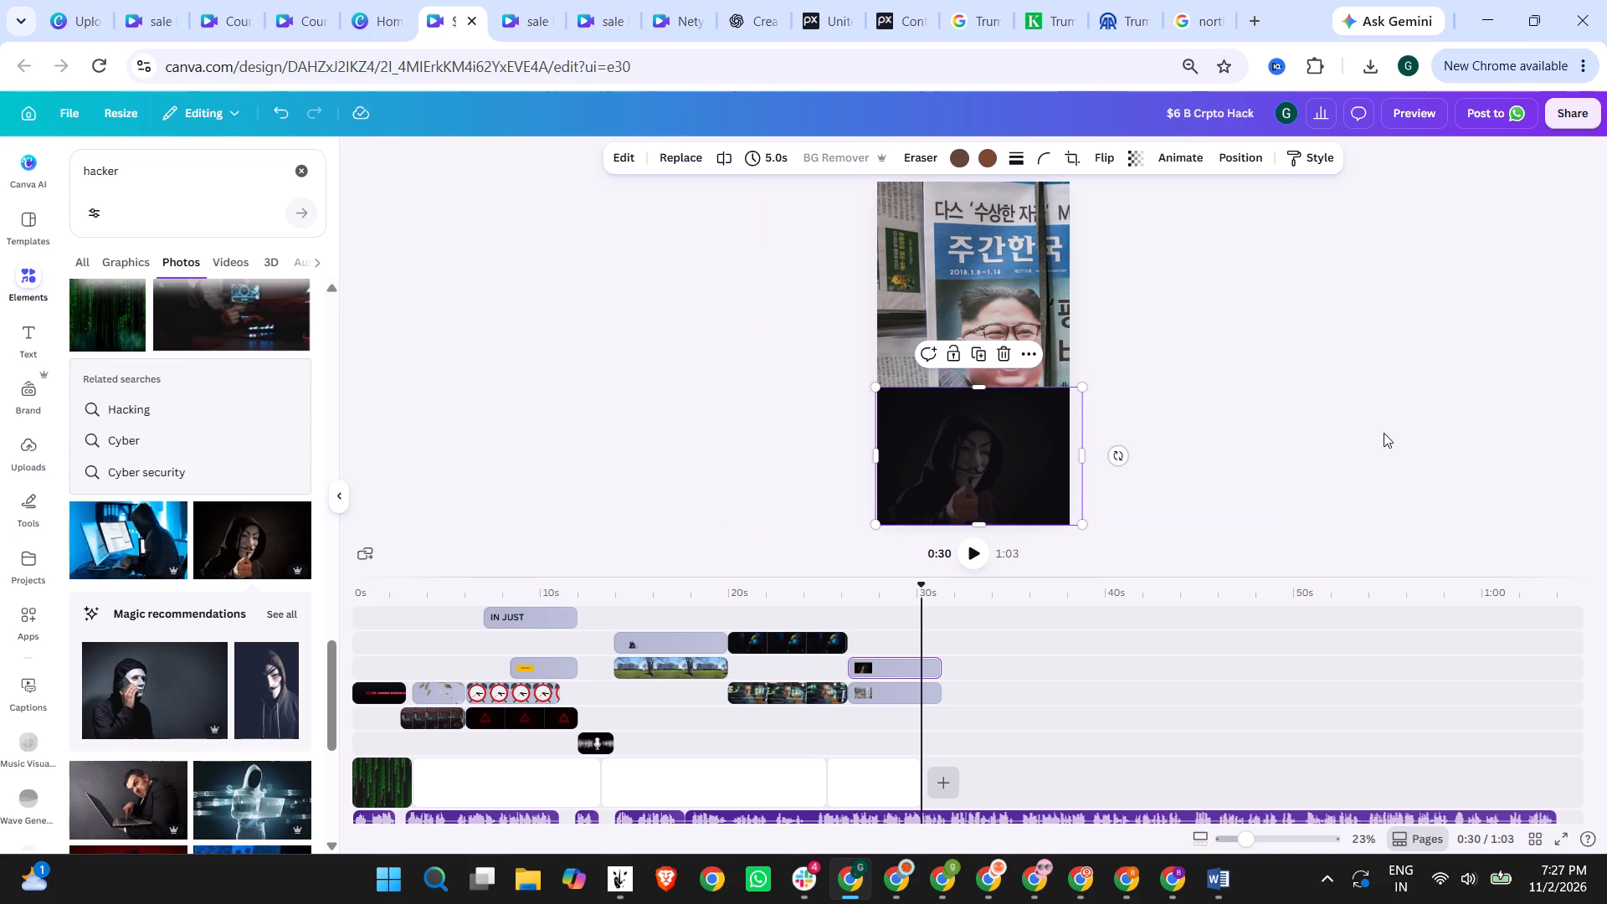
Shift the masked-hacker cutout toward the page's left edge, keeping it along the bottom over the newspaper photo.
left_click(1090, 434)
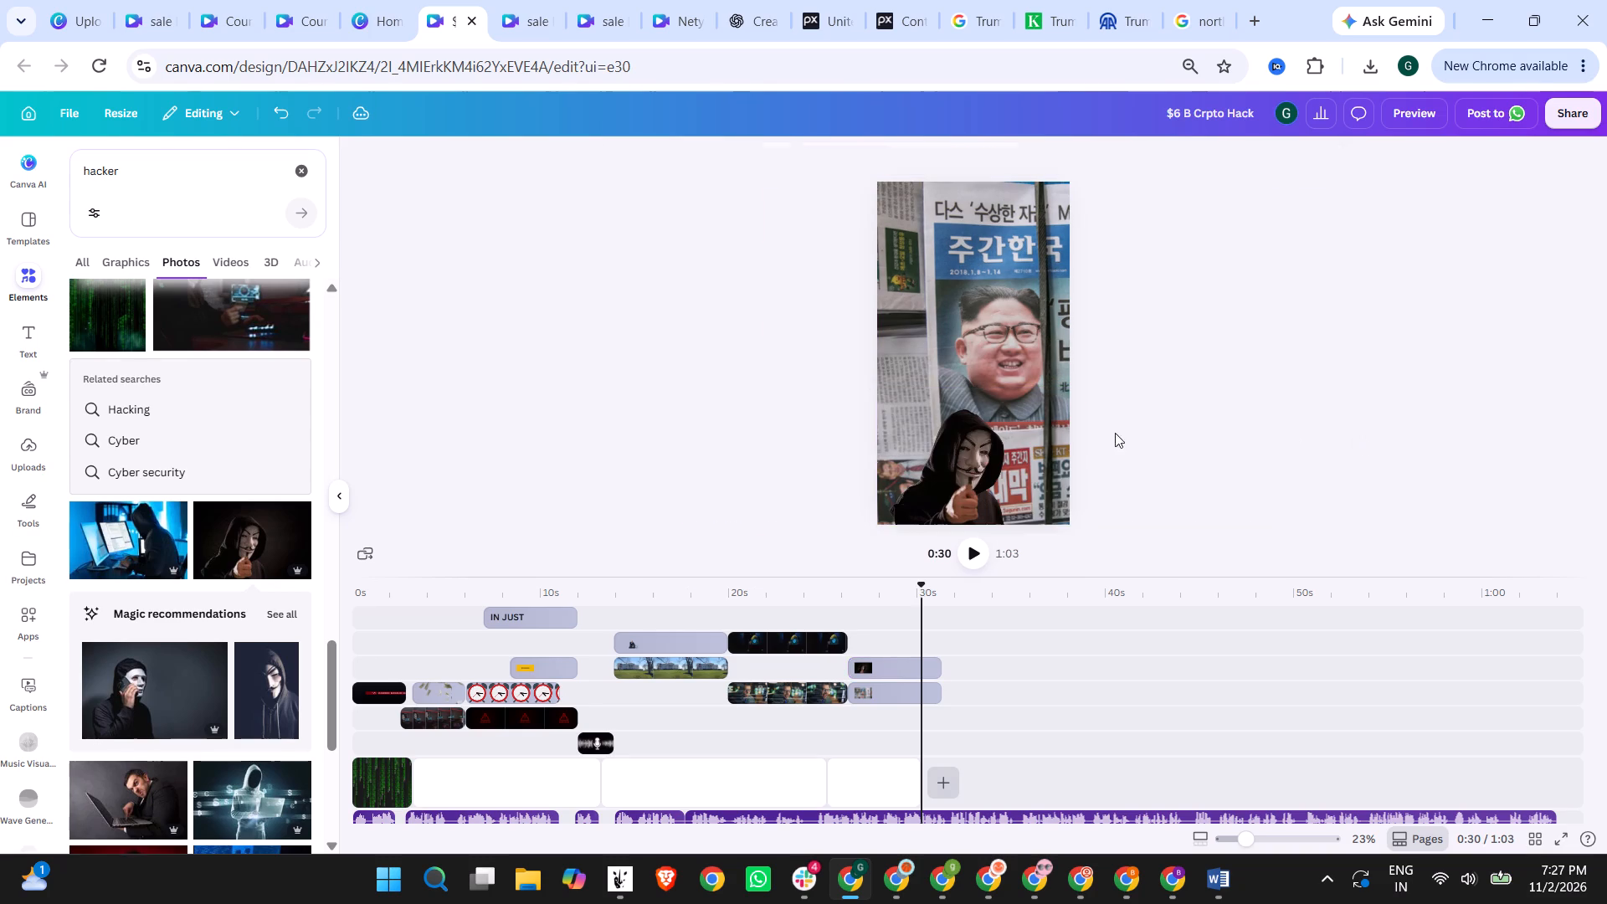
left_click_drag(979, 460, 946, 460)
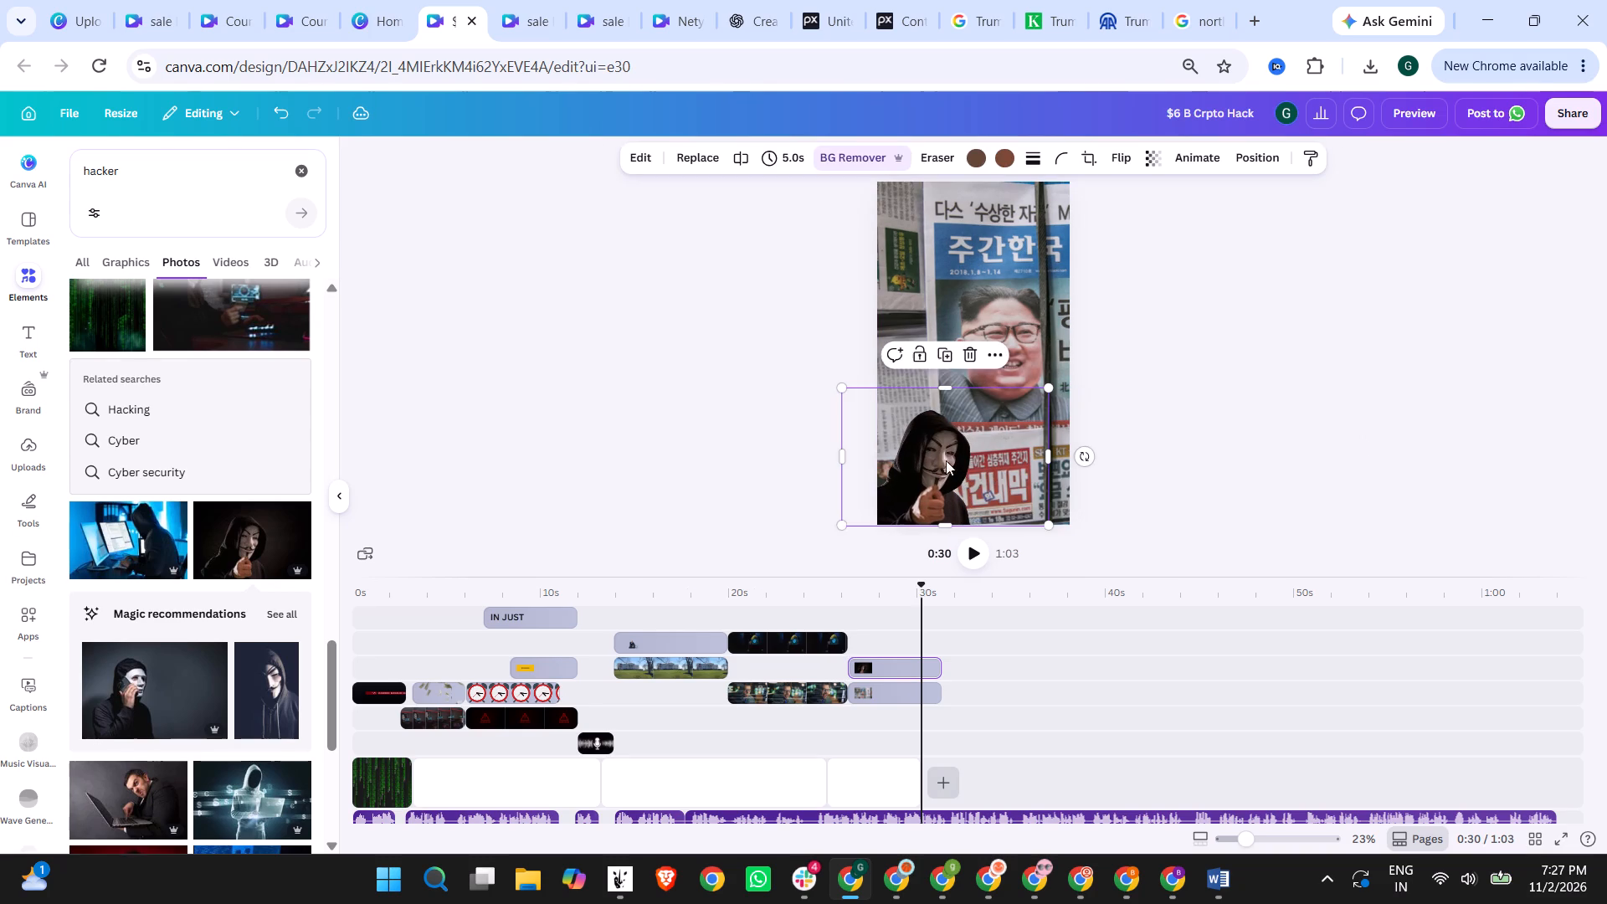
Switch to the Google Images results, search for "trader traitor" and copy the Industrial Cyber picture of masked figures over the North Korean flag.
left_click(1194, 0)
left_click_drag(438, 120, 0, 138)
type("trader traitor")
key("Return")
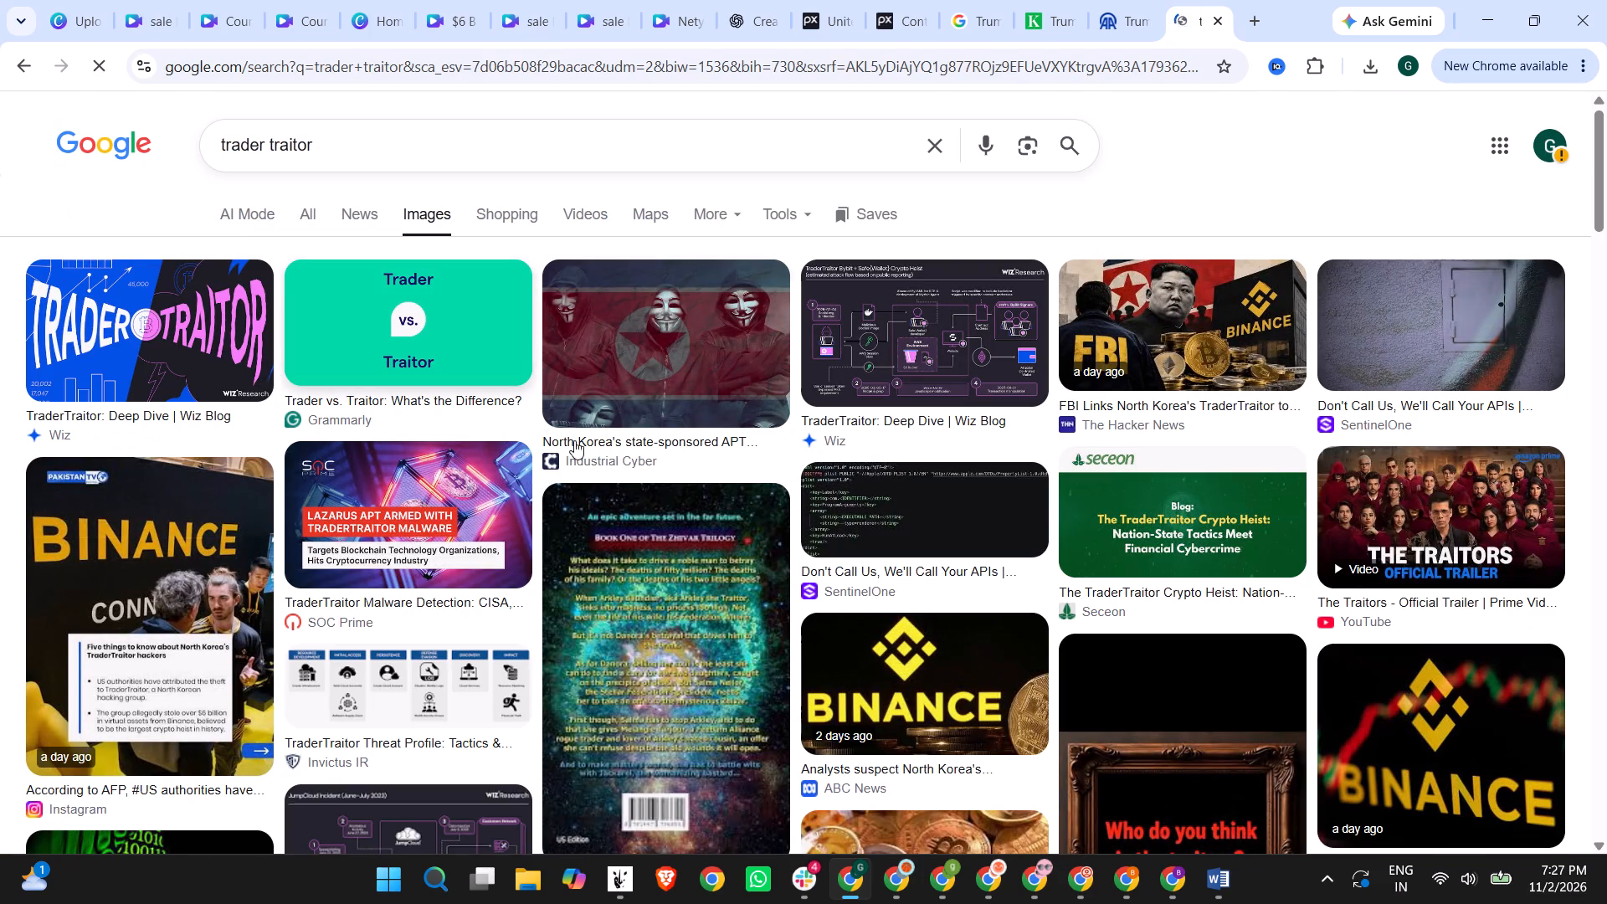
left_click(716, 318)
right_click(1296, 433)
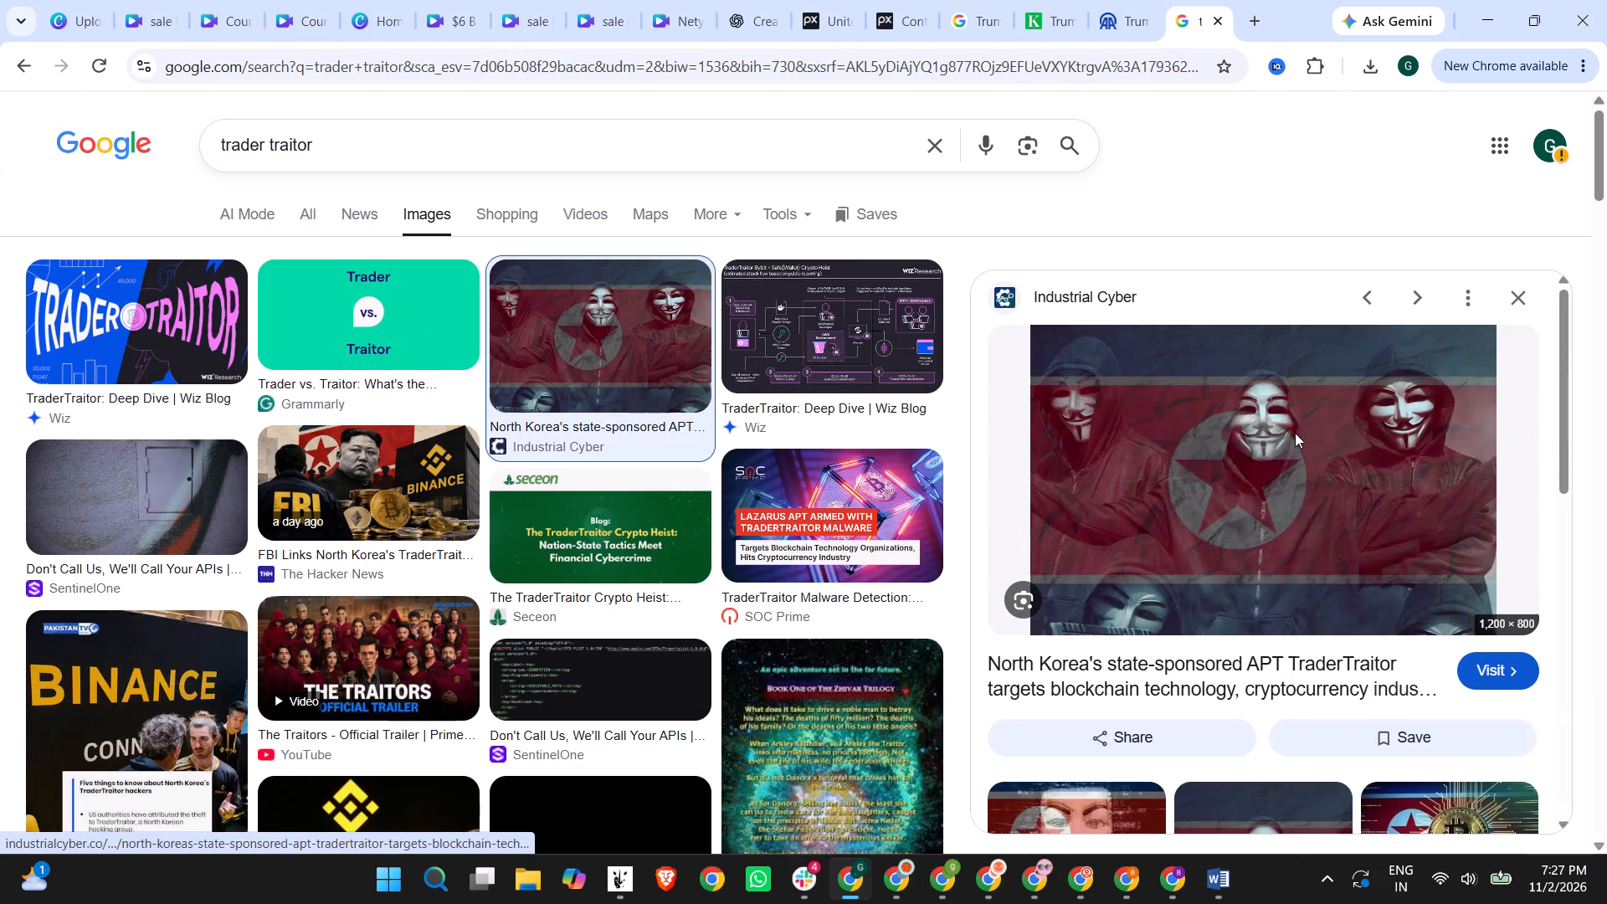
left_click(1398, 712)
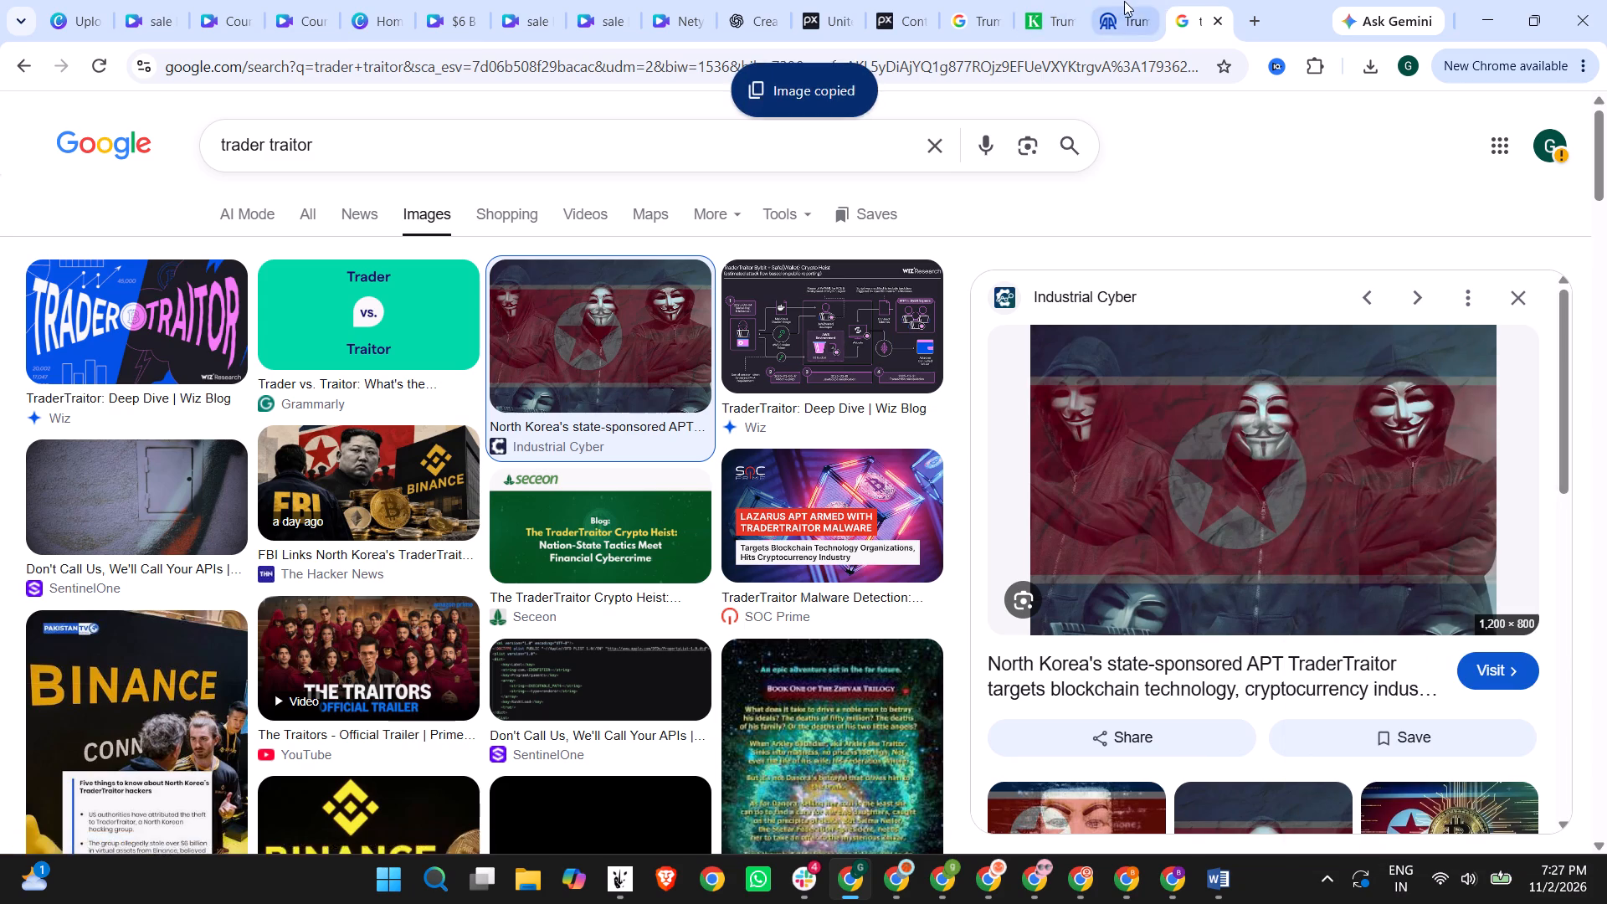
Return to the Canva video design and replace the masked-hacker cutout with the copied masked-figures flag picture.
left_click(1124, 1)
left_click(460, 0)
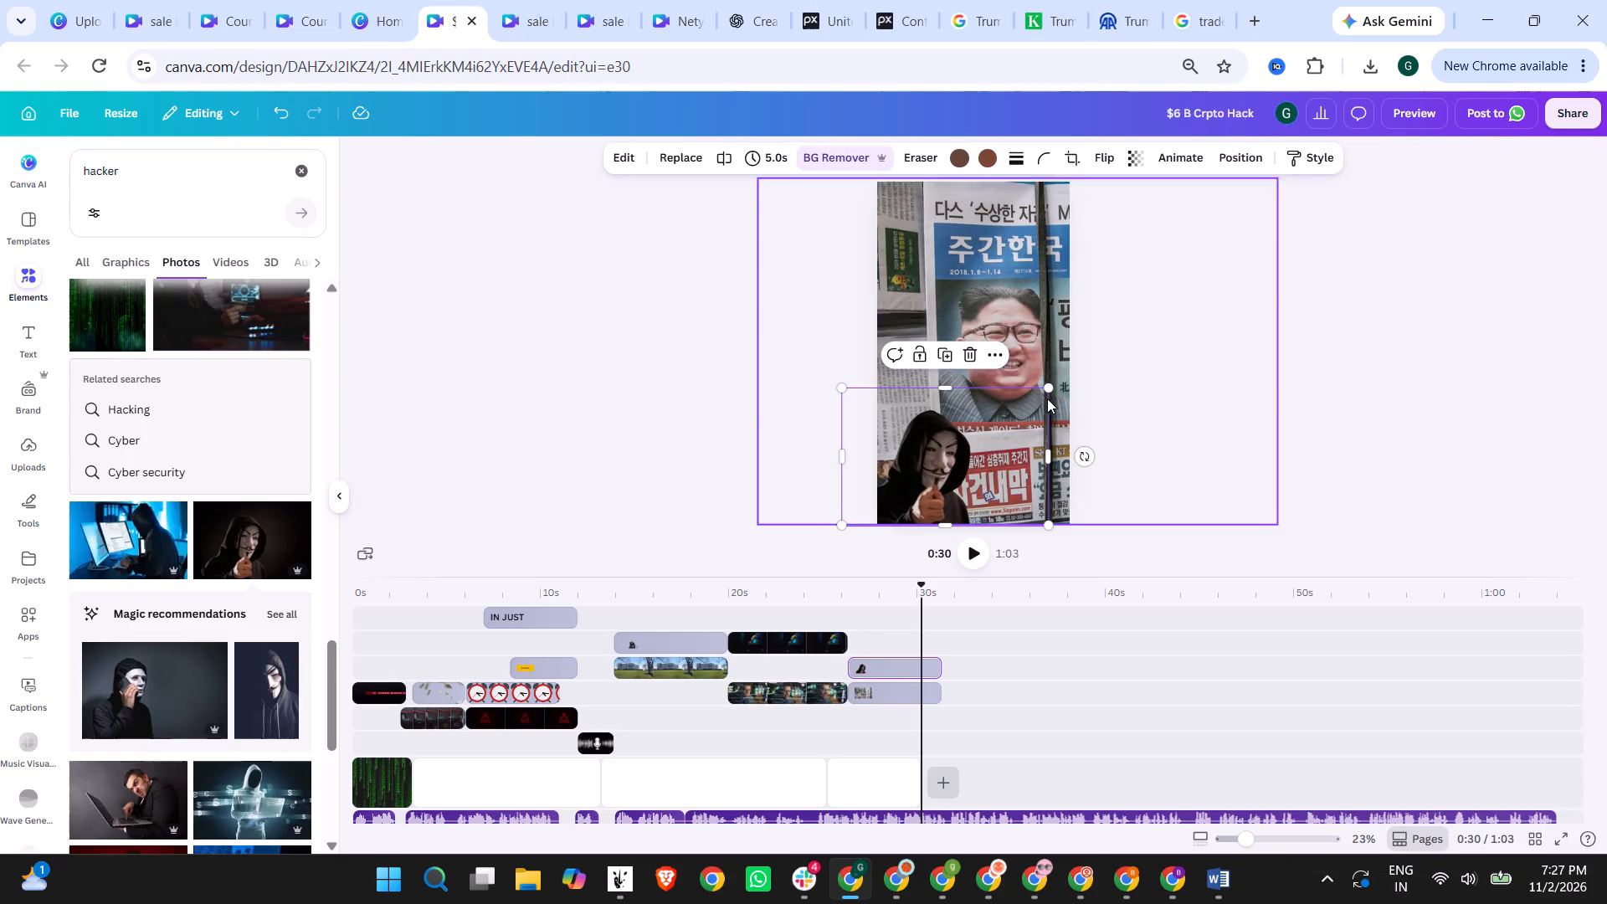
key("BackSpace")
key("ctrl+v")
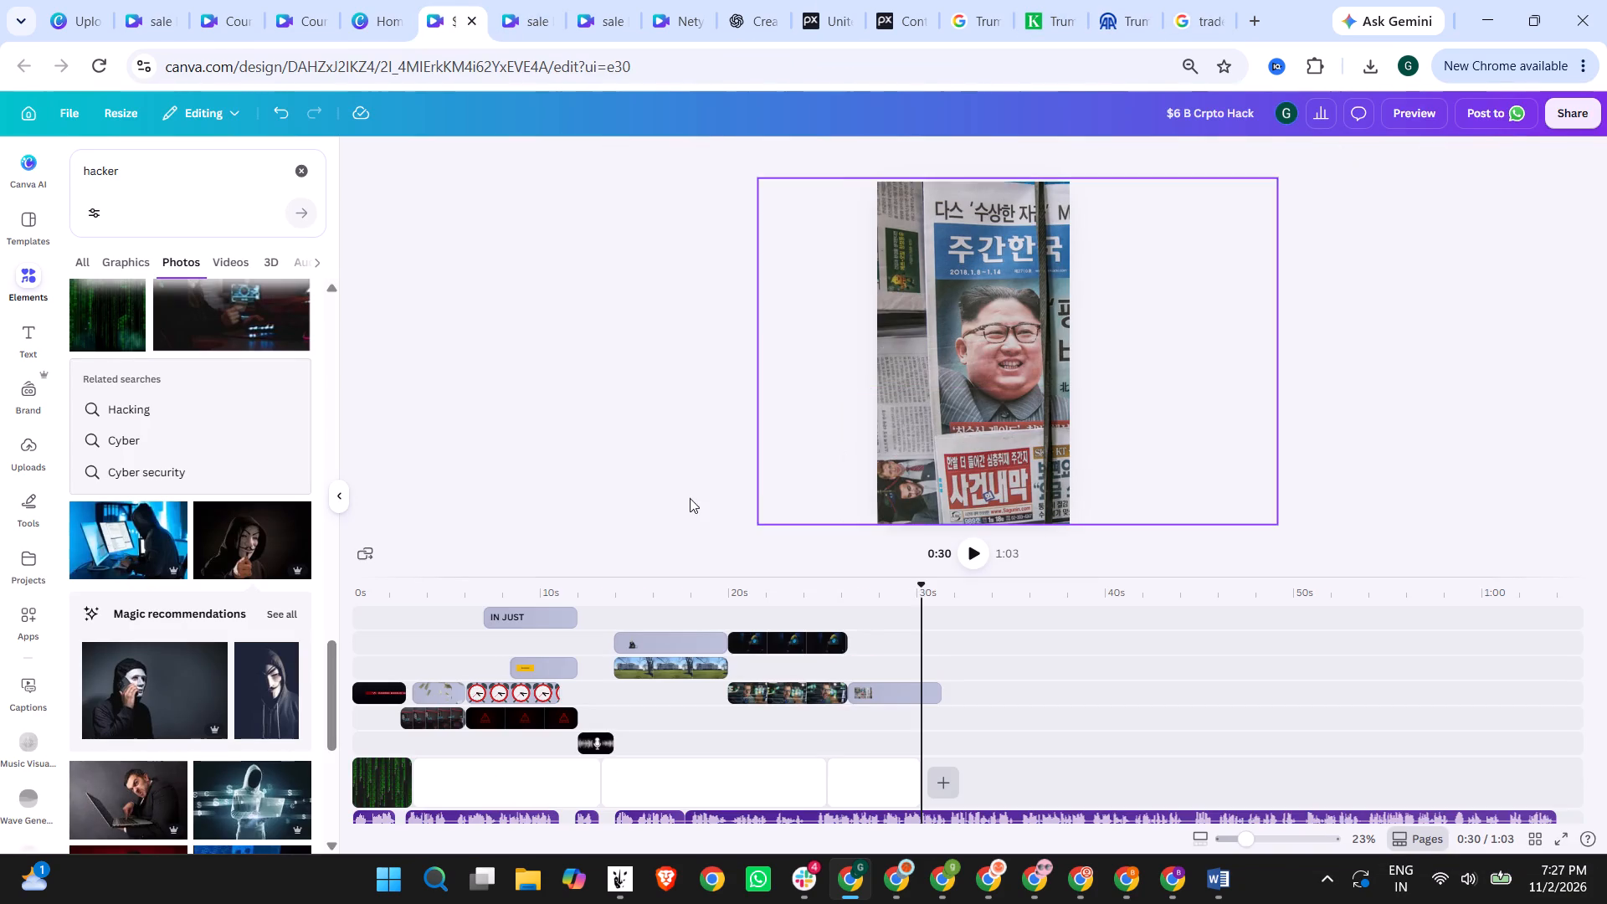
Enlarge the masked-figures flag picture to about the page's width and place it across the middle of the newspaper photo.
left_click_drag(973, 355, 919, 251)
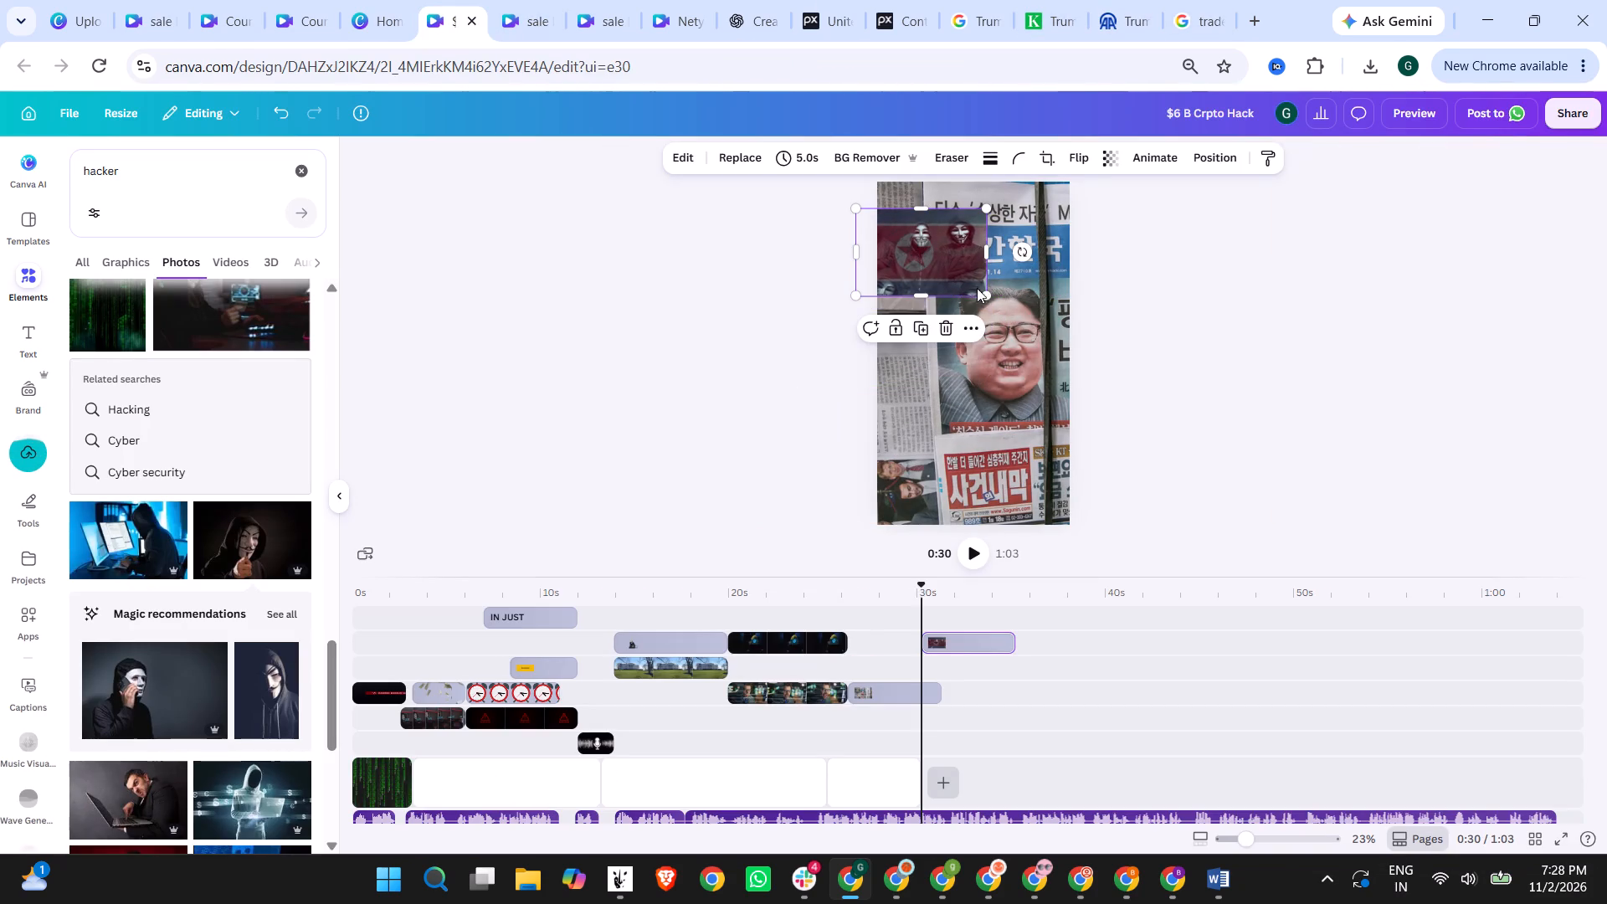
left_click_drag(983, 296, 1040, 399)
left_click_drag(1009, 328, 1037, 396)
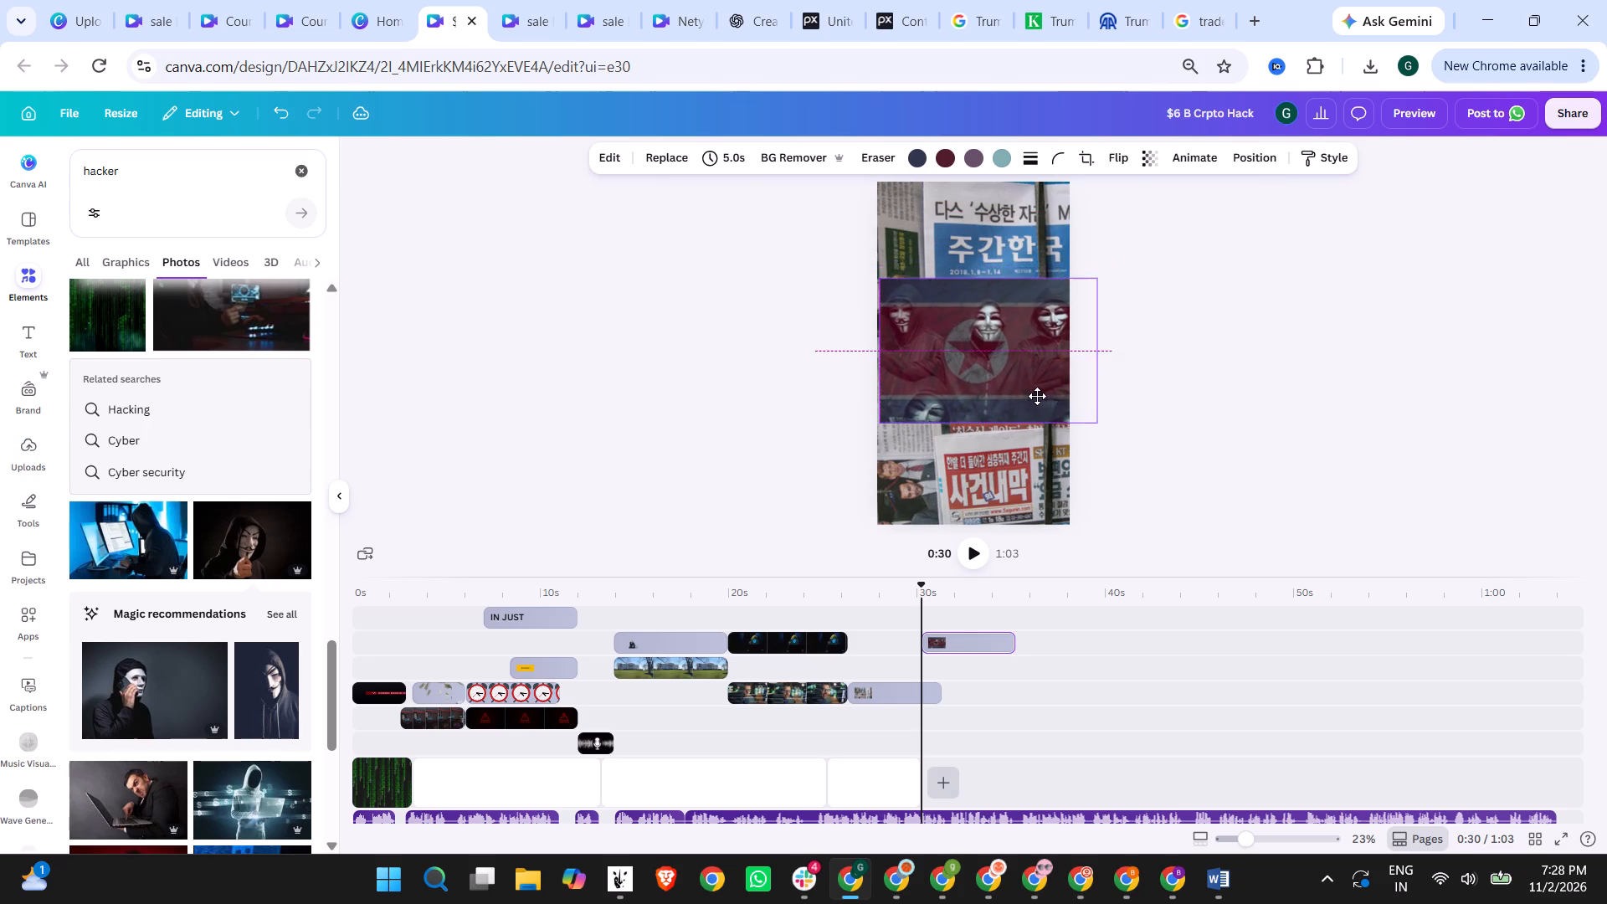
left_click_drag(1037, 396, 1028, 393)
left_click_drag(1097, 412, 1072, 407)
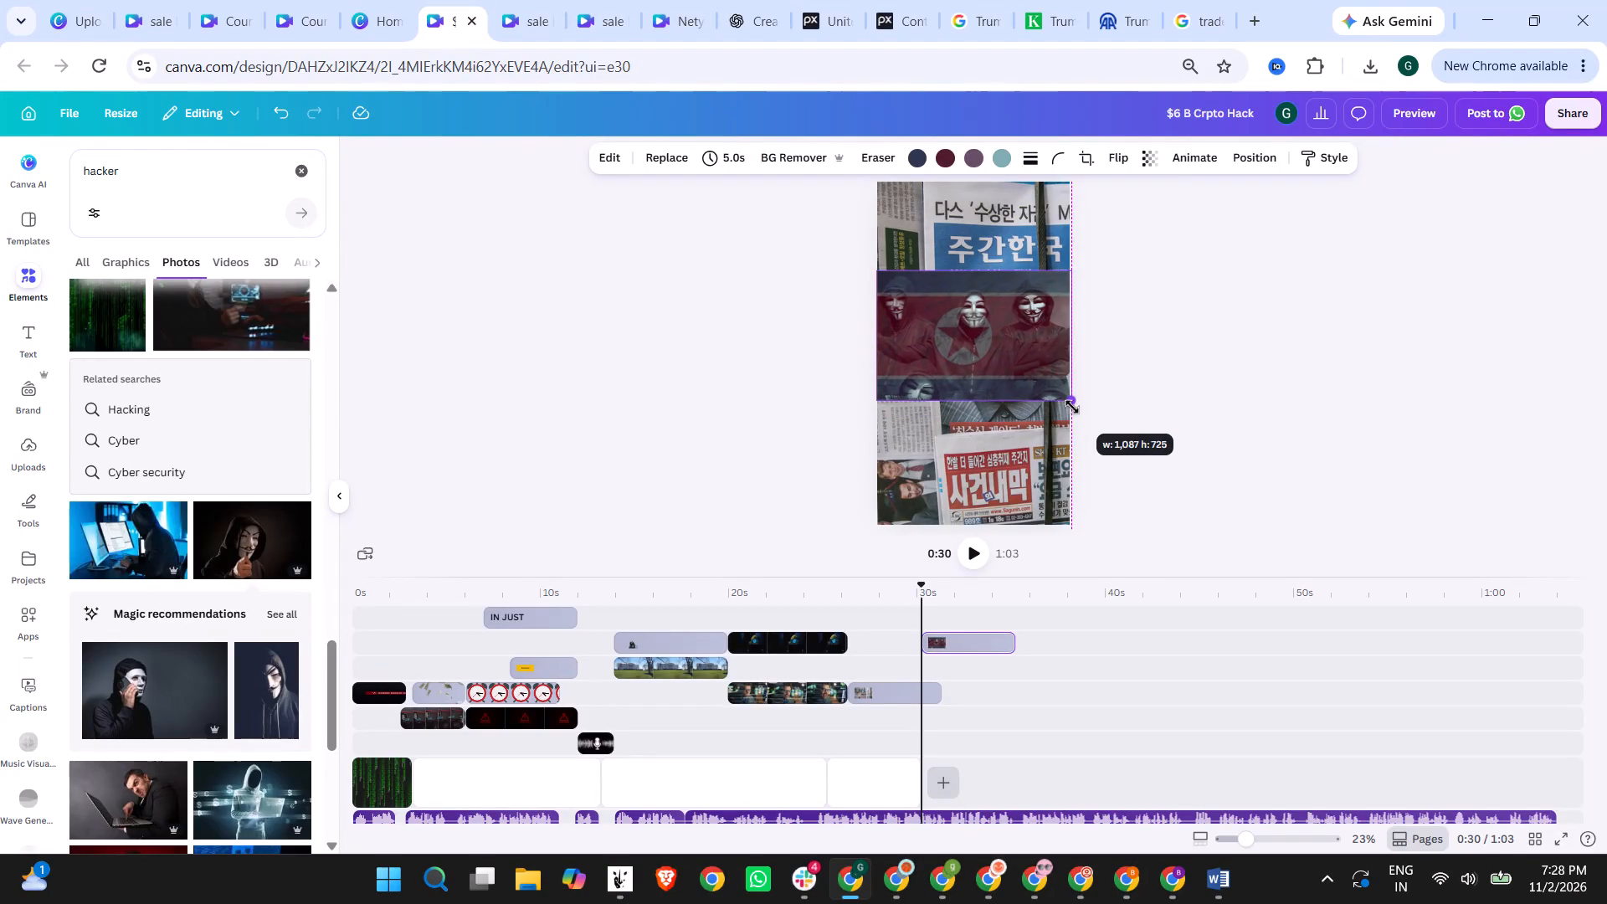
left_click_drag(1072, 407, 1064, 407)
left_click_drag(1012, 362, 1012, 378)
left_click(1153, 357)
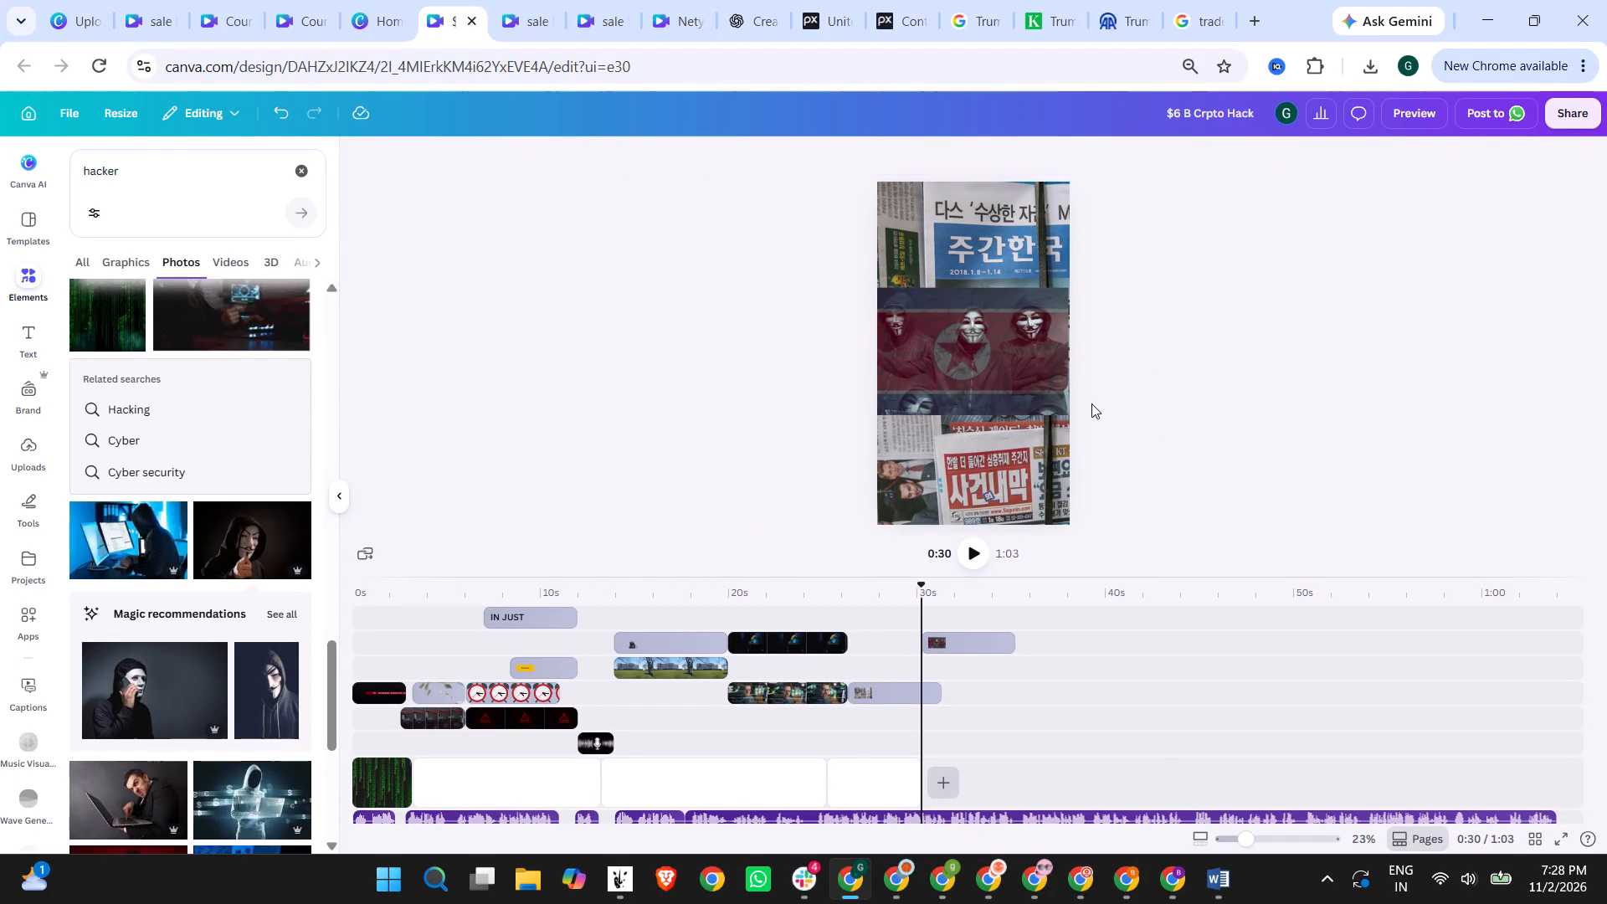
Move the masked-figures flag clip on the timeline to start right after the hacker videos, at about 0:26, alongside the newspaper clip.
left_click_drag(955, 639, 883, 635)
Play the video from about 0:21 to review the hacker videos and the newspaper and flag picture section.
left_click(767, 567)
left_click(754, 595)
left_click(979, 558)
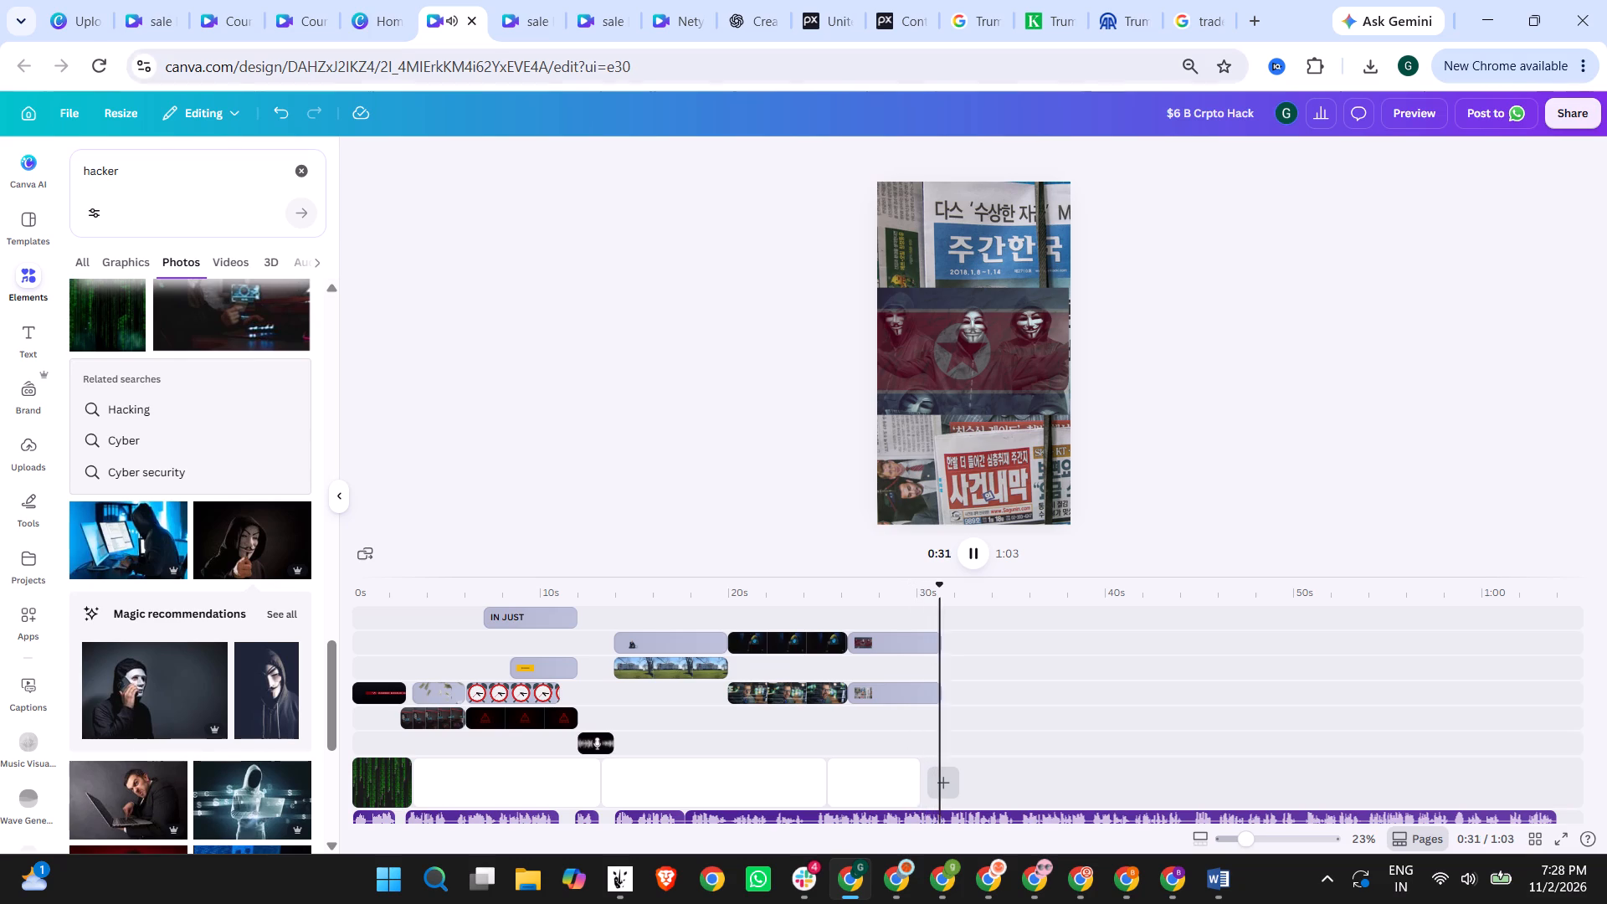
Replay from 0:26 and move the image of masked hackers with the North Korean flag to the page's top edge.
left_click(846, 587)
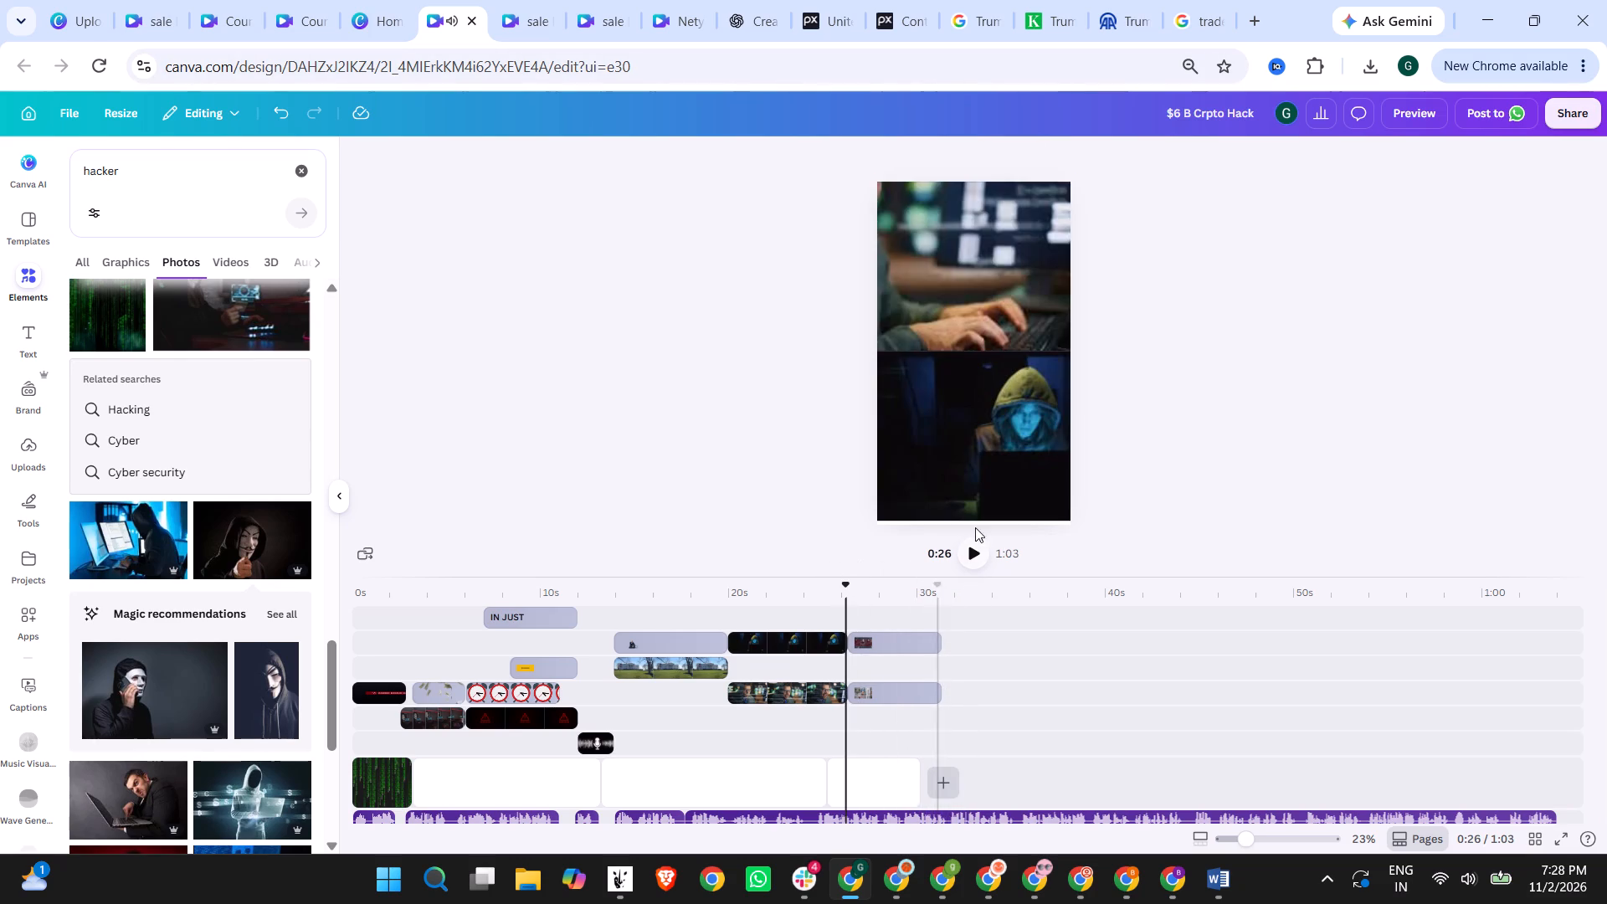
left_click(967, 551)
left_click(975, 553)
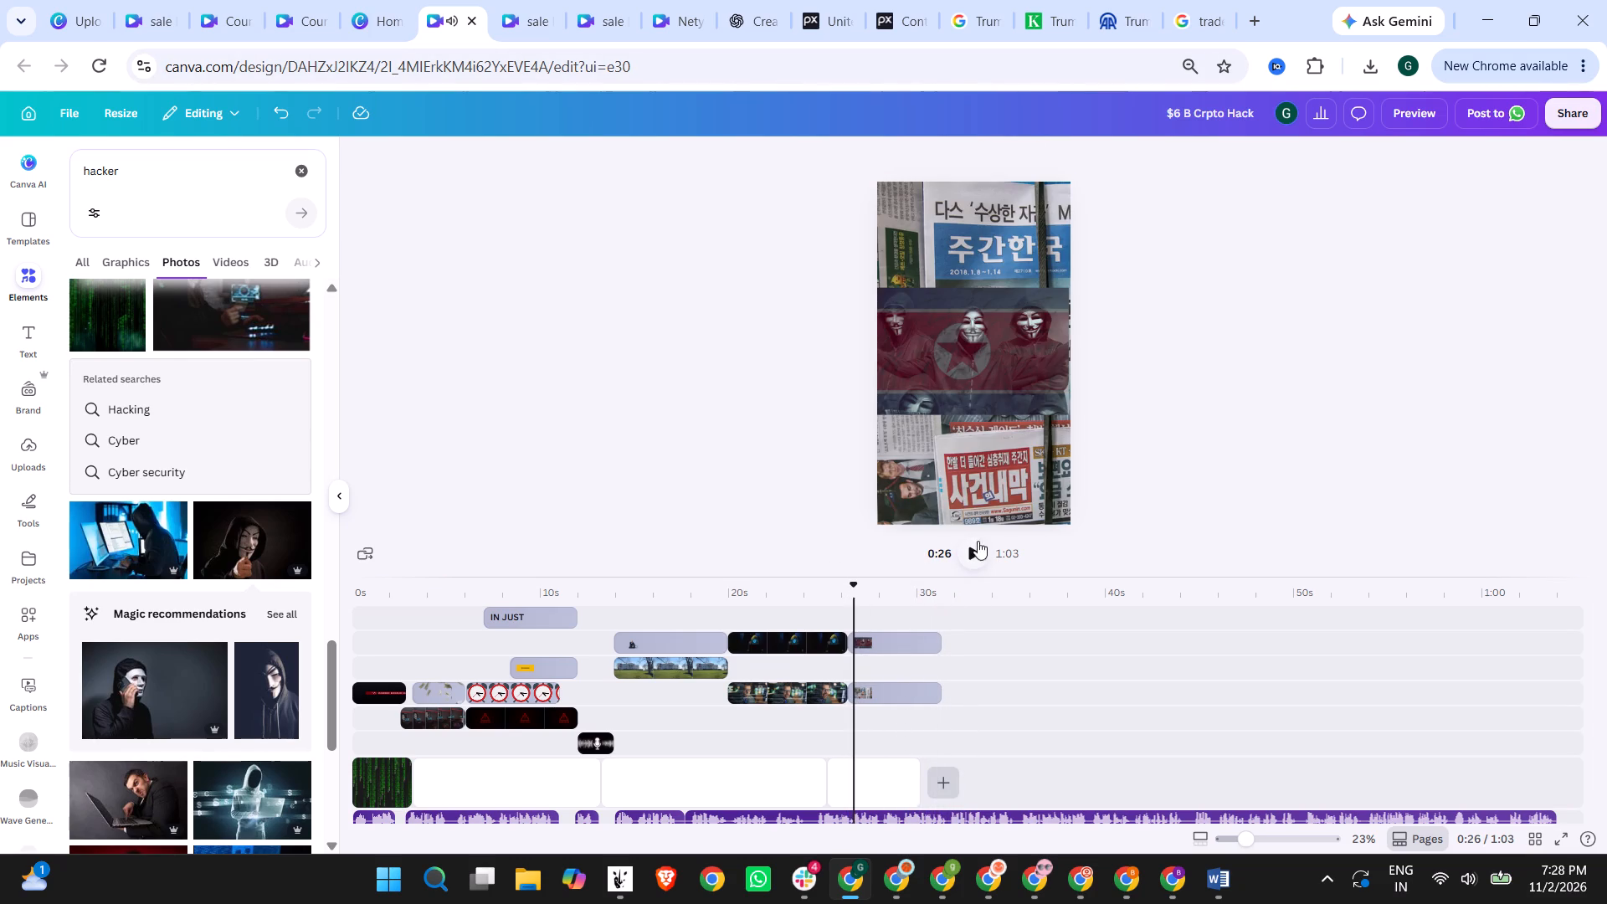
left_click_drag(969, 331, 969, 276)
left_click_drag(964, 339, 970, 228)
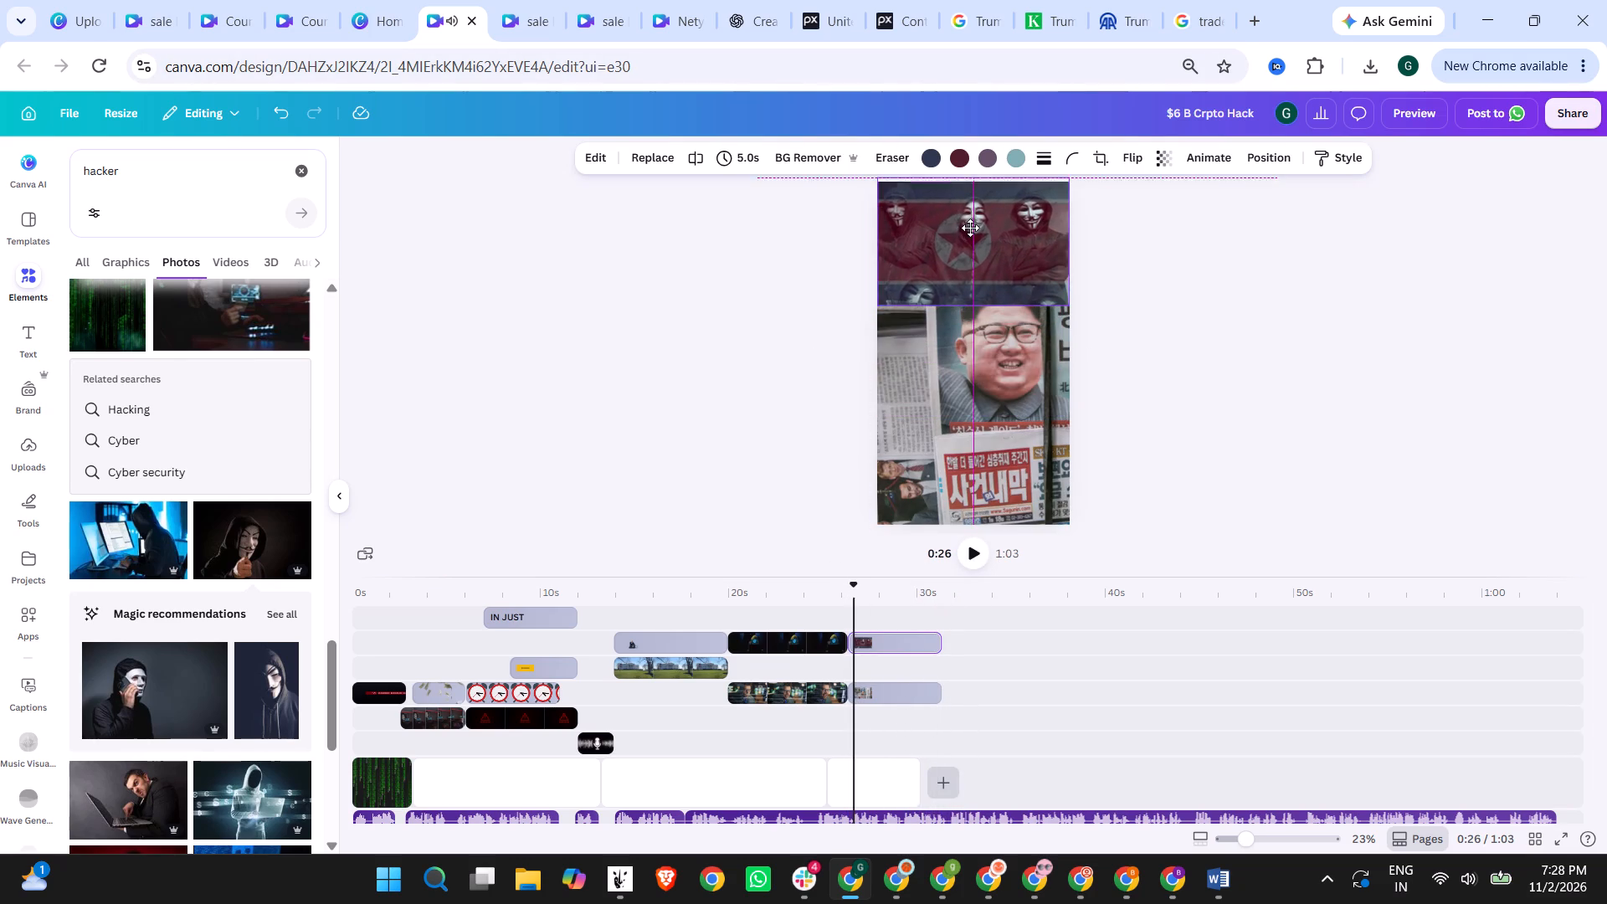
left_click_drag(970, 228, 969, 230)
Shift the newspaper photo down so its front-page portrait sits below the masked-hackers image.
left_click(998, 409)
left_click_drag(963, 436, 964, 456)
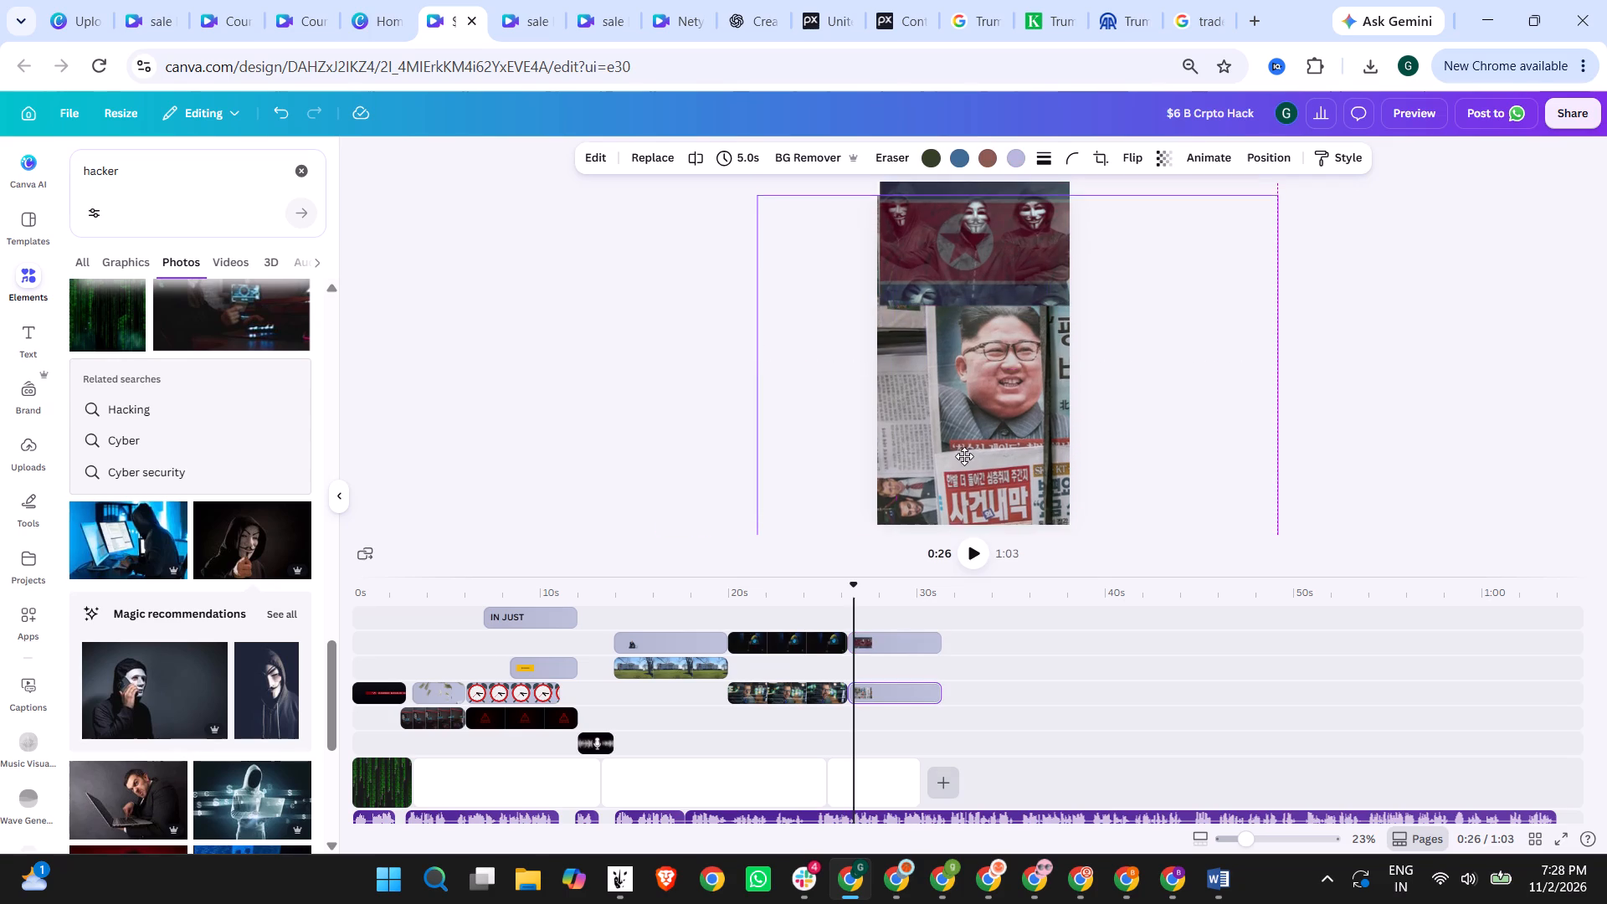
left_click_drag(964, 456, 964, 477)
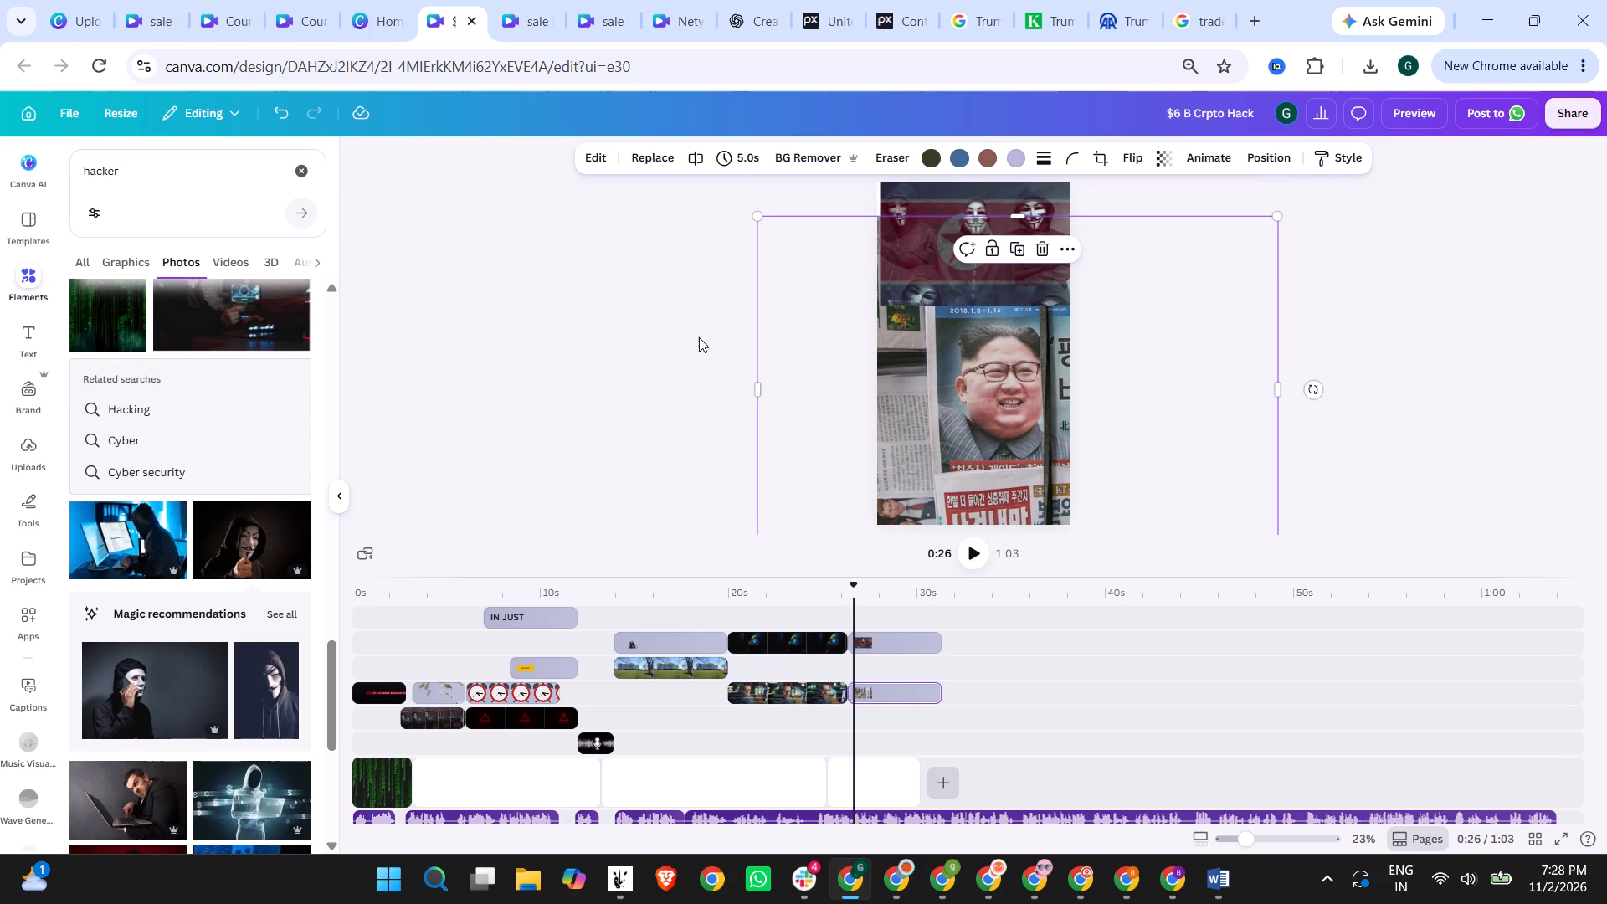
left_click(680, 335)
Enlarge the masked-hackers image slightly so it spans the page's full width at the top.
left_click_drag(927, 235, 916, 234)
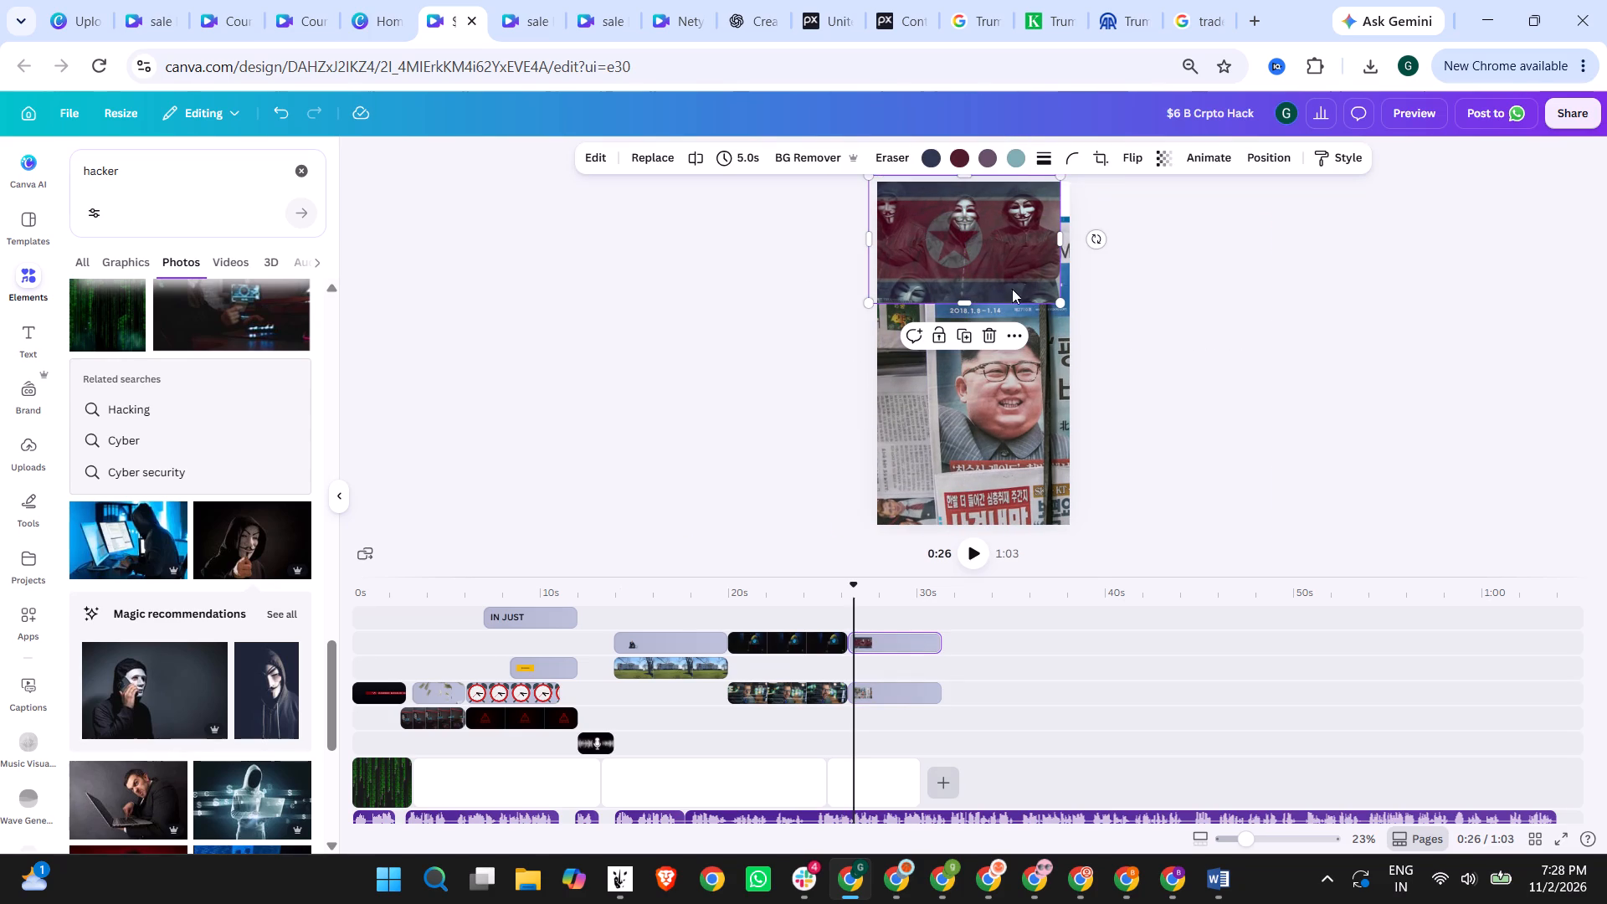
left_click_drag(1059, 304, 1076, 310)
Fine-tune the newspaper photo's position so the portrait sits in the middle of the area below the masked-hackers image.
left_click_drag(1008, 386, 1010, 404)
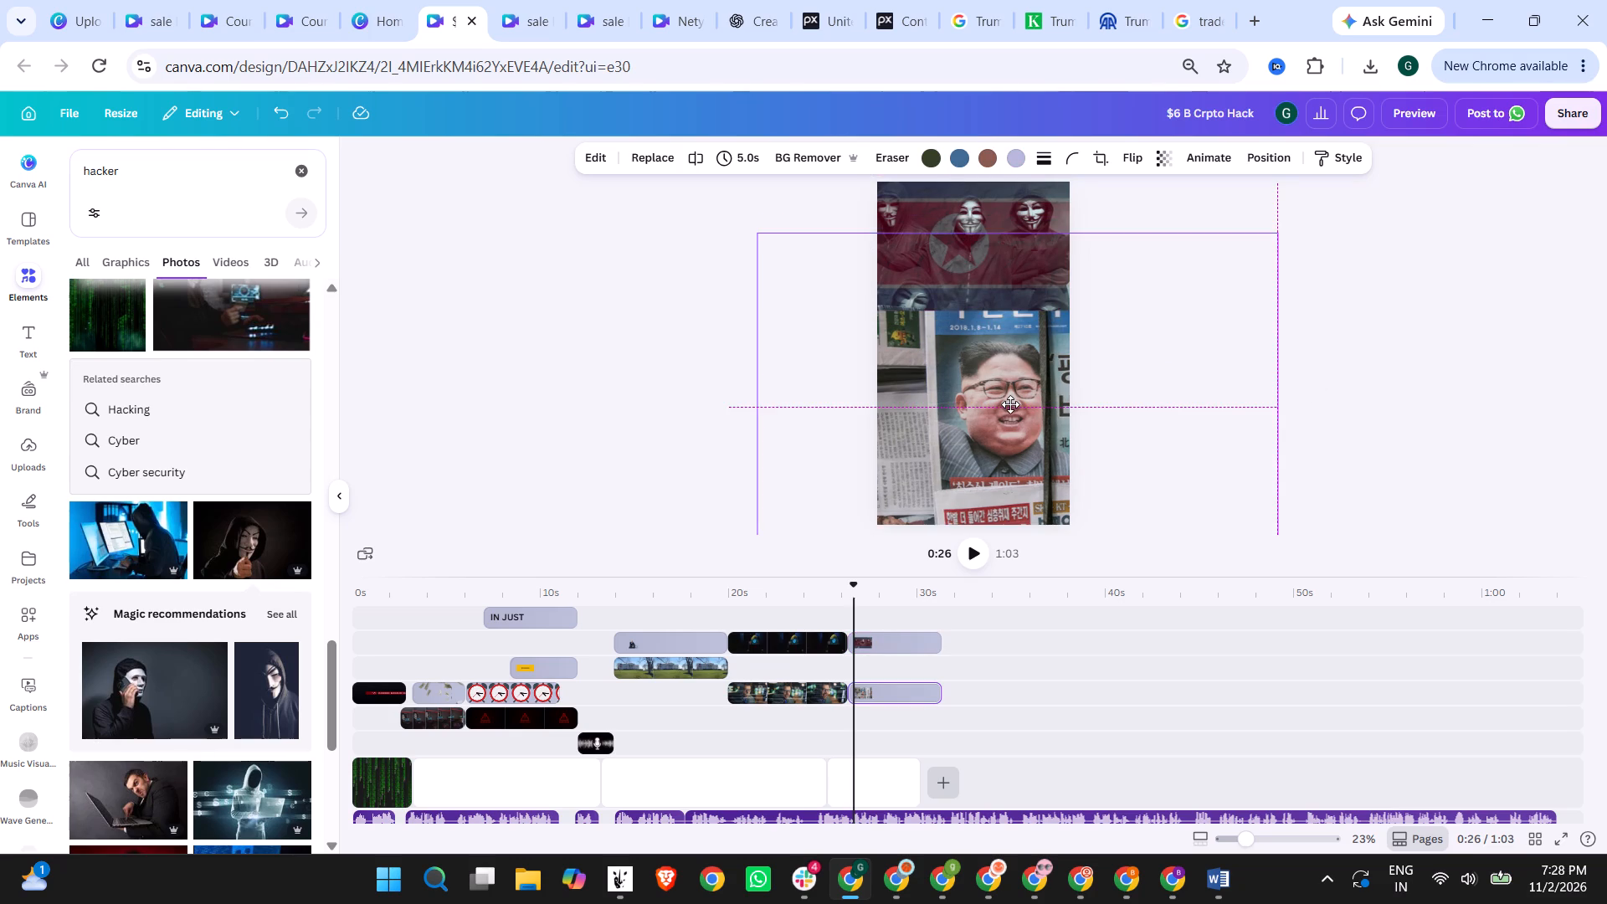
left_click_drag(1010, 404, 1010, 411)
left_click(639, 343)
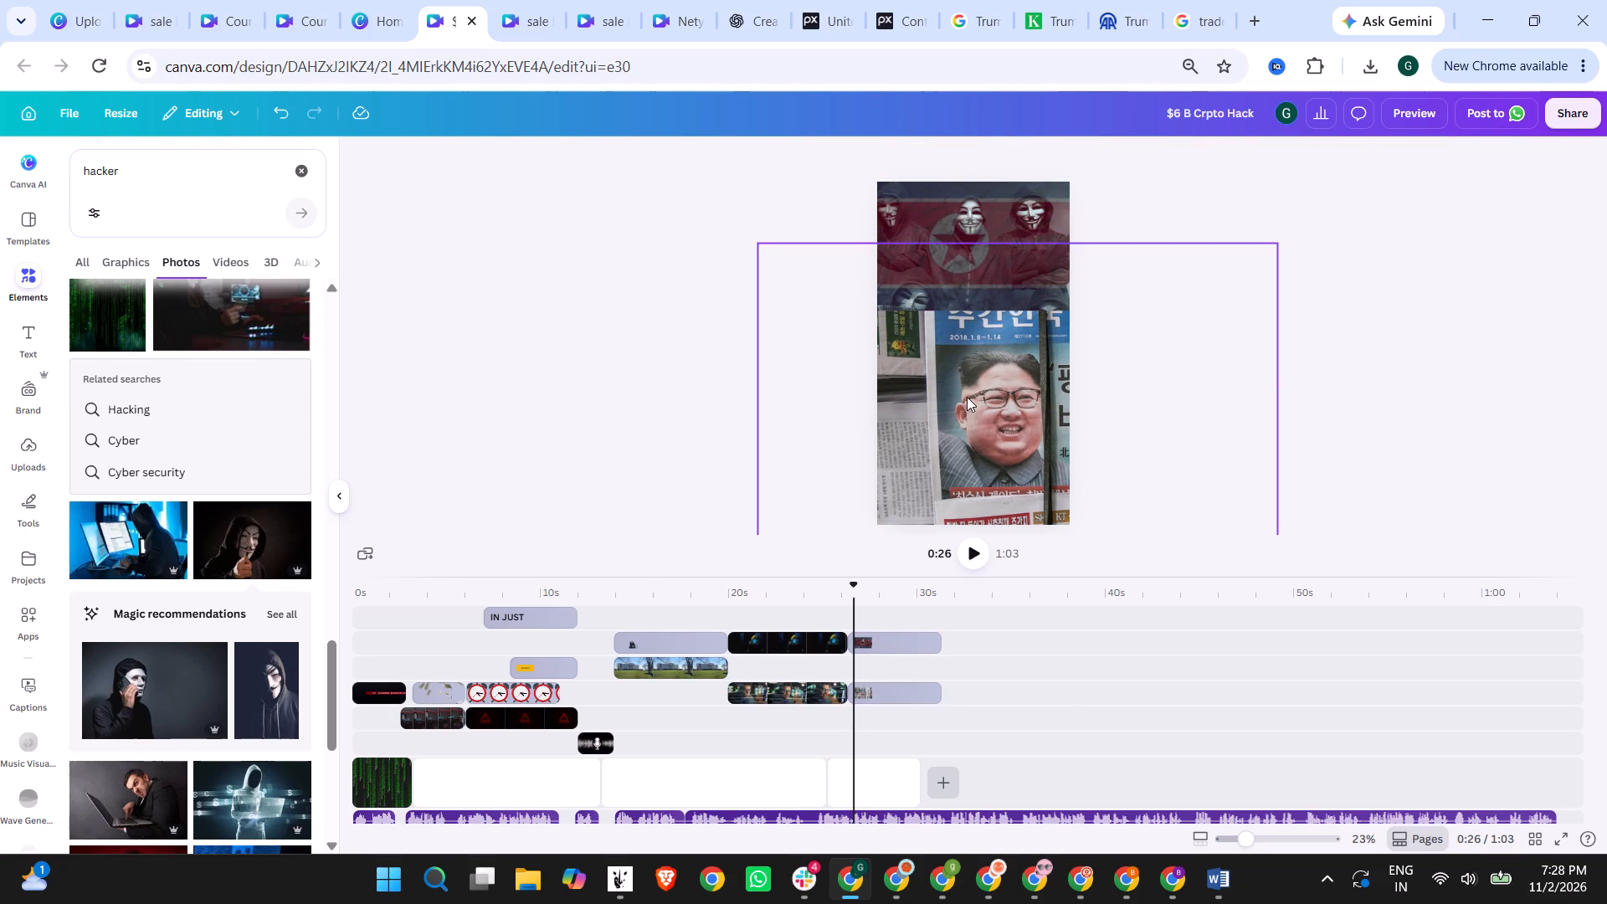
left_click_drag(967, 397, 972, 363)
left_click(798, 362)
left_click(593, 331)
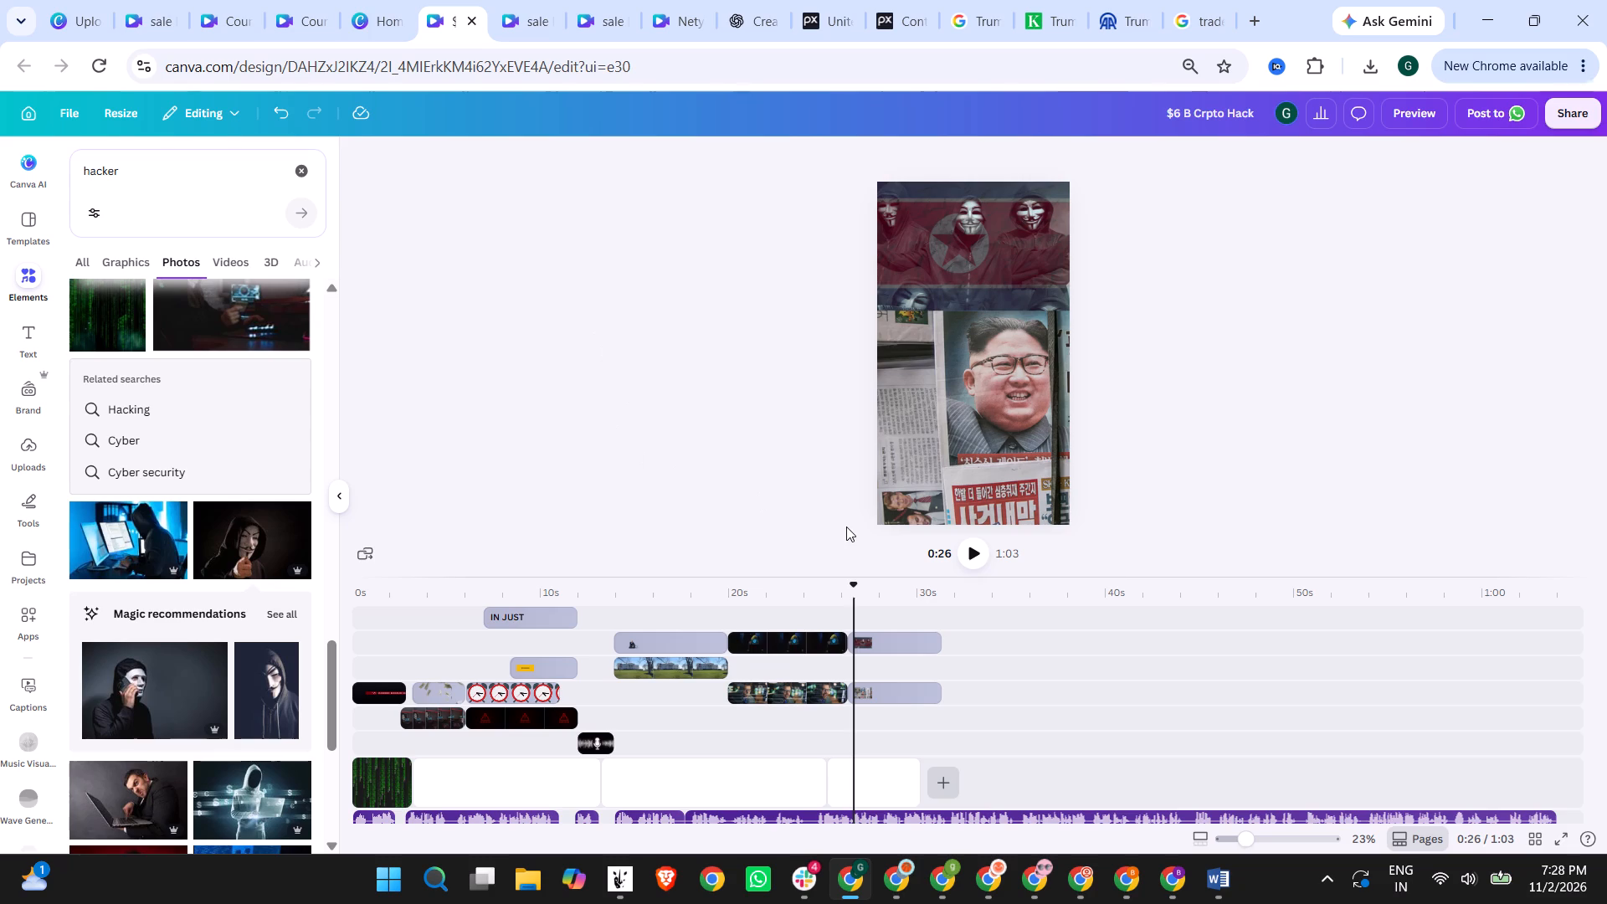
Play up to 0:30 and trim both the masked-hackers clip and the newspaper clip to 3.9 s, ending with the page.
left_click(976, 555)
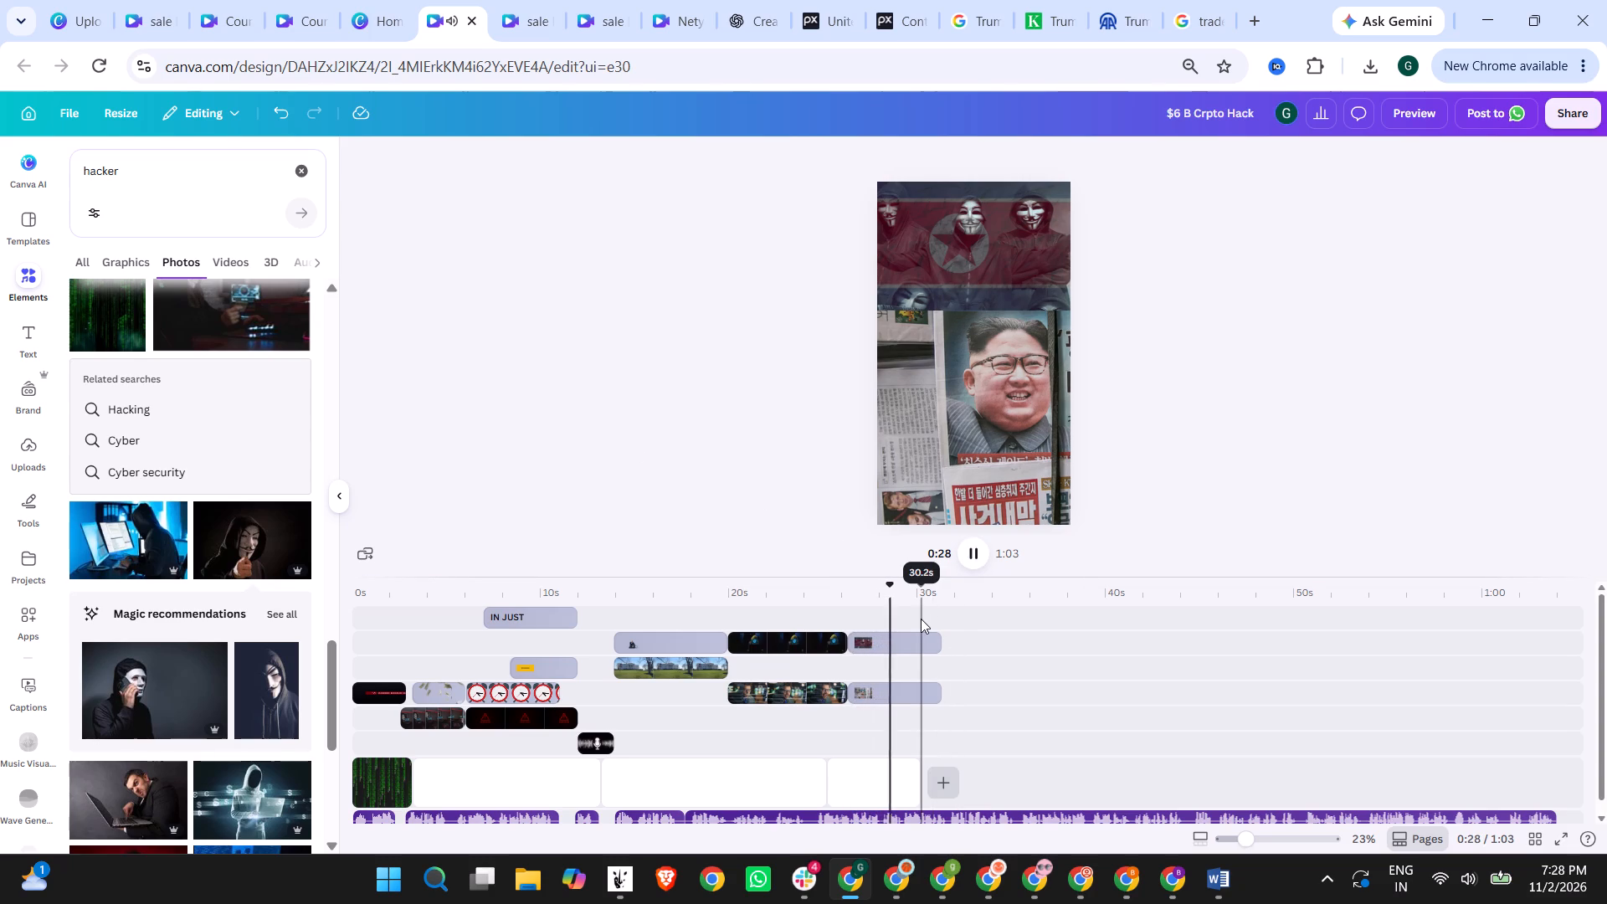
left_click(975, 552)
left_click_drag(938, 644, 916, 645)
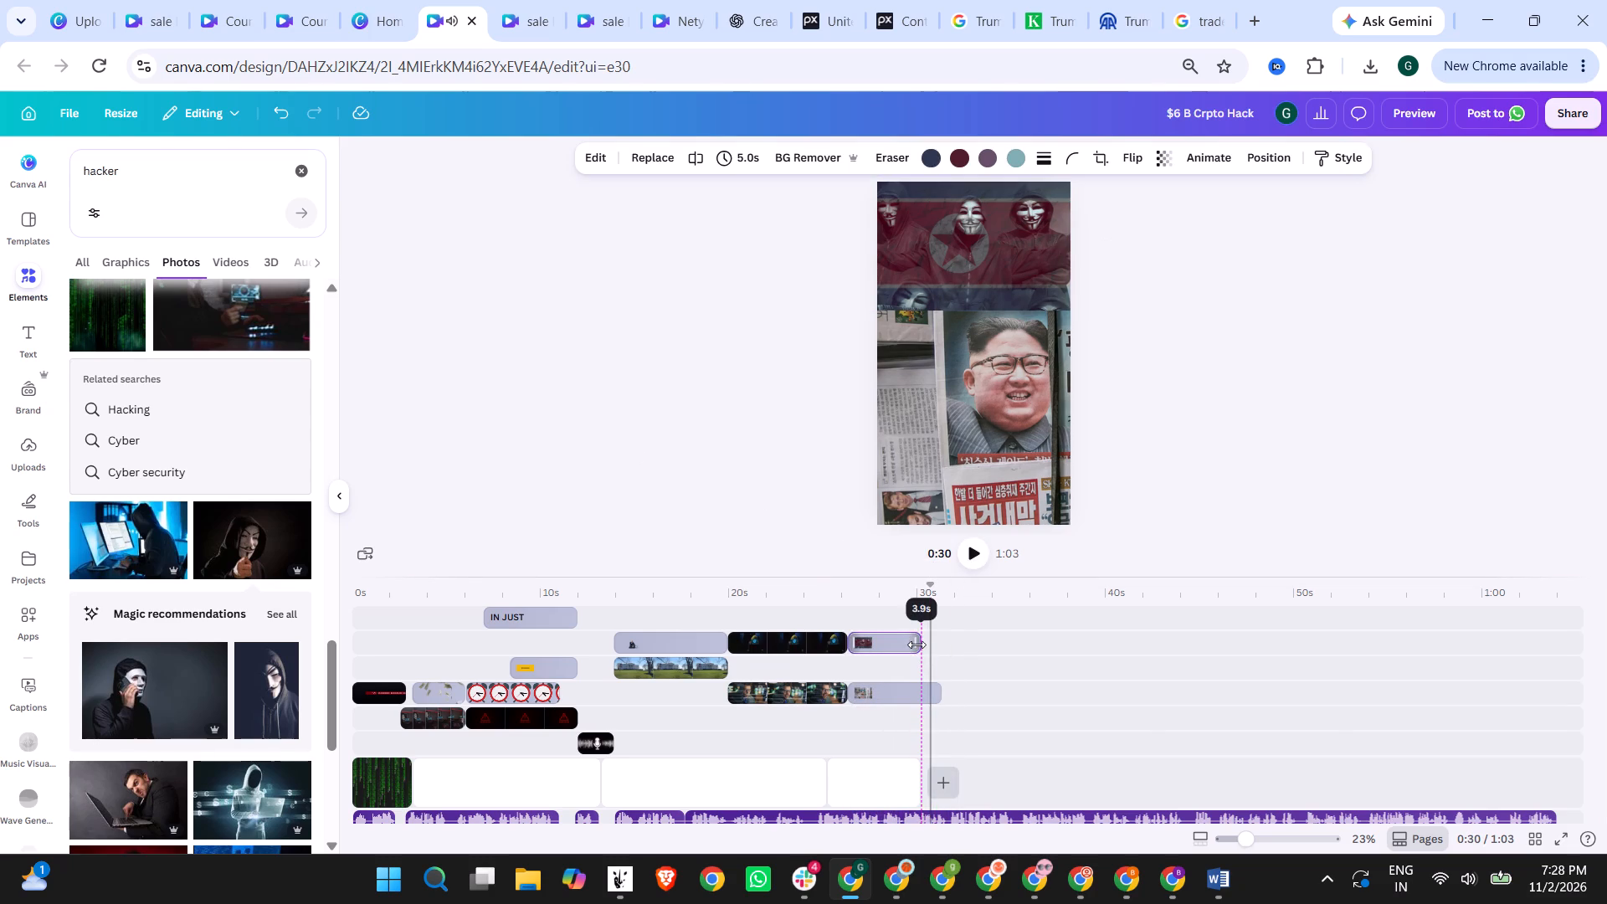
left_click_drag(916, 645, 916, 645)
left_click(942, 695)
left_click(921, 692)
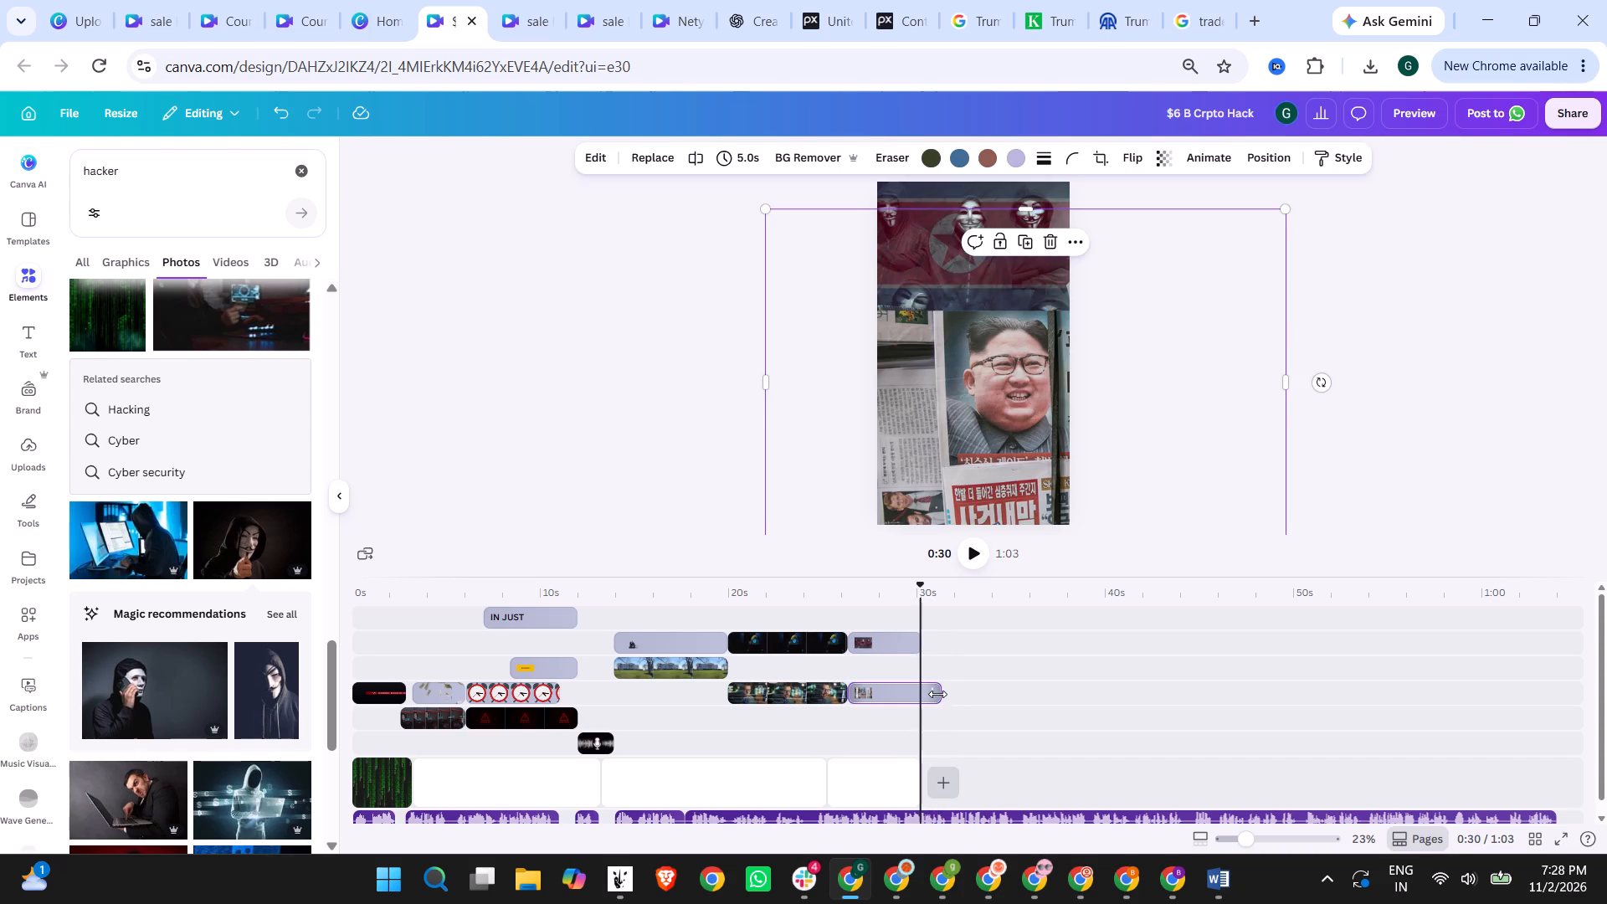
left_click_drag(937, 694, 917, 692)
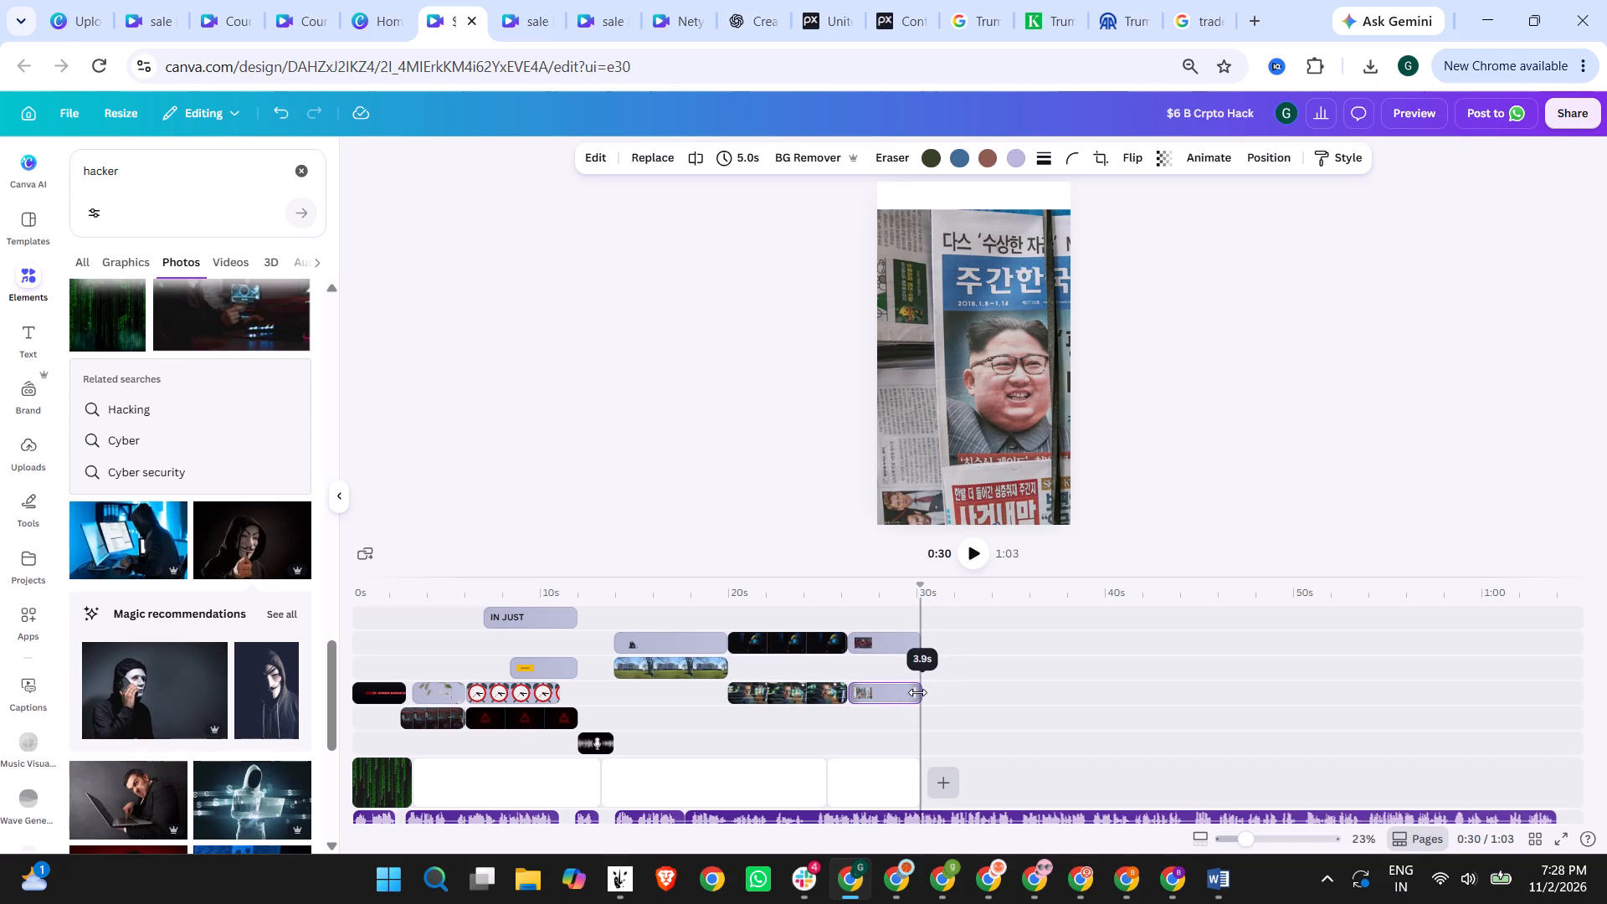
left_click_drag(917, 692, 916, 692)
Change the elements photo search to "funds transfer".
left_click_drag(145, 178, 47, 182)
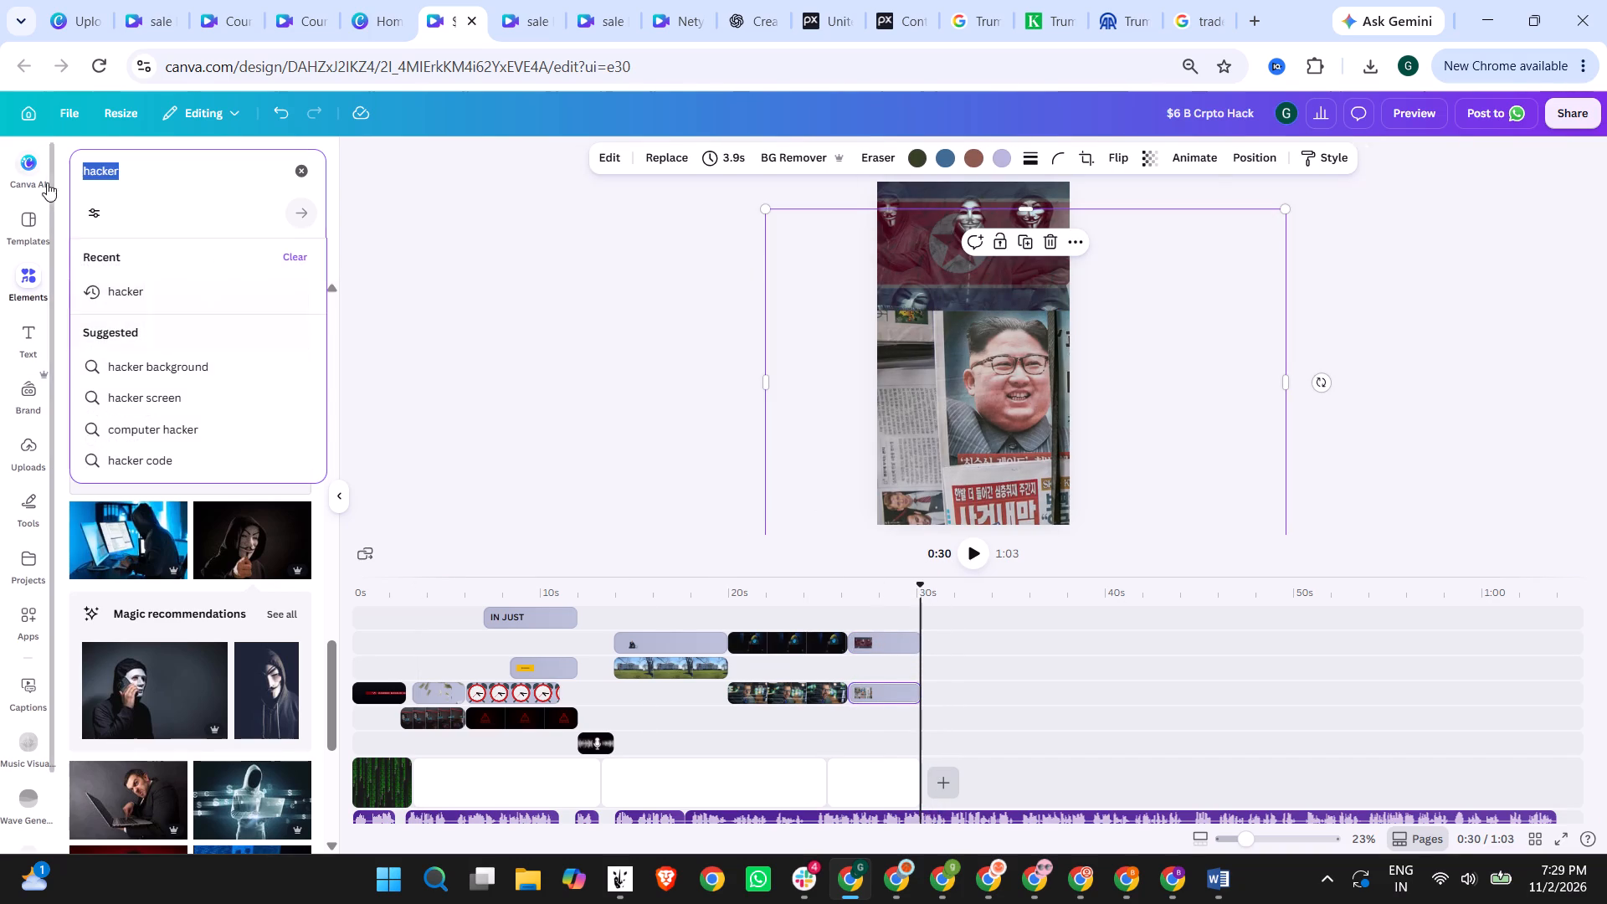
left_click_drag(47, 182, 49, 180)
type("funs")
key("space")
key("BackSpace")
key("BackSpace")
type("ds transfer")
key("Return")
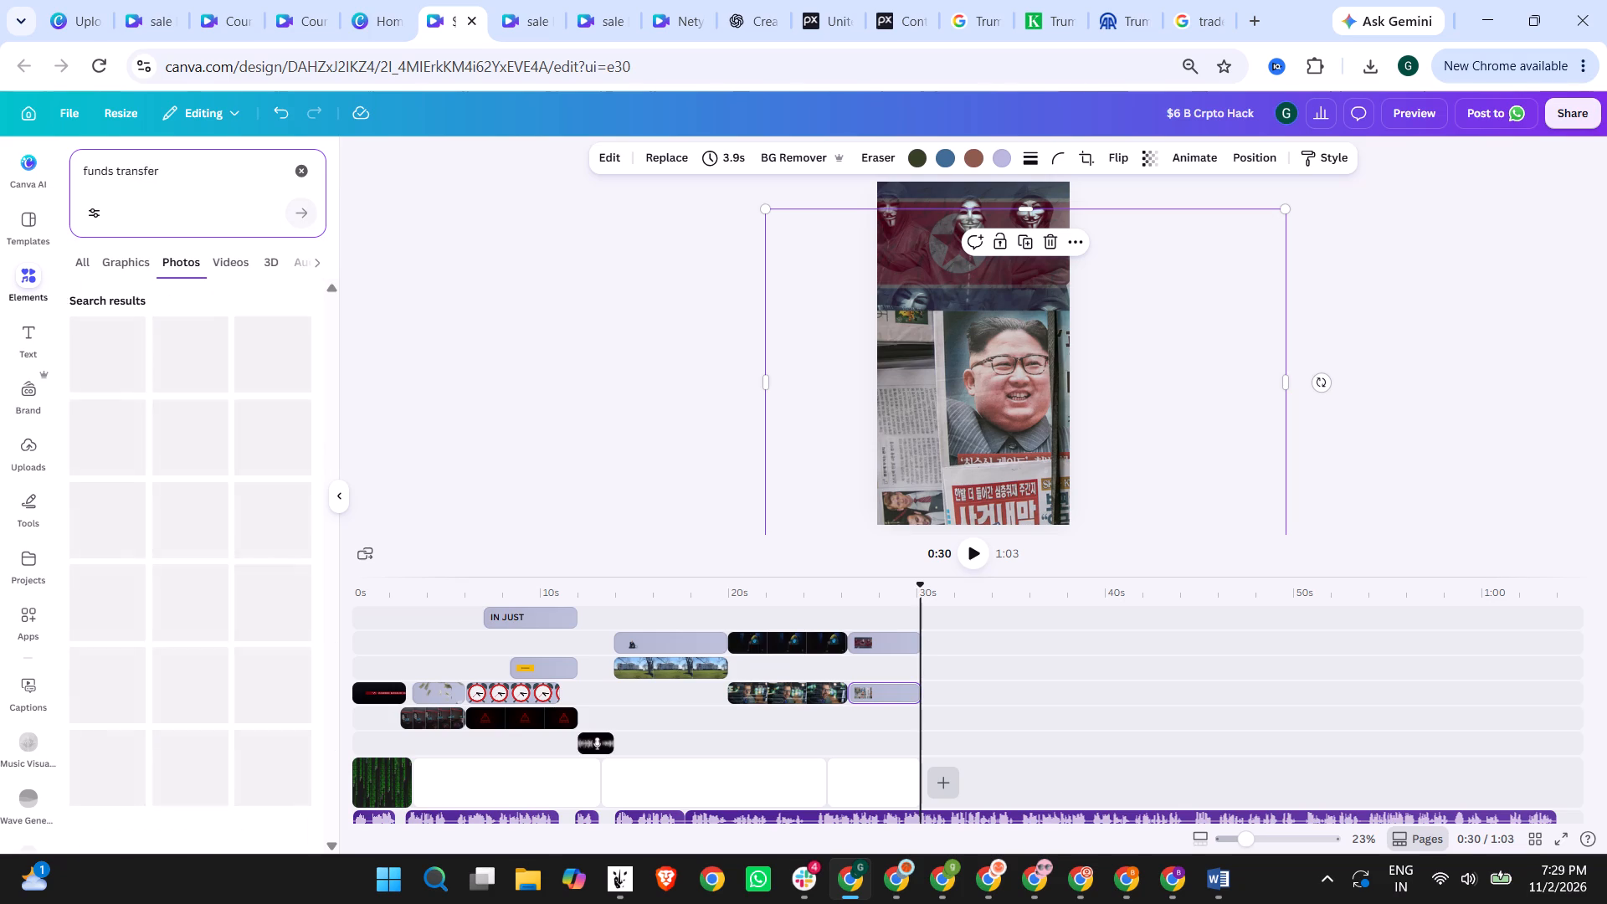
Replay the end of the North Korea section and trim both the masked-hackers and newspaper clips to about 2.1 s, ending together near 0:28.
left_click(959, 555)
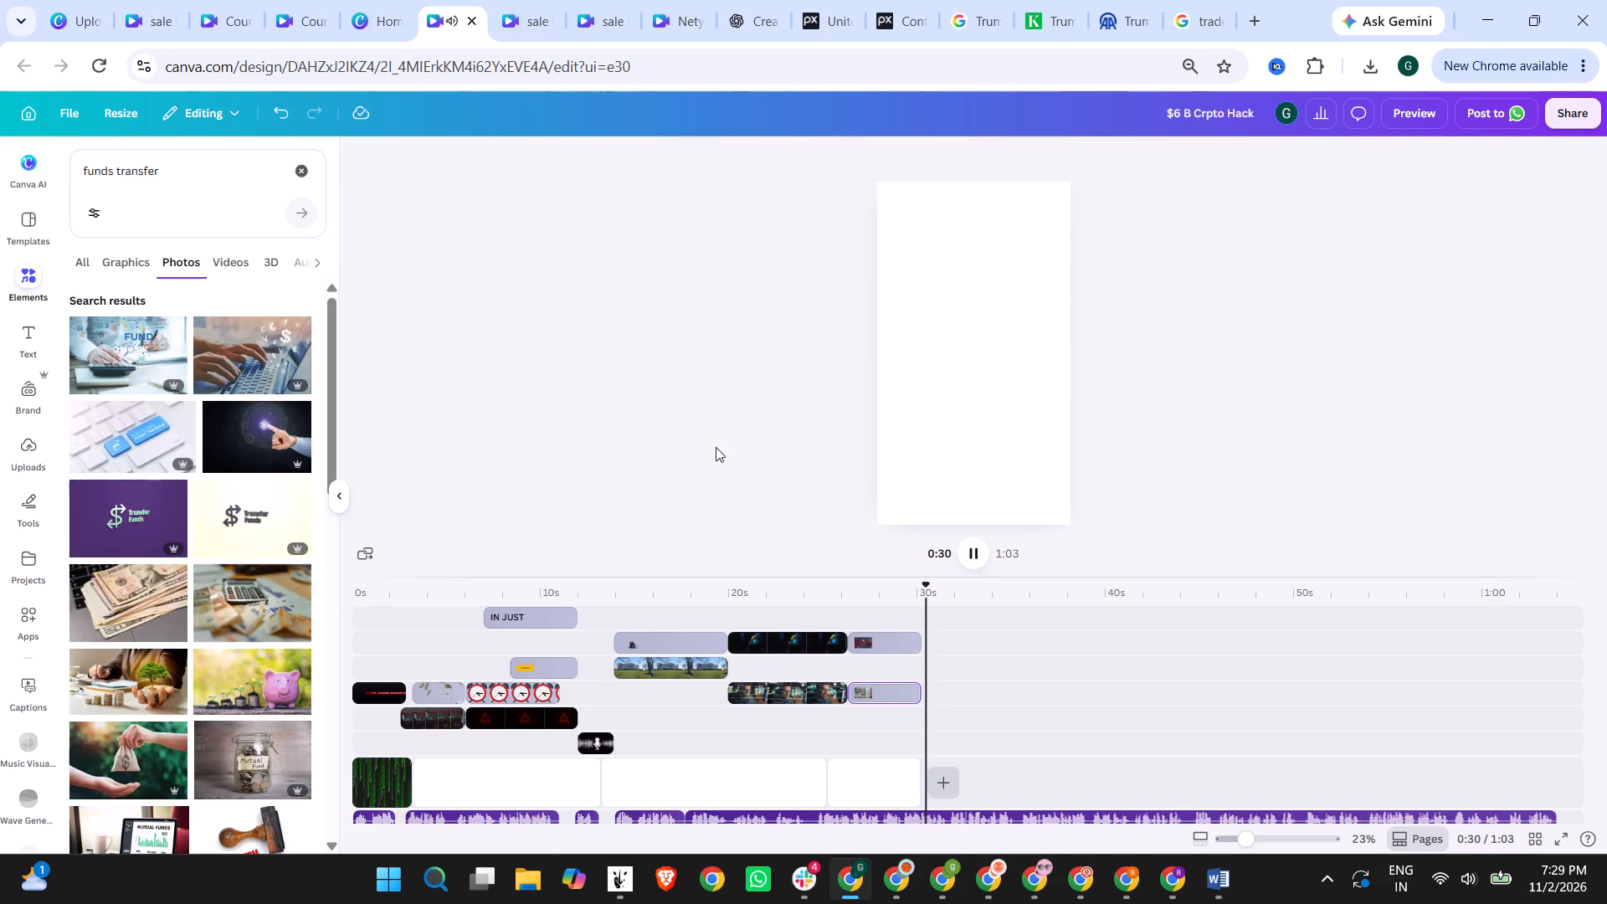
left_click(903, 596)
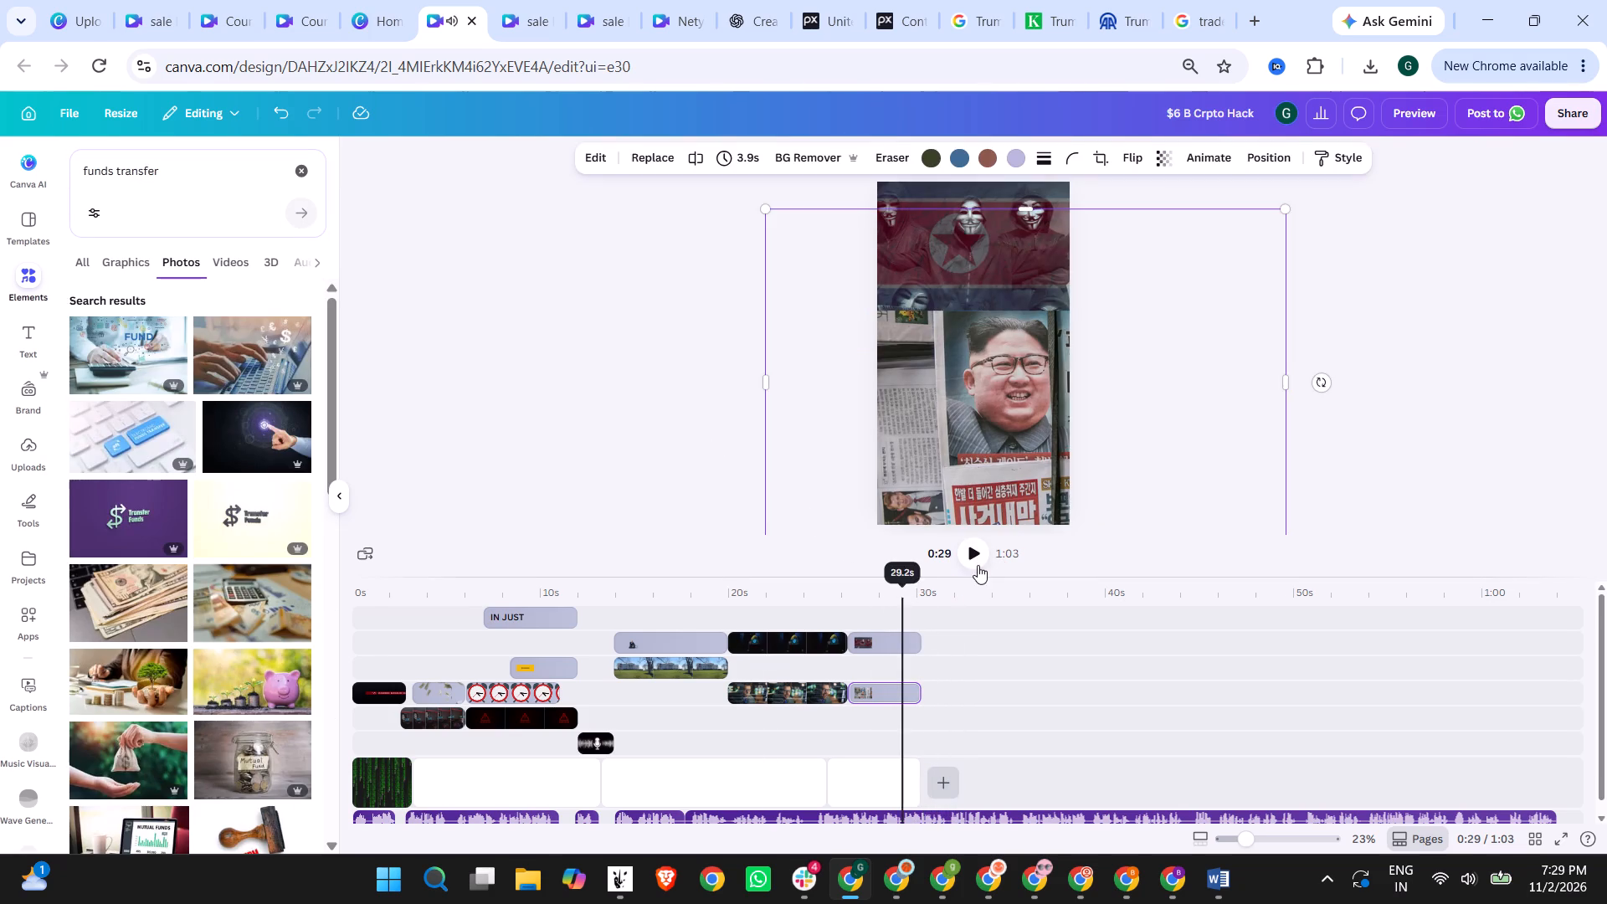
left_click(978, 552)
left_click(978, 552)
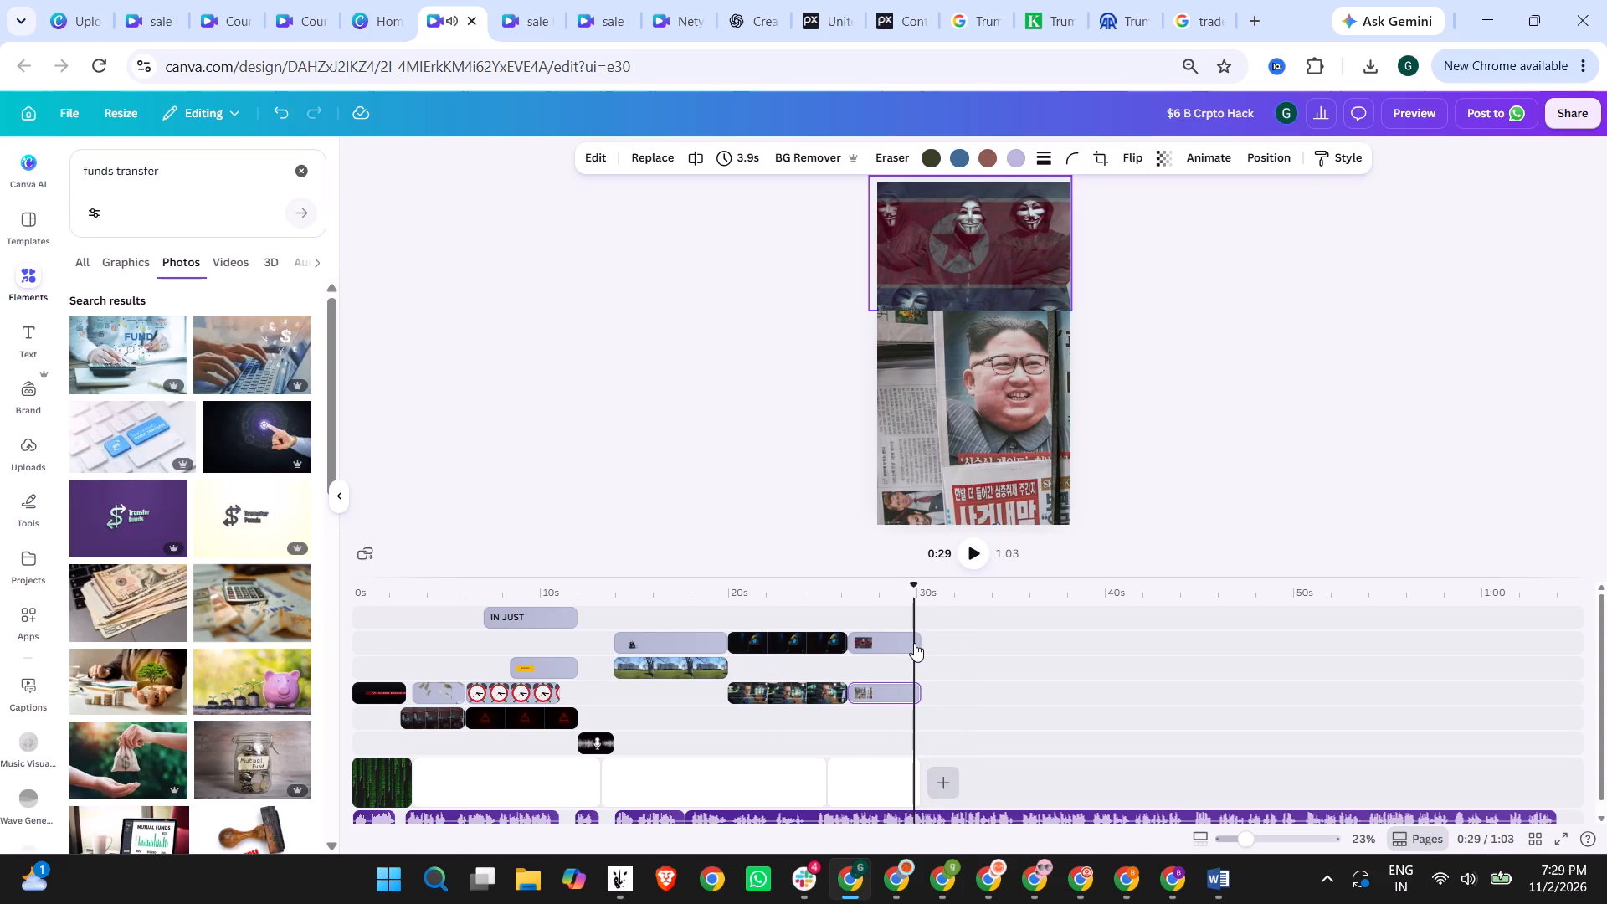
left_click(885, 645)
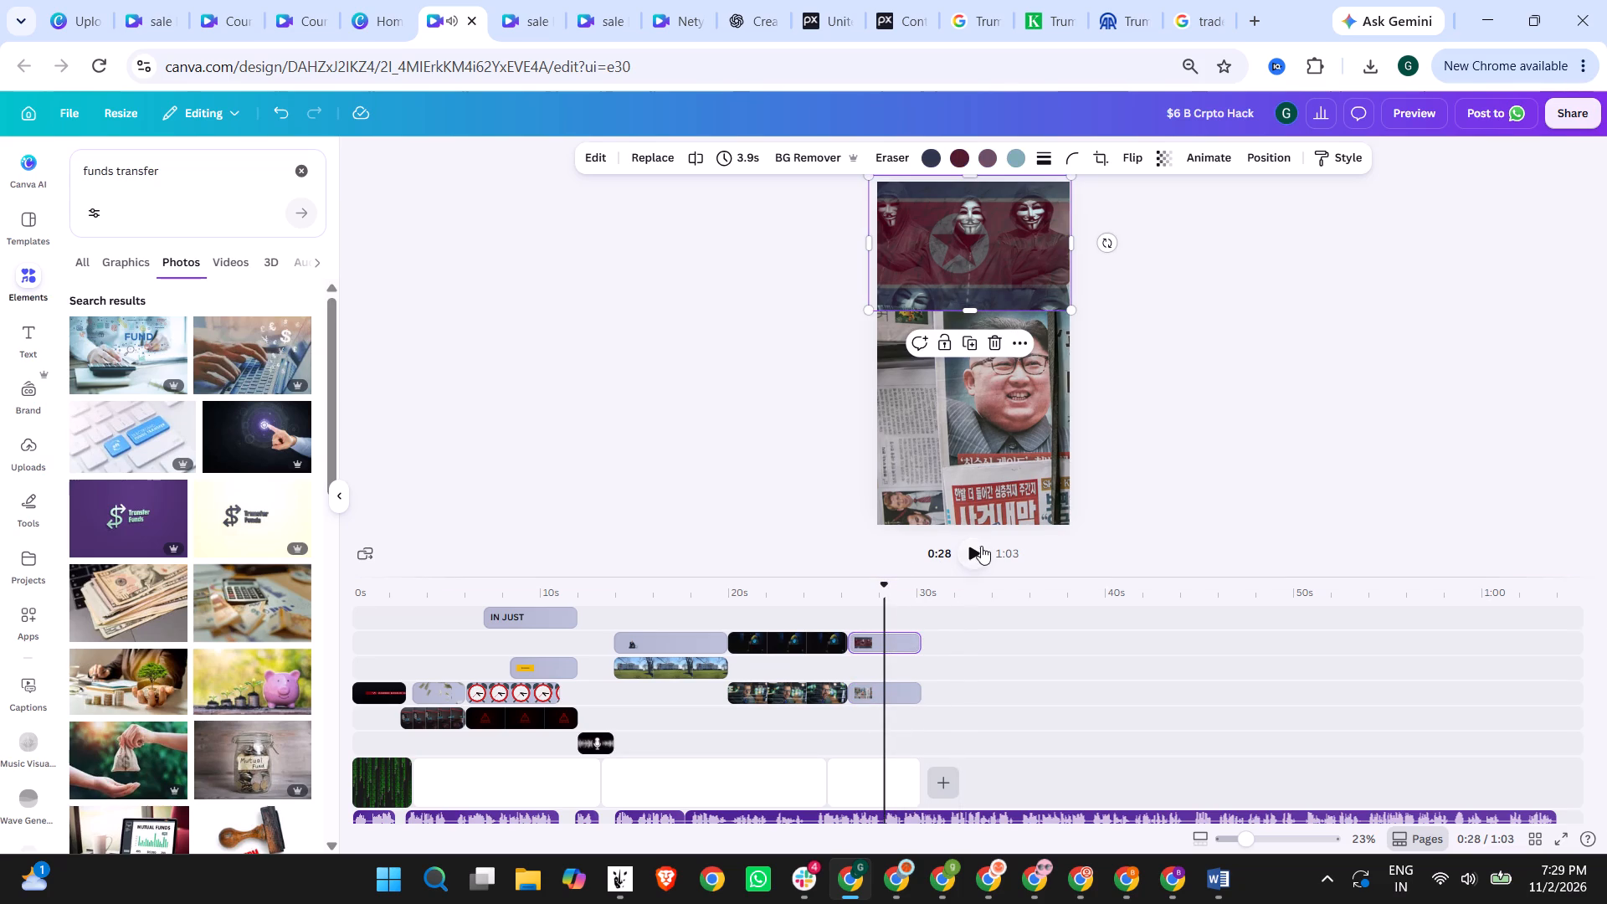
left_click(981, 545)
left_click(977, 555)
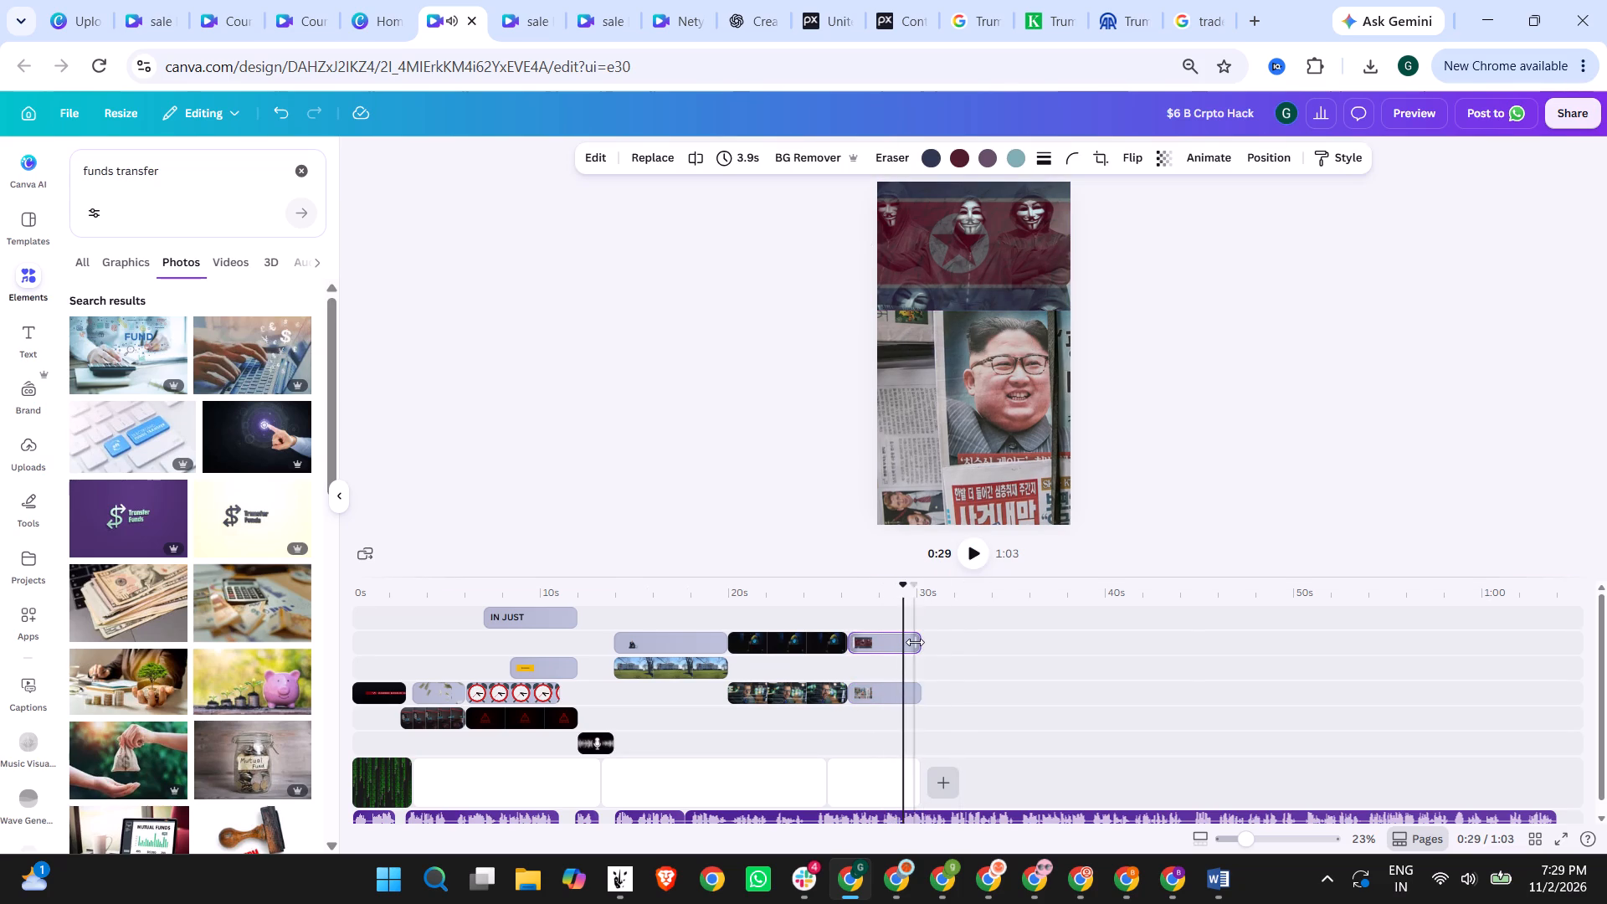
left_click_drag(915, 642, 889, 641)
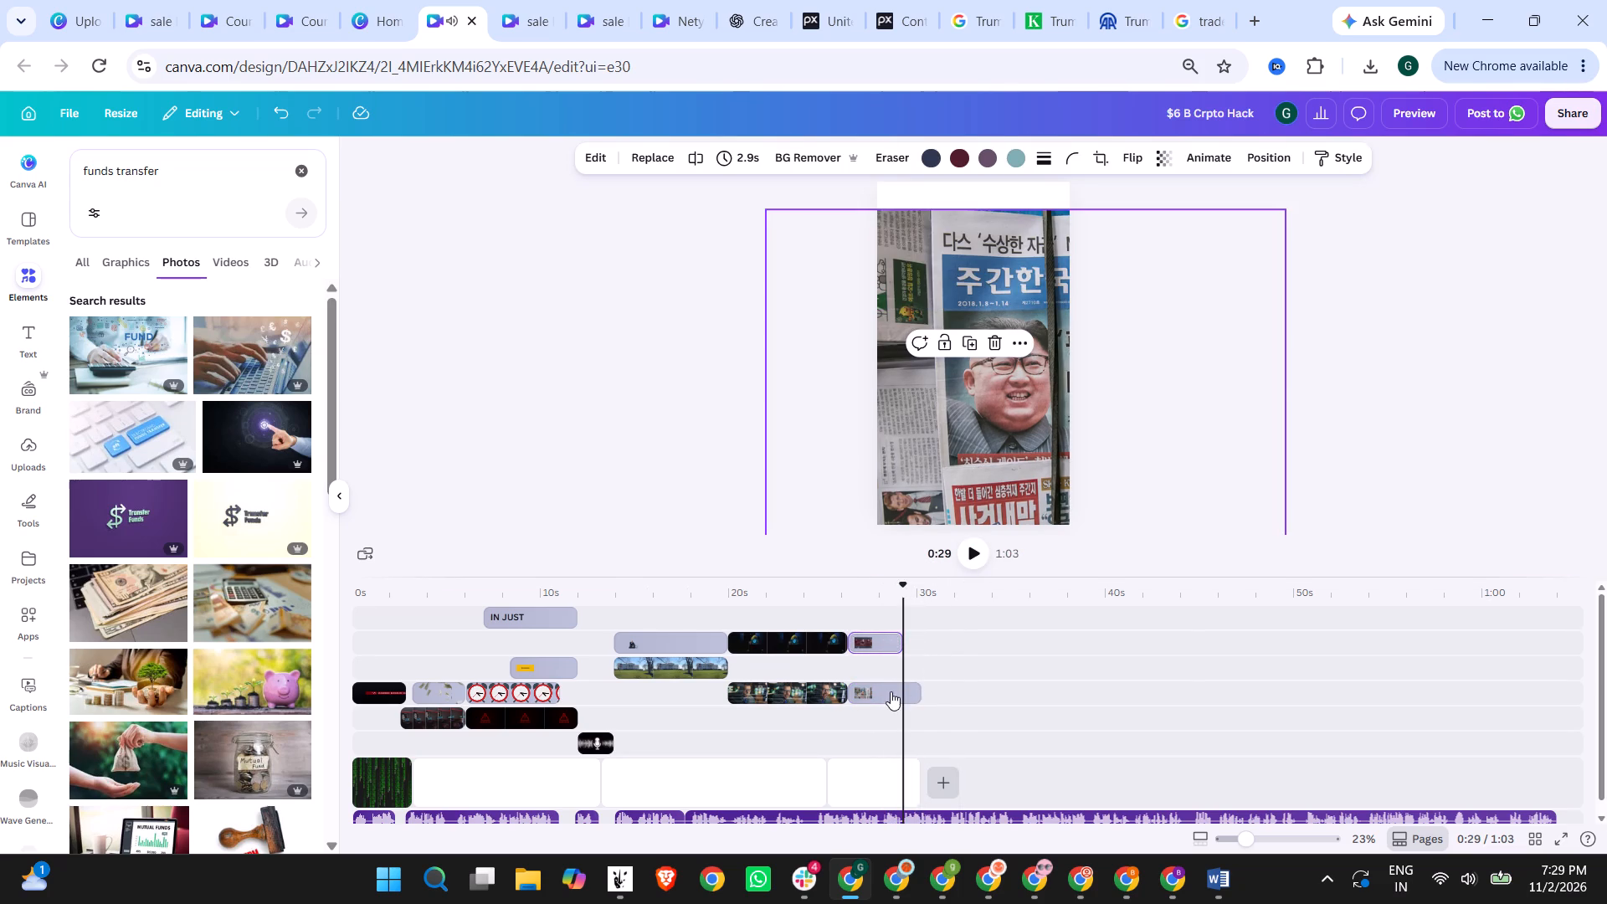
left_click(888, 691)
left_click_drag(921, 691, 888, 691)
left_click(870, 636)
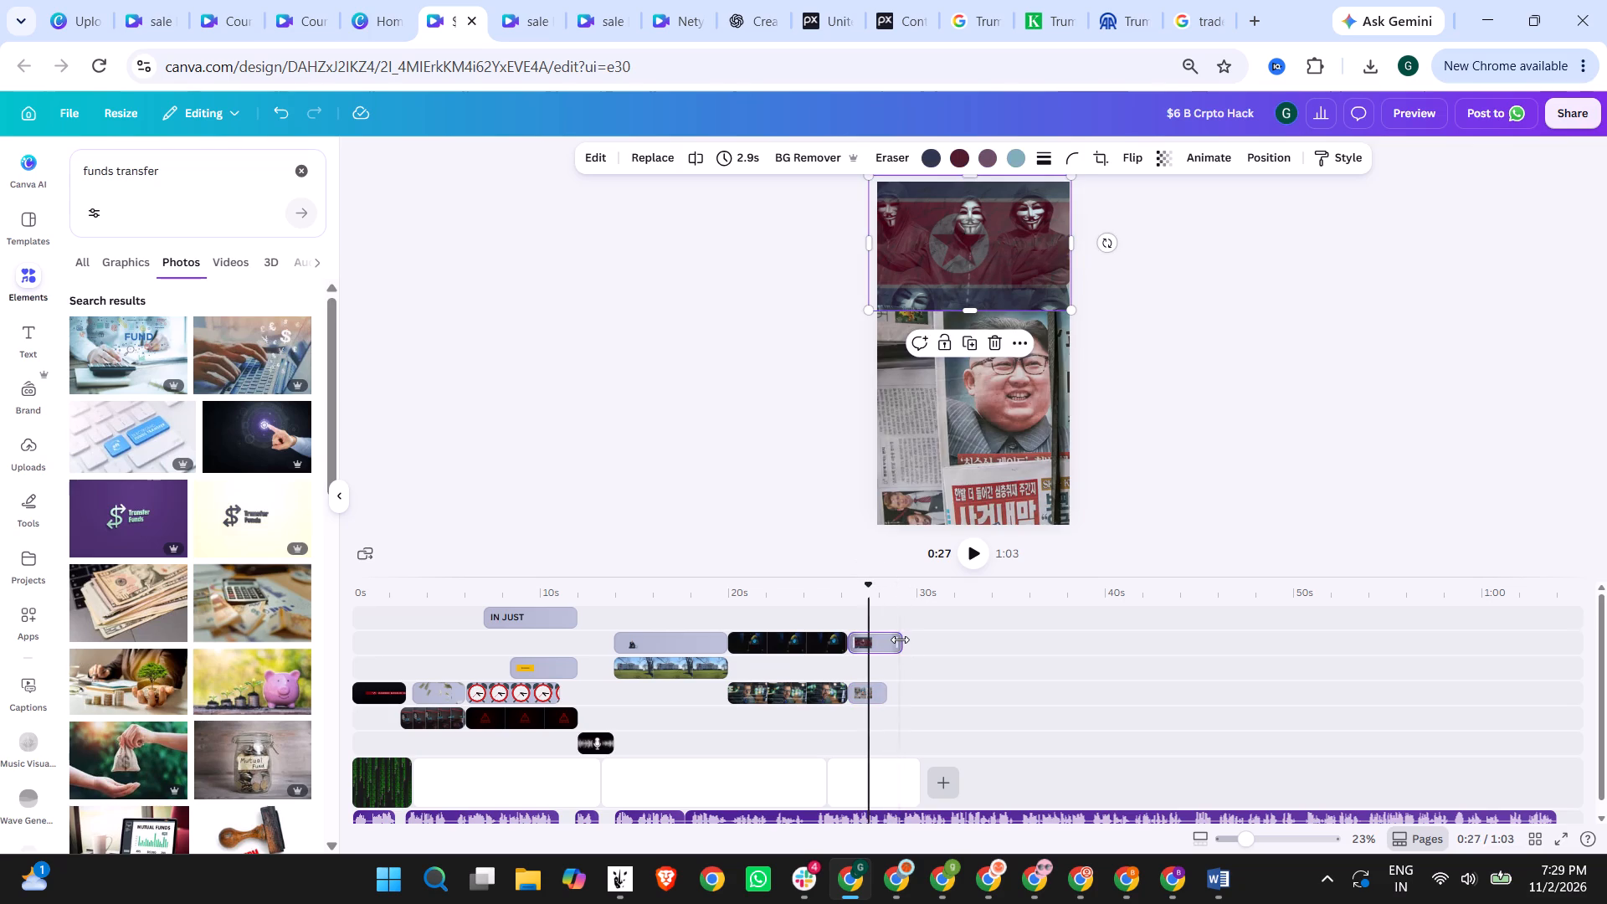
left_click_drag(901, 639, 887, 639)
left_click(986, 554)
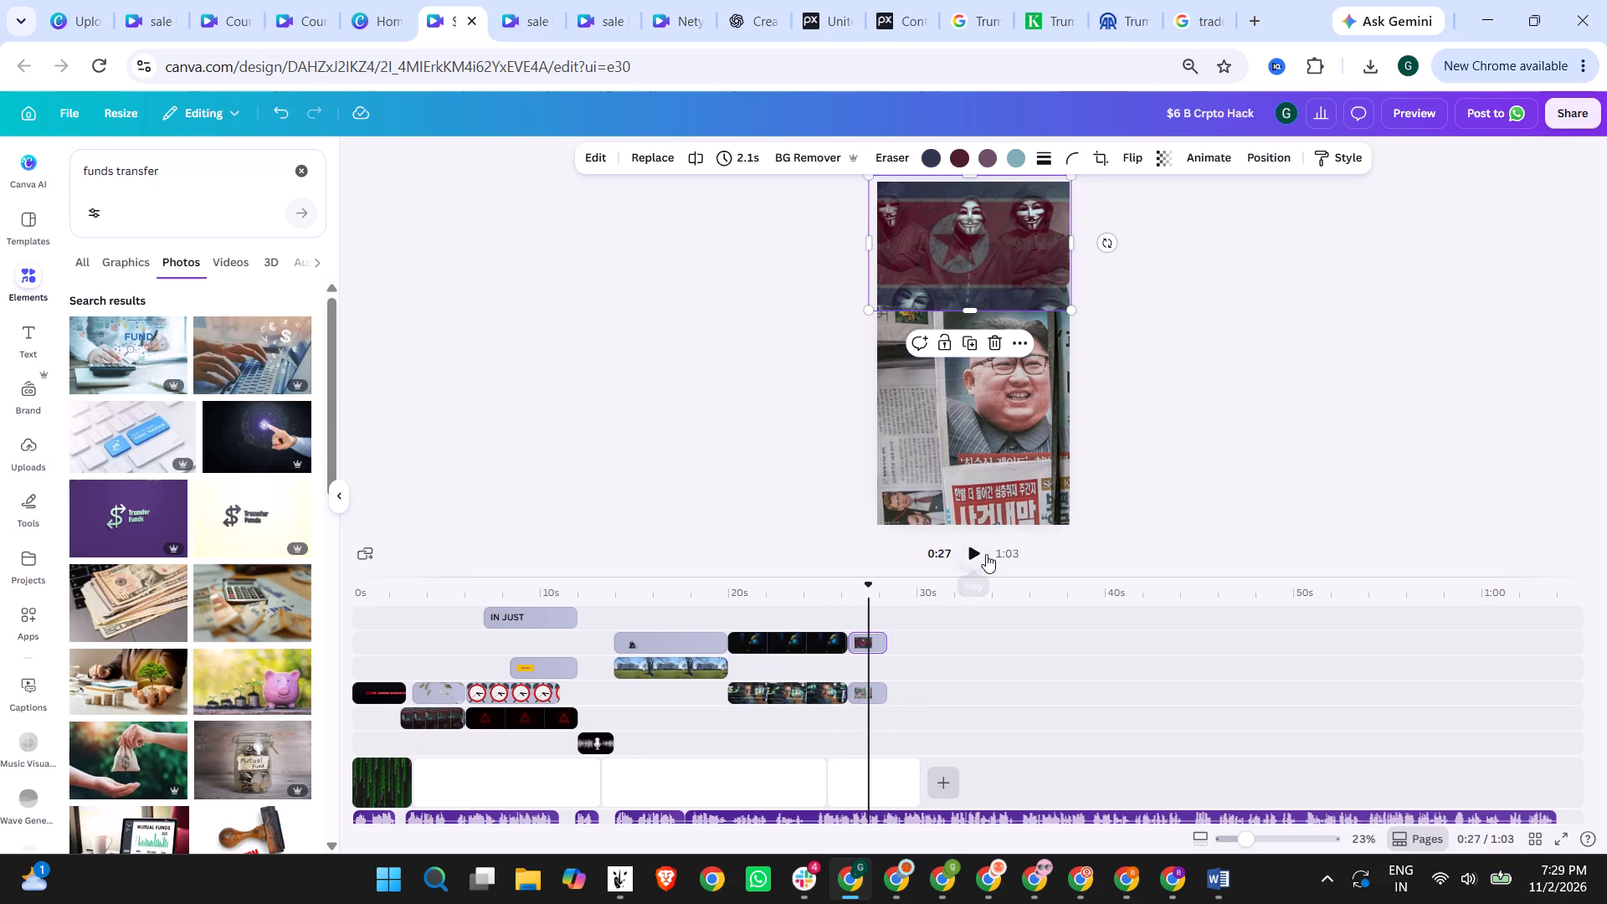
left_click(978, 552)
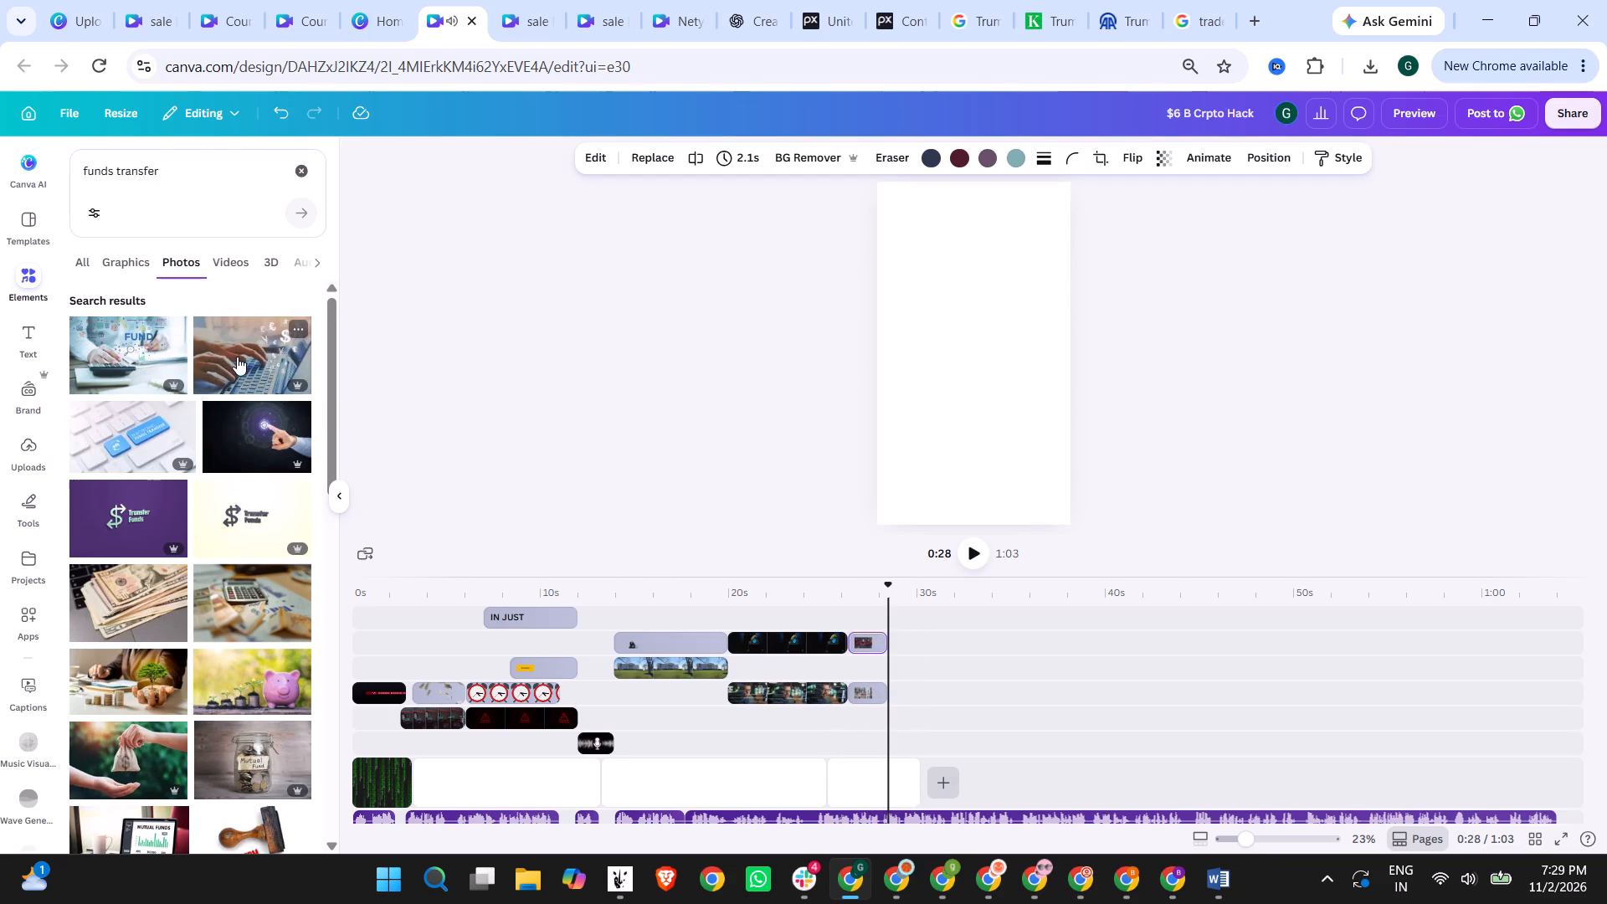
Change the elements search to "crypto currency" and show only video results.
left_click_drag(167, 168, 0, 178)
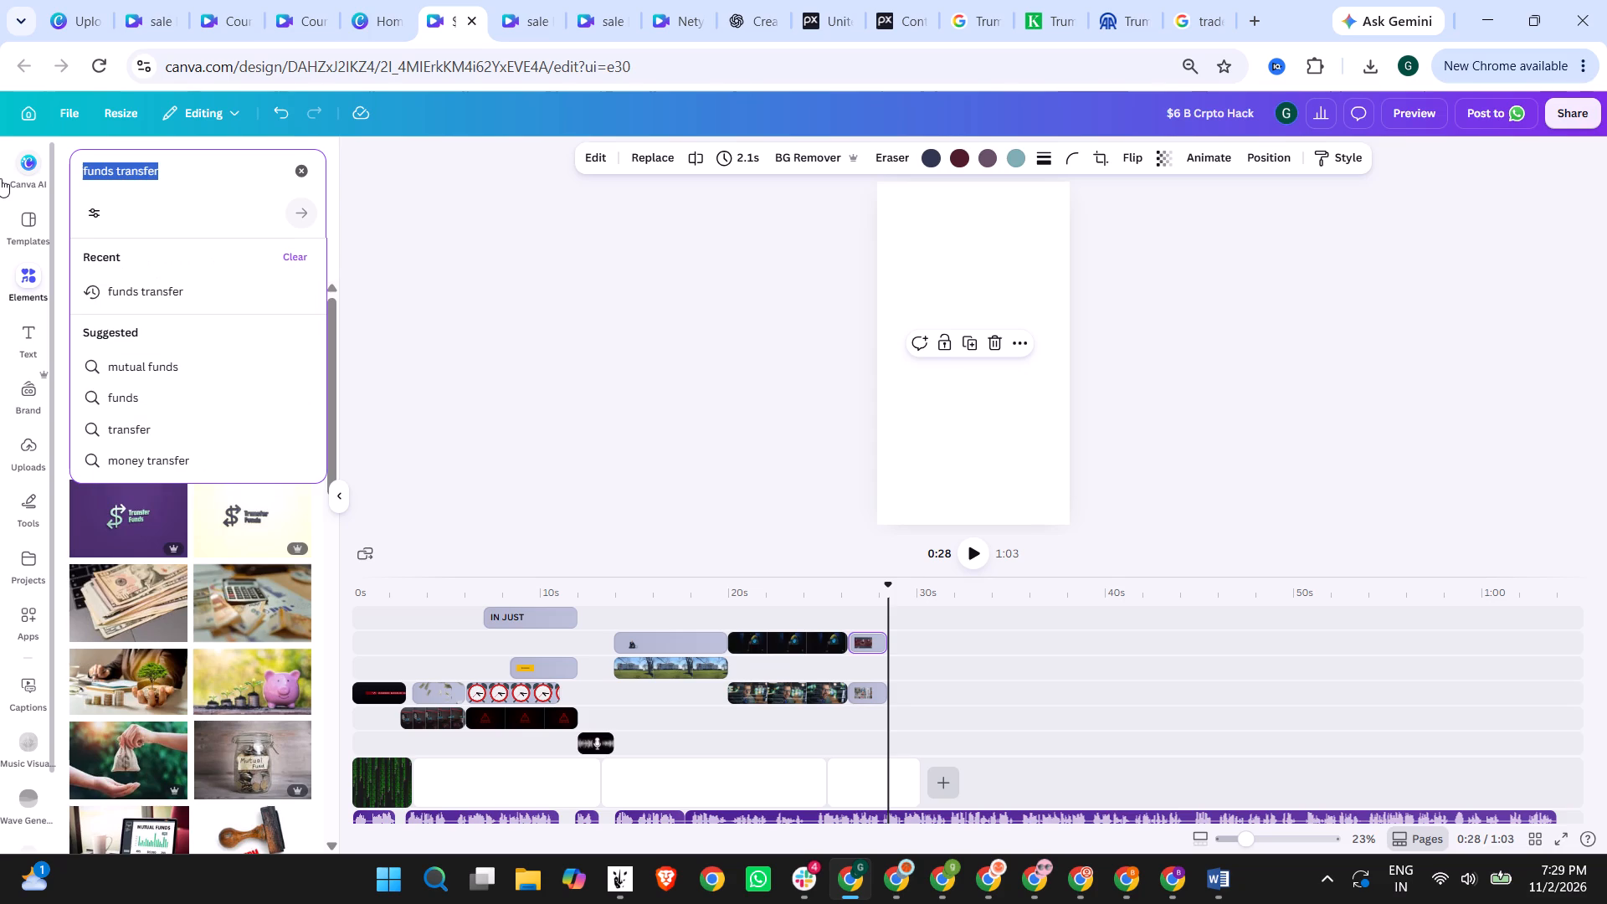
type("crypto cure")
key("BackSpace")
type("ren")
key("BackSpace")
type("ncy")
key("Return")
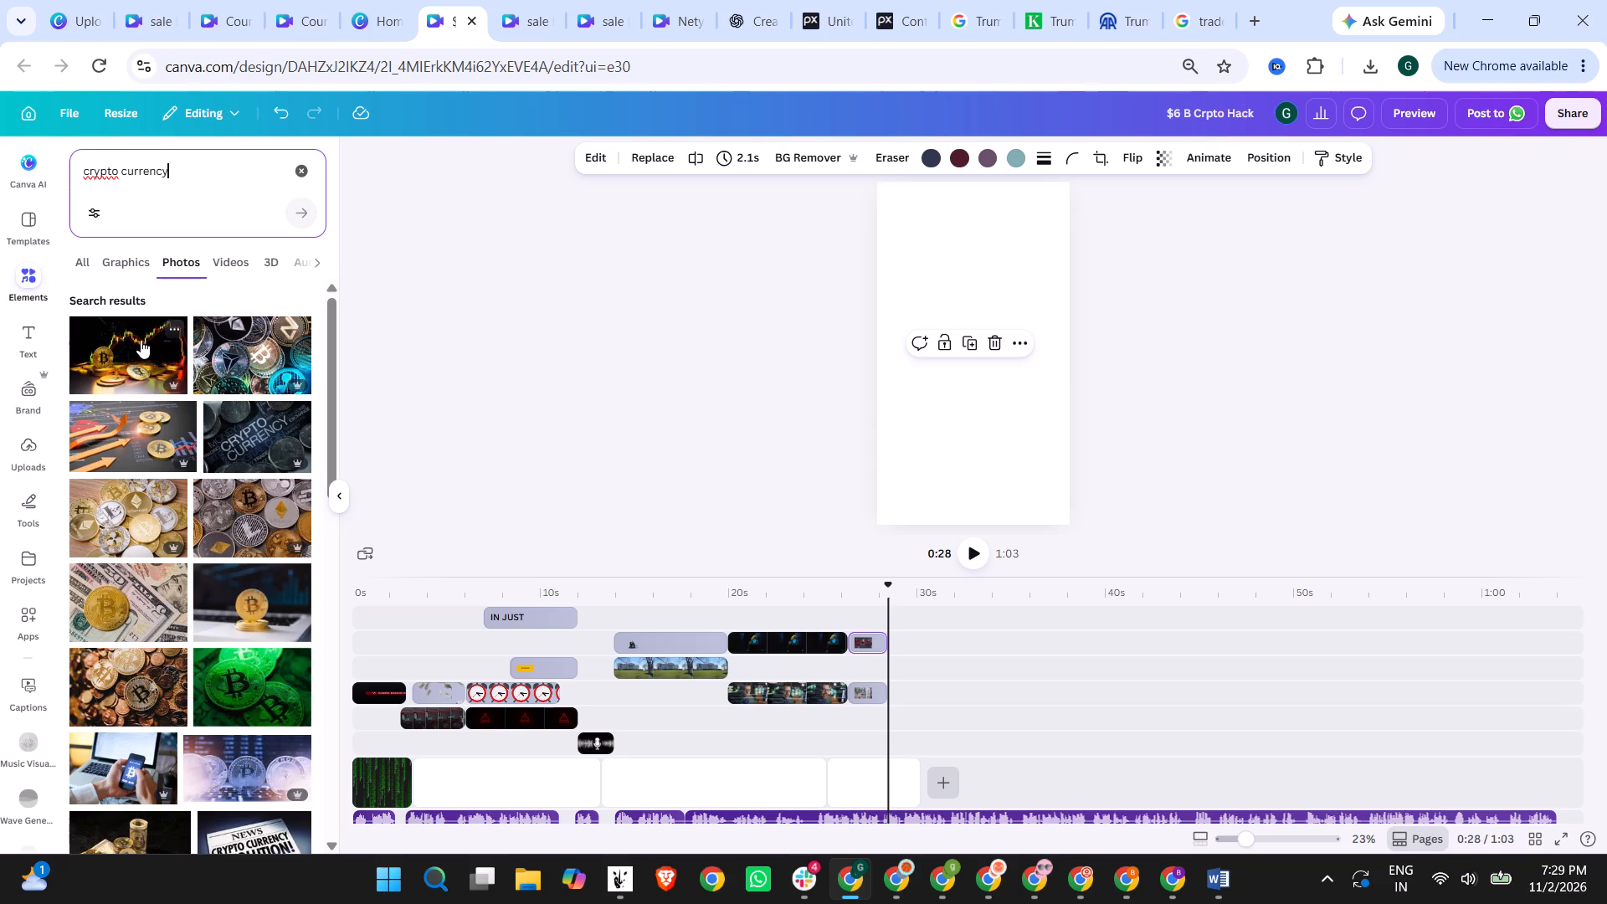
left_click(244, 260)
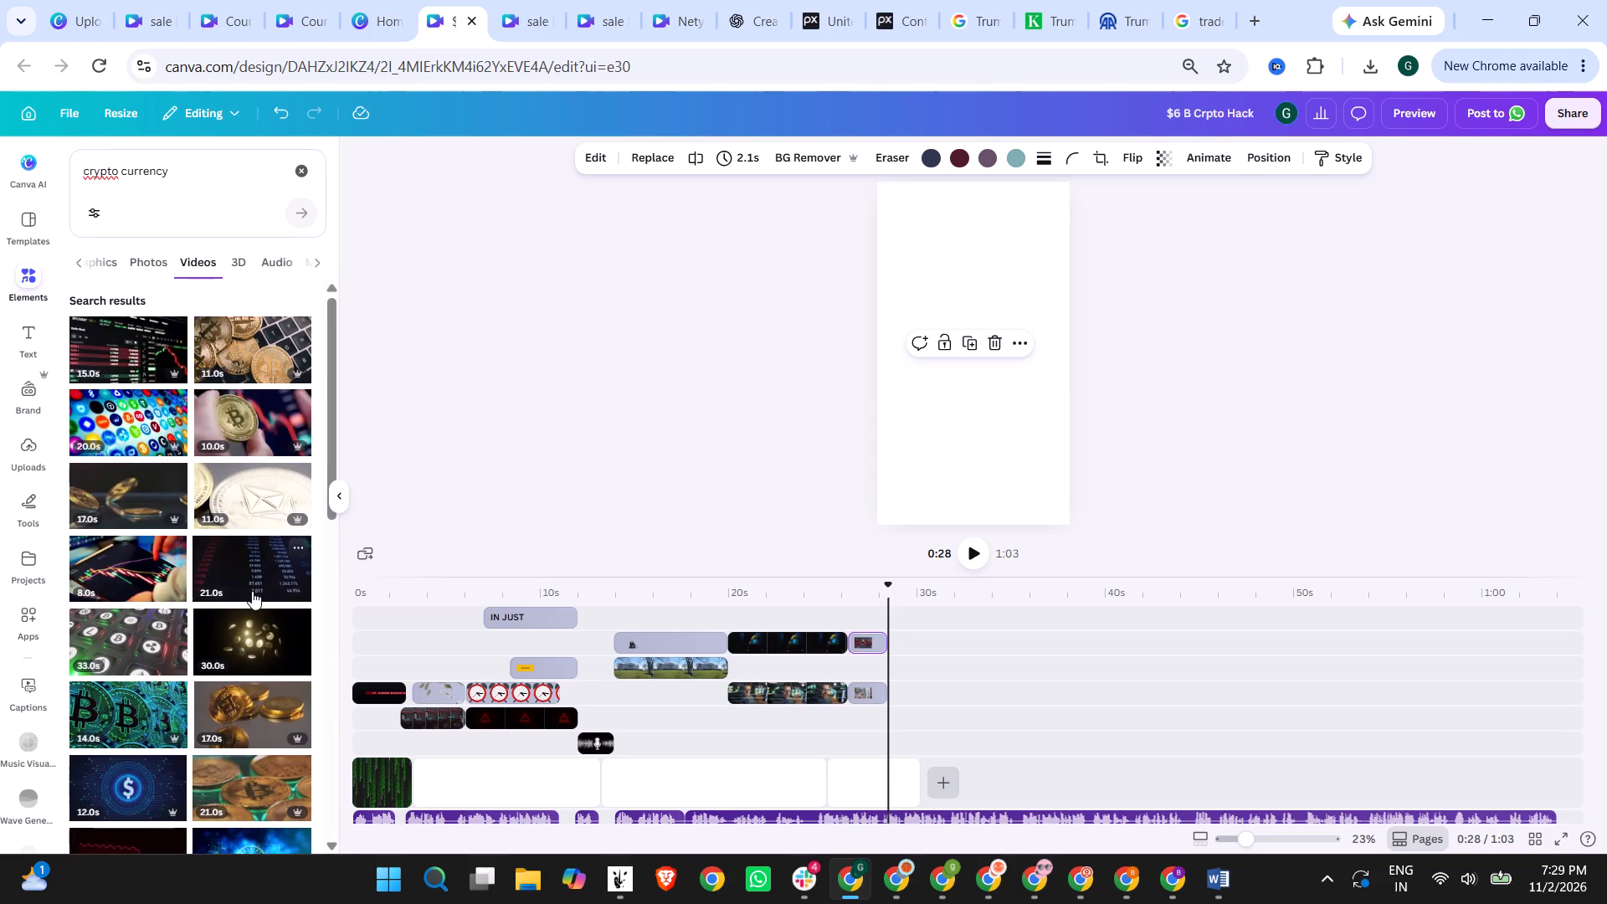
Add the 10-second red falling-chart video, detach it from the background, and start its clip right after the newspaper clip.
scroll(251, 591, "down", 3)
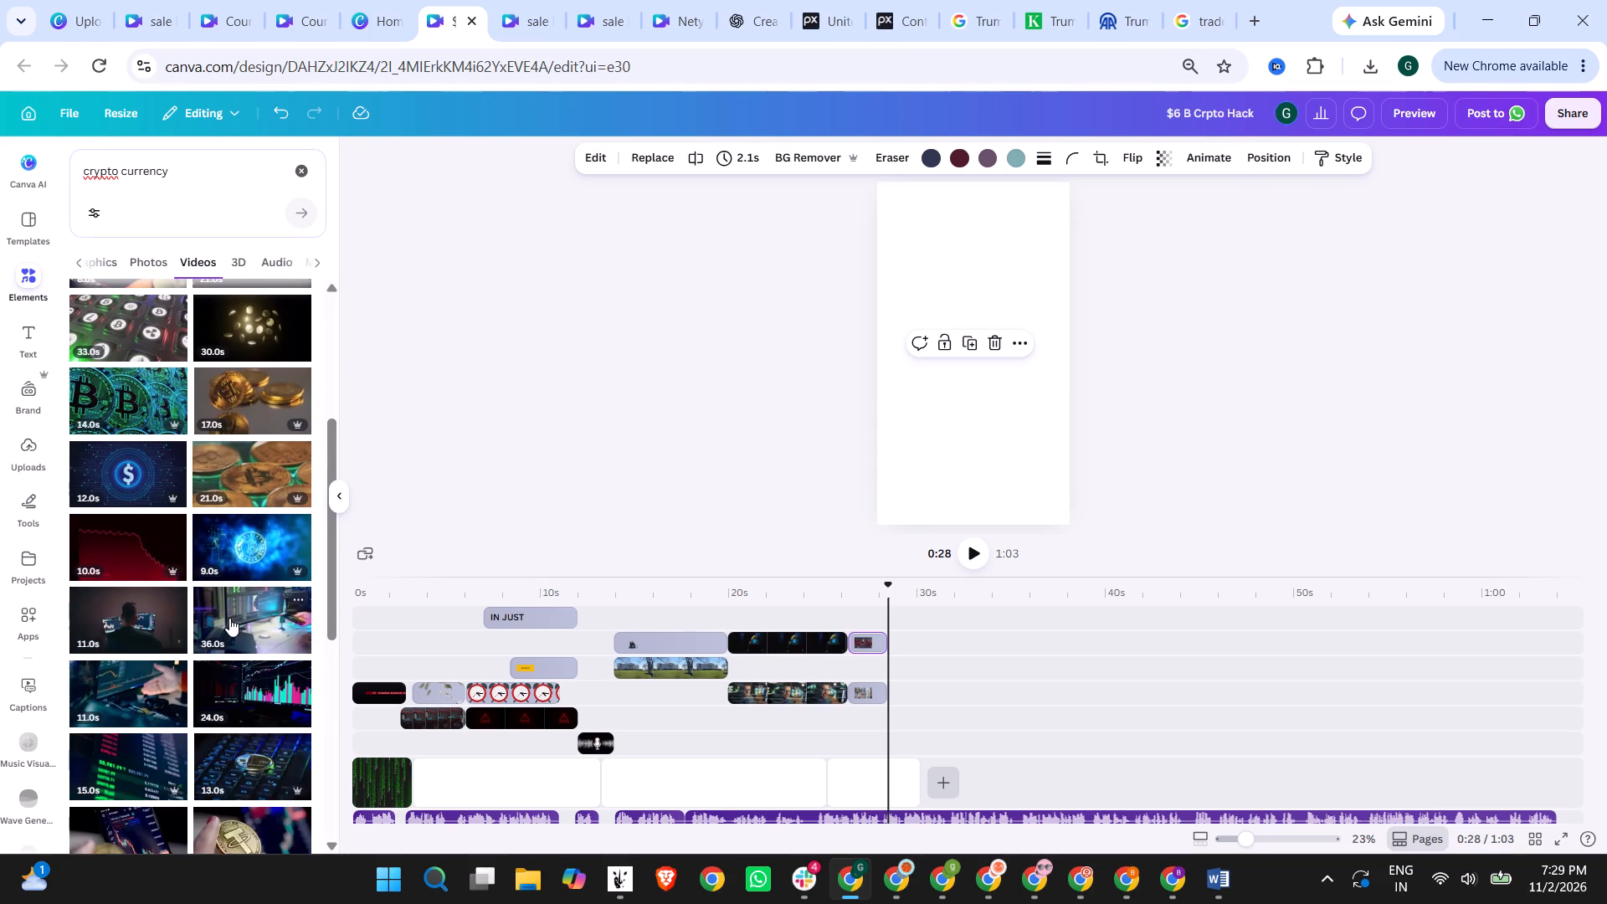
left_click(105, 537)
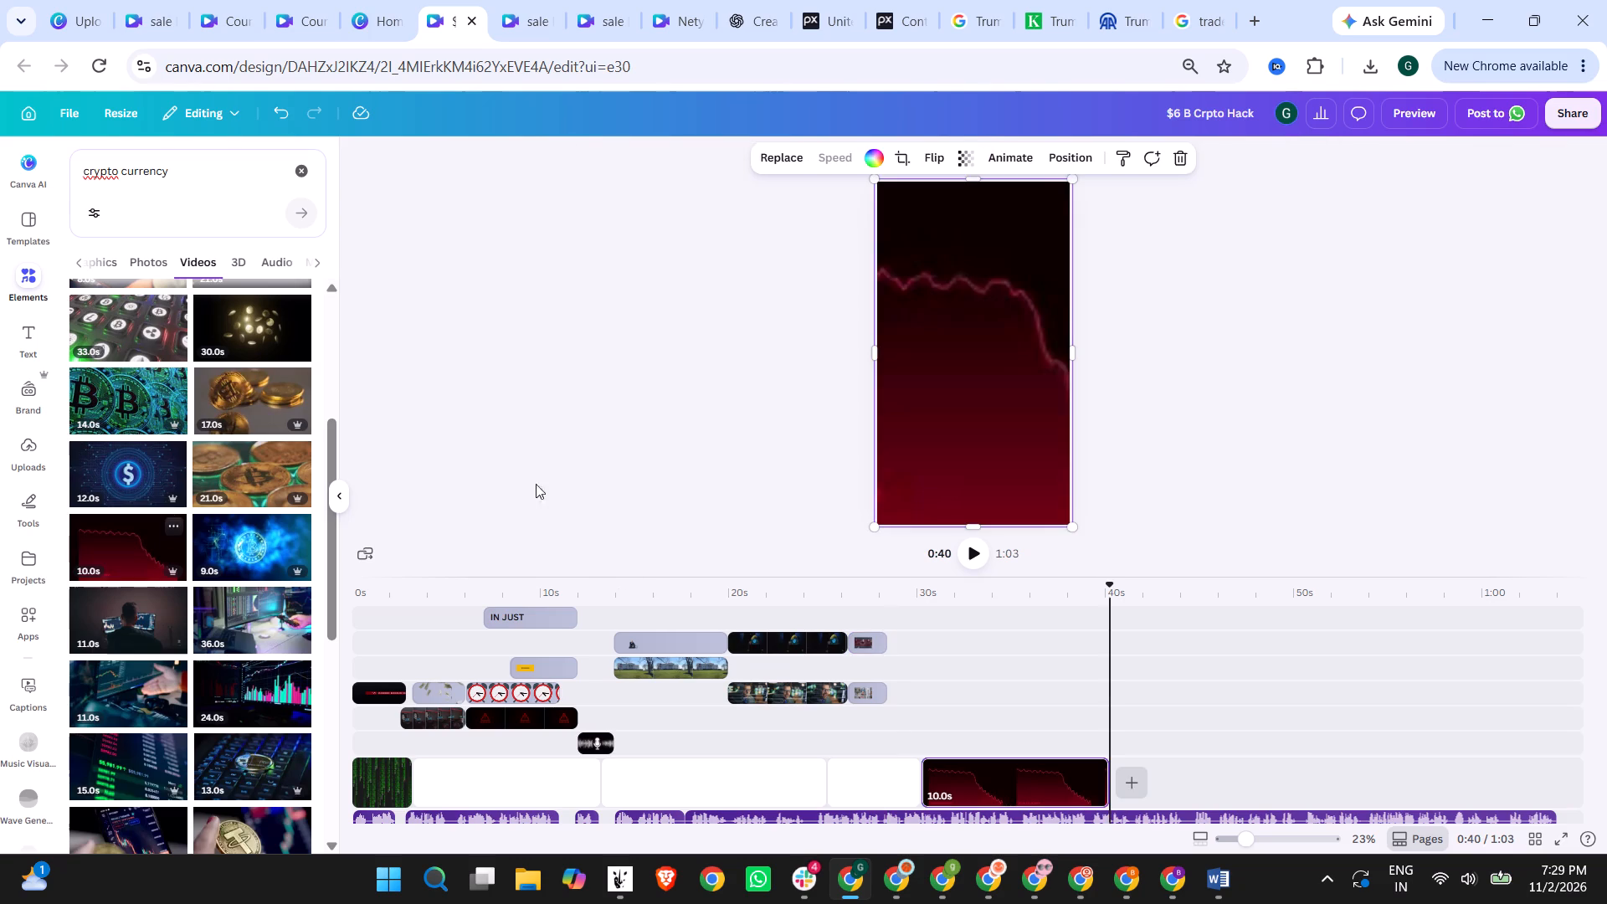
double_click(1019, 362)
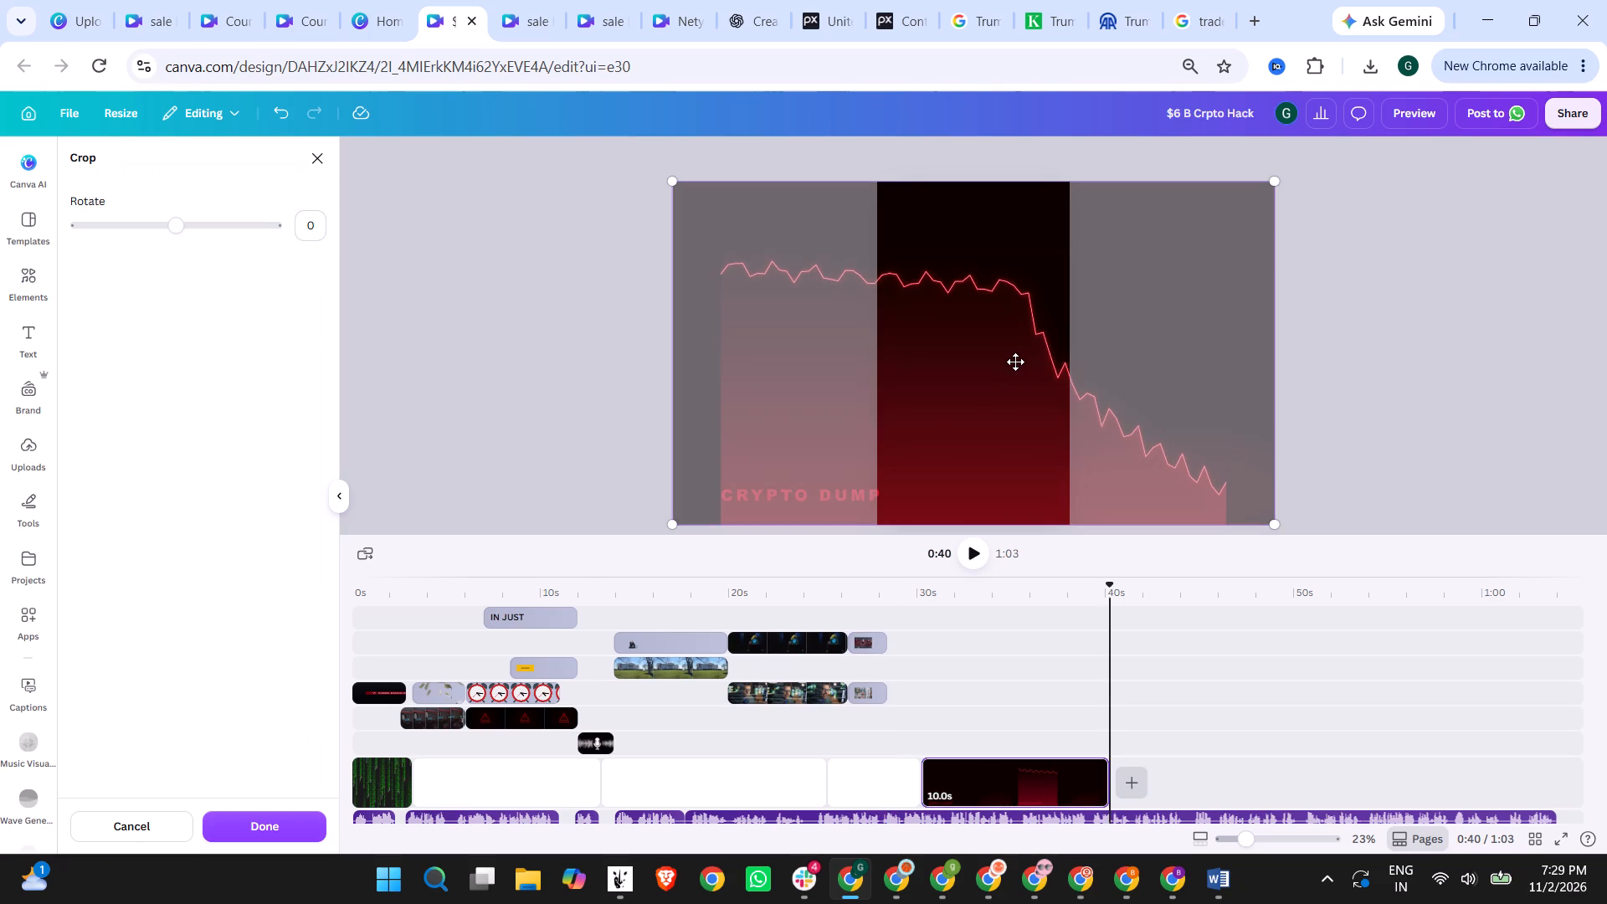
right_click(1053, 784)
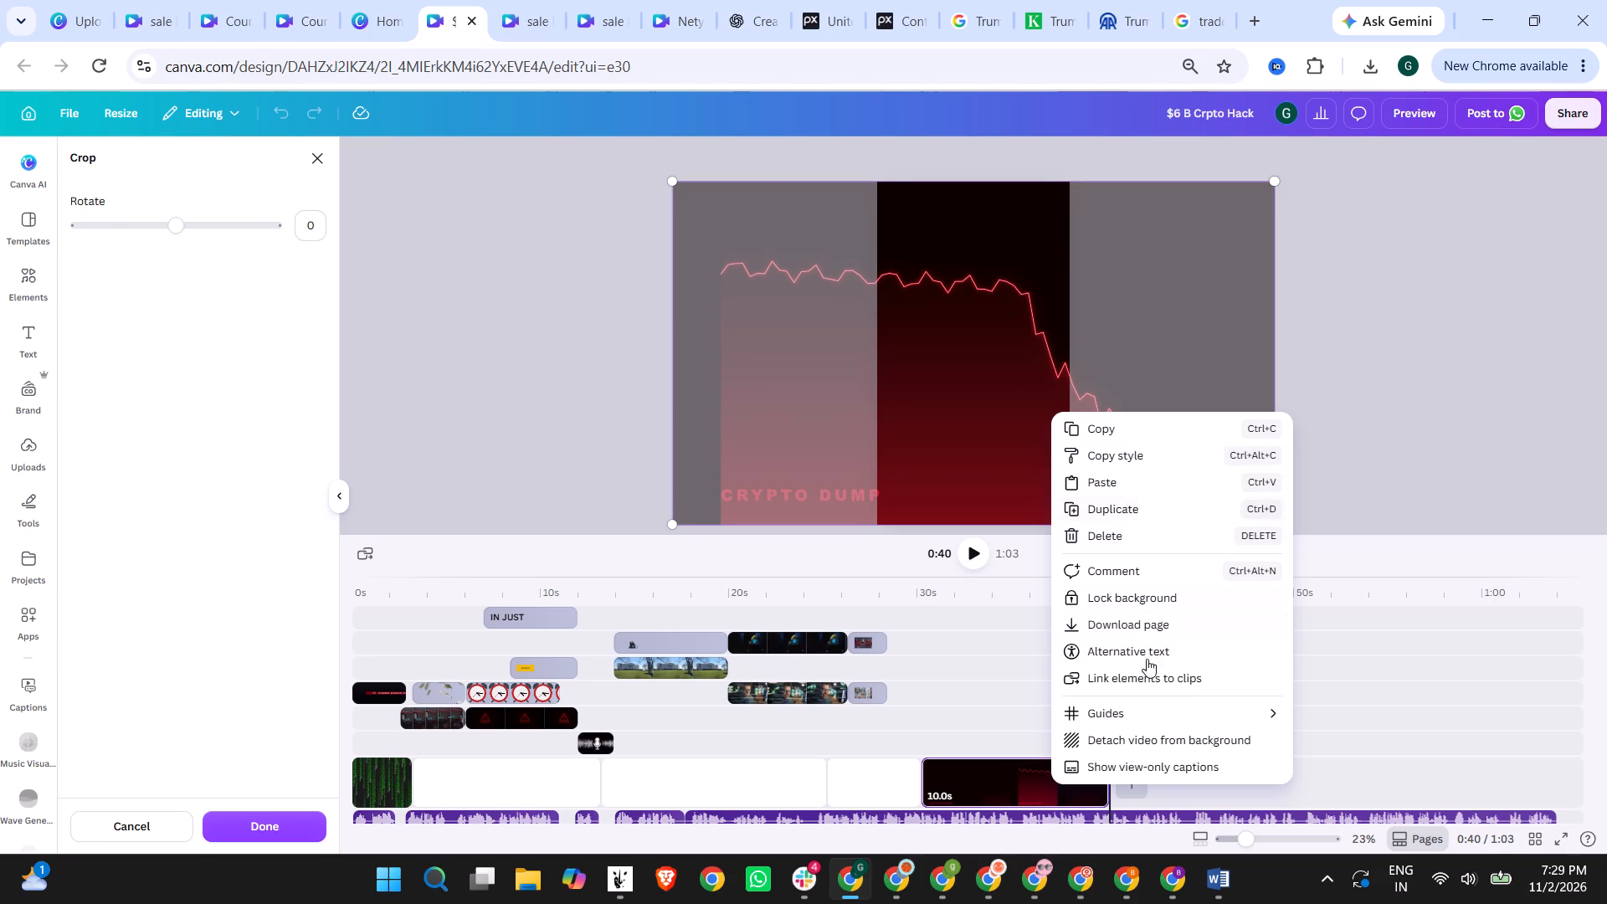
left_click(1144, 740)
left_click_drag(1012, 767, 985, 713)
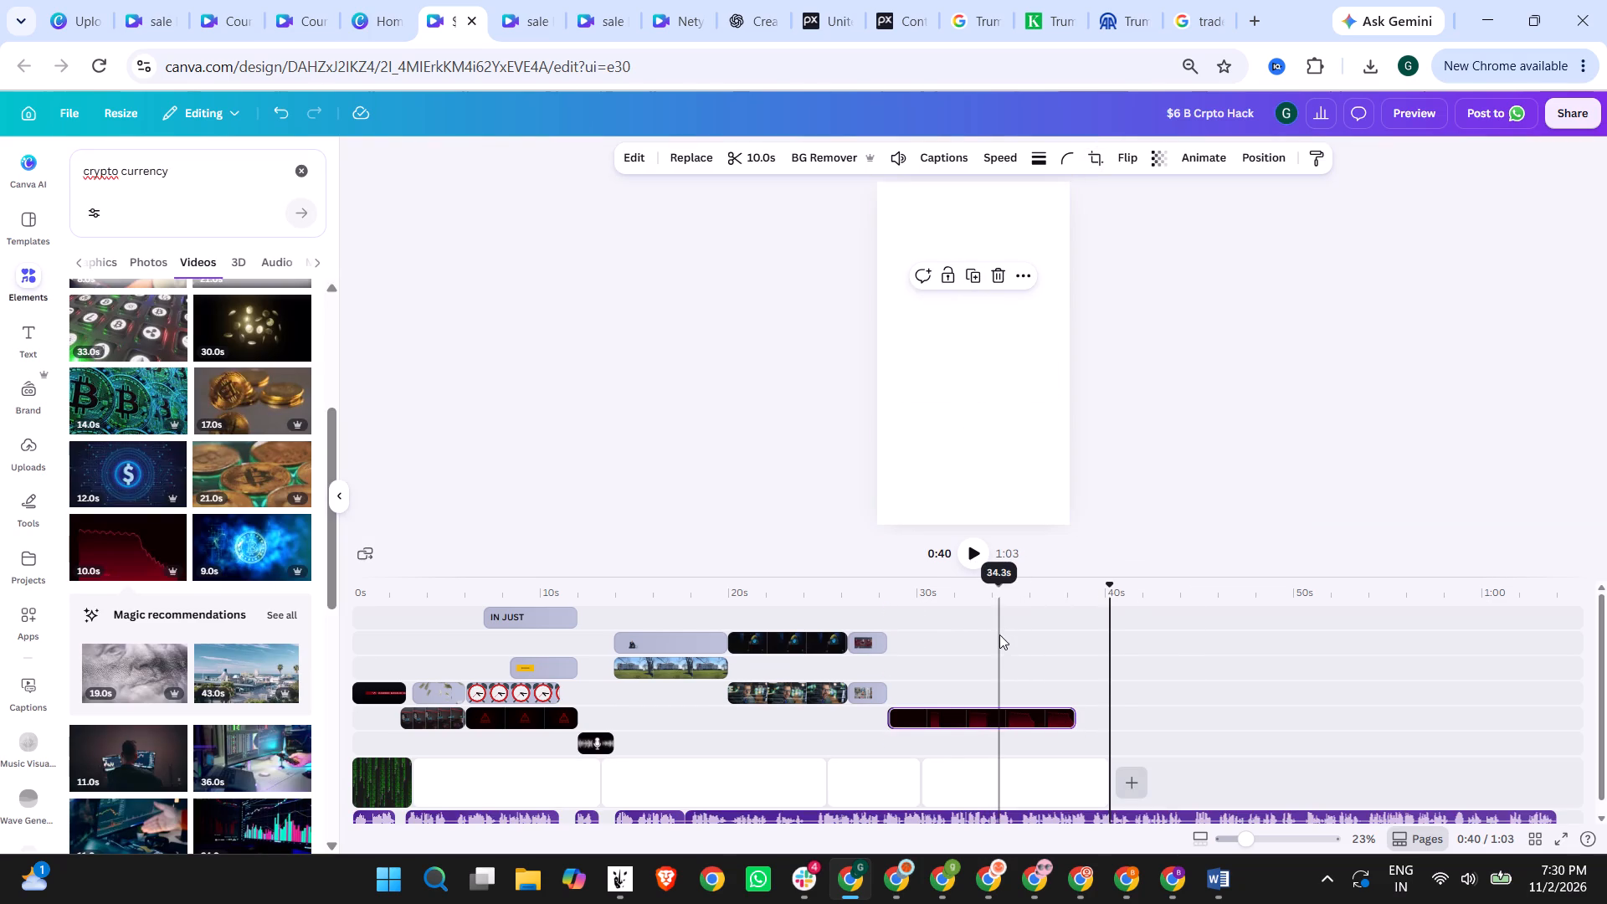
Enlarge the red chart video to span the page's full width and place it against the bottom edge.
left_click(950, 583)
double_click(958, 354)
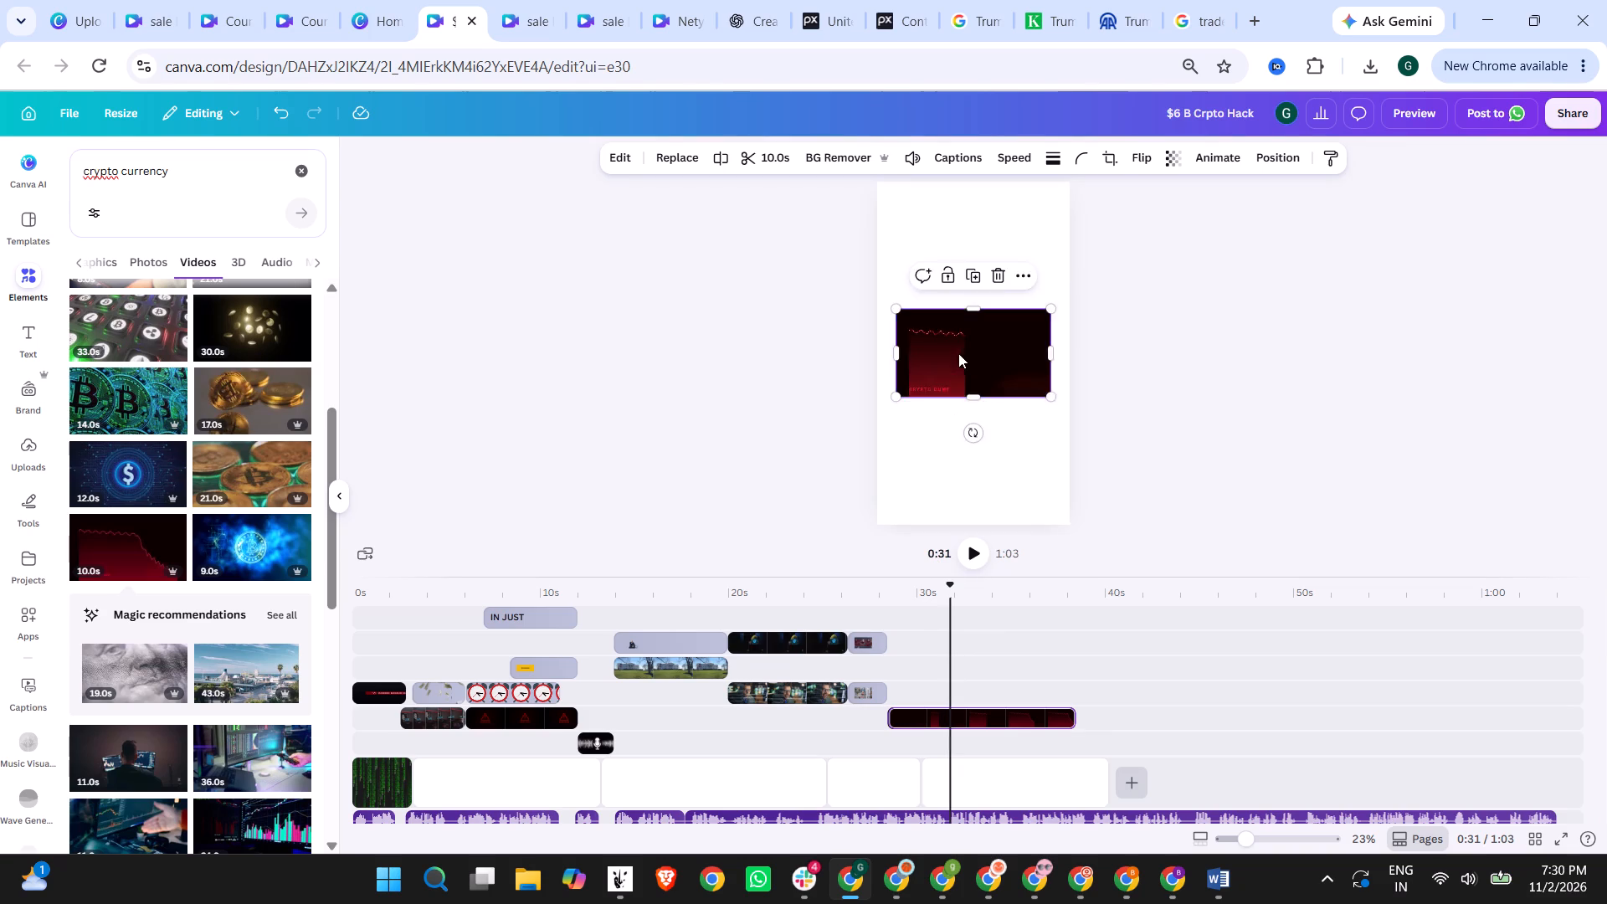
left_click_drag(994, 359, 951, 347)
left_click_drag(1003, 380, 1077, 449)
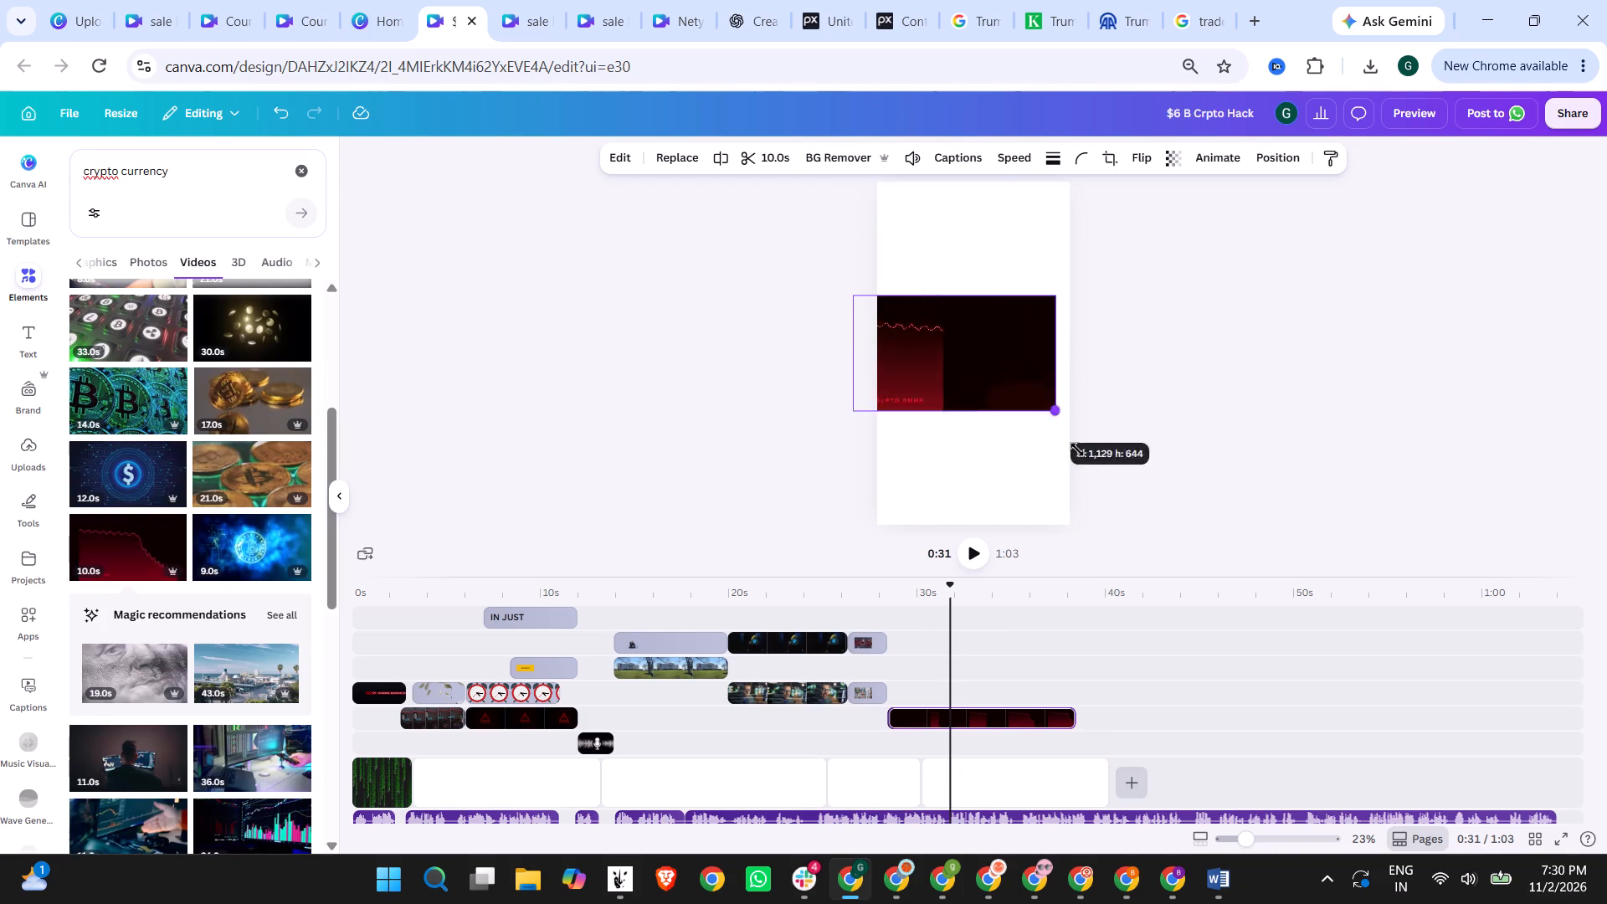
left_click_drag(1077, 449, 1035, 520)
left_click_drag(1017, 410, 1014, 459)
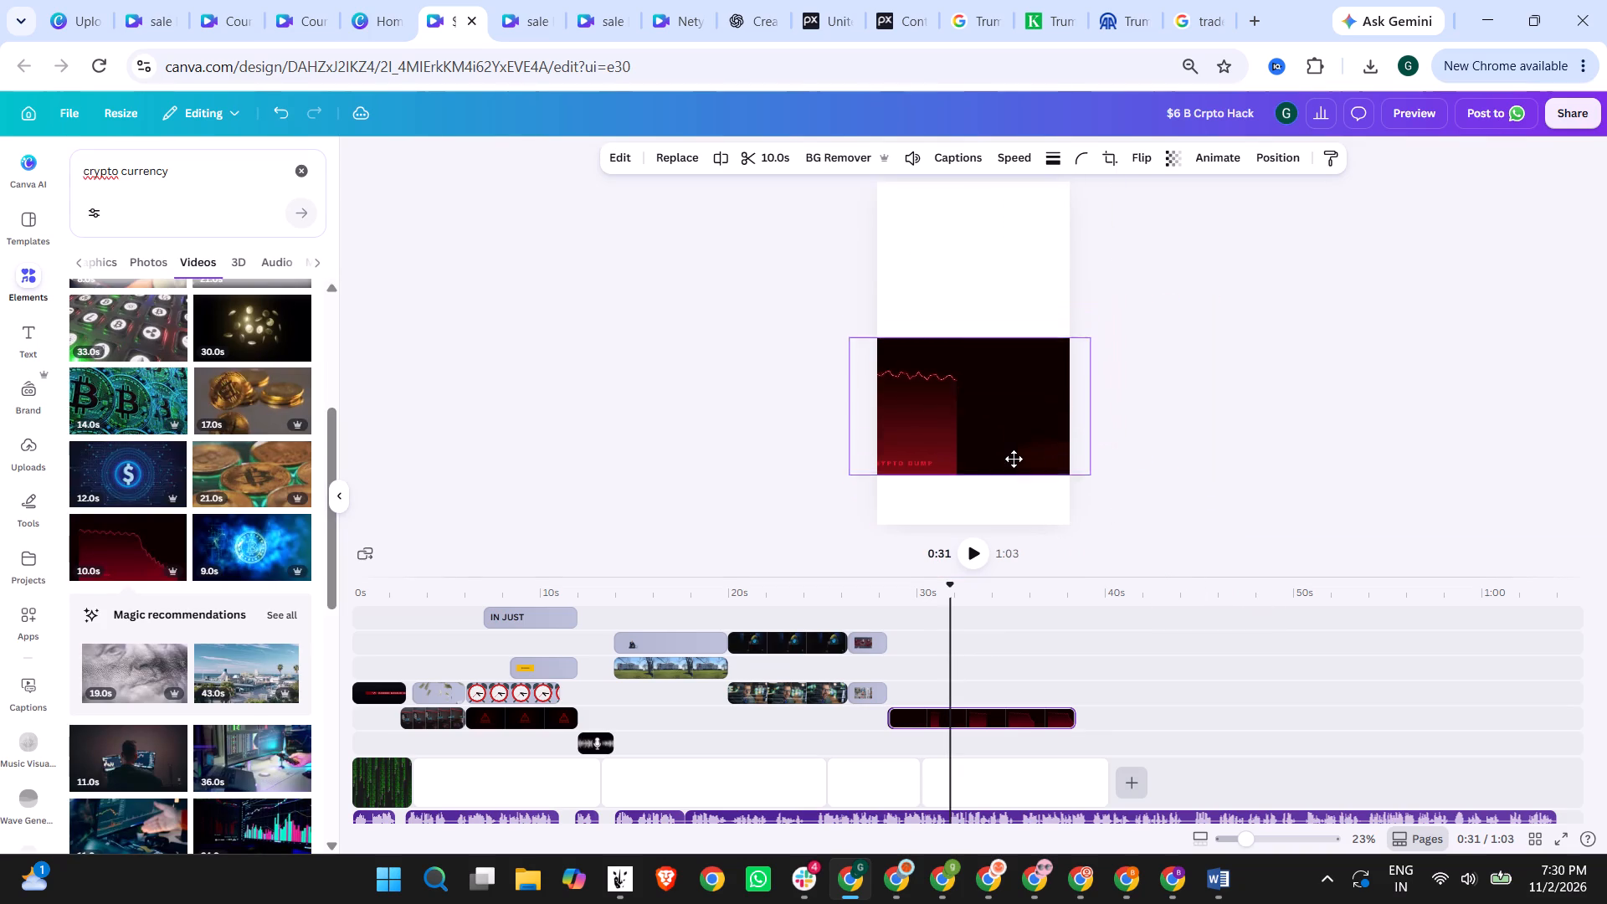
left_click_drag(1014, 459, 1009, 501)
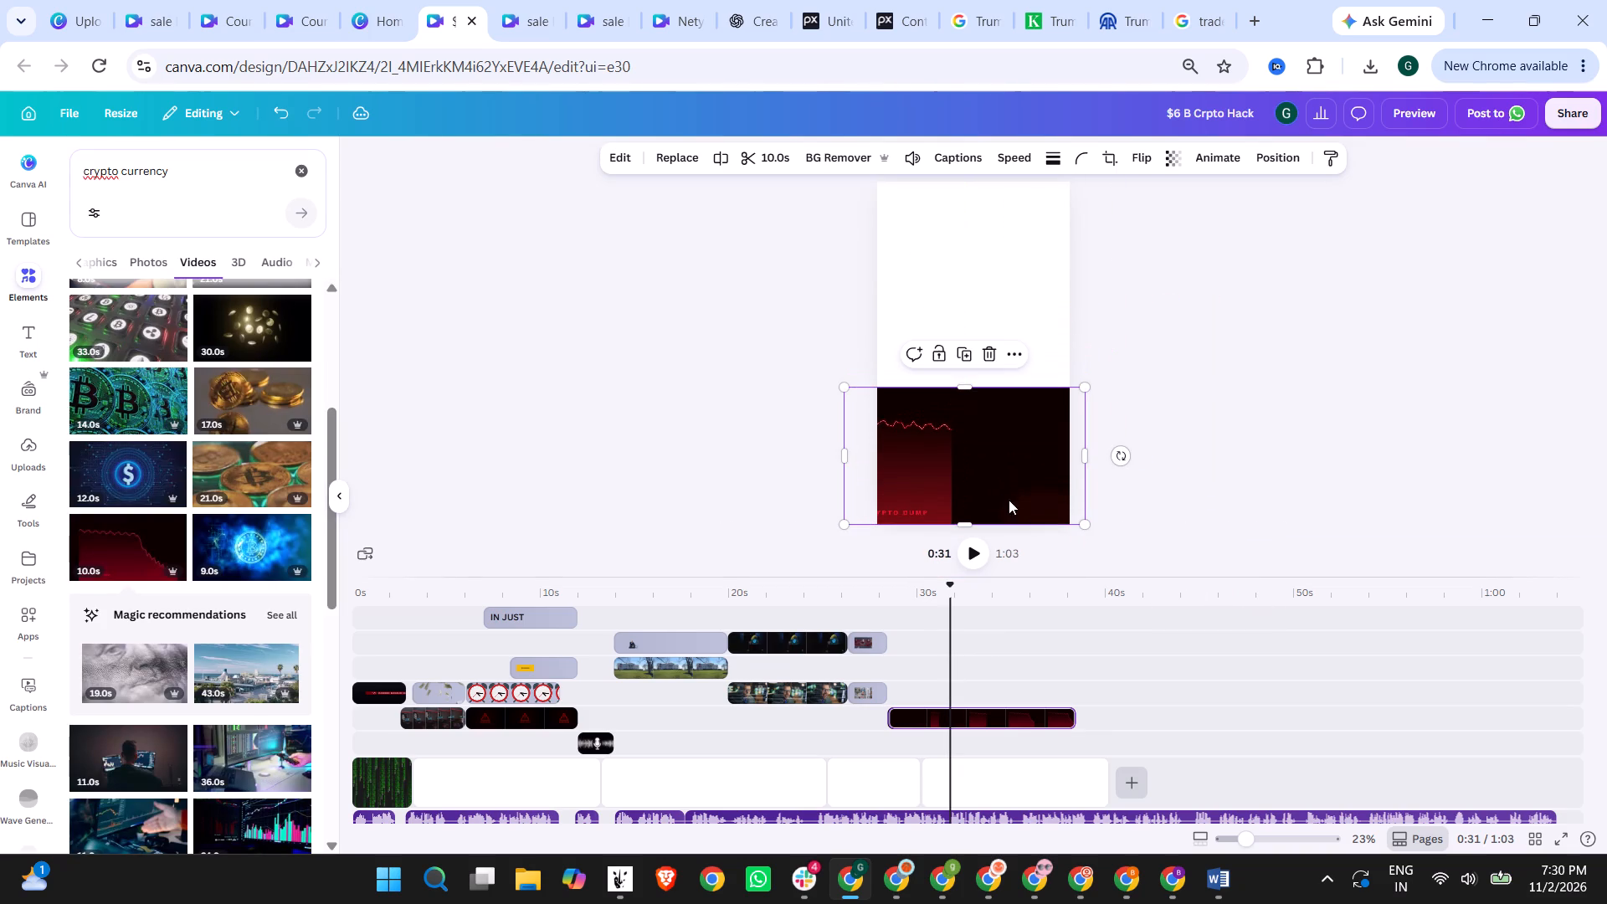
left_click_drag(845, 391, 863, 388)
left_click(762, 282)
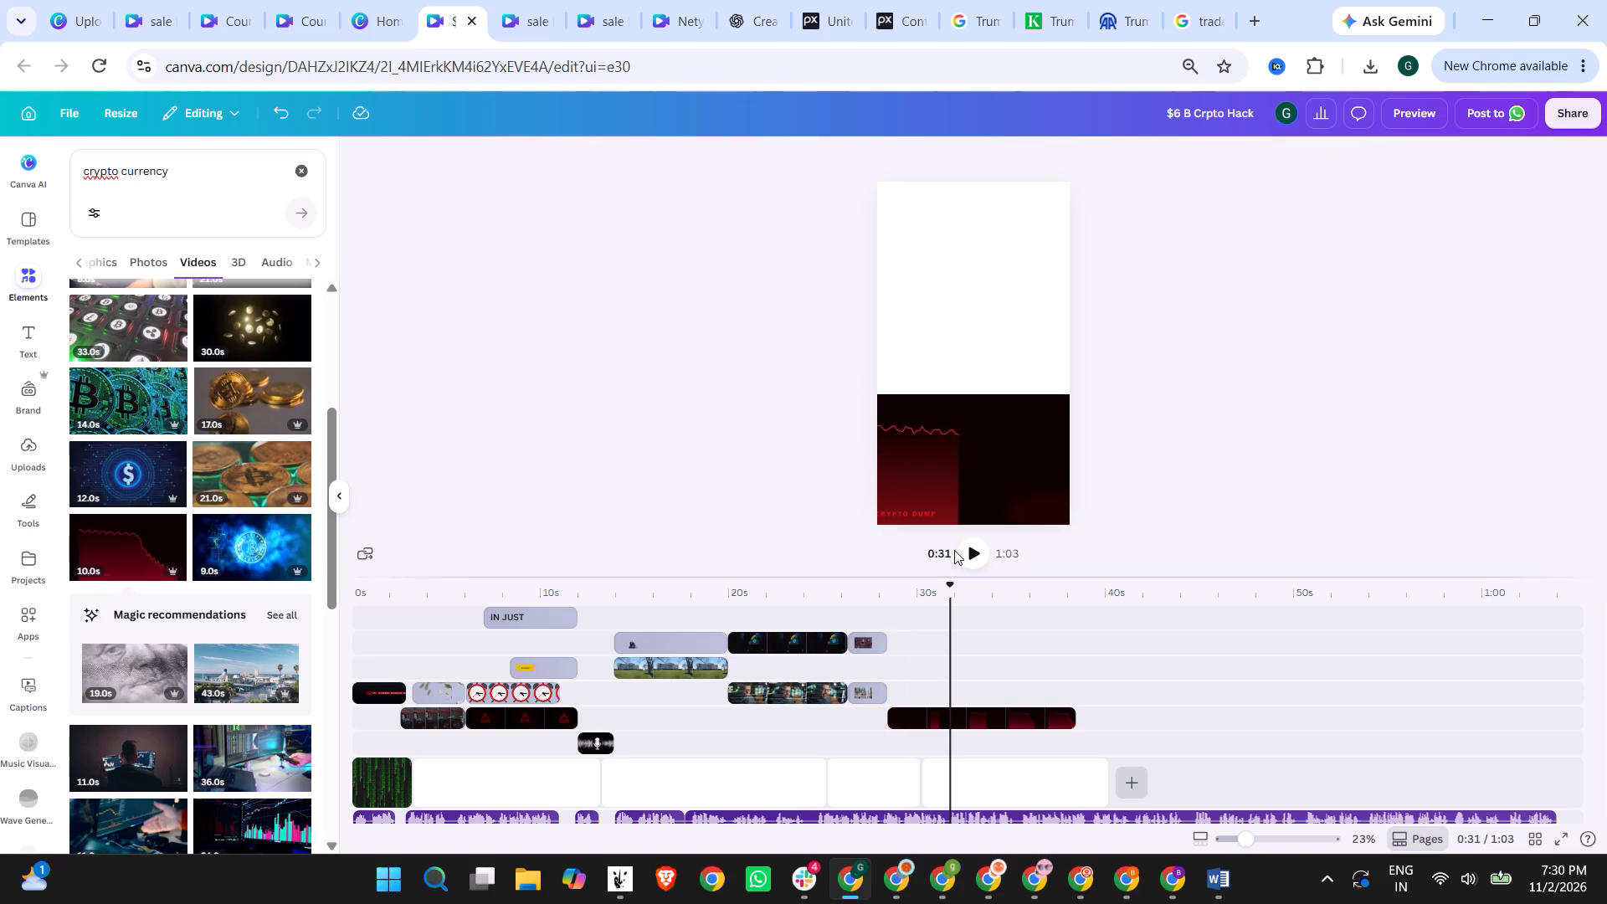
Play the voiceover on to 0:34 and search the element videos for "blockchain transfer".
left_click(962, 547)
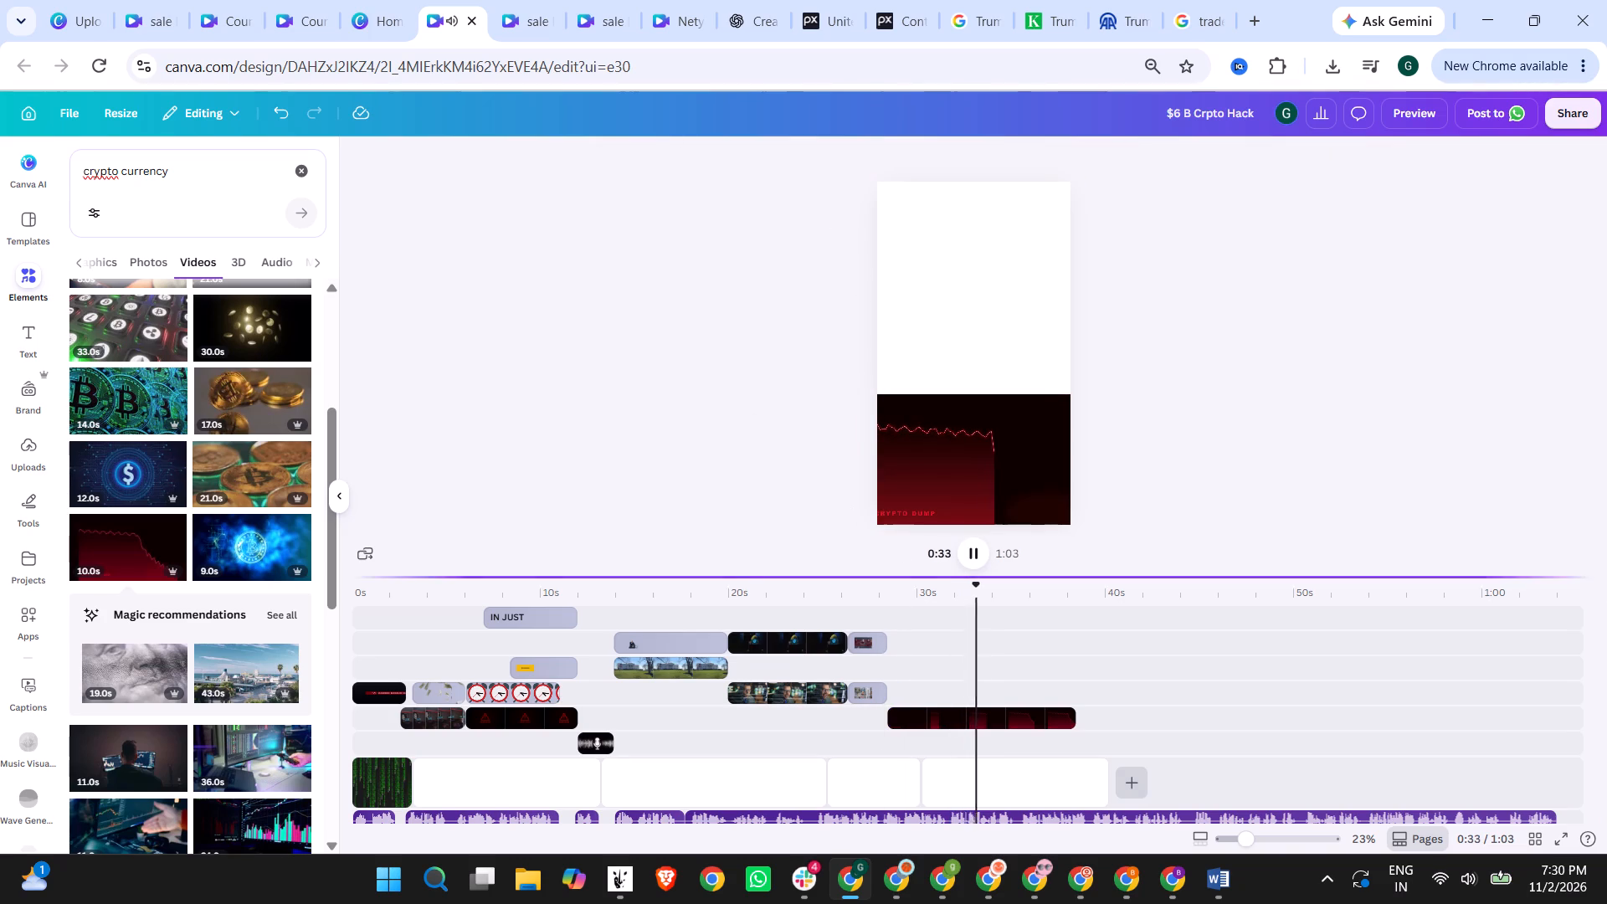
left_click(973, 557)
left_click(1251, 387)
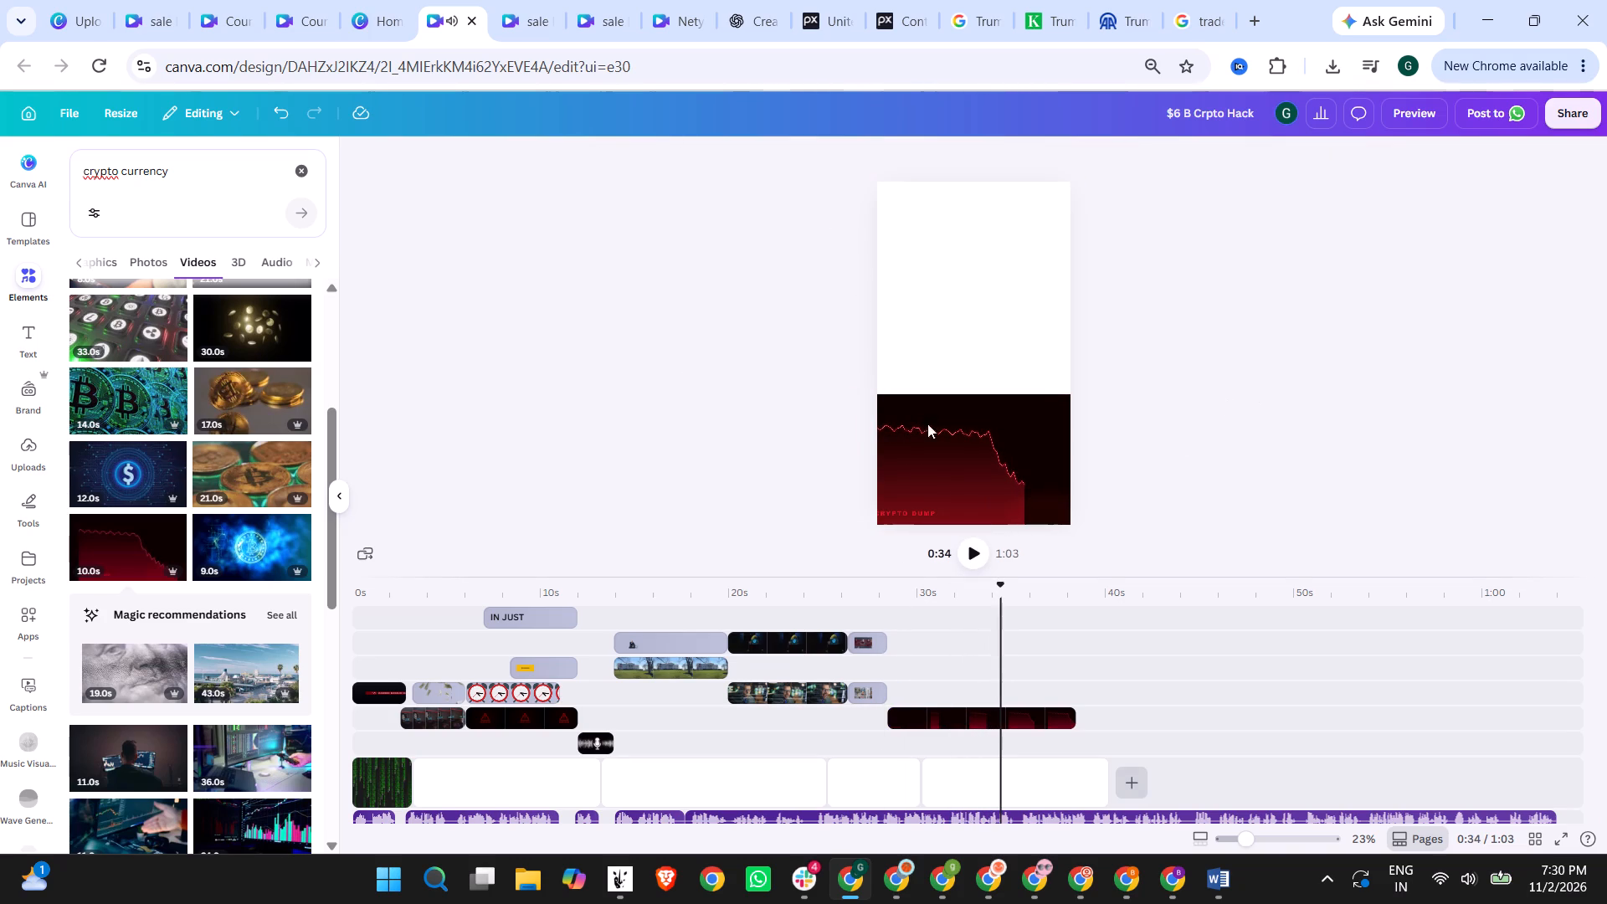
left_click_drag(197, 177, 0, 177)
type("blockchain transfer")
key("Return")
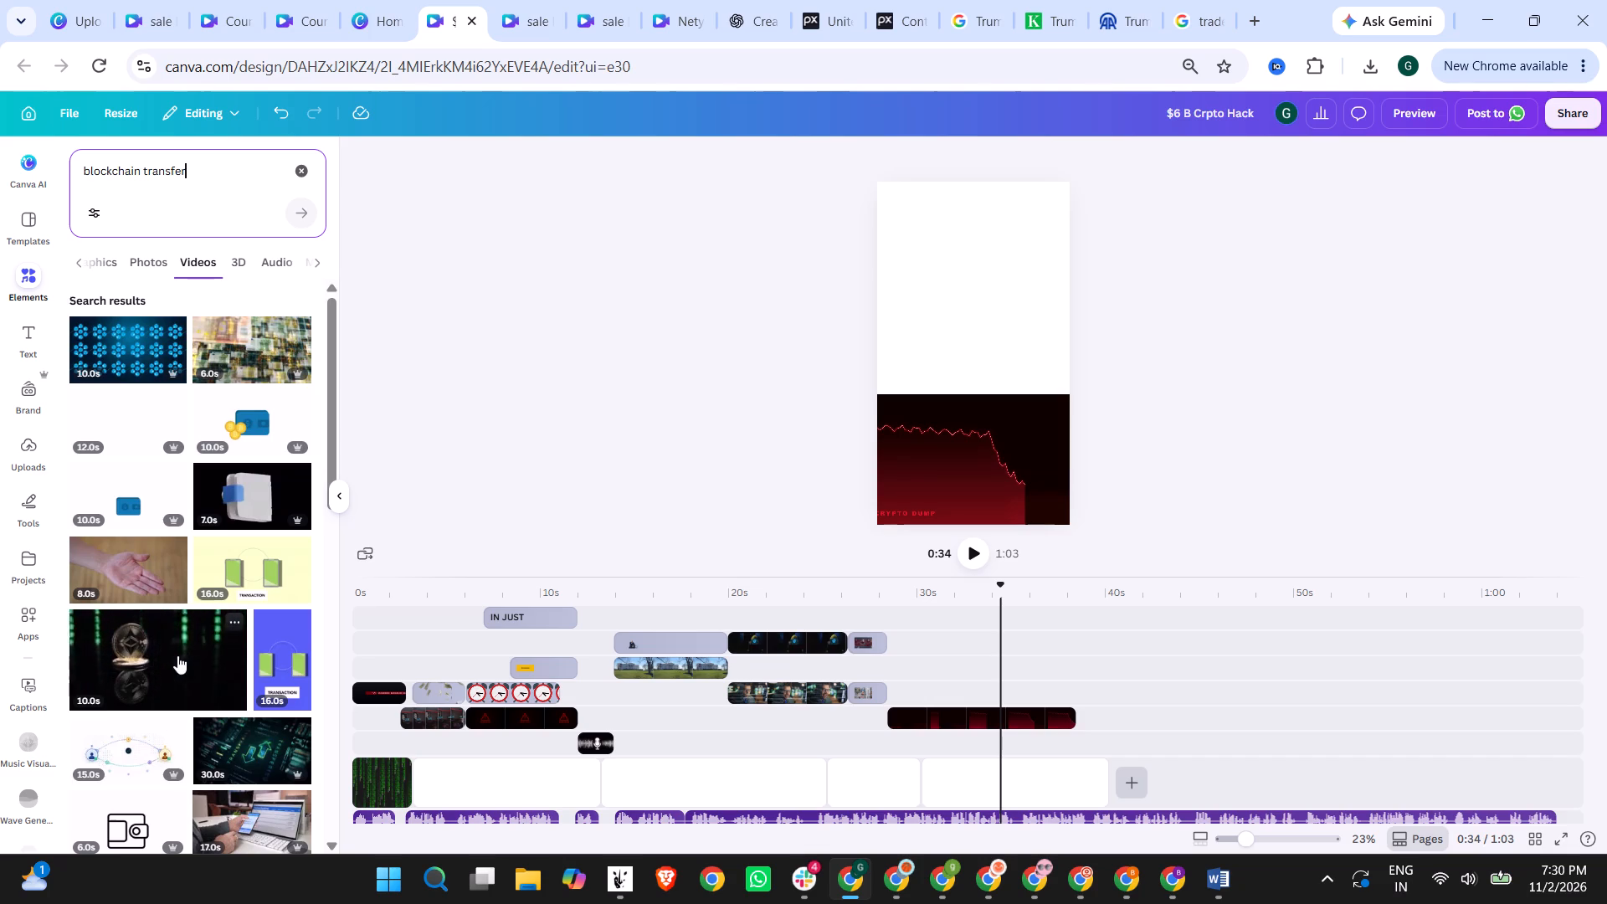
Add the 30-second transfer-arrows video as an overlay rather than a background, with its clip starting right after the masked-hackers clip.
left_click(277, 744)
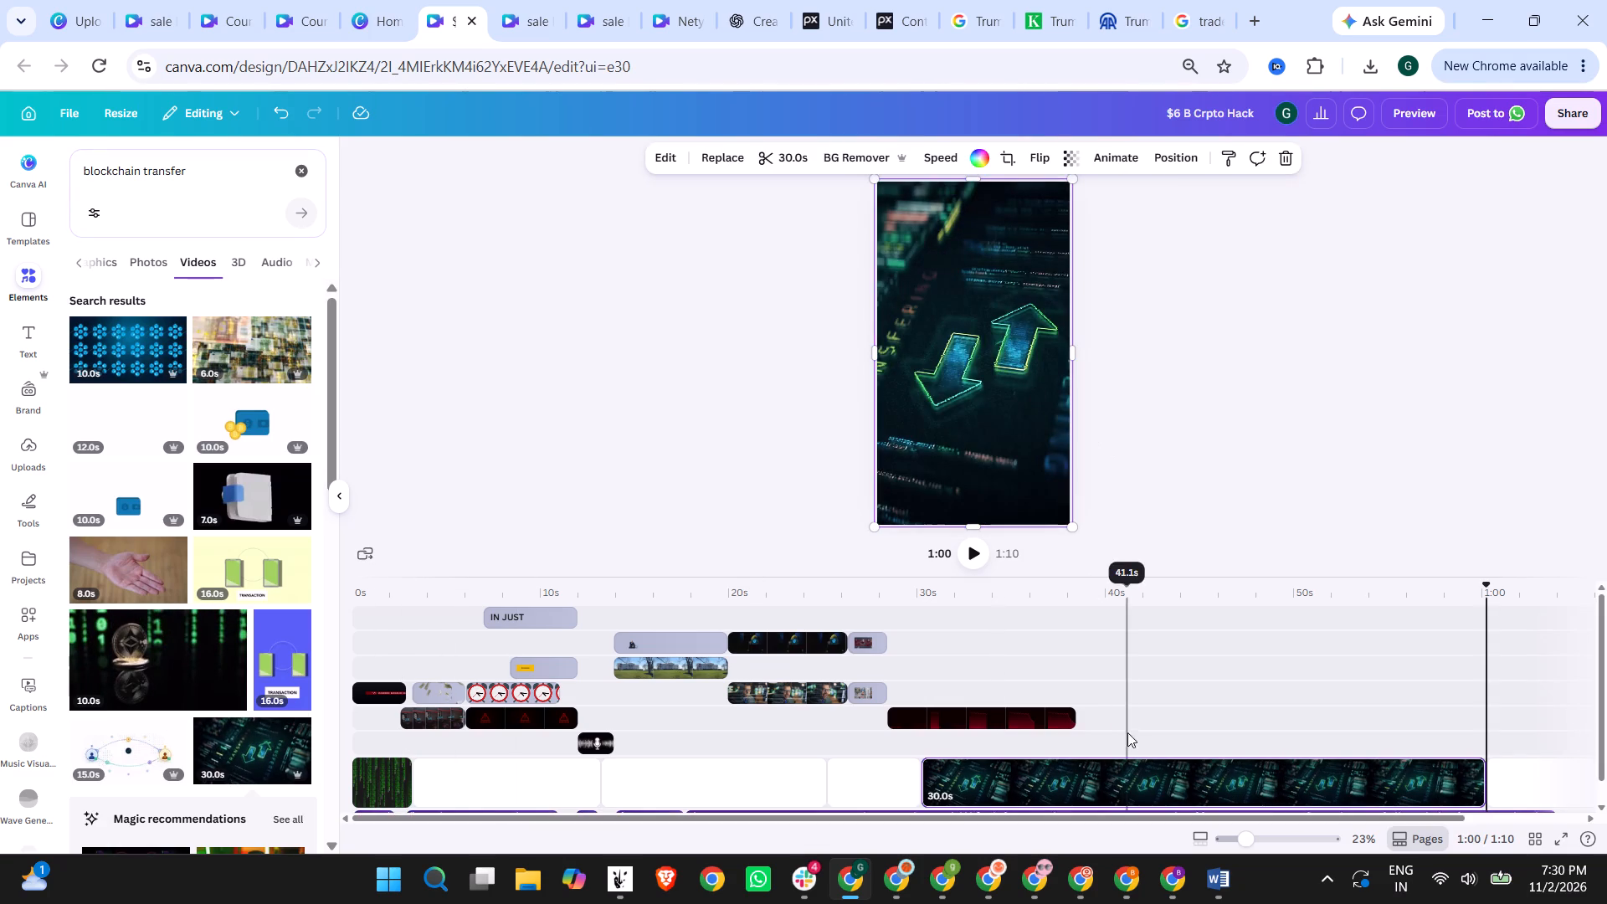
key("ctrl+z")
left_click_drag(232, 747, 911, 408)
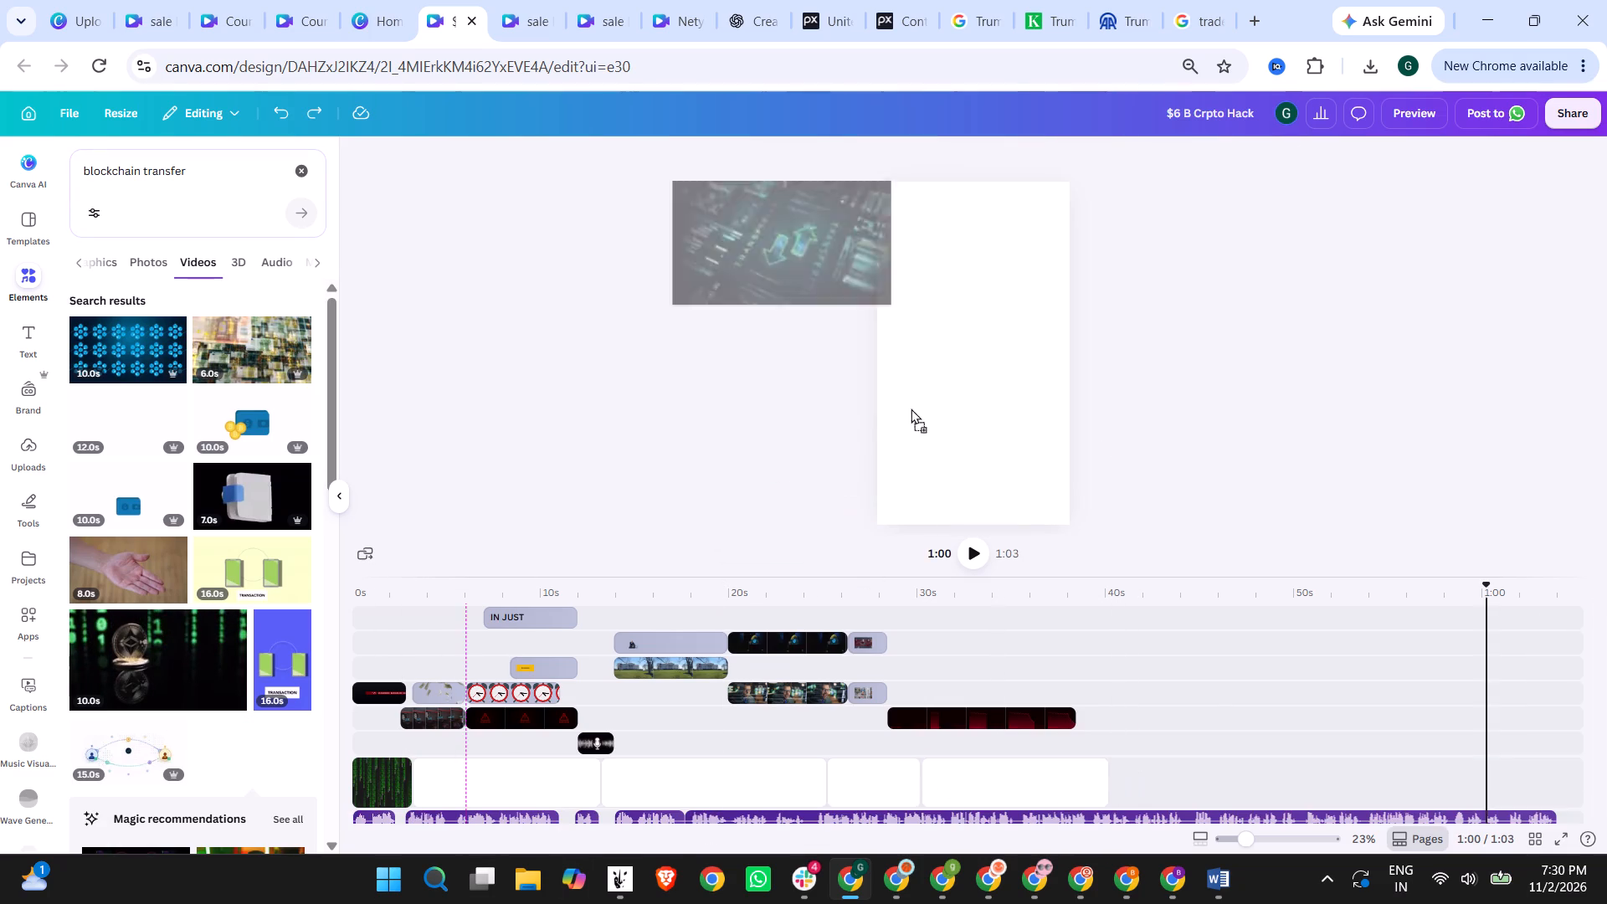
left_click_drag(911, 408, 973, 321)
left_click_drag(1540, 648, 1261, 649)
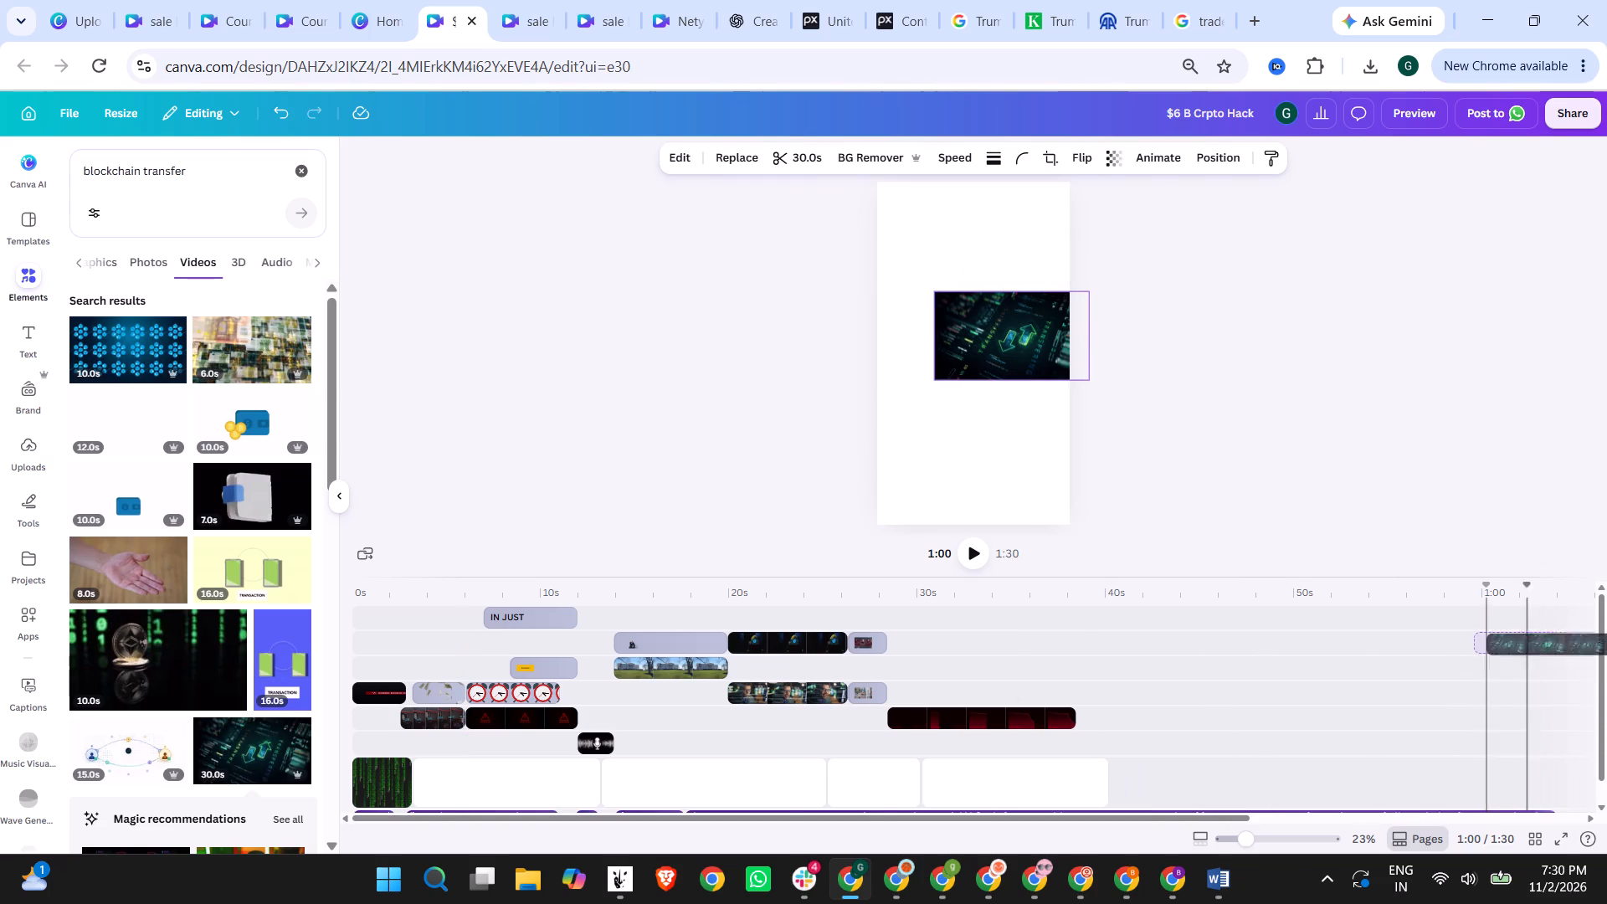
left_click_drag(1261, 649, 904, 647)
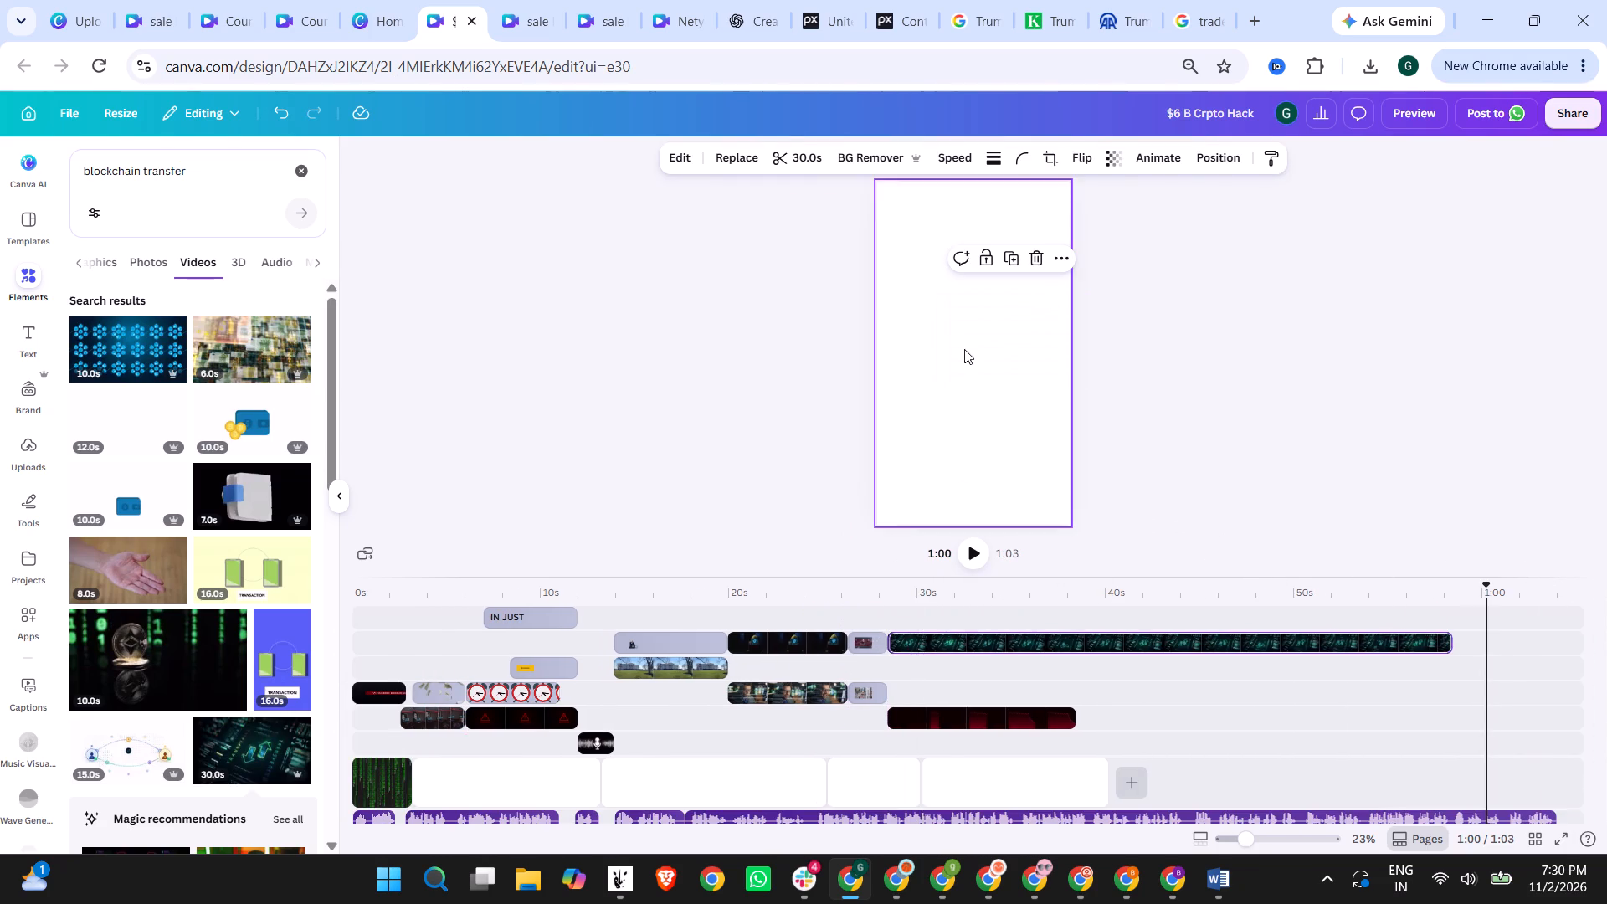
Enlarge the transfer-arrows video to span the page's full width and place it directly above the red chart video.
left_click(949, 594)
left_click_drag(1007, 336, 914, 219)
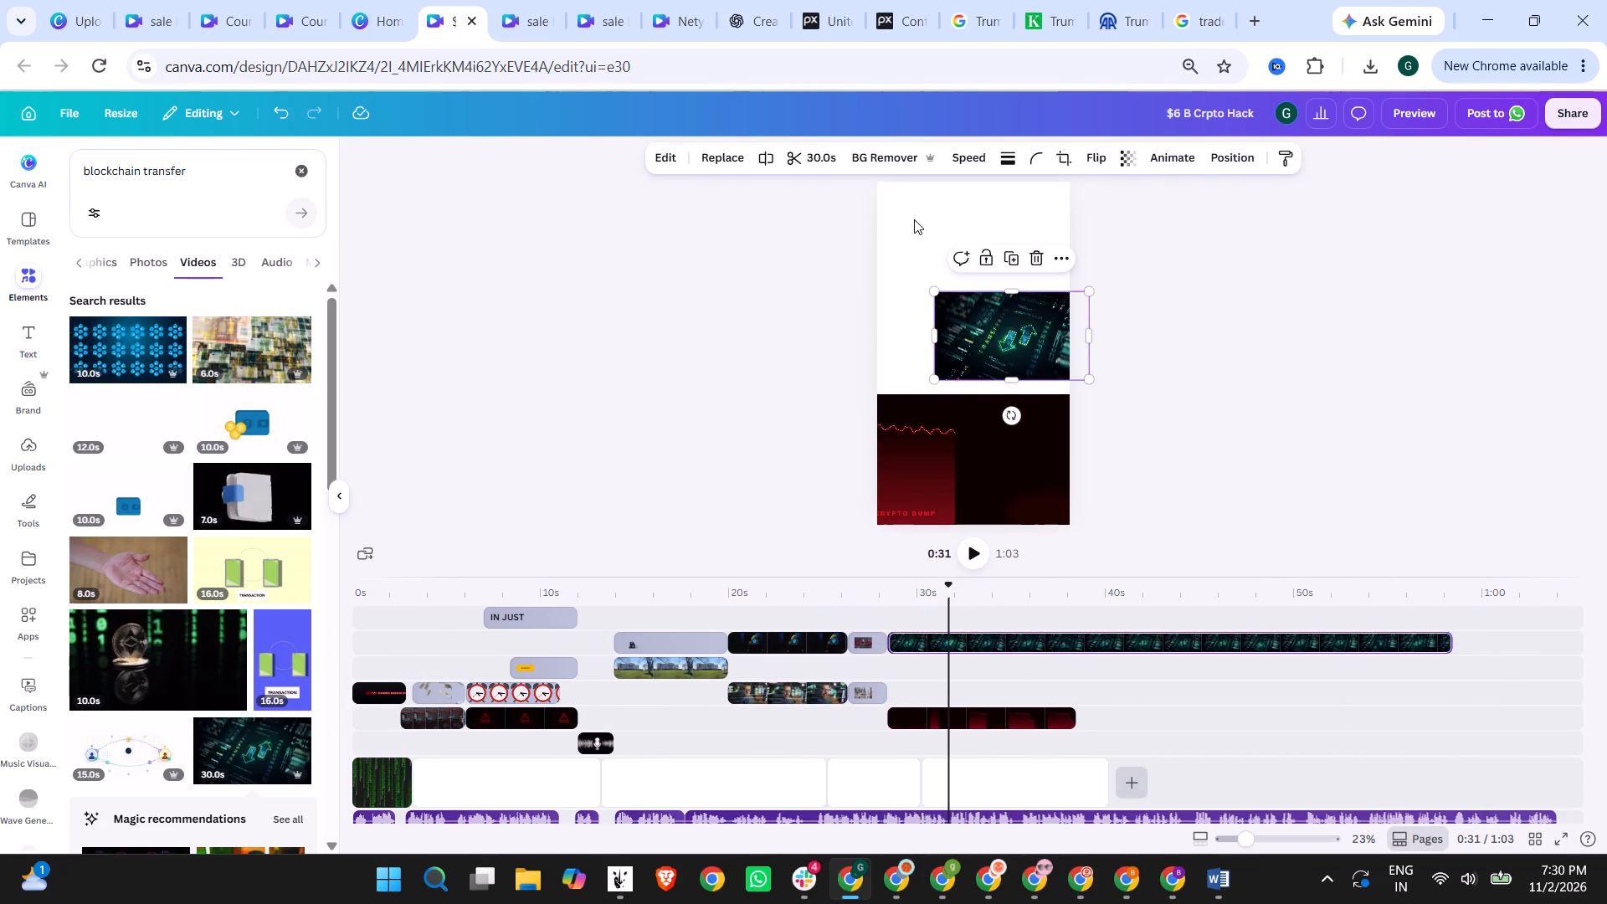
left_click_drag(914, 219, 913, 219)
left_click(986, 336)
left_click(1194, 327)
left_click_drag(1037, 352, 972, 331)
left_click(973, 330)
left_click_drag(981, 326, 986, 321)
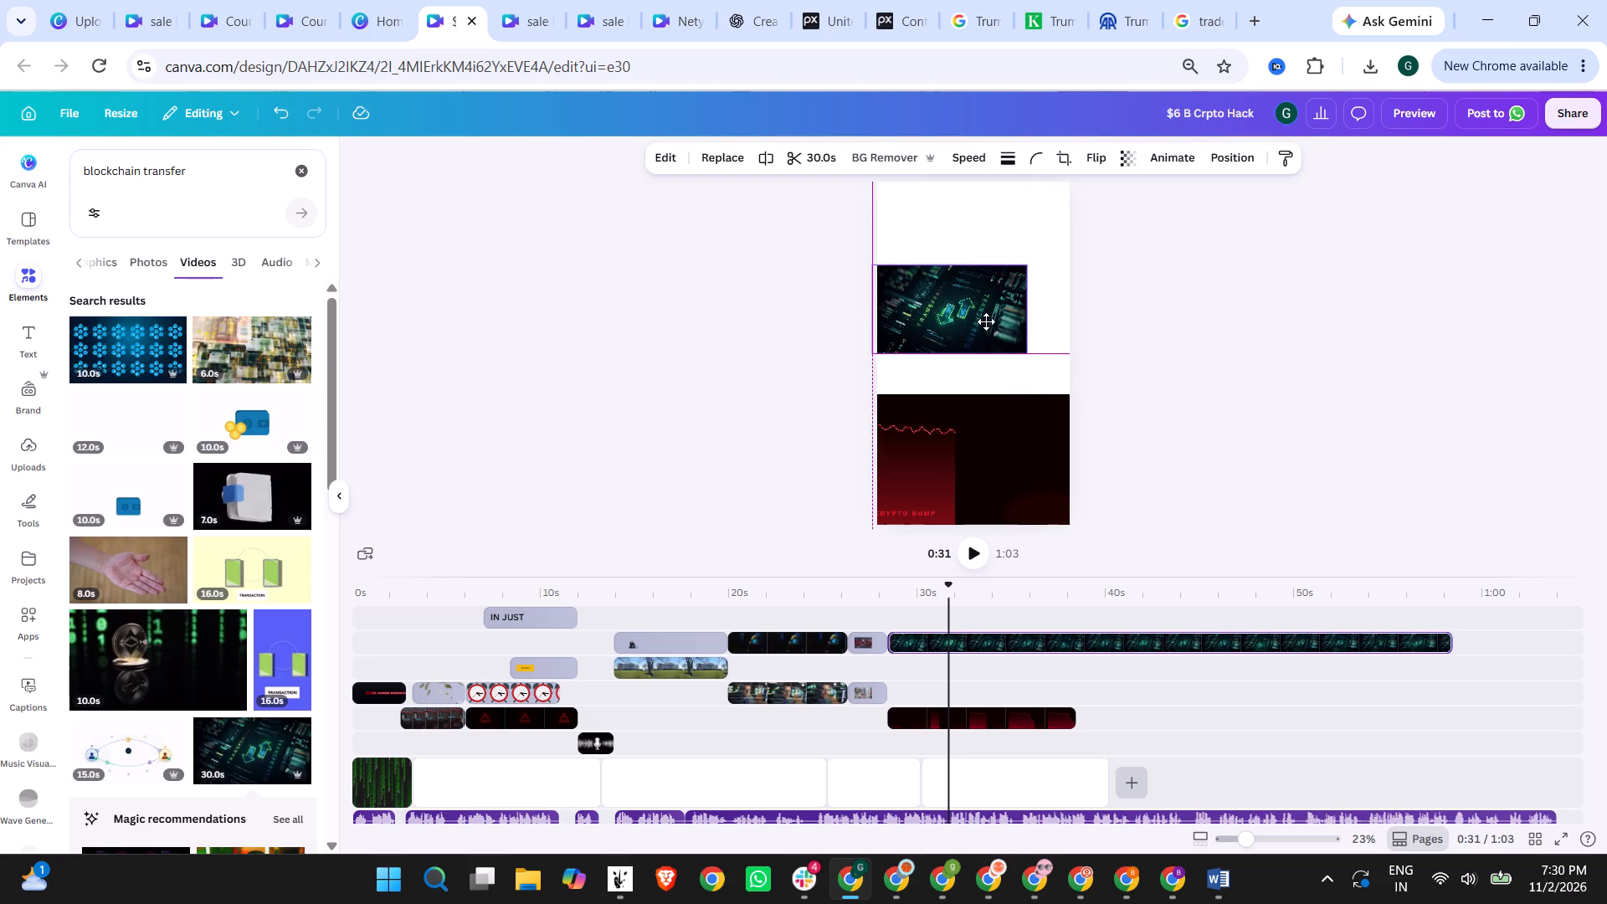
left_click_drag(986, 321, 988, 321)
left_click_drag(1028, 348, 1094, 394)
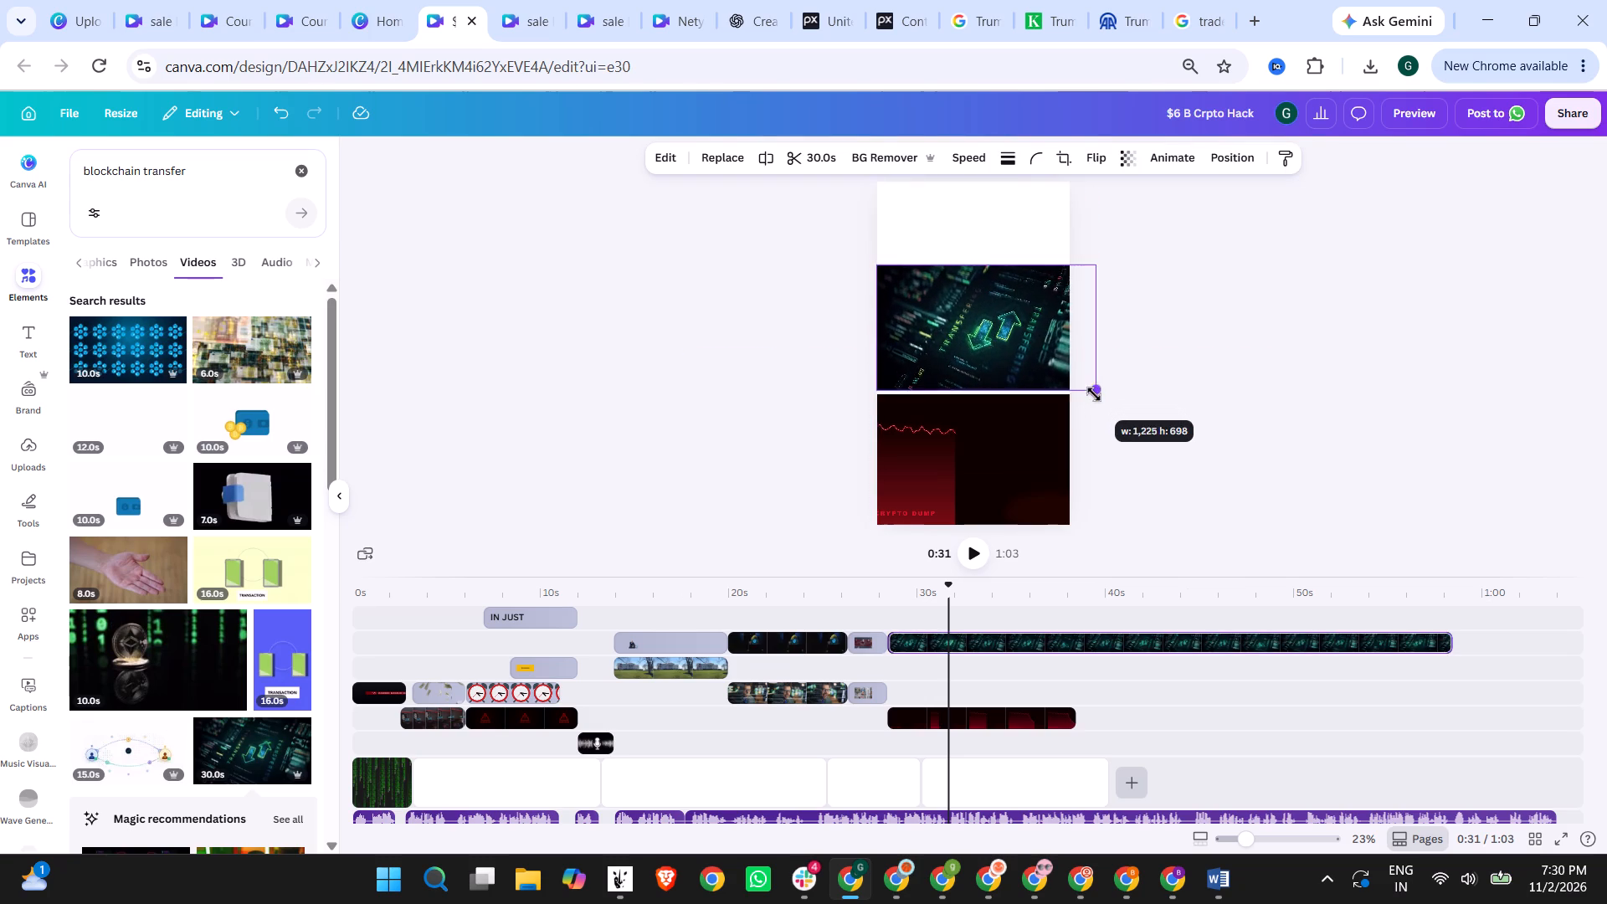
left_click_drag(1094, 394, 1096, 403)
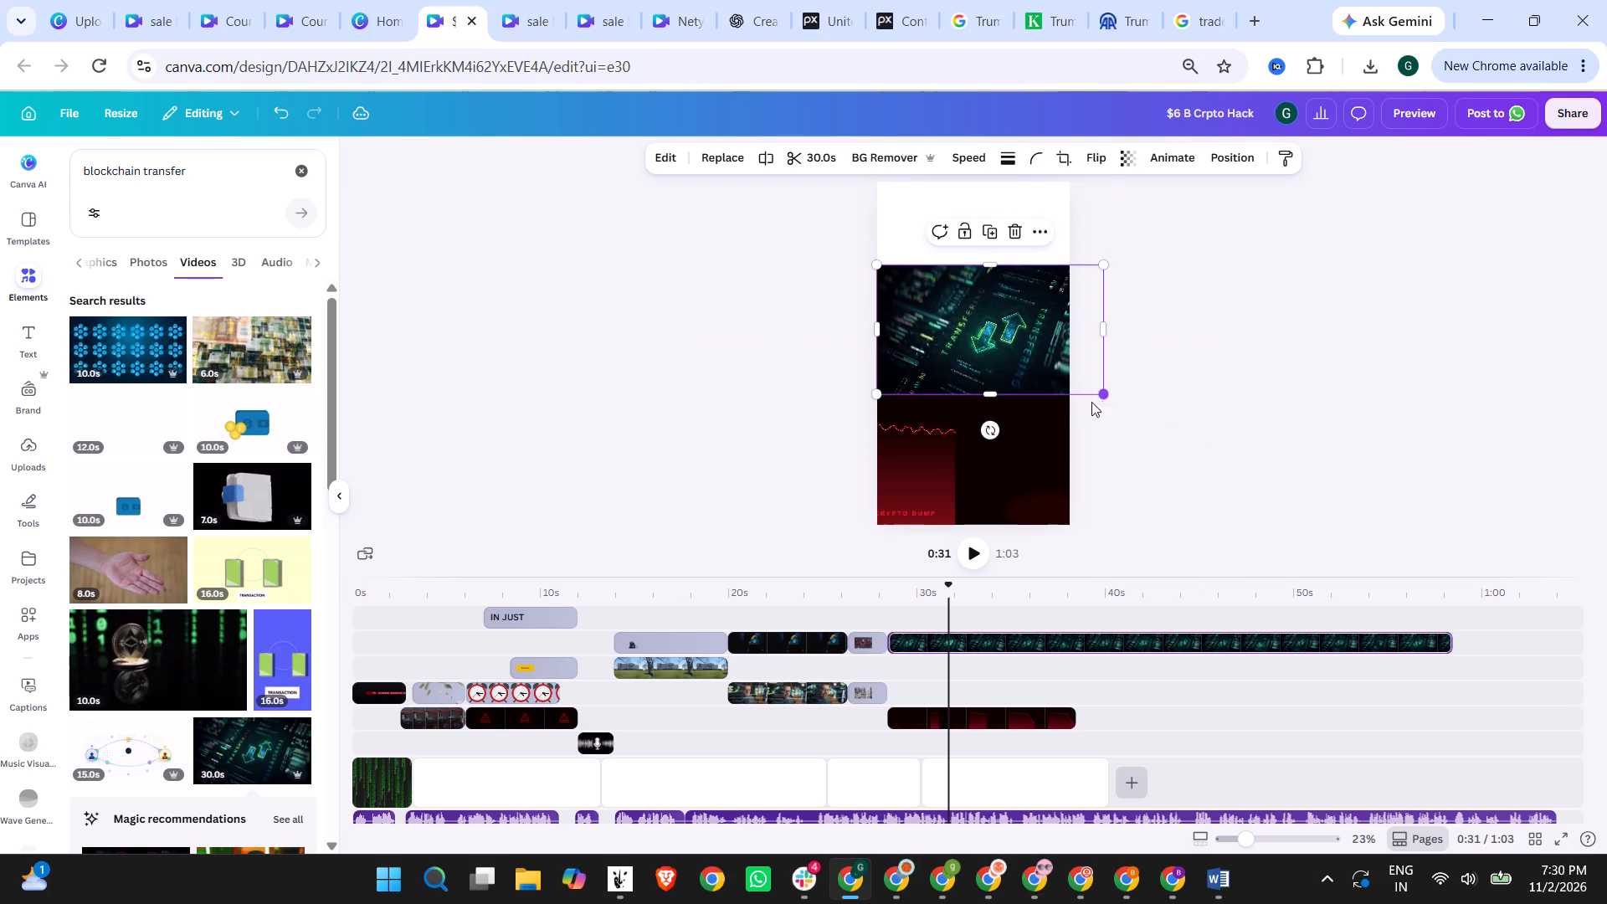
left_click_drag(1024, 374, 1002, 374)
left_click(1250, 348)
Play the section from the transfer-arrows clip's start to 0:36 and browse the "blockchain transfer" videos for the page's empty top area.
left_click(898, 593)
left_click(983, 540)
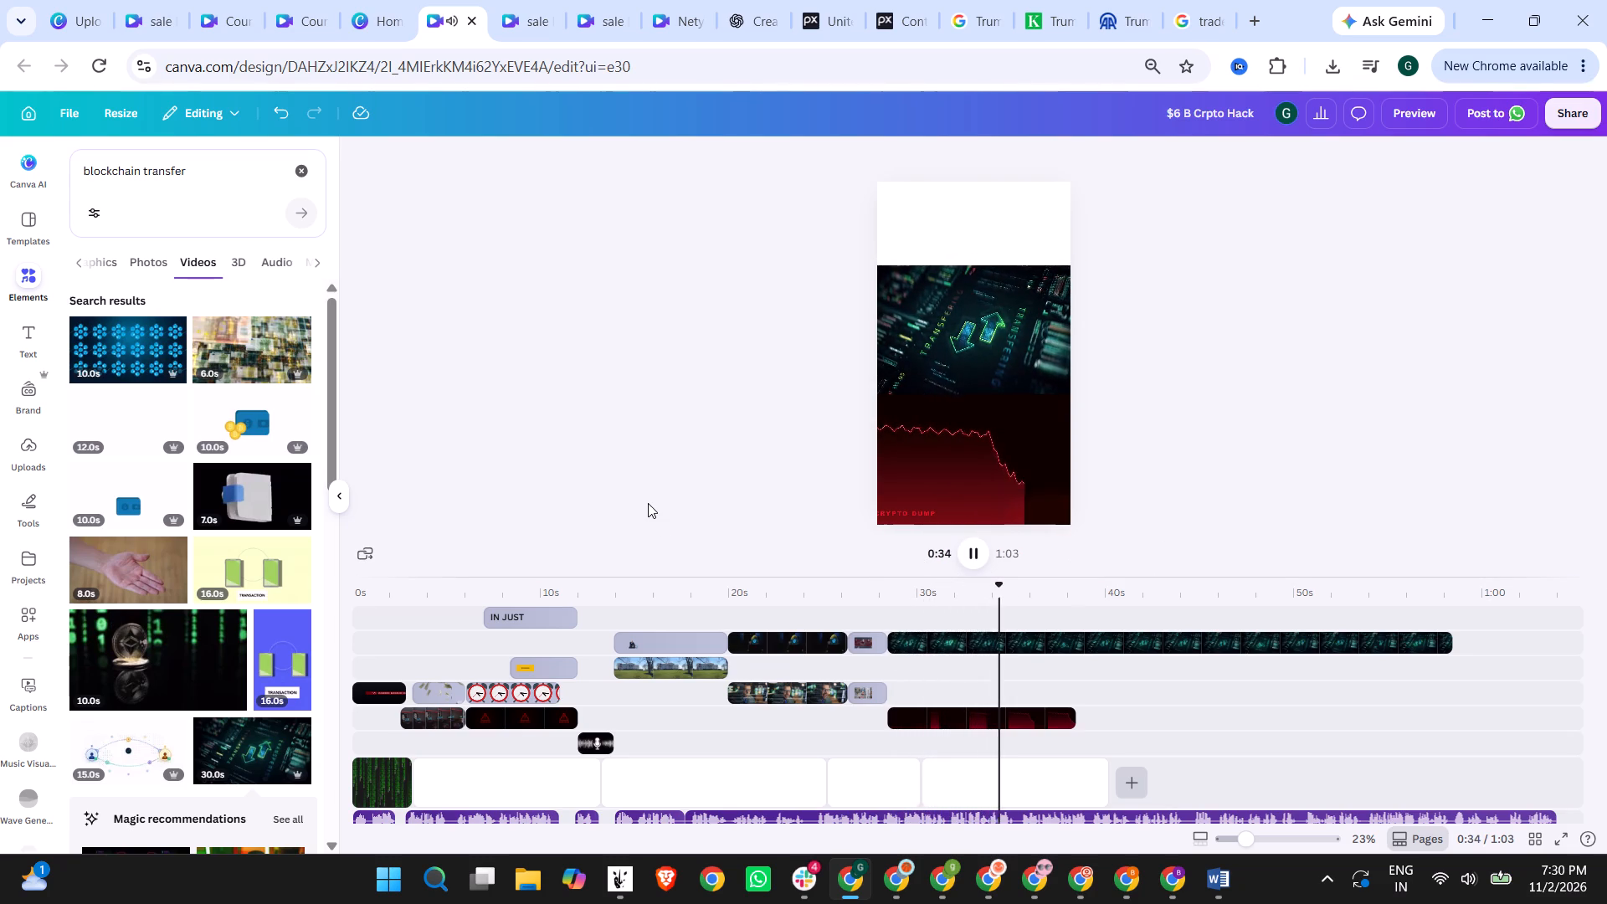
left_click(977, 553)
scroll(163, 435, "down", 4)
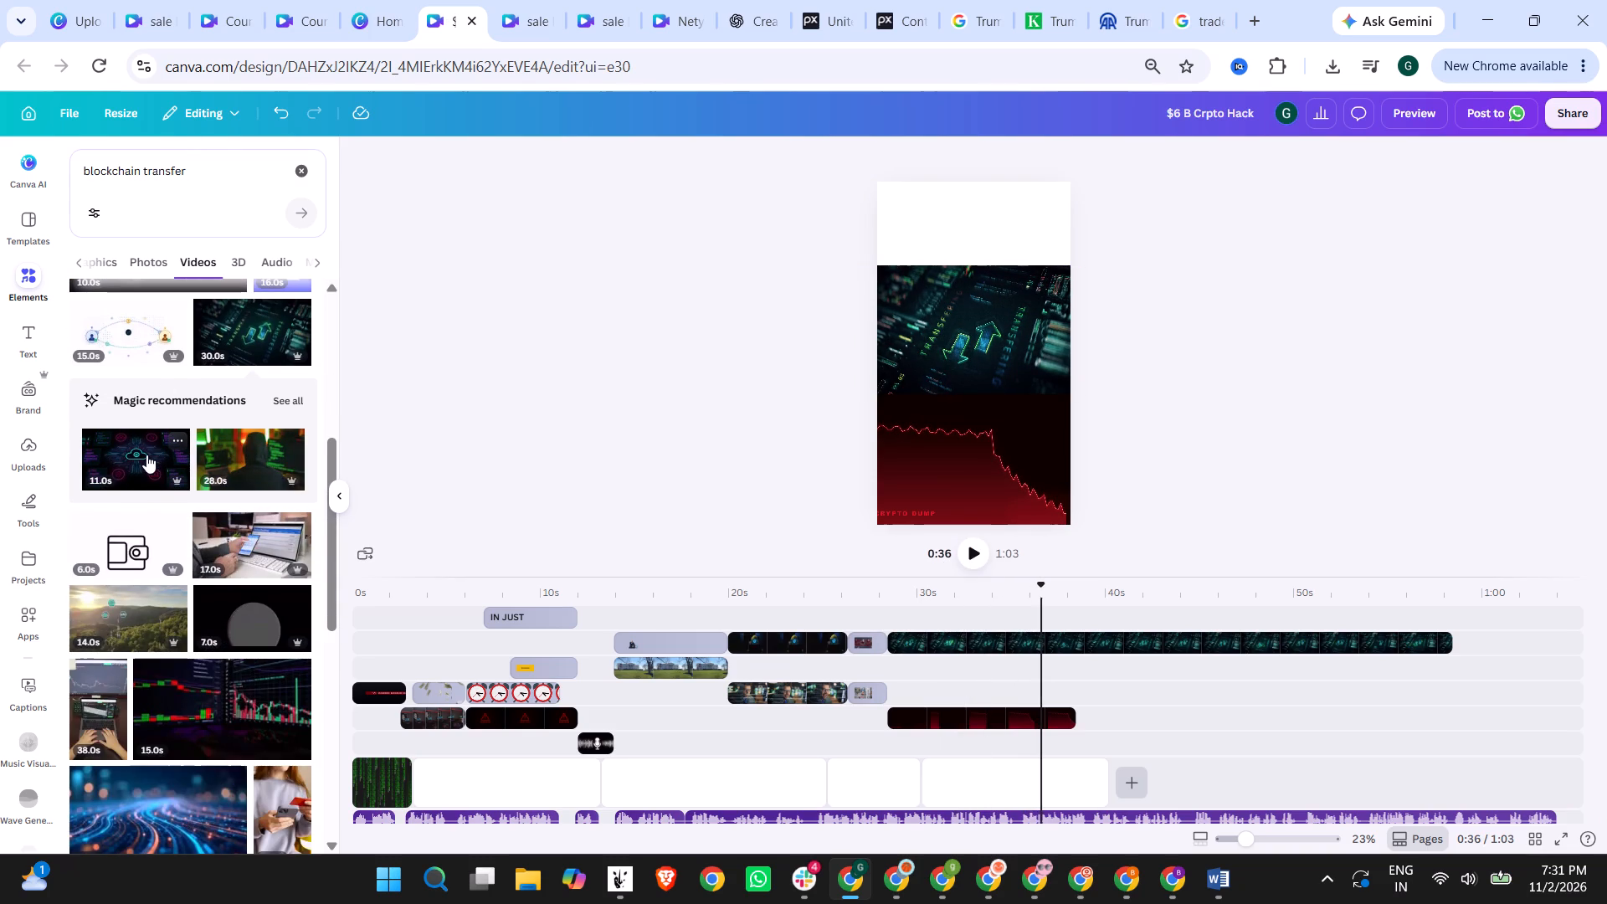
scroll(146, 455, "down", 4)
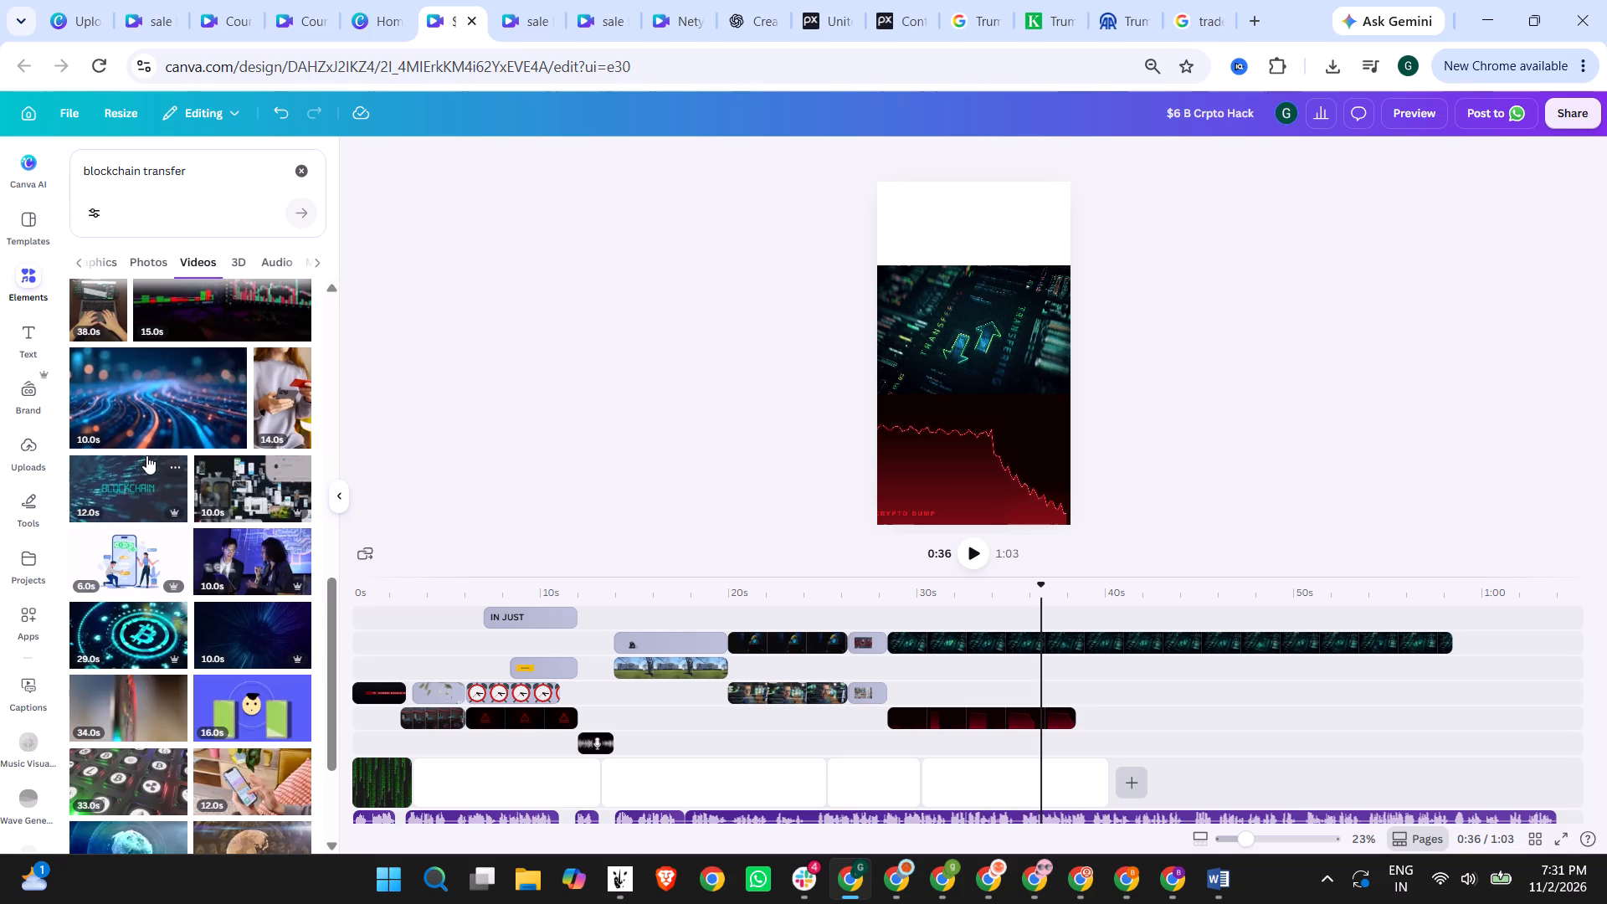
scroll(146, 455, "down", 1)
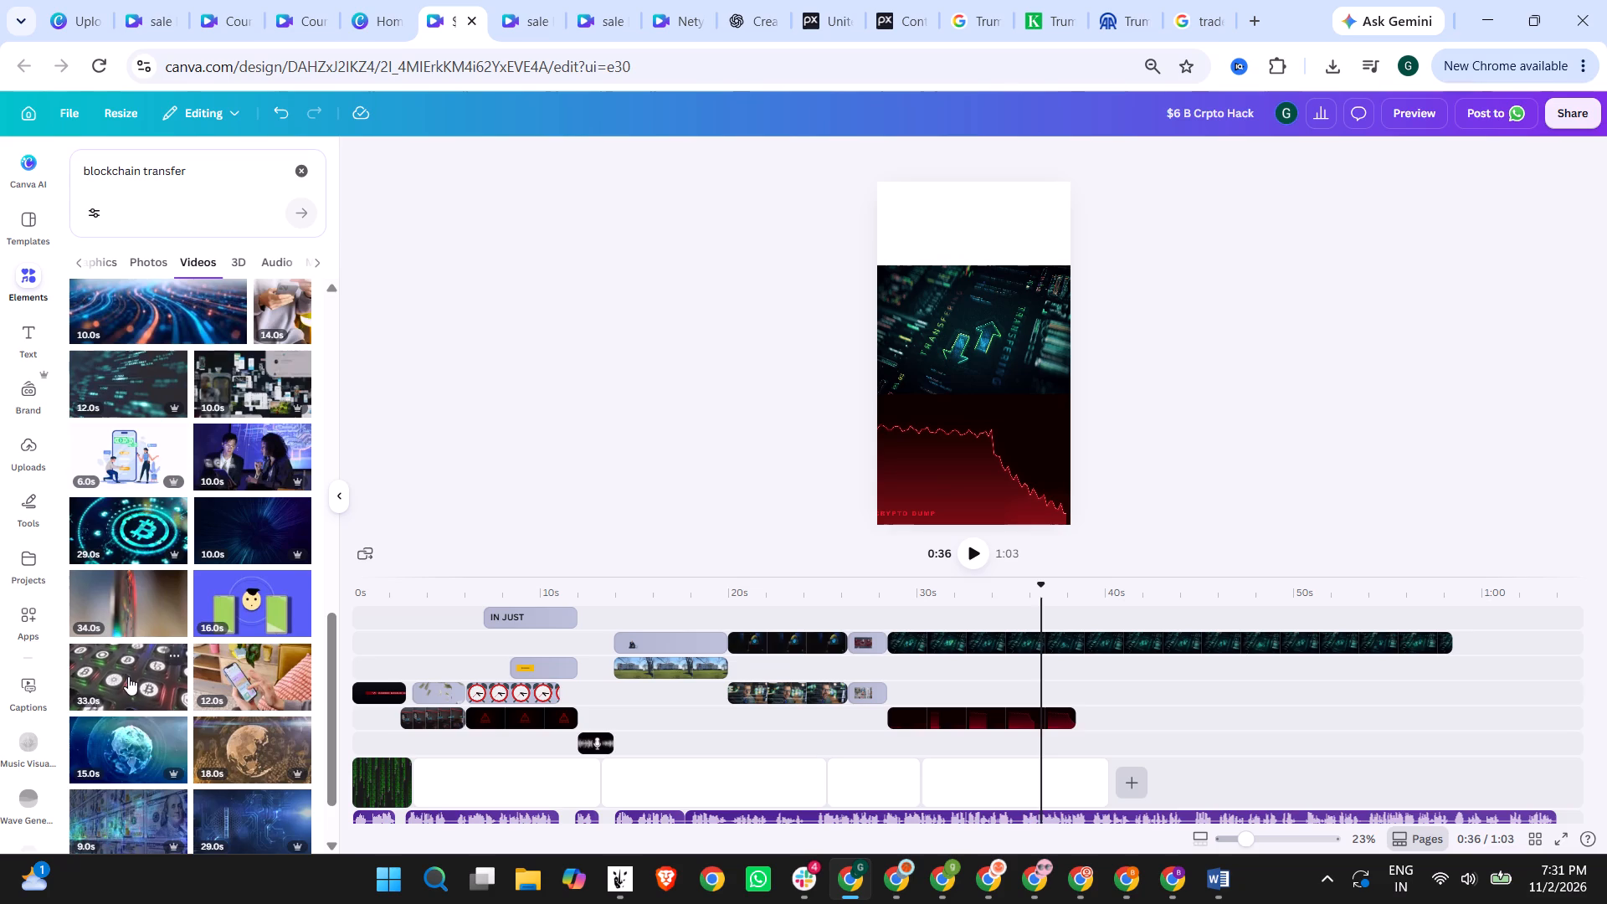
scroll(128, 676, "down", 4)
scroll(133, 702, "up", 2)
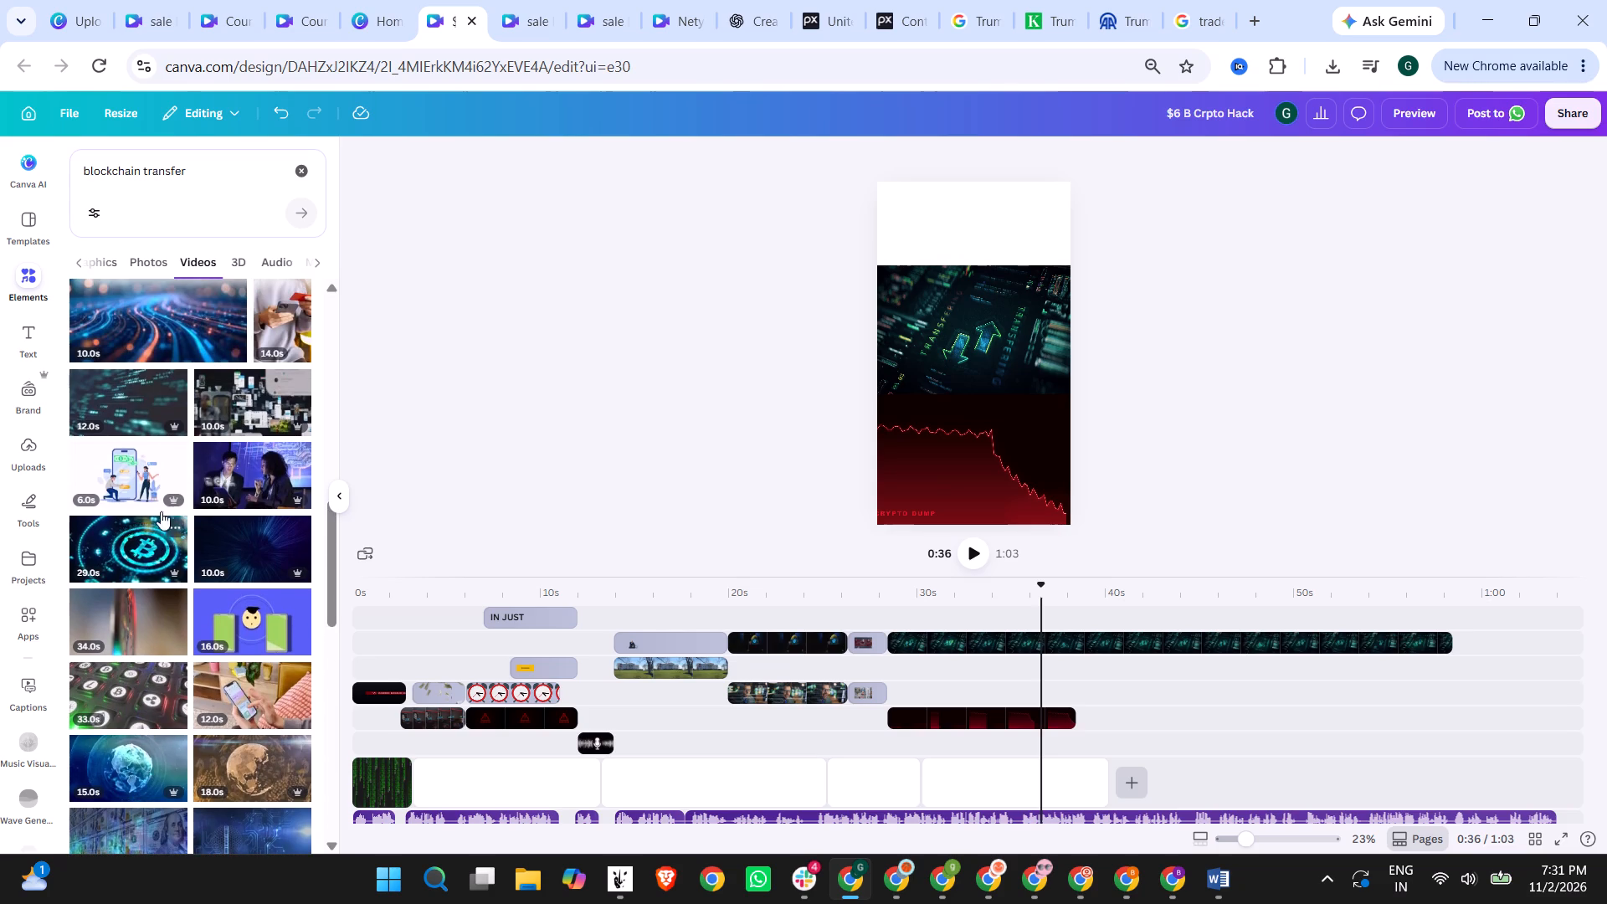
scroll(143, 619, "up", 4)
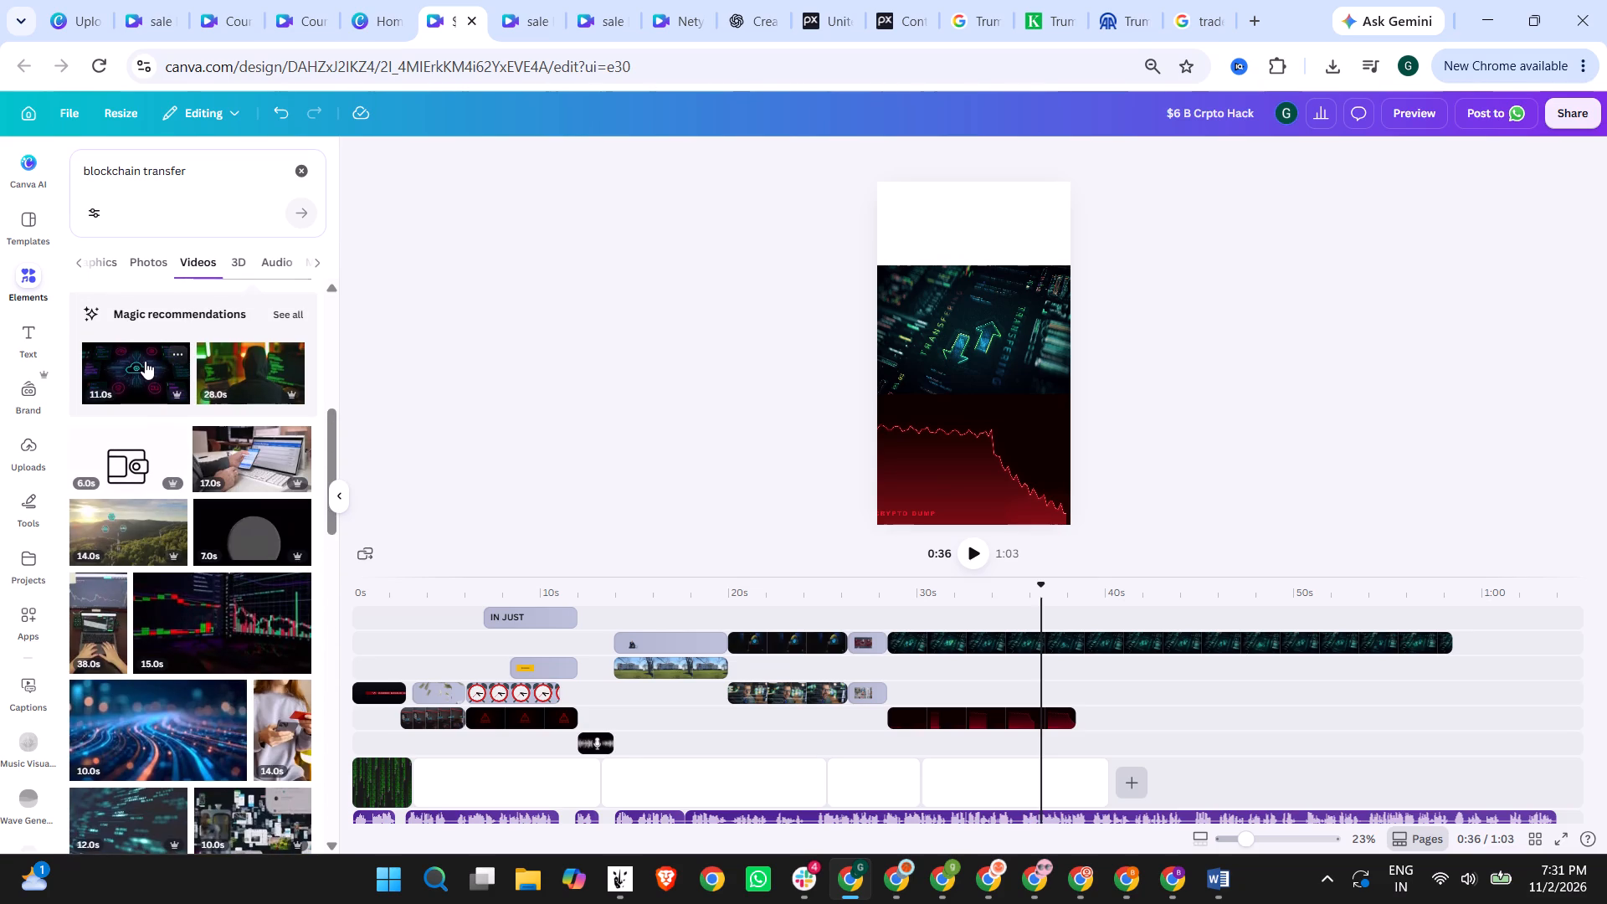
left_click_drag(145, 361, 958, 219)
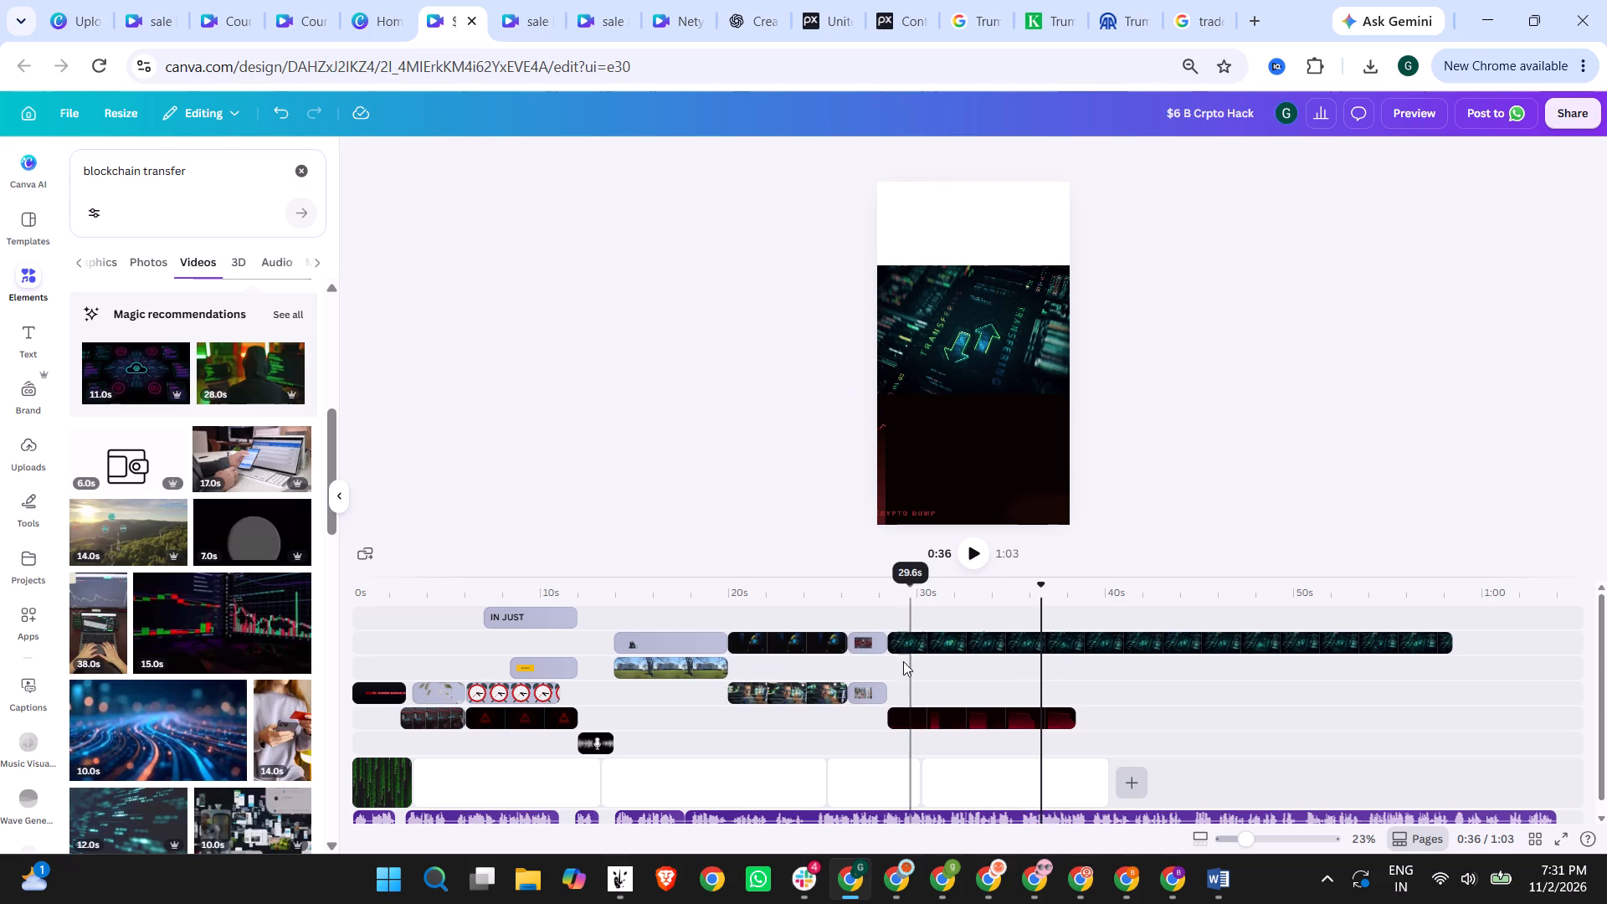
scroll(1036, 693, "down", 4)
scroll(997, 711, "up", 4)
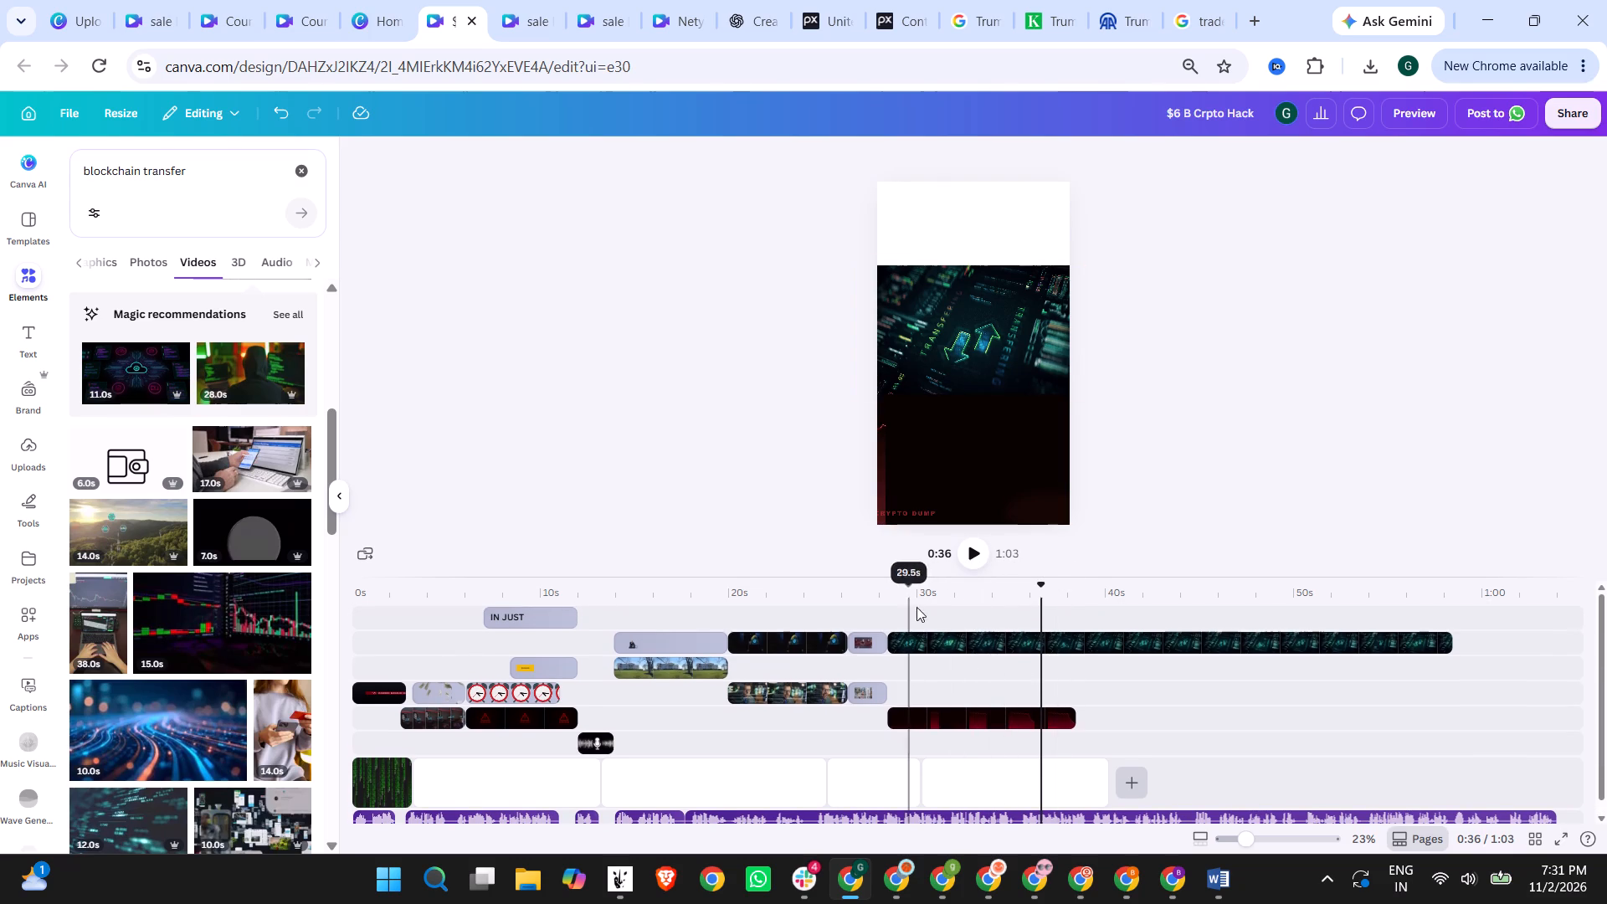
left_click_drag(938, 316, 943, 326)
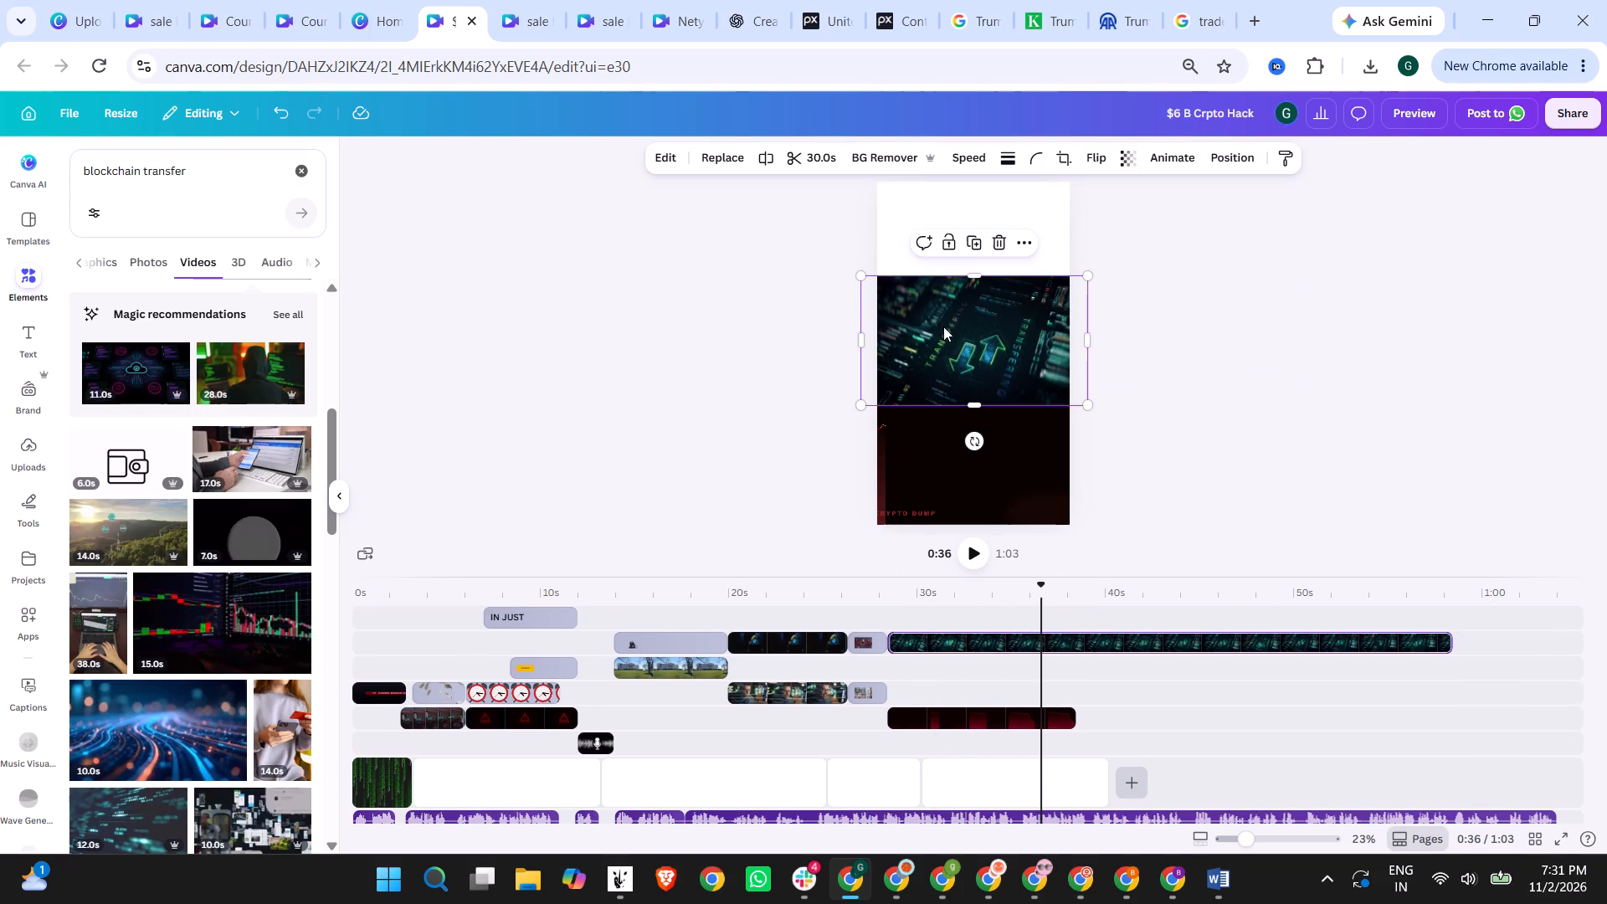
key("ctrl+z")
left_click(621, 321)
Add the 11-second cloud-network video above the transfer-arrows video and enlarge it to span the page's full width near the top.
left_click_drag(139, 363, 853, 251)
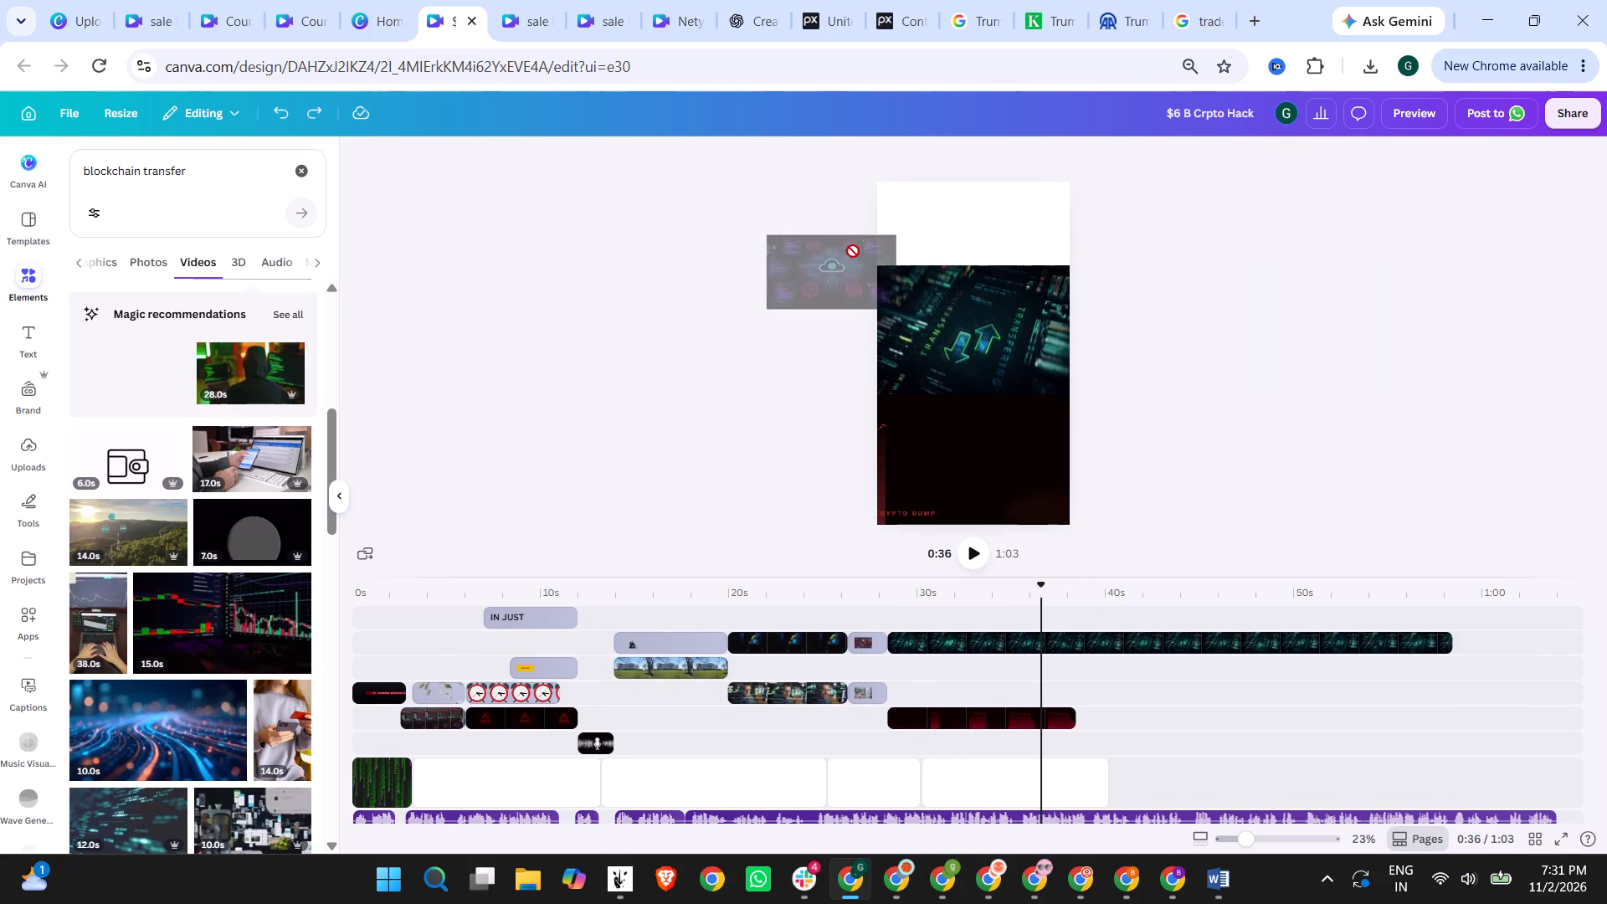
left_click_drag(853, 251, 963, 201)
left_click_drag(1009, 253, 988, 250)
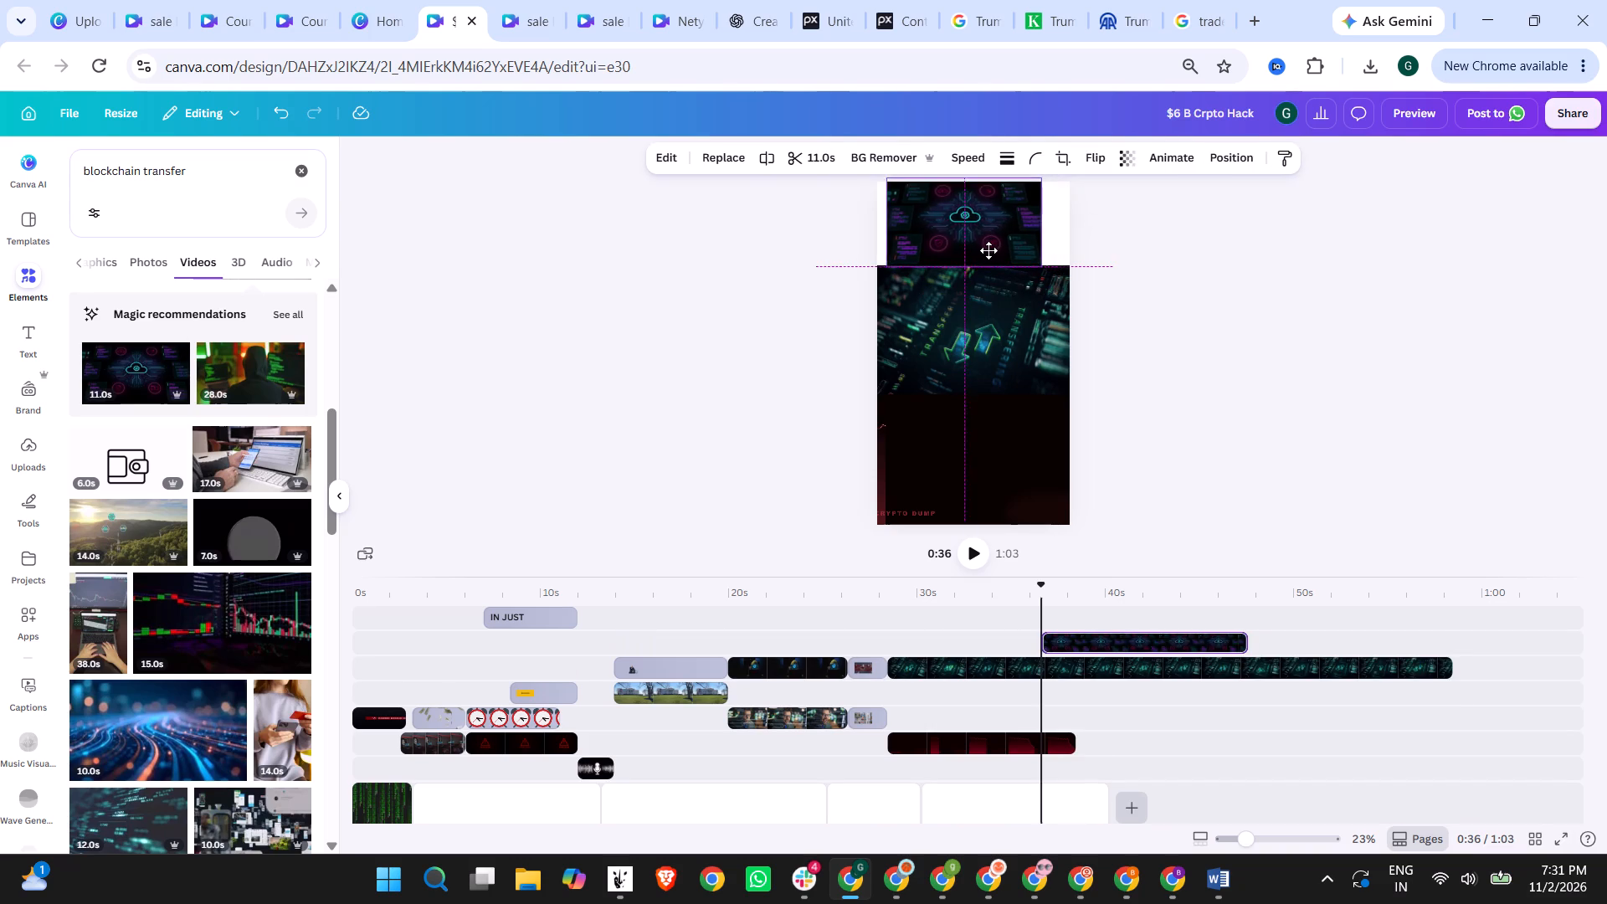
left_click_drag(988, 250, 978, 259)
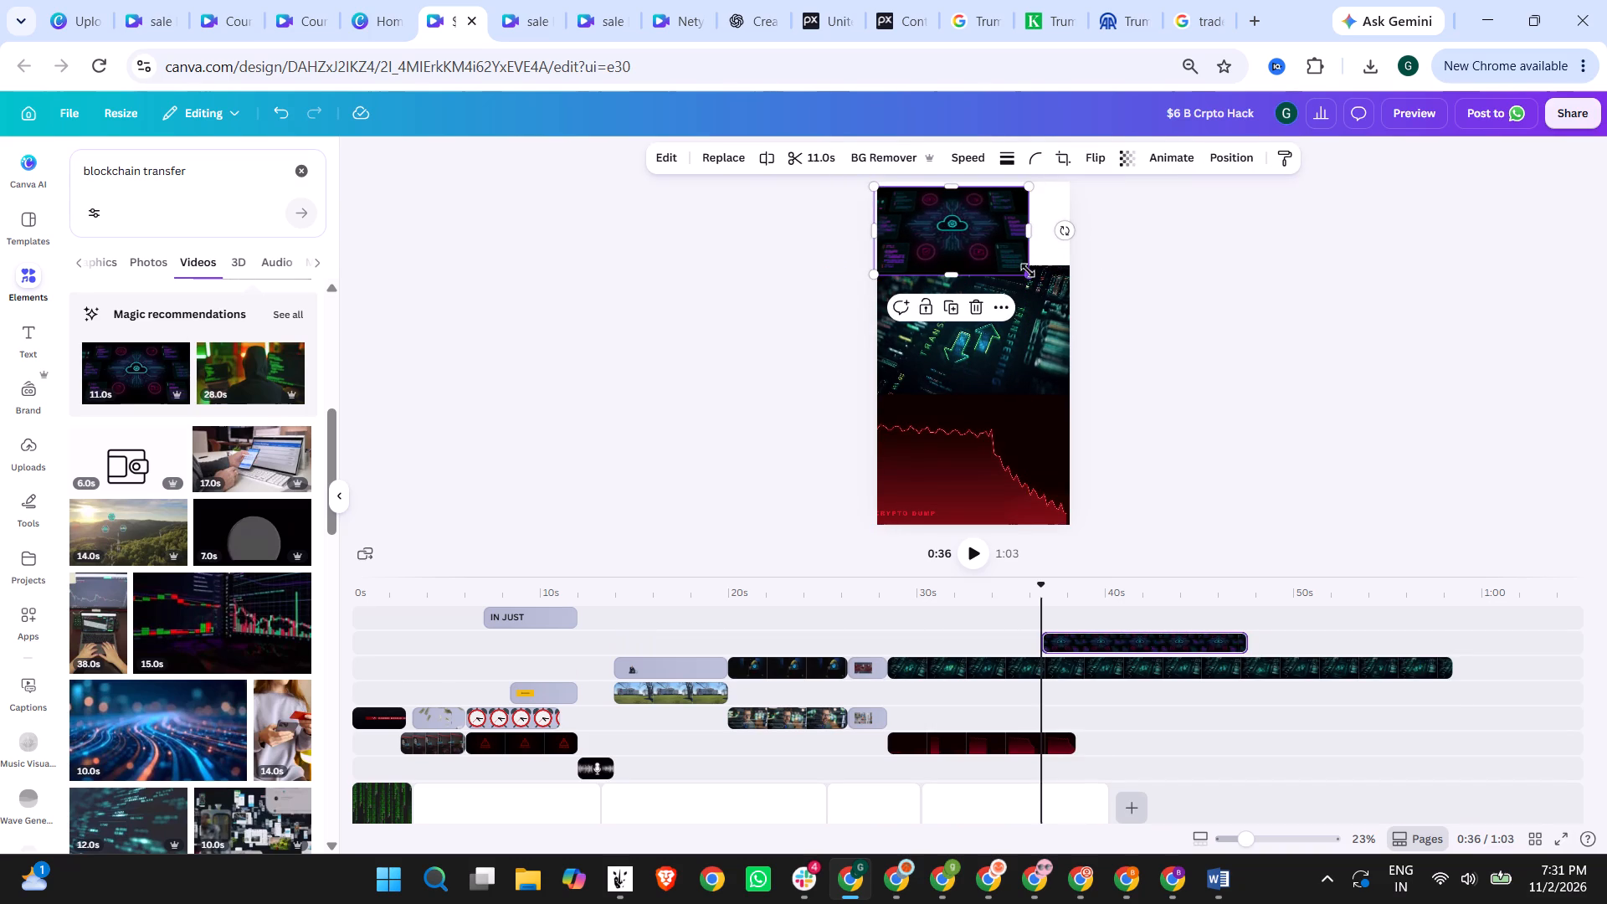
left_click_drag(1028, 270, 1070, 295)
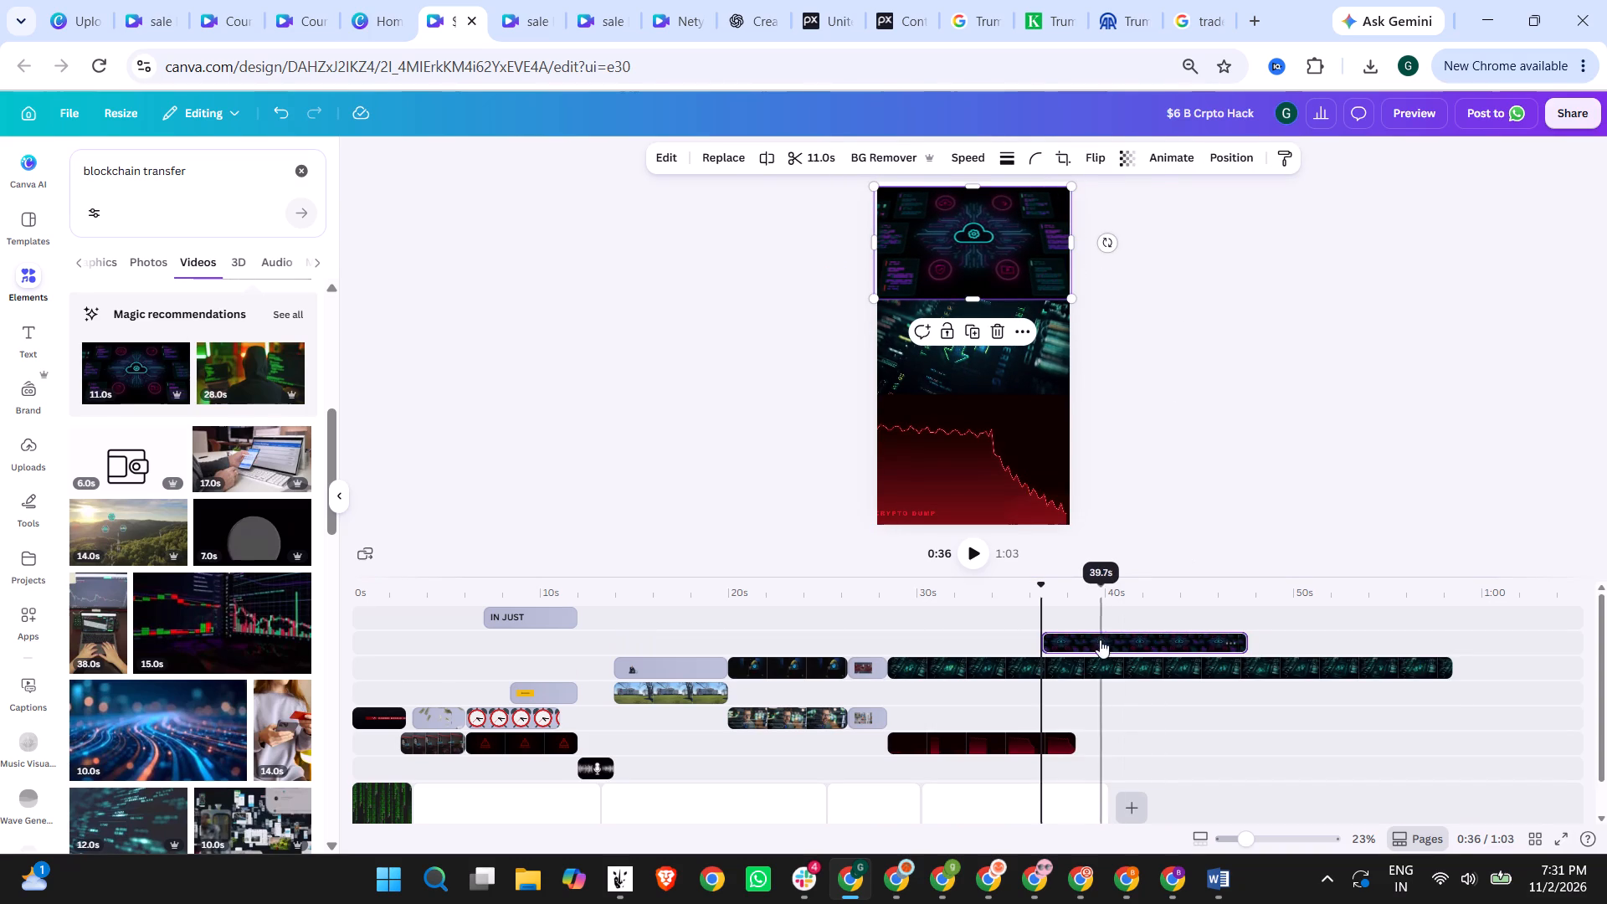
Move the cloud video's clip earlier to start together with the transfer-arrows and red chart clips.
left_click_drag(1100, 640, 947, 641)
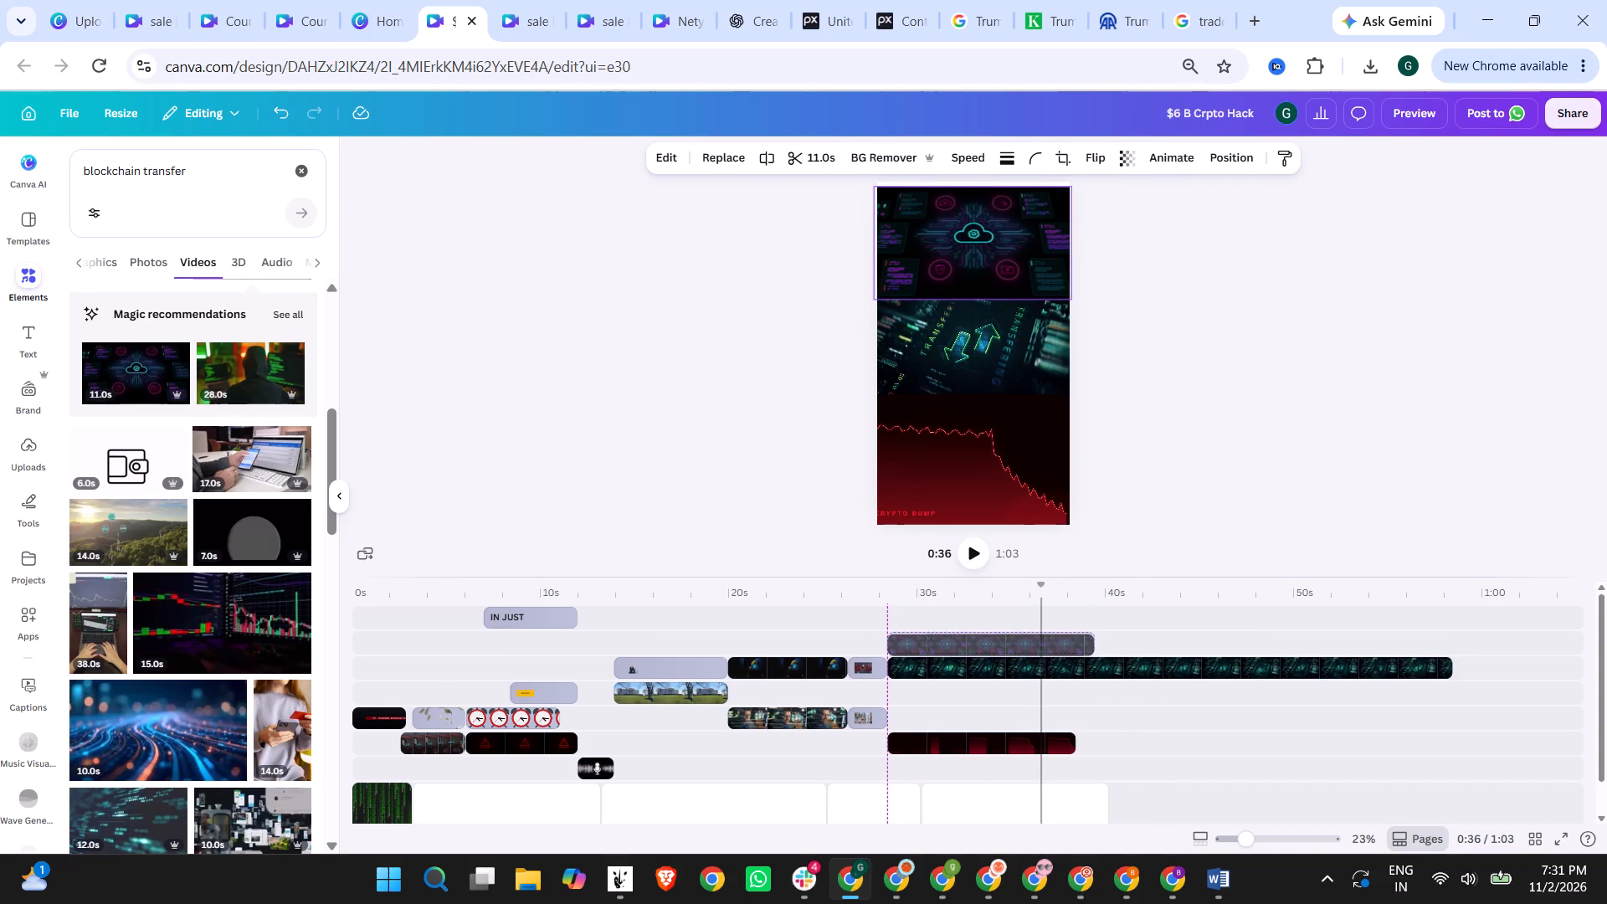
left_click(1229, 337)
Shift the transfer-arrows video slightly down the page so more of it shows below the cloud video.
left_click(1024, 374)
left_click_drag(1019, 363, 1018, 374)
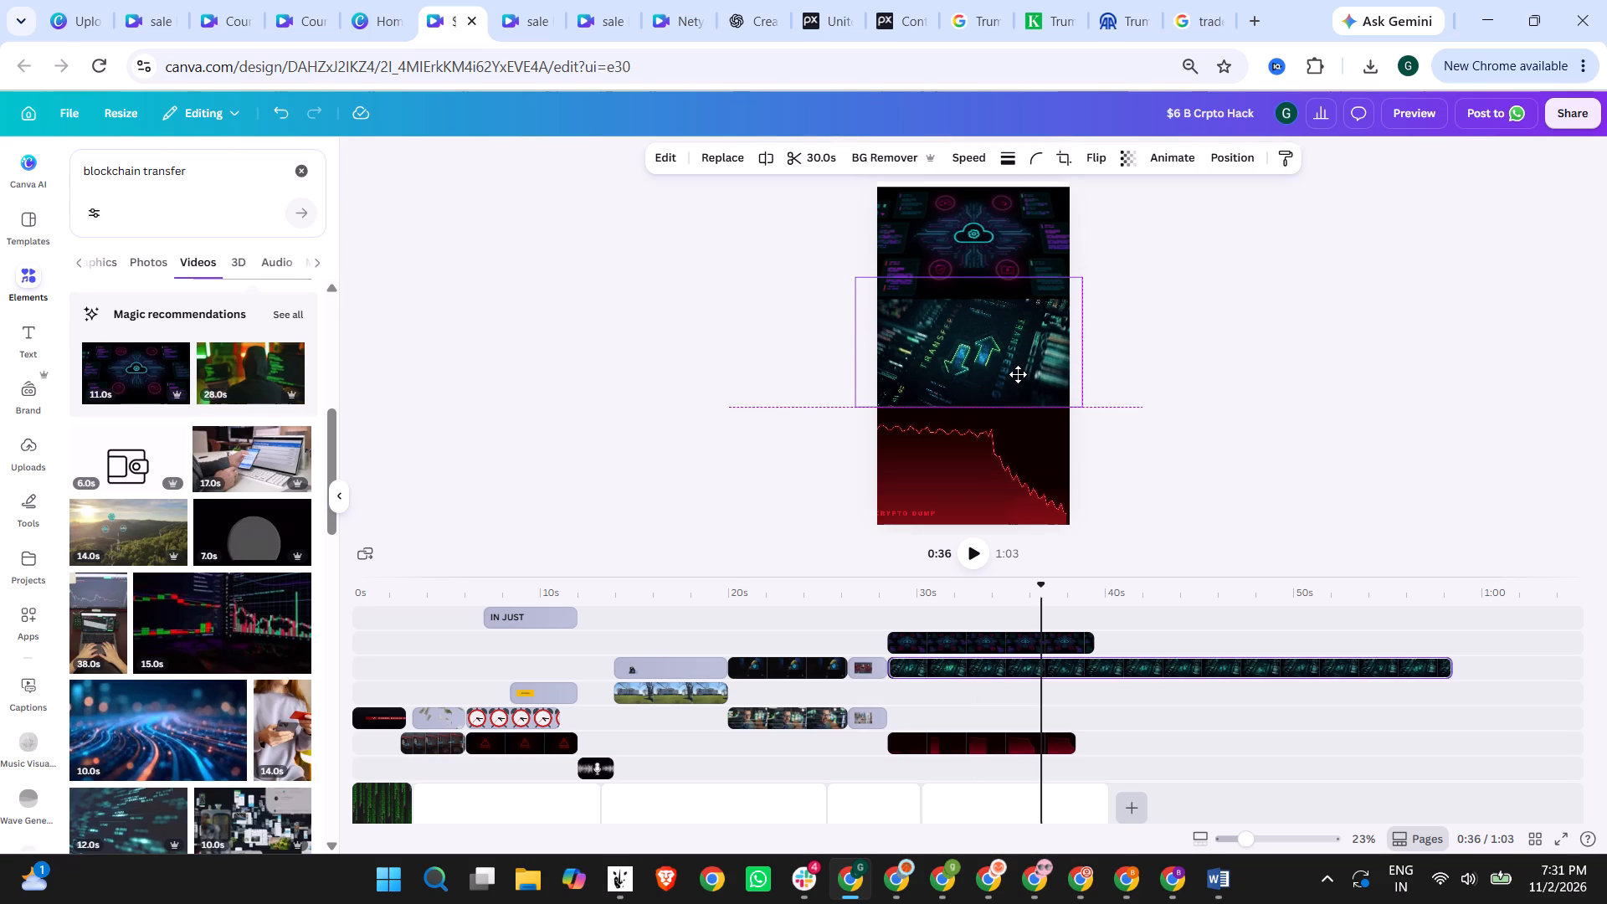
left_click_drag(1018, 374, 1018, 377)
left_click(1154, 374)
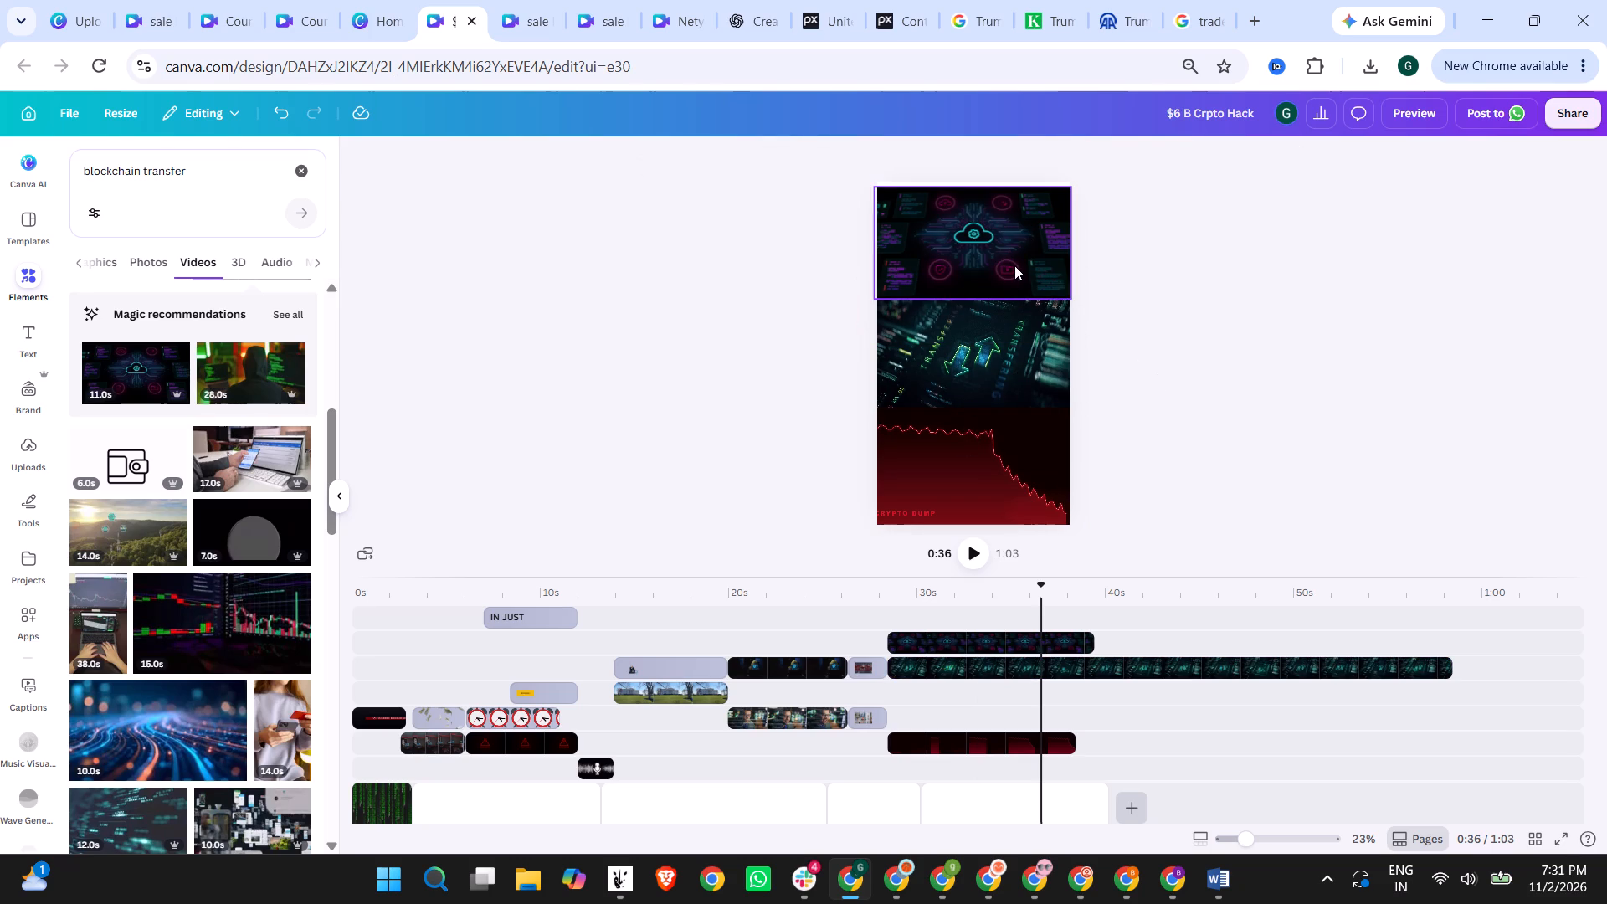
Play the three-video section from its start through to 0:40.
left_click(880, 601)
left_click(978, 562)
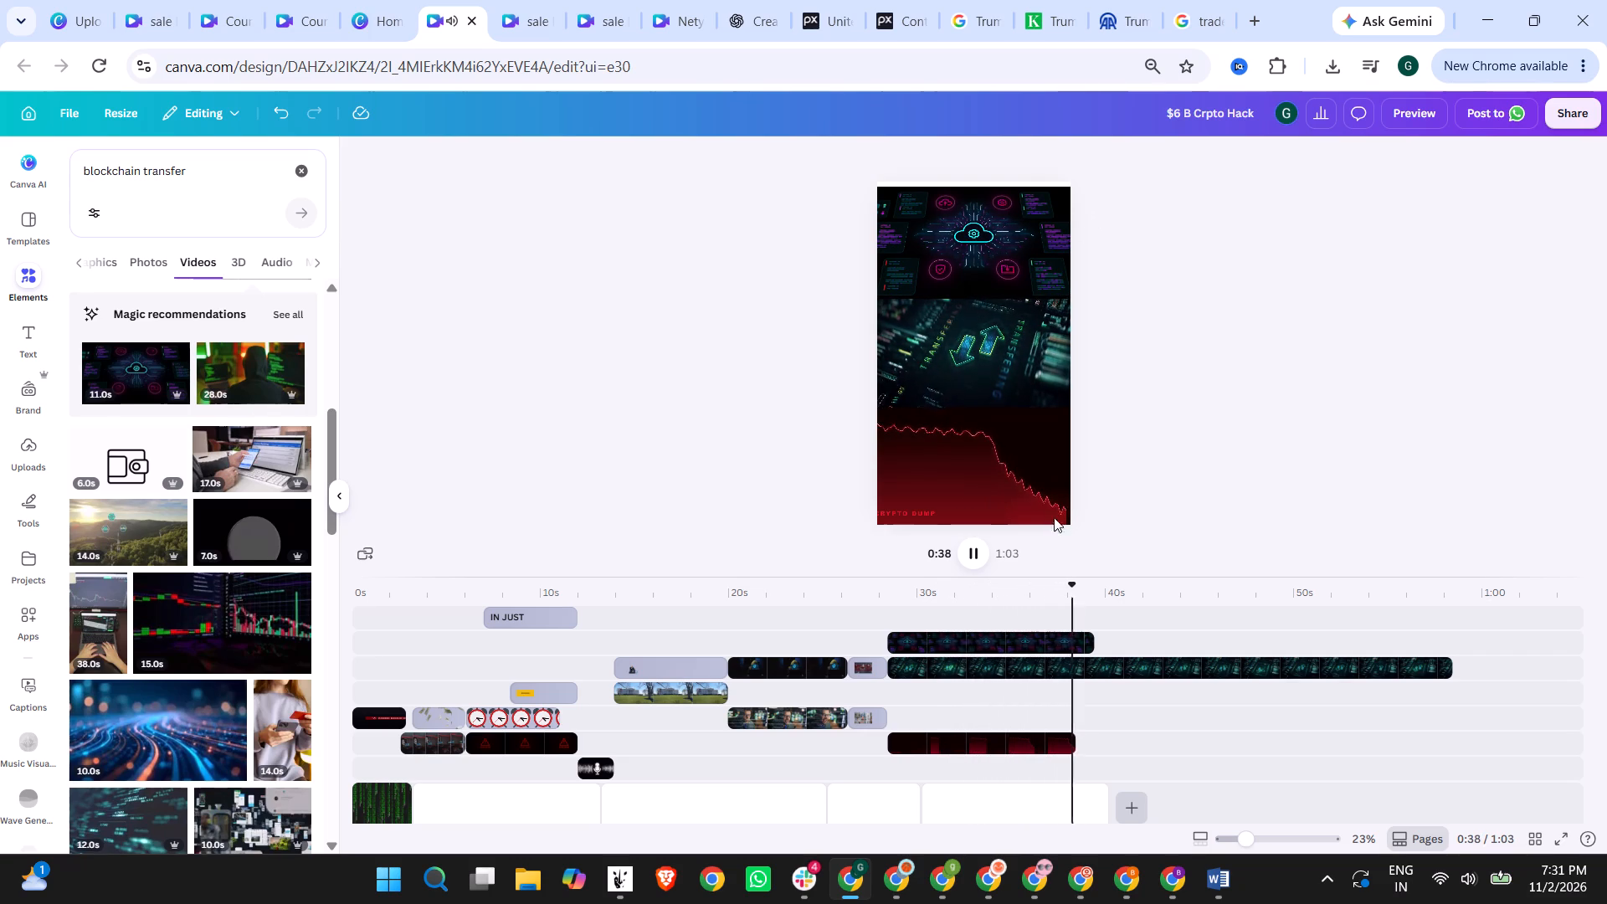
left_click(971, 554)
Increase the cloud video's playback speed so its clip ends at about 0:37.
left_click(1046, 645)
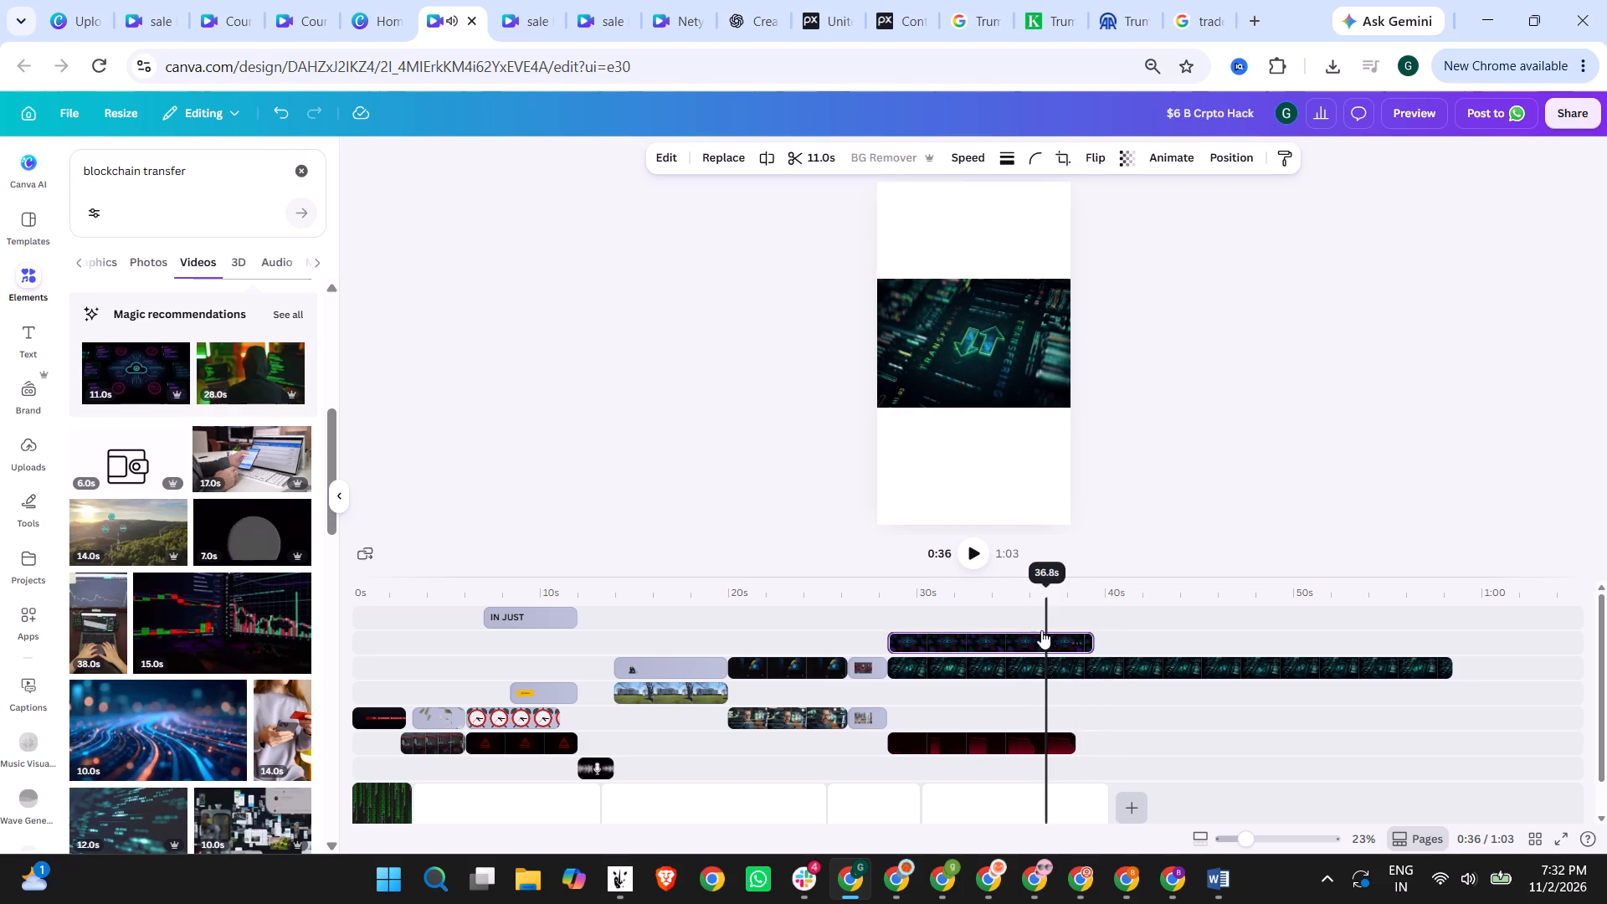
left_click(976, 169)
left_click_drag(935, 221, 956, 220)
left_click(1235, 364)
Increase the transfer-arrows video's playback speed so its clip lasts 15.0 seconds.
left_click(1144, 655)
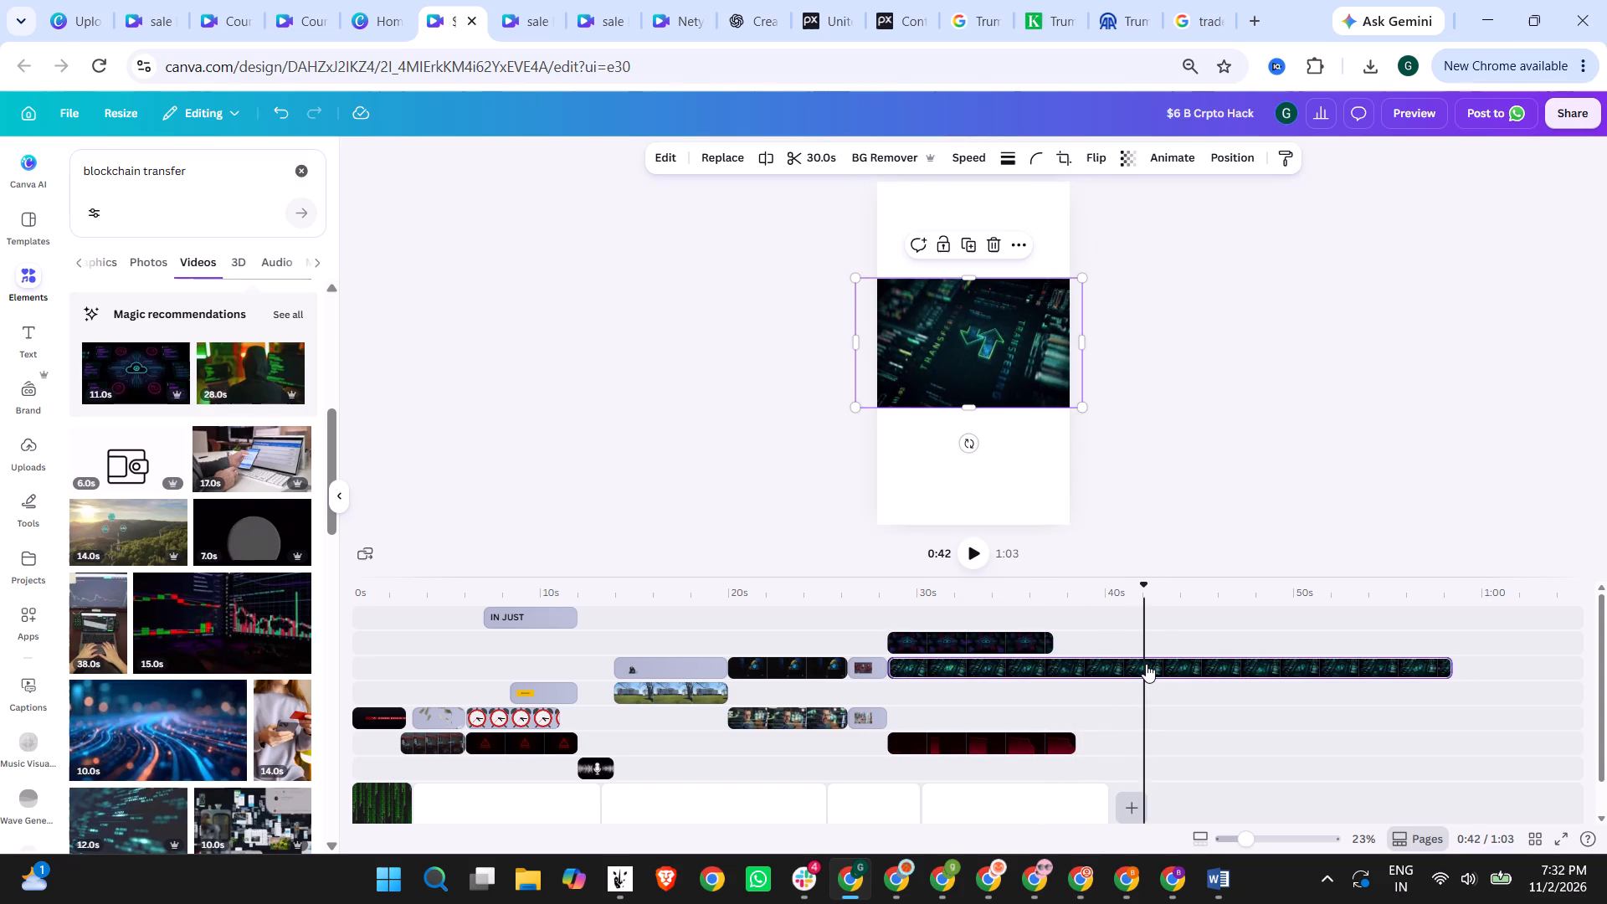
left_click(1146, 664)
left_click(963, 160)
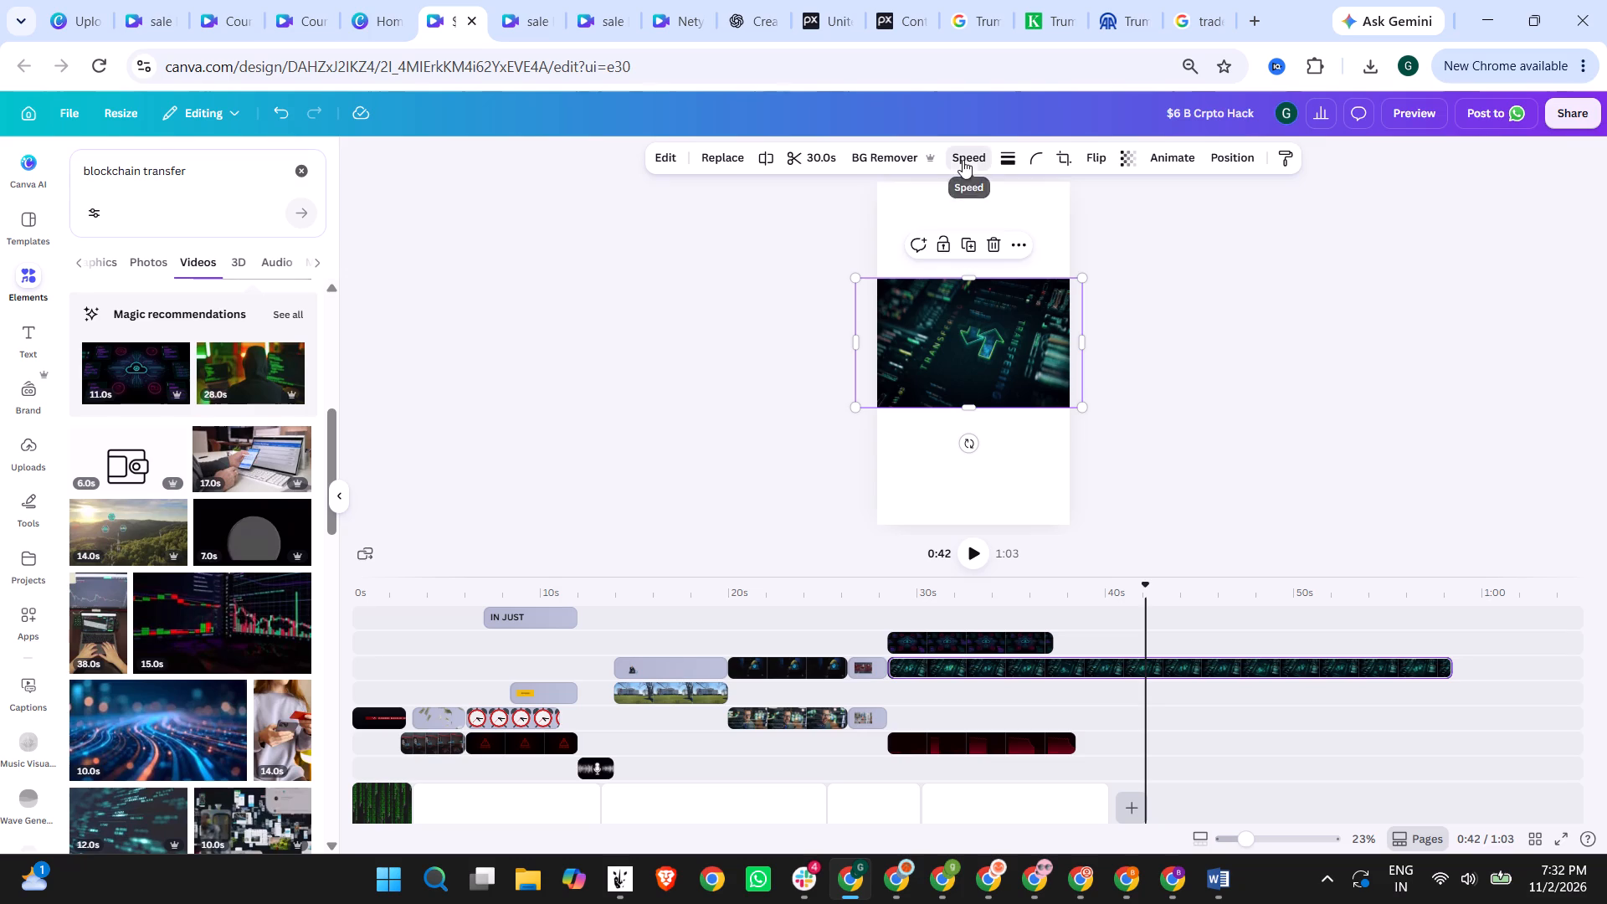
left_click_drag(940, 222, 1000, 222)
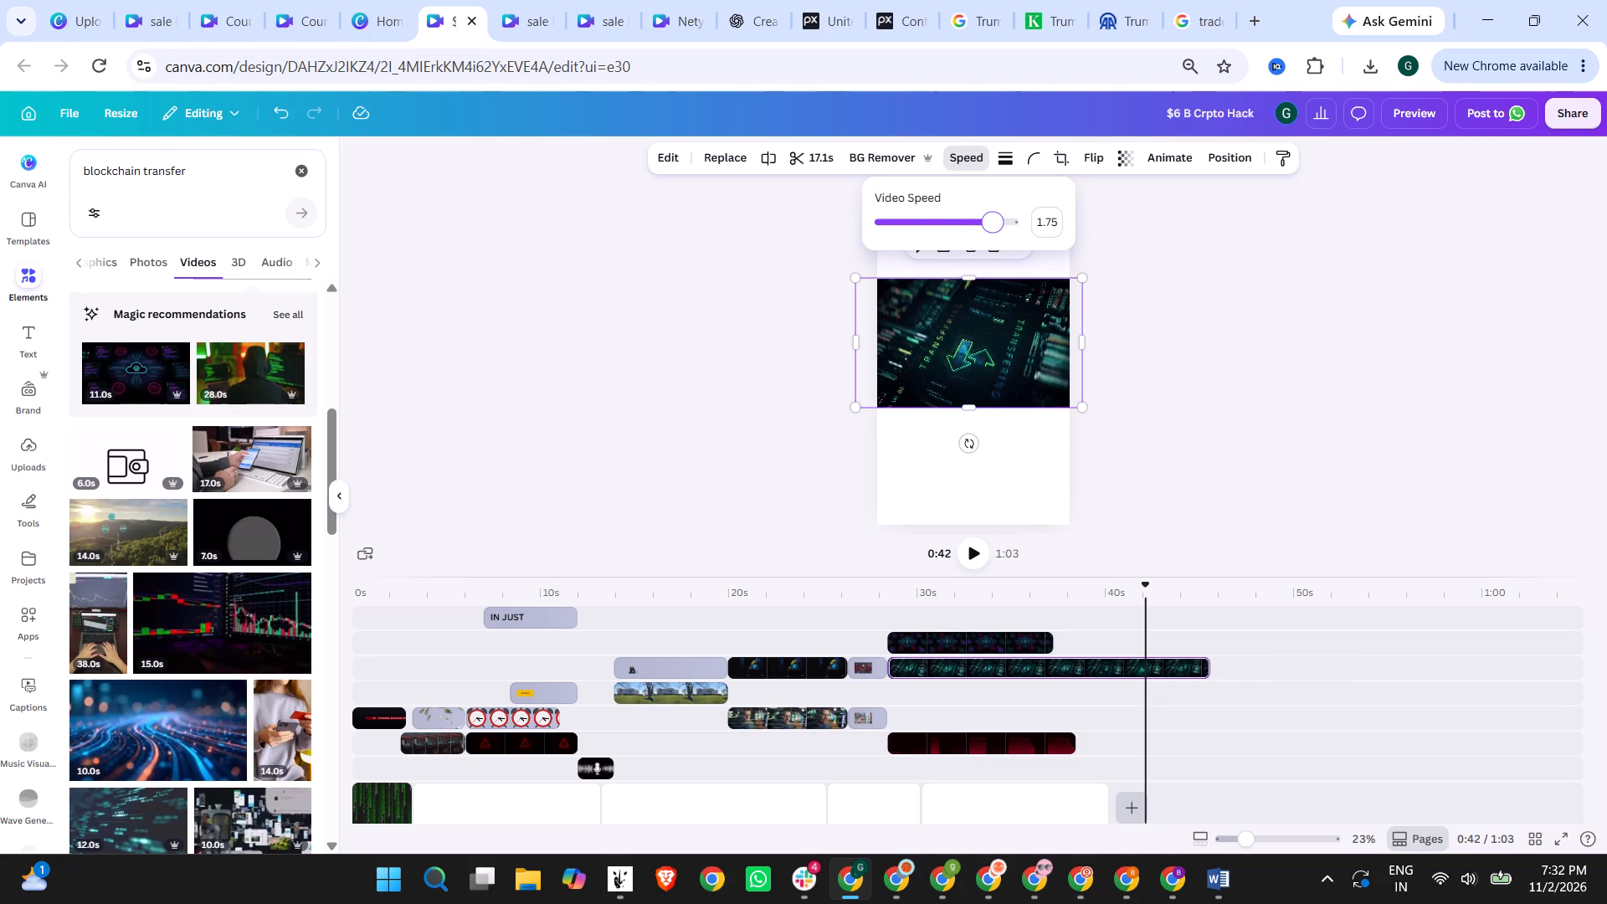
left_click_drag(1000, 222, 1009, 222)
left_click(1208, 285)
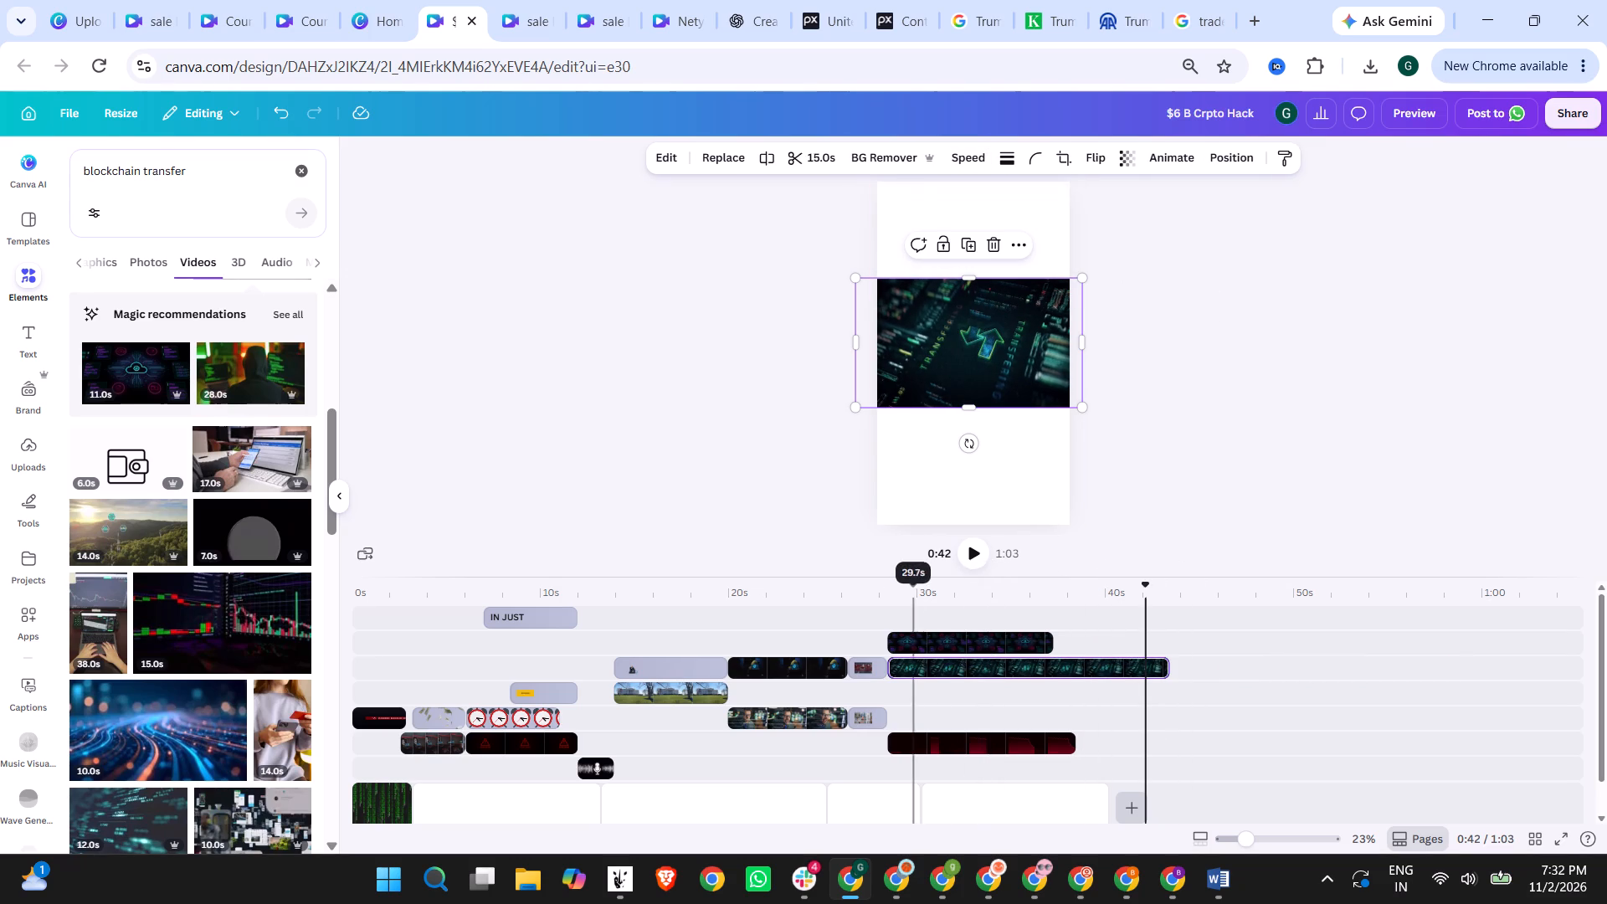
Replay the section with the three stacked videos from its start.
left_click(891, 589)
left_click(954, 551)
left_click(966, 551)
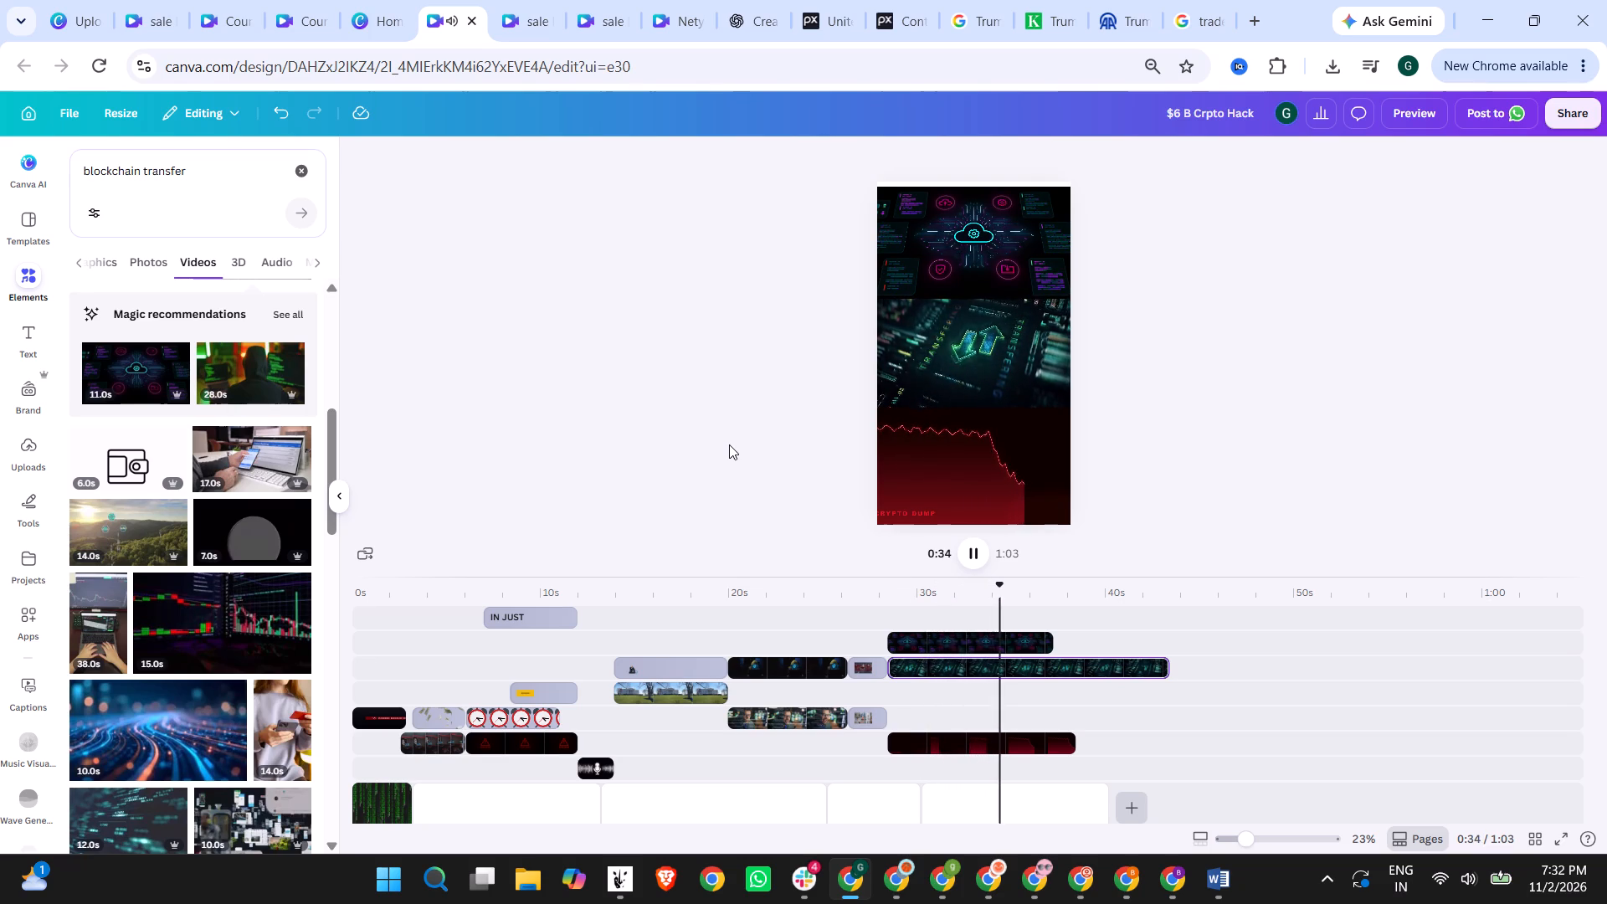
Enlarge the red chart video slightly and move it down so its caption falls below the page's bottom edge.
left_click(920, 465)
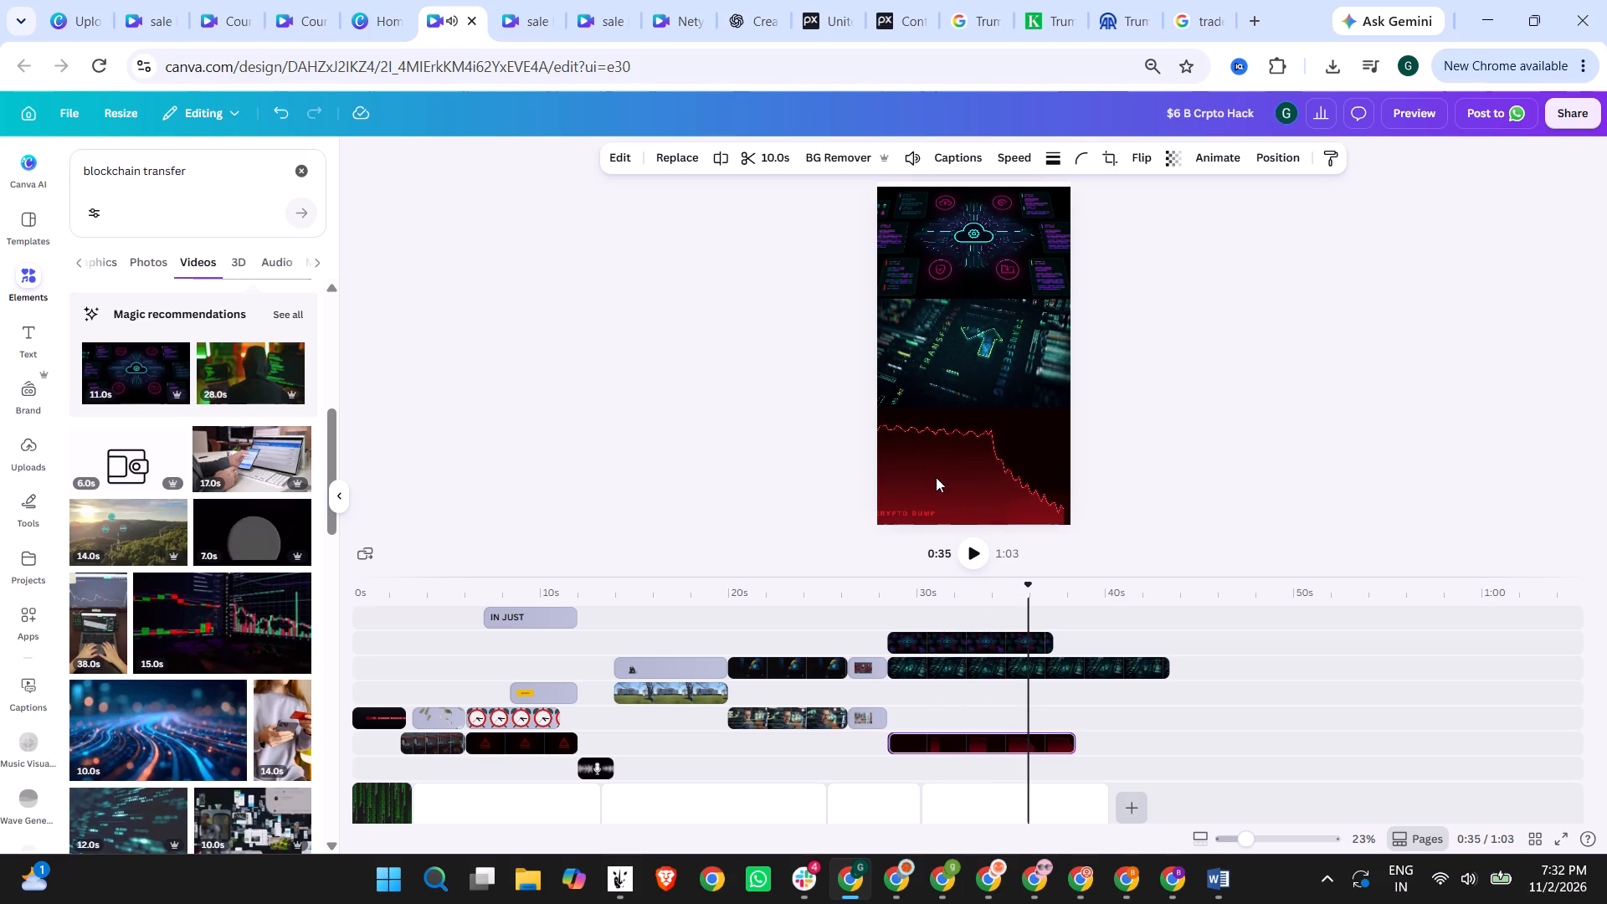
double_click(936, 477)
left_click(927, 492)
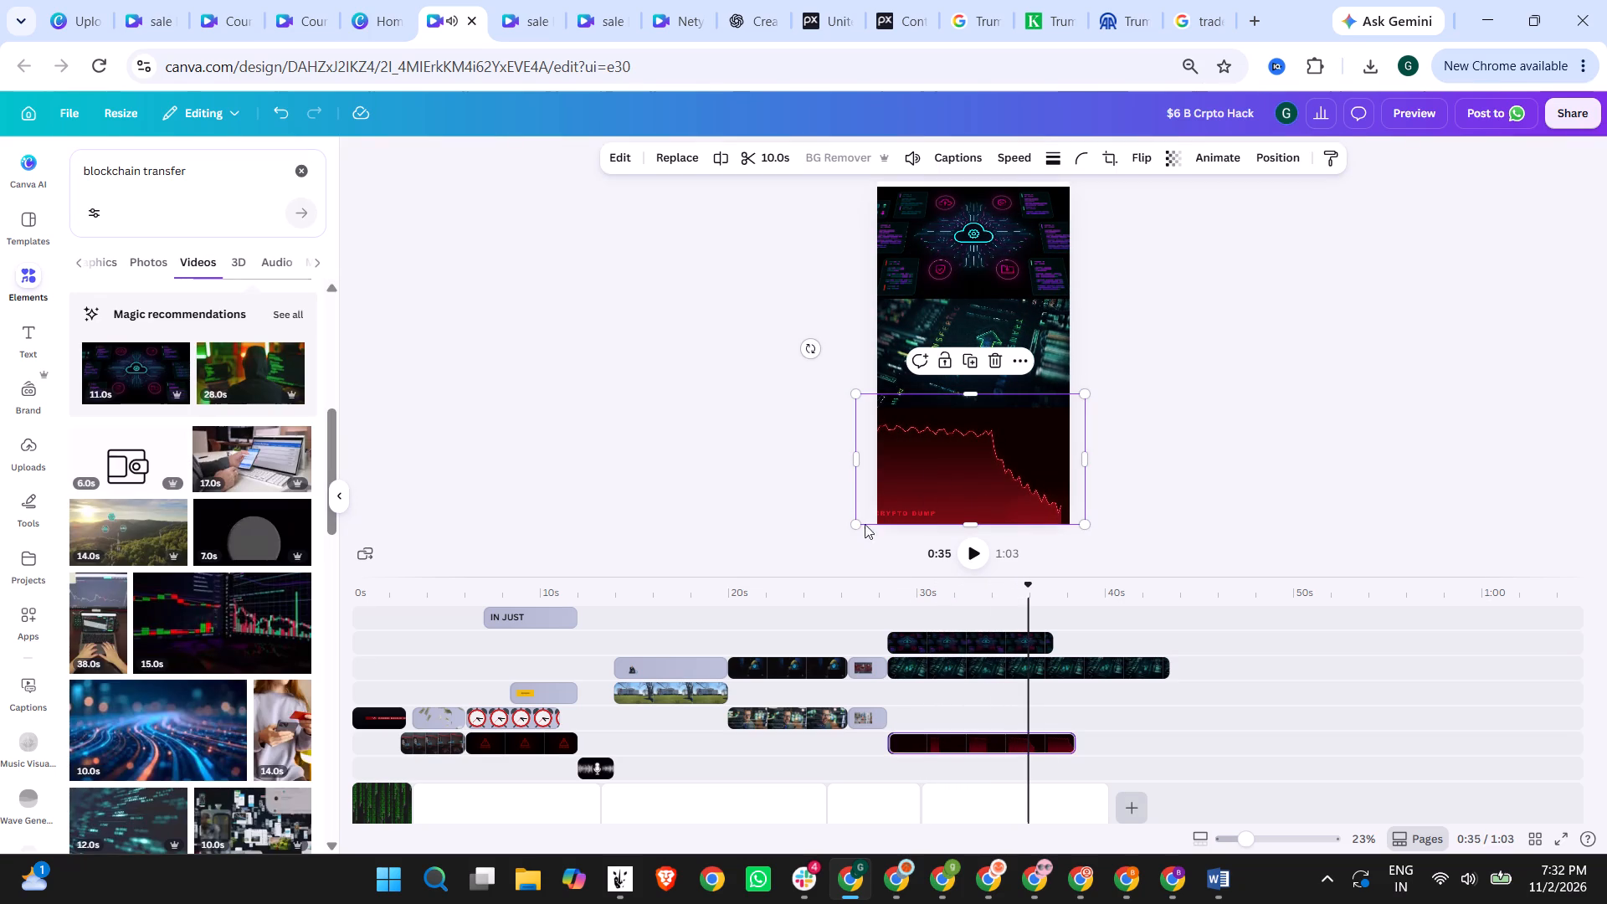
left_click(856, 526)
left_click(782, 516)
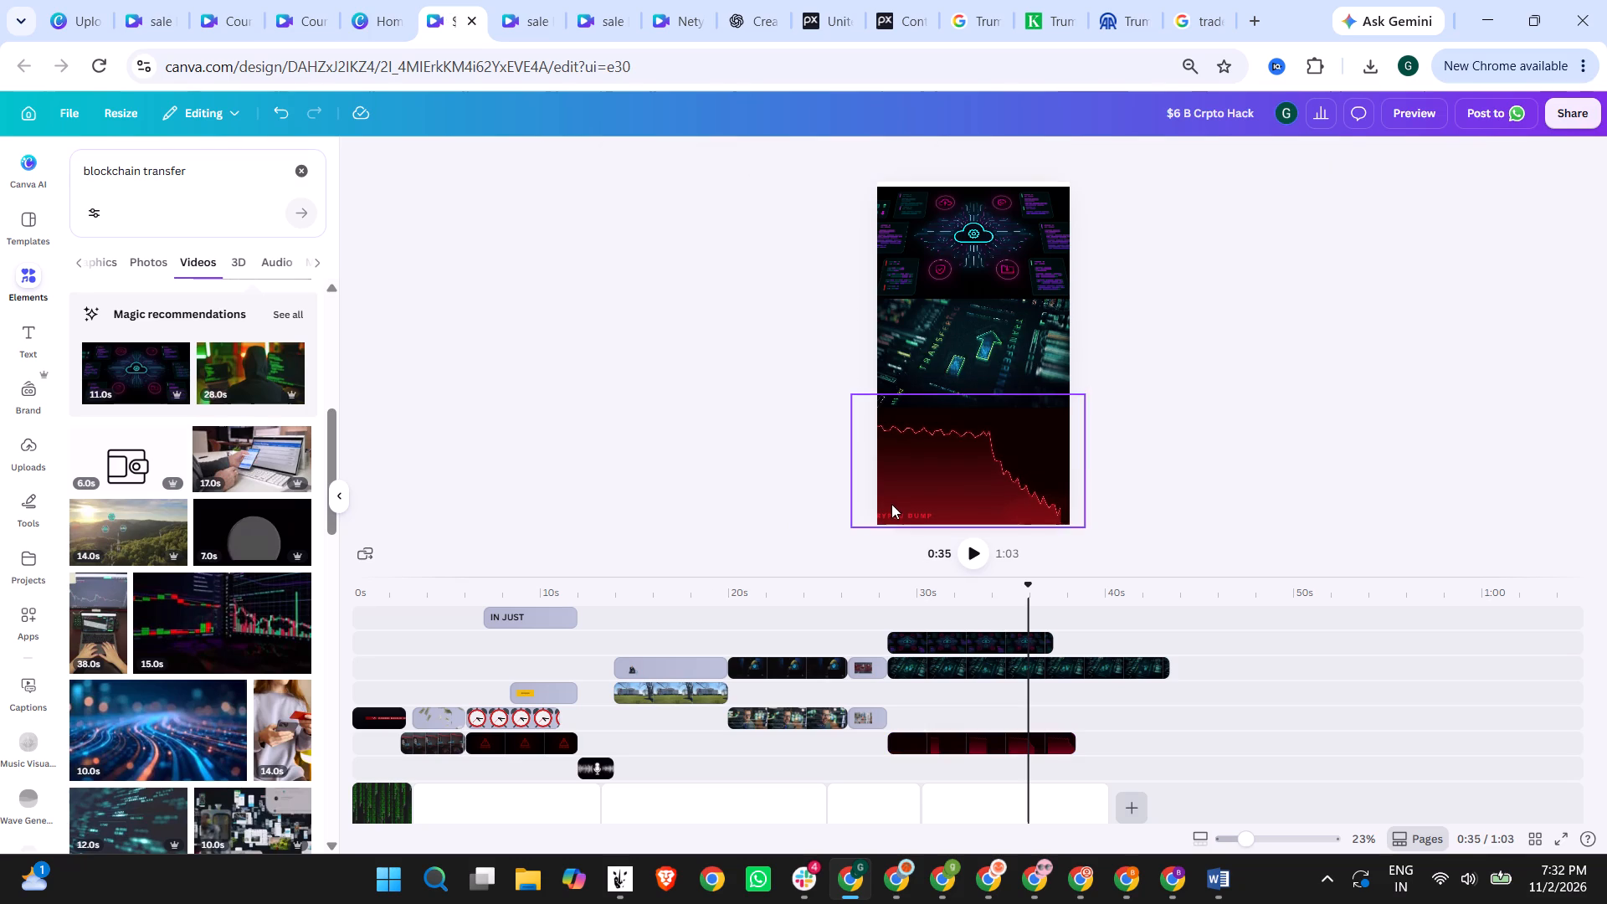
left_click_drag(899, 502, 908, 506)
left_click(792, 498)
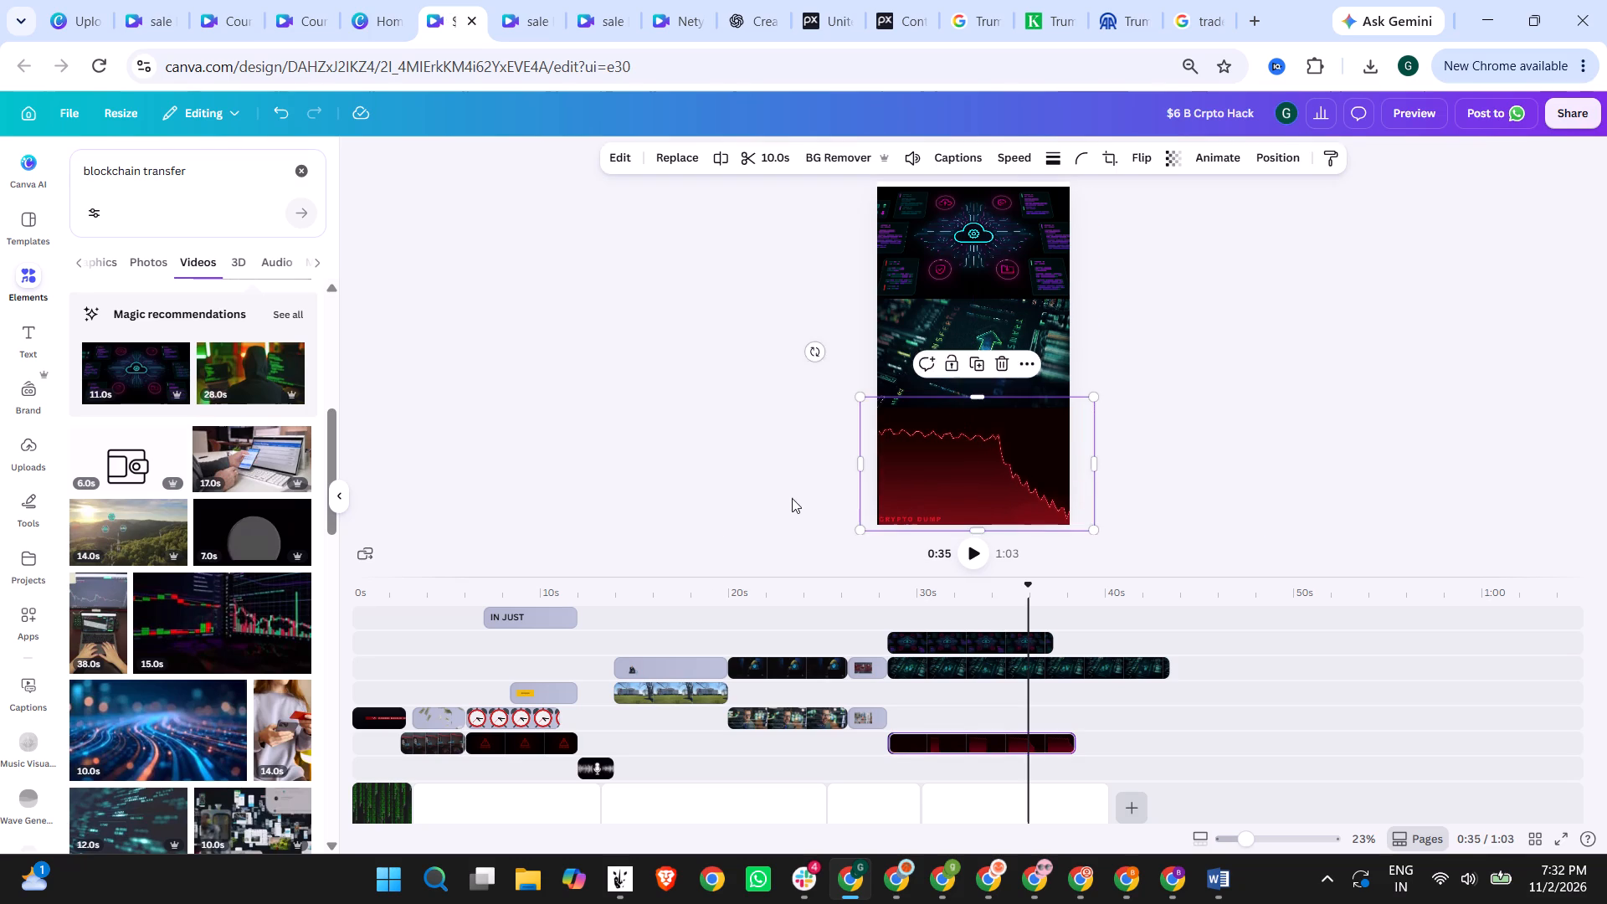
left_click_drag(1025, 486, 1026, 495)
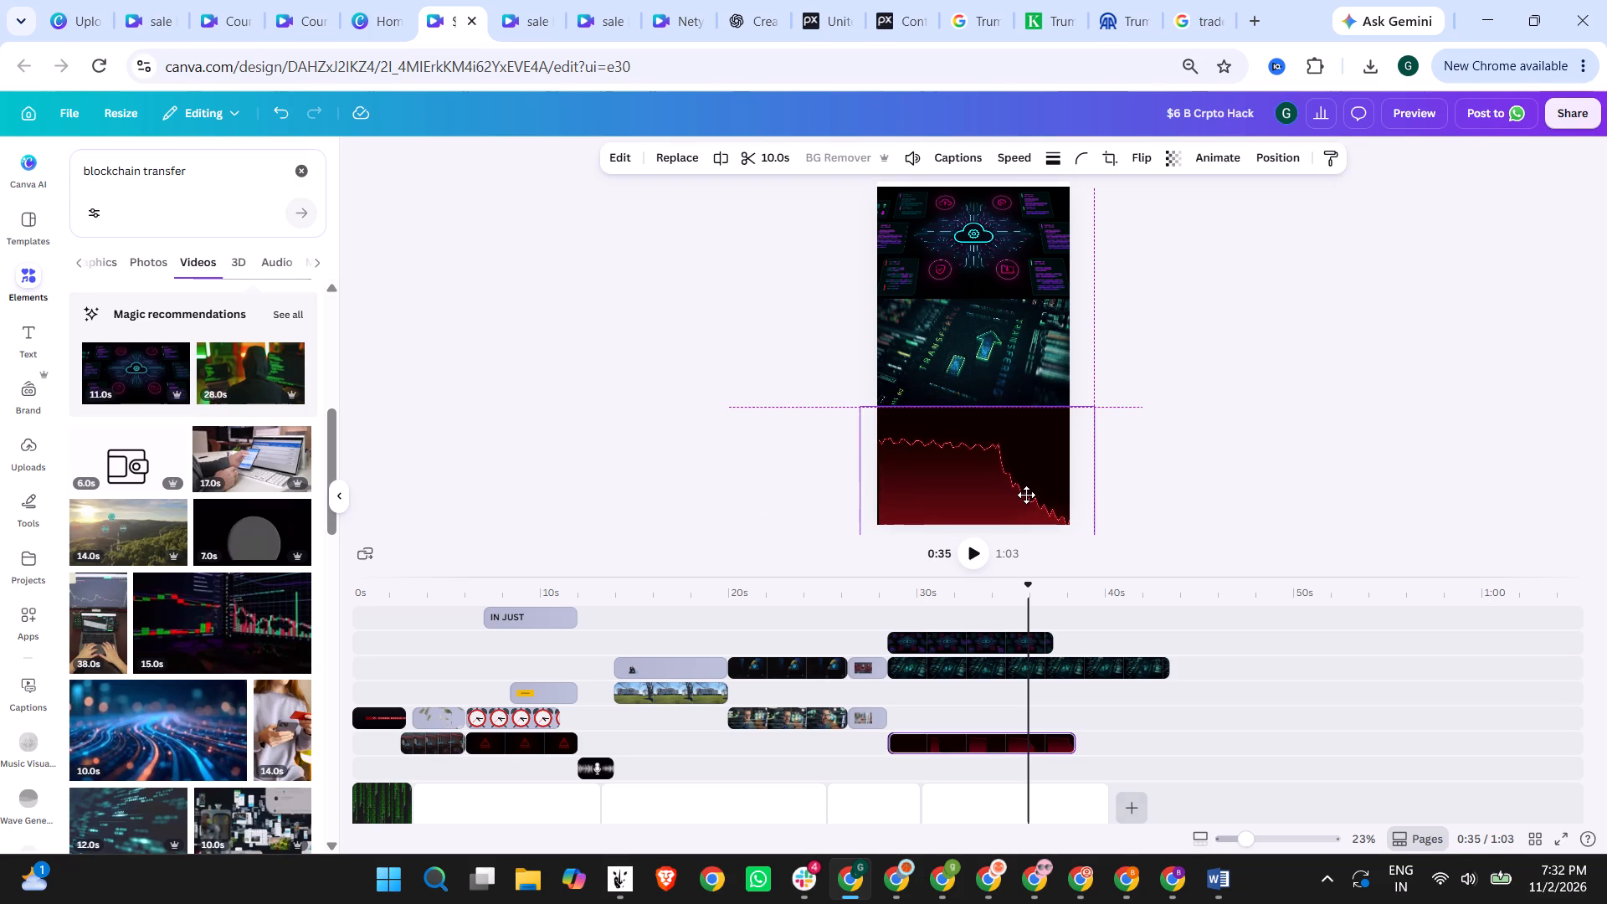
left_click_drag(1026, 495, 1029, 495)
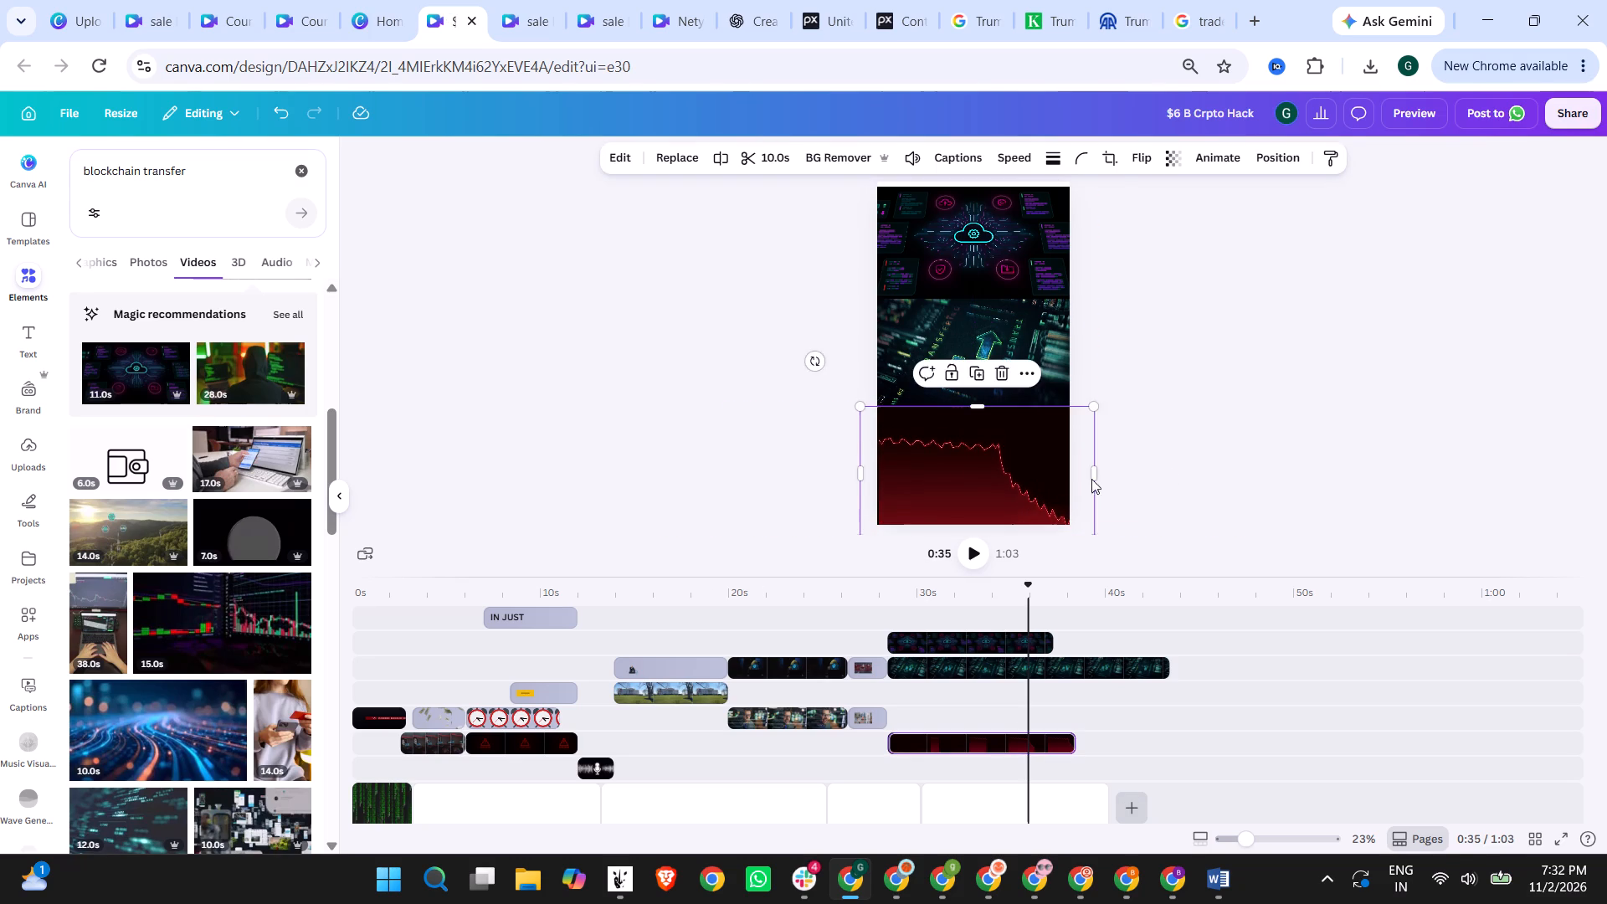
left_click(1191, 466)
Move the transfer-arrows video down slightly so it overlaps the top of the red chart video.
left_click(1017, 360)
left_click_drag(1014, 352, 1014, 362)
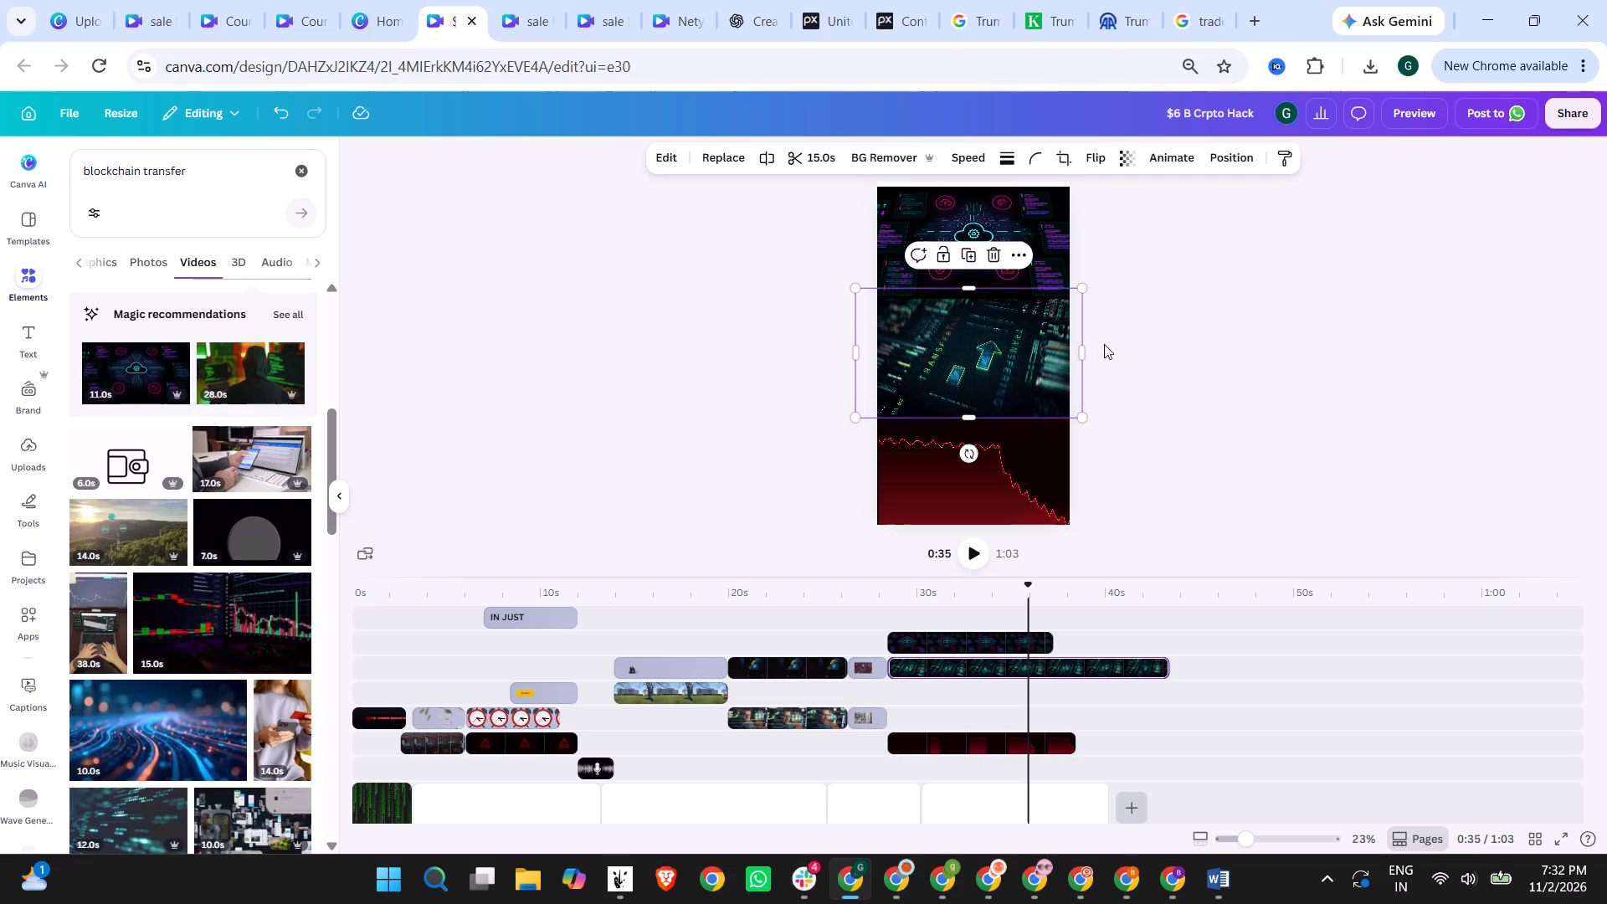
left_click(1142, 336)
left_click(1000, 248)
left_click(1214, 285)
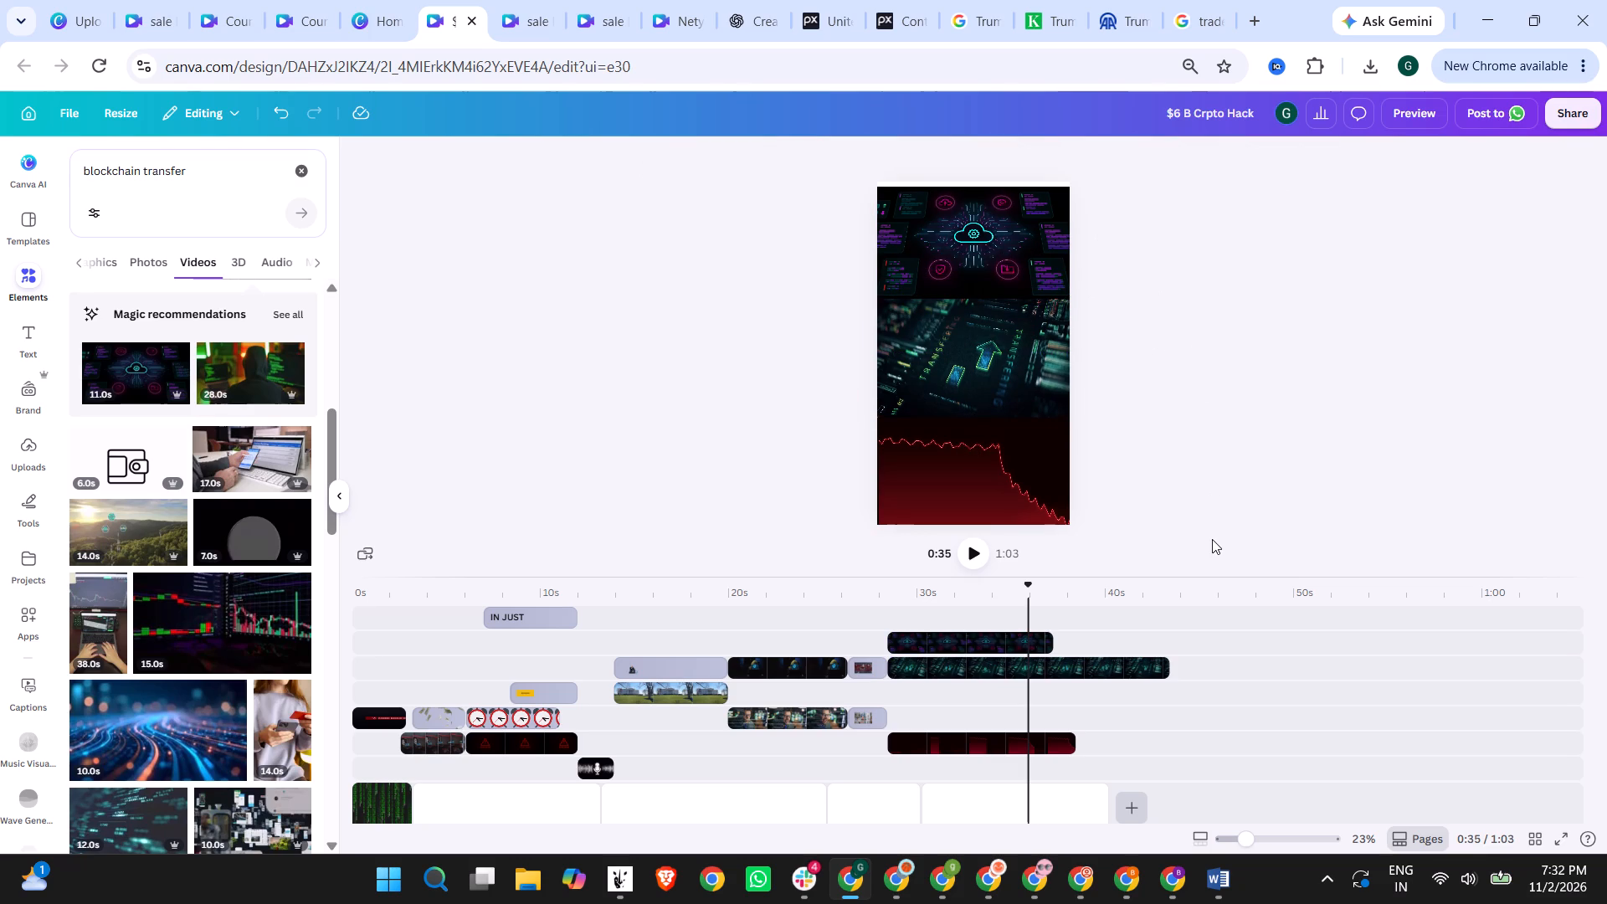
Play the section on from 0:35 and trim the end of the cloud video's clip to 7.3 seconds.
left_click(964, 537)
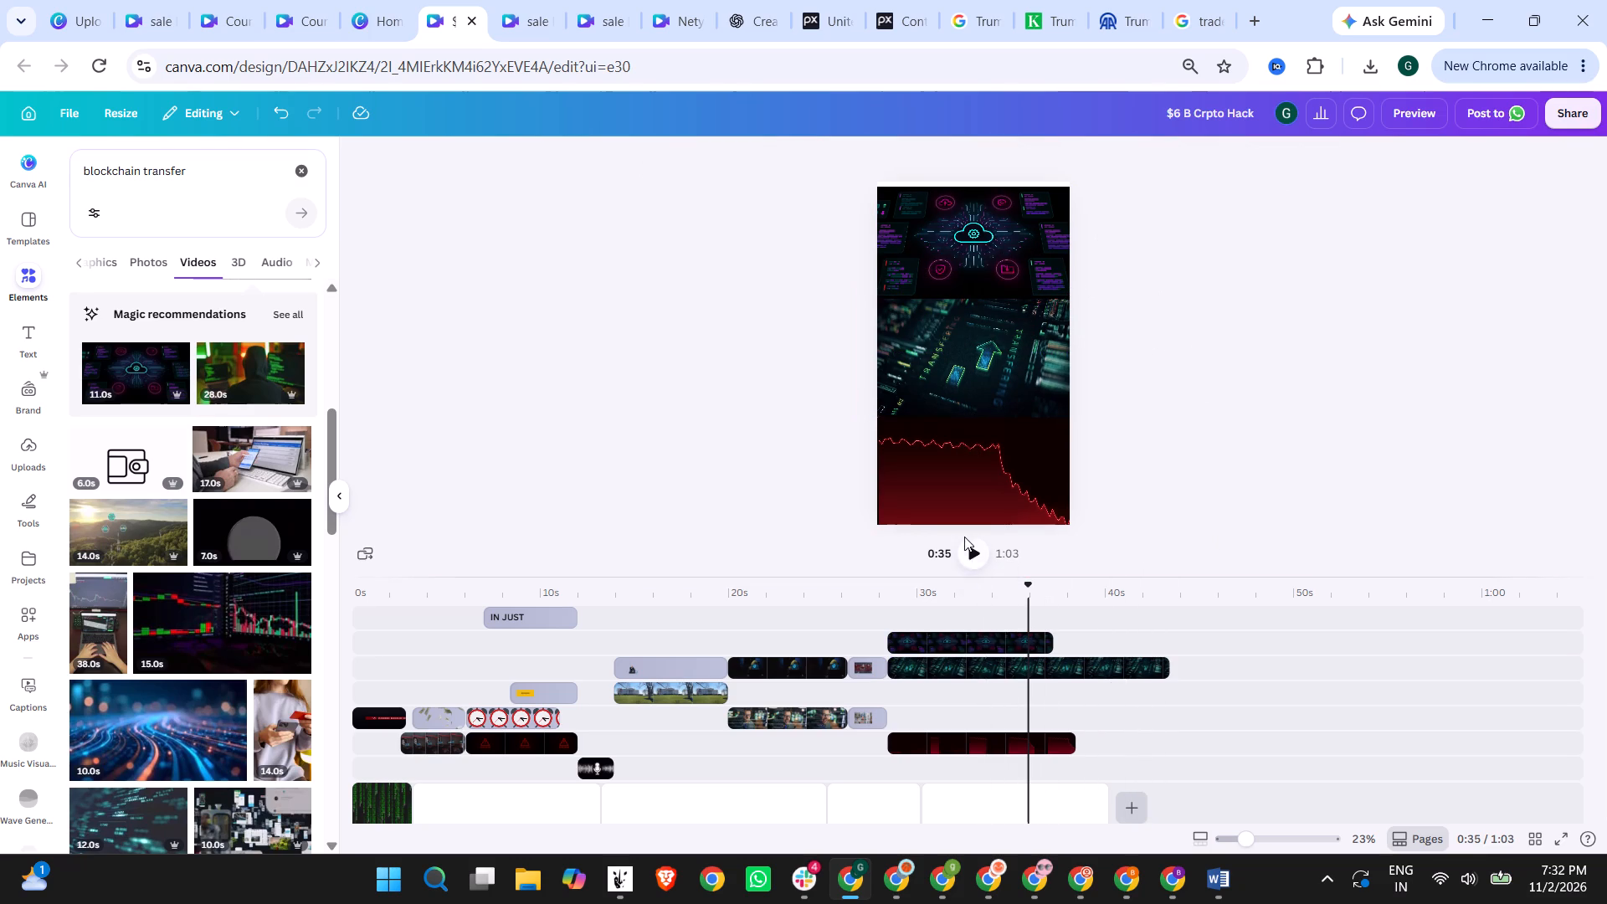
left_click(976, 553)
left_click(1015, 596)
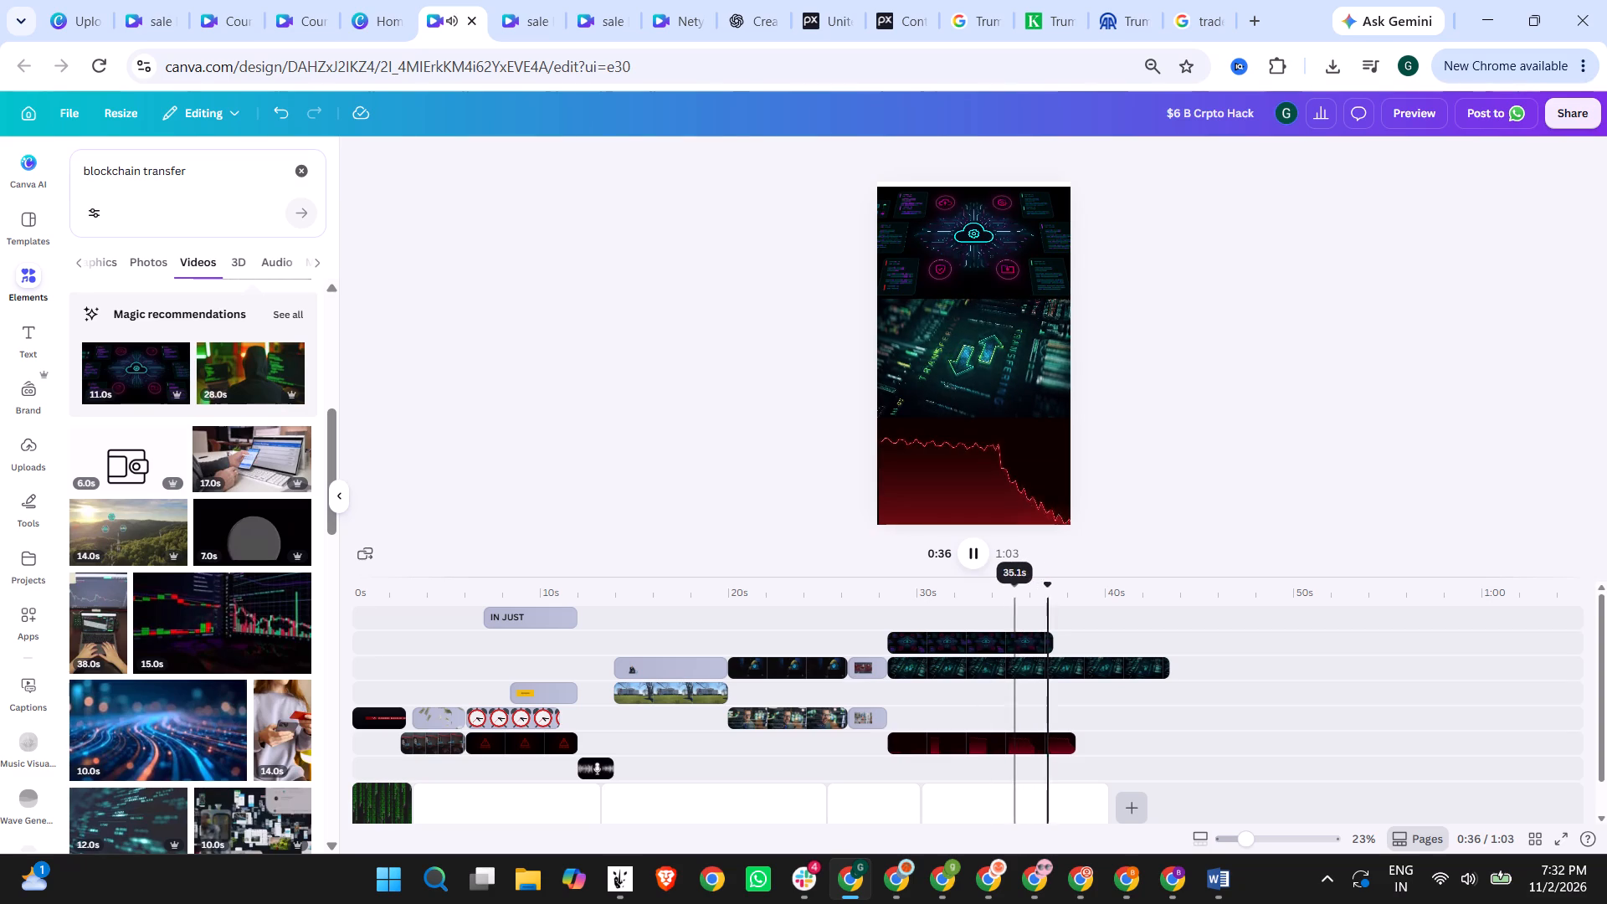
left_click_drag(1052, 645, 1025, 644)
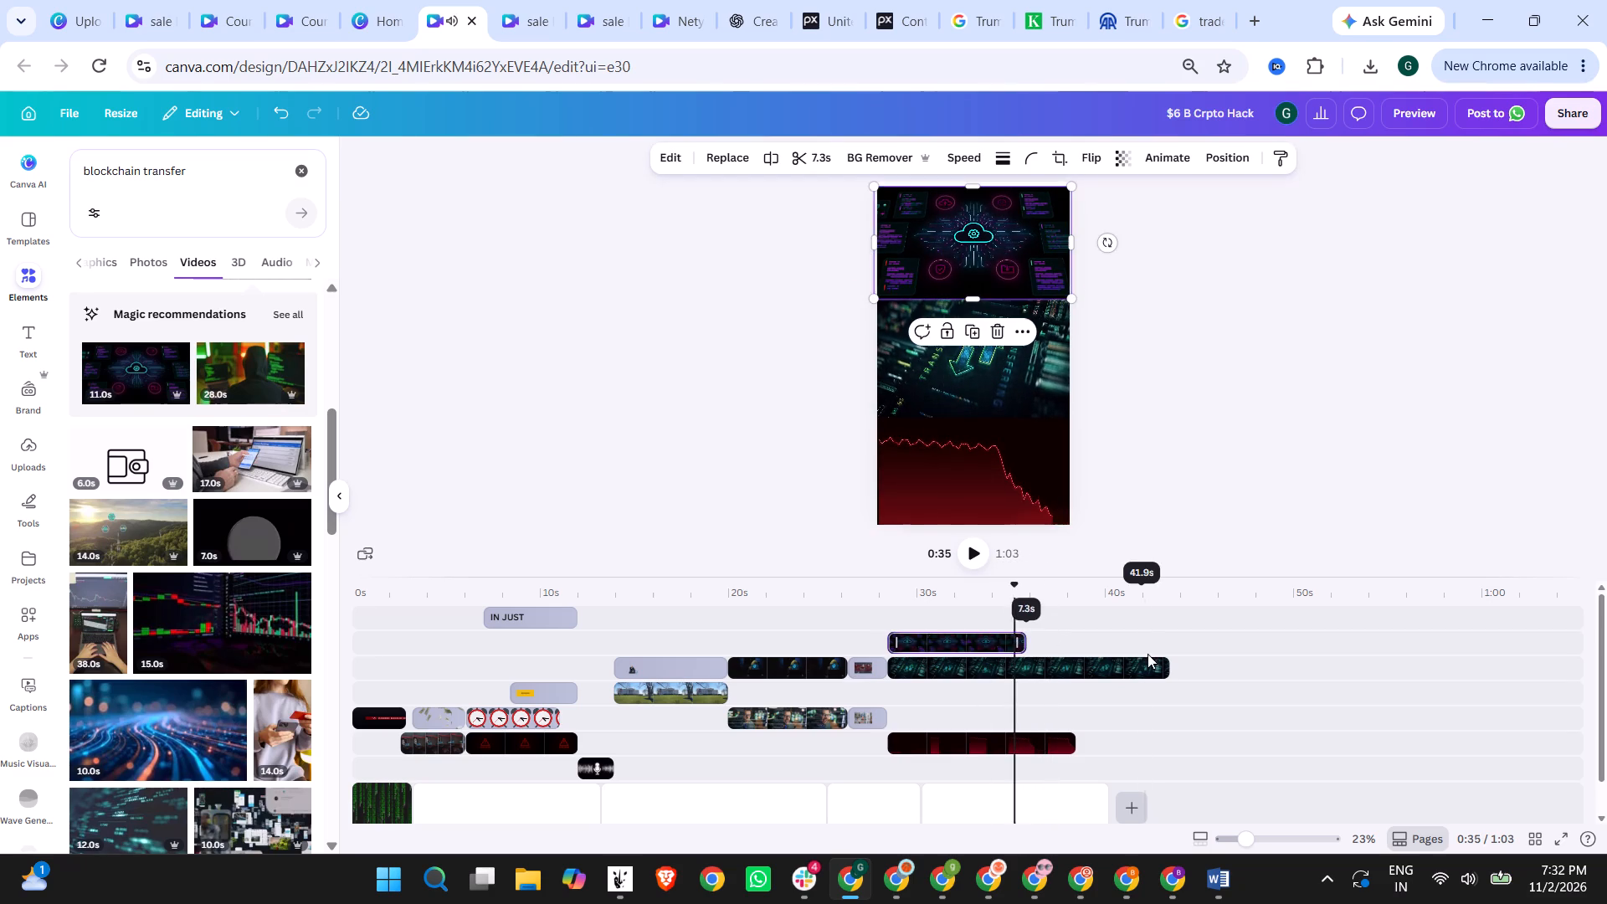
Trim the end of the transfer-arrows clip so it lines up with the end of the cloud clip.
left_click(1147, 668)
left_click_drag(1165, 665, 1054, 663)
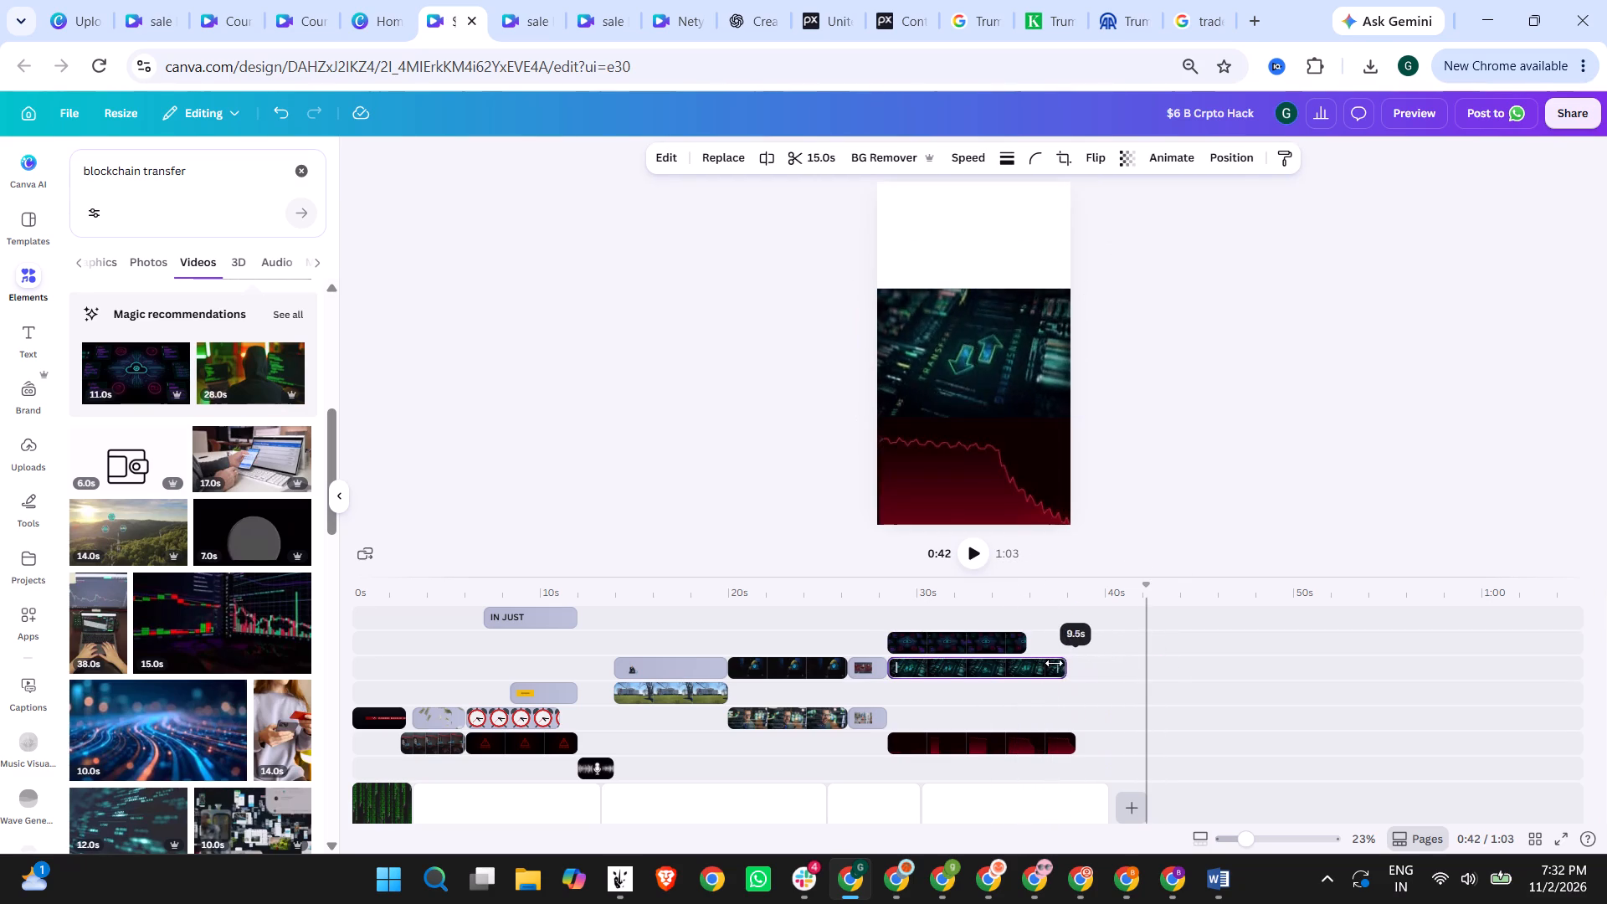
left_click_drag(1054, 663, 1023, 663)
Set the red chart video's speed to 1.25 and trim its end to 7.3 seconds, level with the clips above.
left_click(1057, 742)
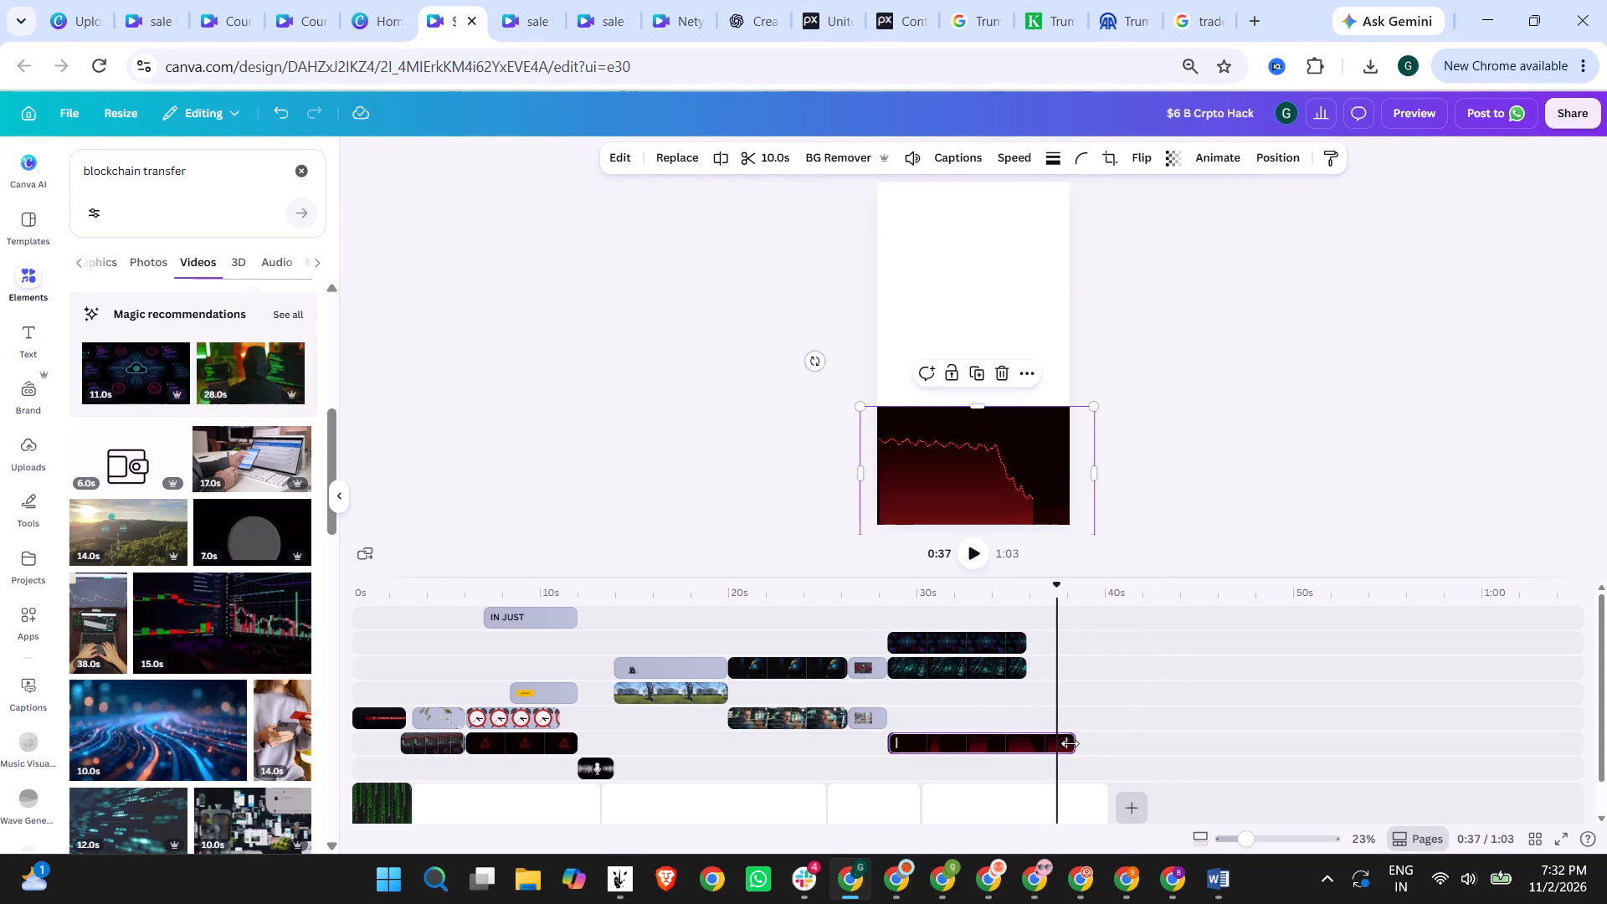
left_click(1019, 157)
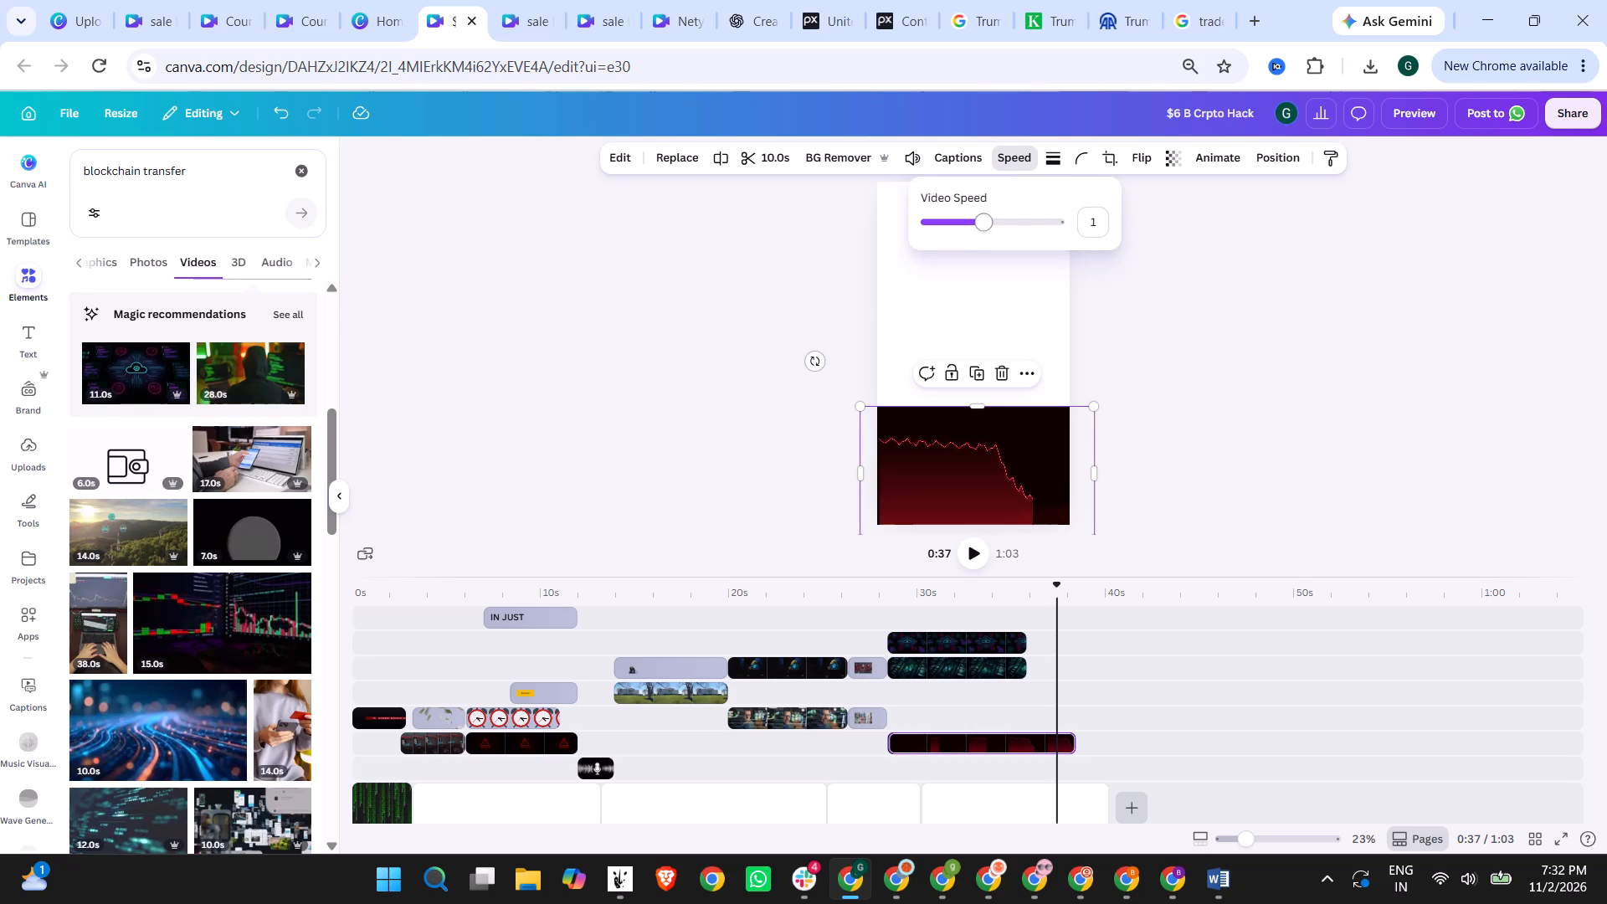
left_click_drag(987, 223, 1031, 229)
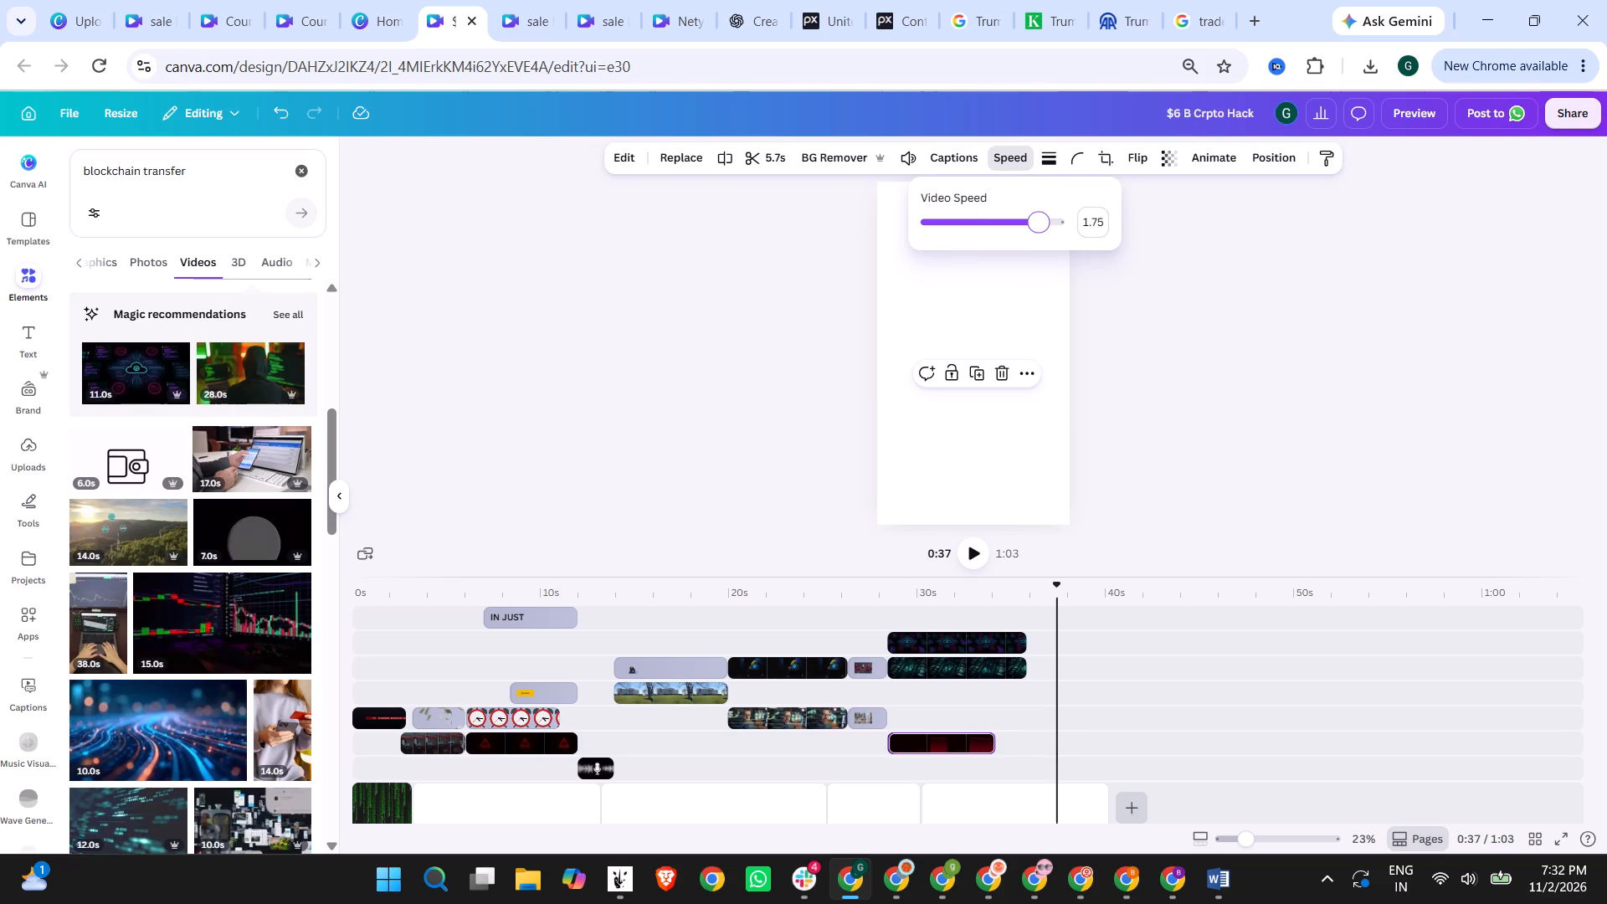
left_click_drag(1031, 229, 1022, 229)
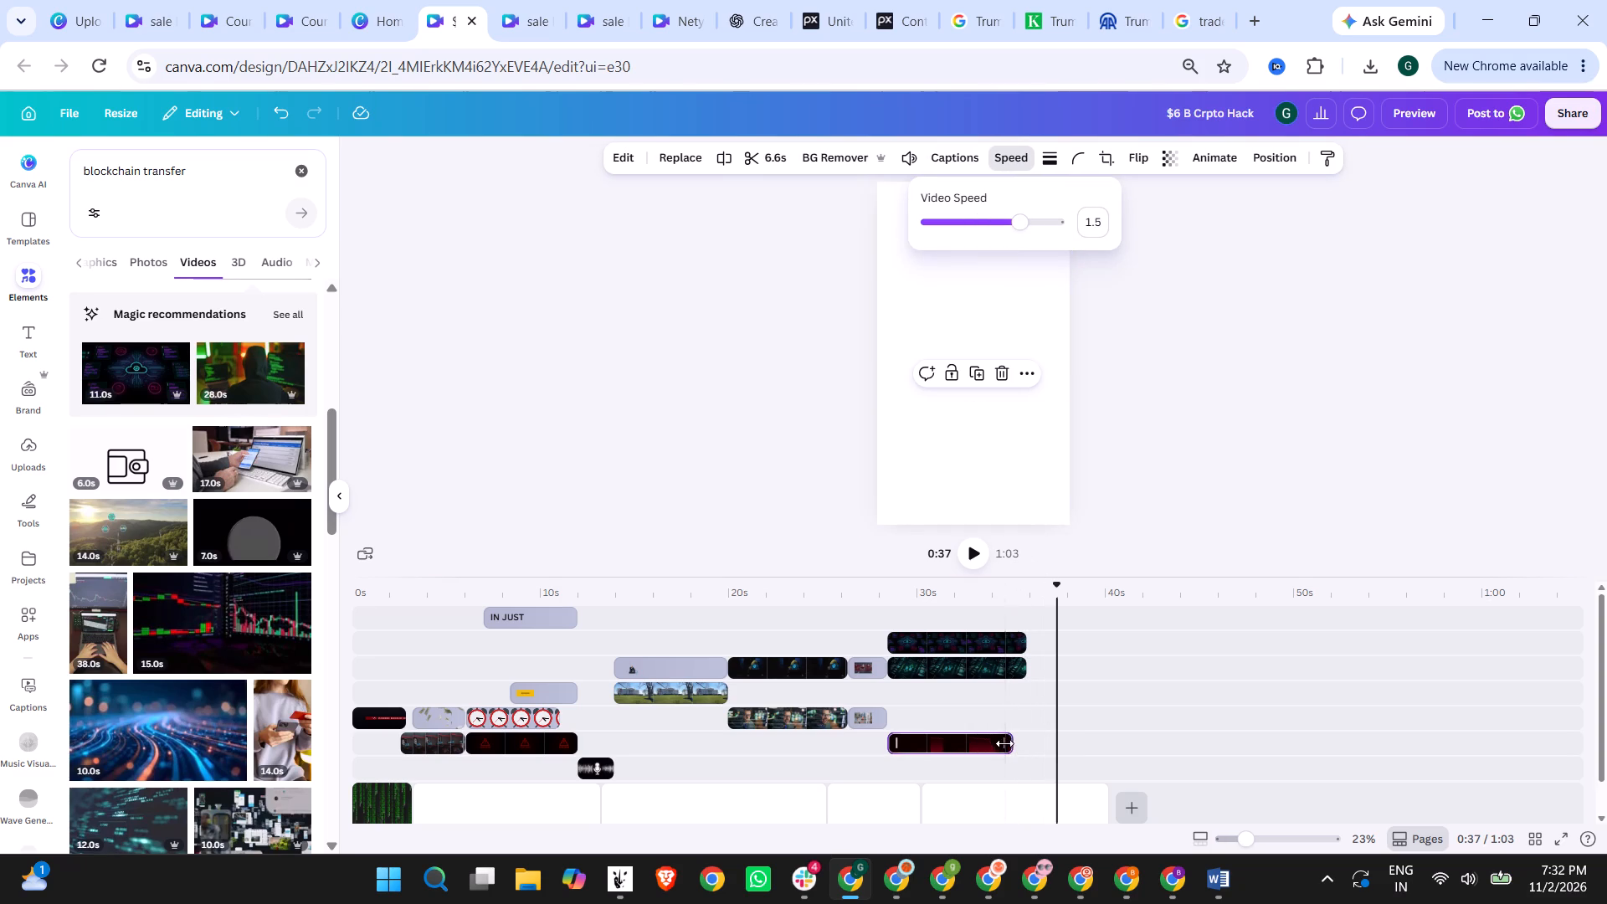
left_click_drag(1004, 743, 1029, 743)
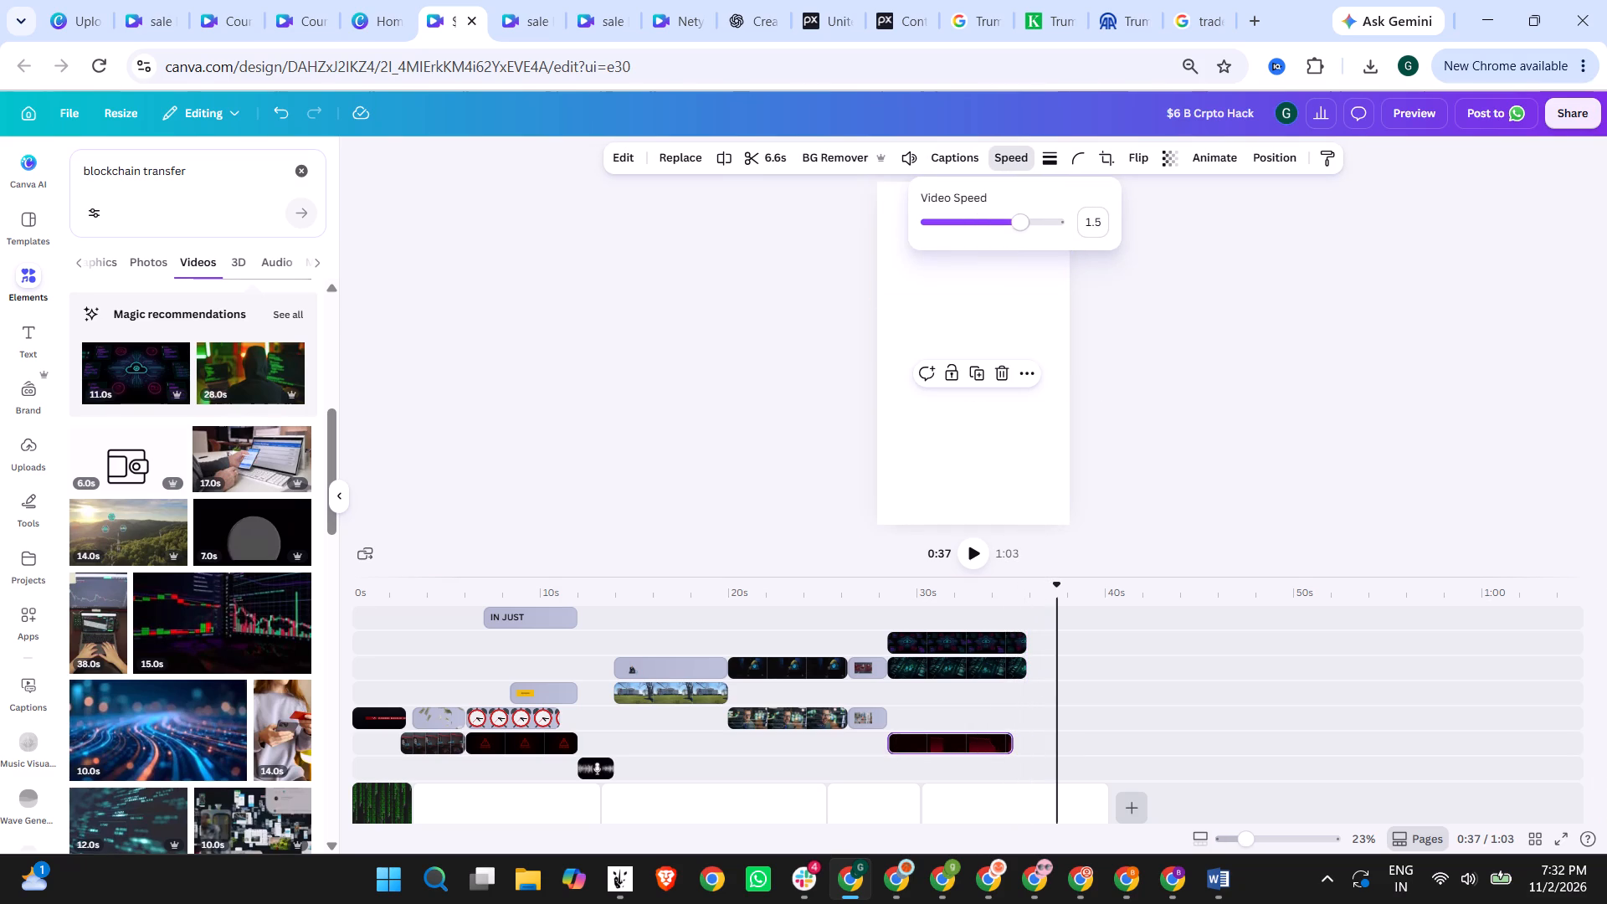
left_click_drag(1024, 229, 1009, 227)
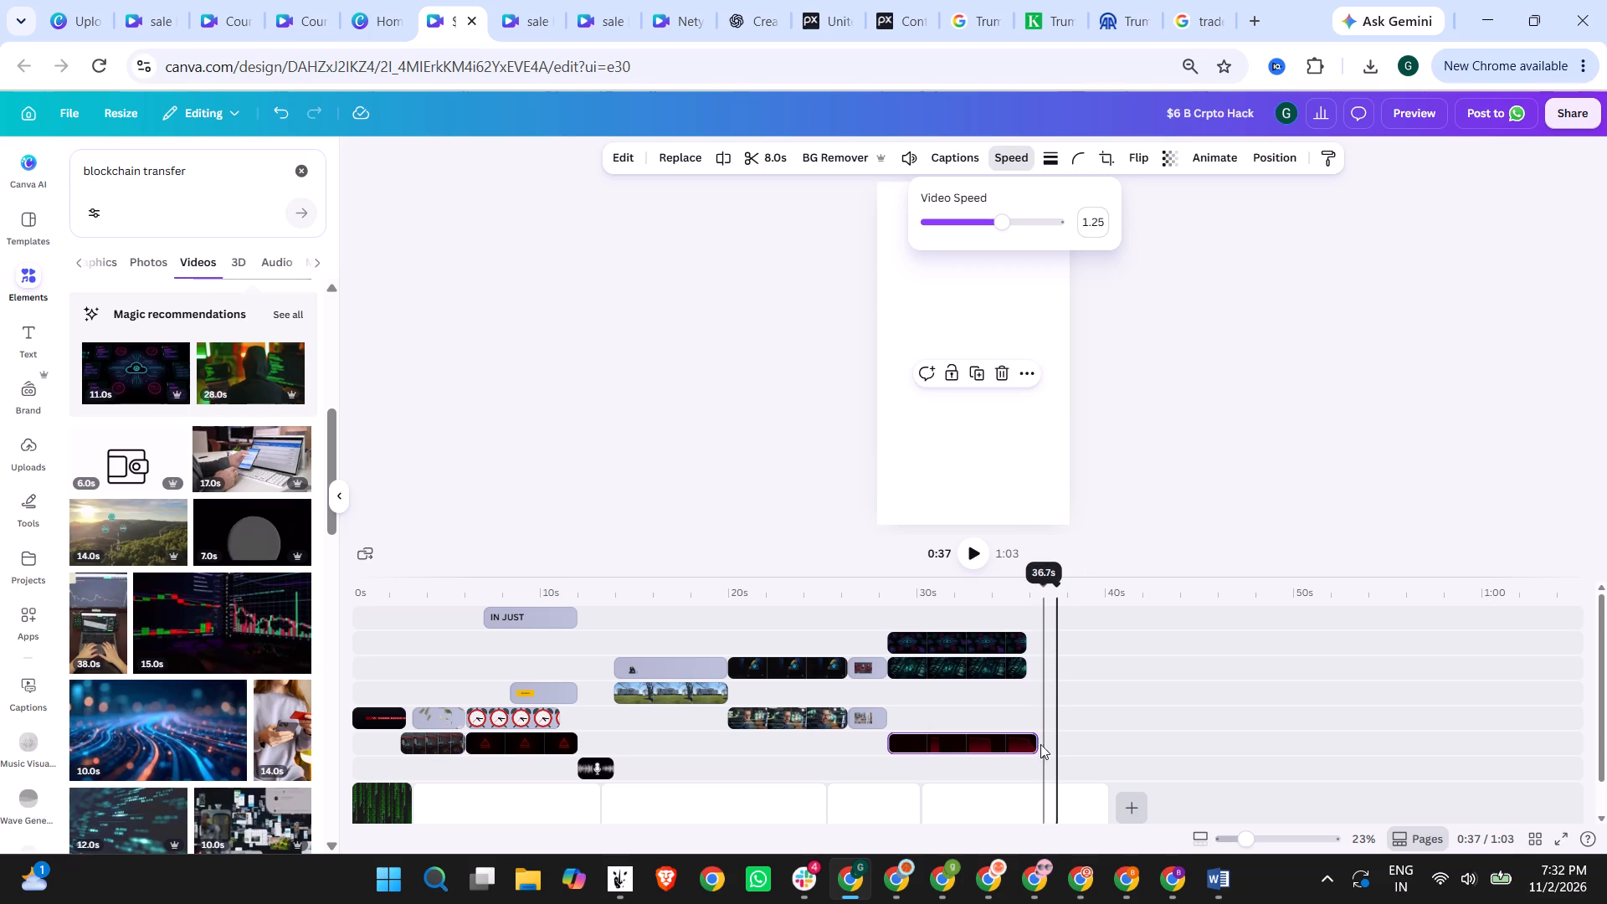
left_click_drag(1030, 743, 1018, 743)
left_click(1199, 393)
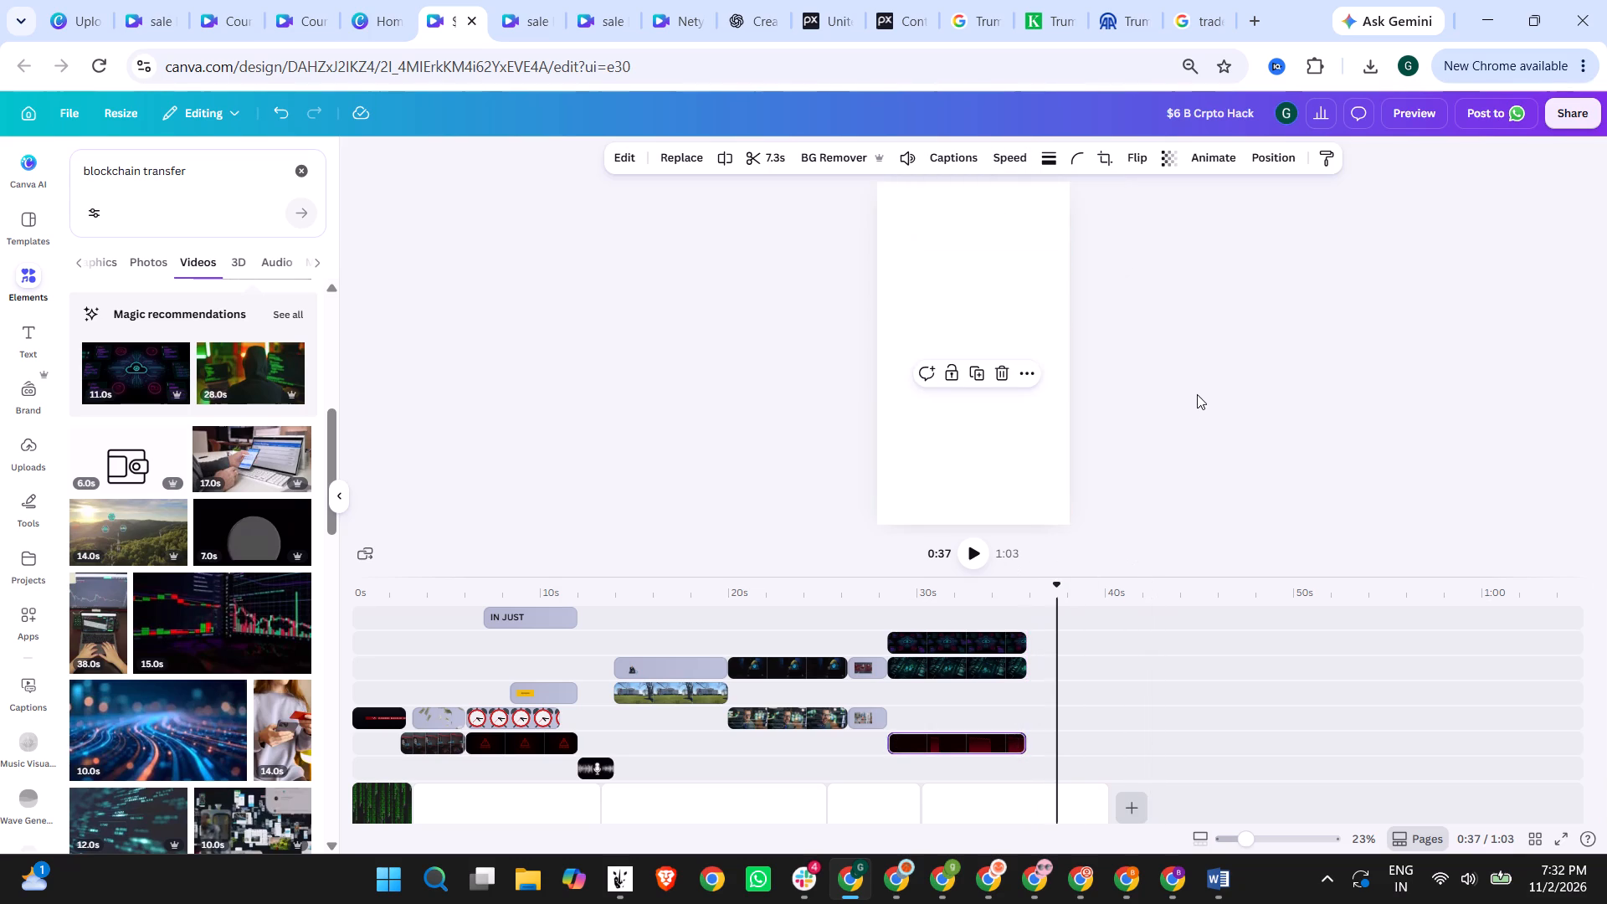
Replay the video from 0:26 through the end of the three stacked clips.
left_click(858, 598)
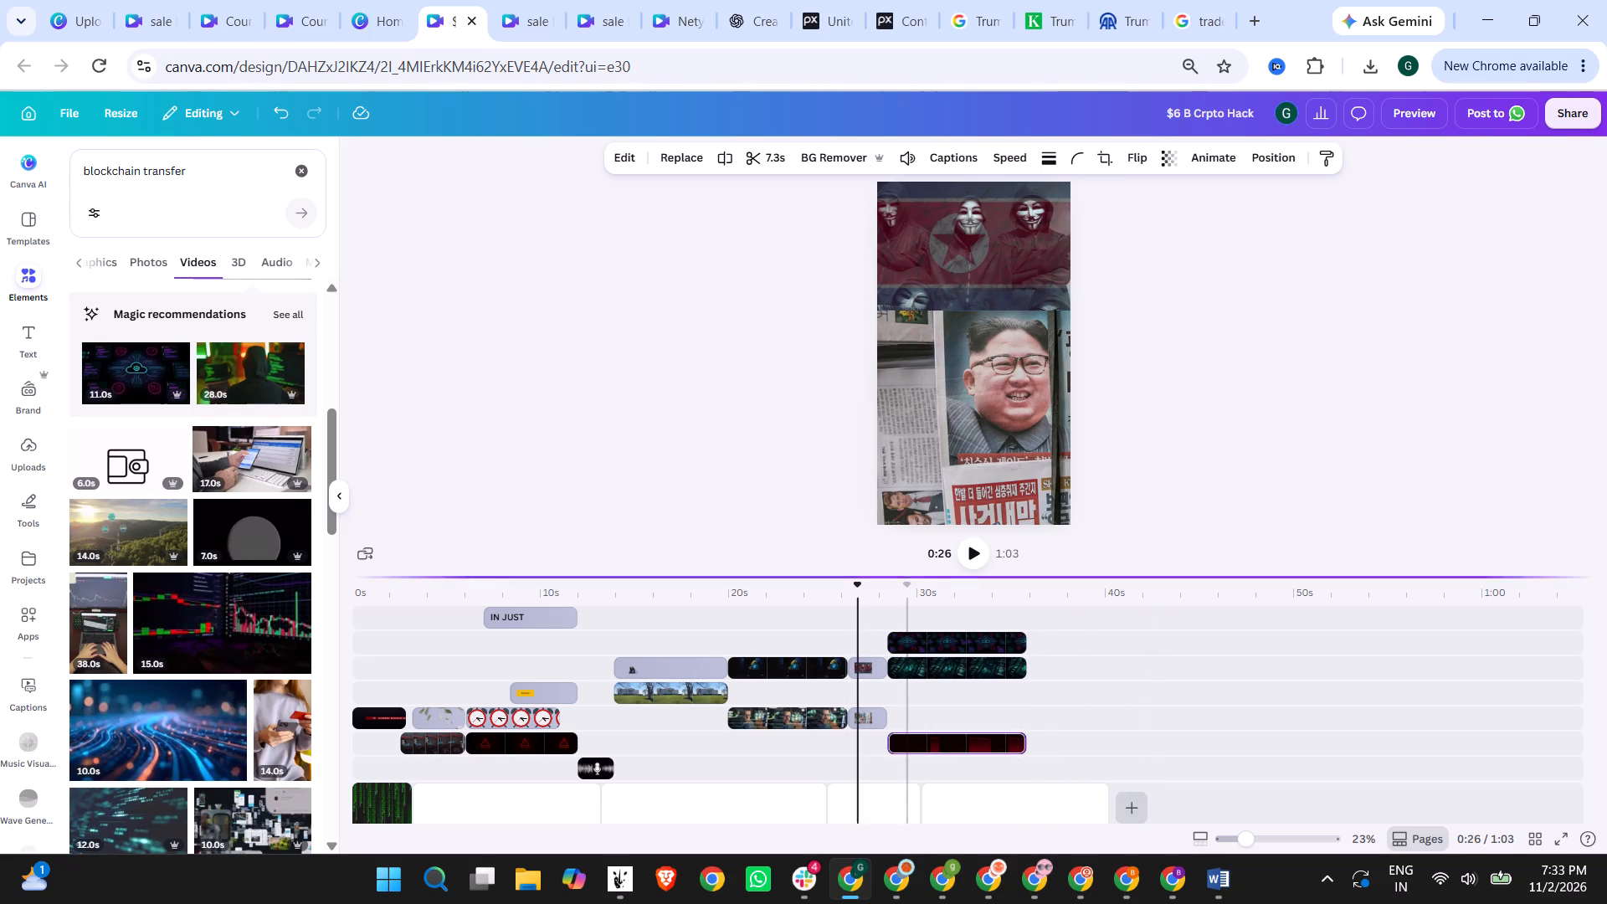
left_click(973, 556)
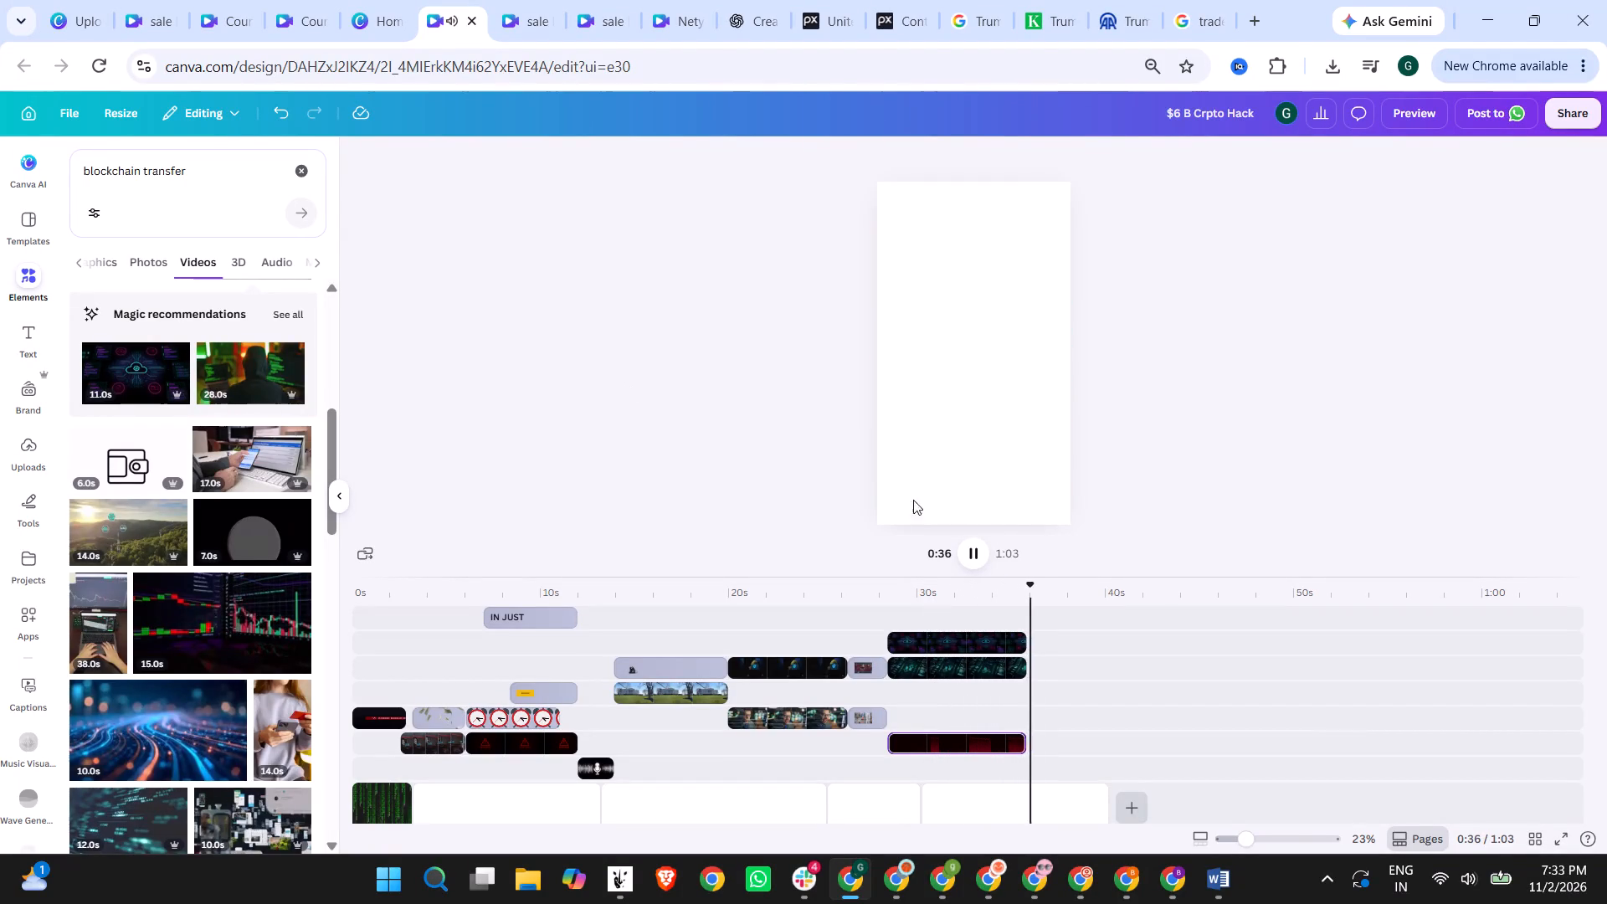
left_click(978, 561)
Switch to Google Images, search for "binance hack" and look through the results.
left_click(1183, 0)
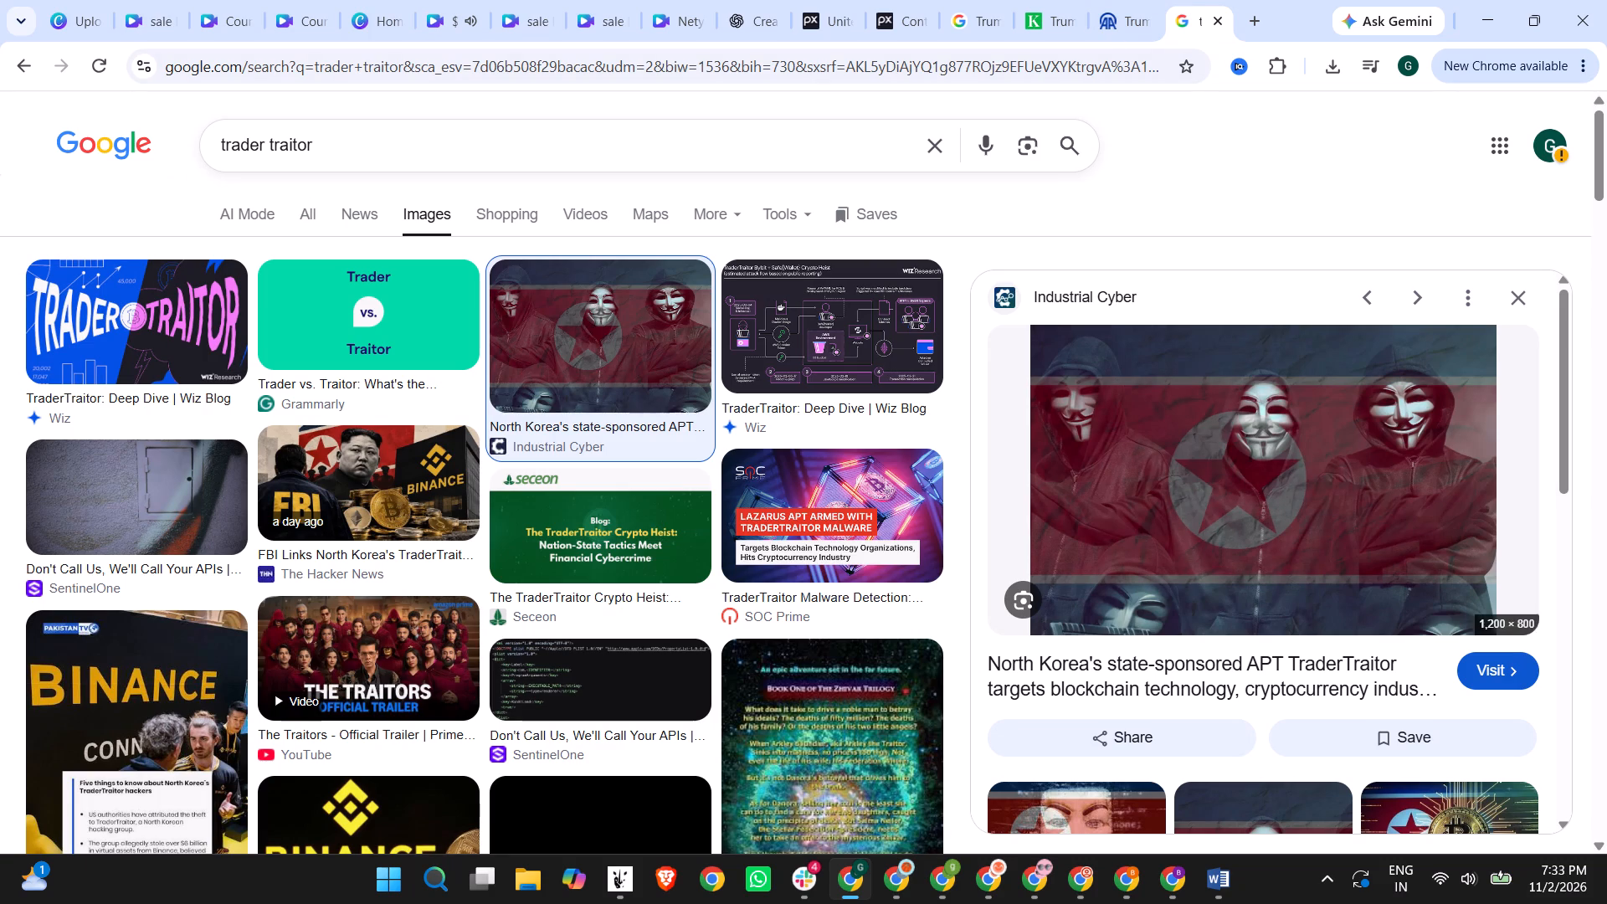
left_click_drag(562, 142, 23, 152)
type("binance hack")
key("Return")
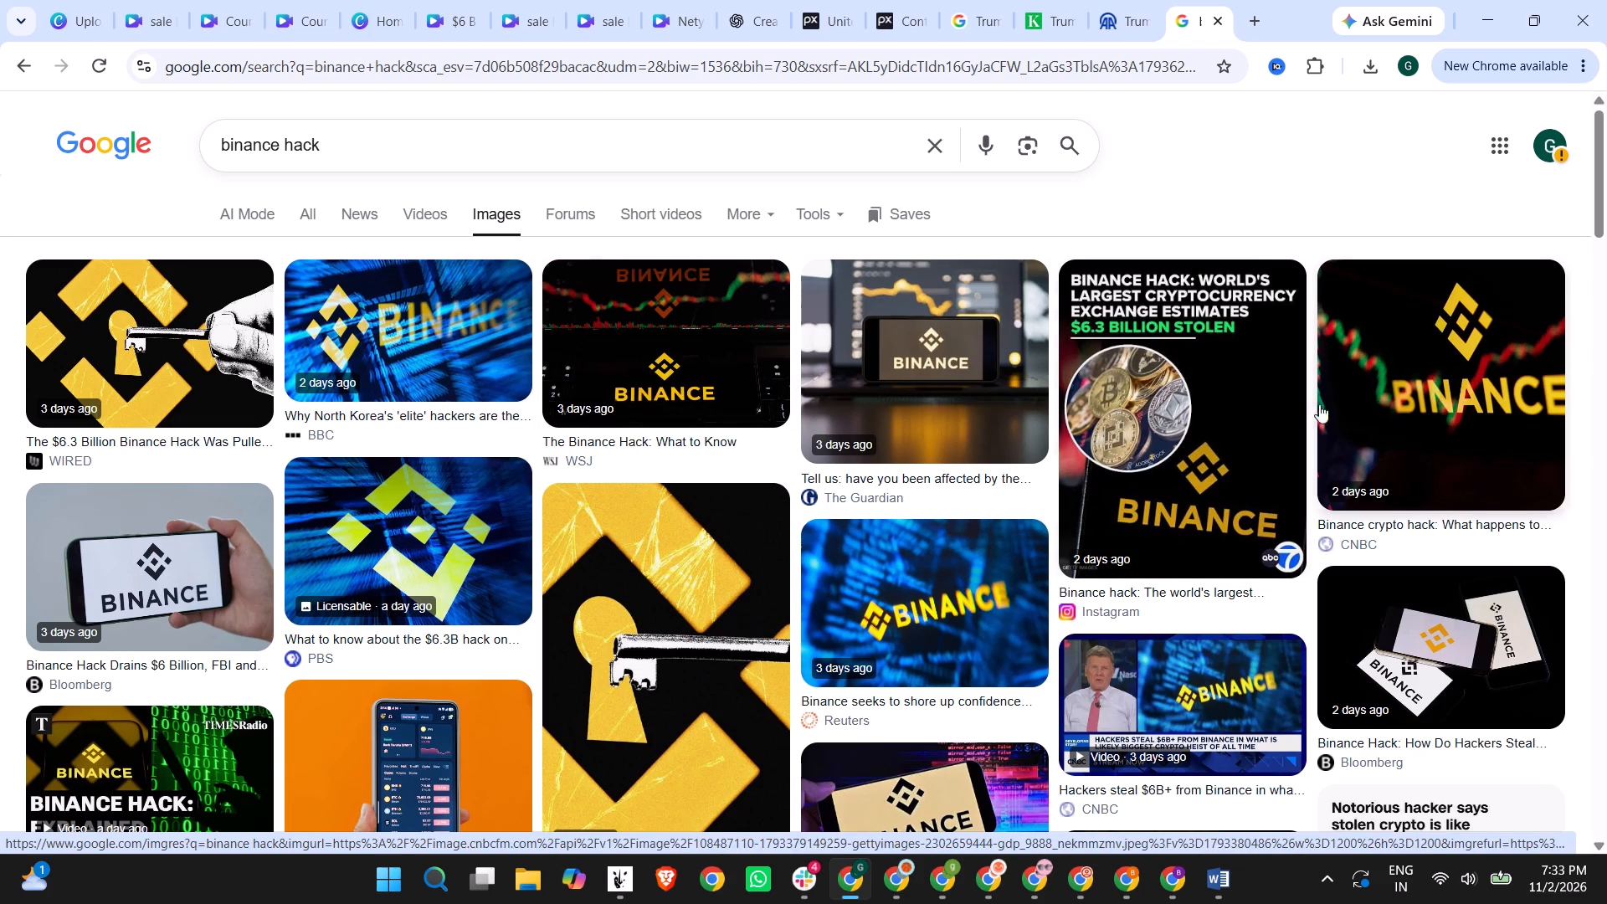
scroll(1140, 435, "down", 2)
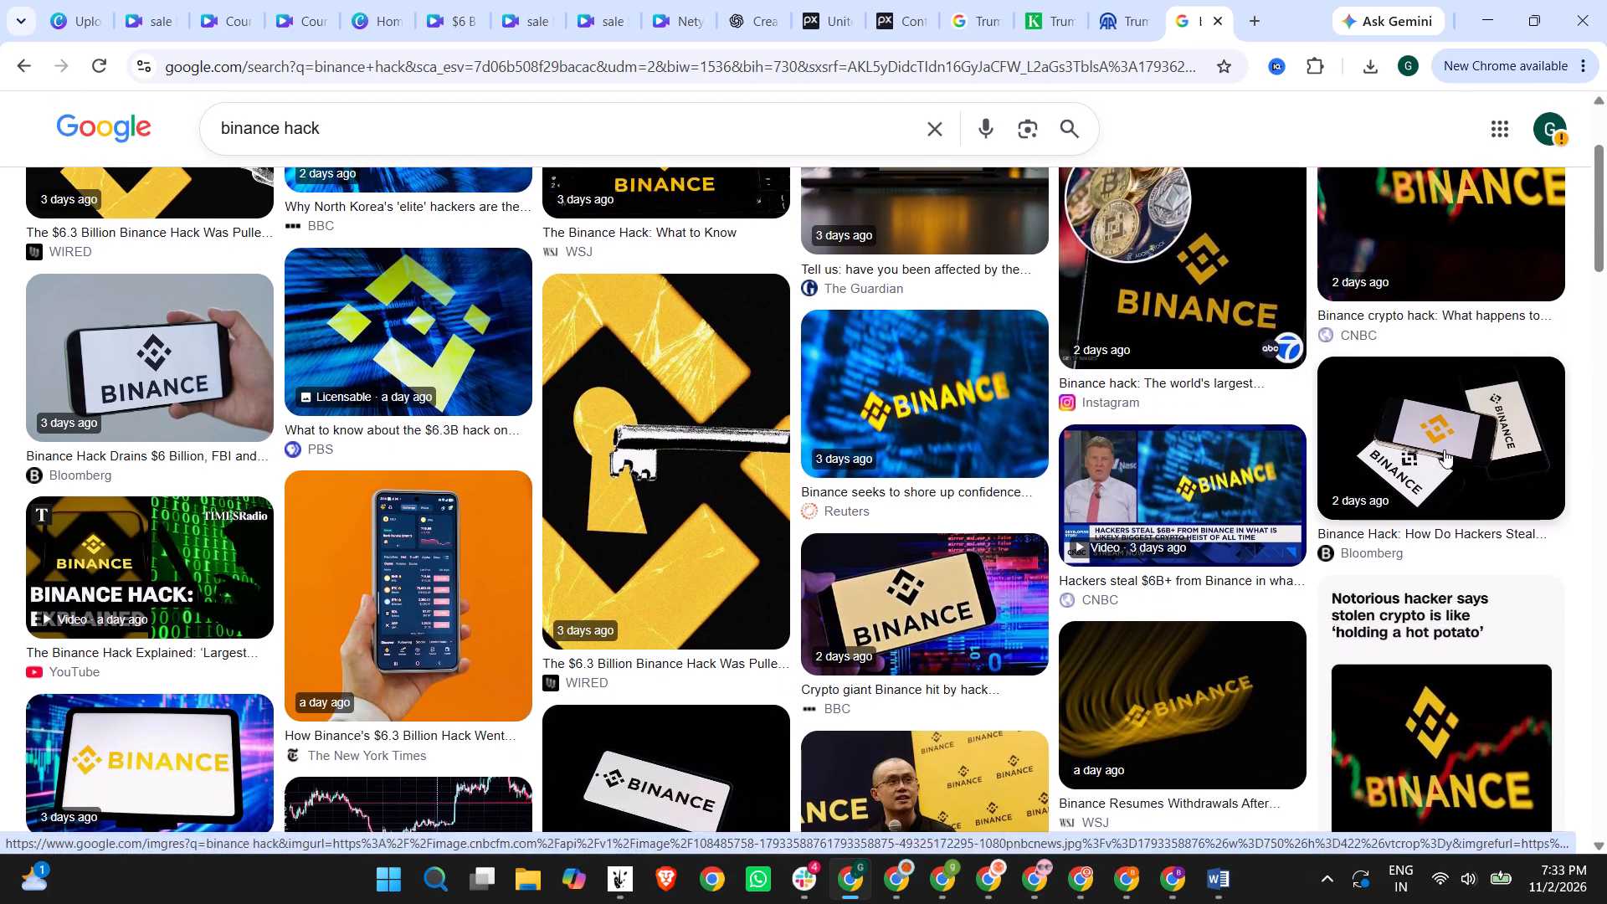
scroll(1500, 449, "up", 3)
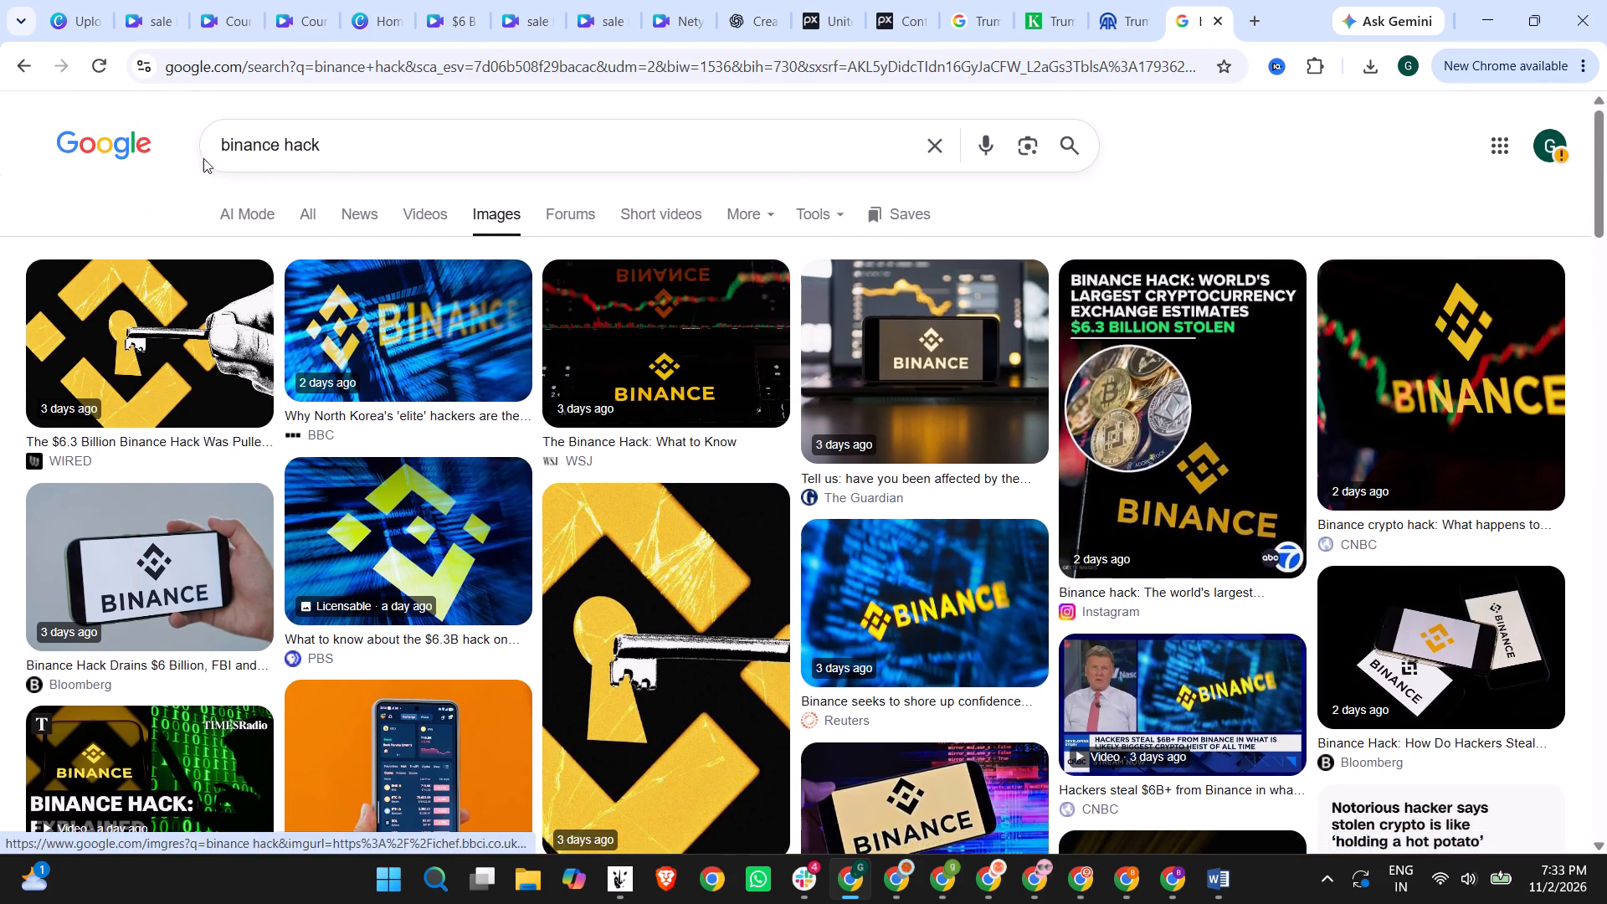
Search Google Images for "binance" and copy the IQ.wiki picture with the yellow Binance logo on a black dotted background.
left_click_drag(290, 138, 503, 162)
key("BackSpace")
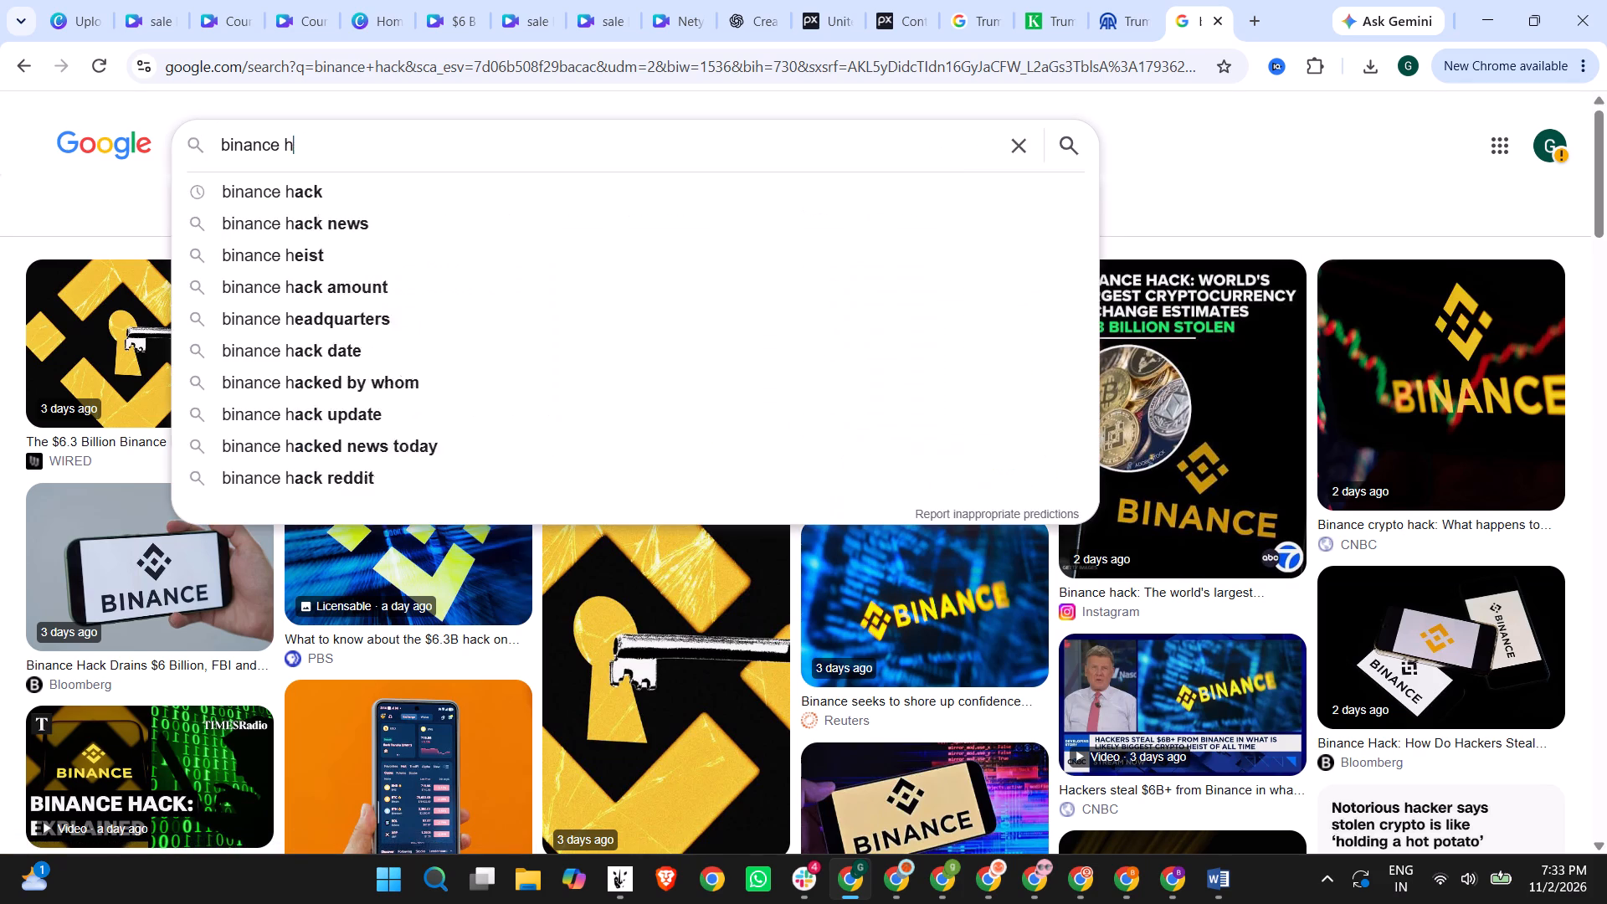
key("BackSpace")
key("Return")
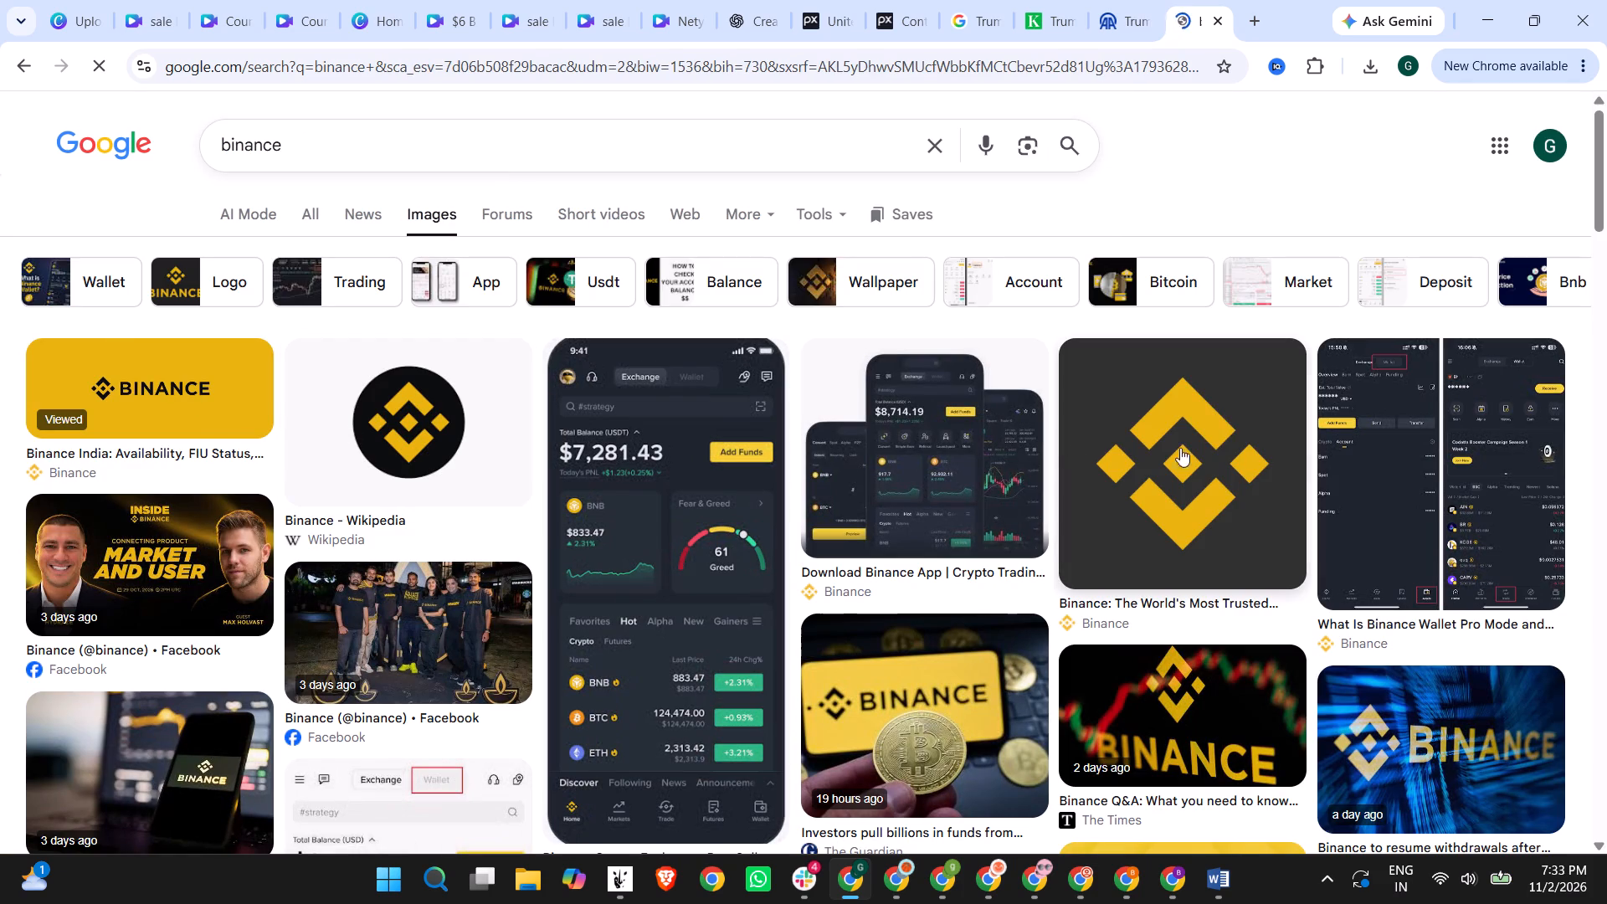
scroll(900, 447, "down", 2)
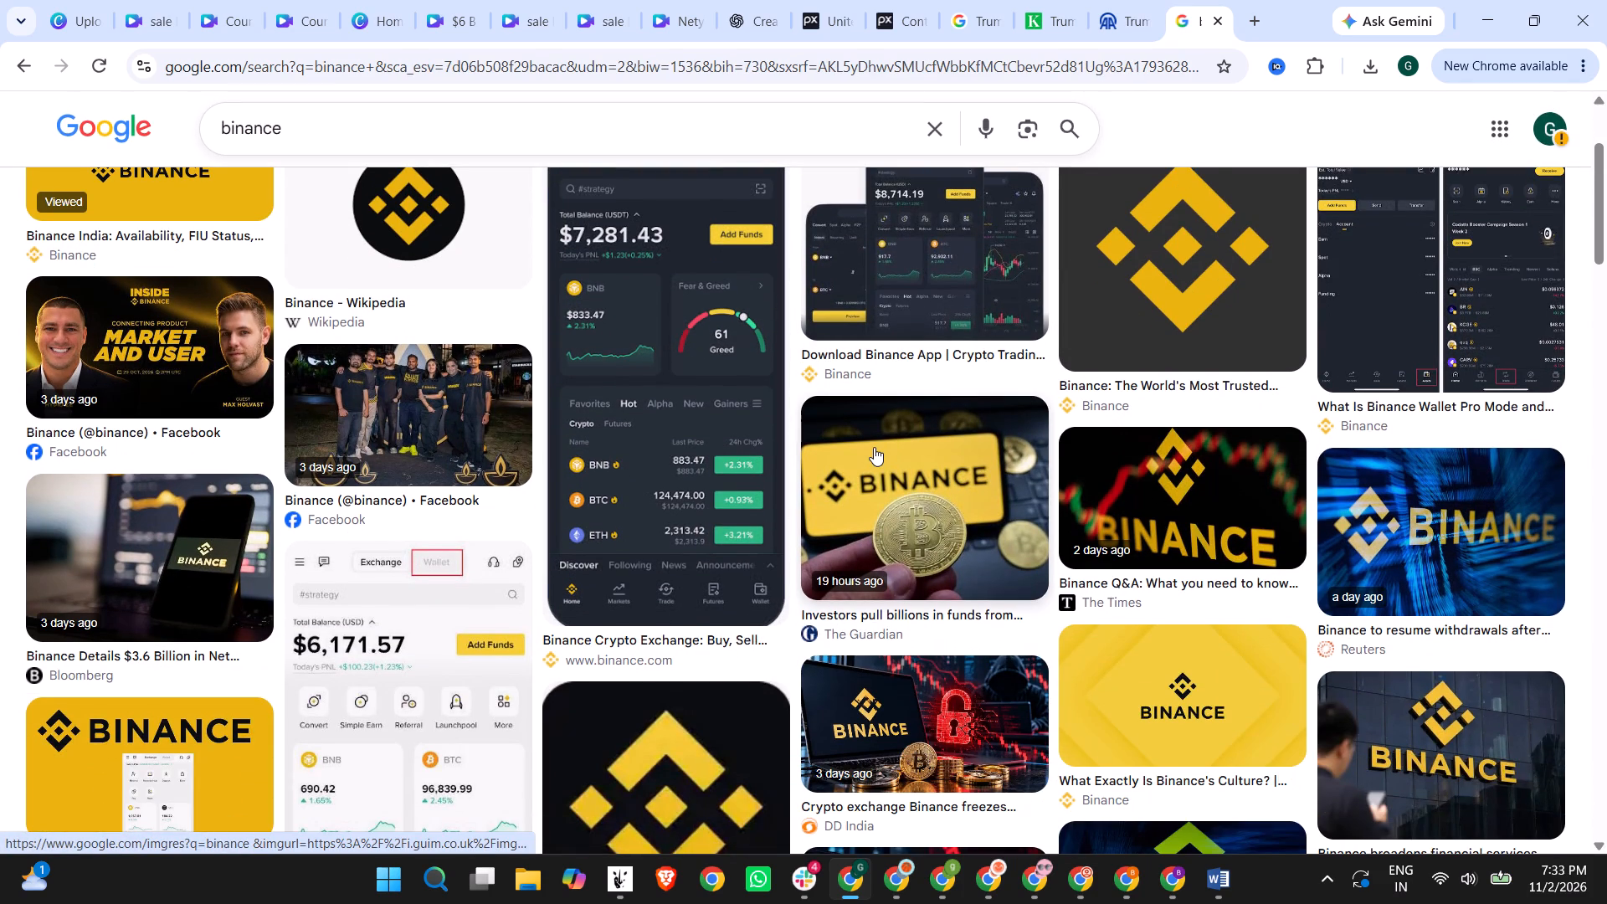
scroll(874, 447, "down", 2)
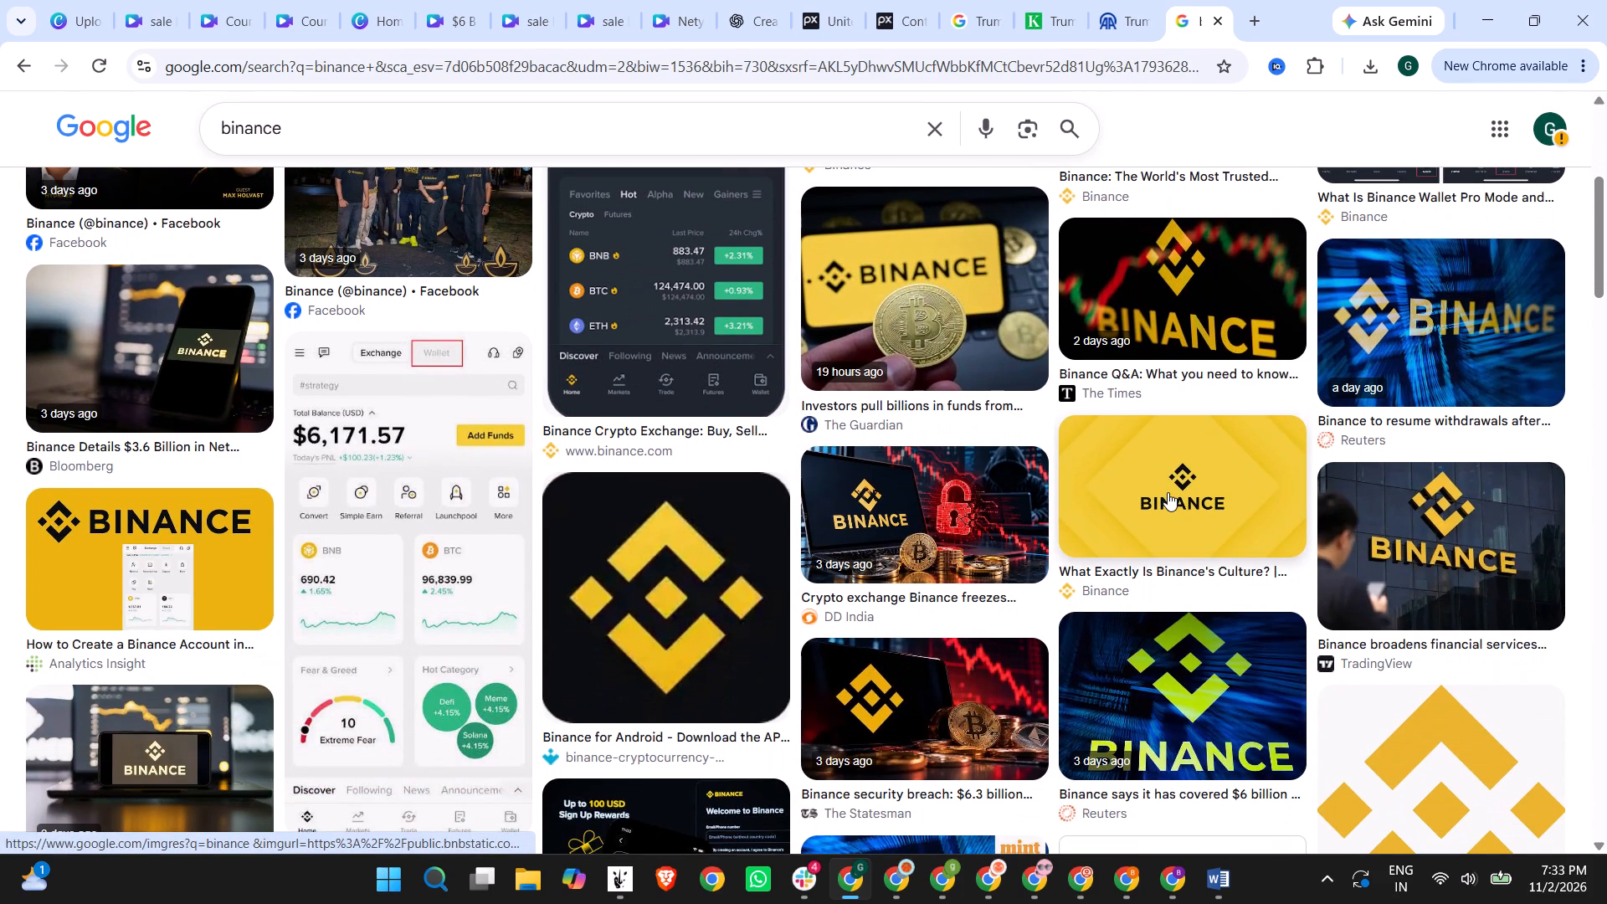
scroll(1168, 492, "down", 3)
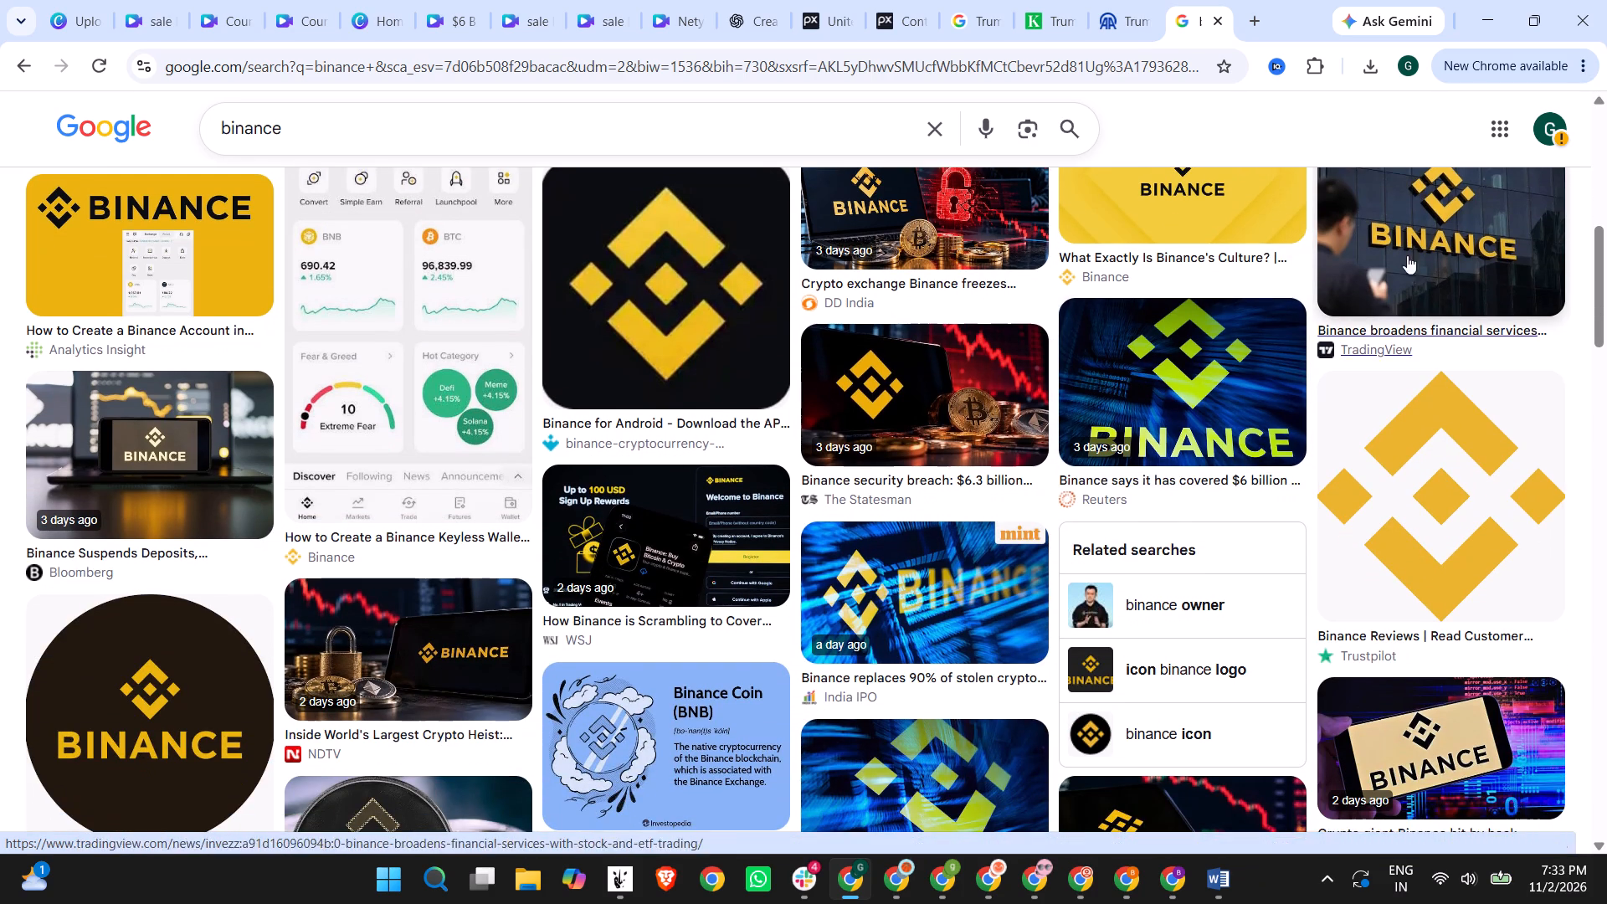
scroll(428, 575, "down", 3)
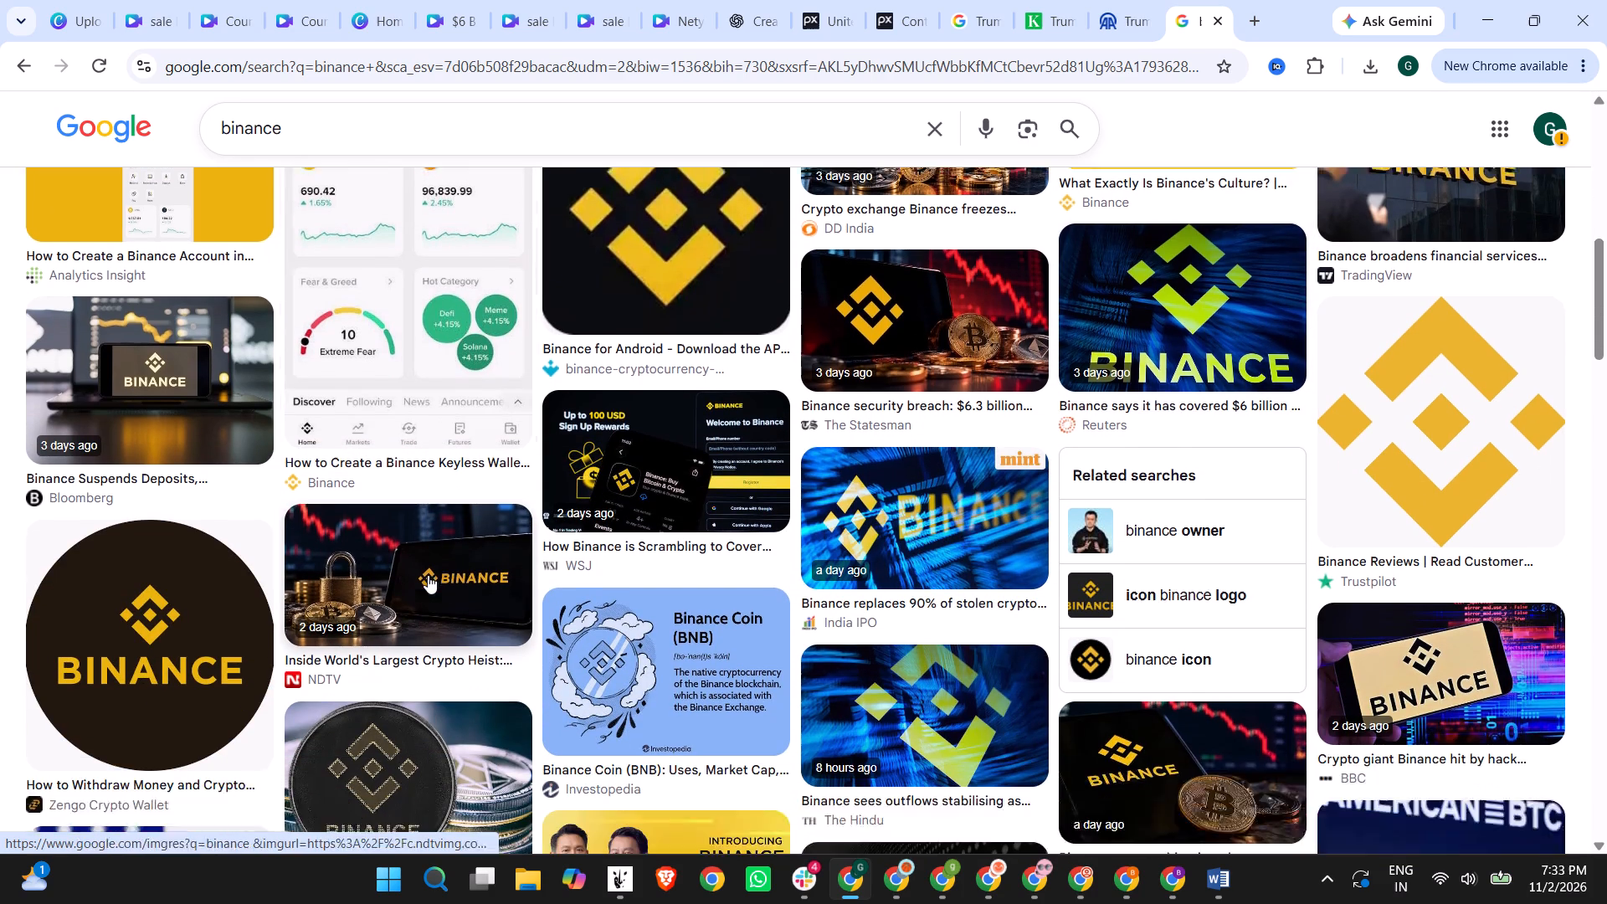
left_click(865, 677)
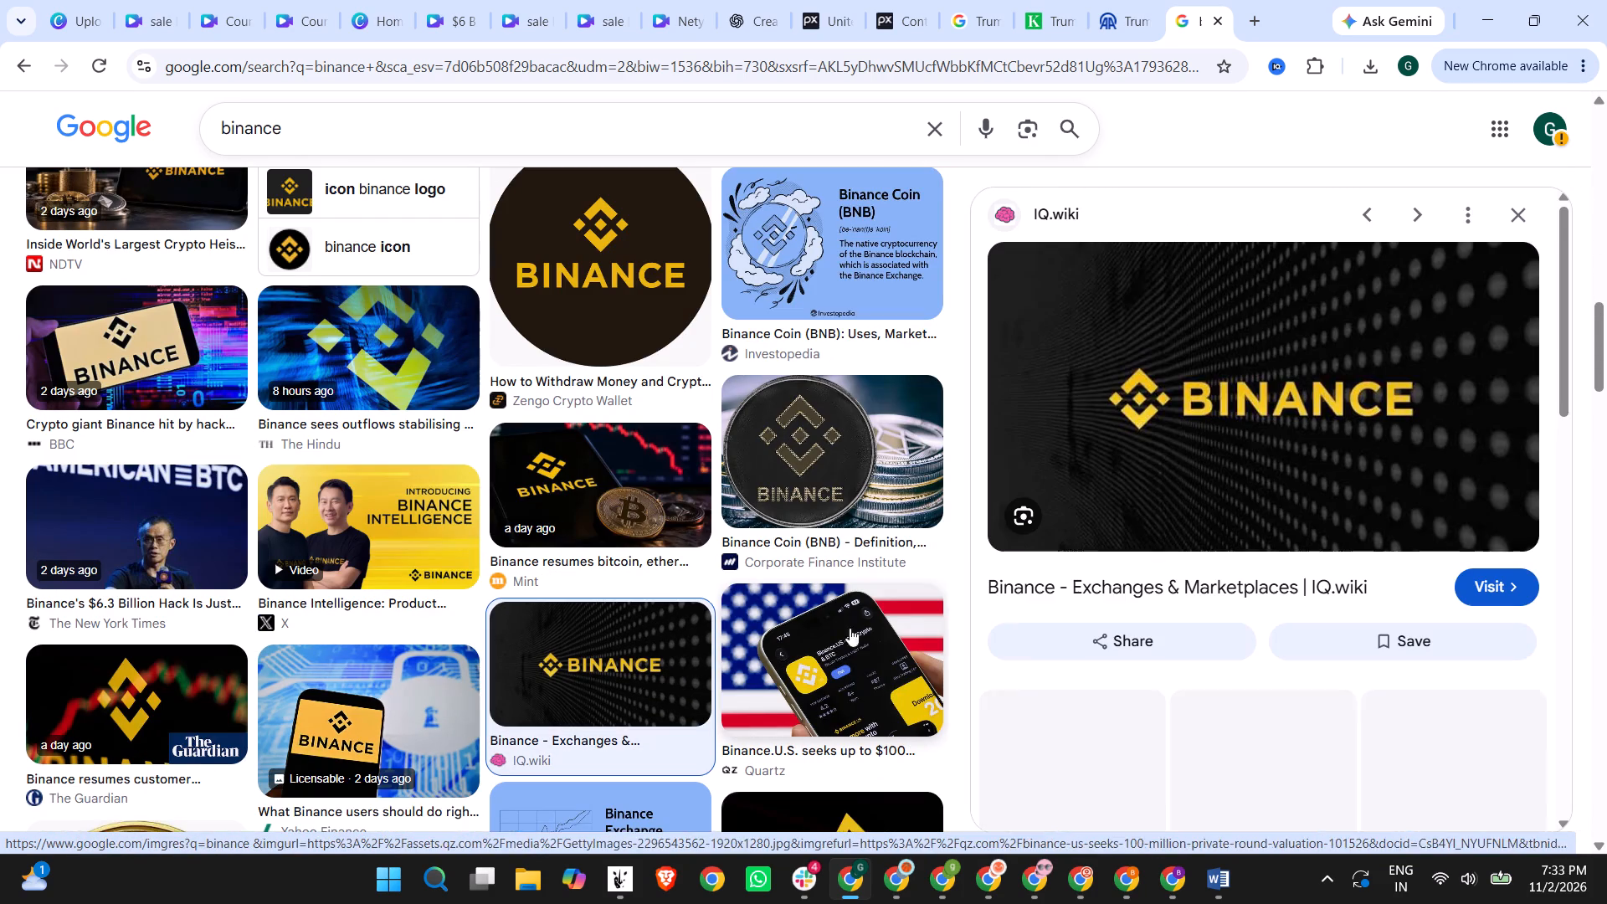
scroll(1090, 401, "down", 2)
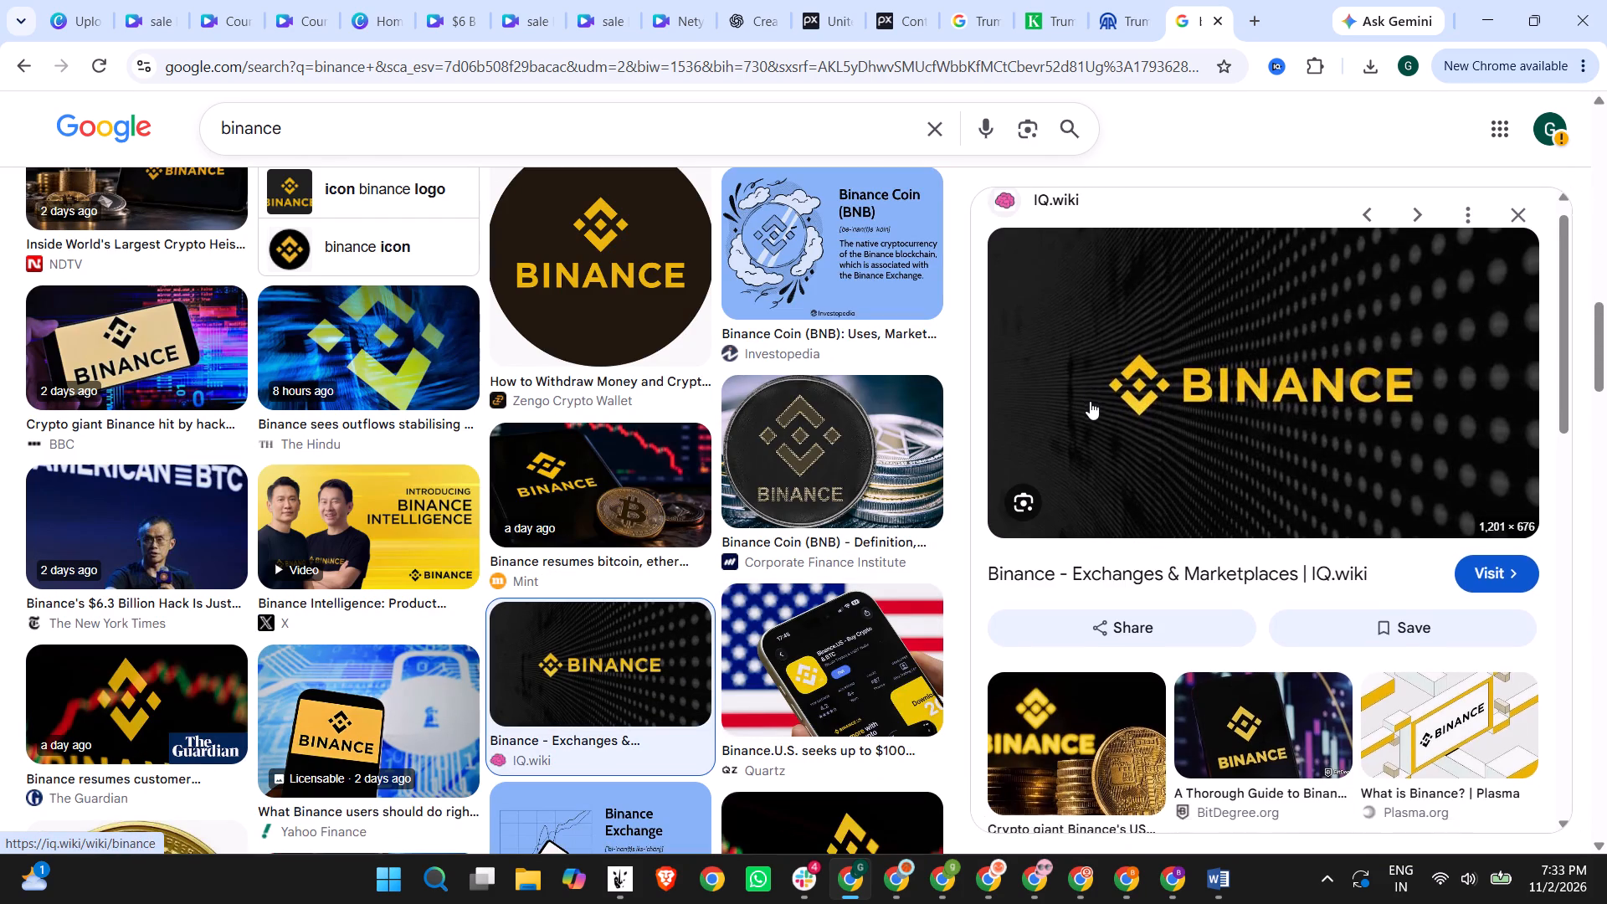
scroll(1090, 401, "down", 1)
scroll(1090, 401, "up", 3)
right_click(1156, 370)
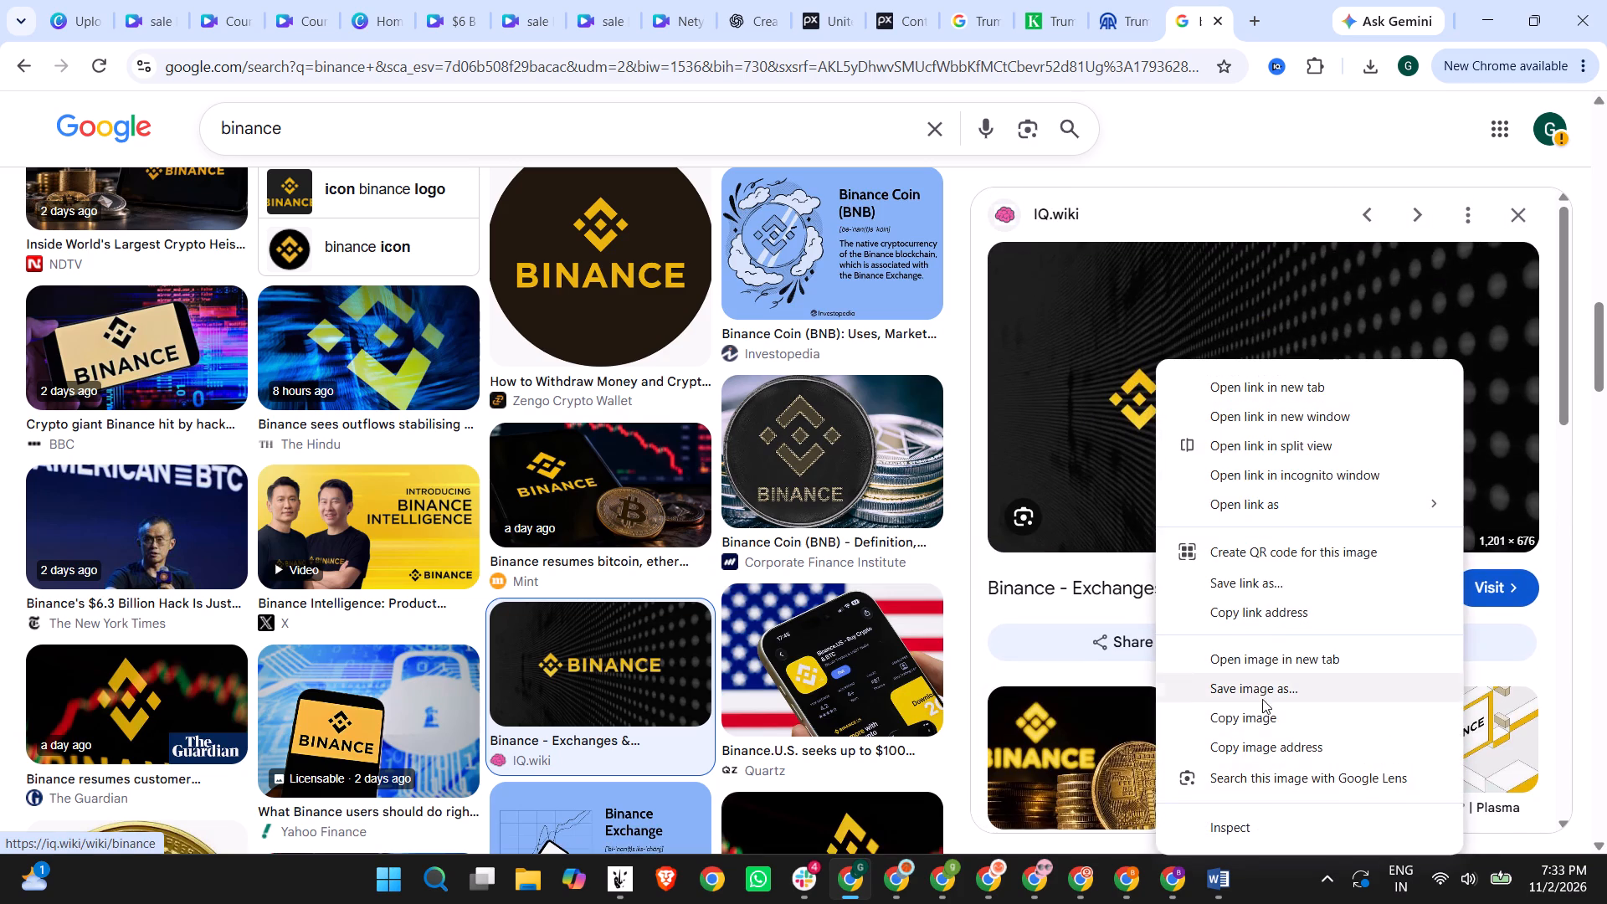
left_click(1264, 727)
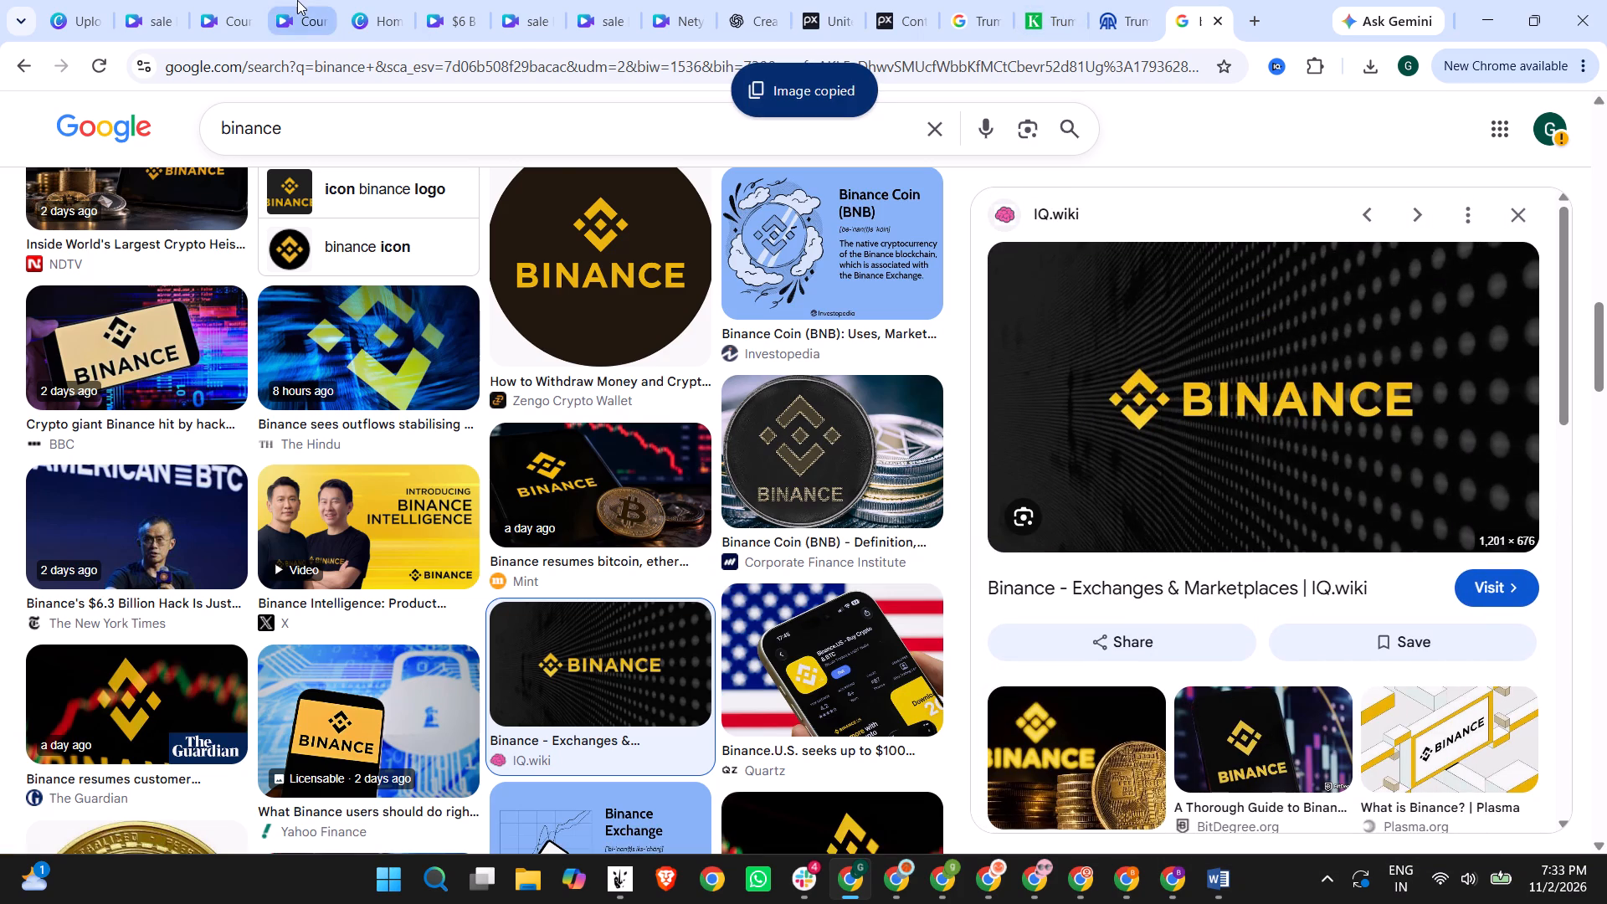
Switch back to the Canva video, paste the Binance image at 0:36 and enlarge it across the page's full width, around mid-height.
left_click(451, 0)
key("ctrl+v")
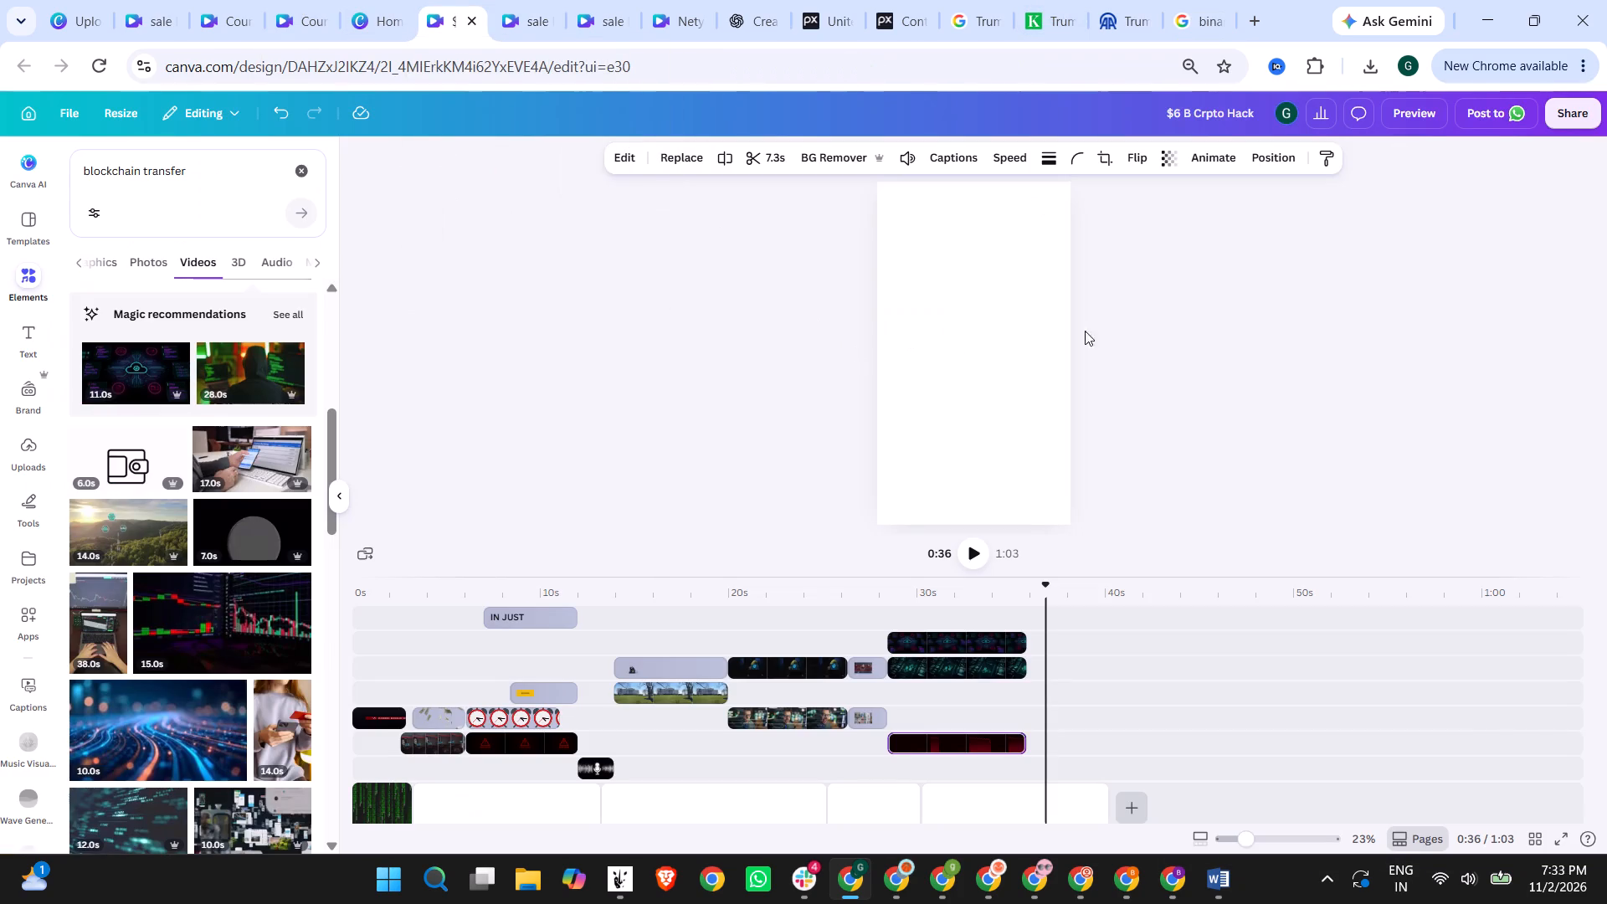
scroll(1121, 364, "up", 2)
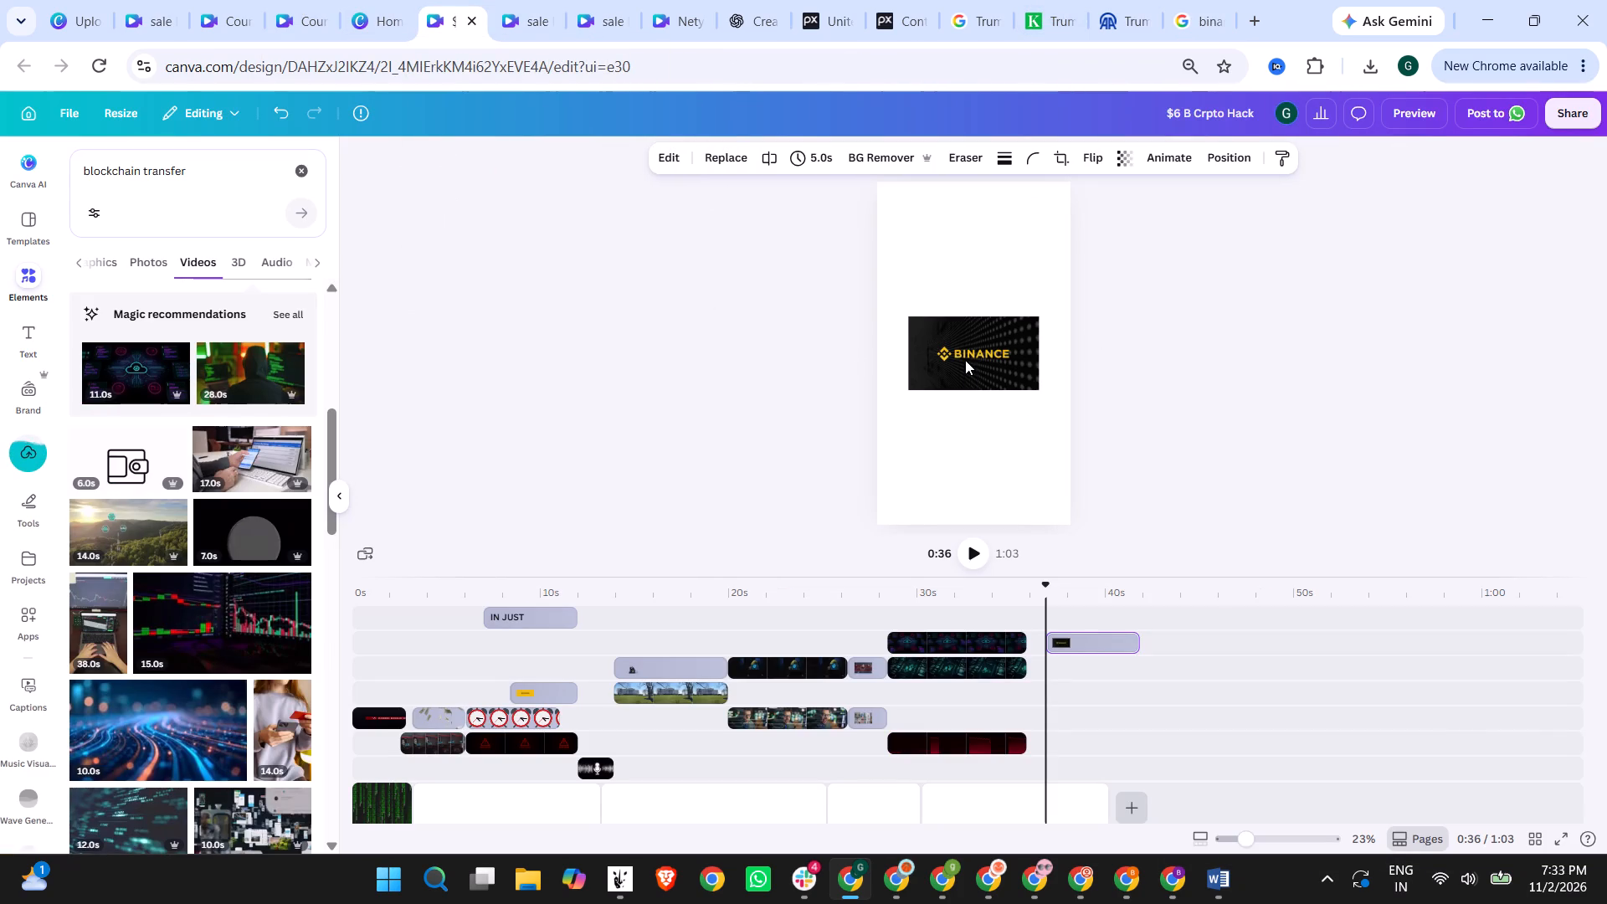
left_click(965, 360)
left_click_drag(1004, 355, 964, 321)
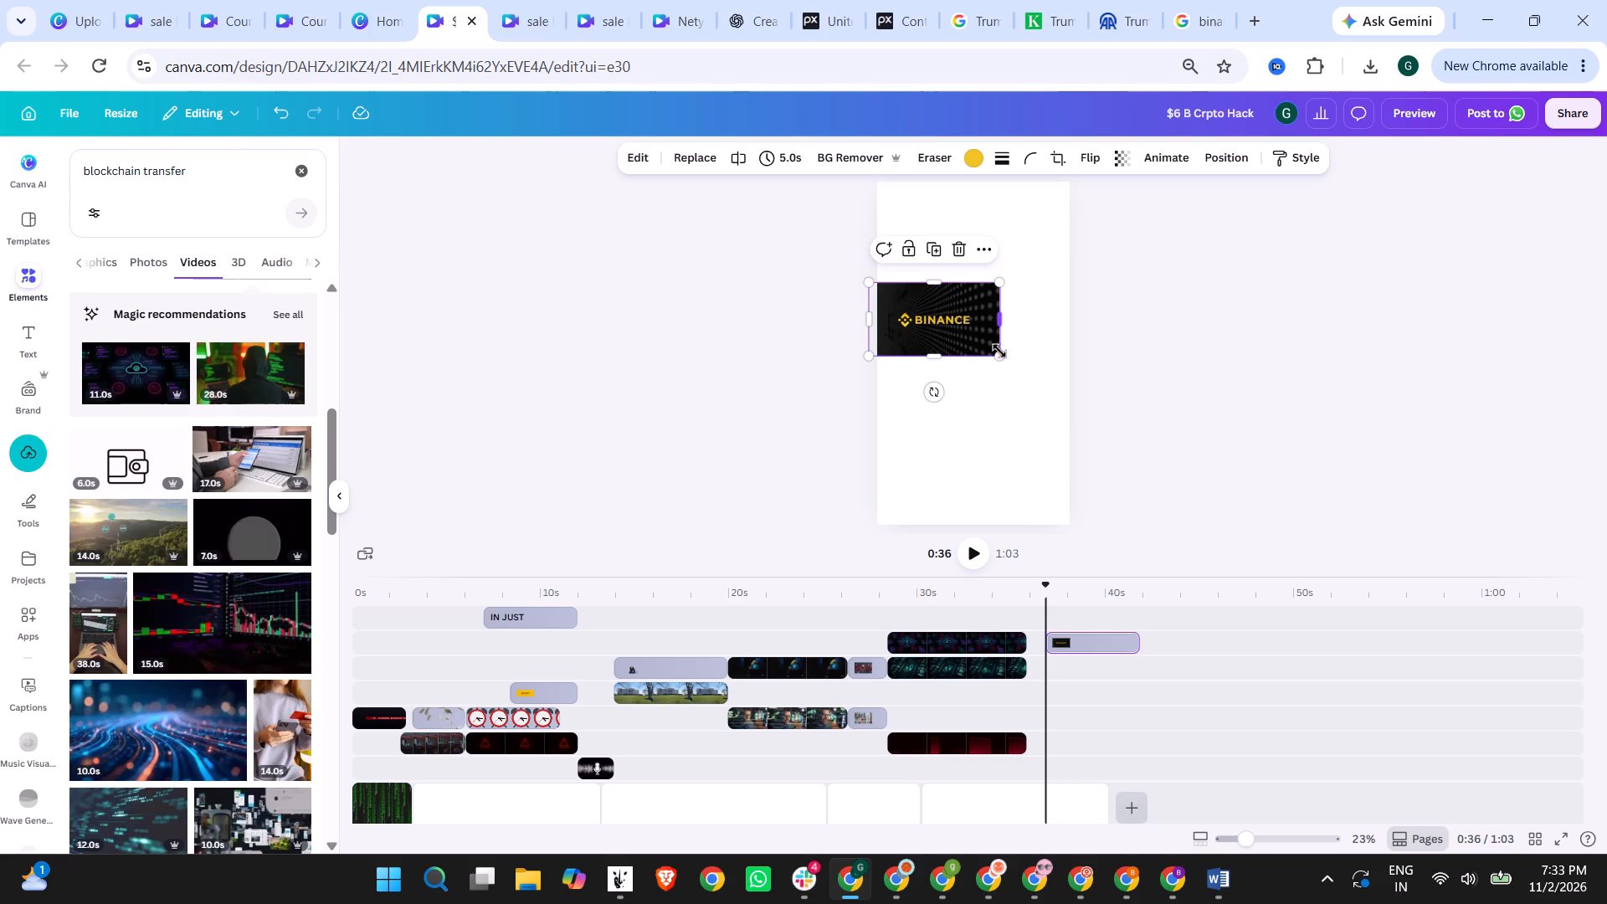
left_click_drag(999, 351, 1071, 403)
left_click_drag(1029, 370, 1030, 385)
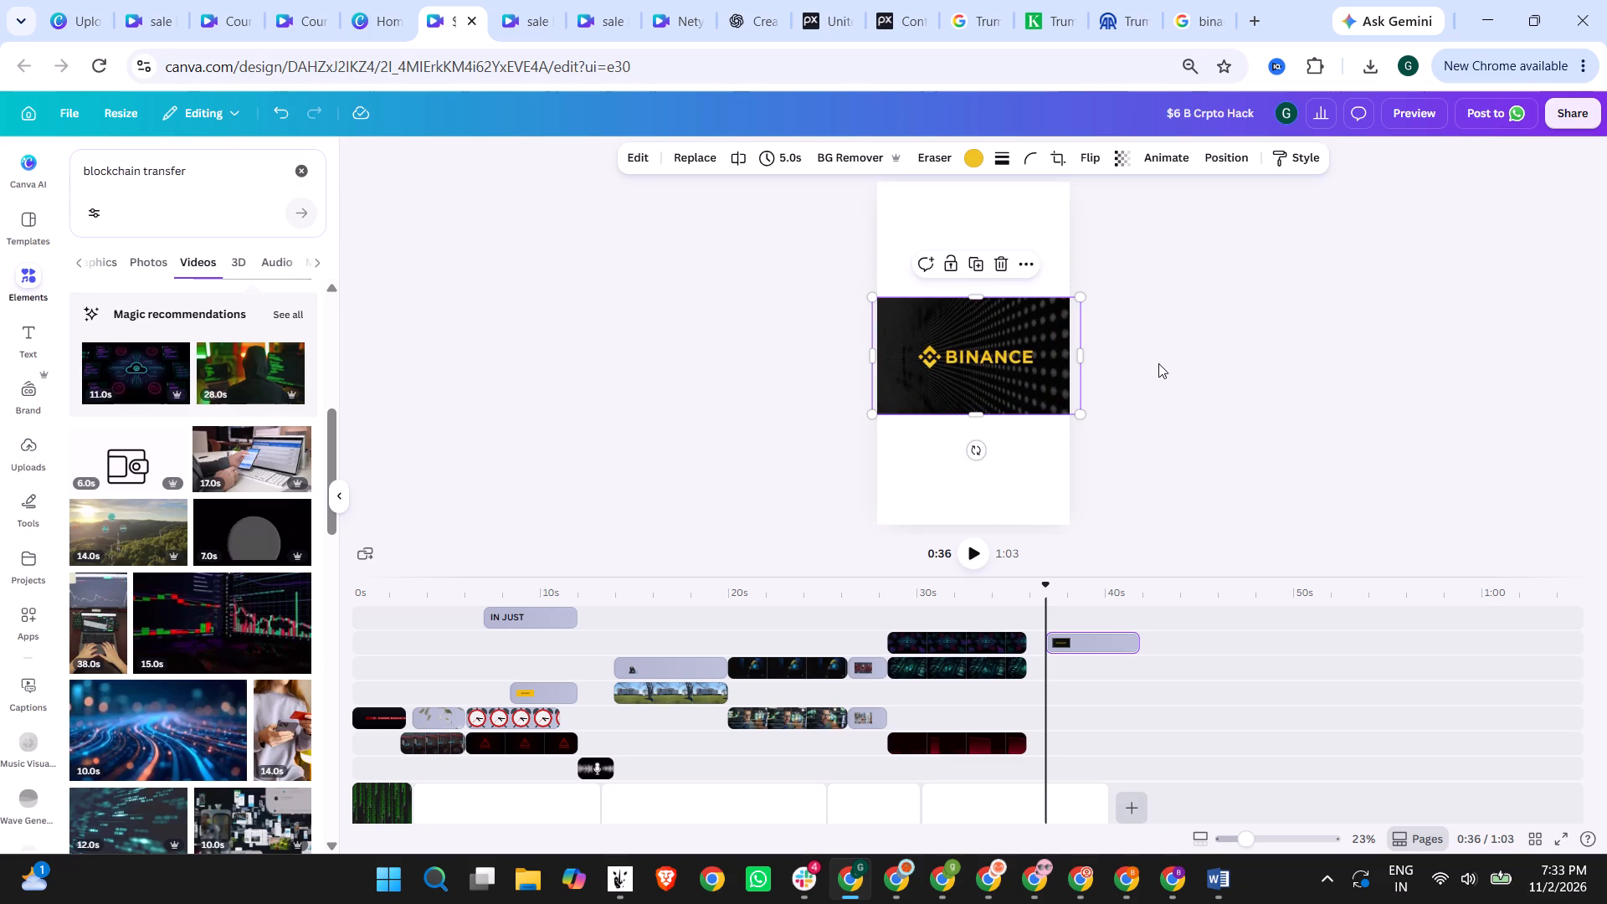
left_click(1158, 362)
Search the video elements for "trading" and add the 6.0-second blue candlestick chart video to the page above the Binance image.
left_click_drag(205, 175, 0, 177)
type("trading")
key("Return")
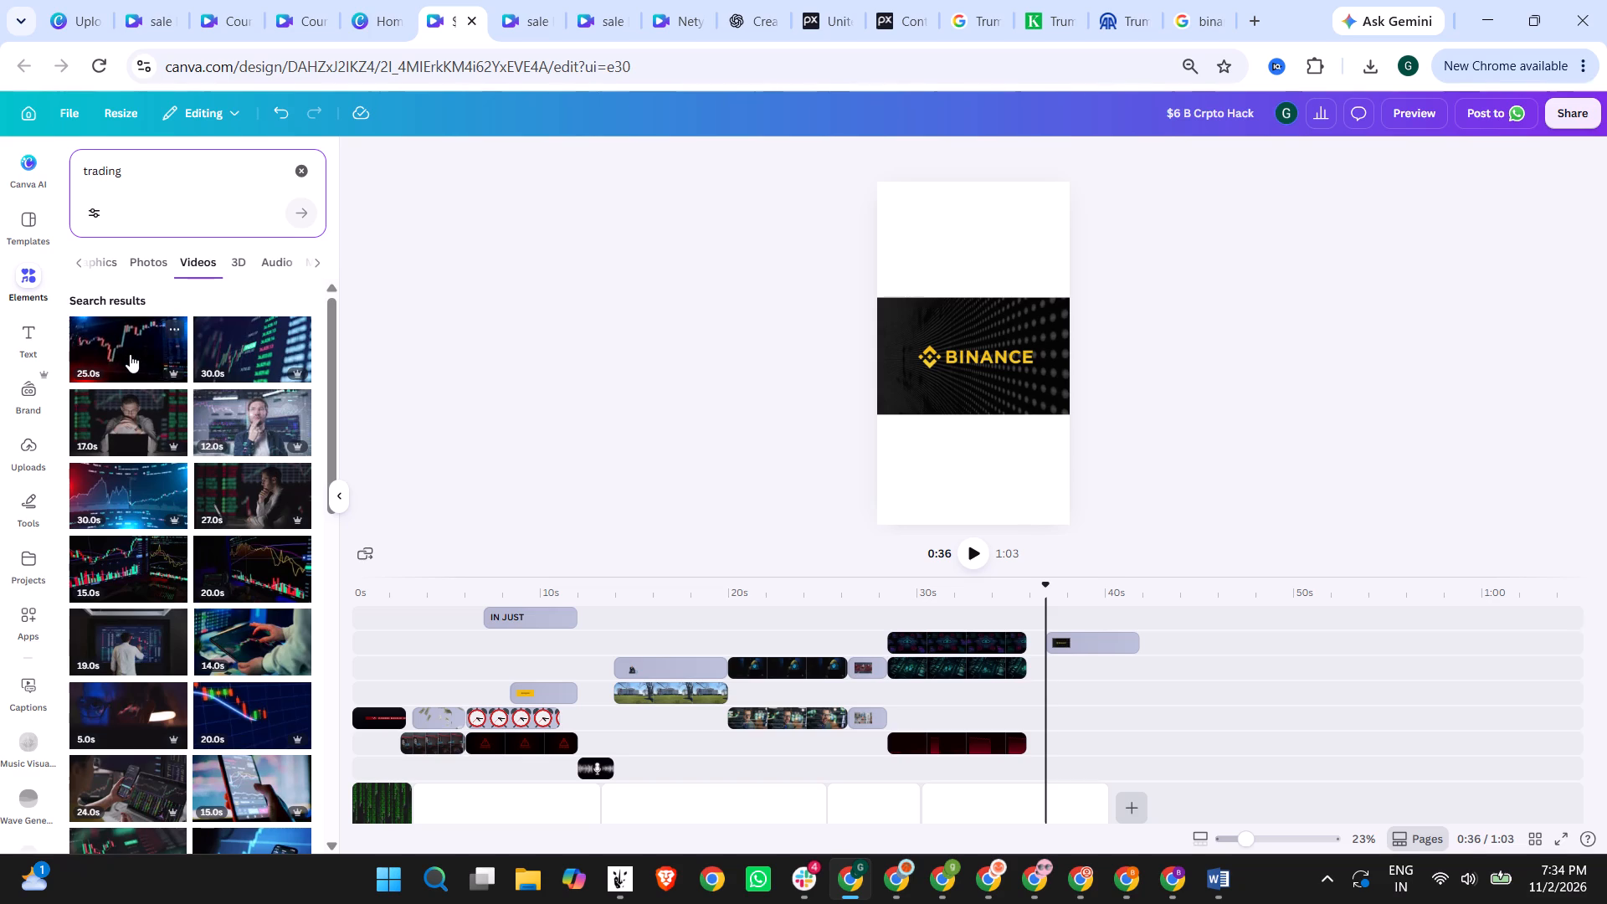
scroll(141, 397, "down", 4)
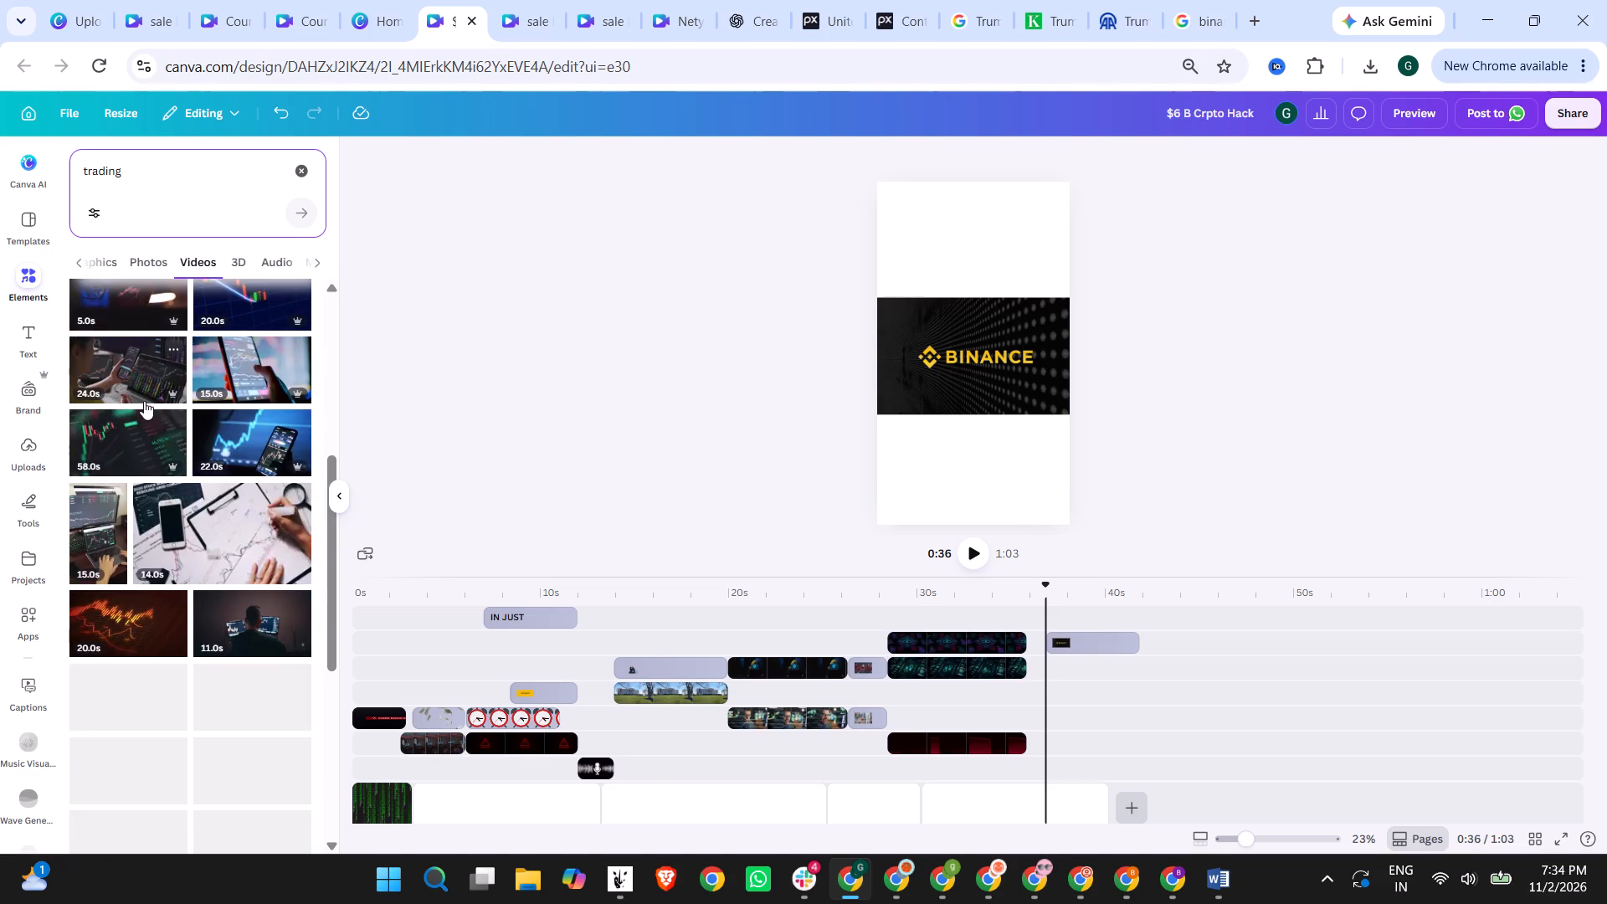
scroll(112, 522, "down", 4)
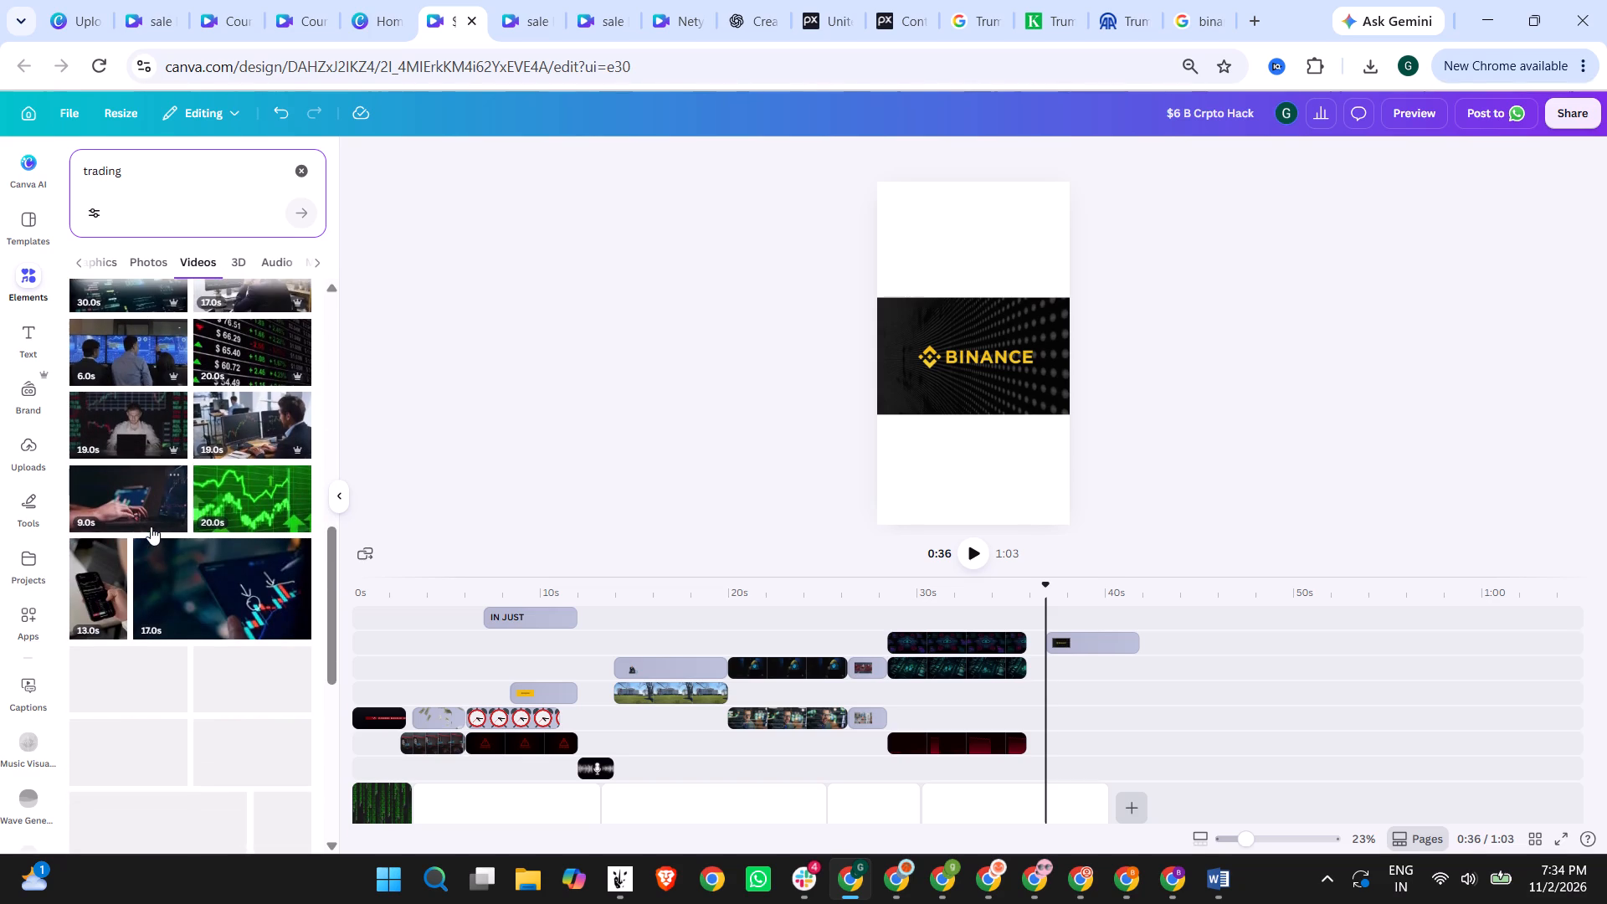
scroll(142, 578, "down", 2)
scroll(238, 498, "down", 2)
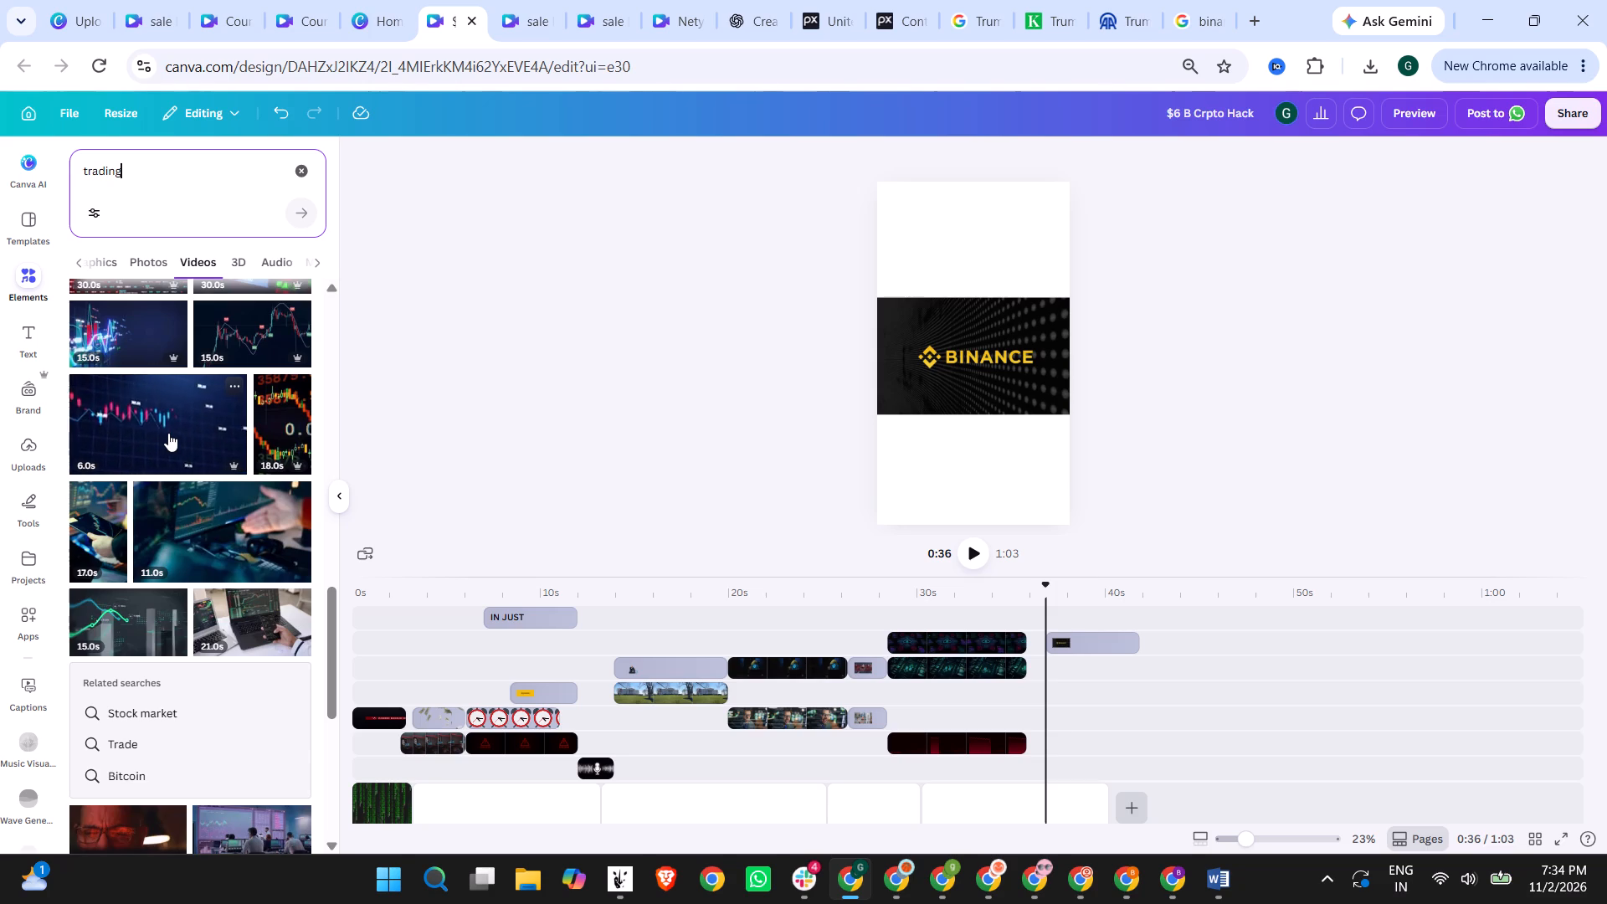
left_click_drag(168, 433, 949, 255)
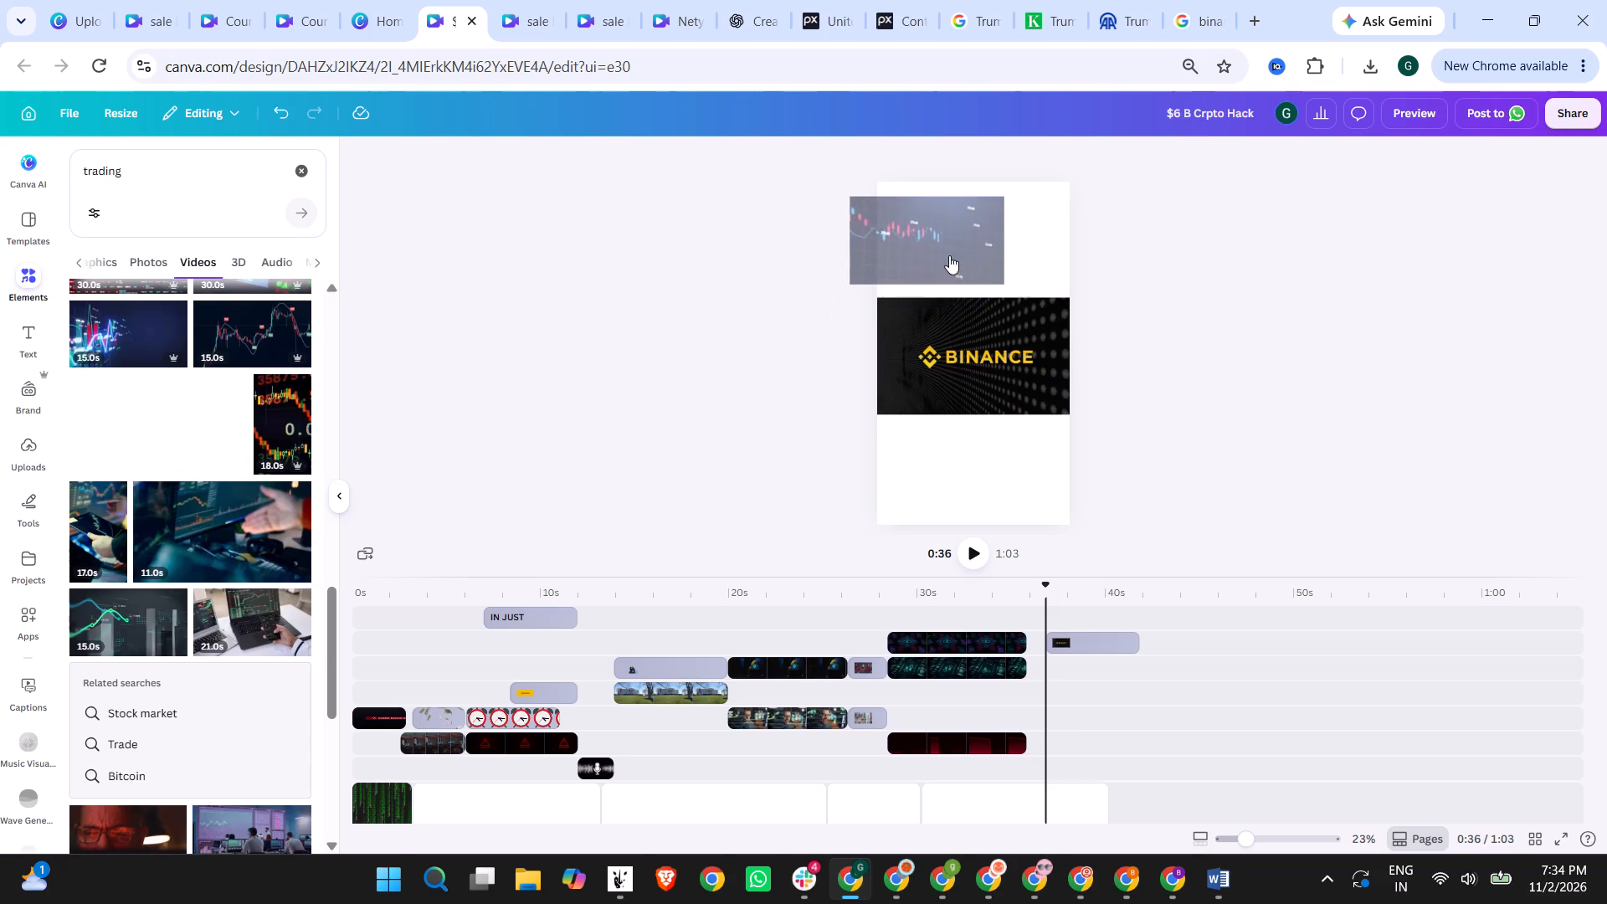
Enlarge the candlestick trading video until it covers the whole page, and move its timeline layer beneath the Binance image.
left_click_drag(1001, 285, 1356, 604)
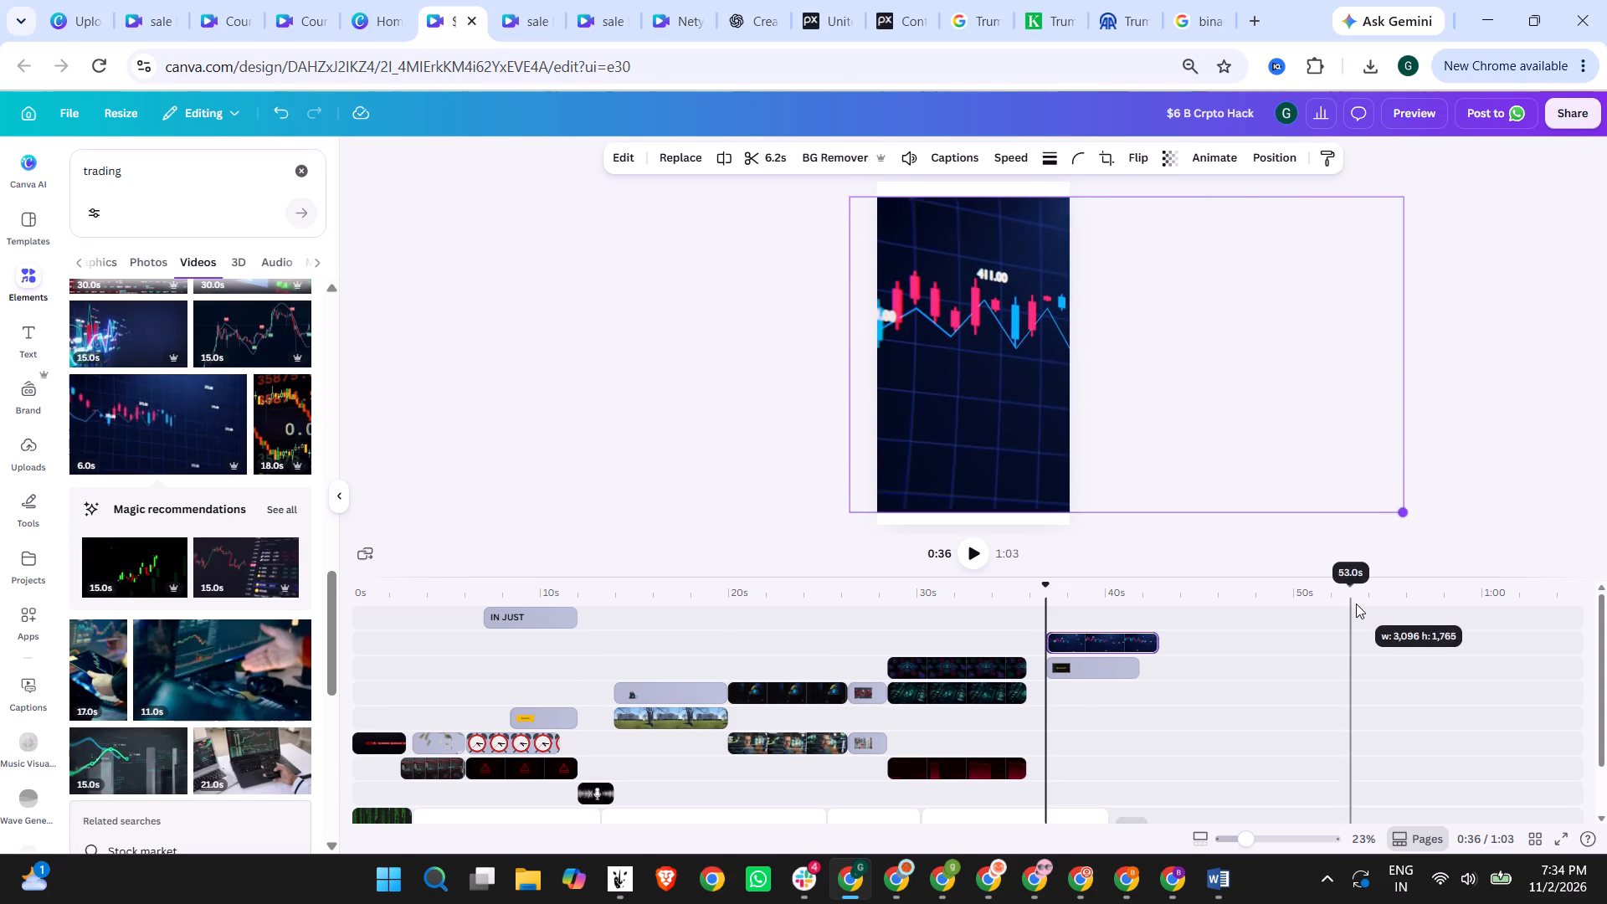
left_click_drag(1356, 604, 1357, 605)
left_click_drag(969, 444, 953, 450)
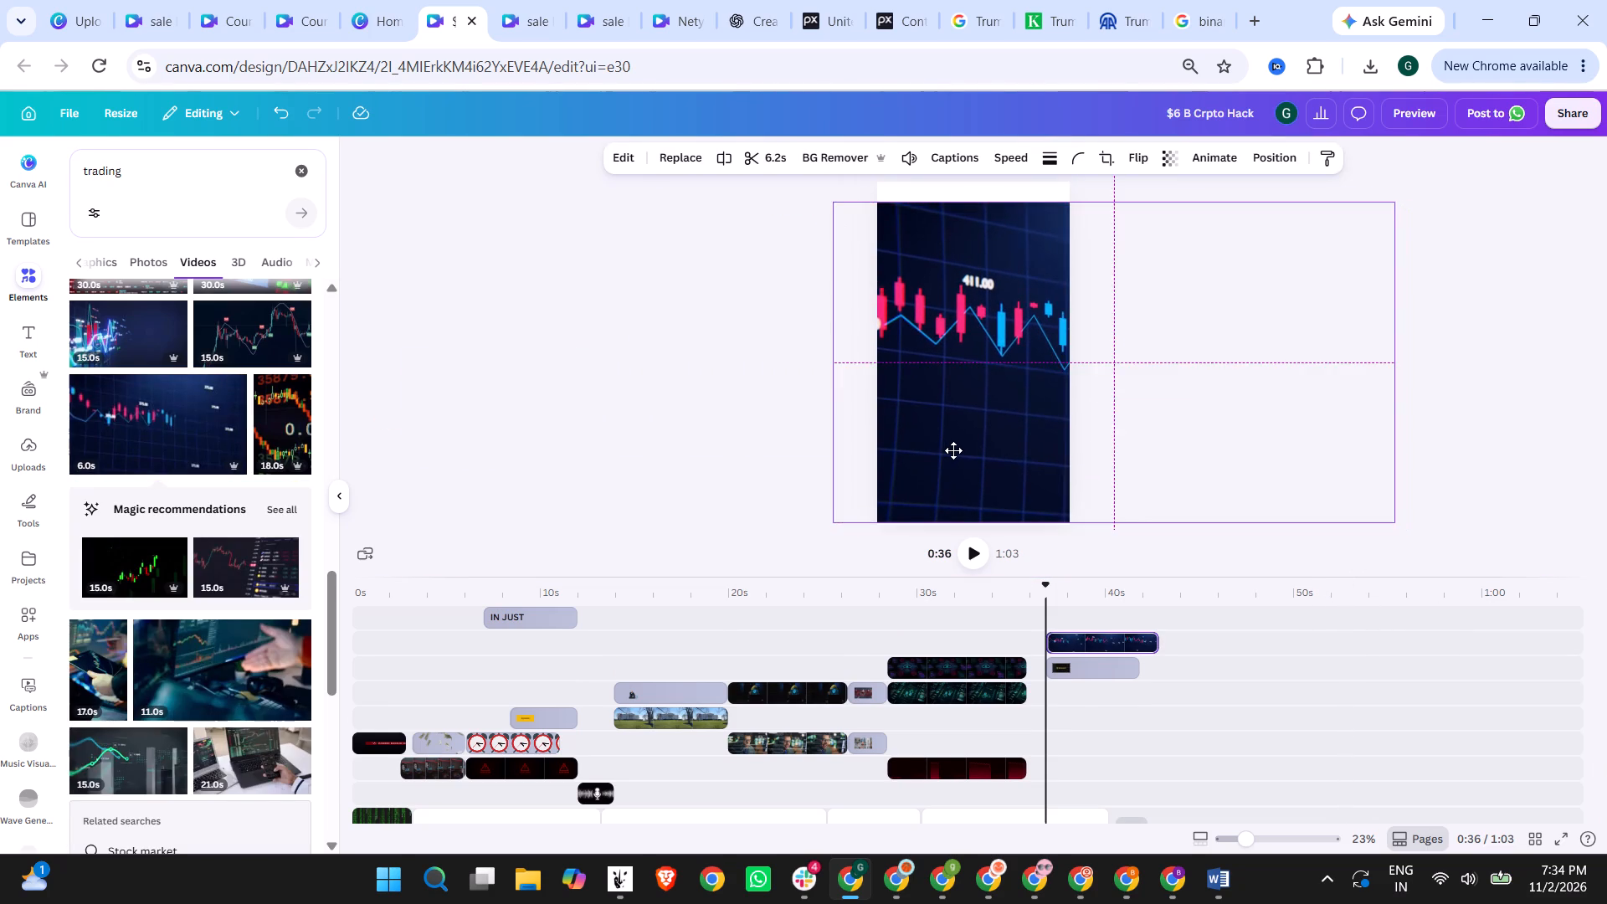
left_click_drag(953, 450, 940, 424)
left_click_drag(811, 497, 773, 535)
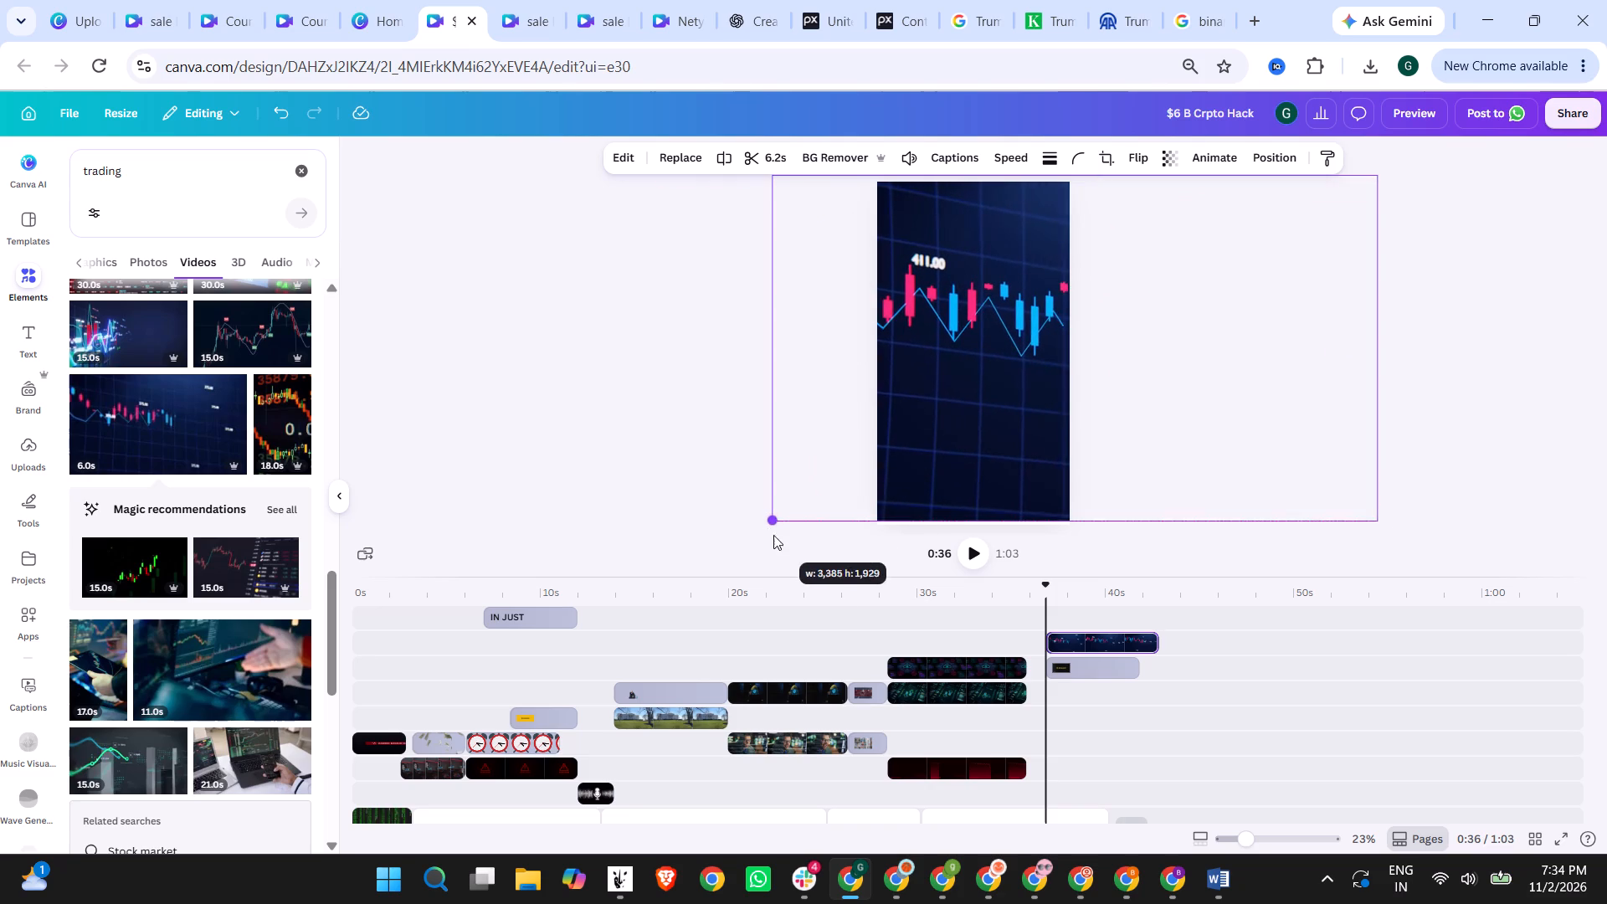
left_click_drag(773, 535, 761, 546)
left_click(701, 441)
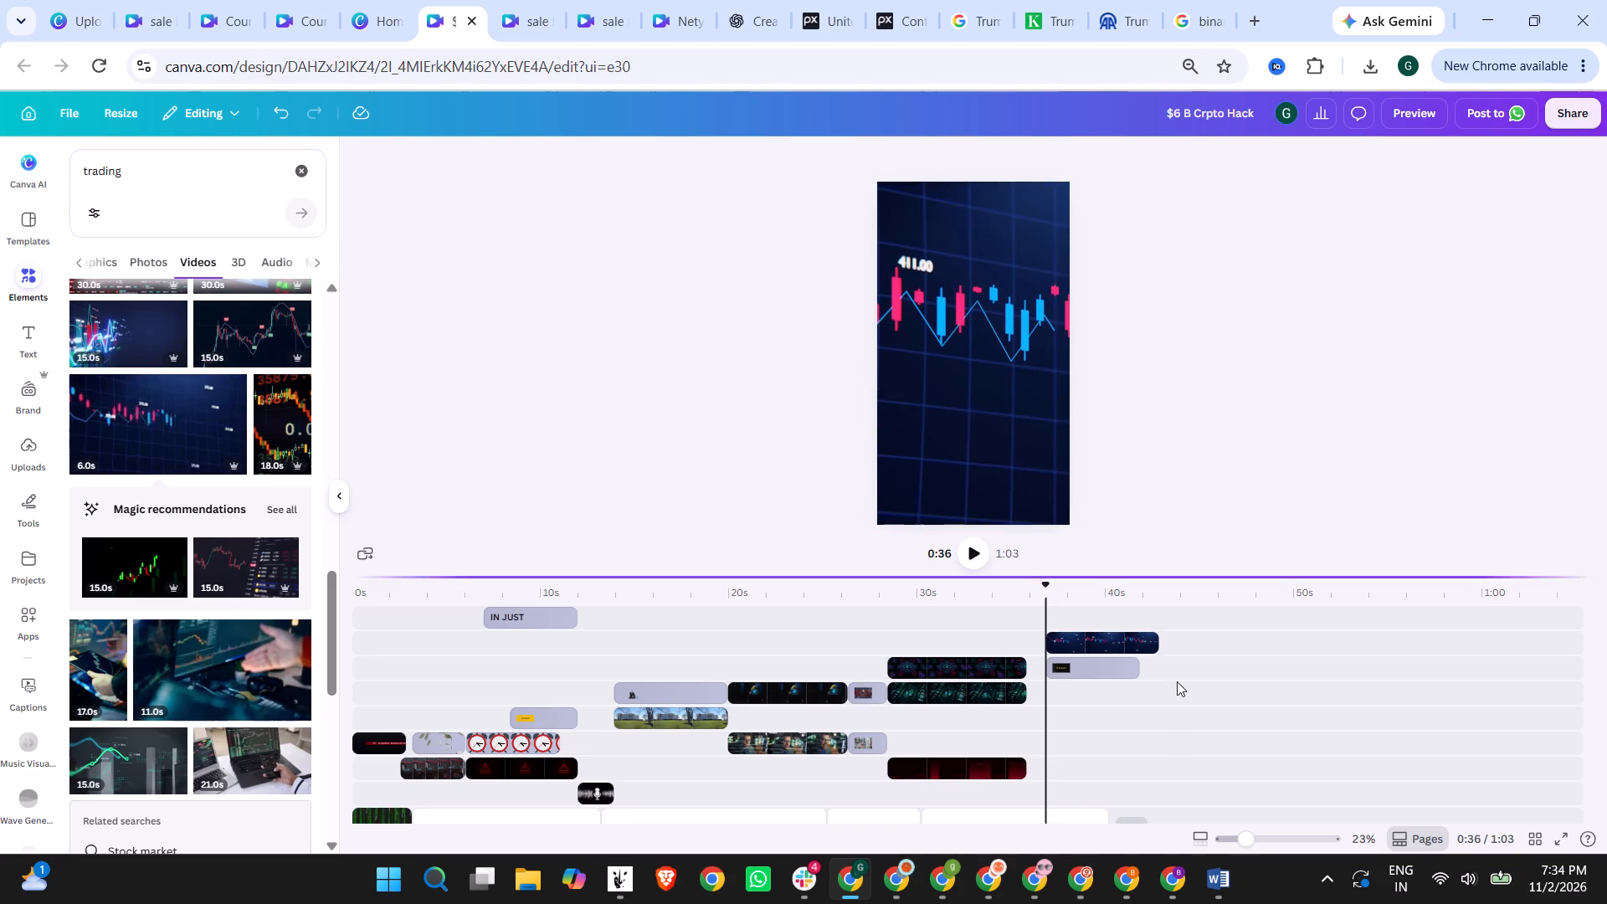
left_click_drag(1076, 640, 1076, 695)
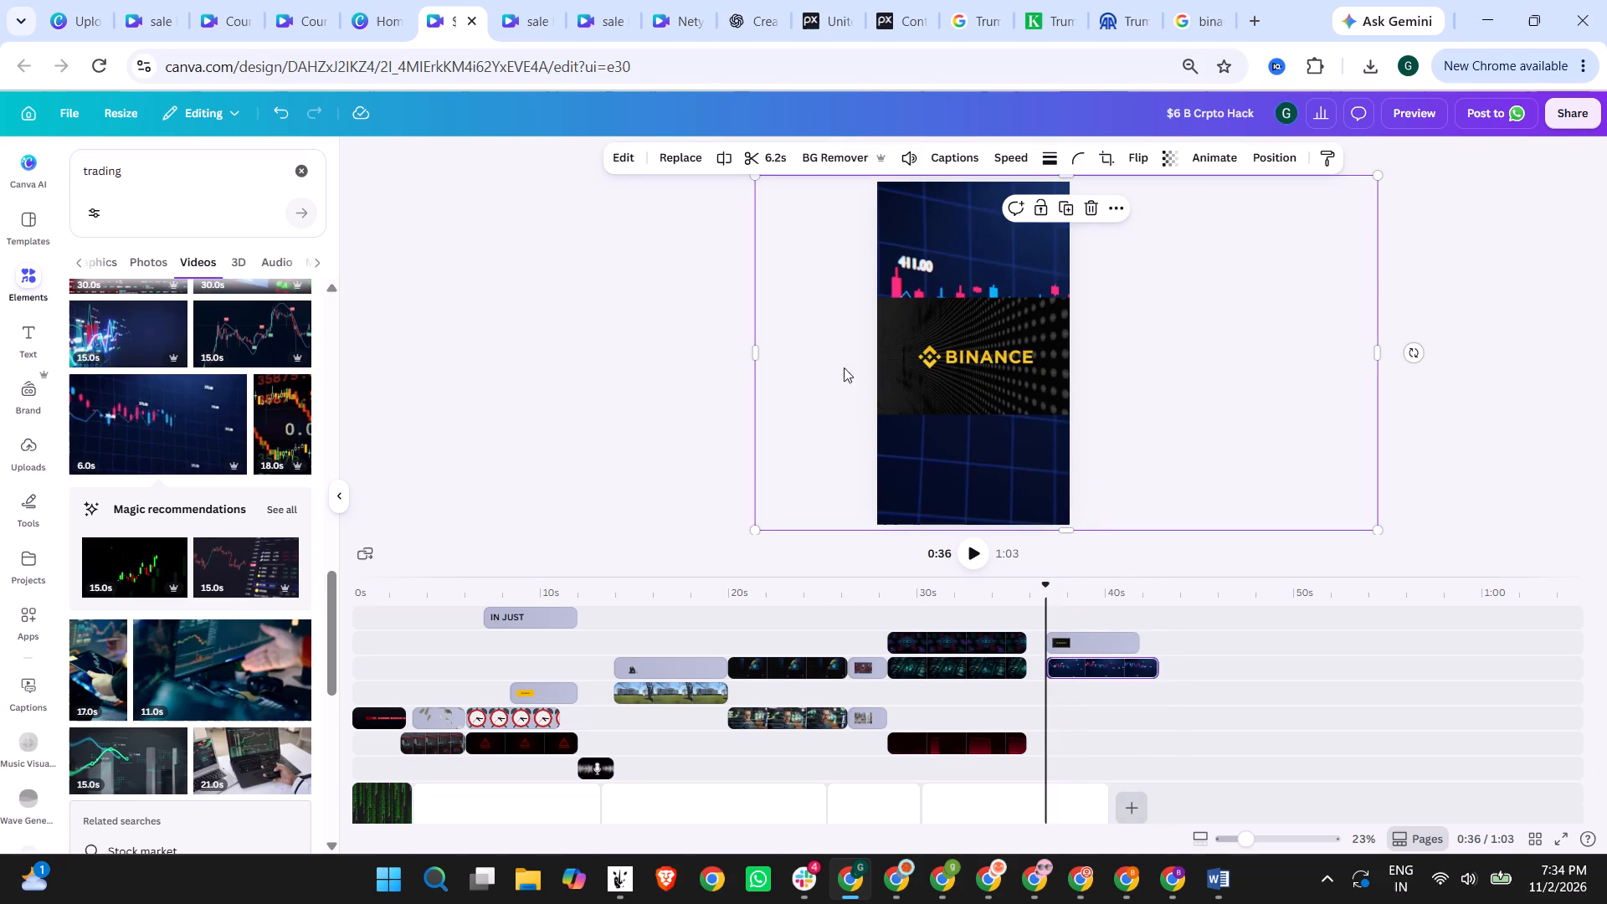
Remove the background from the Binance image, leaving only the yellow logo over the trading video.
left_click(933, 357)
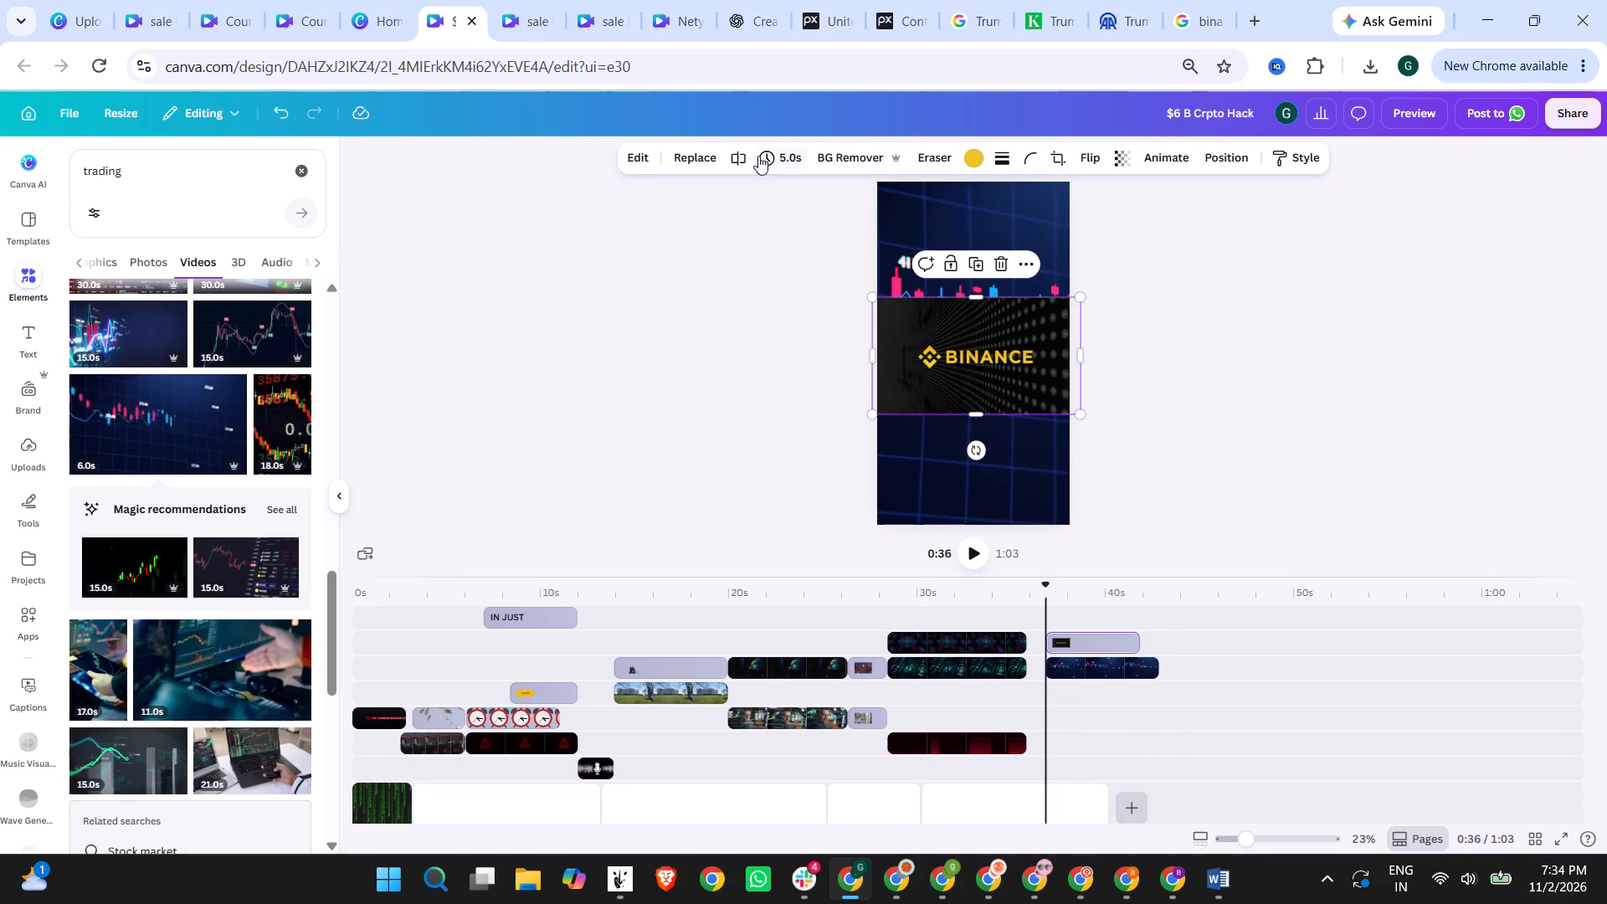
left_click(816, 157)
left_click(1324, 309)
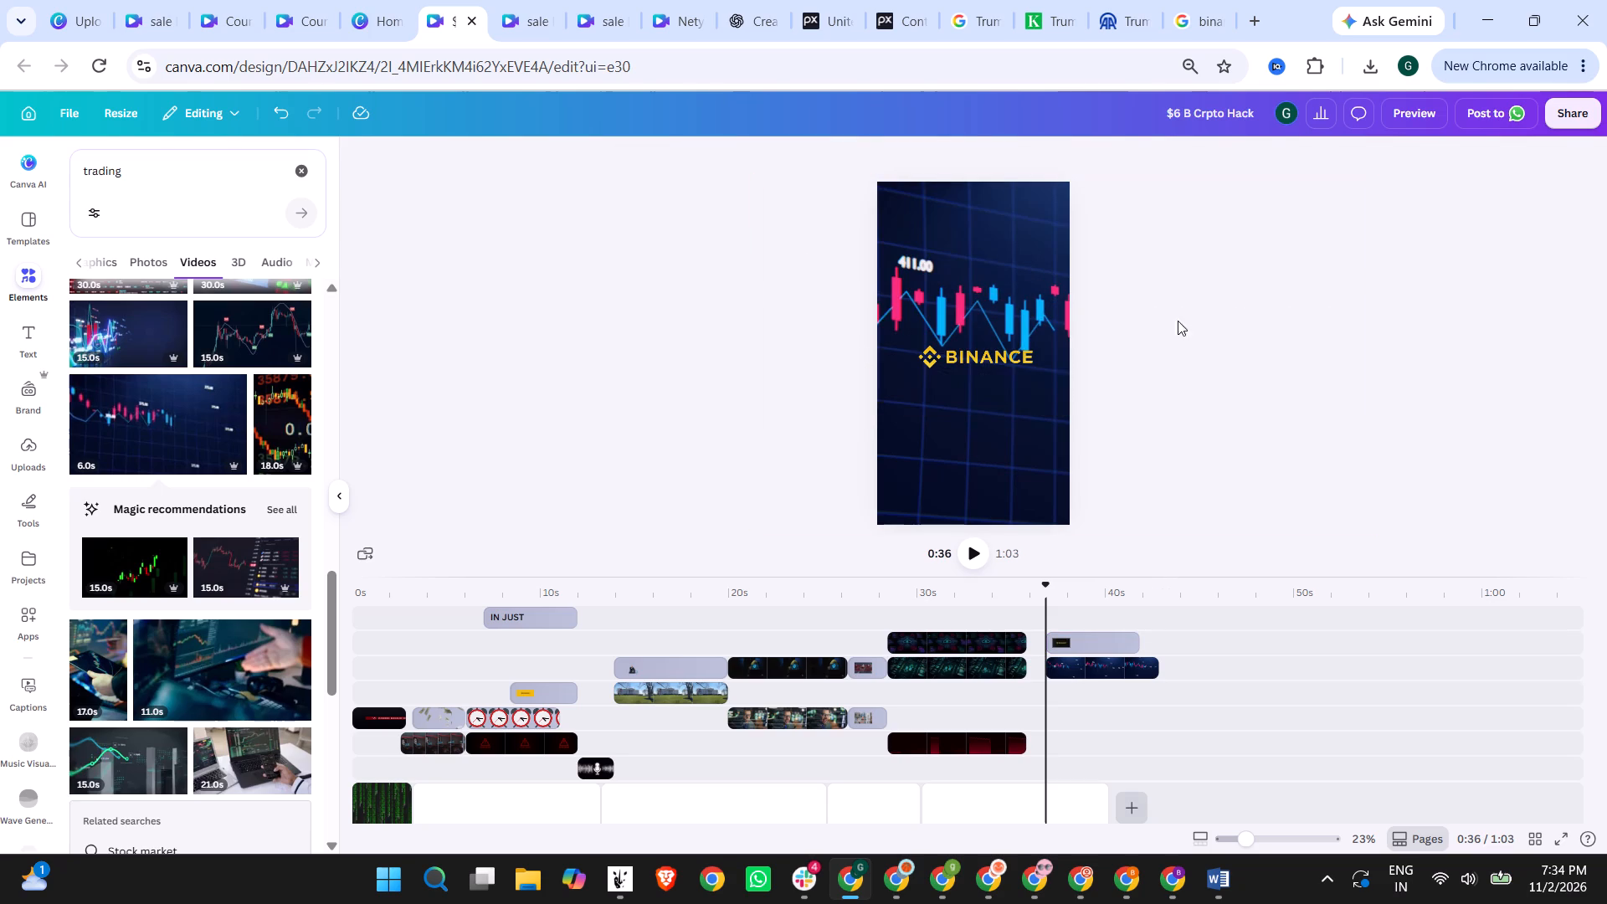
Enlarge the Binance logo to nearly the page's width and centre it just below the candlesticks.
left_click_drag(1018, 360, 1017, 375)
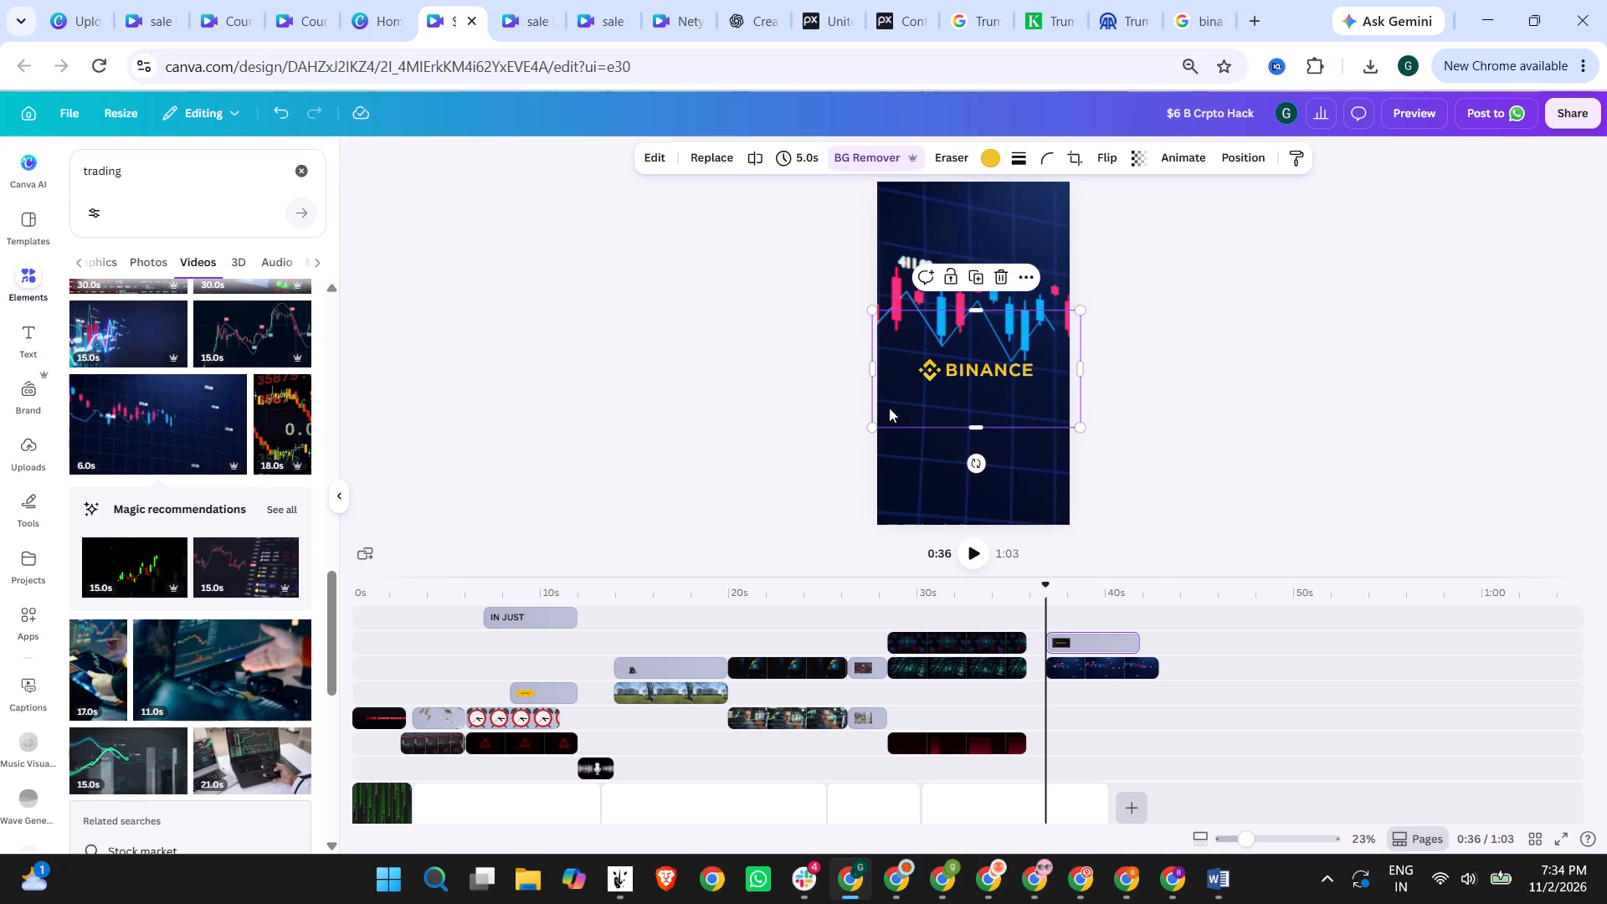
left_click_drag(874, 428, 783, 496)
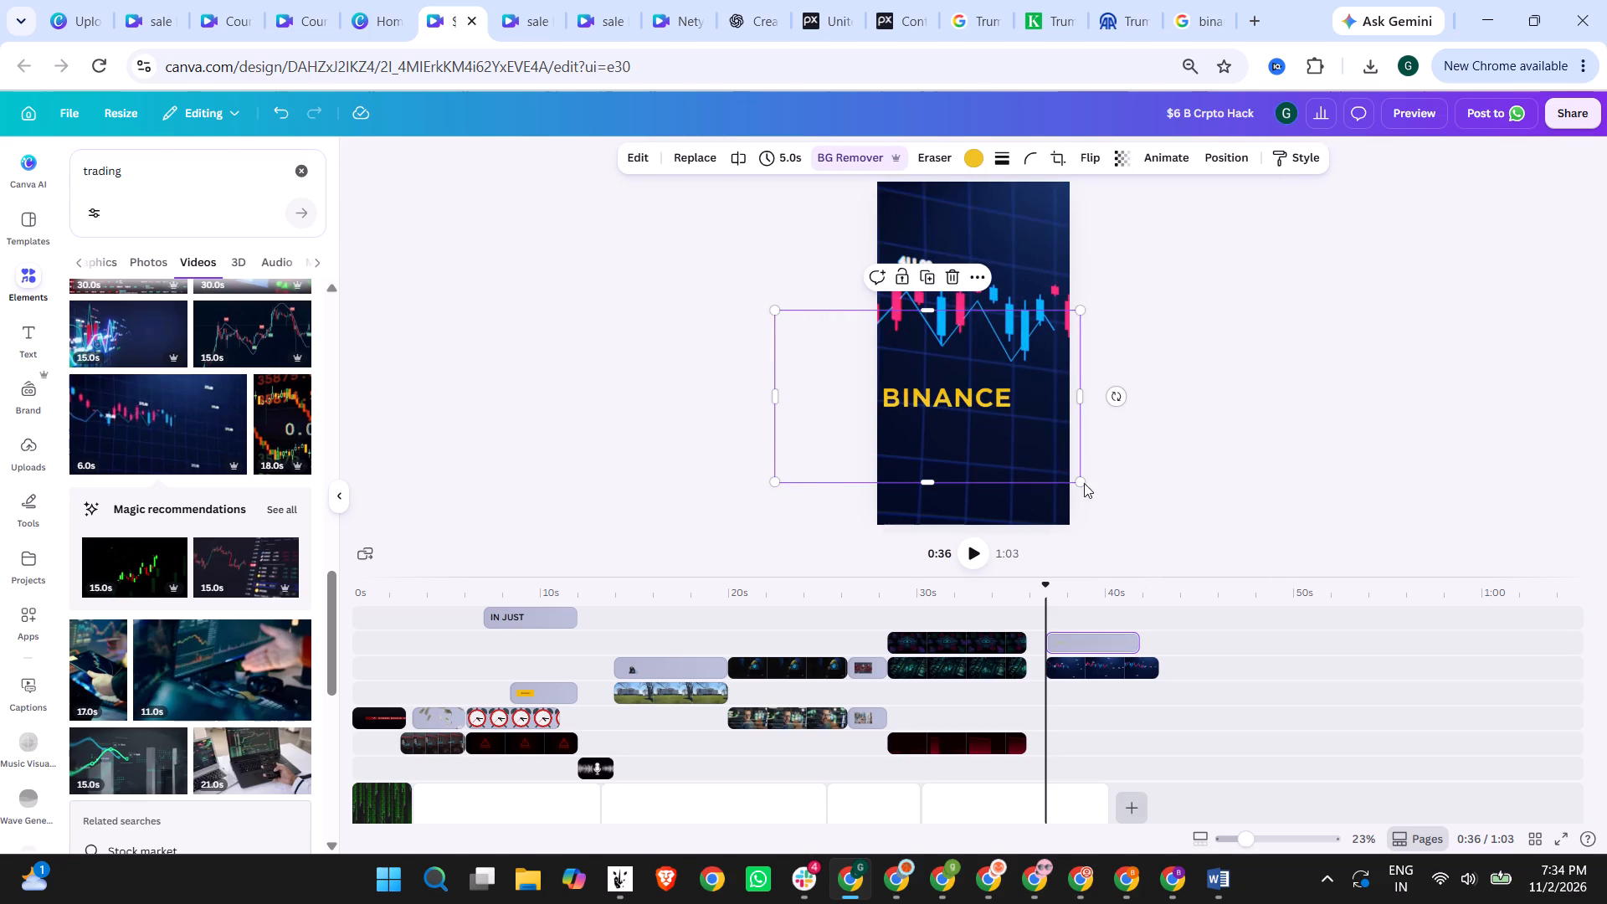
left_click_drag(1081, 481, 1137, 509)
left_click_drag(1010, 434, 1029, 422)
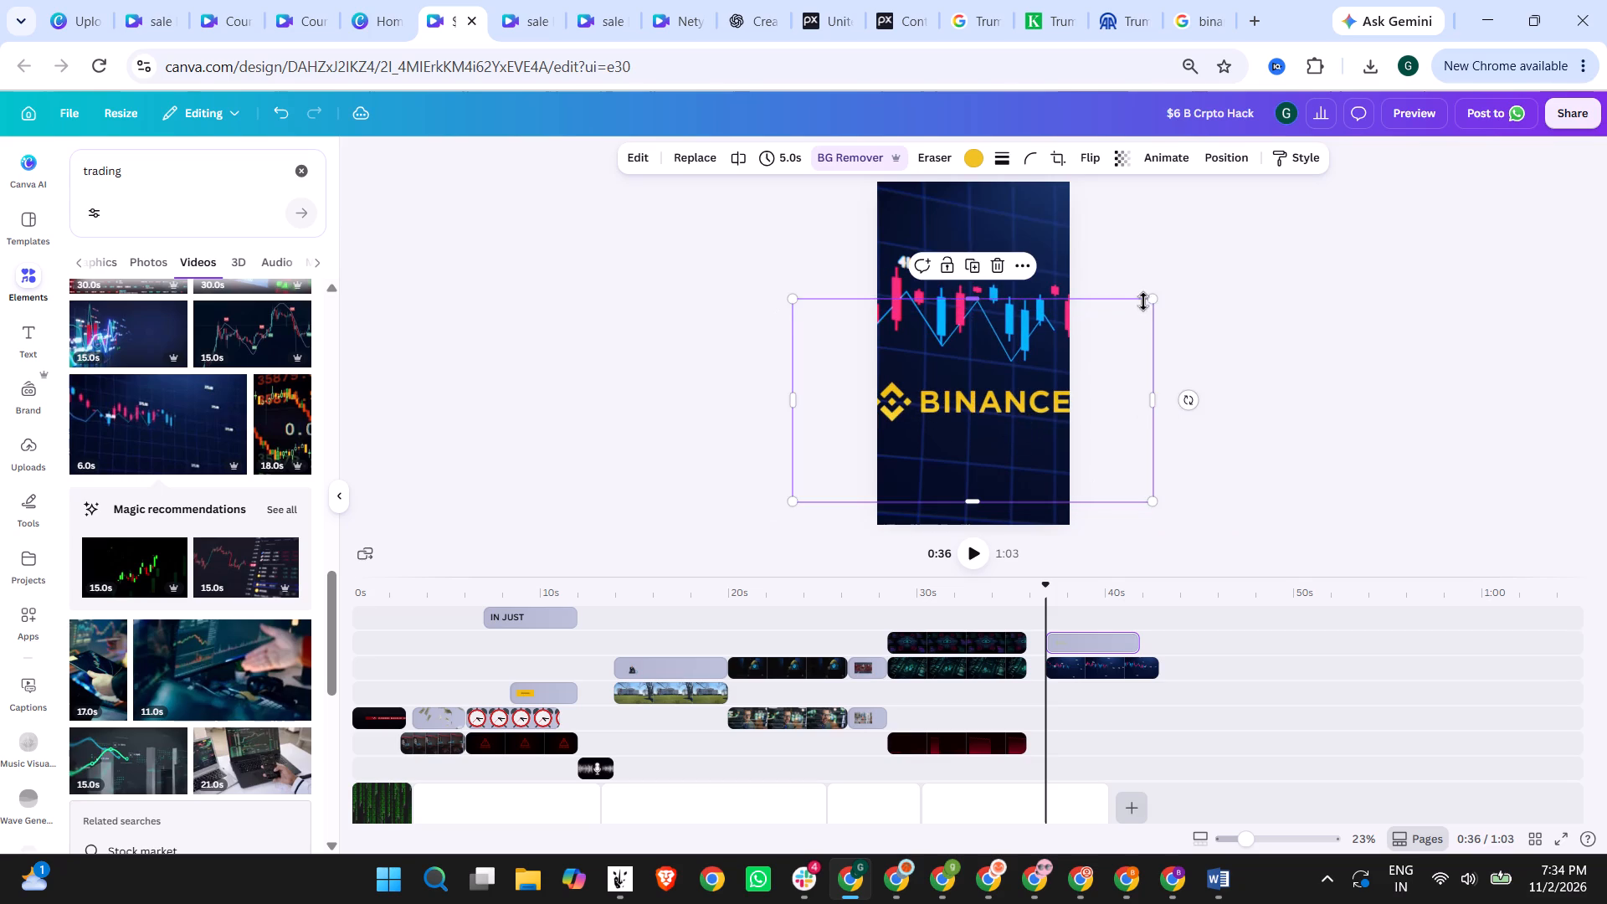
left_click_drag(1156, 295, 1094, 327)
left_click_drag(983, 398, 1014, 355)
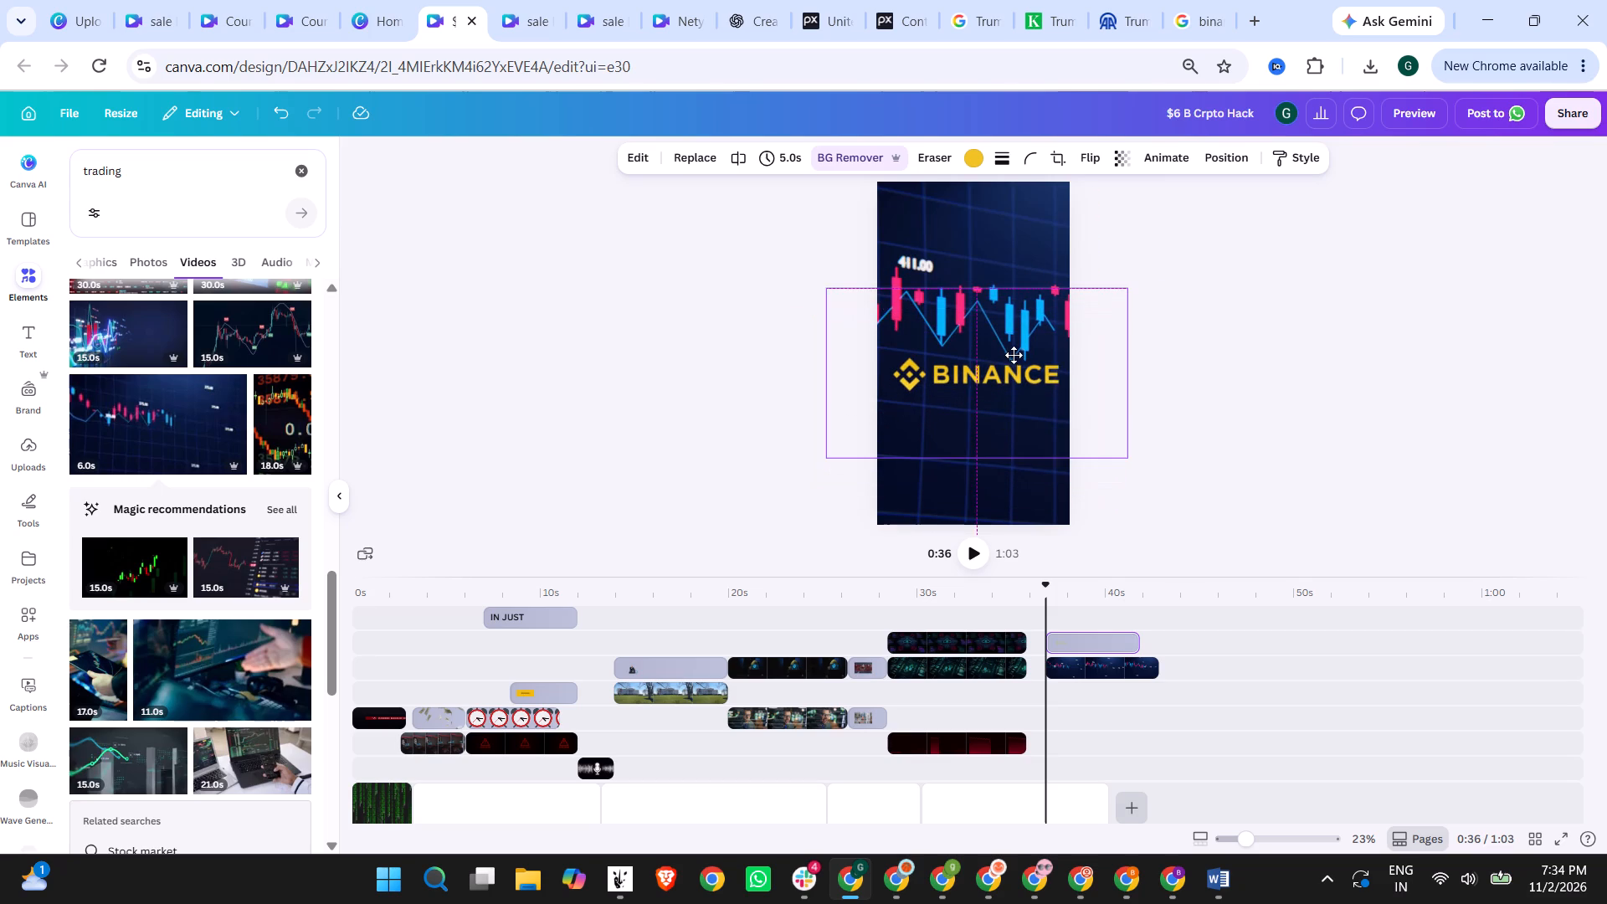
left_click_drag(1014, 355, 1009, 362)
left_click(1218, 327)
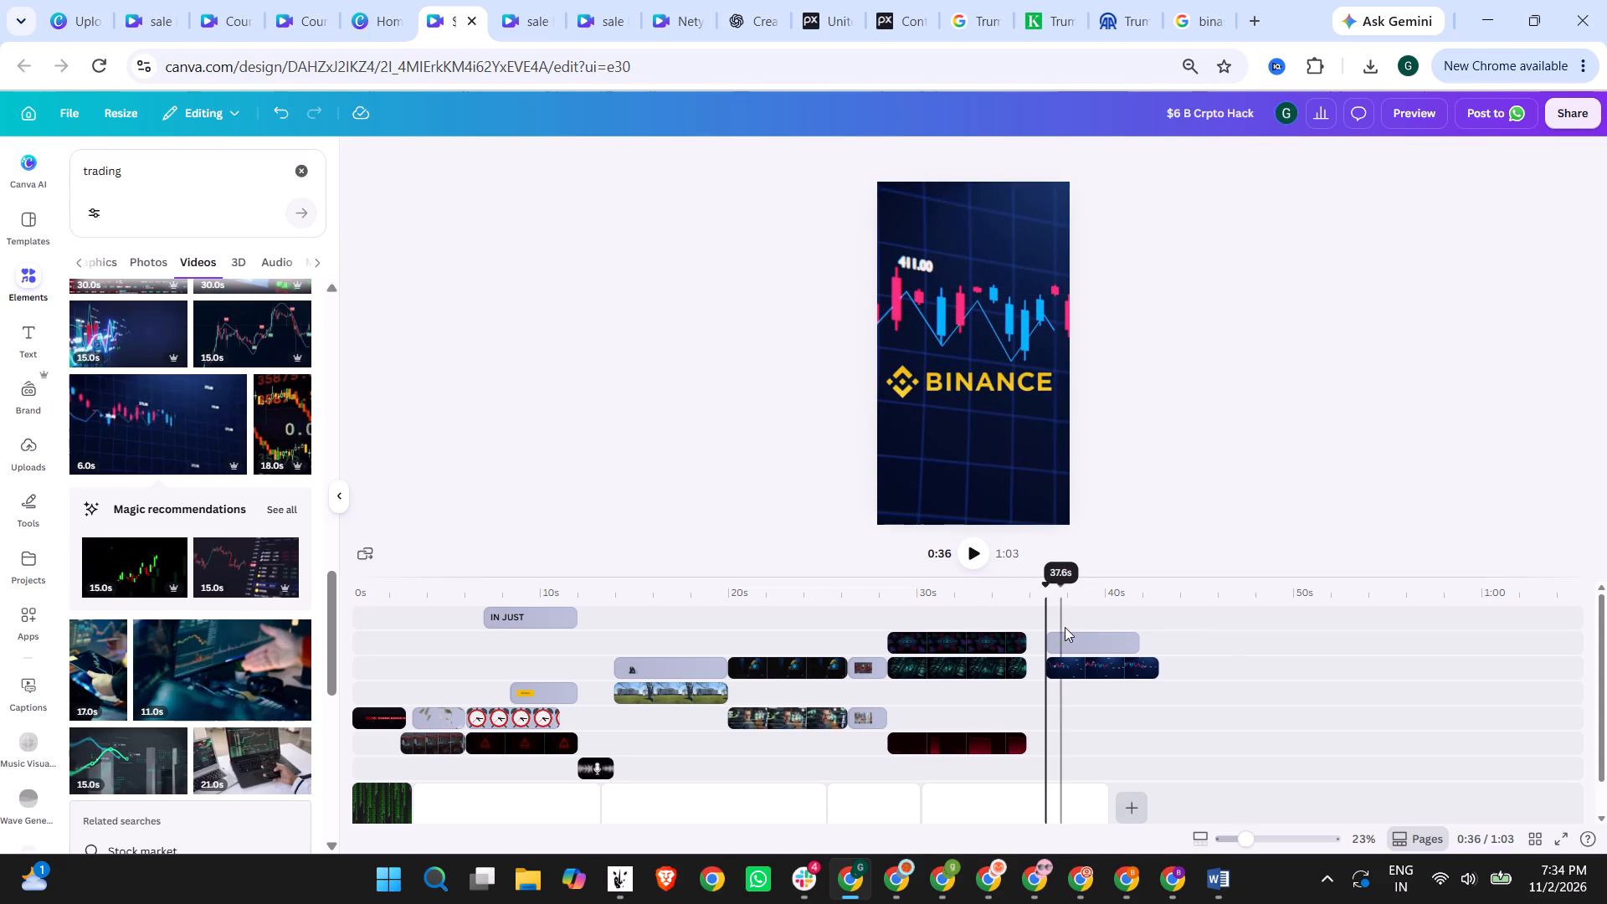
Move the Binance logo and trading video clips earlier so both start exactly where the preceding stacked clips end.
left_click_drag(1088, 640, 1065, 640)
left_click(1071, 640)
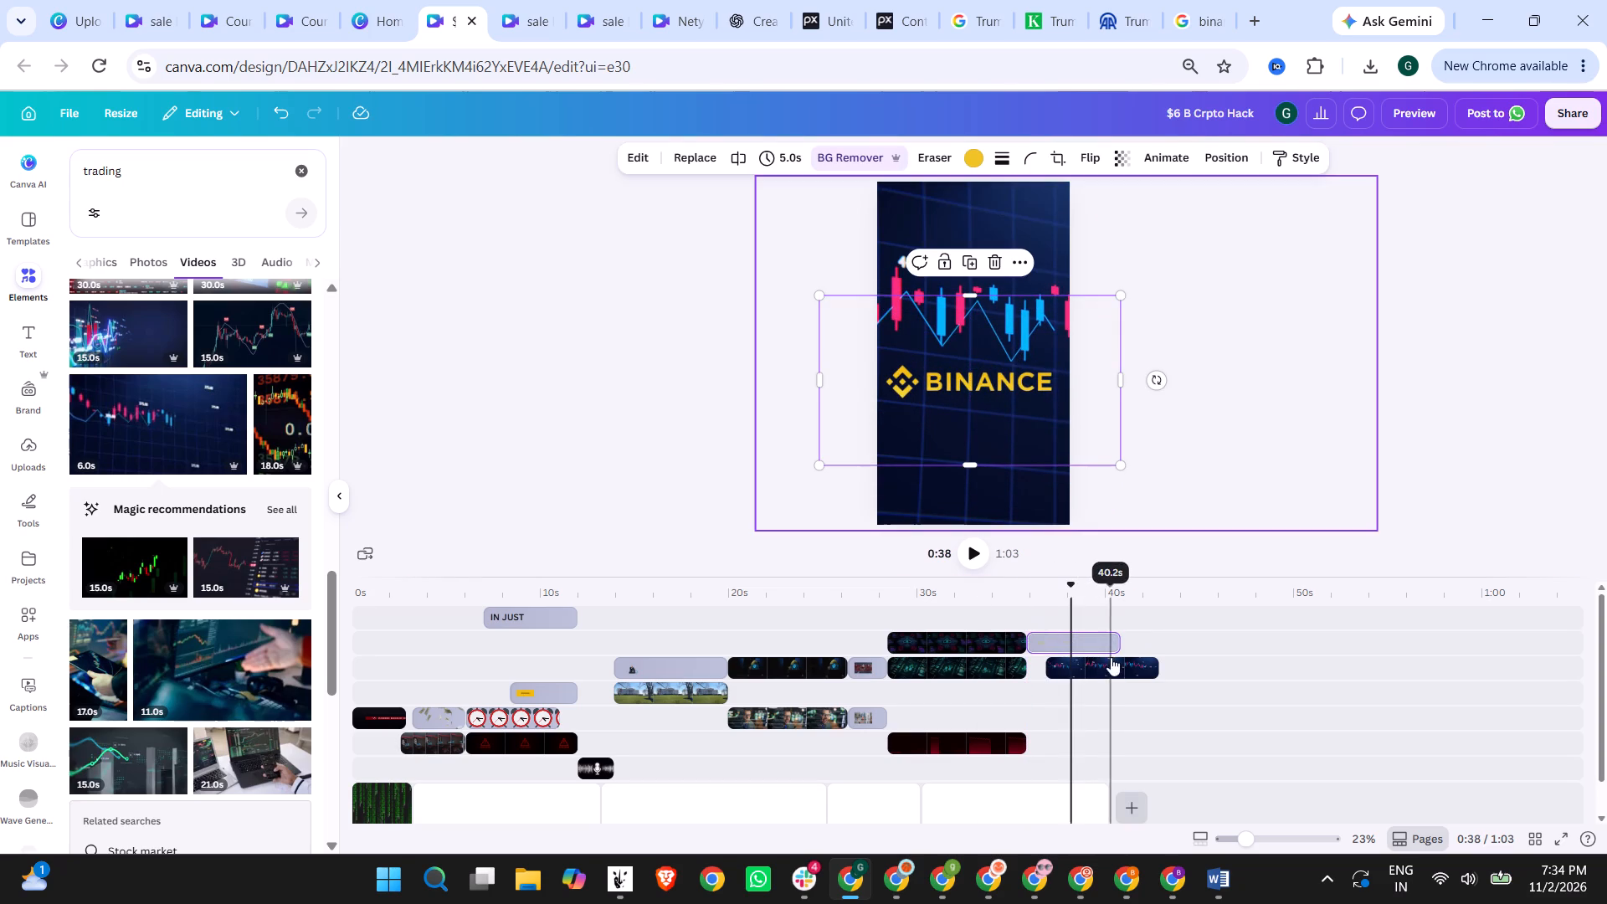
left_click_drag(1110, 663, 1090, 664)
Play the section from 0:29 and speed up the trading video so it lasts 5.0 seconds, like the Binance logo clip.
left_click(906, 604)
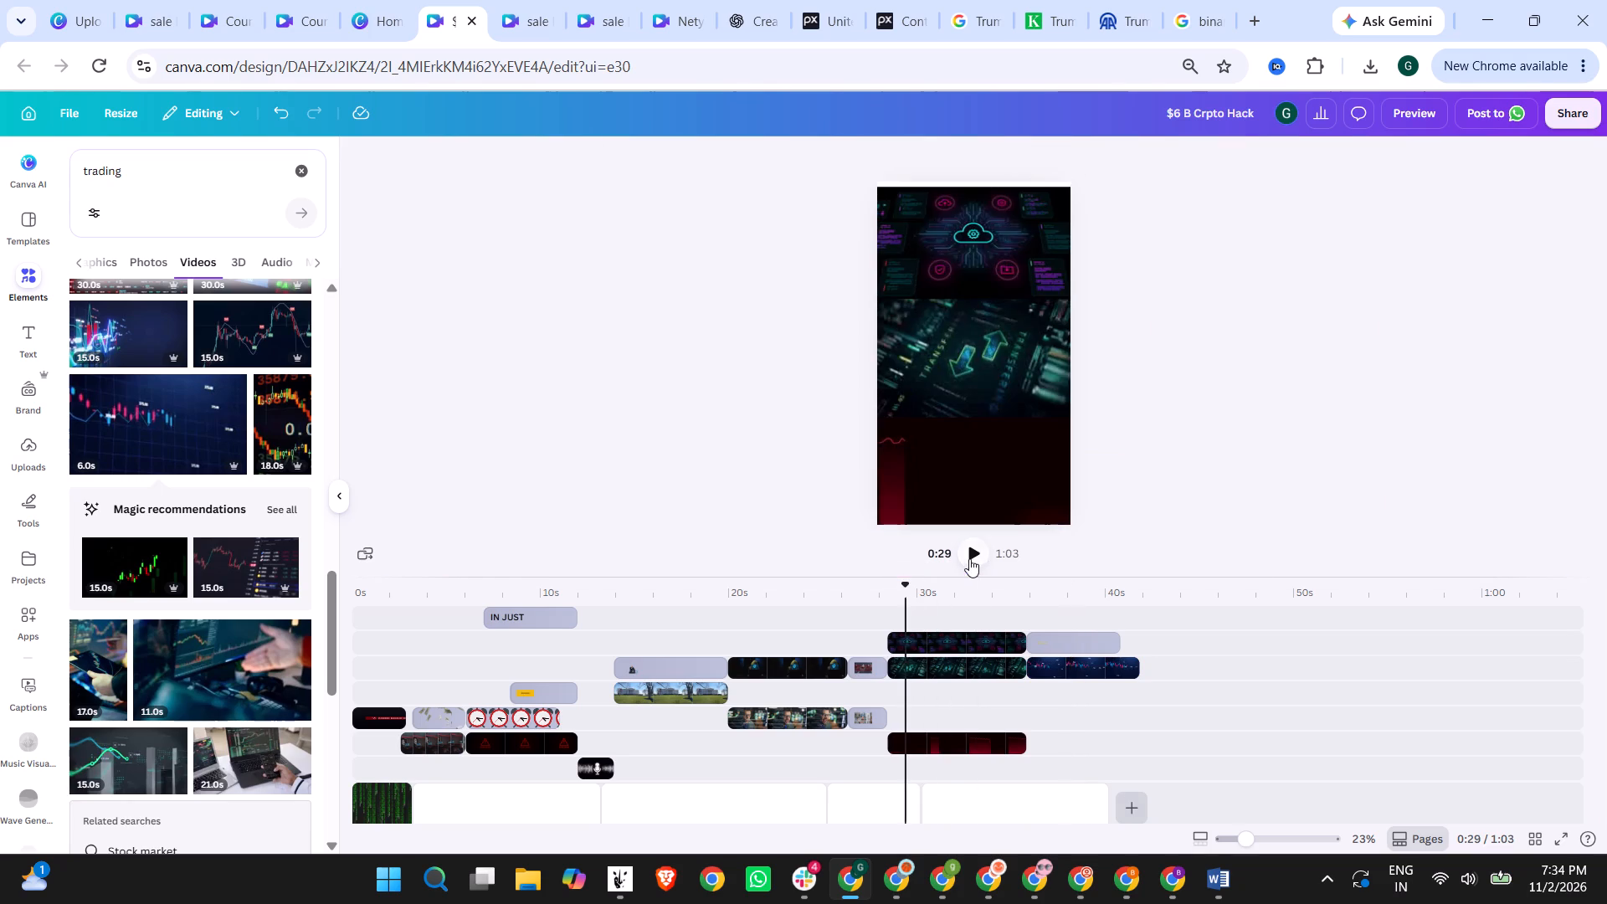
left_click(969, 552)
left_click(970, 562)
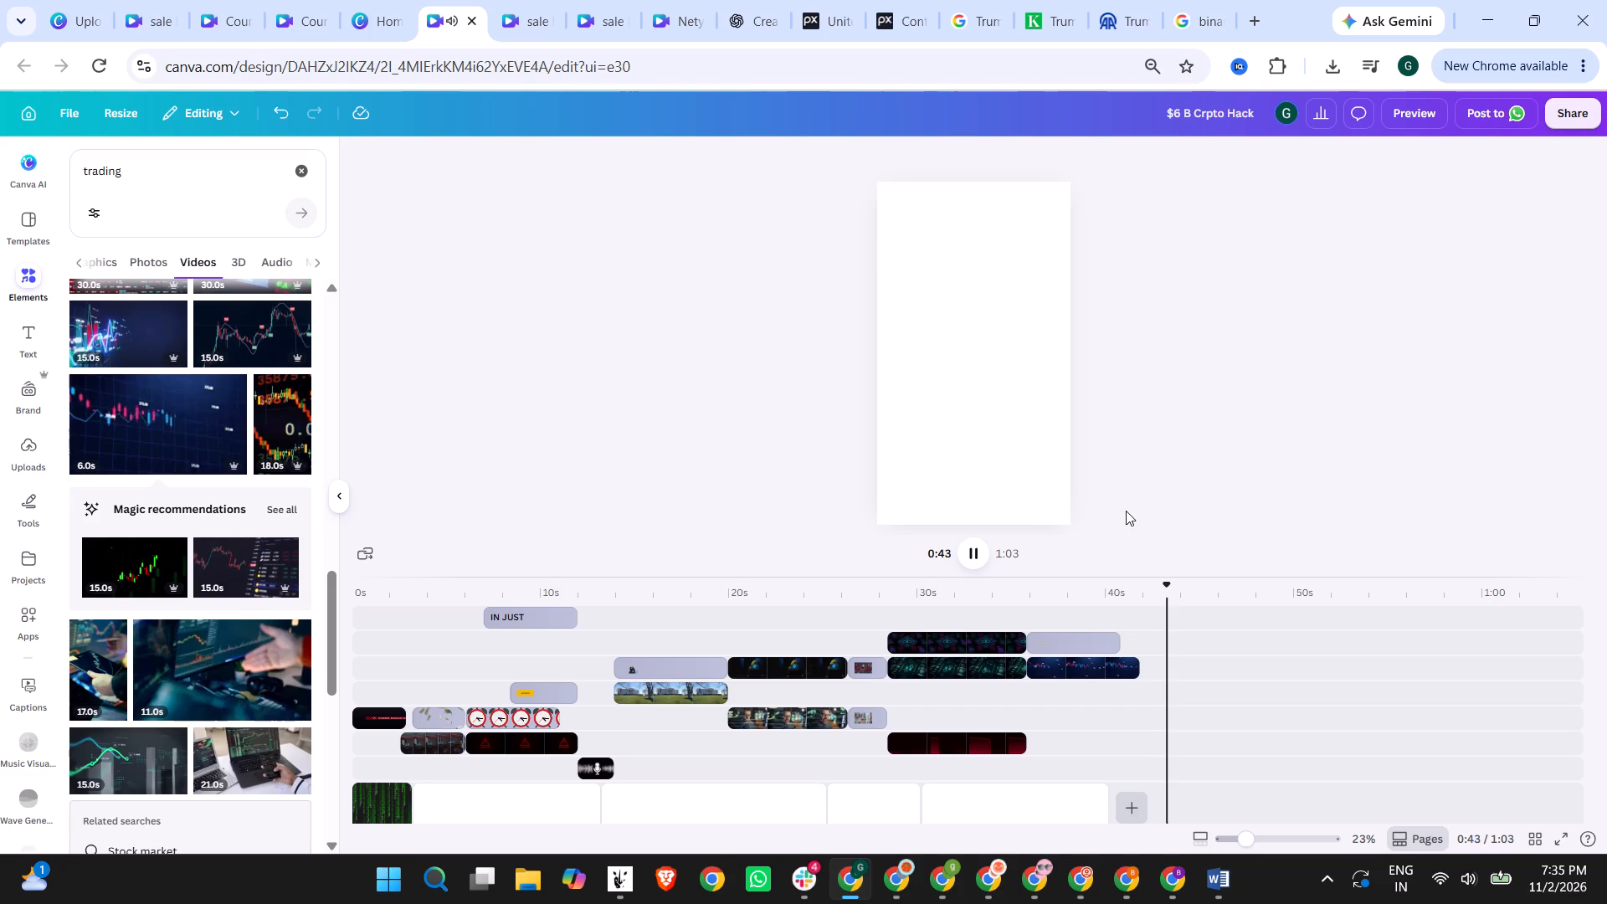
left_click(1104, 668)
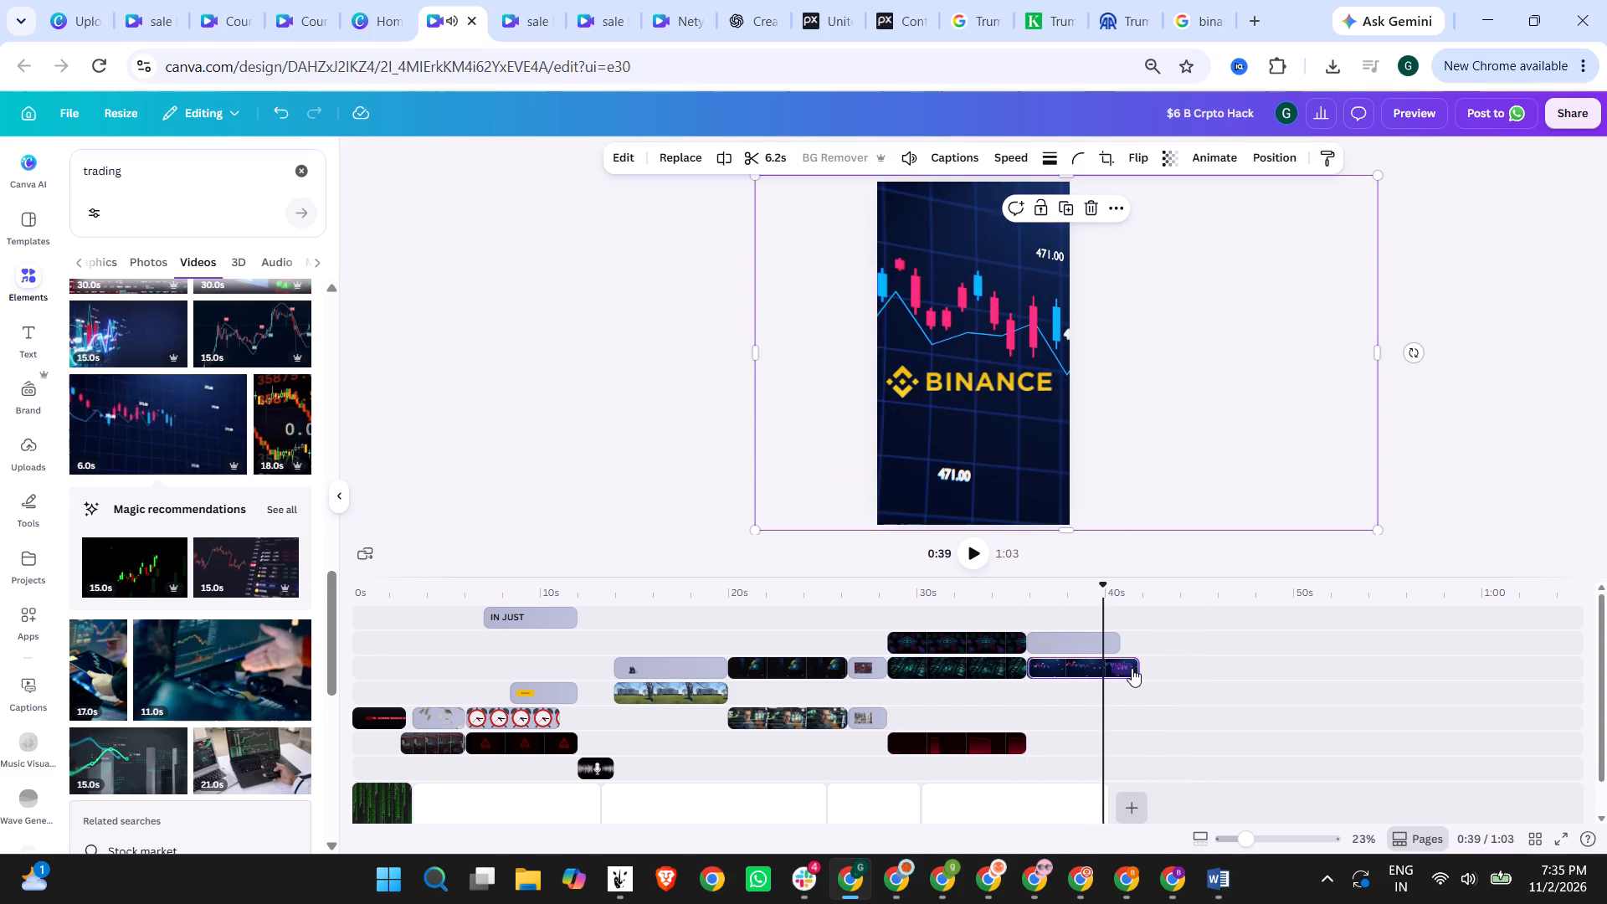
left_click(1003, 152)
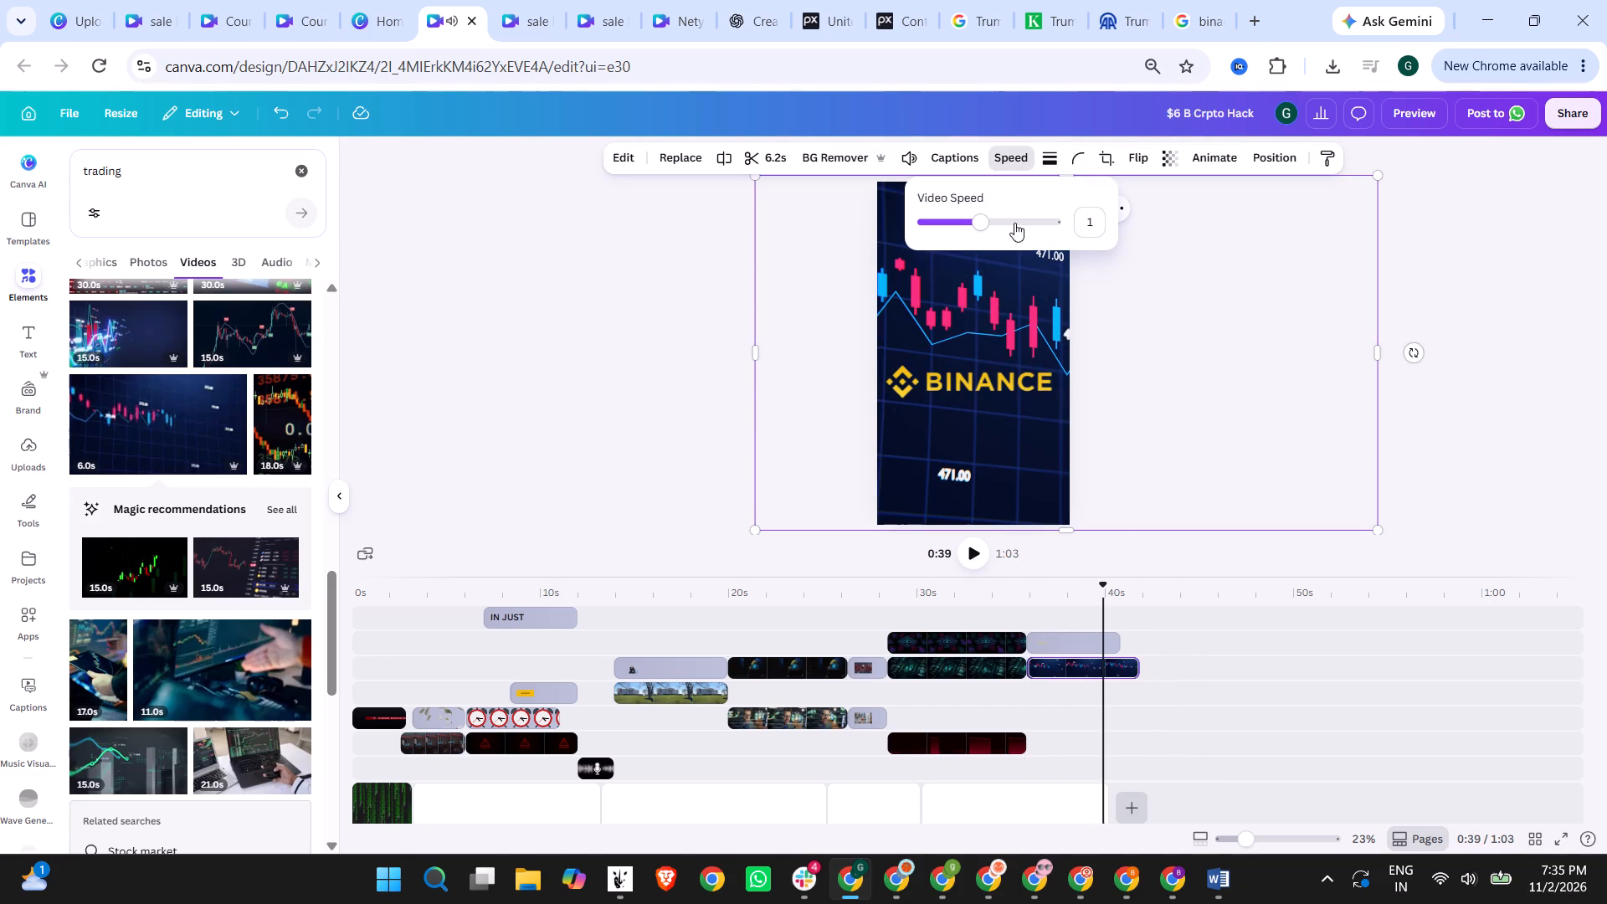
left_click_drag(985, 220, 995, 220)
left_click(648, 300)
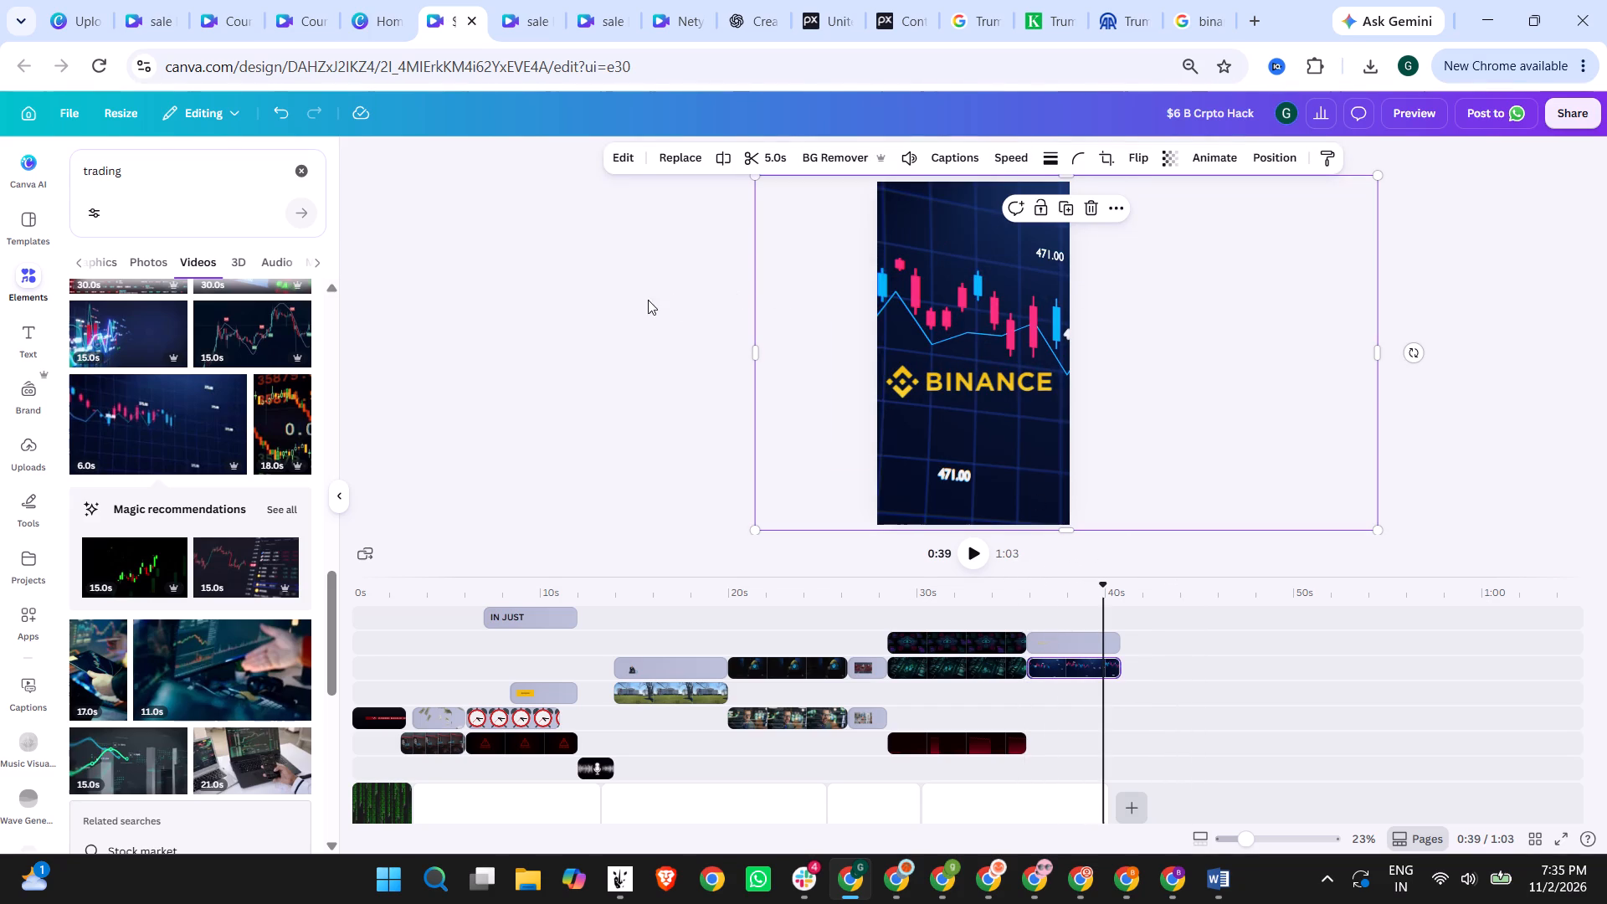
left_click(506, 321)
Switch to Google Images, search for "north korea" and copy the New York Times picture of the night parade before the lit building.
left_click(1213, 0)
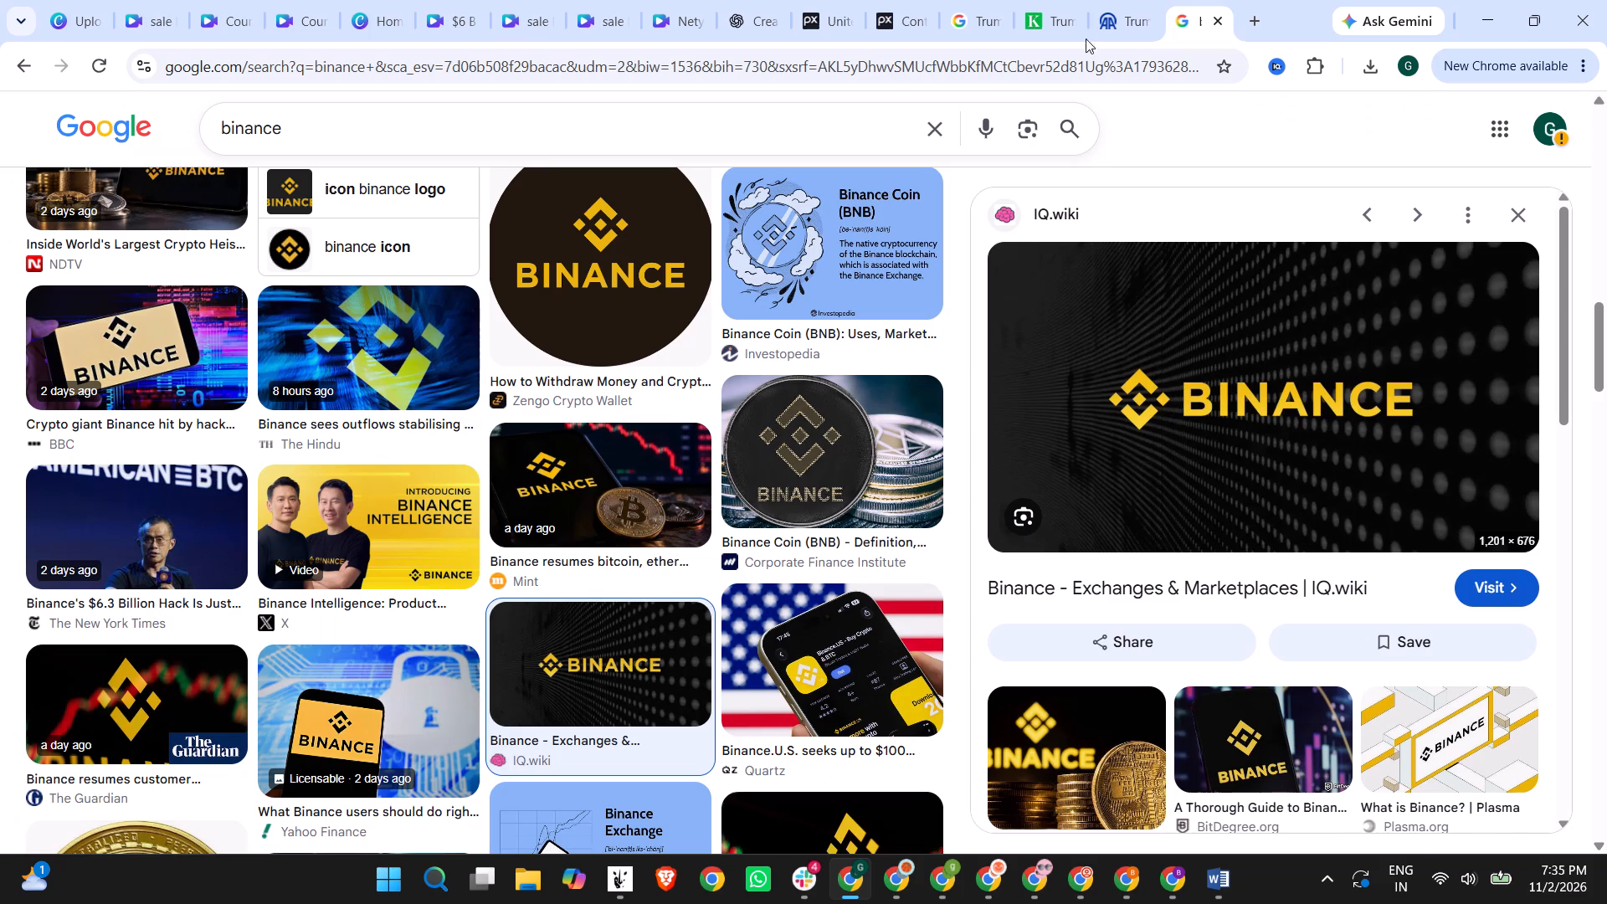
left_click_drag(527, 141, 0, 136)
type("north korea")
key("Return")
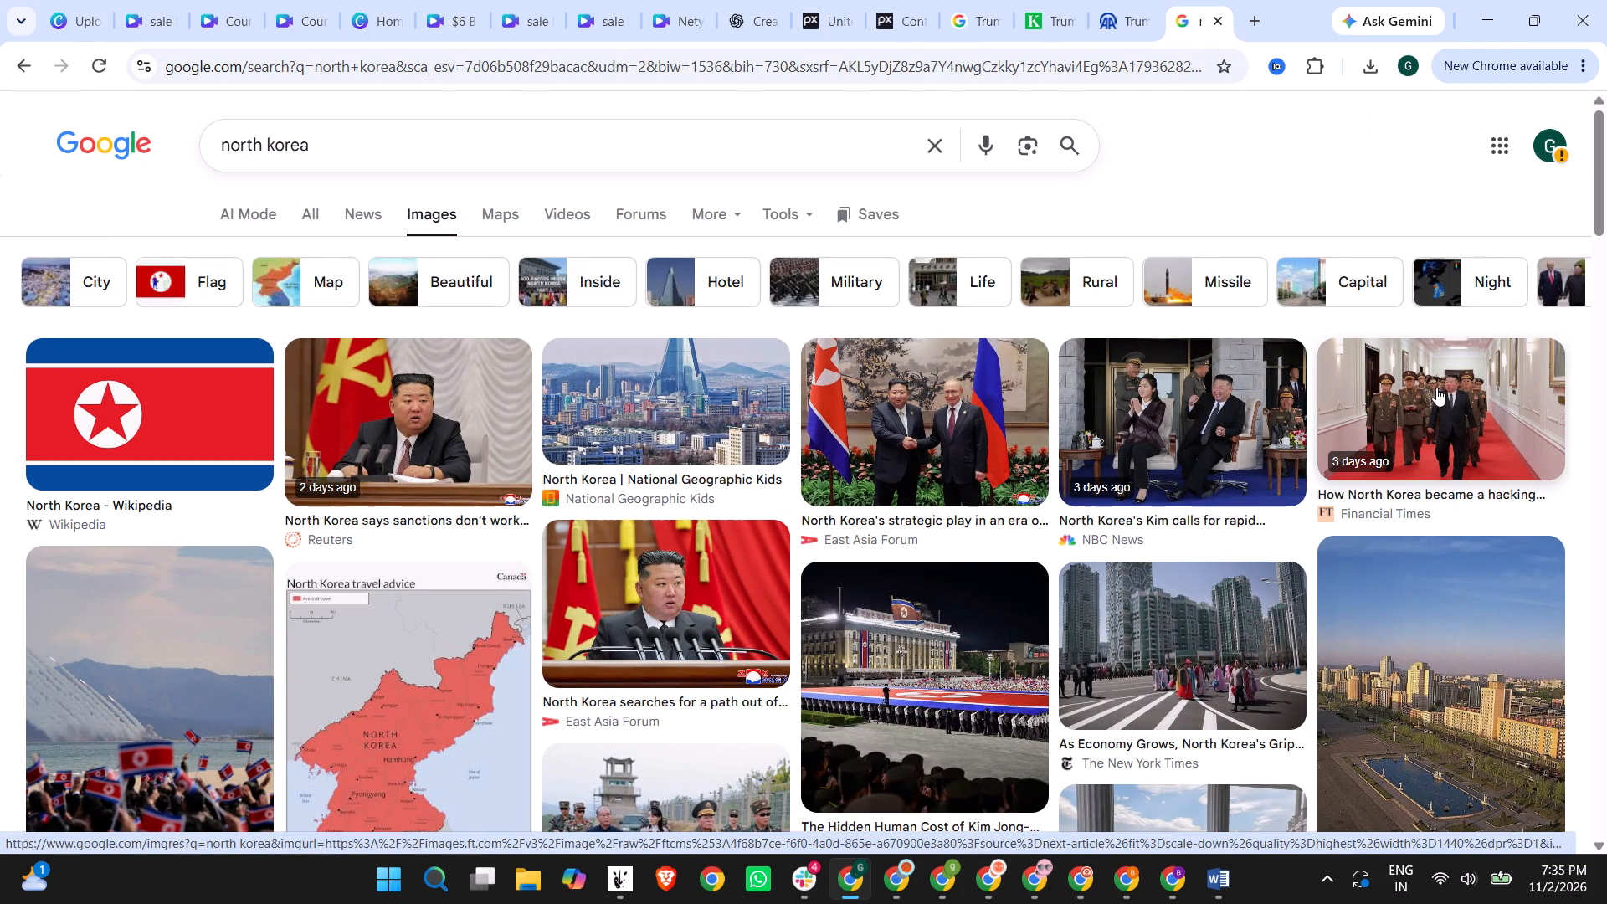
scroll(1258, 392, "down", 2)
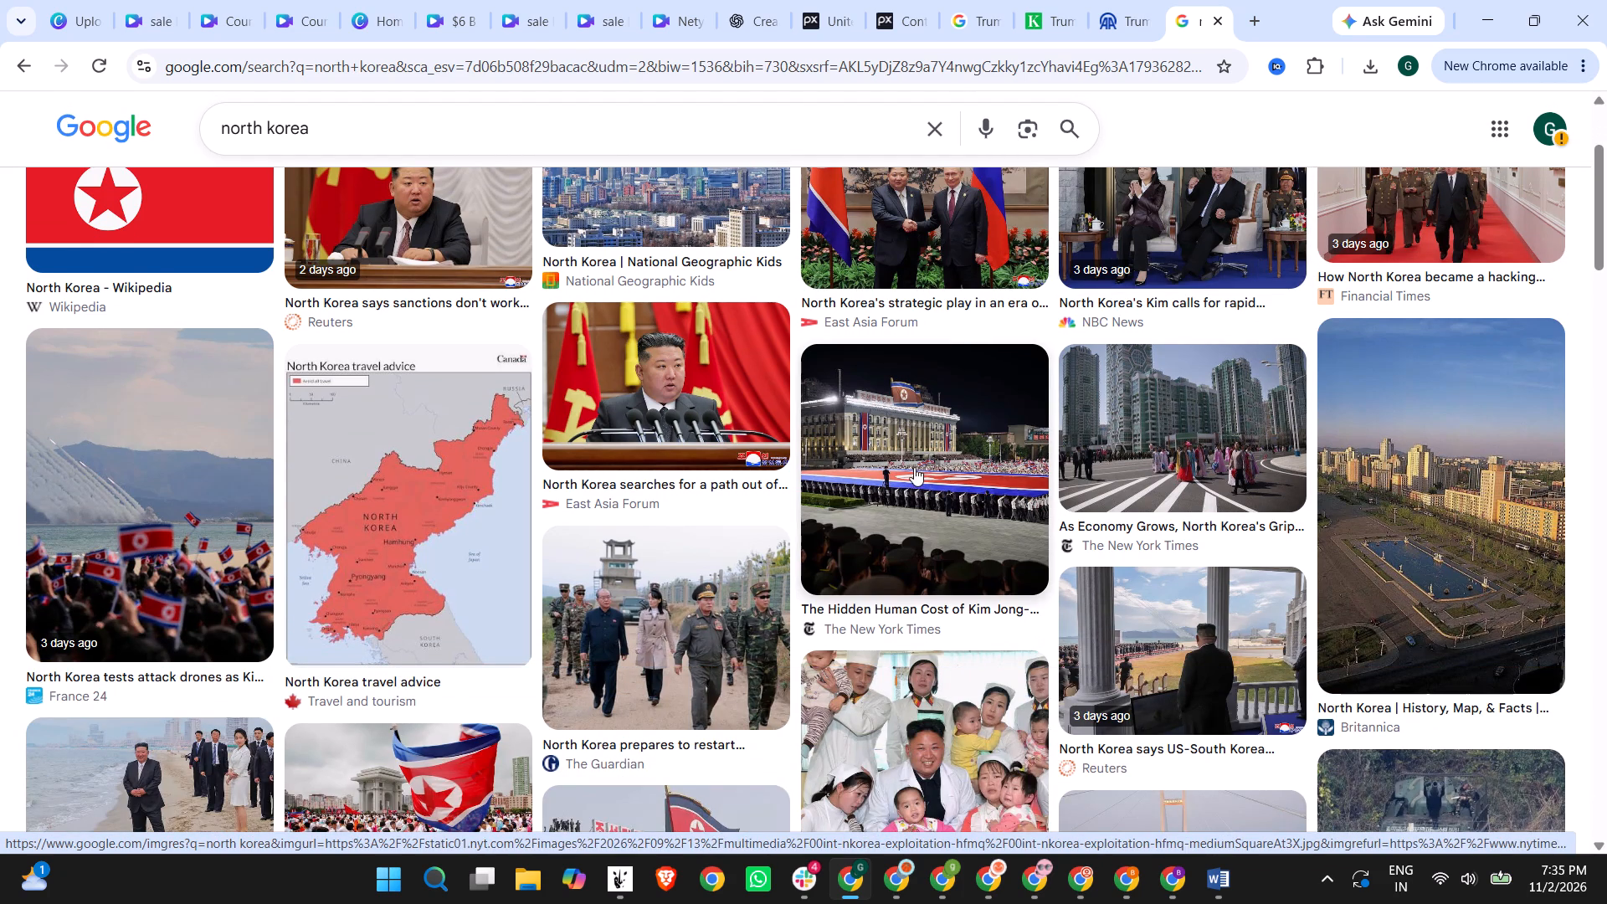
scroll(146, 479, "up", 1)
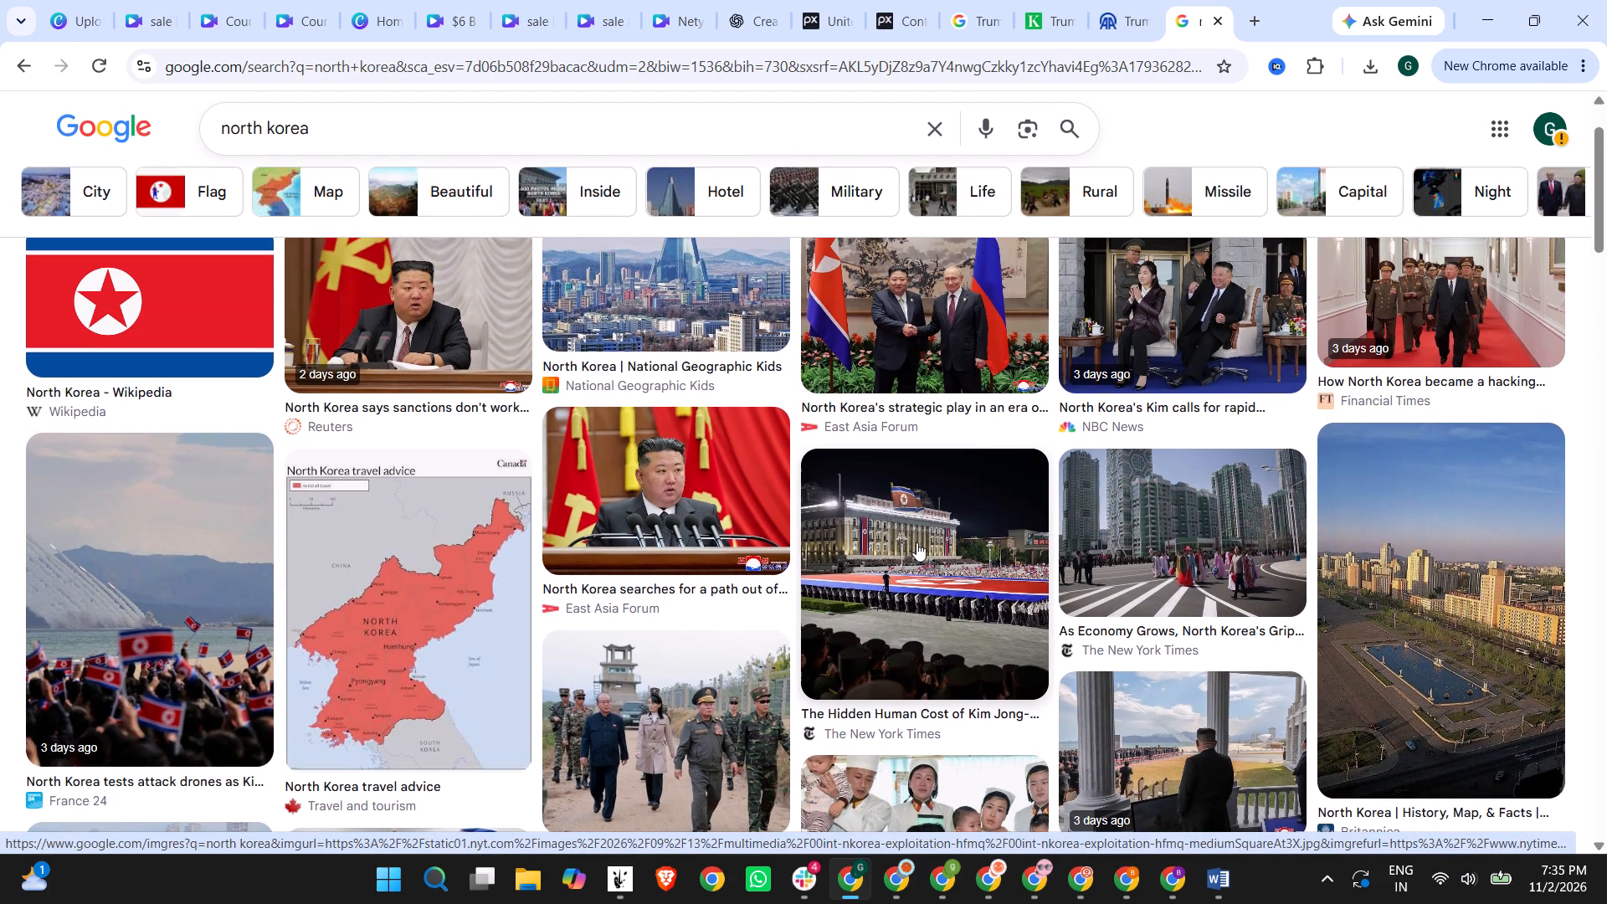
left_click(916, 542)
right_click(1232, 356)
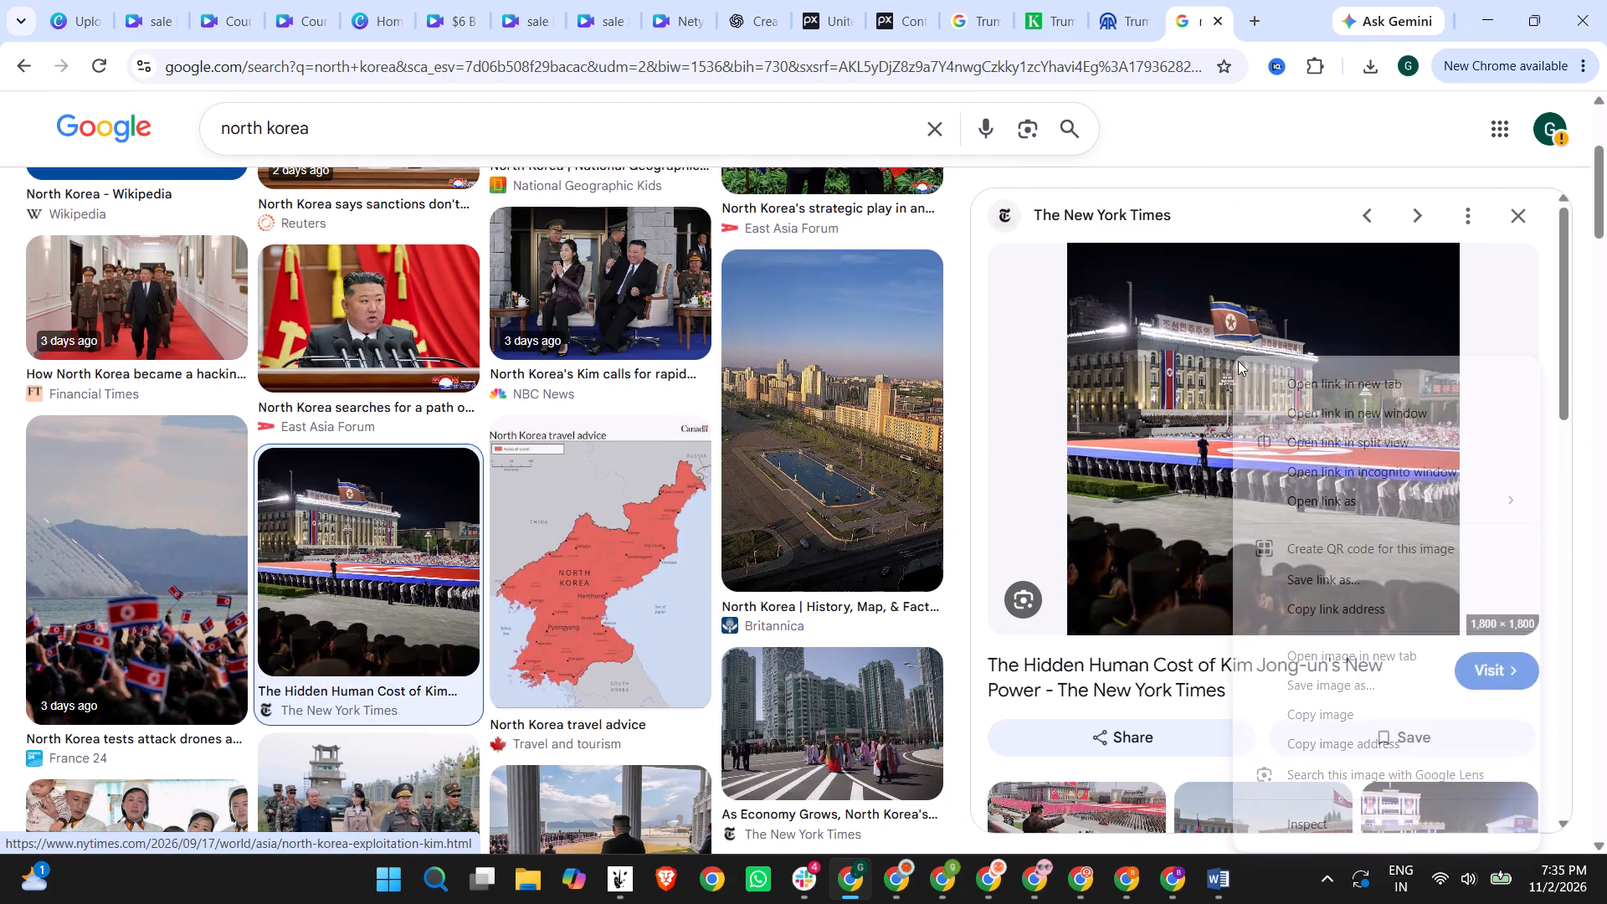
left_click(1300, 717)
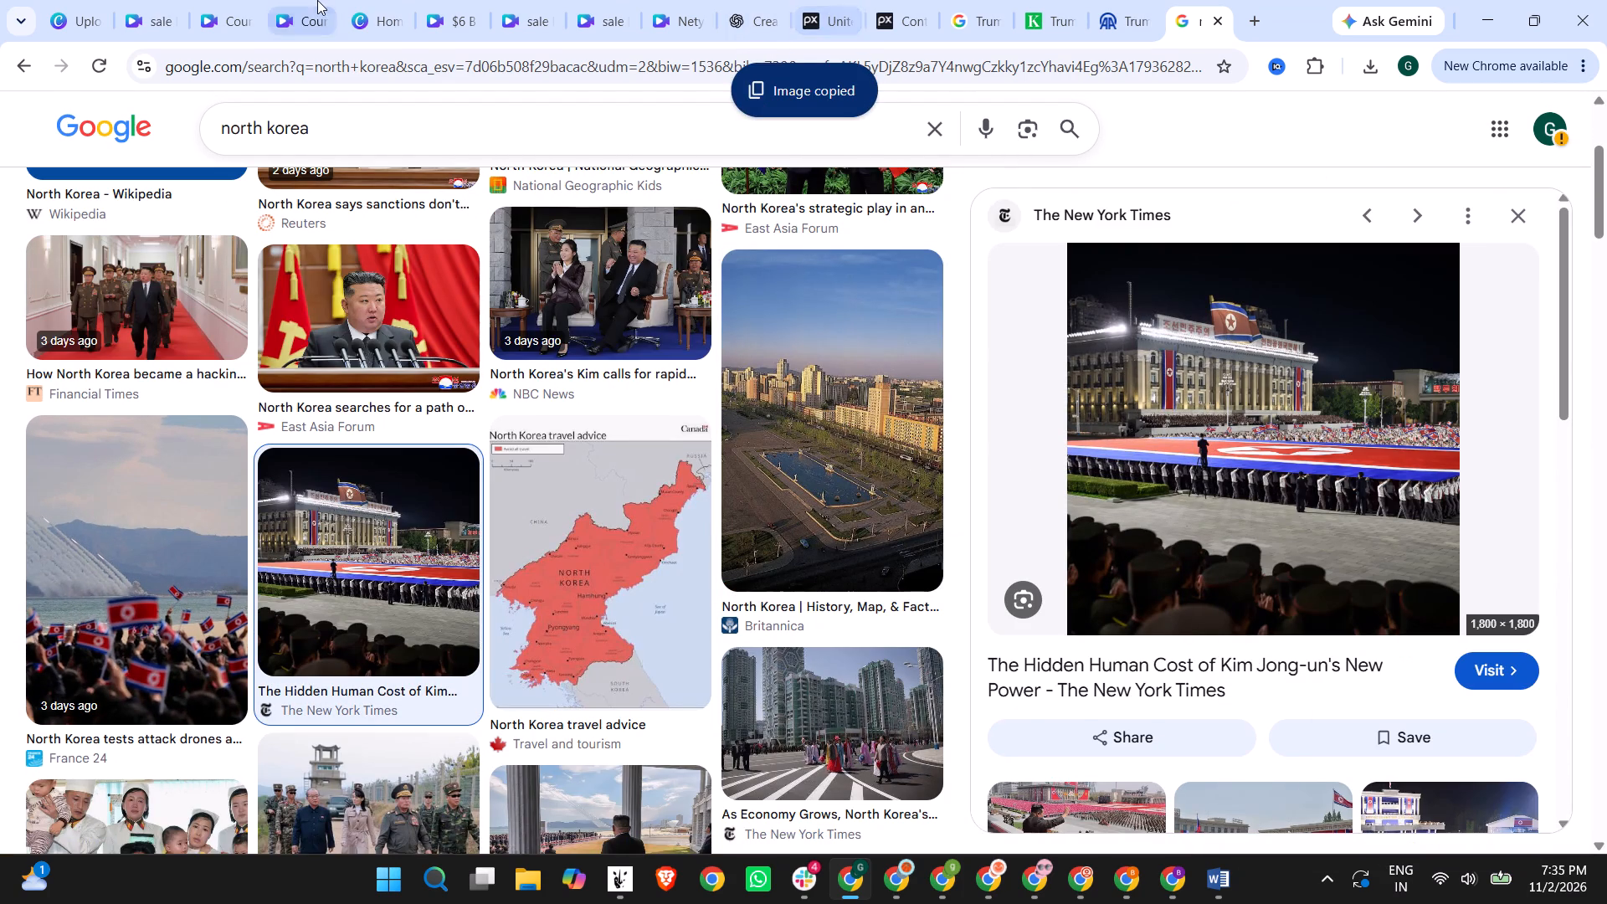
Switch back to the Canva video, paste the North Korea parade image and place its clip right after the Binance logo clip.
left_click(302, 0)
left_click(373, 10)
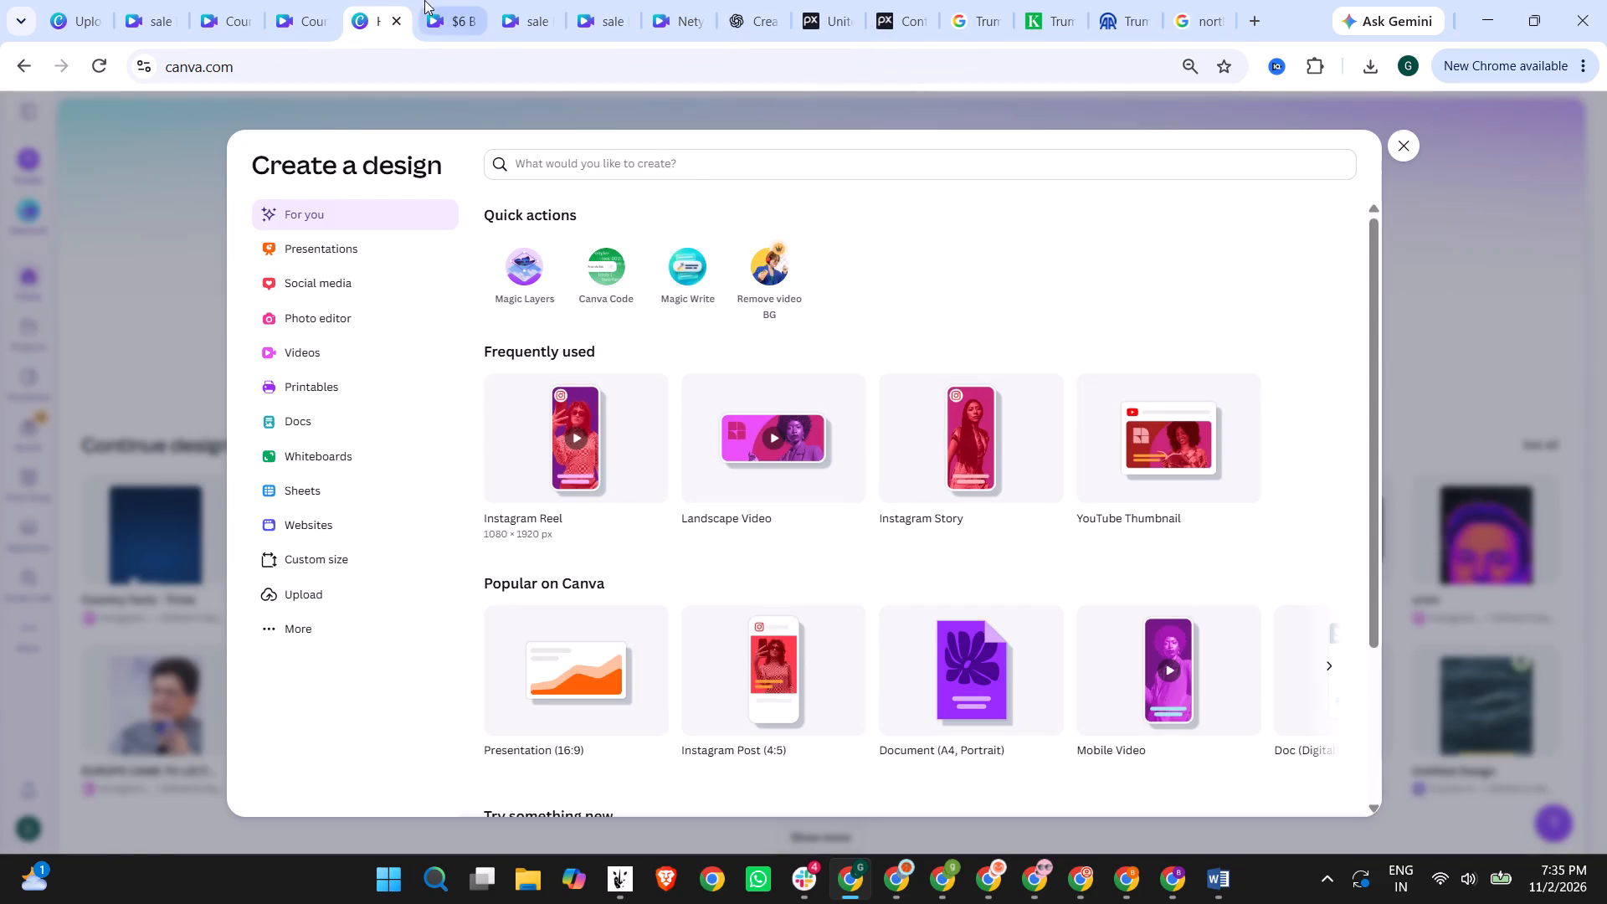
left_click(424, 0)
key("ctrl+v")
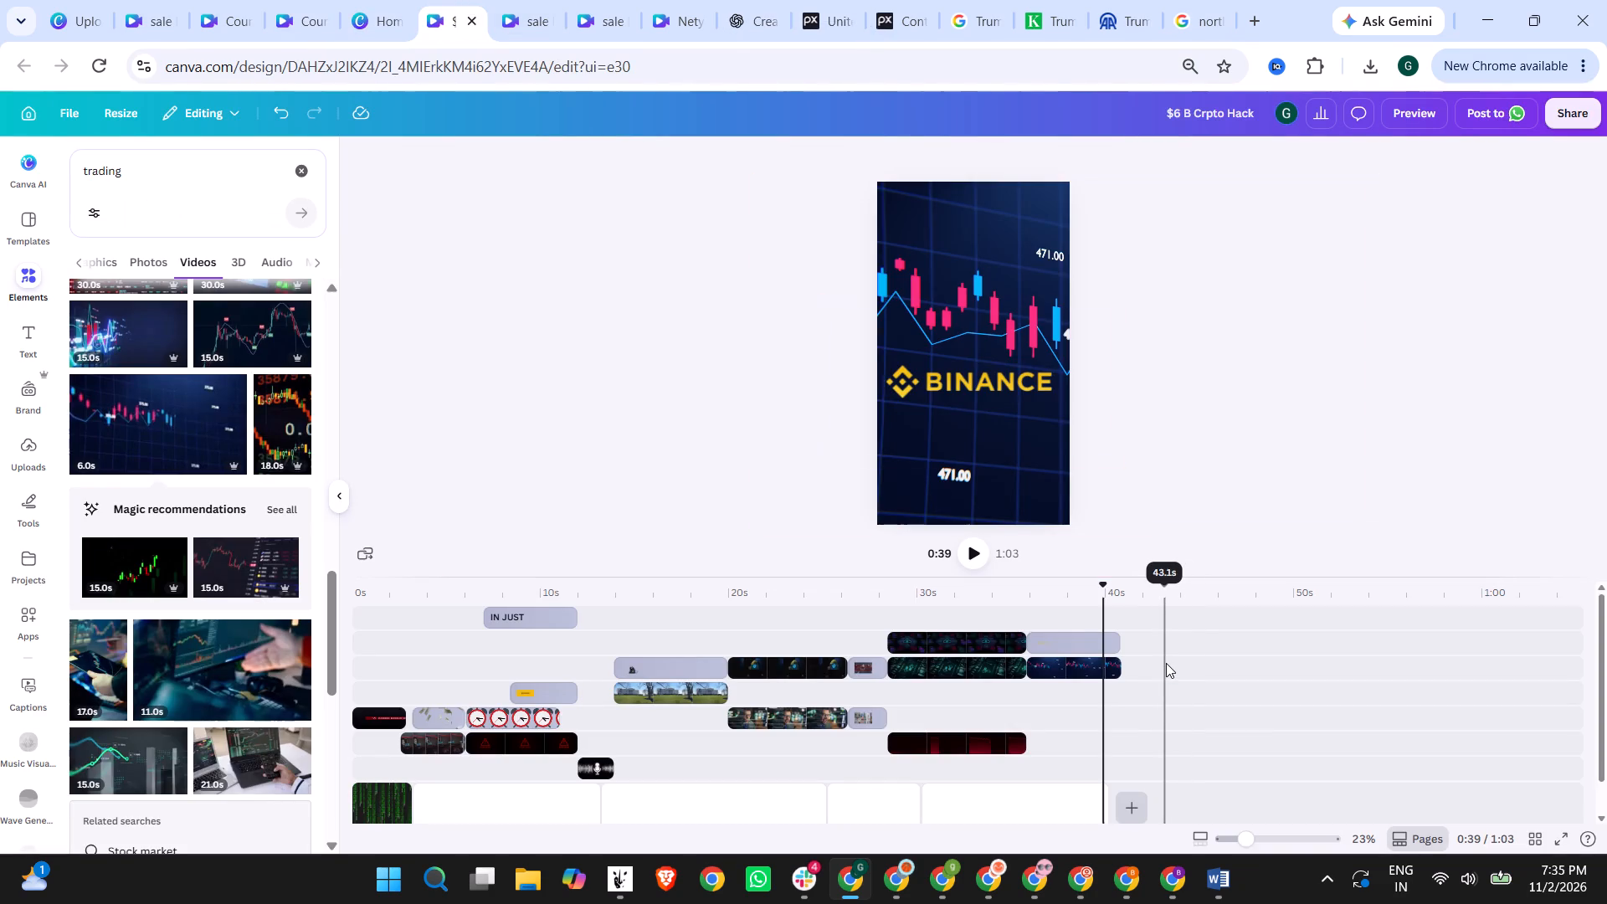
left_click_drag(1141, 645, 1163, 660)
left_click(1178, 645)
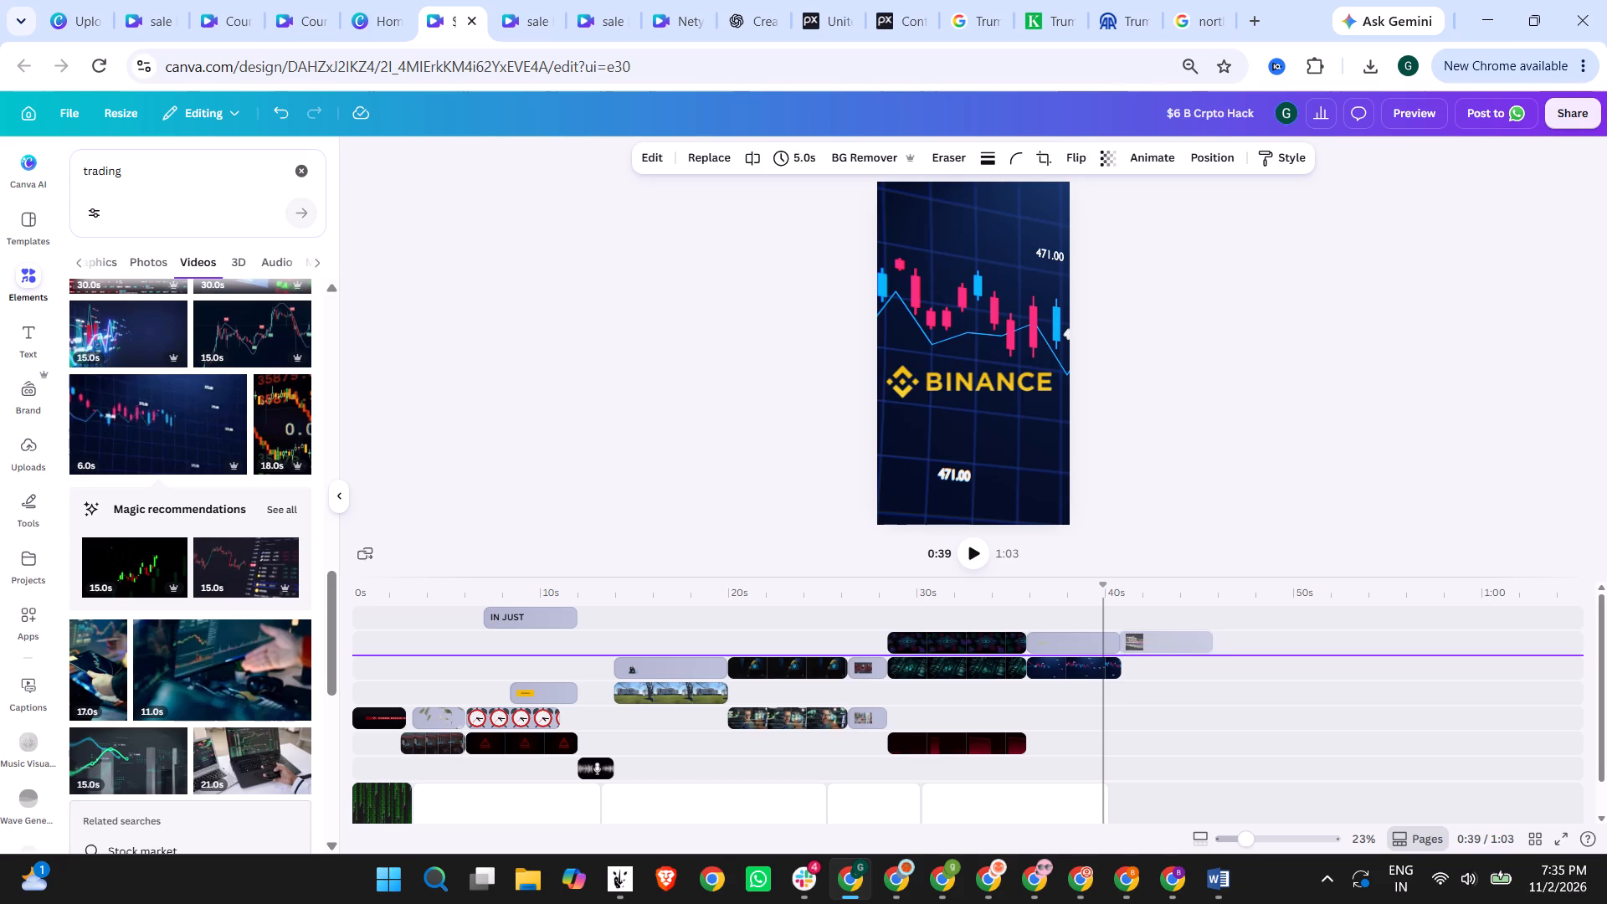
Play the transition from 0:39, trim the Binance logo clip to 3.8 seconds and shorten the trading video to the same end point.
left_click(973, 539)
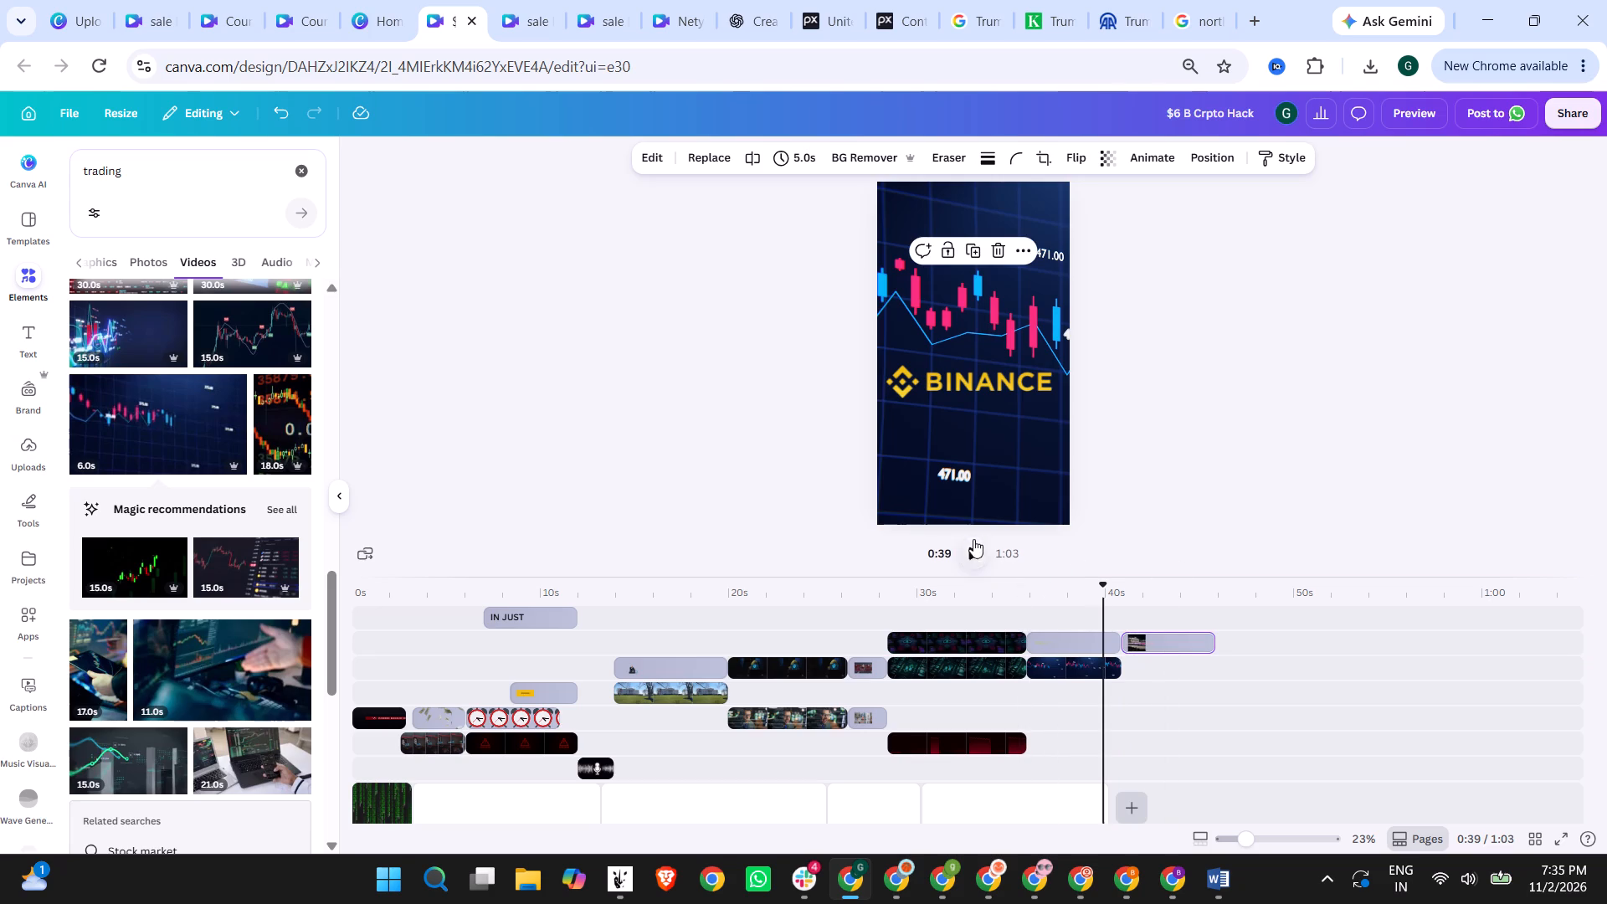
left_click(976, 555)
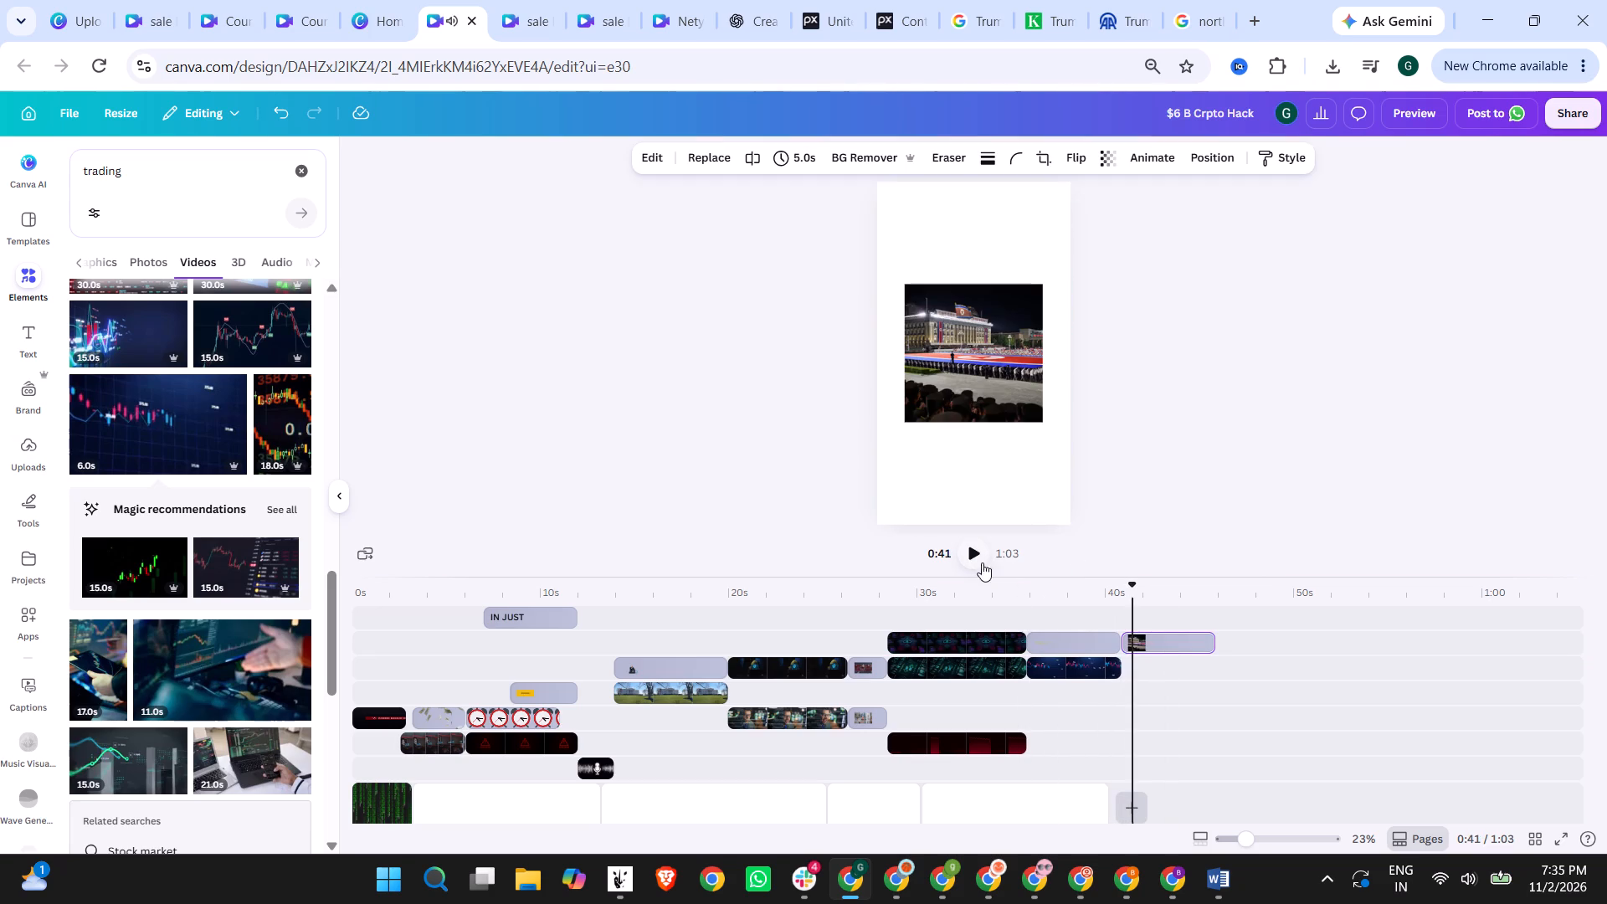
left_click_drag(1108, 643, 1091, 643)
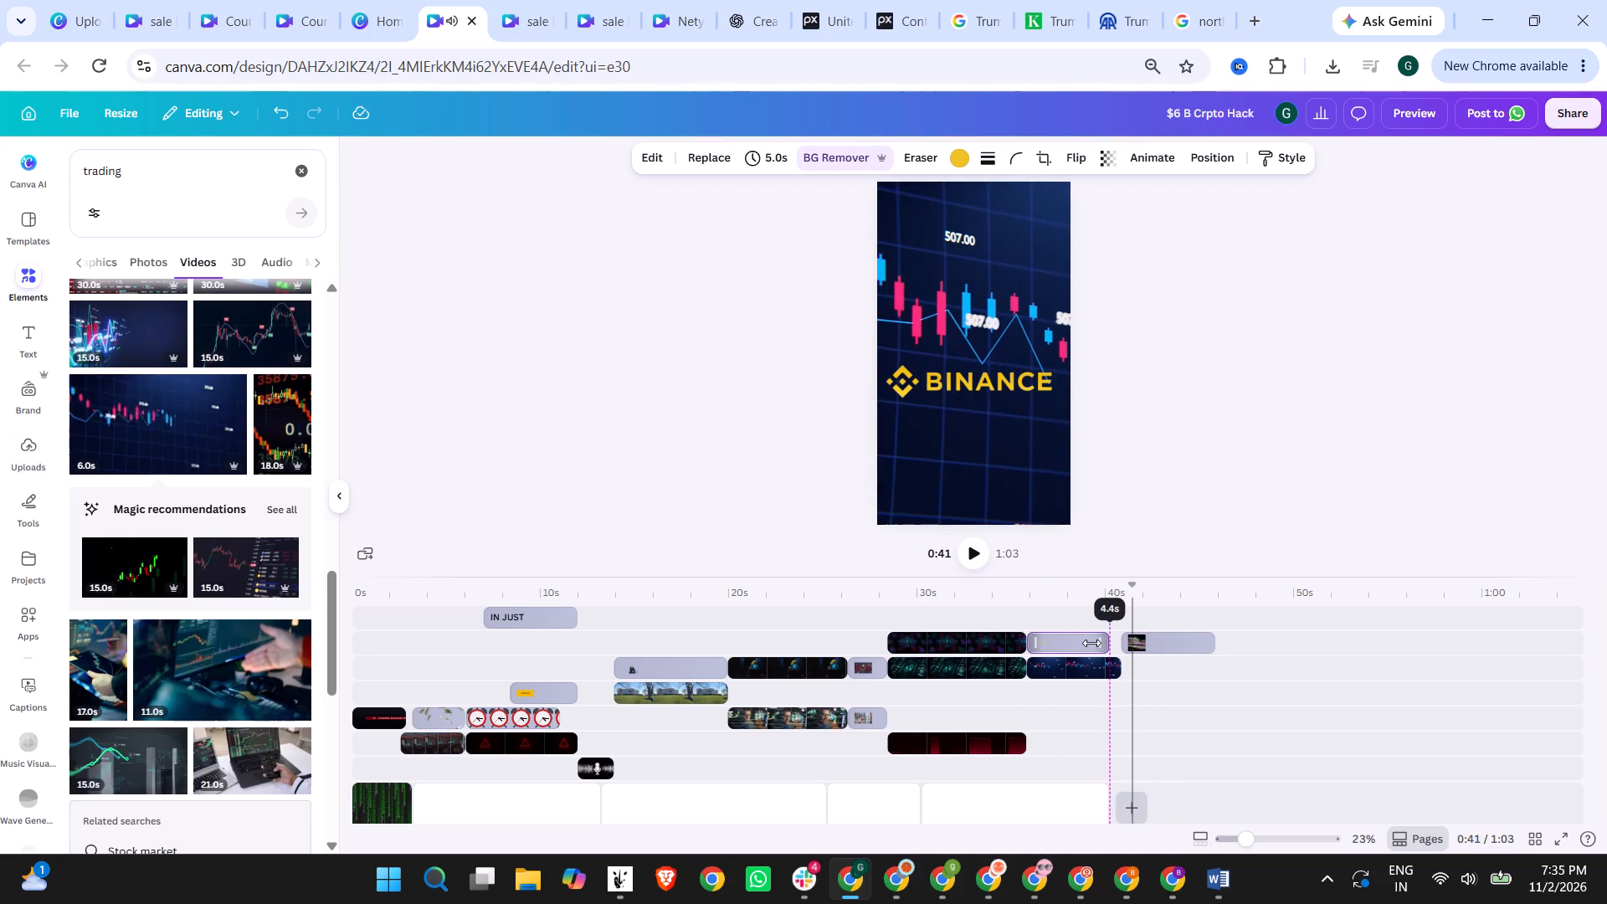
left_click_drag(1091, 643, 1087, 643)
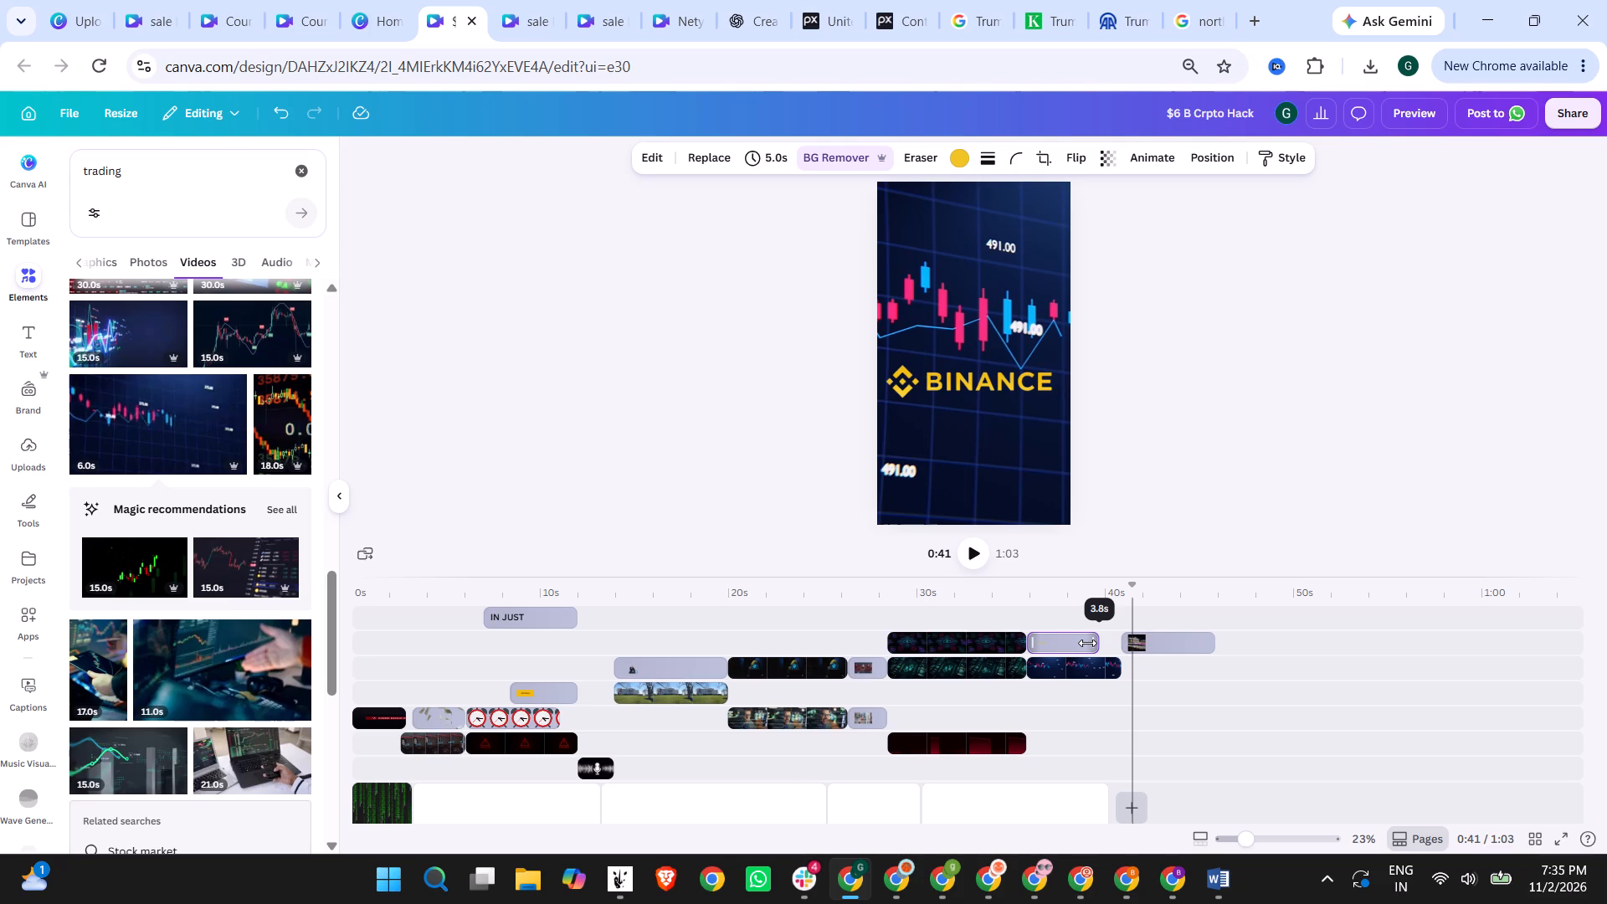
left_click_drag(1087, 643, 1088, 643)
left_click(1094, 665)
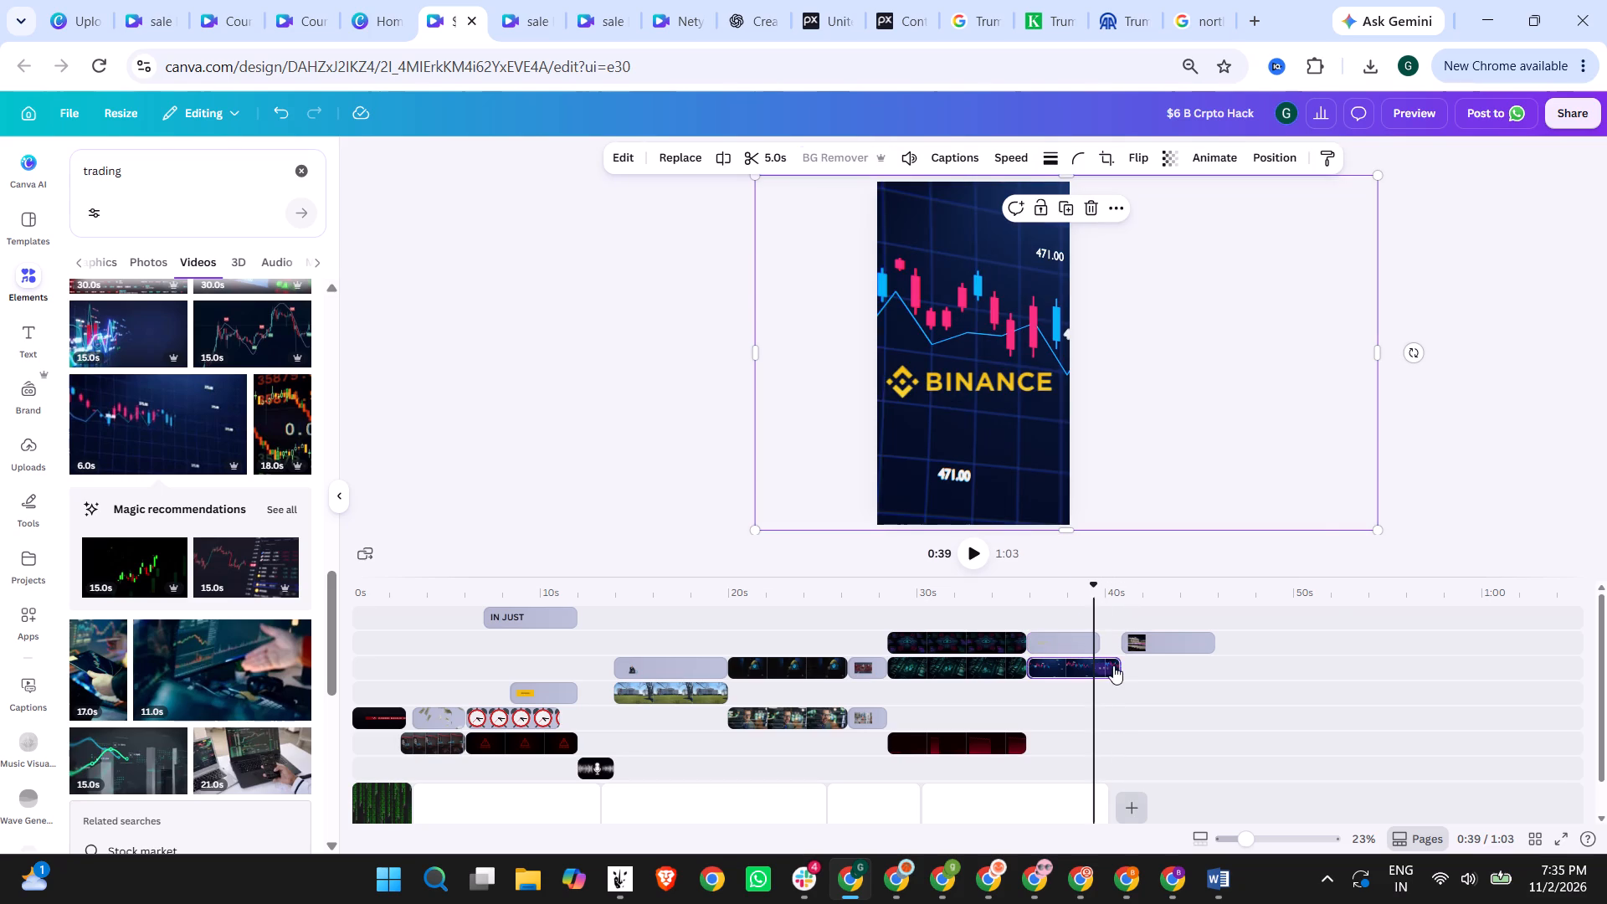
left_click(1113, 665)
left_click(1153, 673)
left_click_drag(1115, 665, 1102, 665)
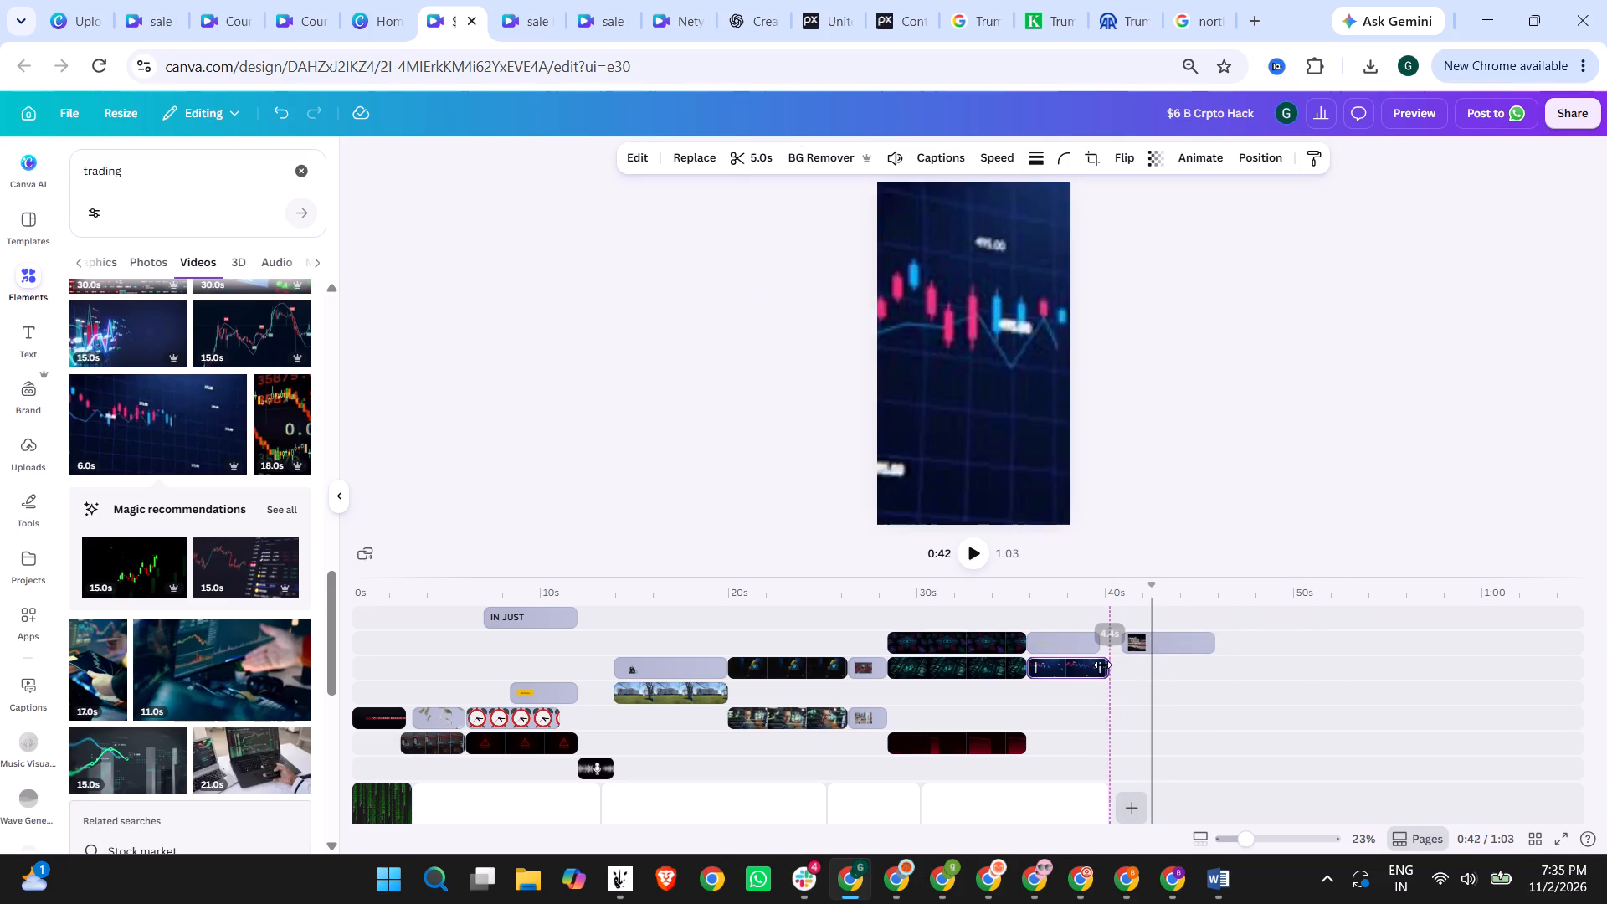
left_click_drag(1102, 665, 1096, 665)
Move the North Korea image clip earlier to start where the shortened Binance clips end, placing it on the top timeline layer.
left_click_drag(1178, 639, 1155, 639)
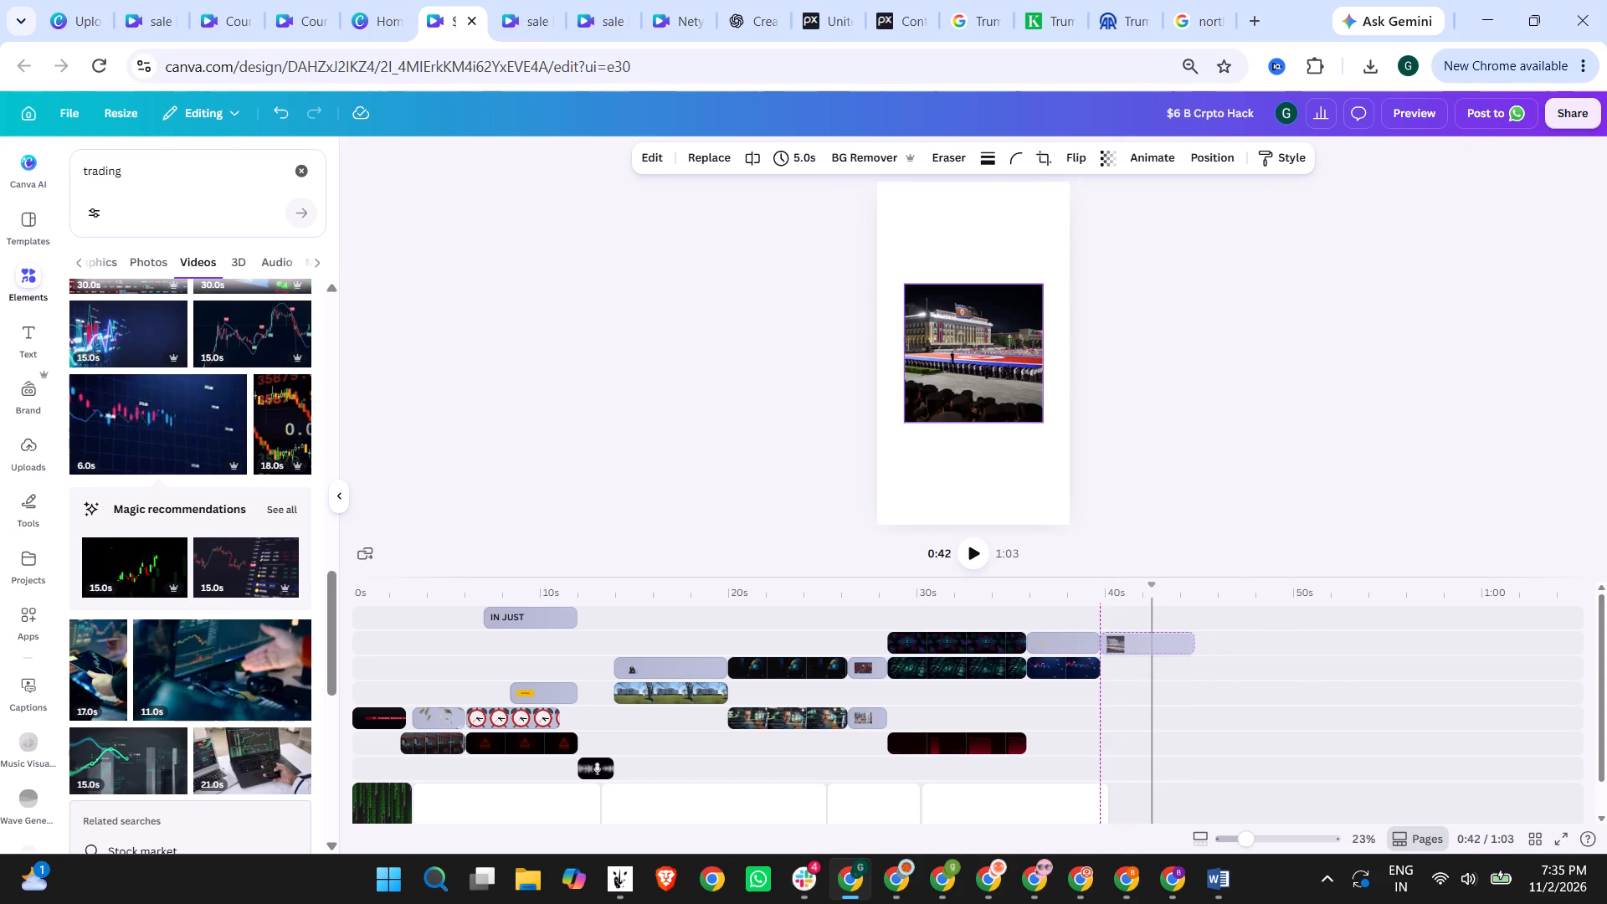
left_click_drag(1155, 639, 1159, 636)
left_click(1159, 637)
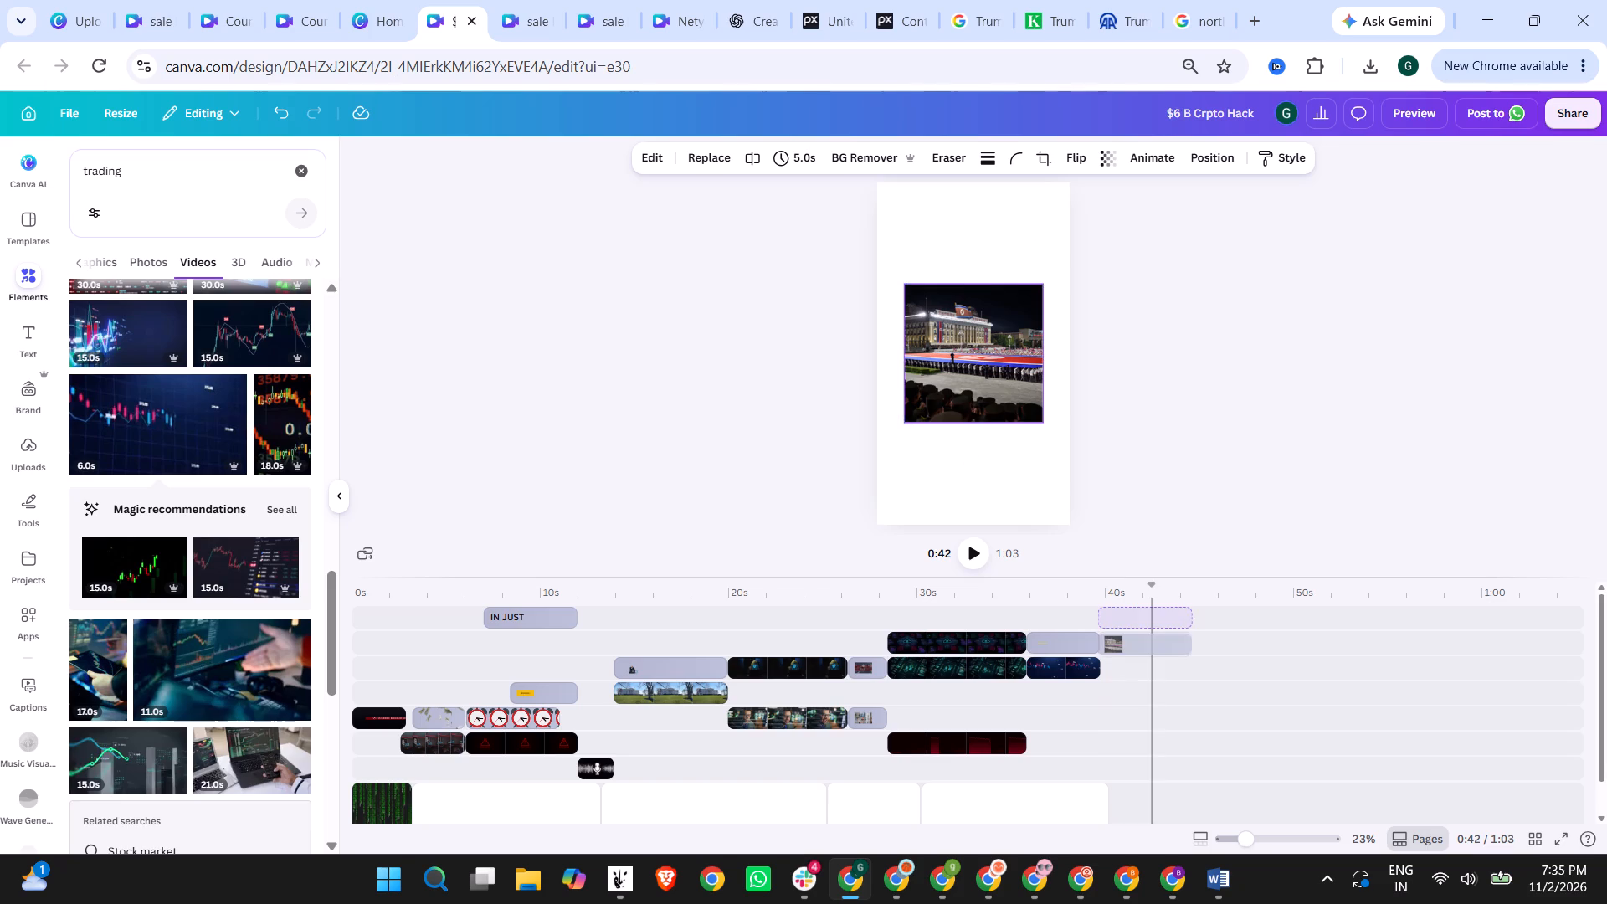
Play the video around 0:41, then enlarge the North Korea parade image from the page's upper-left corner to cover the full page.
left_click(970, 547)
left_click(1057, 605)
left_click(981, 557)
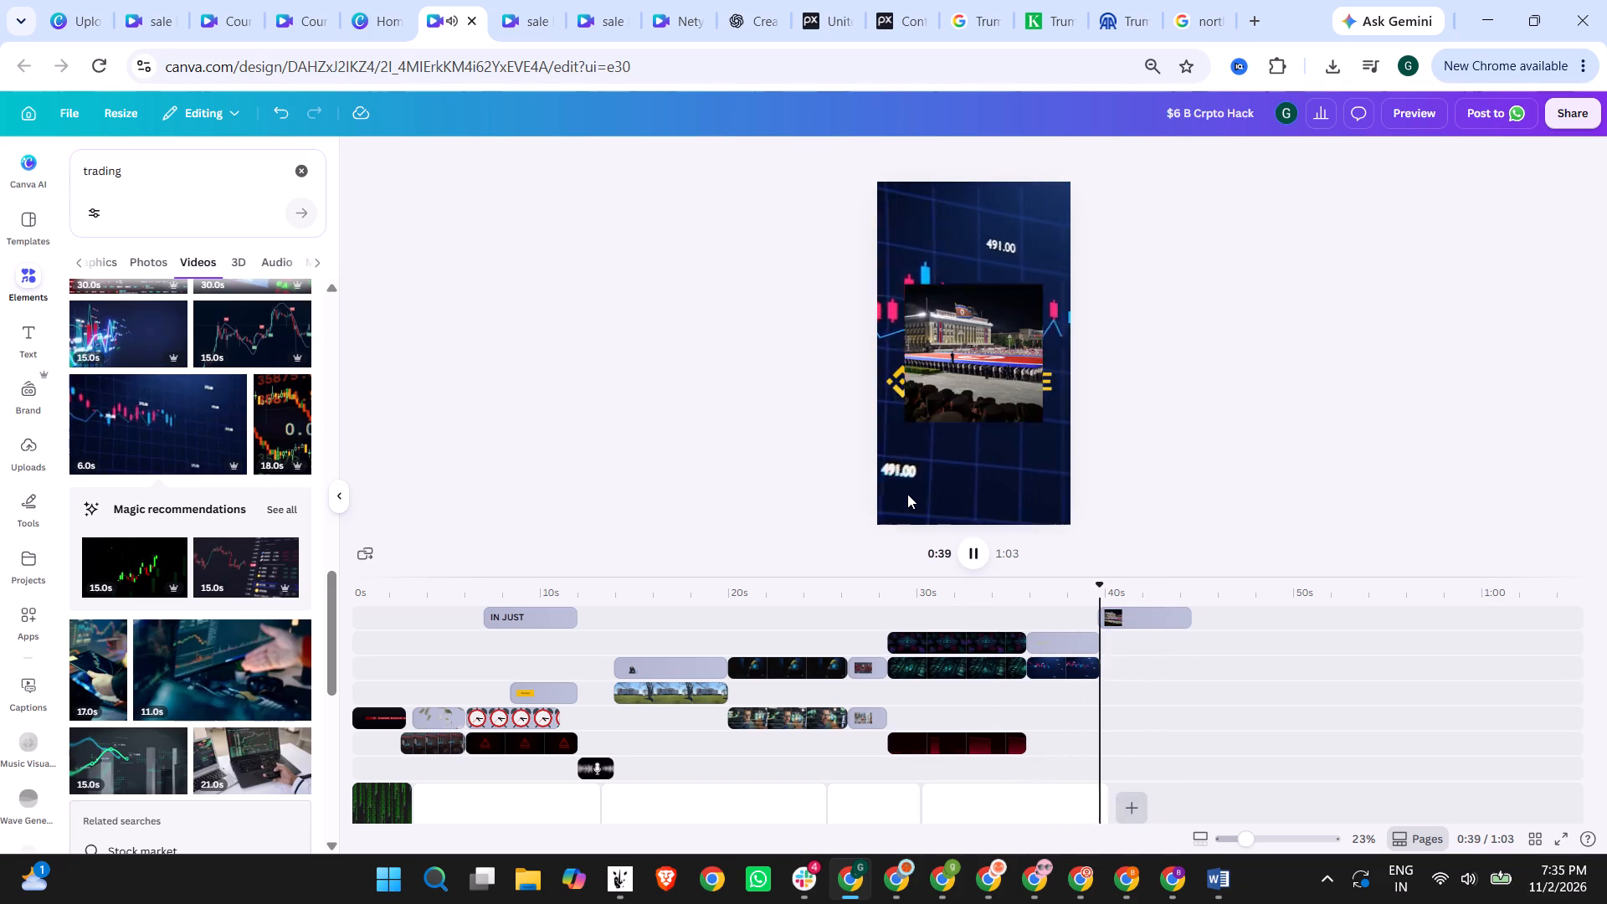
left_click(973, 552)
left_click(975, 375)
left_click_drag(984, 369, 940, 250)
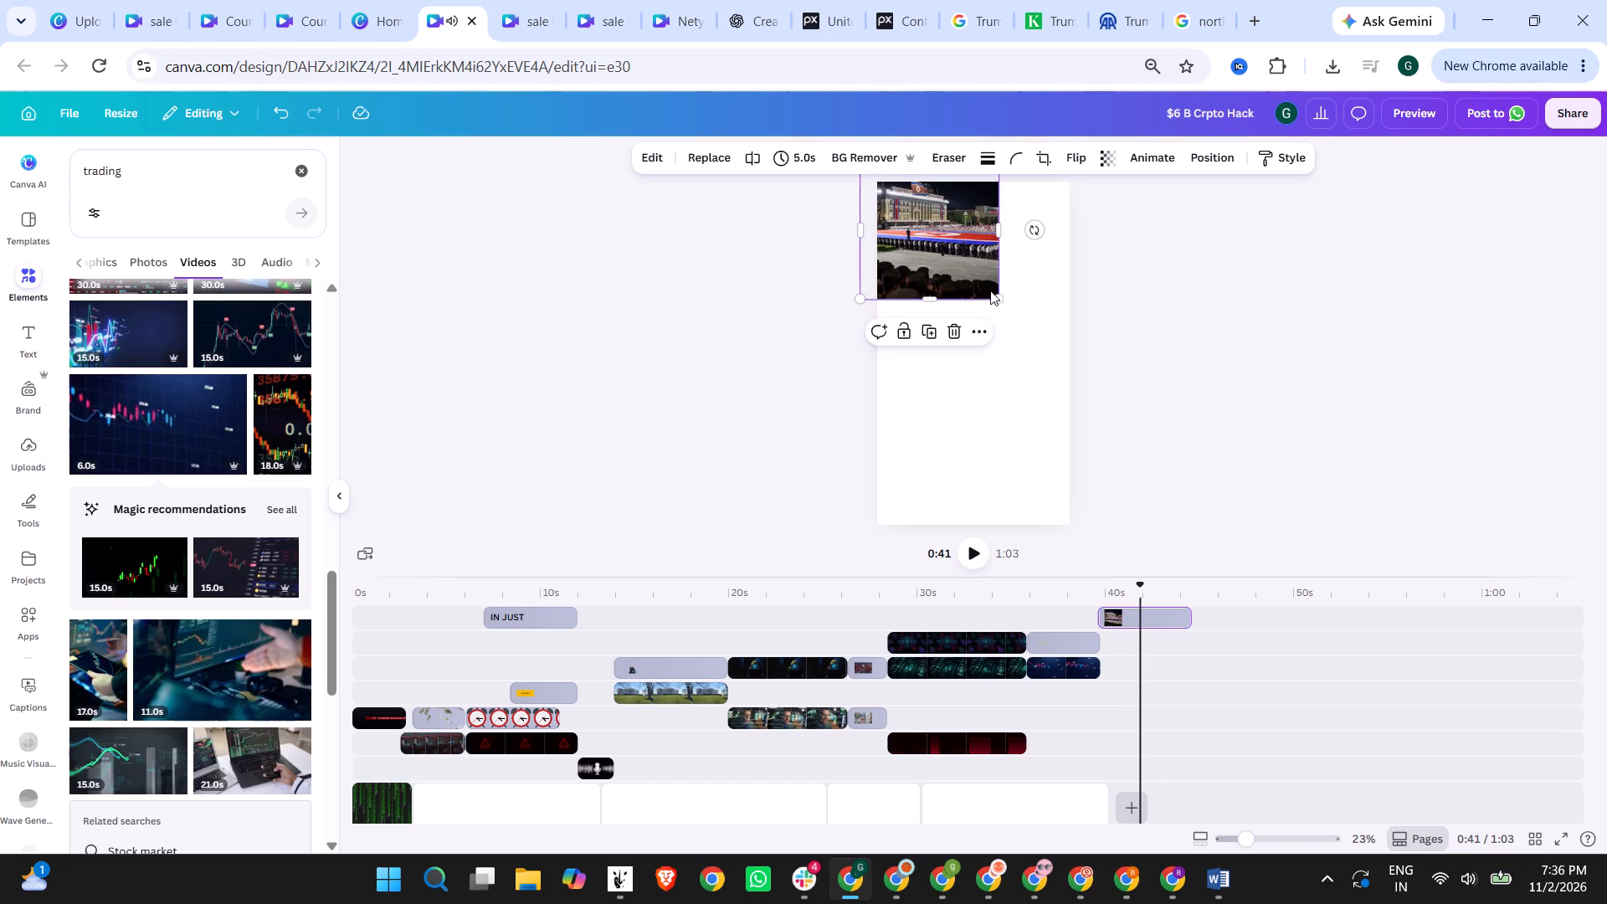
left_click_drag(999, 298, 1123, 574)
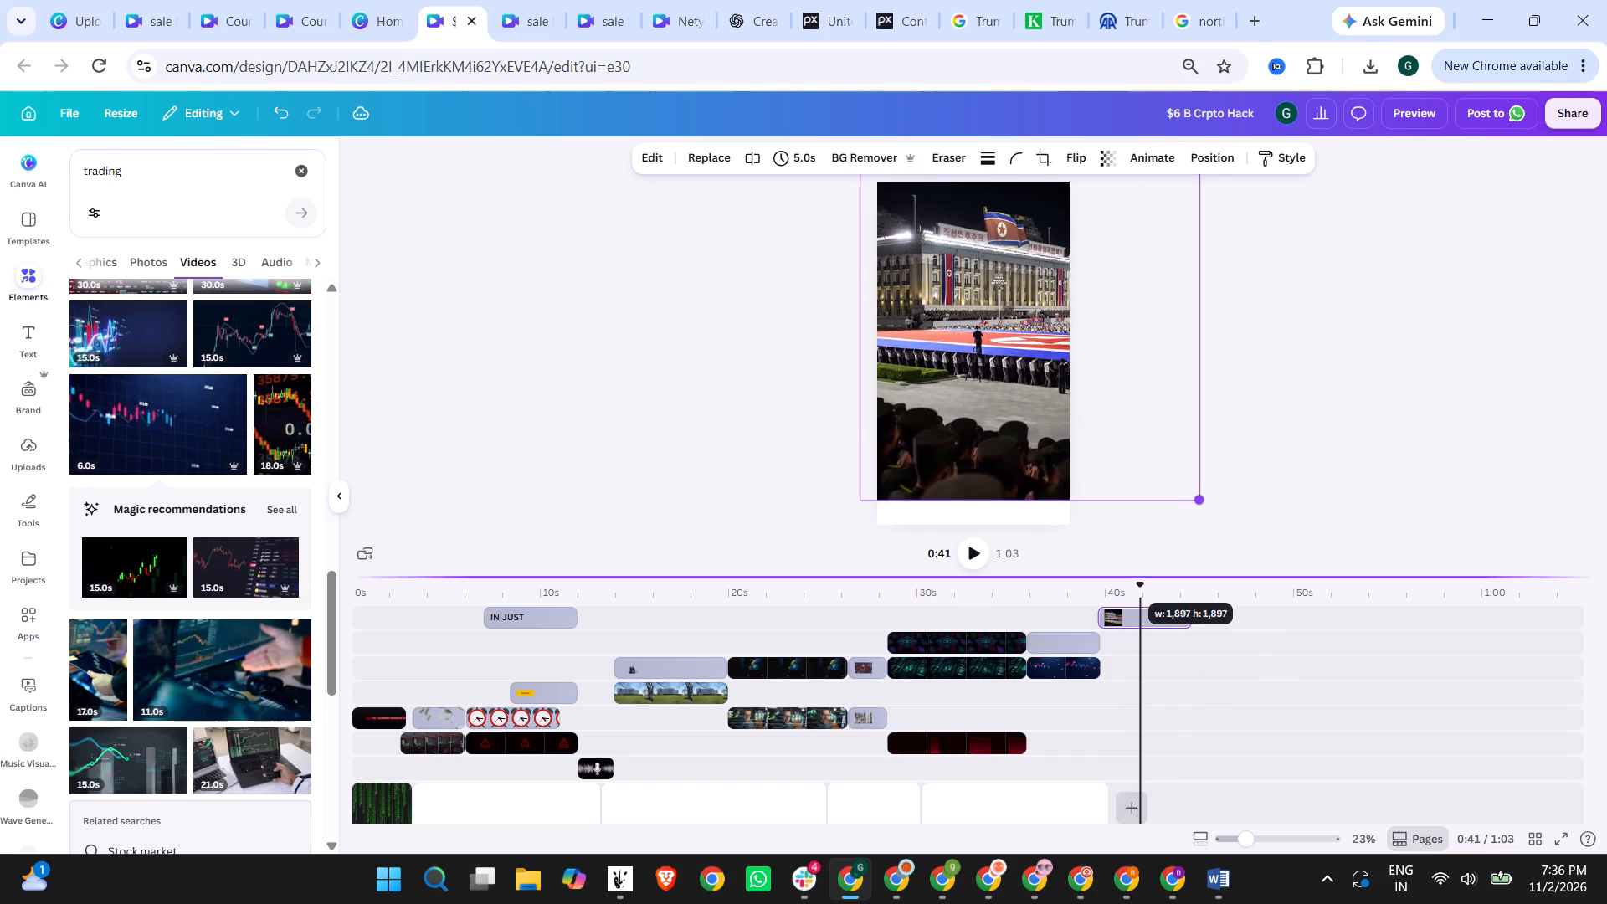
left_click_drag(1123, 574, 1140, 605)
left_click(701, 395)
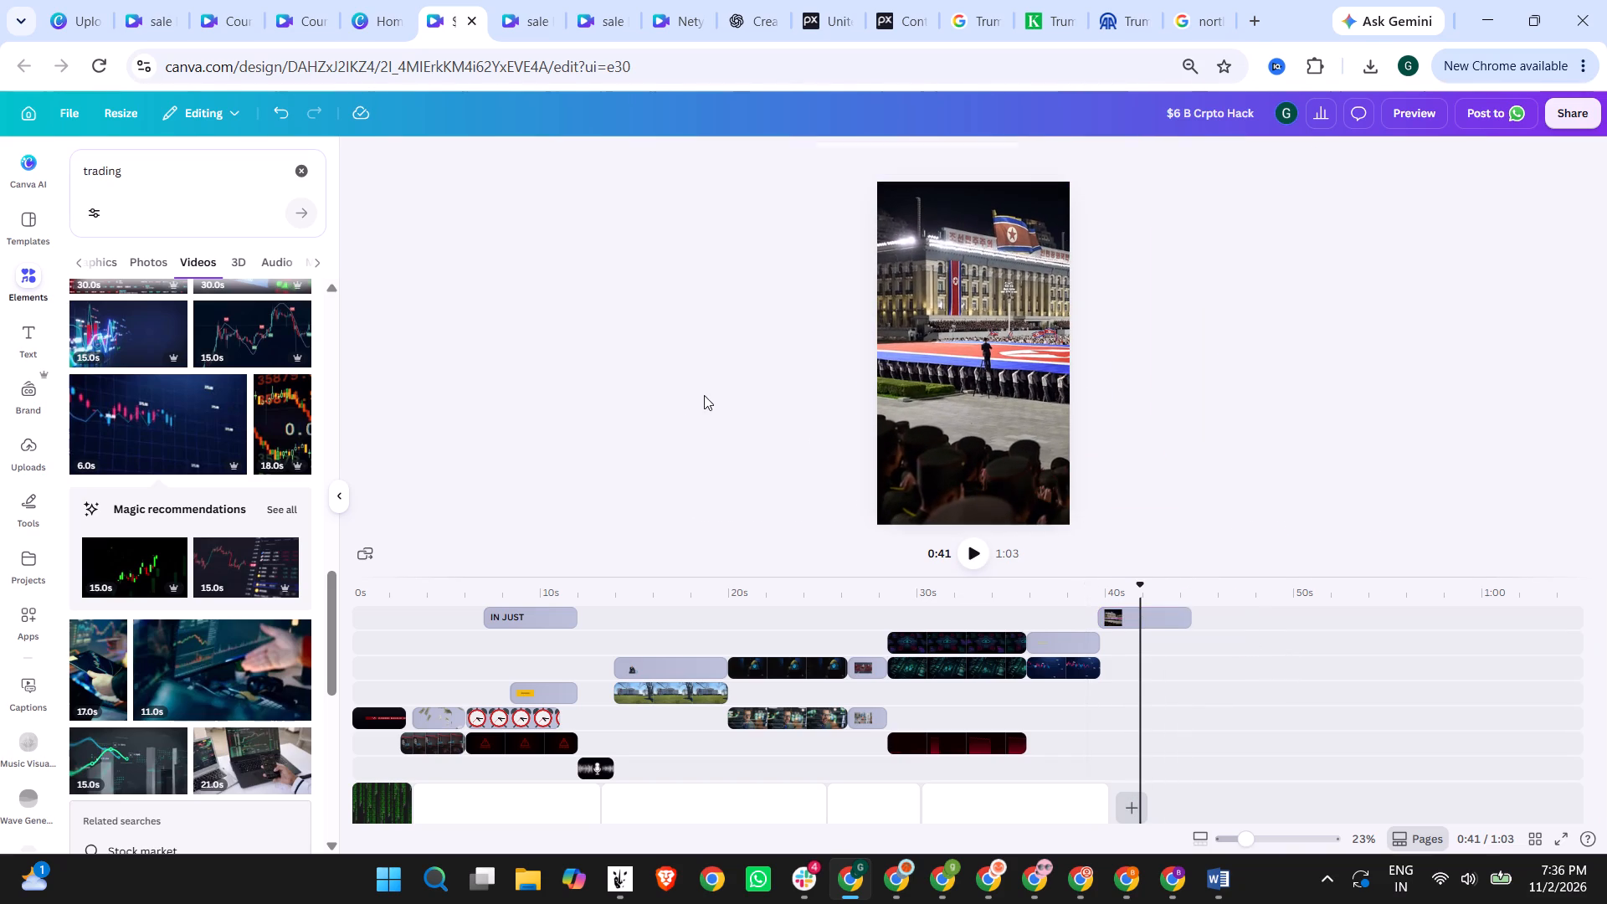
Shift the parade image down to the page's top edge and scale it down to end at the page's bottom edge.
left_click(919, 306)
left_click(1280, 196)
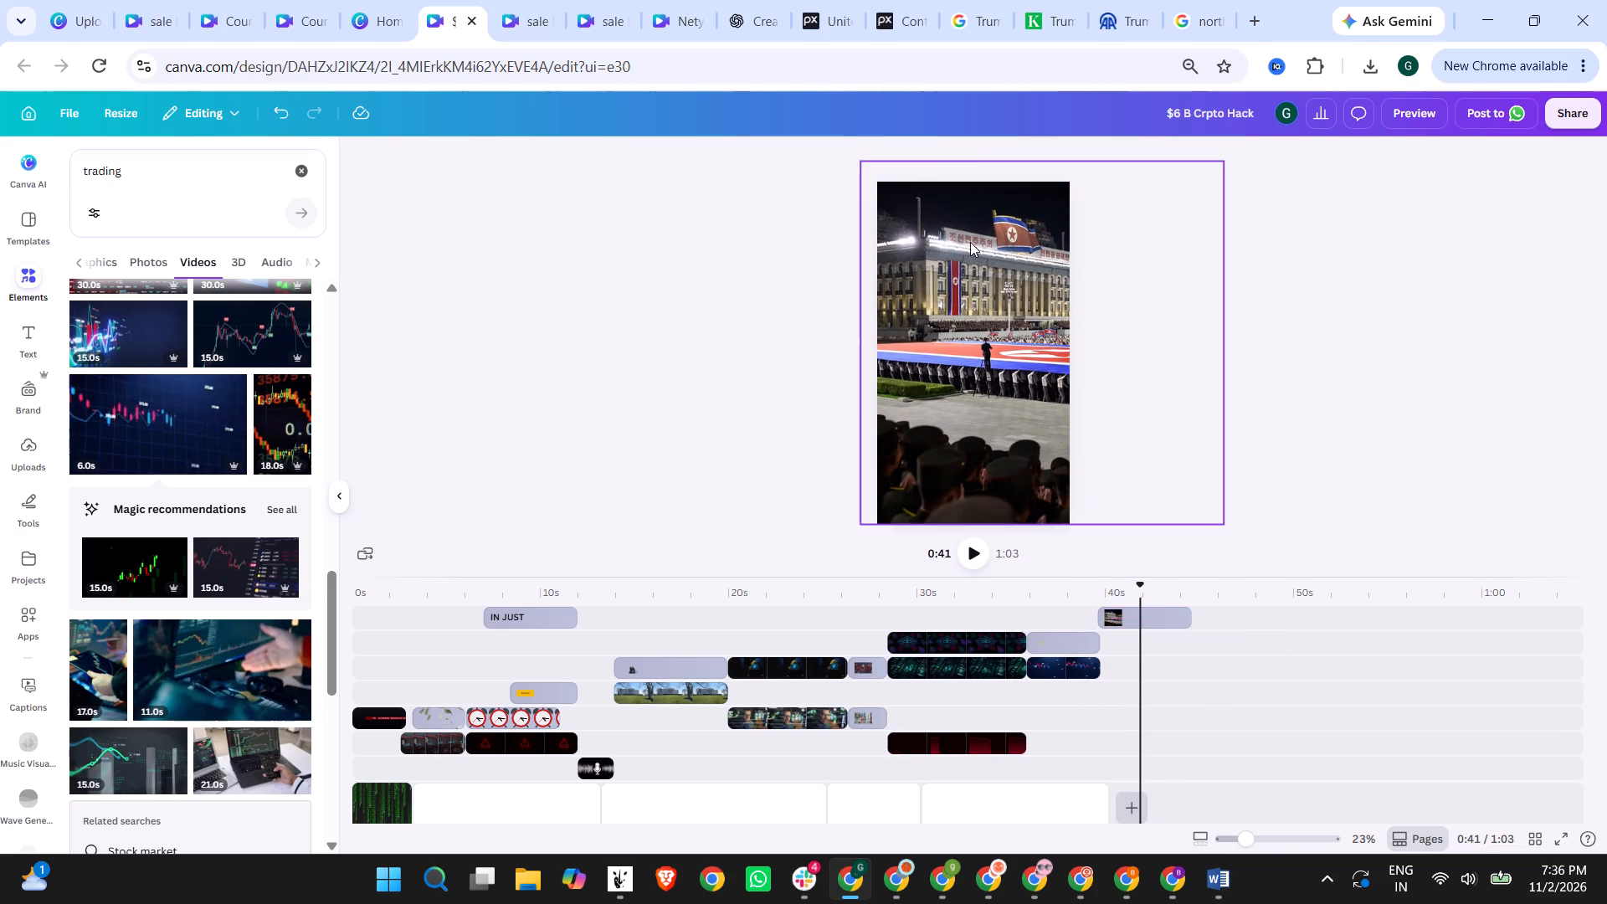
left_click_drag(970, 242, 969, 261)
scroll(1187, 337, "down", 2)
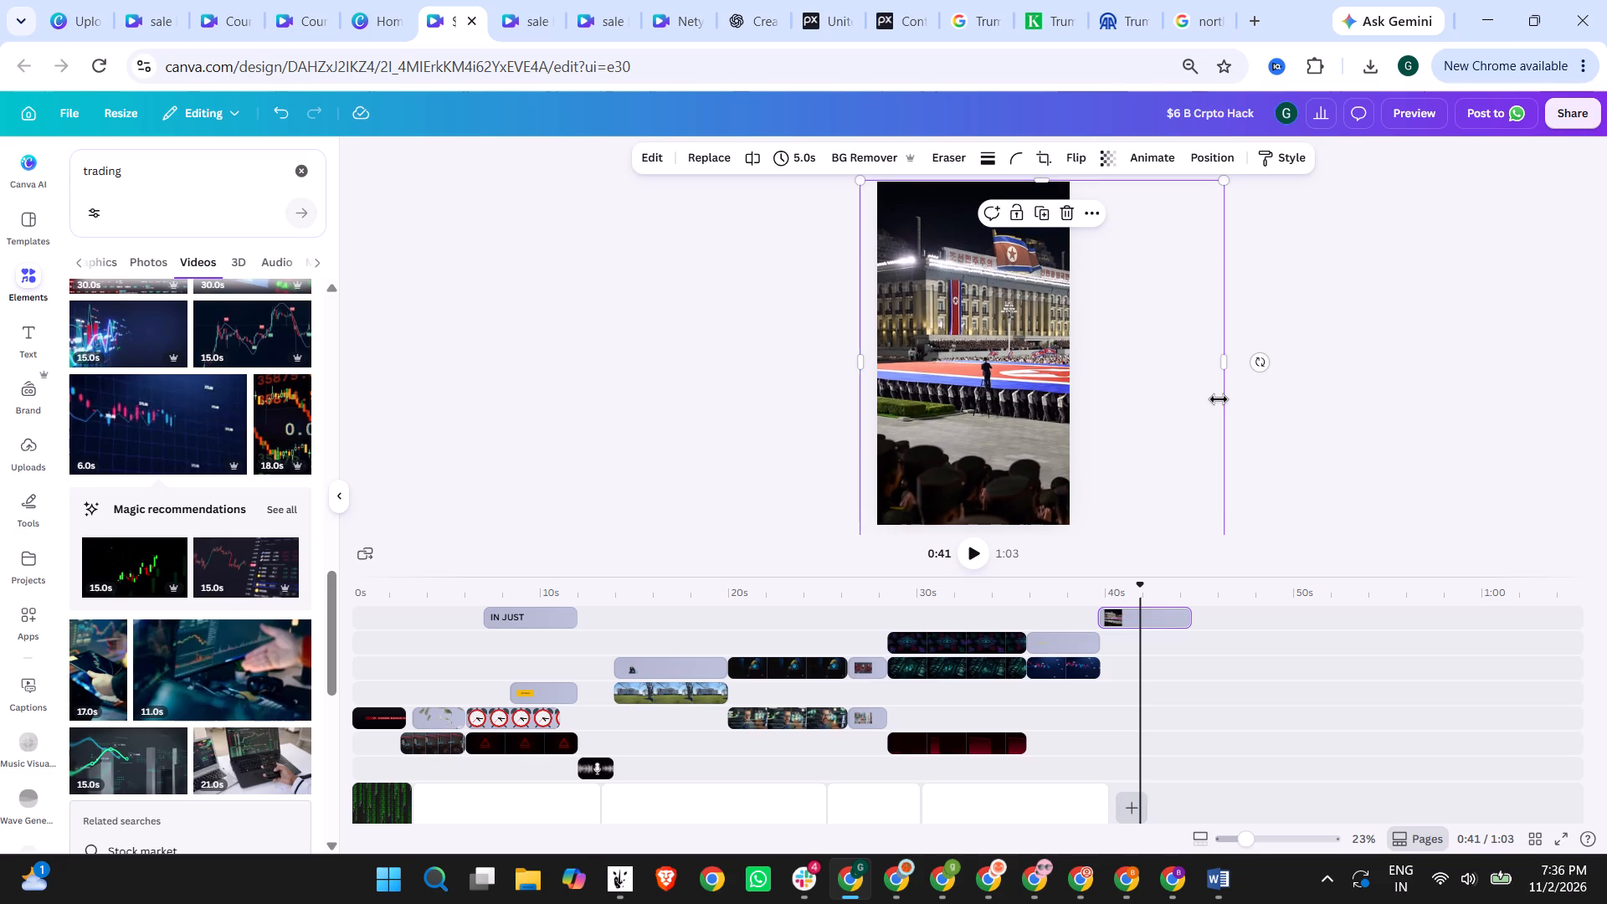
scroll(1219, 401, "down", 1, "ctrl")
left_click_drag(1185, 519, 1174, 507)
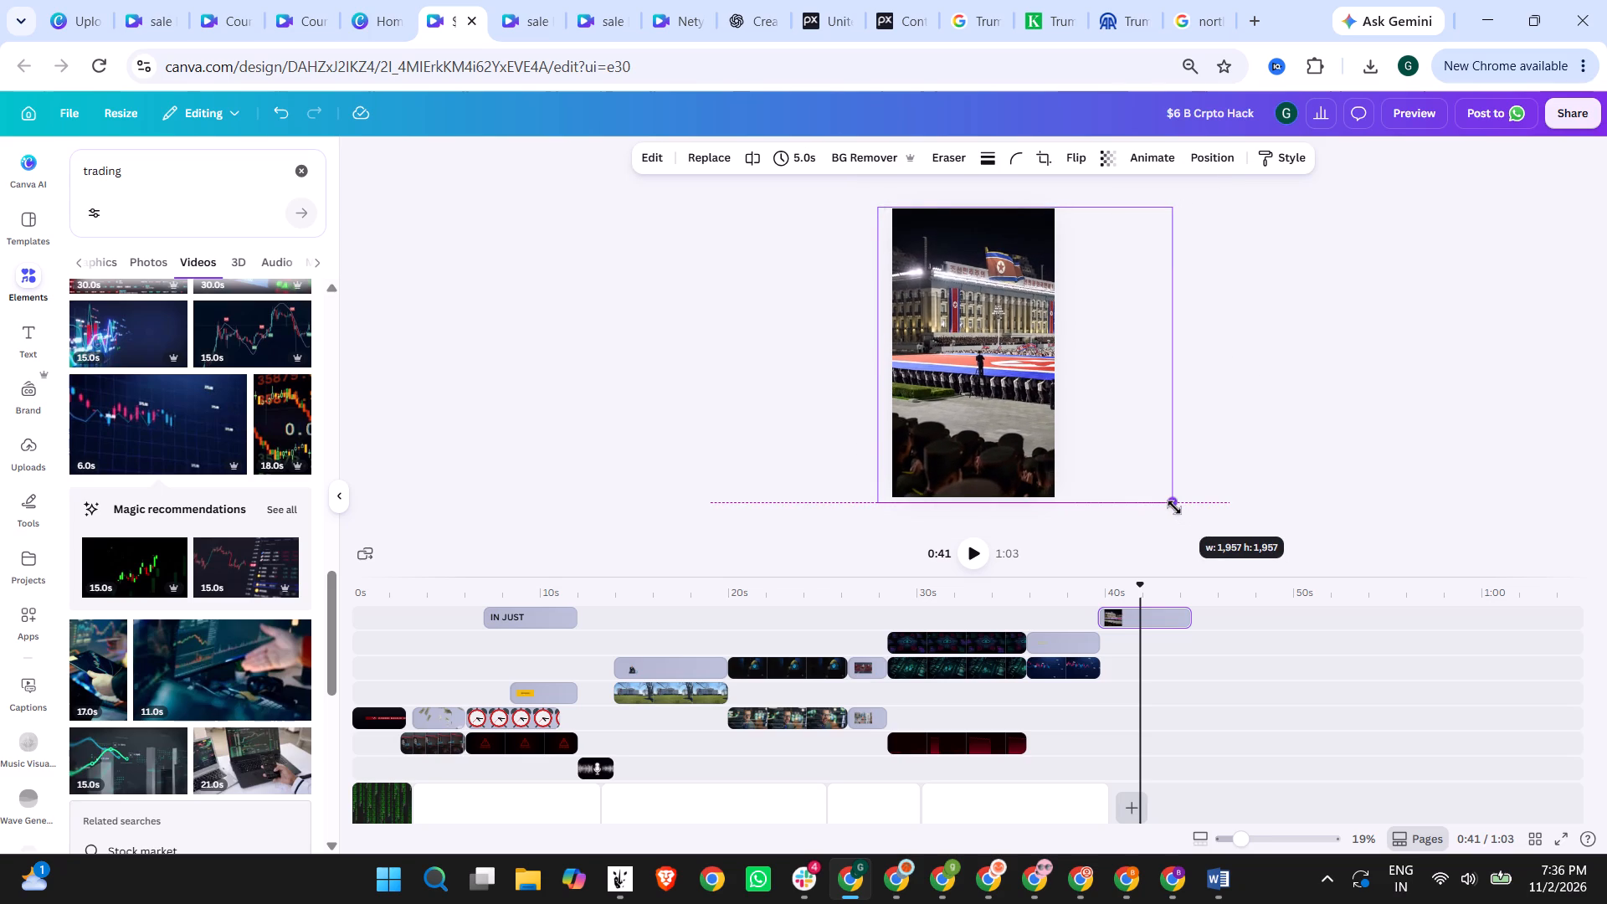
left_click_drag(1174, 507, 1168, 501)
left_click(1296, 458)
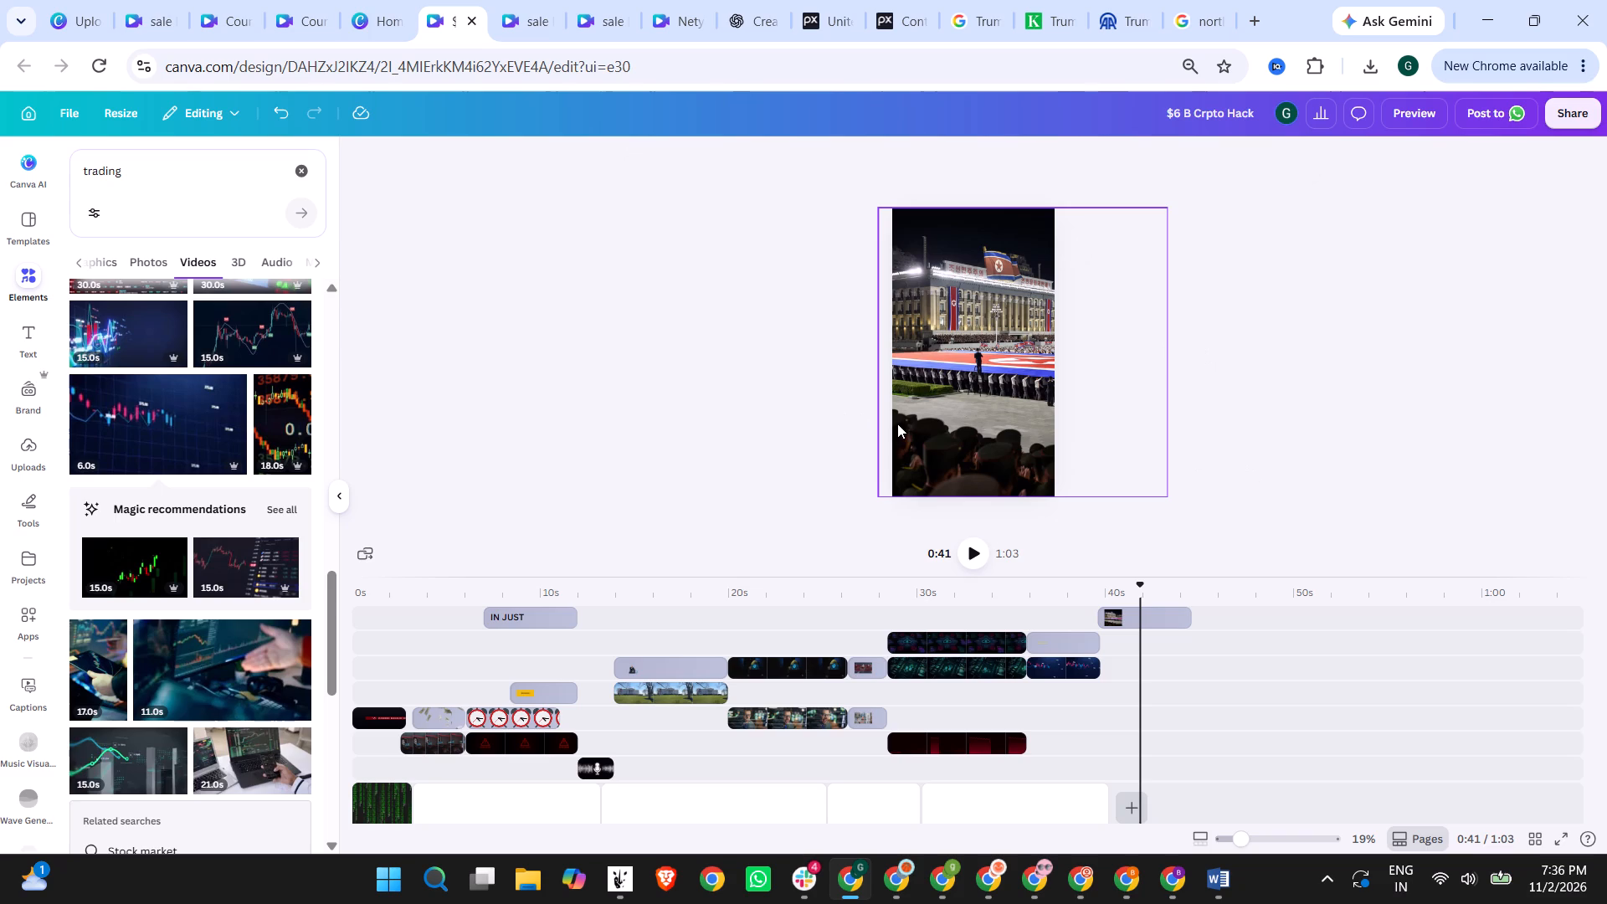
Search the stock videos for "no response" and look through the results.
left_click_drag(181, 182, 49, 177)
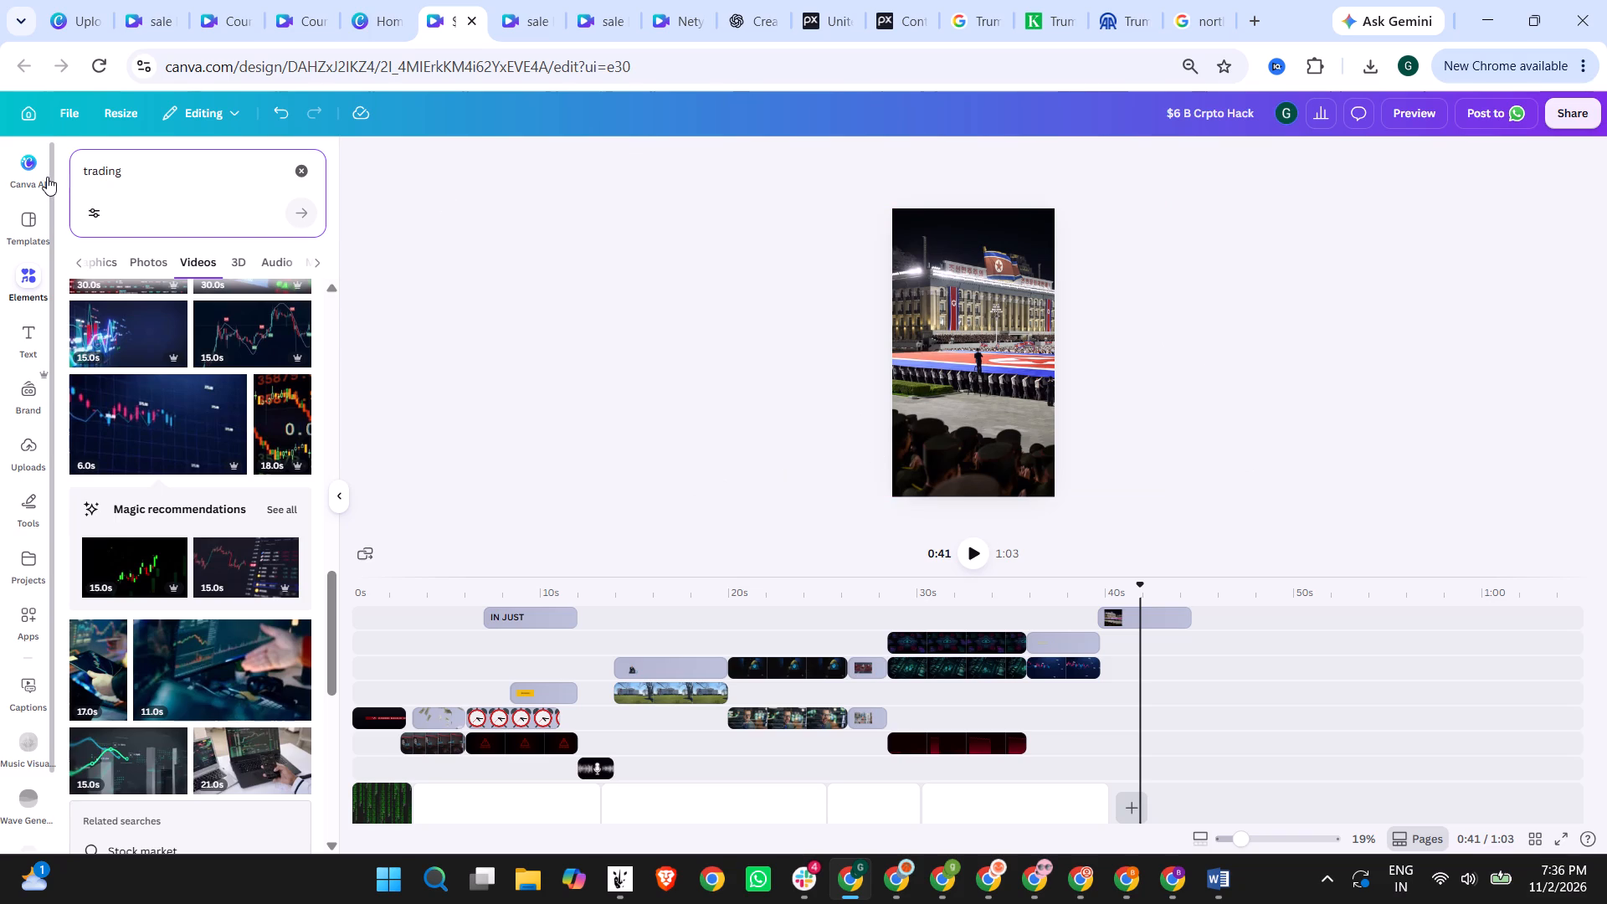
left_click_drag(234, 177, 52, 170)
type("no response")
key("Return")
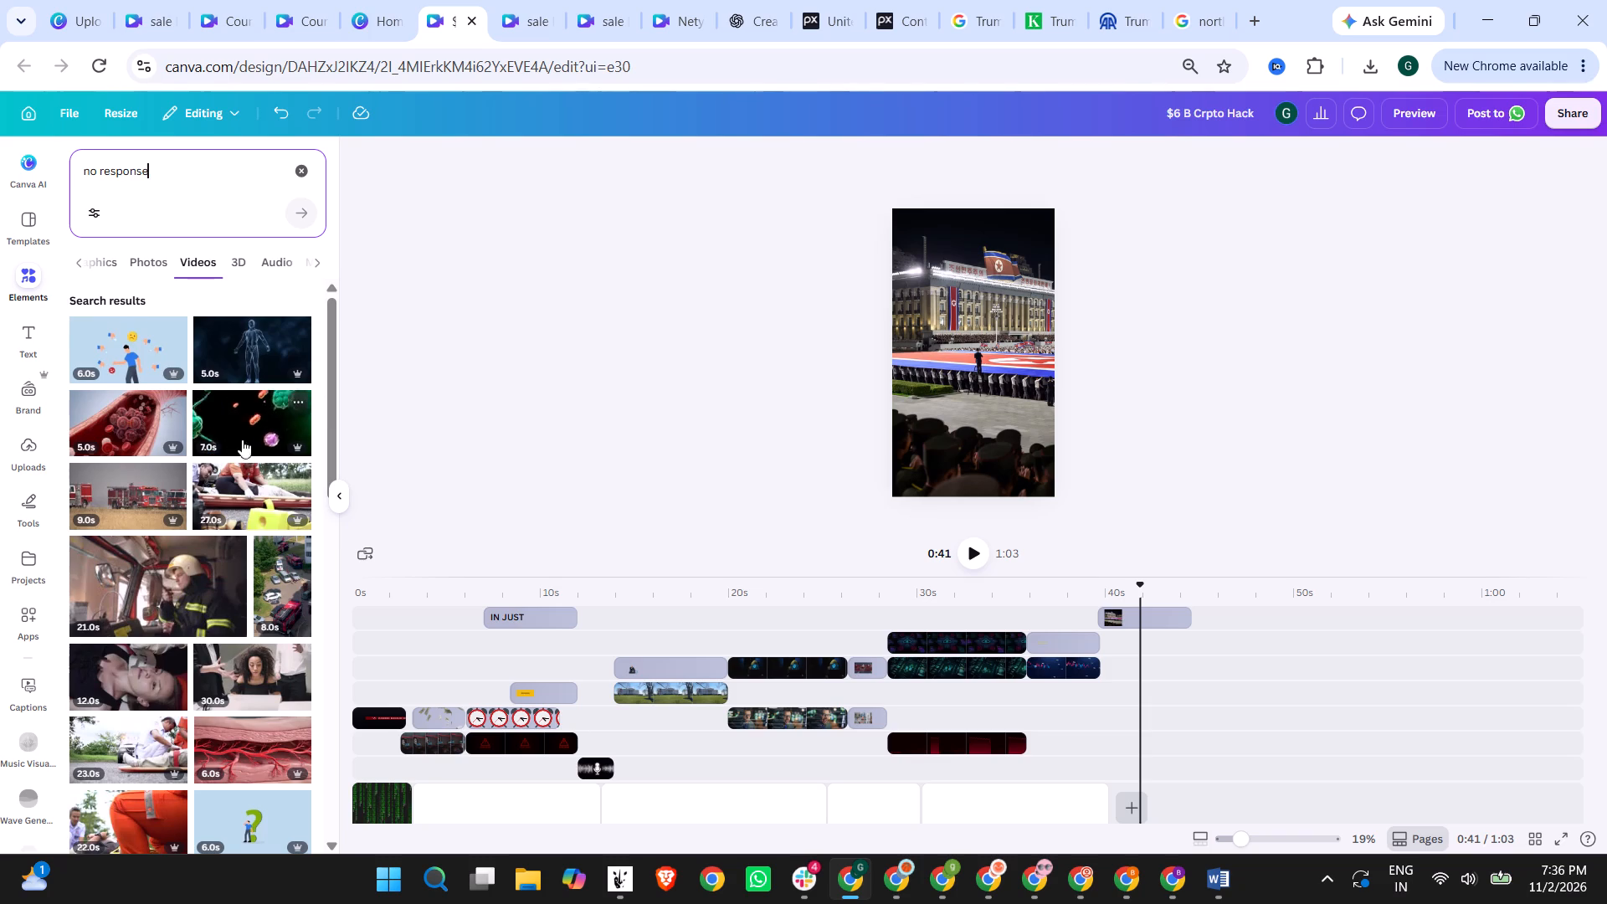
scroll(206, 475, "down", 3)
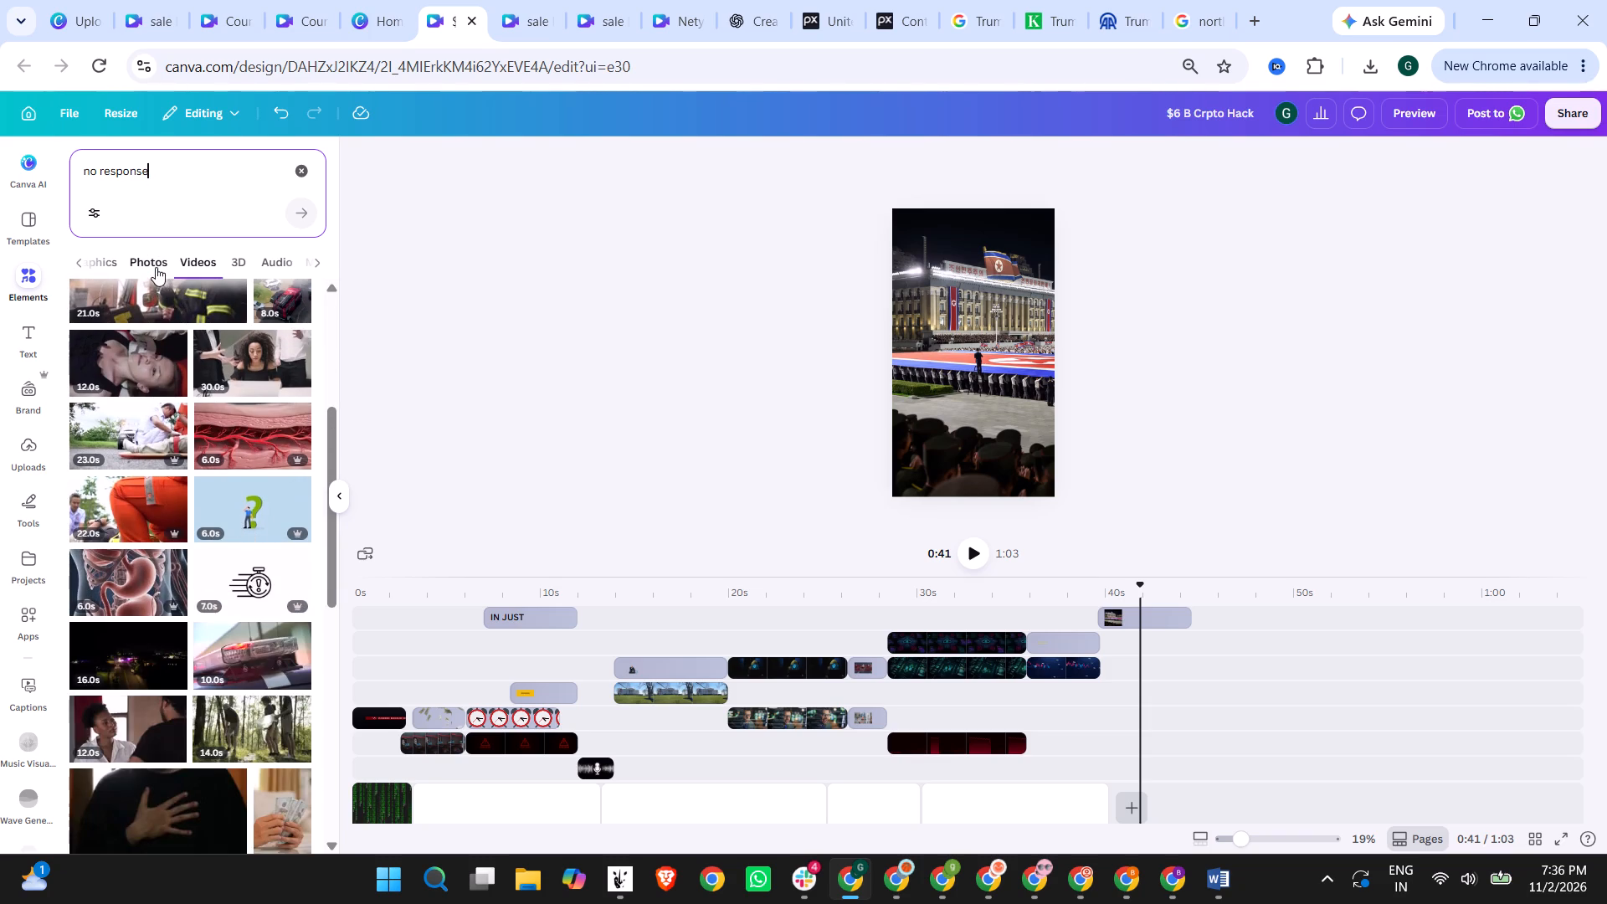
Browse the photo results for "no response" for a suitable picture.
left_click(156, 267)
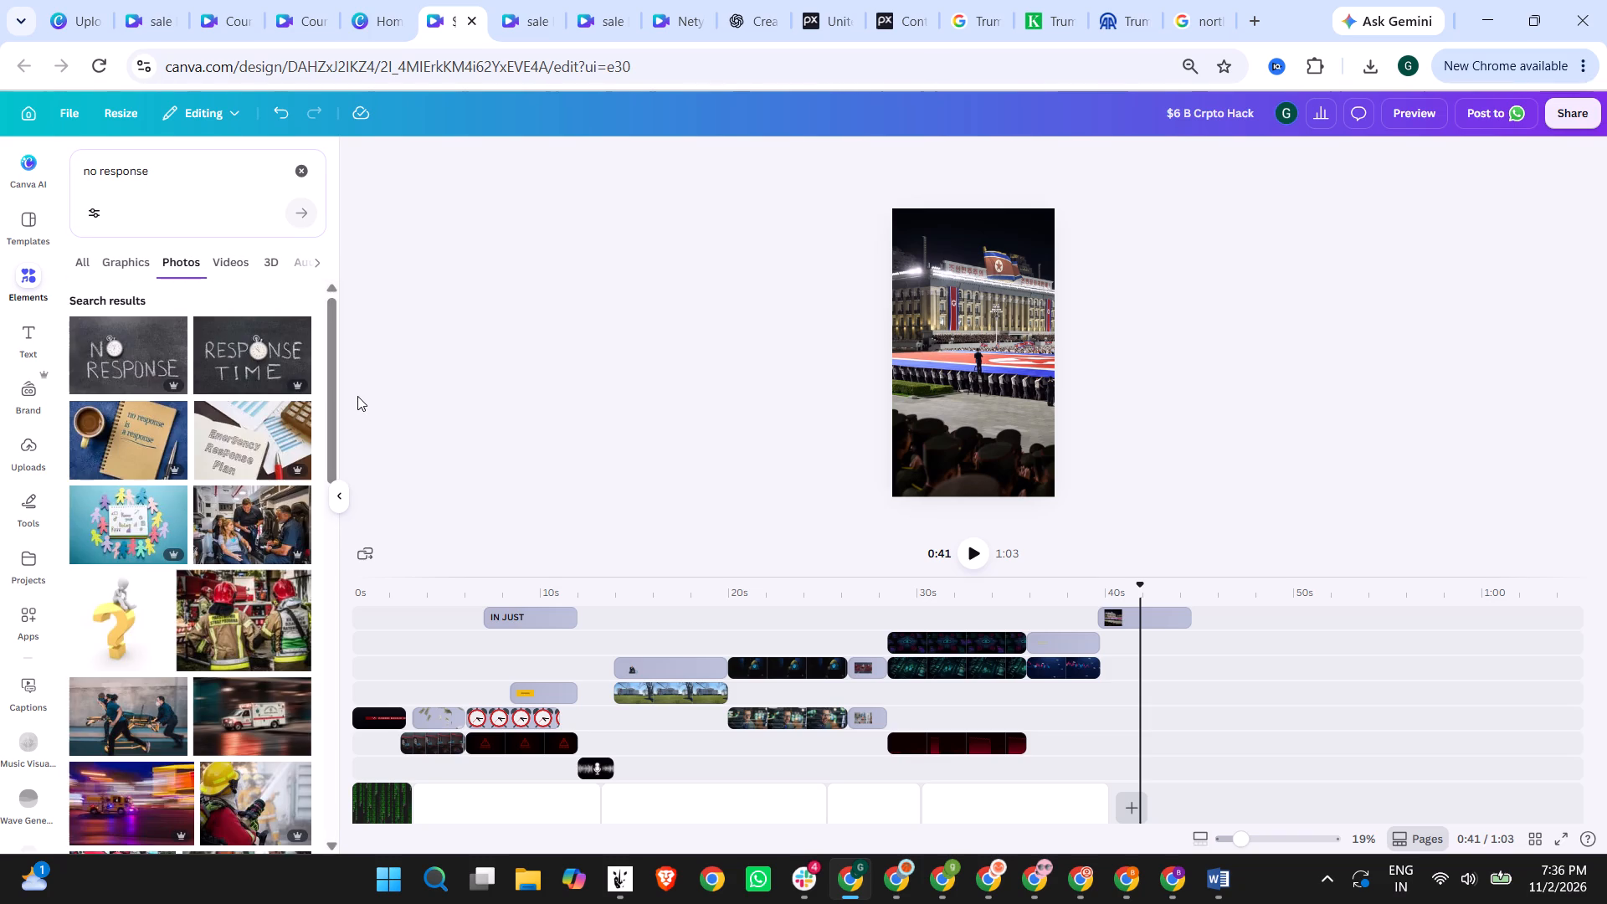
scroll(183, 485, "down", 1)
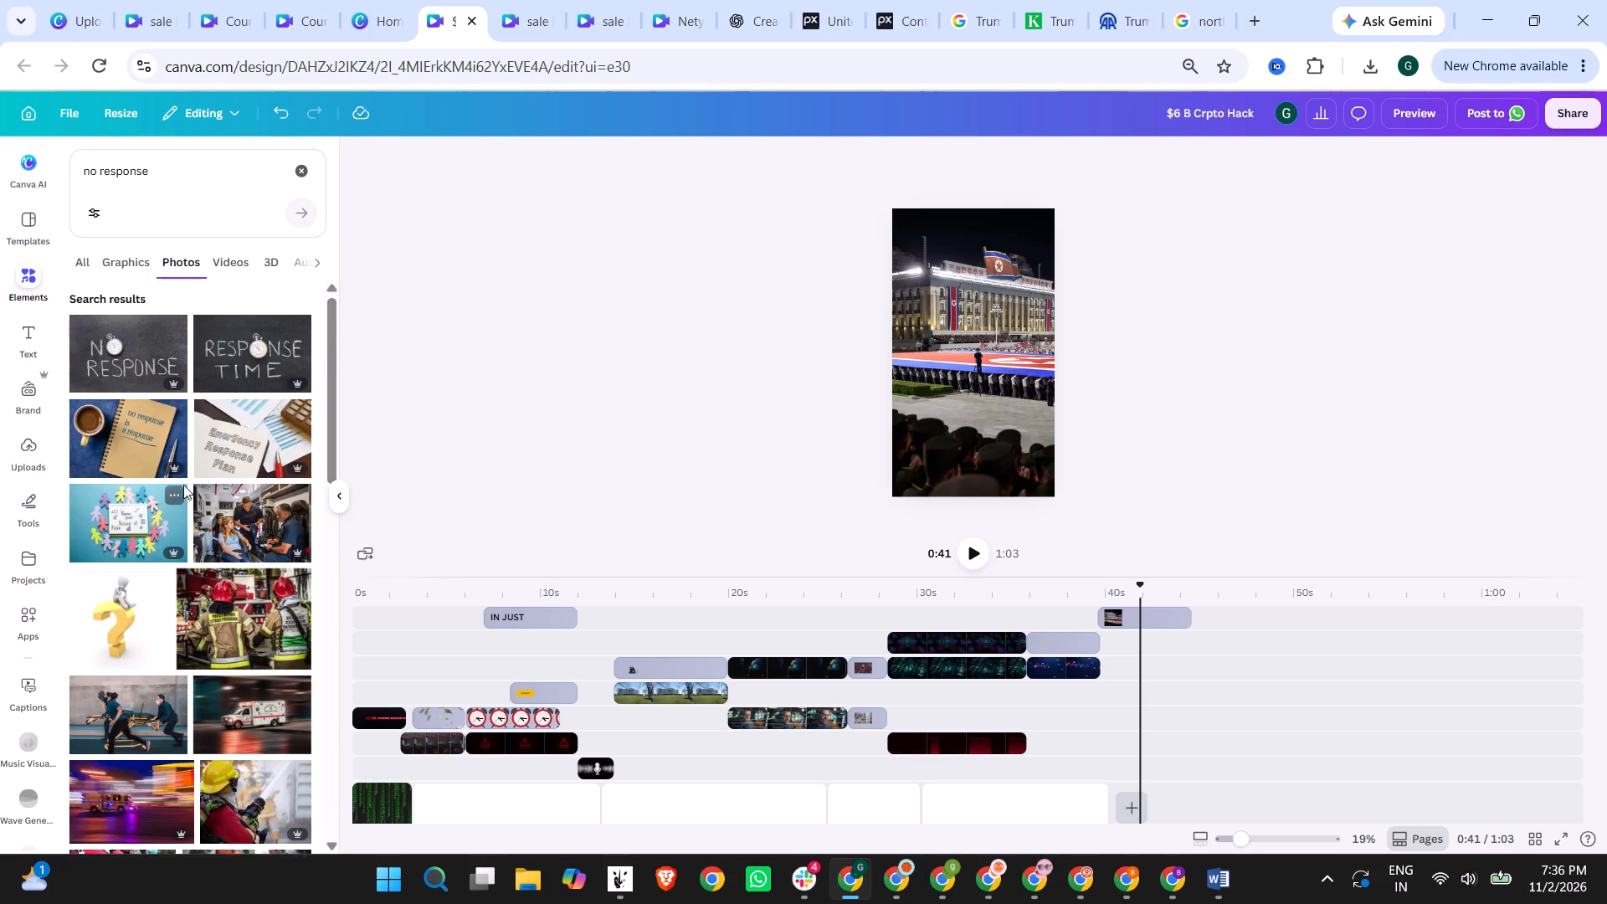
scroll(183, 485, "down", 4)
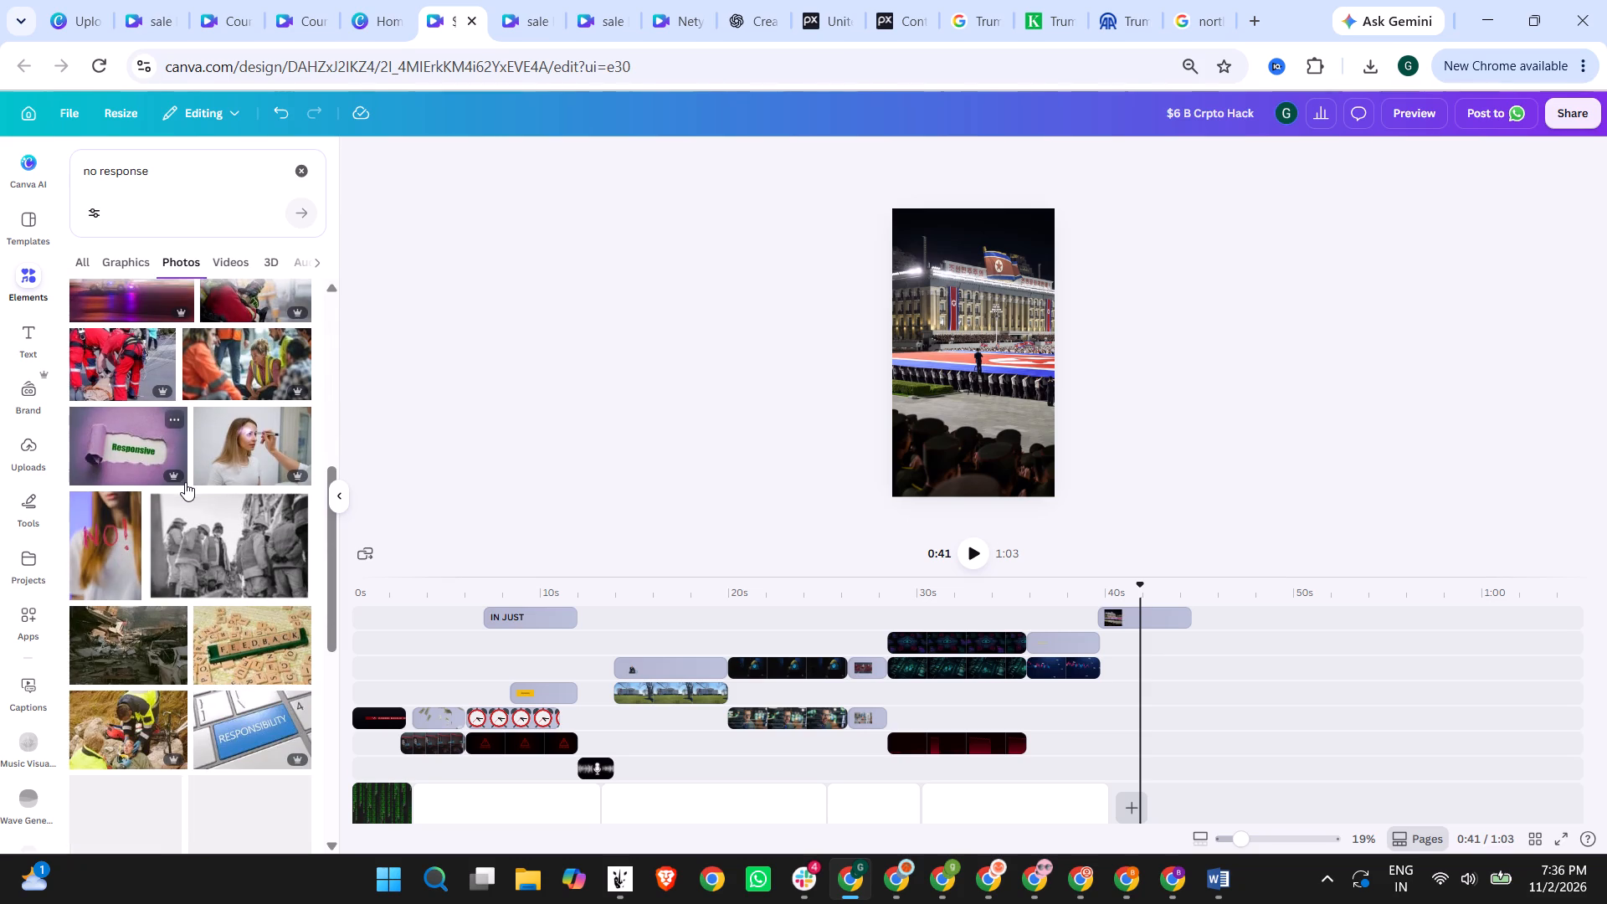
scroll(129, 449, "down", 3)
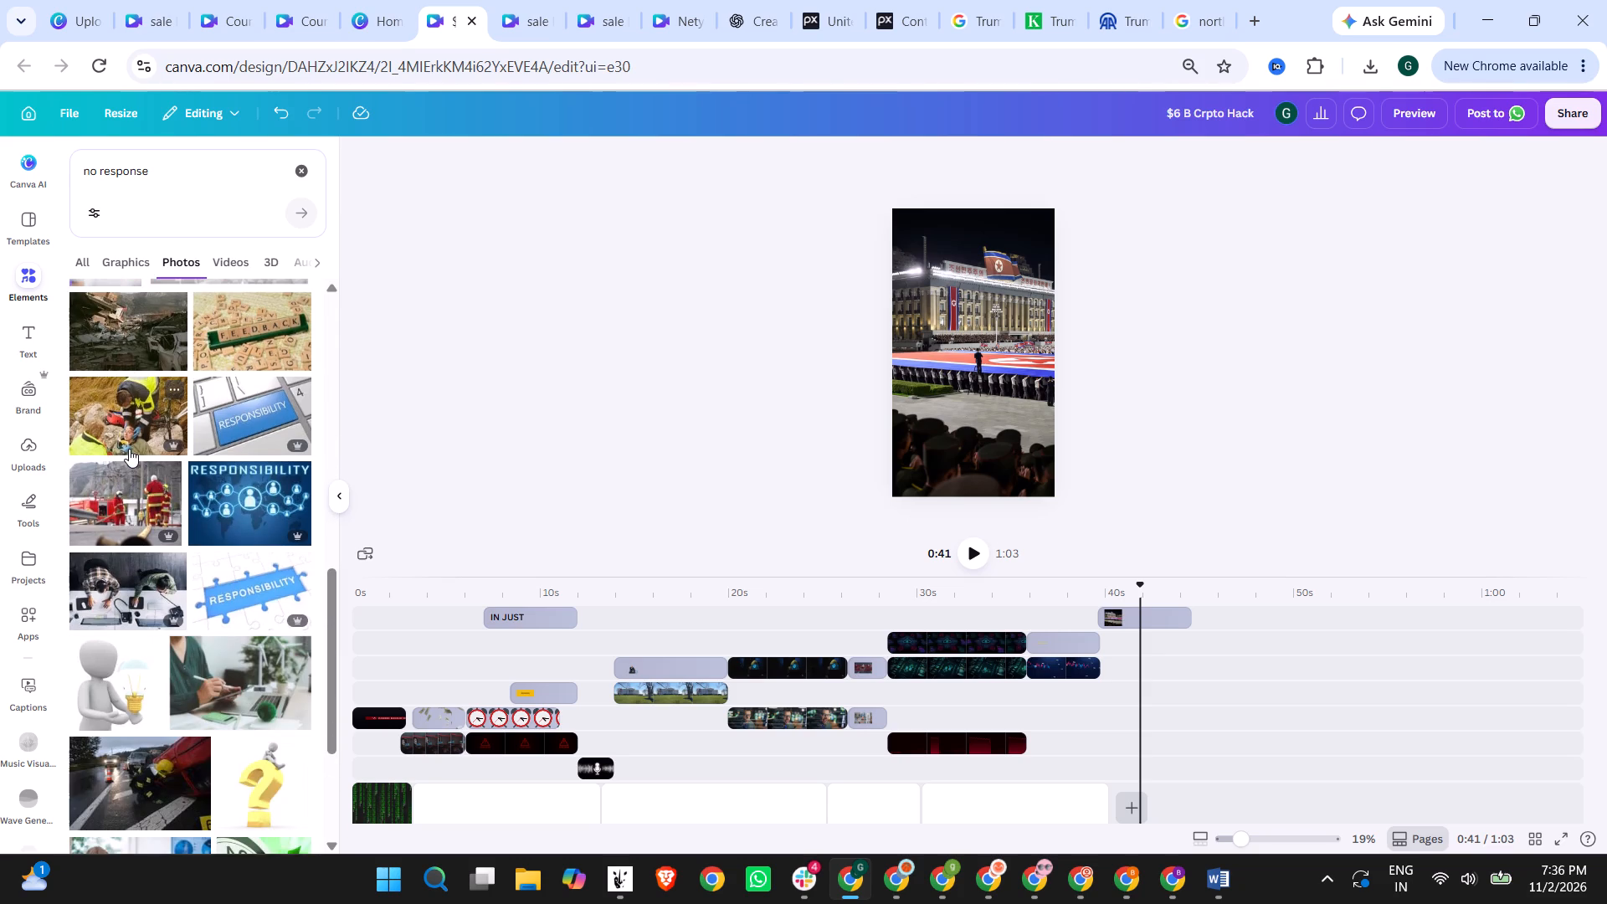
scroll(129, 449, "down", 5)
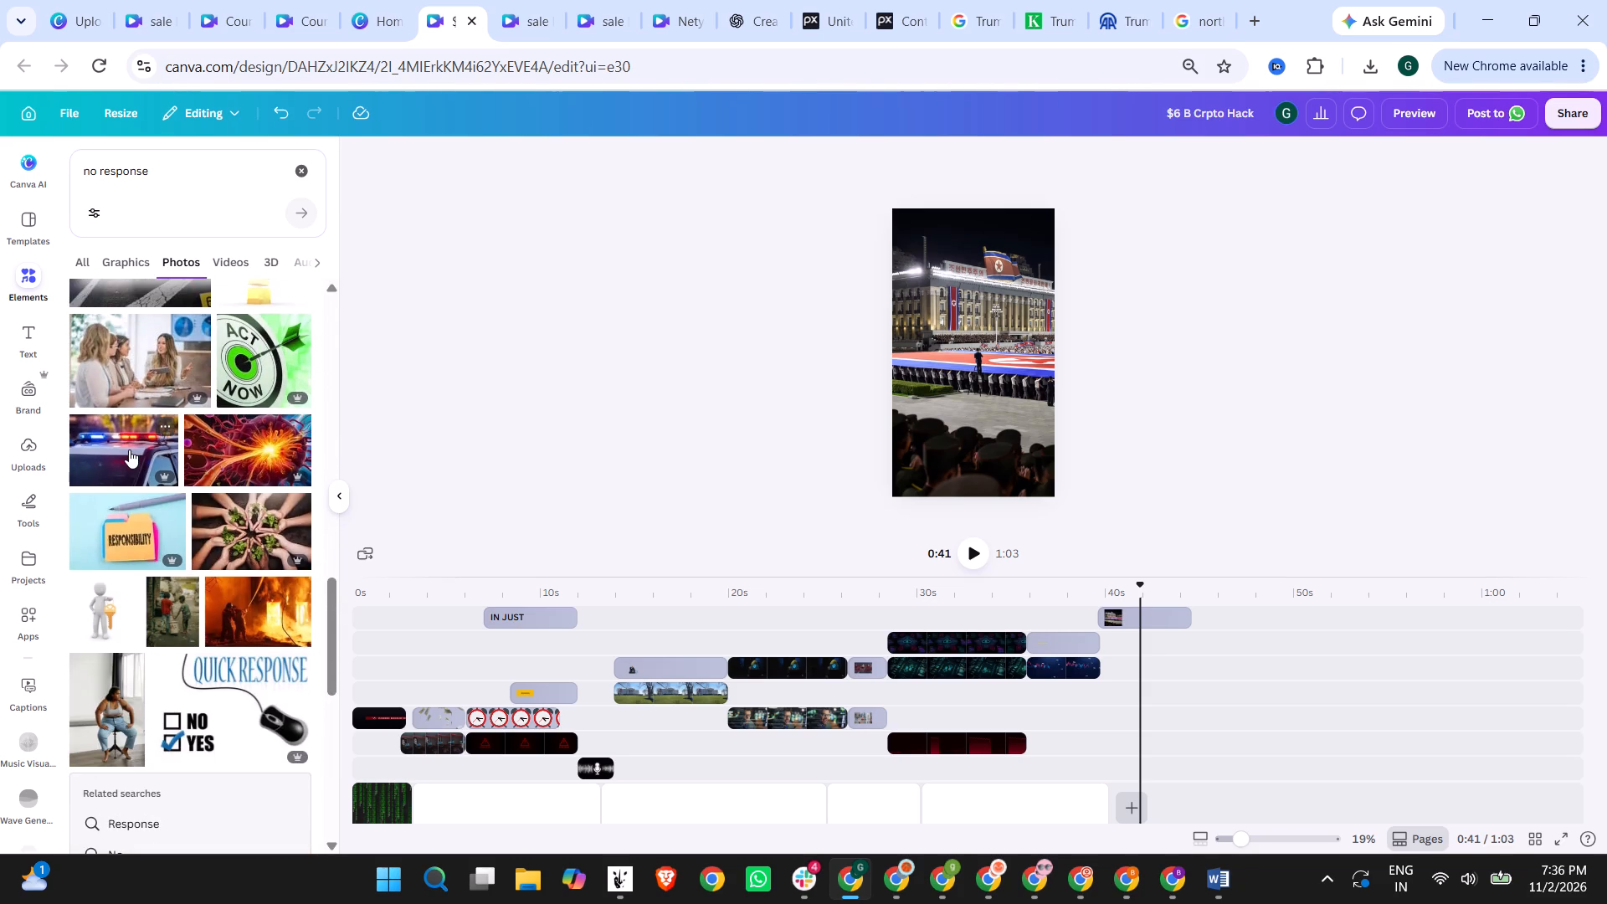
scroll(129, 449, "down", 4)
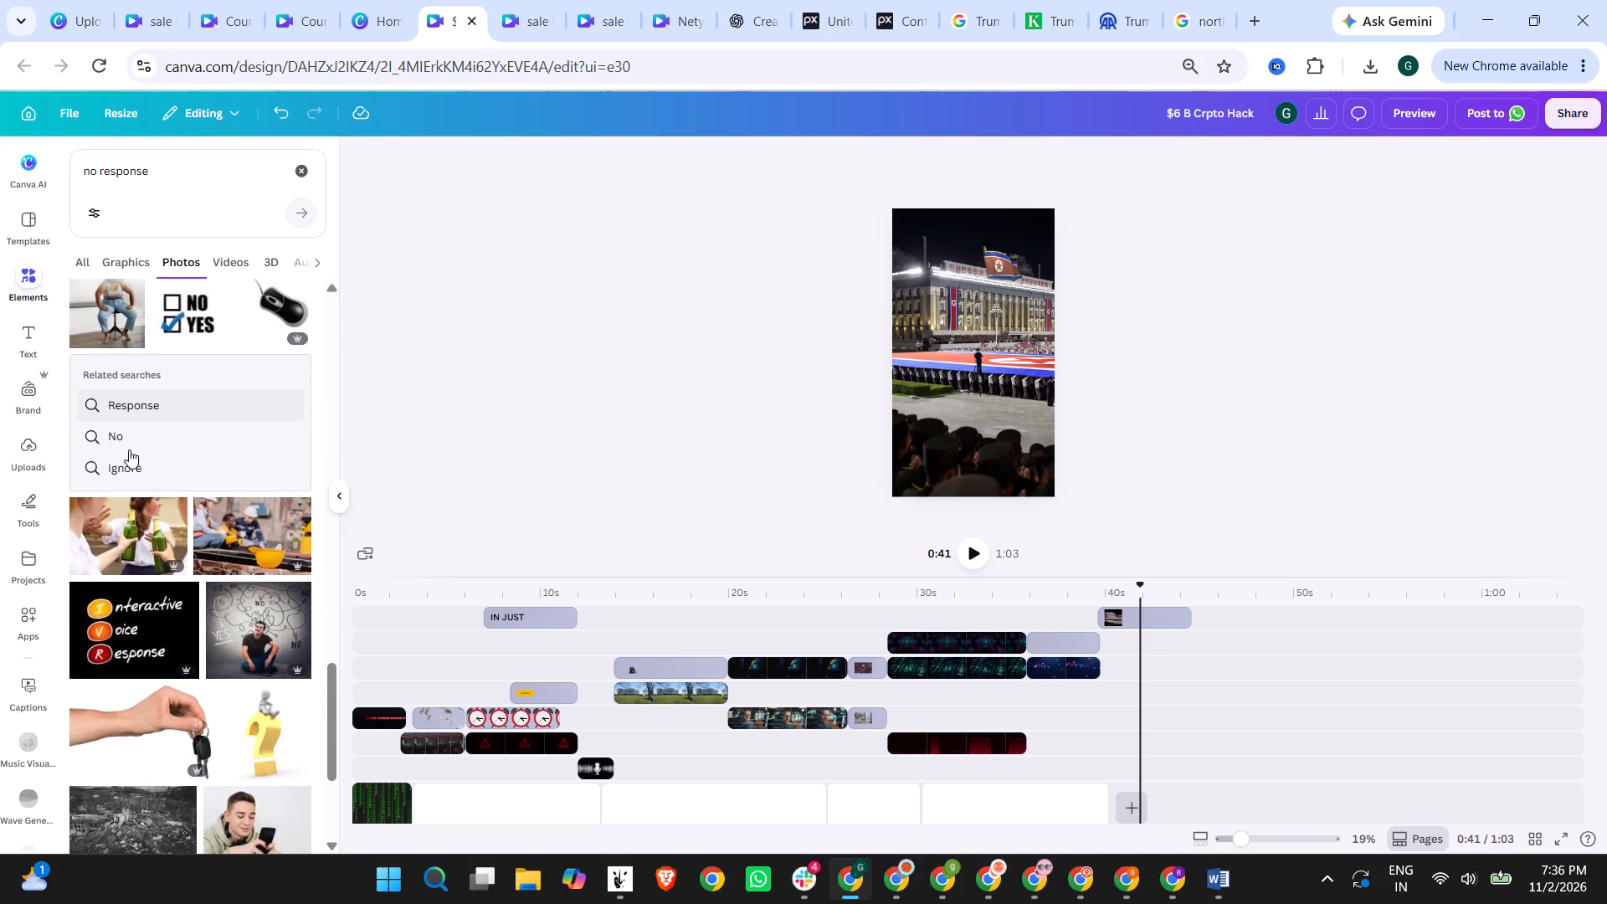
scroll(129, 449, "down", 4)
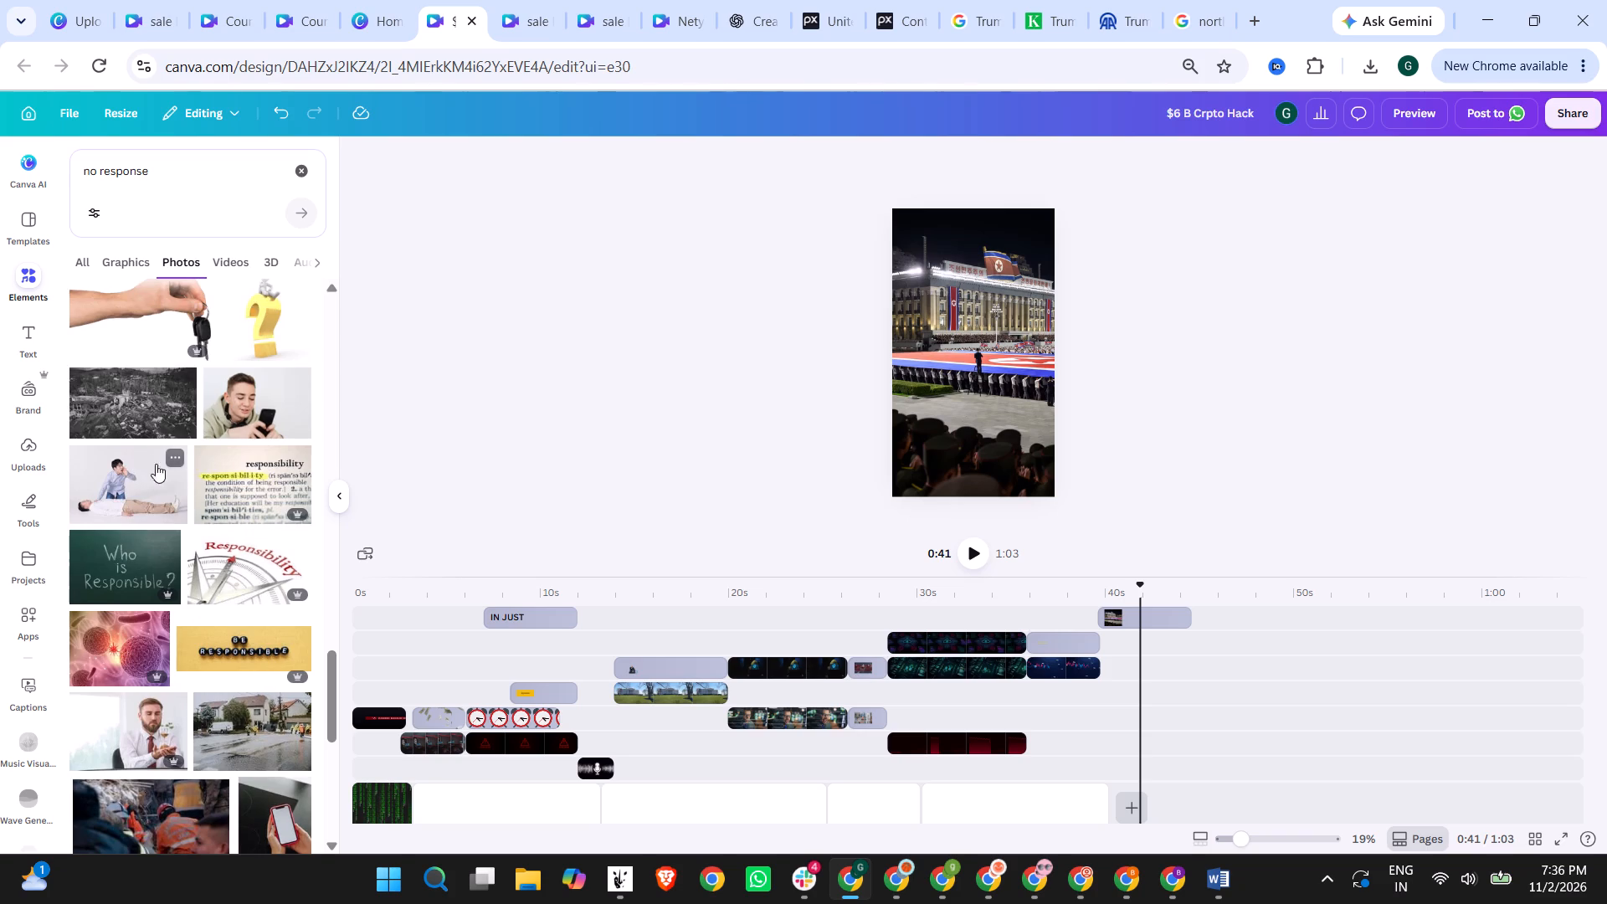
scroll(181, 486, "down", 6)
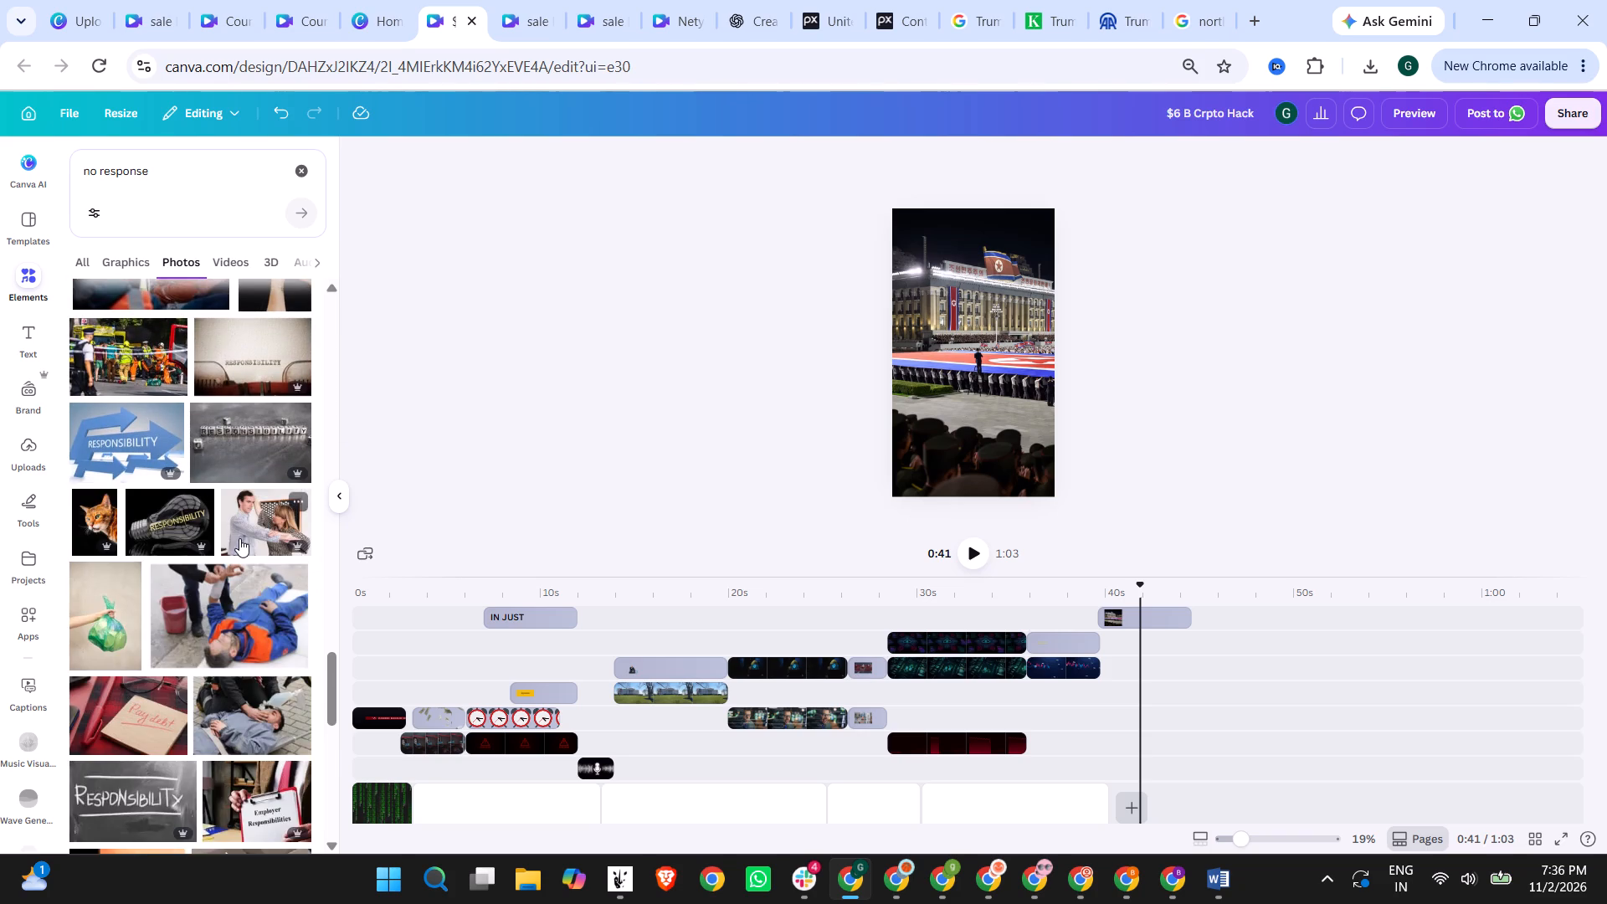
scroll(239, 538, "down", 5)
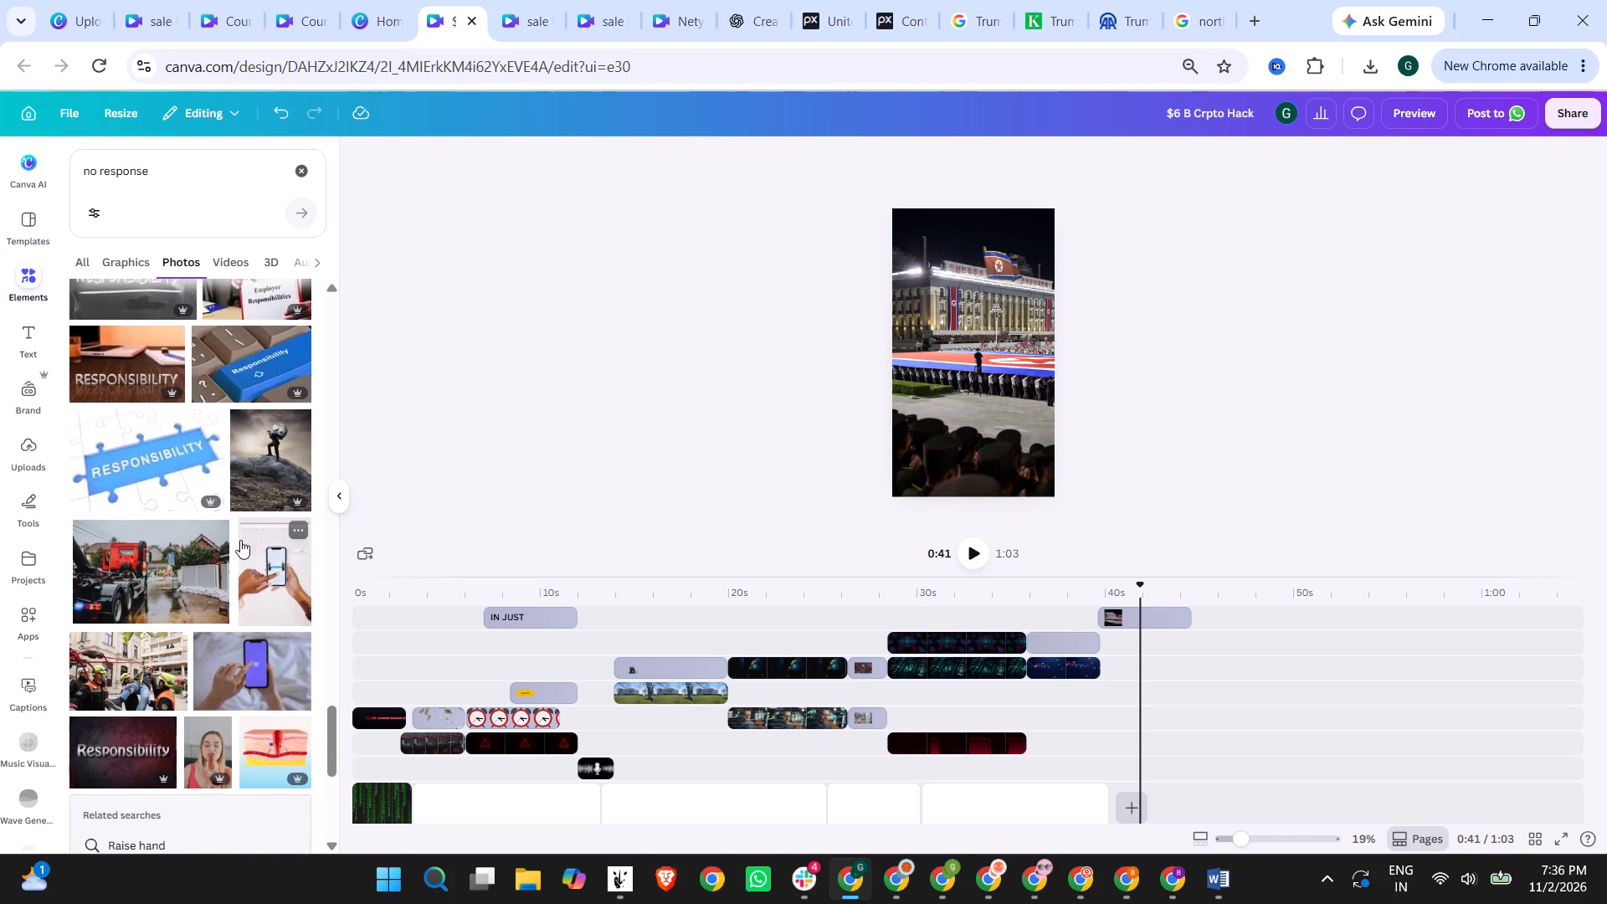
scroll(240, 540, "down", 7)
Search photos for "question" and place the suited person holding a question-mark sheet on the top timeline layer, aligned with the North Korea clip.
left_click_drag(182, 162, 177, 167)
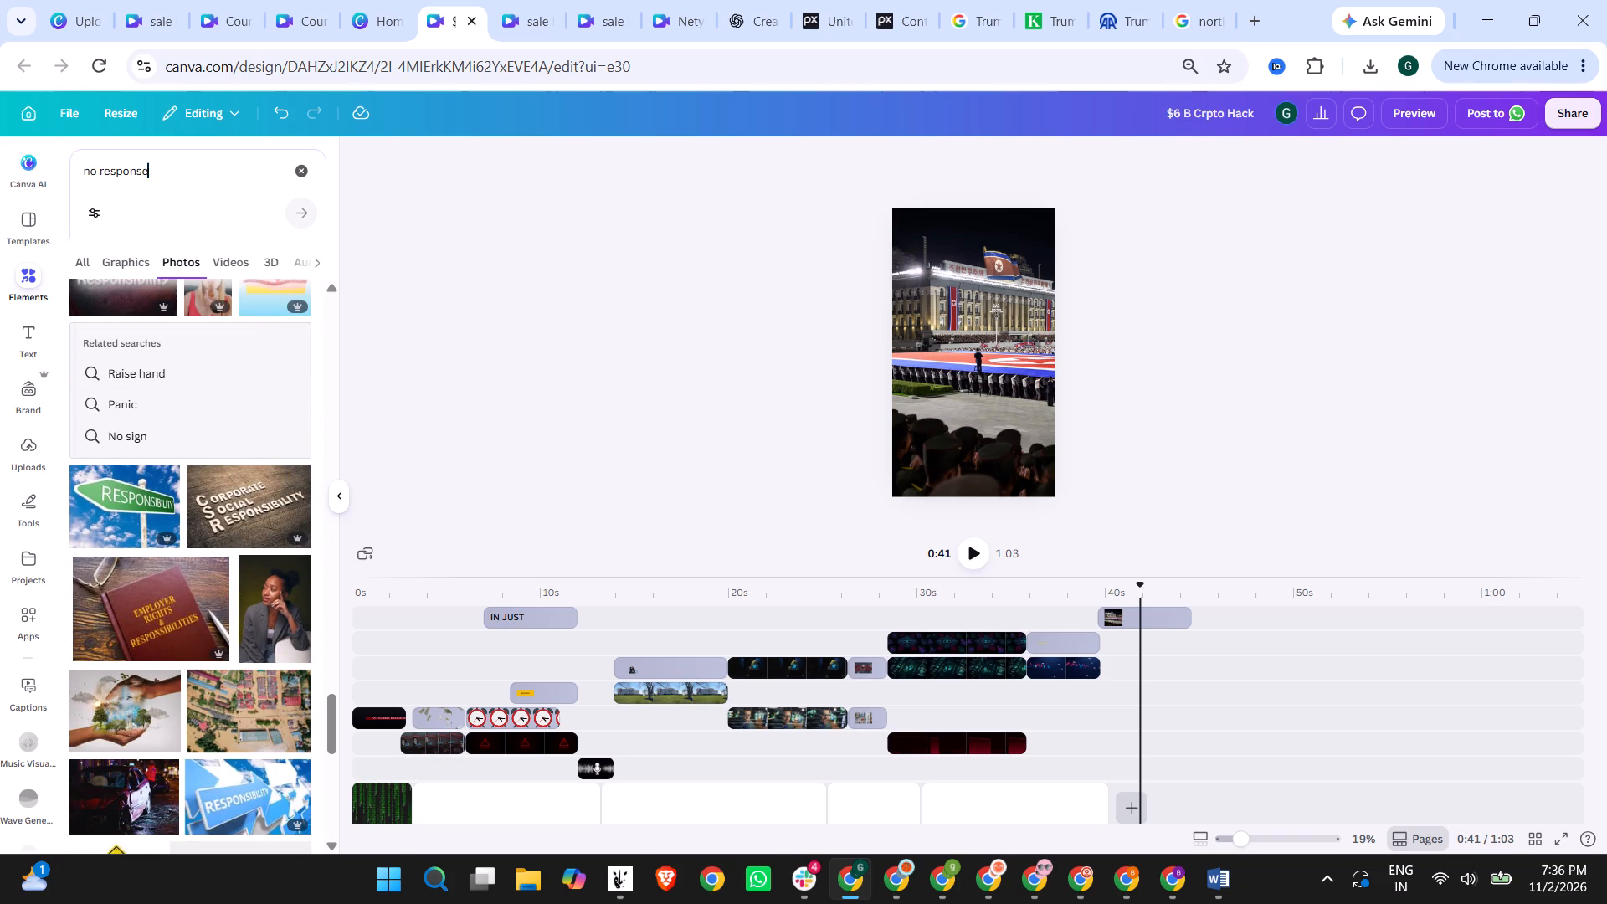
left_click_drag(177, 167, 0, 163)
type("question")
key("Return")
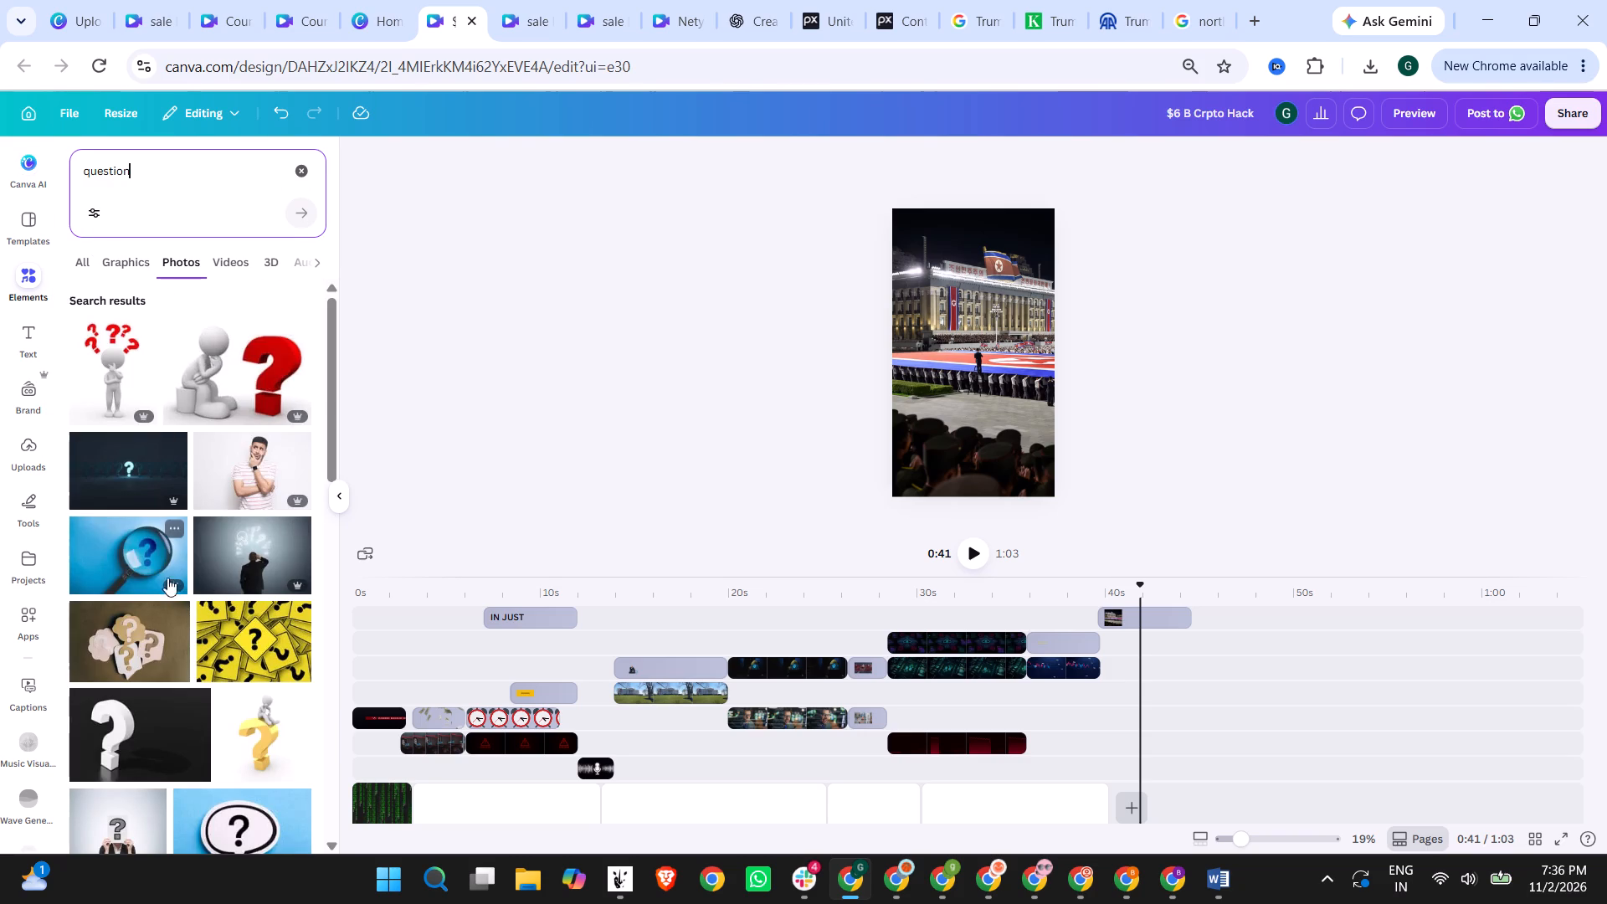
scroll(191, 543, "down", 2)
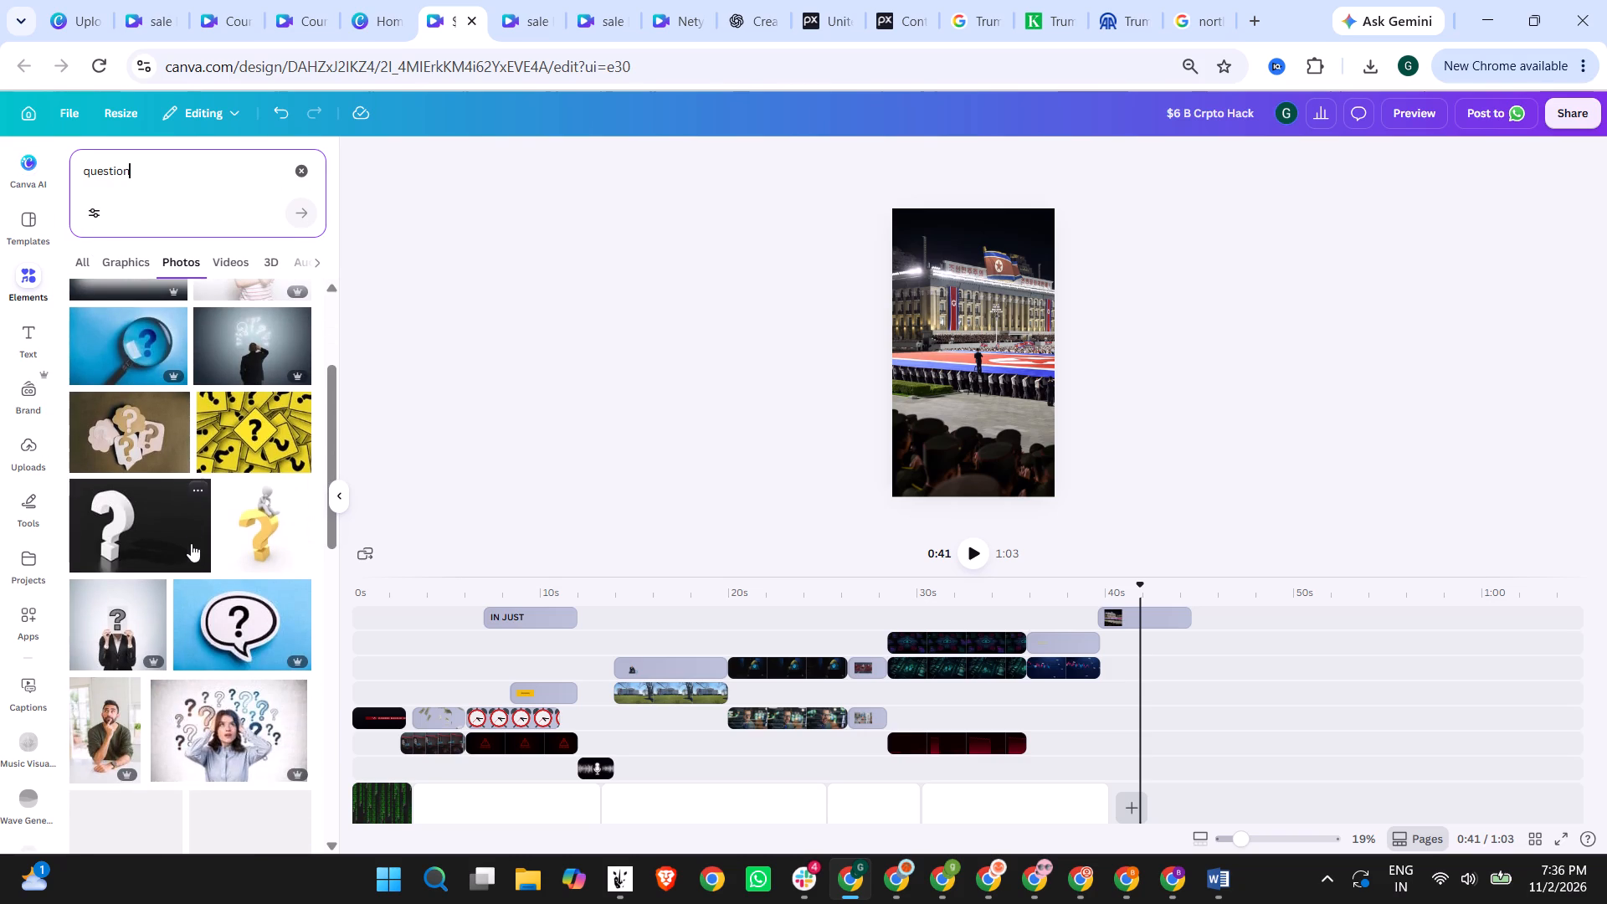
scroll(191, 543, "down", 1)
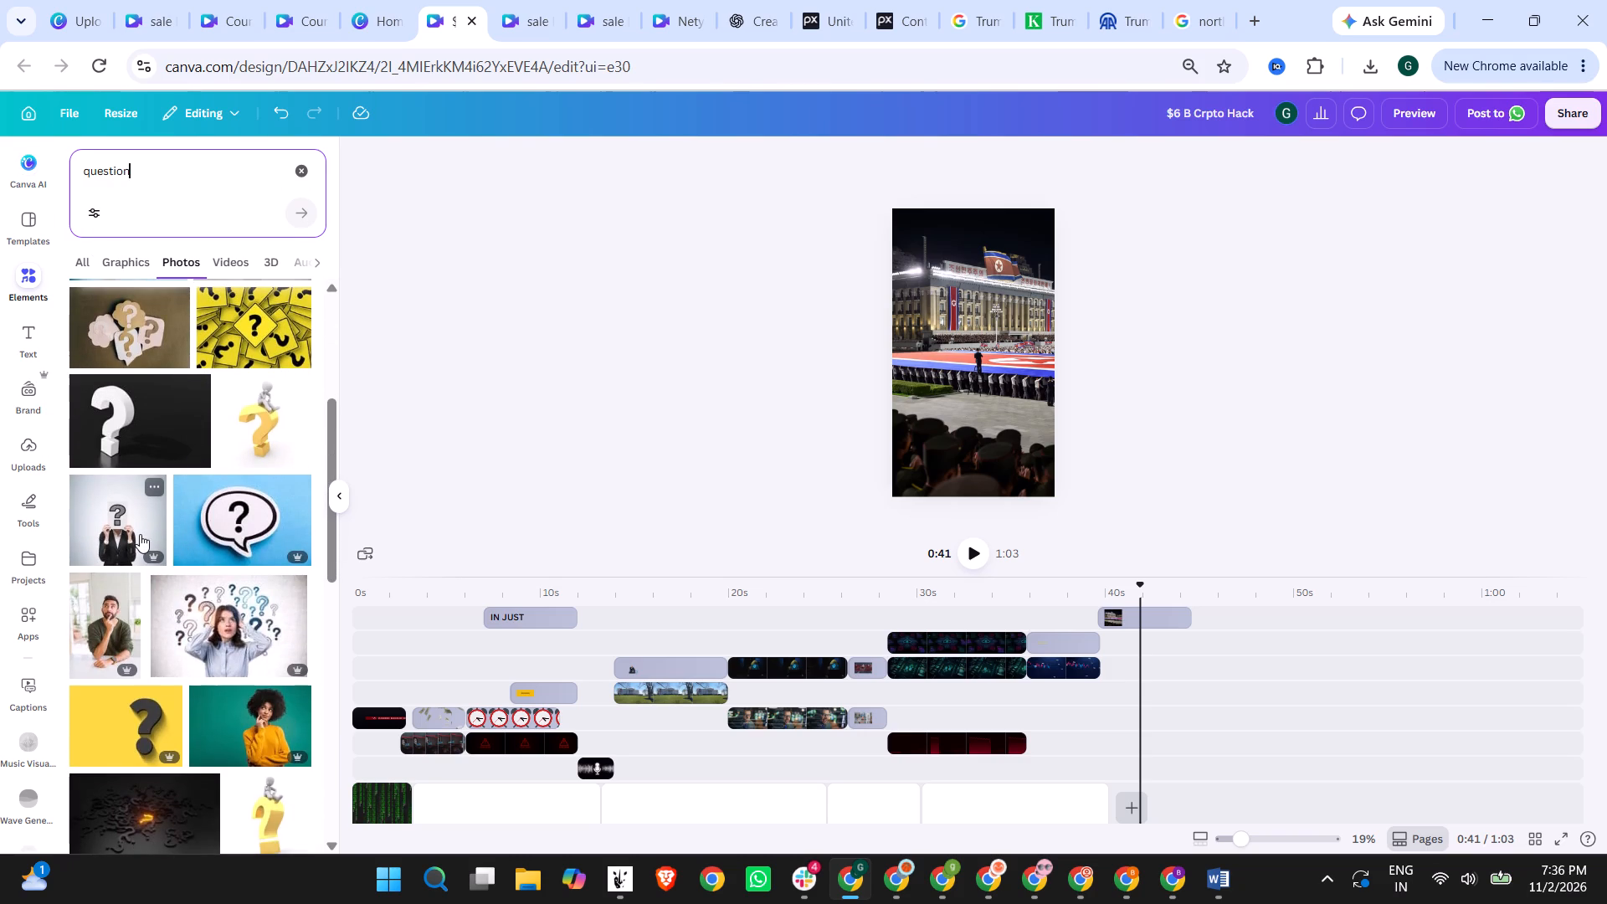
left_click(140, 534)
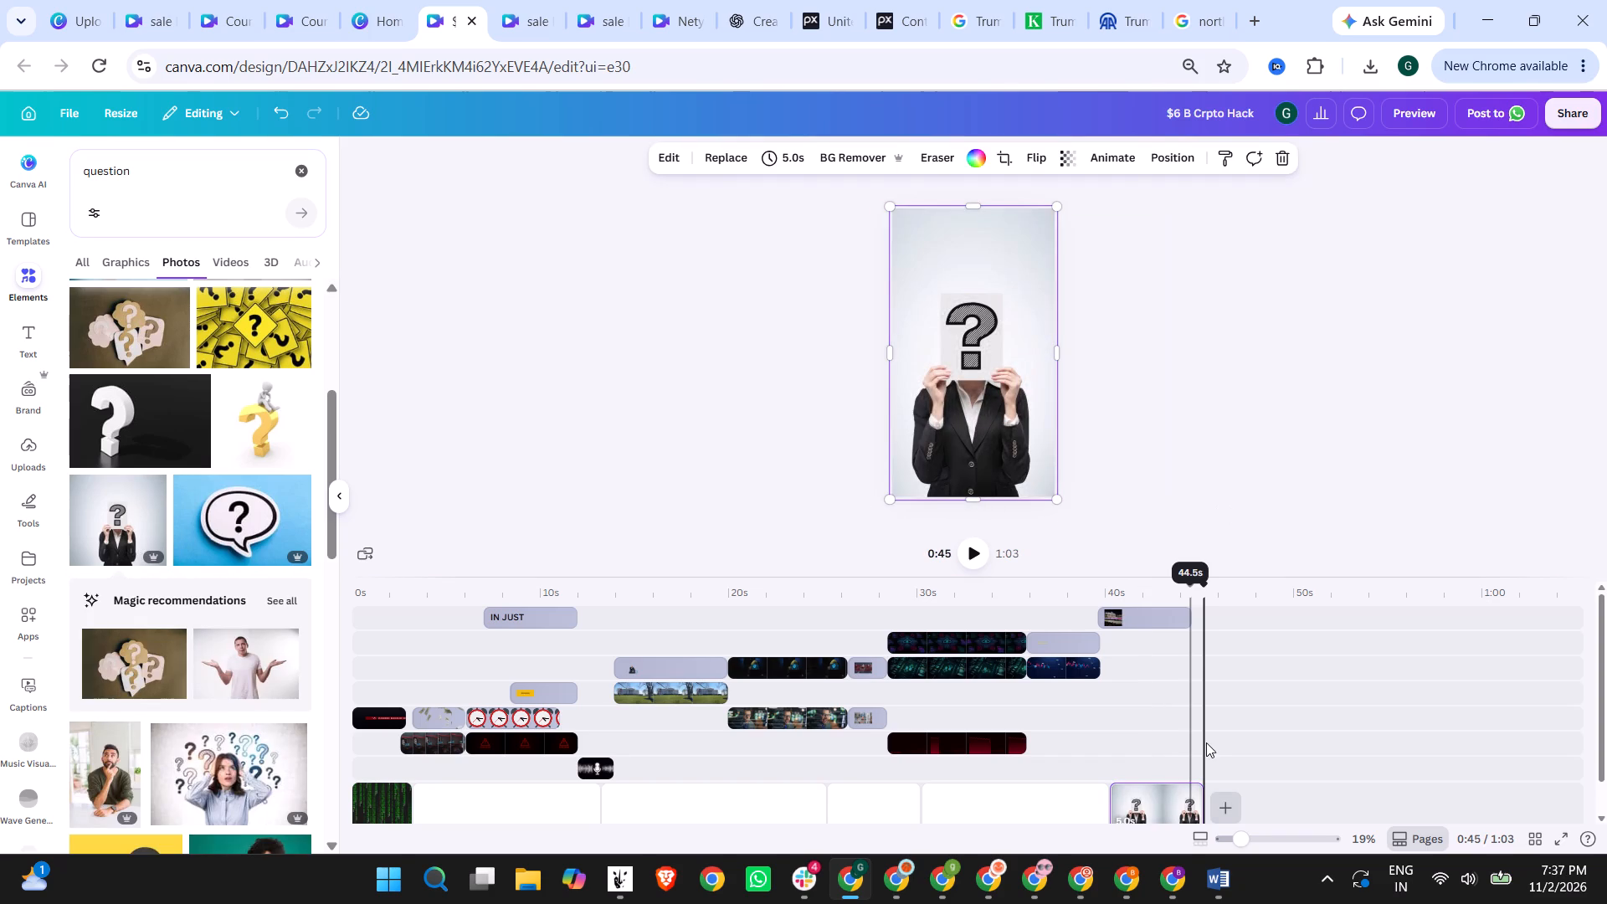
key("ctrl+z")
left_click_drag(110, 511, 475, 544)
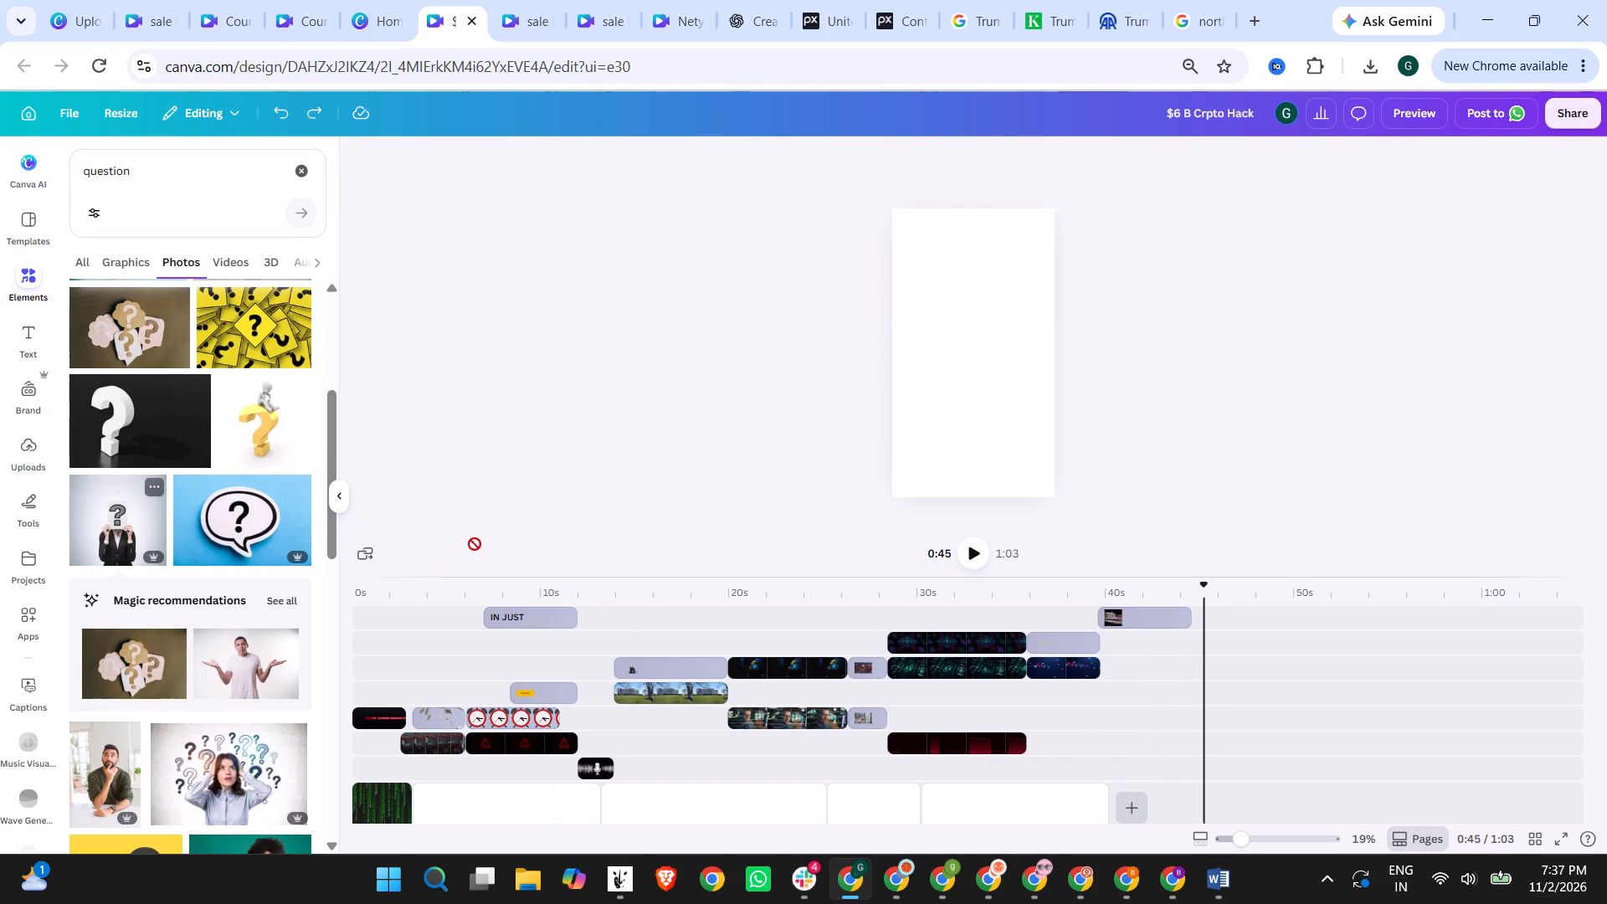
left_click_drag(475, 544, 1114, 629)
left_click_drag(1104, 636, 1109, 635)
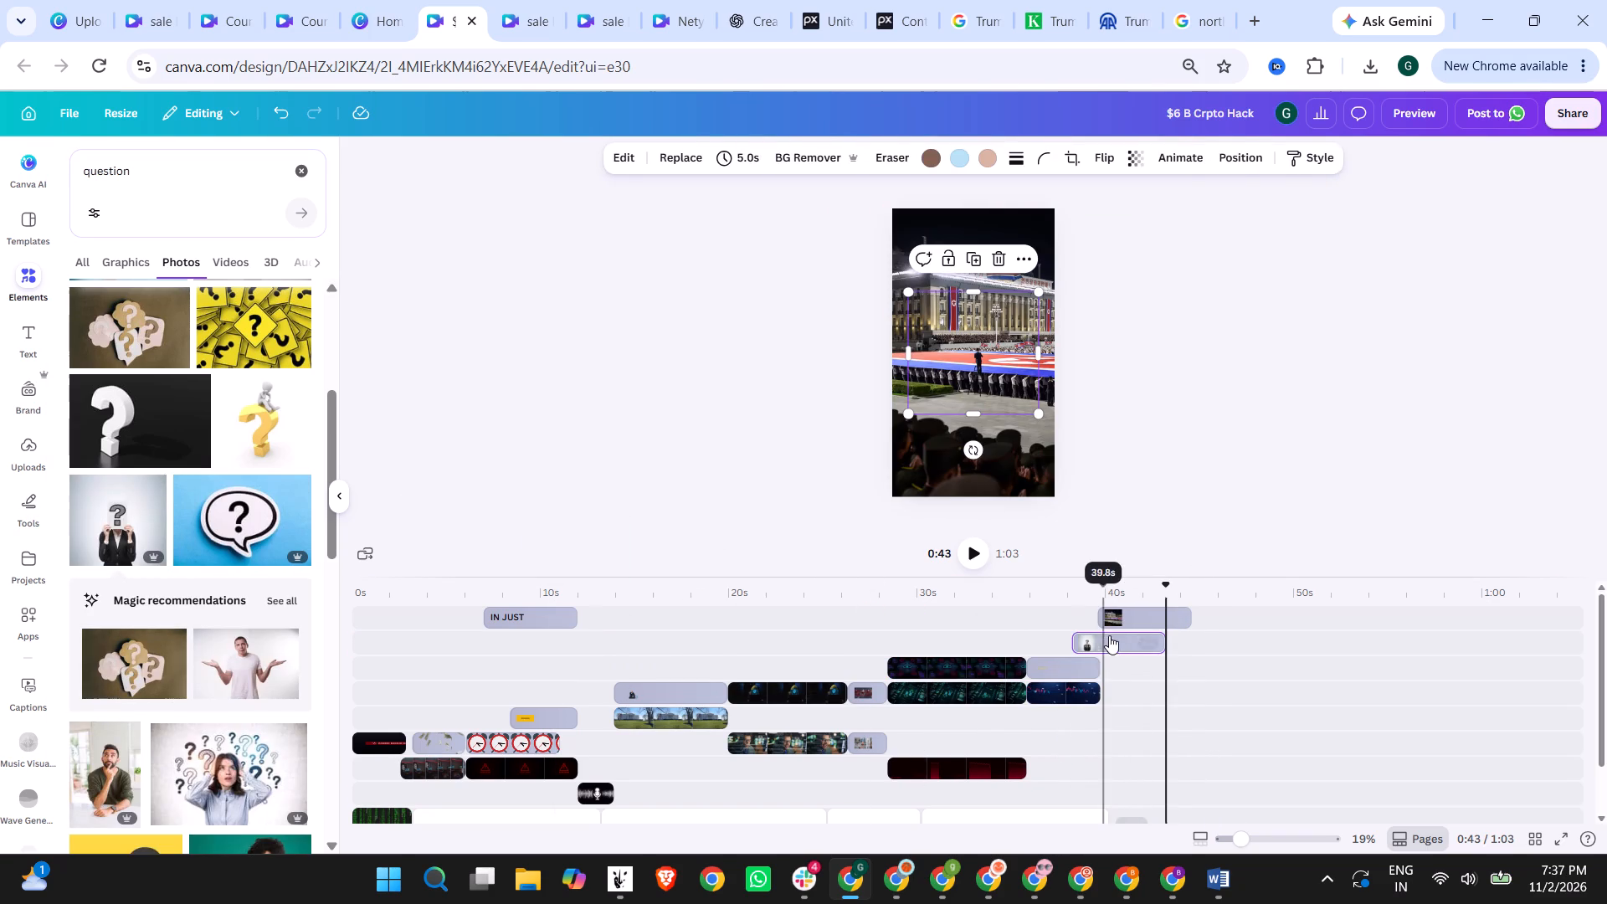
left_click_drag(1109, 635, 1131, 635)
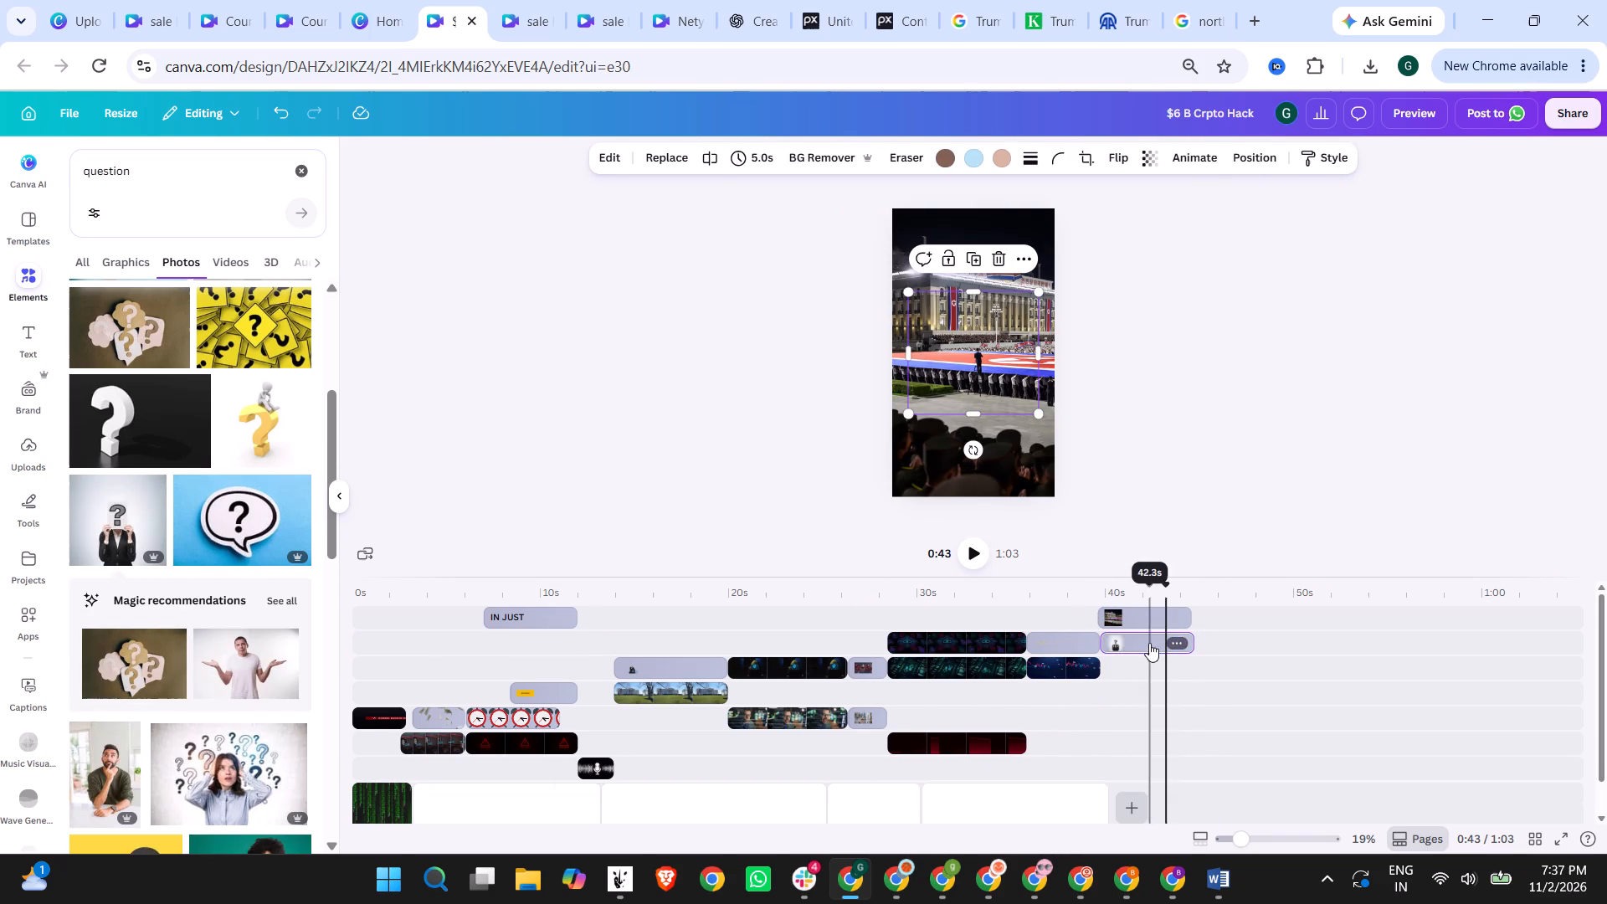
left_click_drag(1157, 641, 1153, 614)
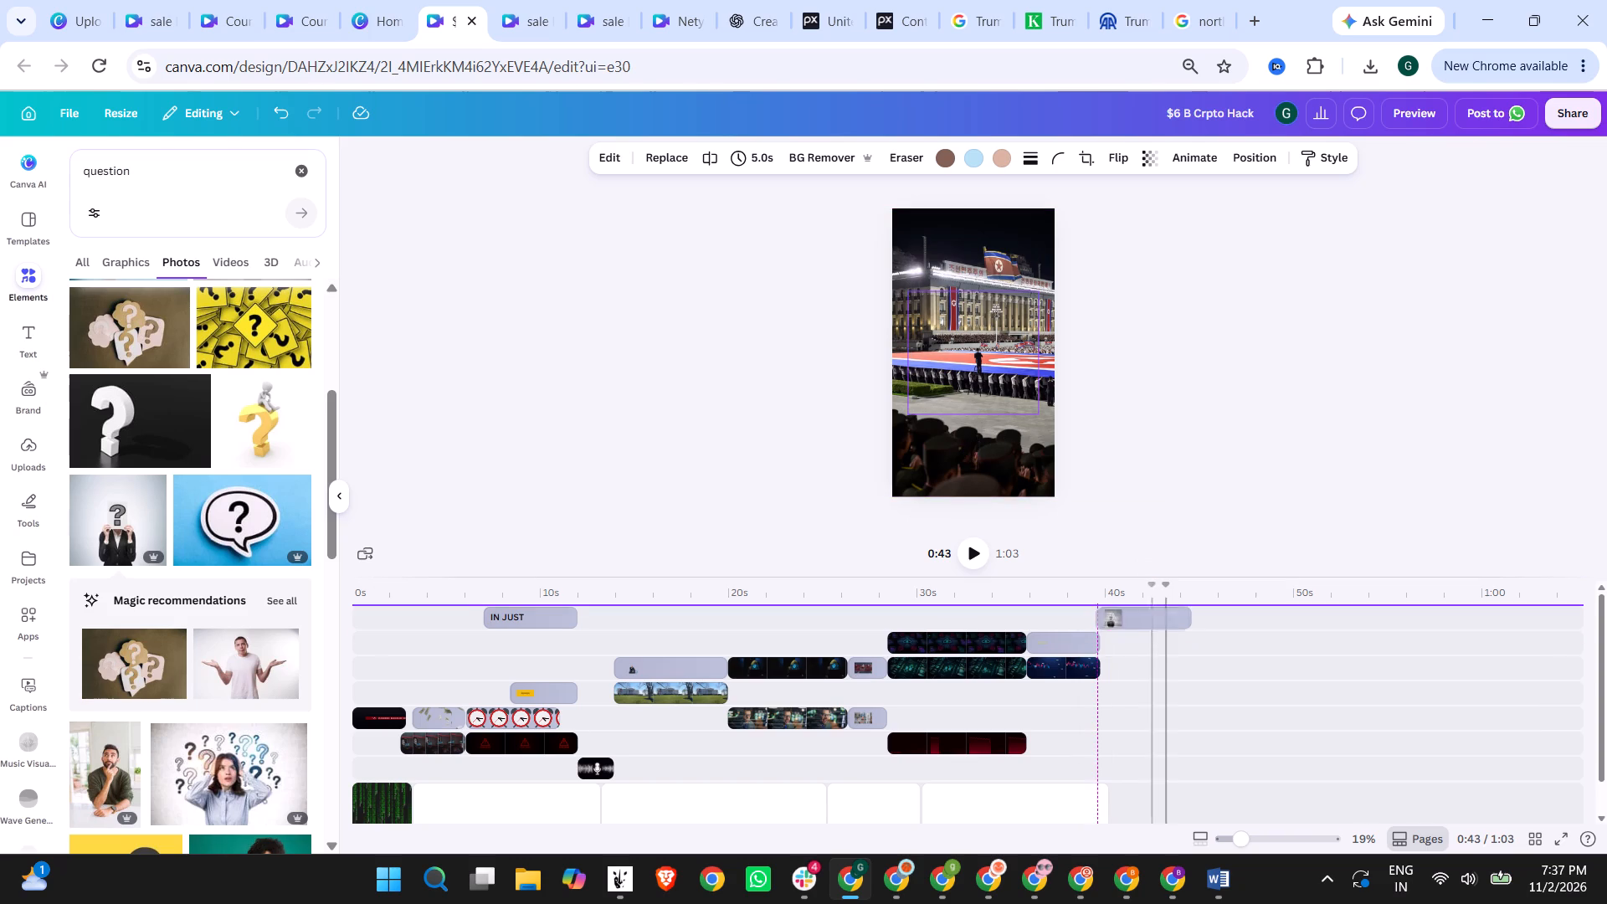
left_click_drag(1153, 614, 1153, 609)
Remove the background from the question-mark person picture.
left_click(988, 383)
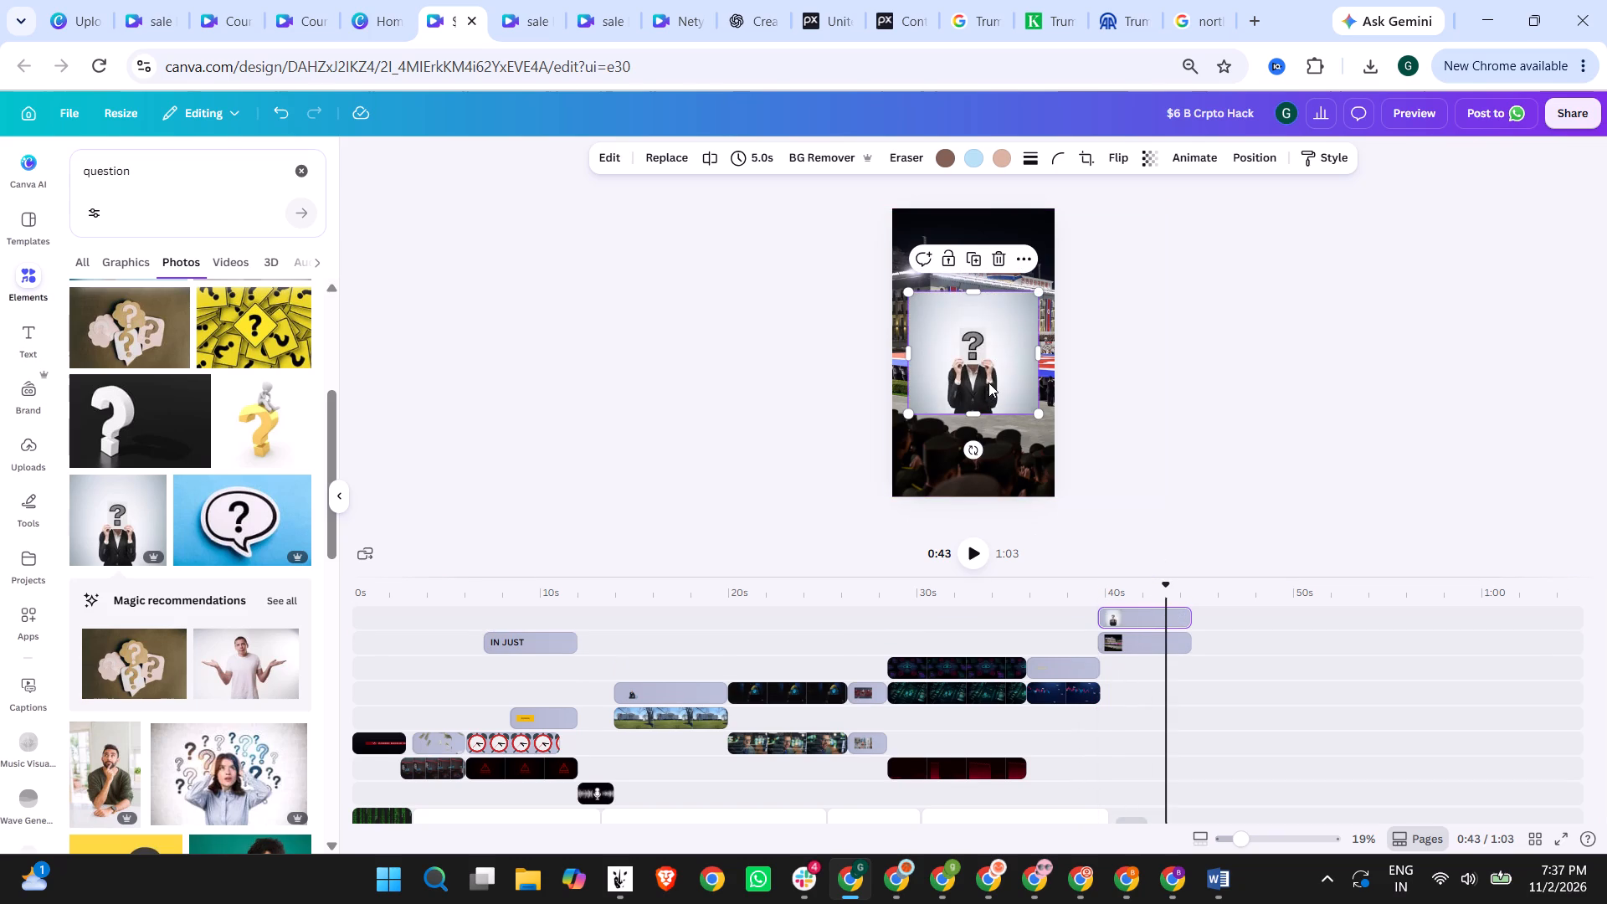
left_click(953, 311)
left_click(815, 153)
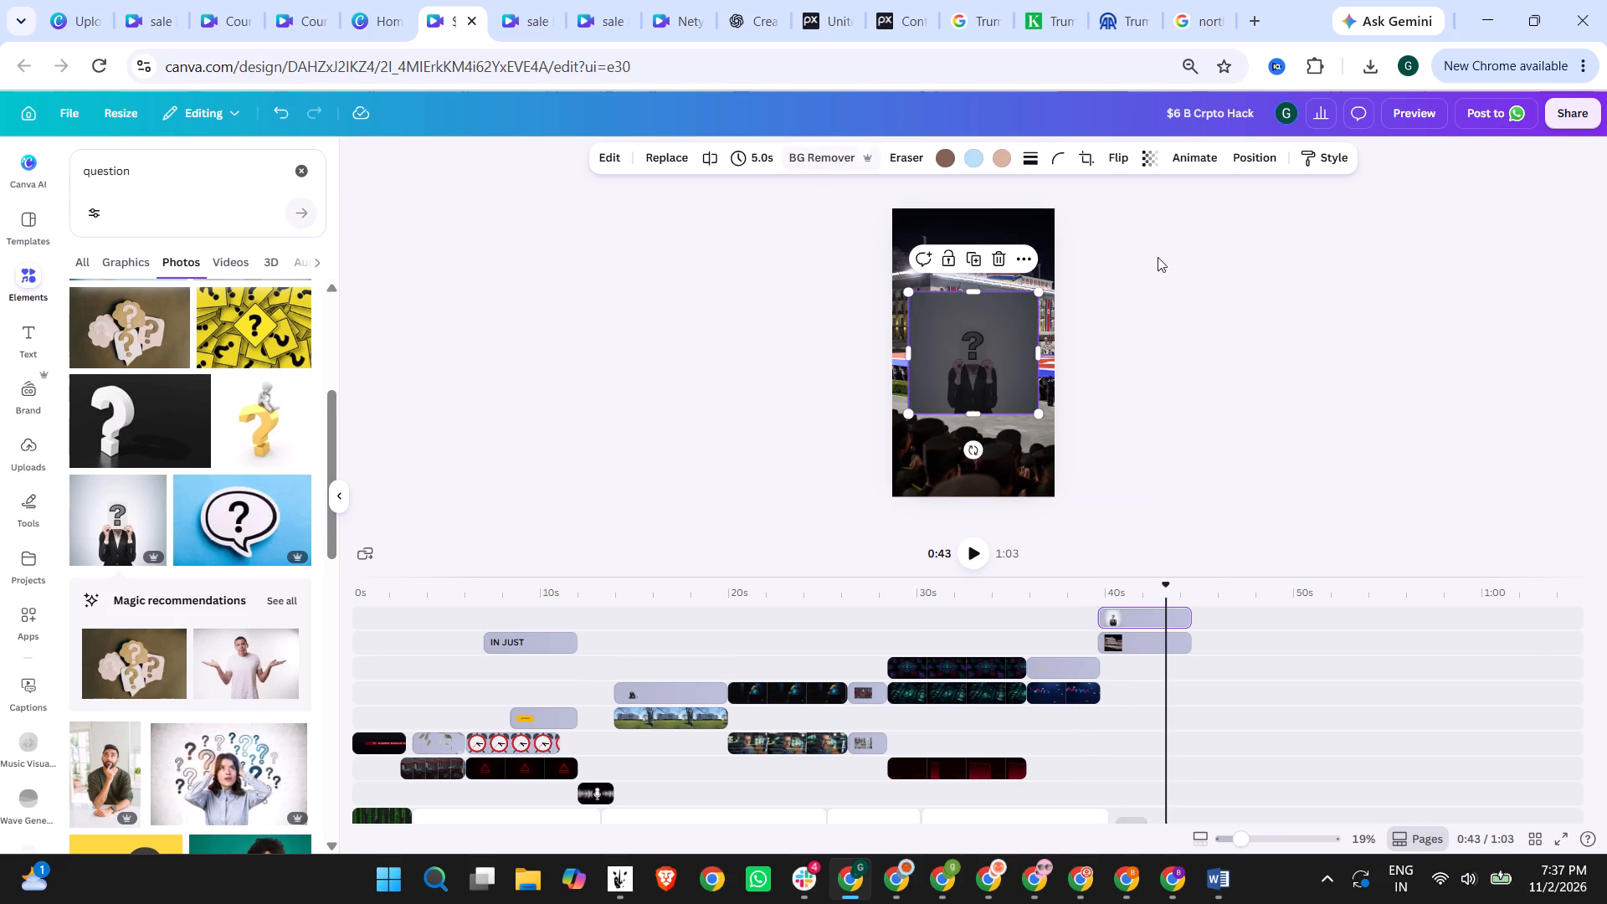
left_click(1288, 317)
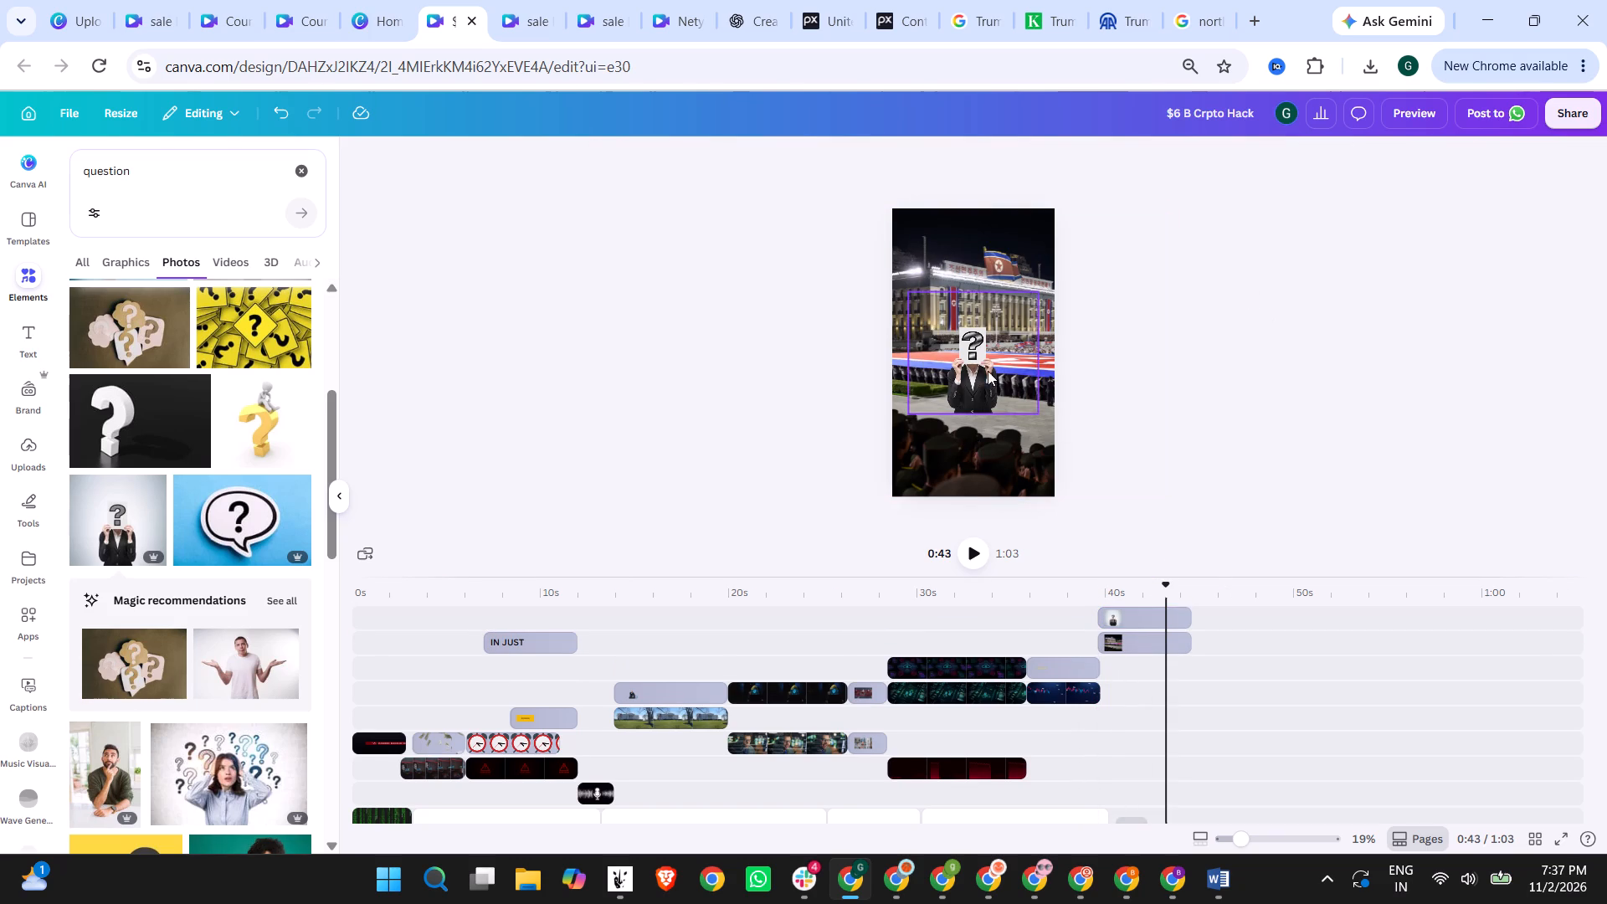
Enlarge the question-mark person cutout and centre it at the bottom of the page, in front of the North Korea parade.
left_click_drag(985, 375, 988, 467)
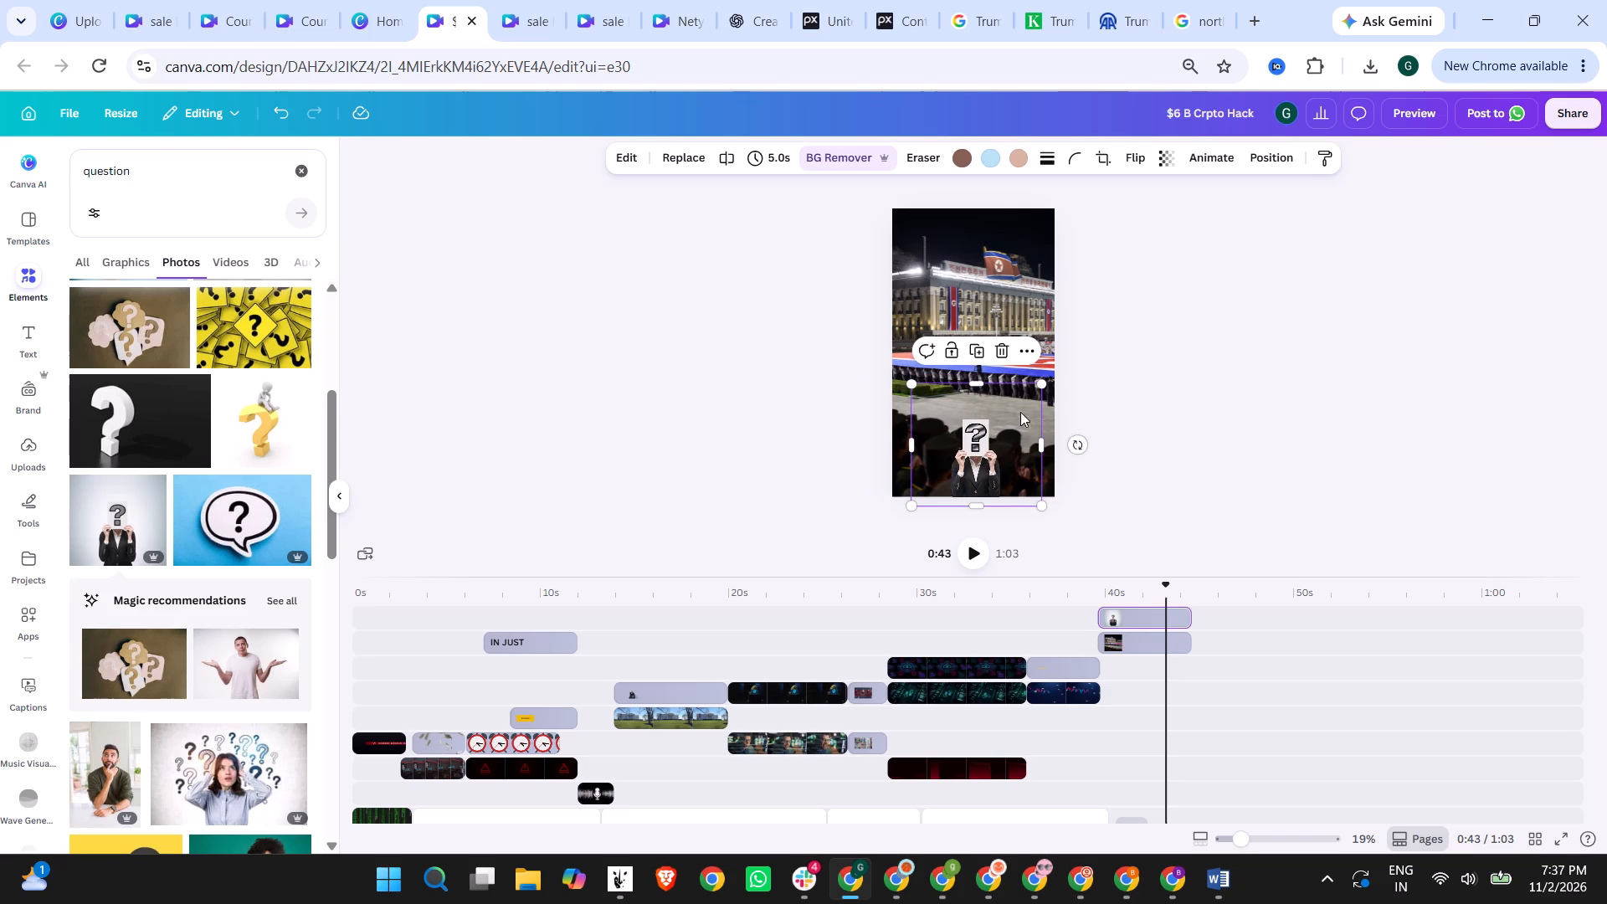
left_click_drag(1038, 385, 1104, 310)
left_click_drag(1013, 446, 954, 437)
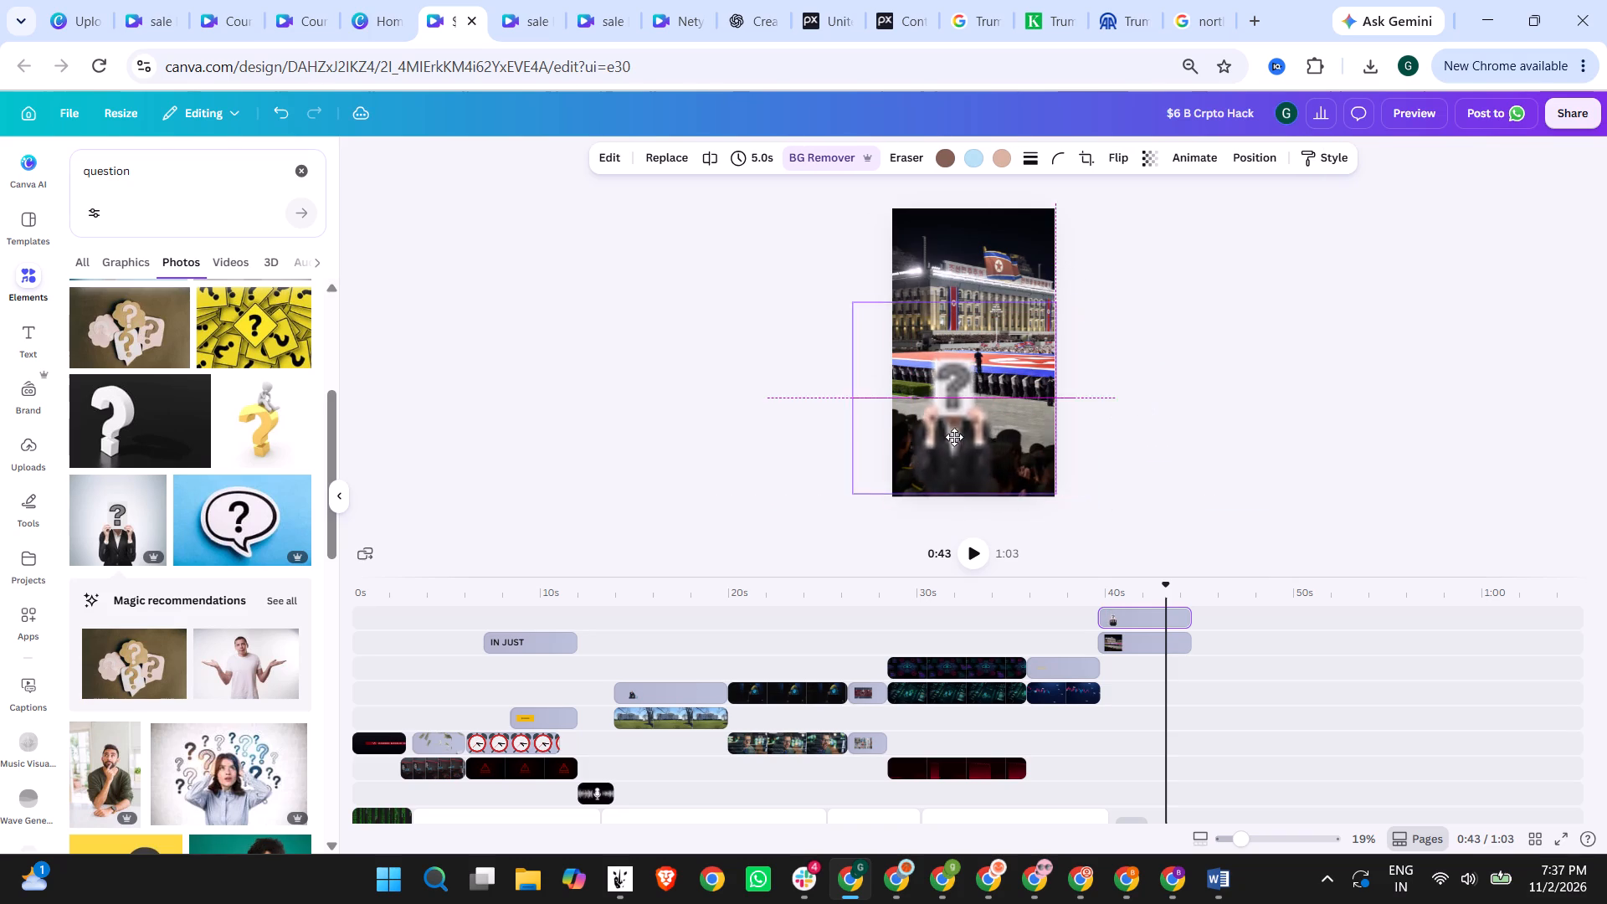
left_click_drag(954, 437, 978, 444)
left_click(1230, 371)
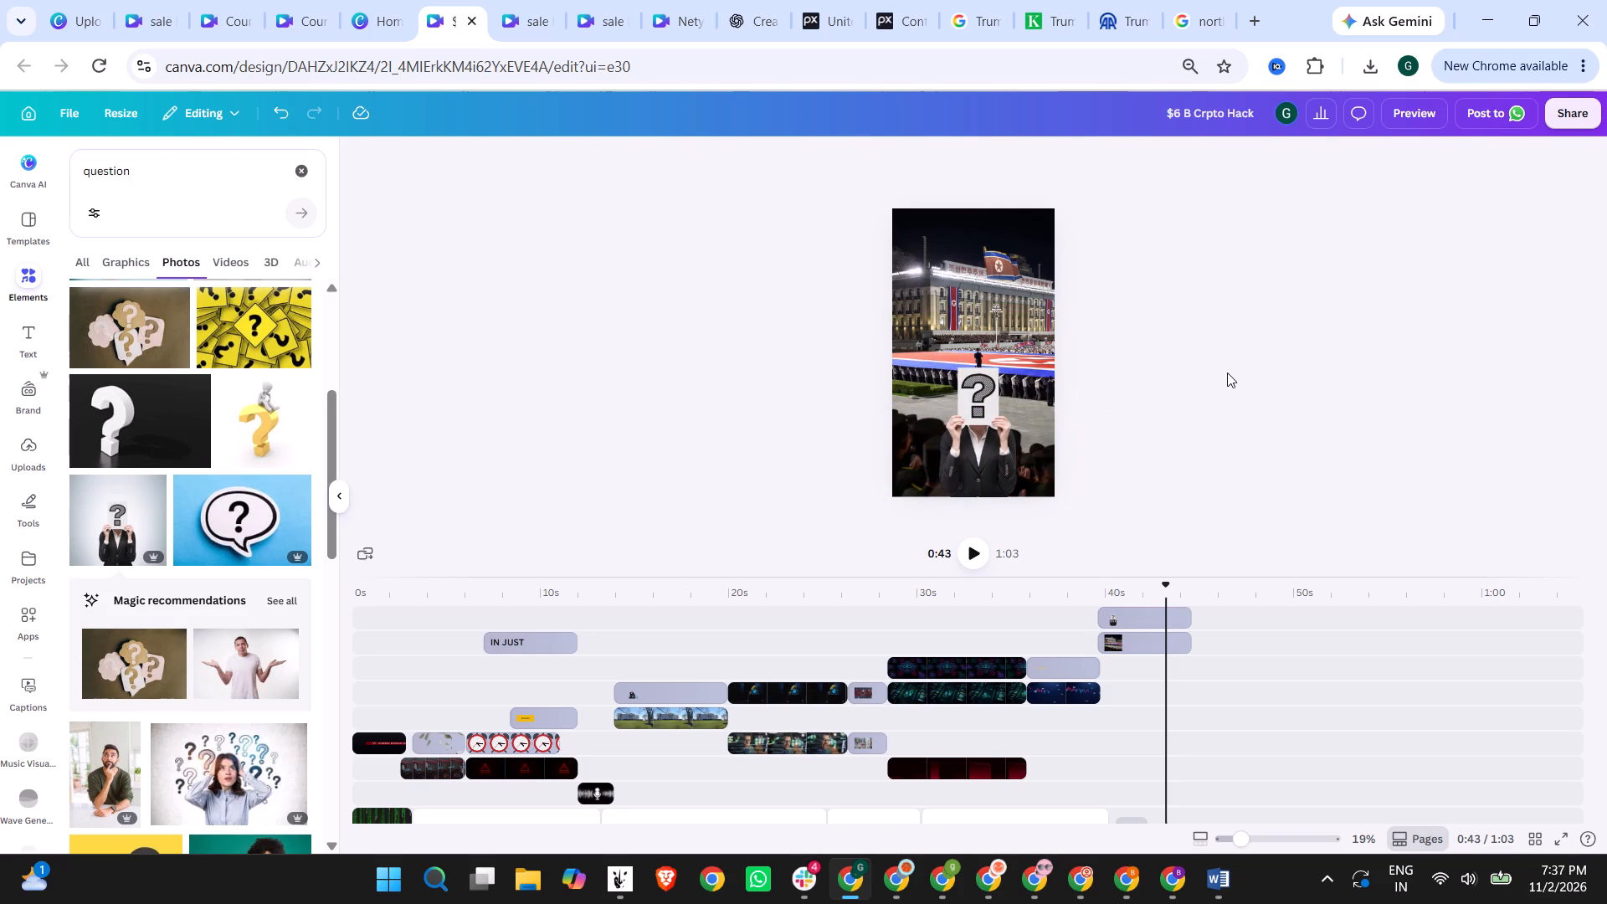
Trim the question-mark figure and North Korea picture clips to matching lengths of about 1.8 s, and play the section back.
left_click(984, 426)
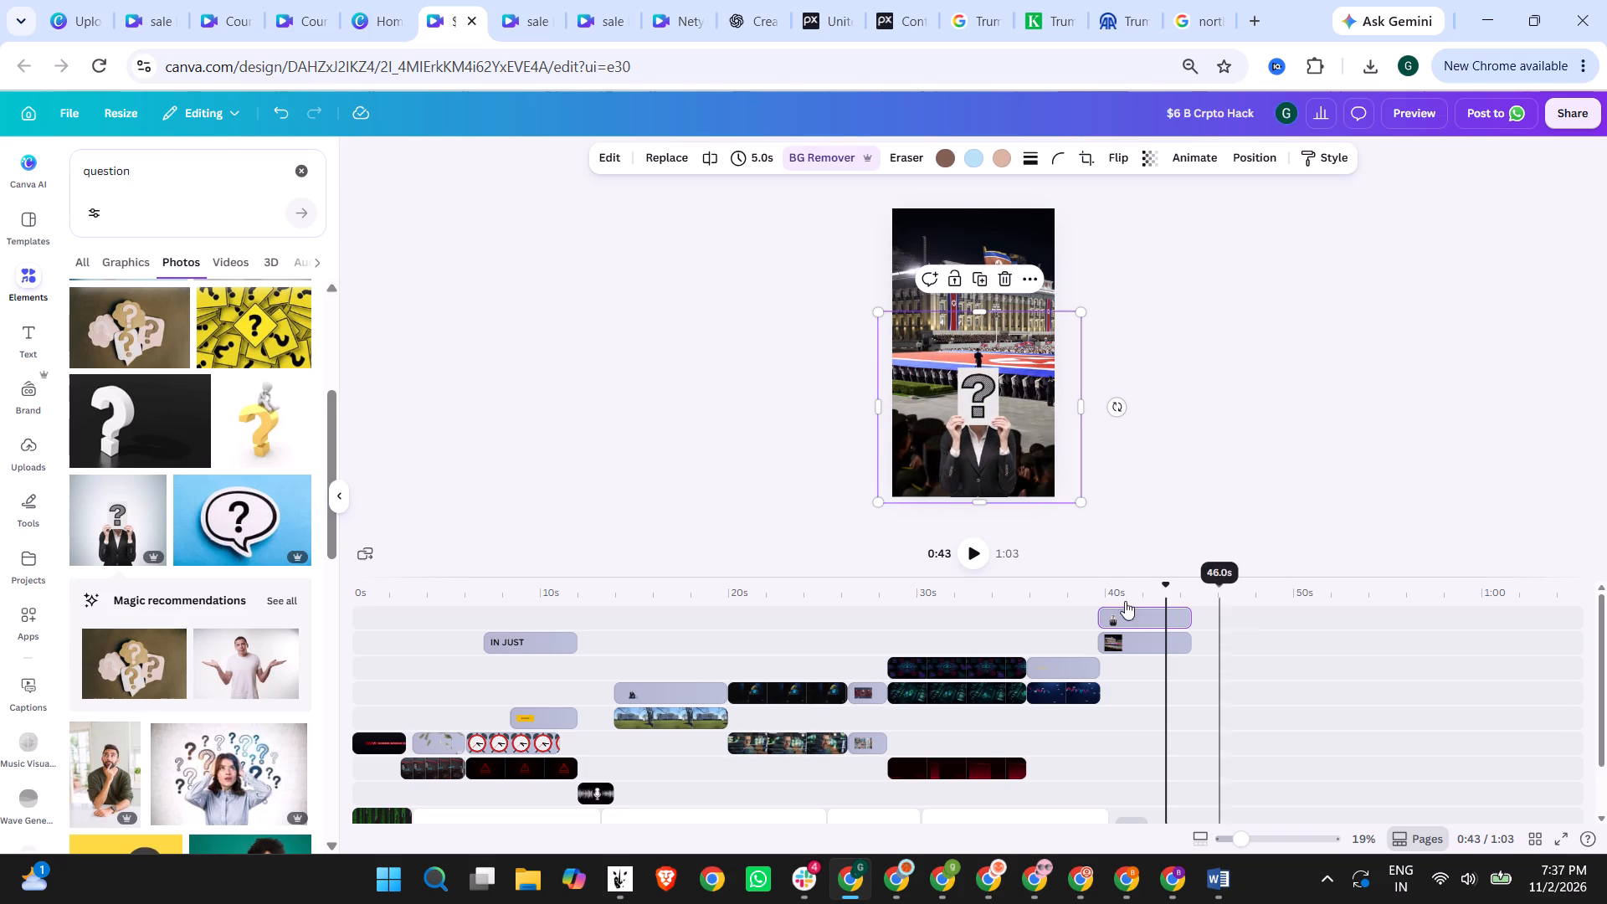
left_click(978, 548)
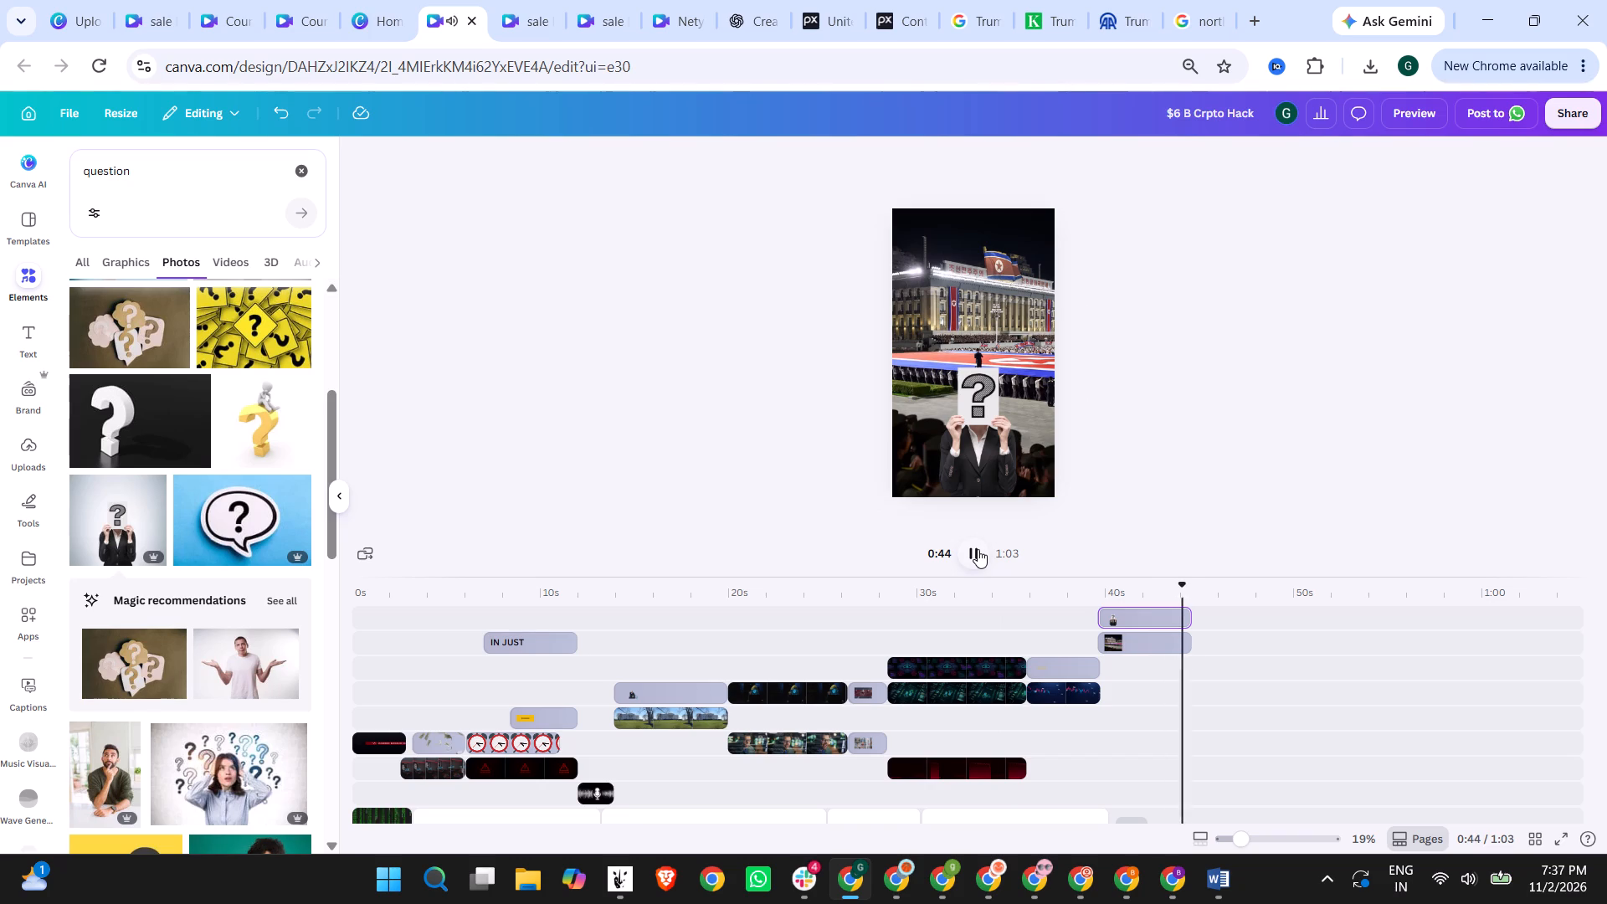
left_click(978, 549)
left_click(1142, 616)
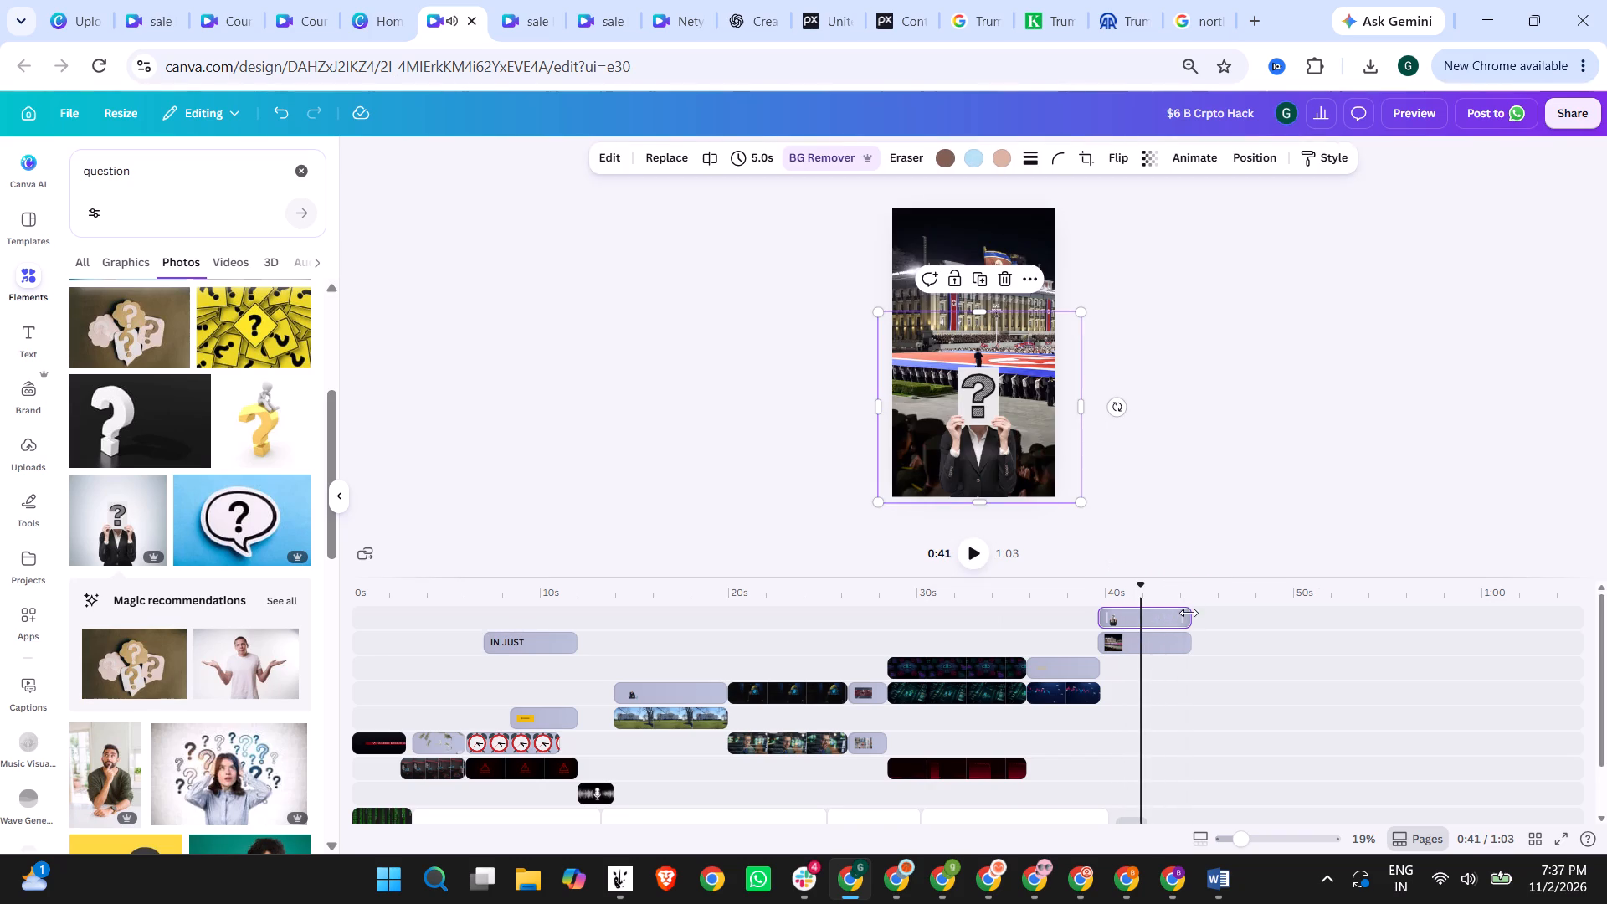
left_click_drag(1189, 613, 1129, 614)
left_click_drag(1185, 642, 1123, 641)
left_click(1079, 595)
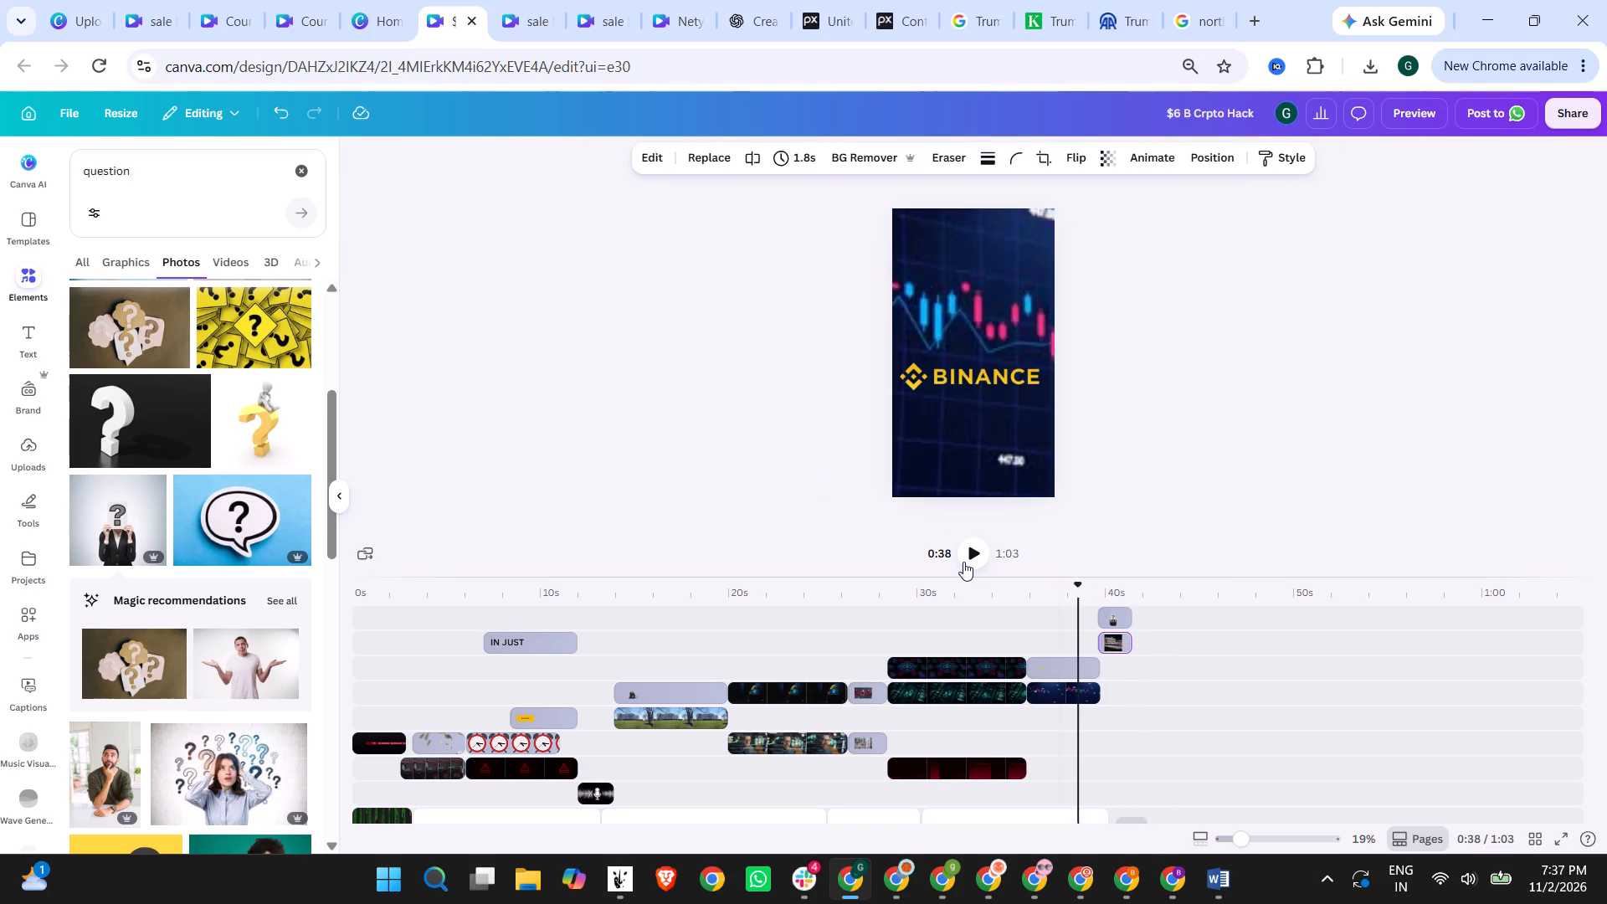
left_click(964, 556)
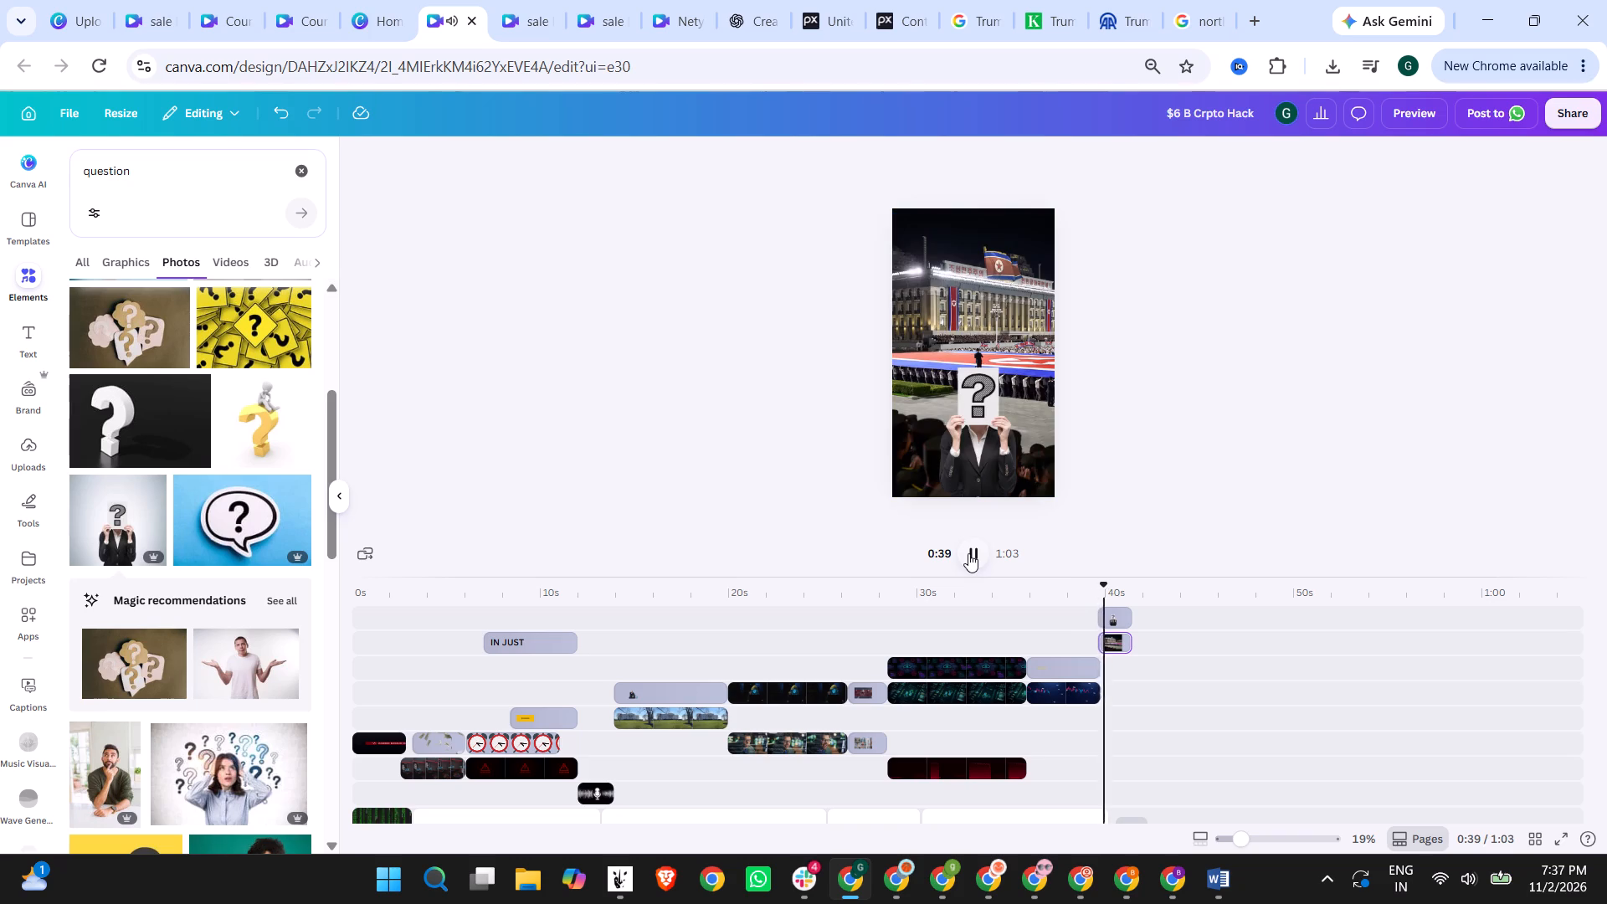
left_click(968, 553)
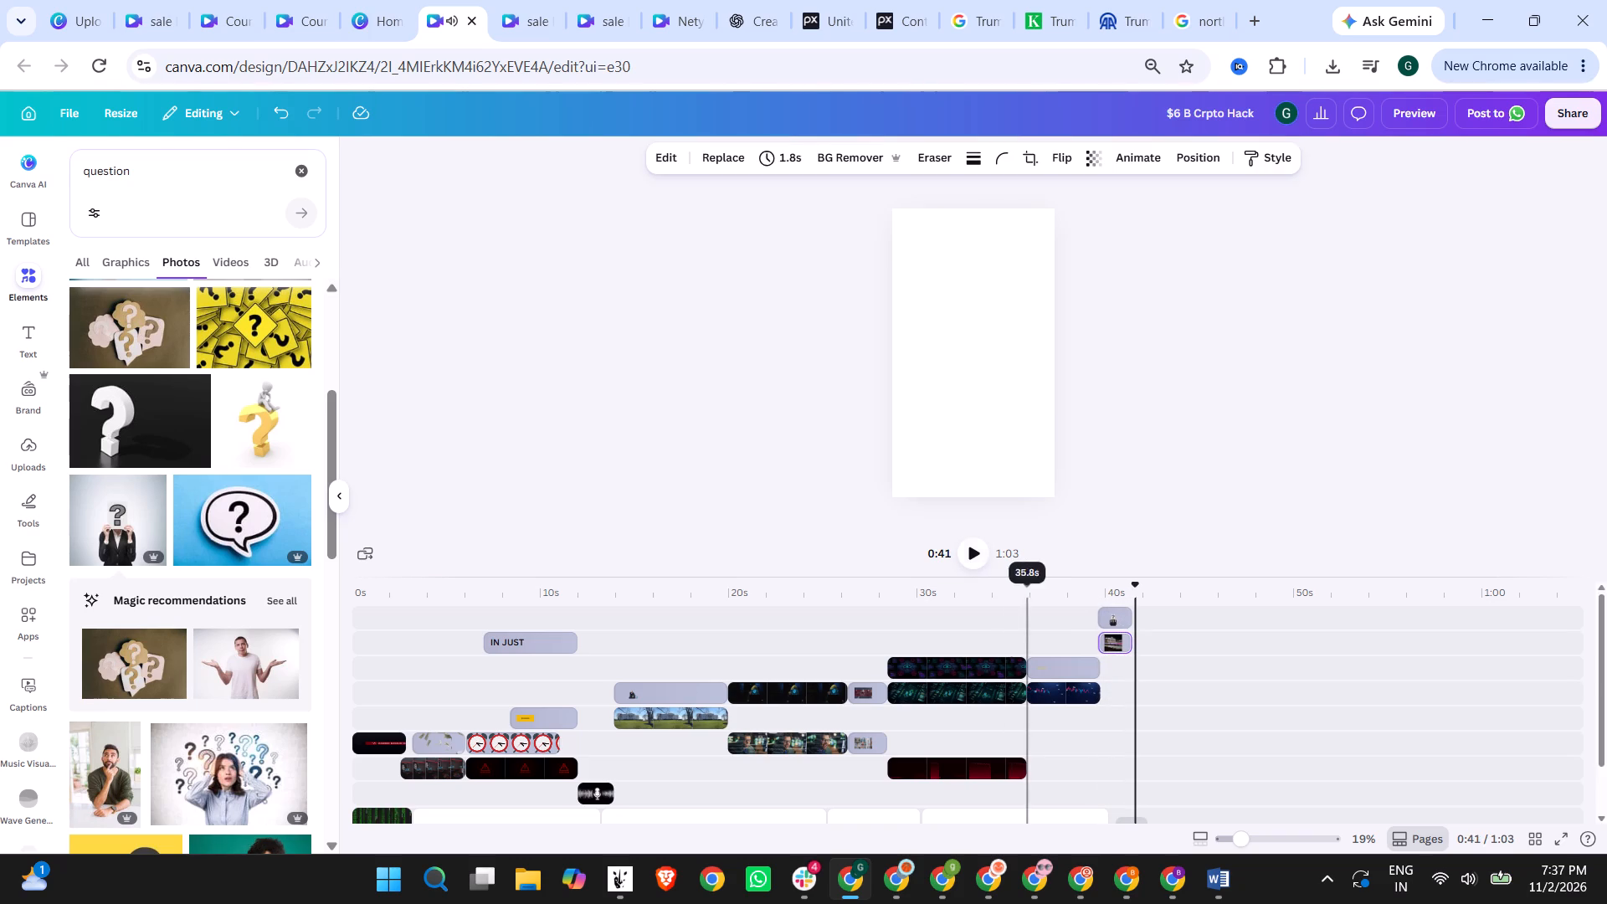
Search photos for "hack" and browse the results for a suitable picture.
left_click_drag(151, 182, 0, 186)
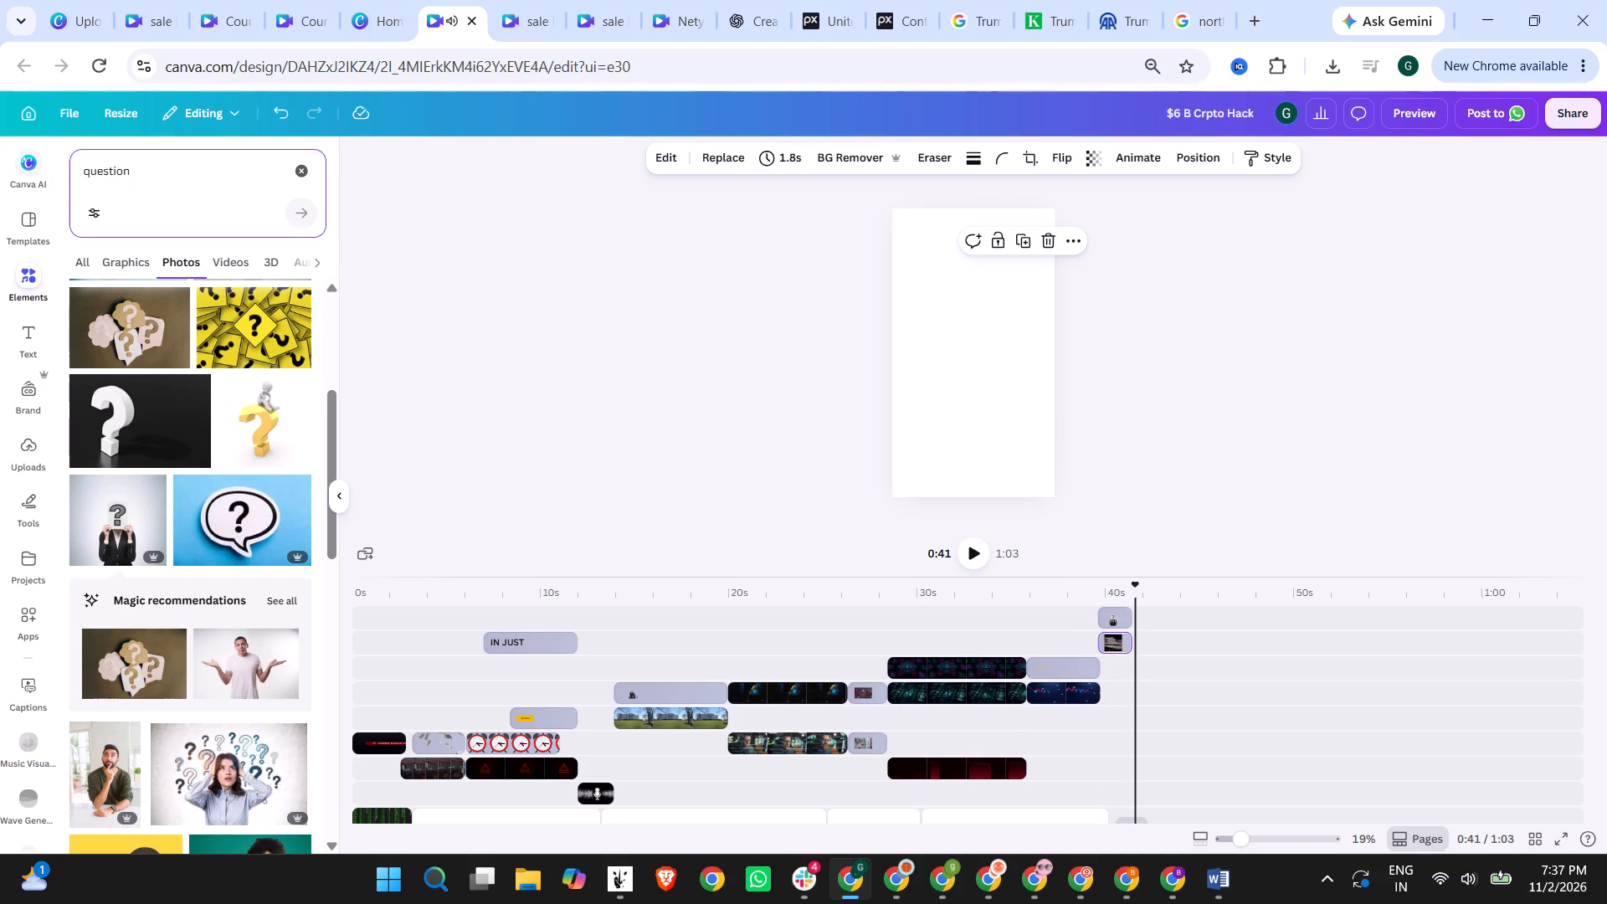
left_click_drag(149, 174, 59, 173)
type("hack")
key("Return")
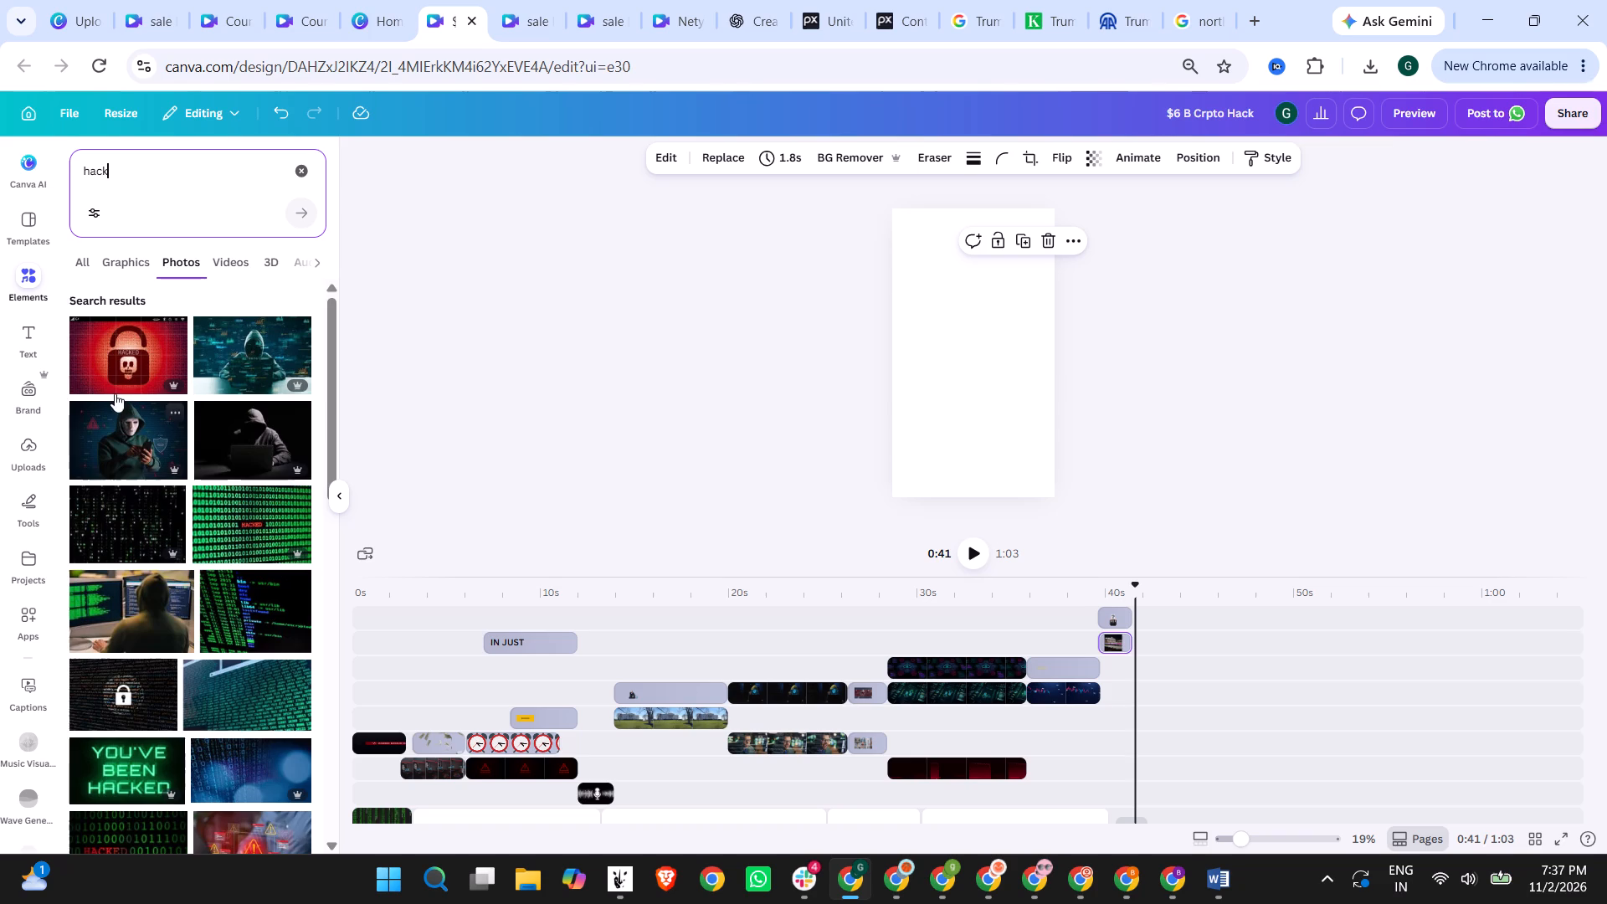
scroll(149, 360, "down", 1)
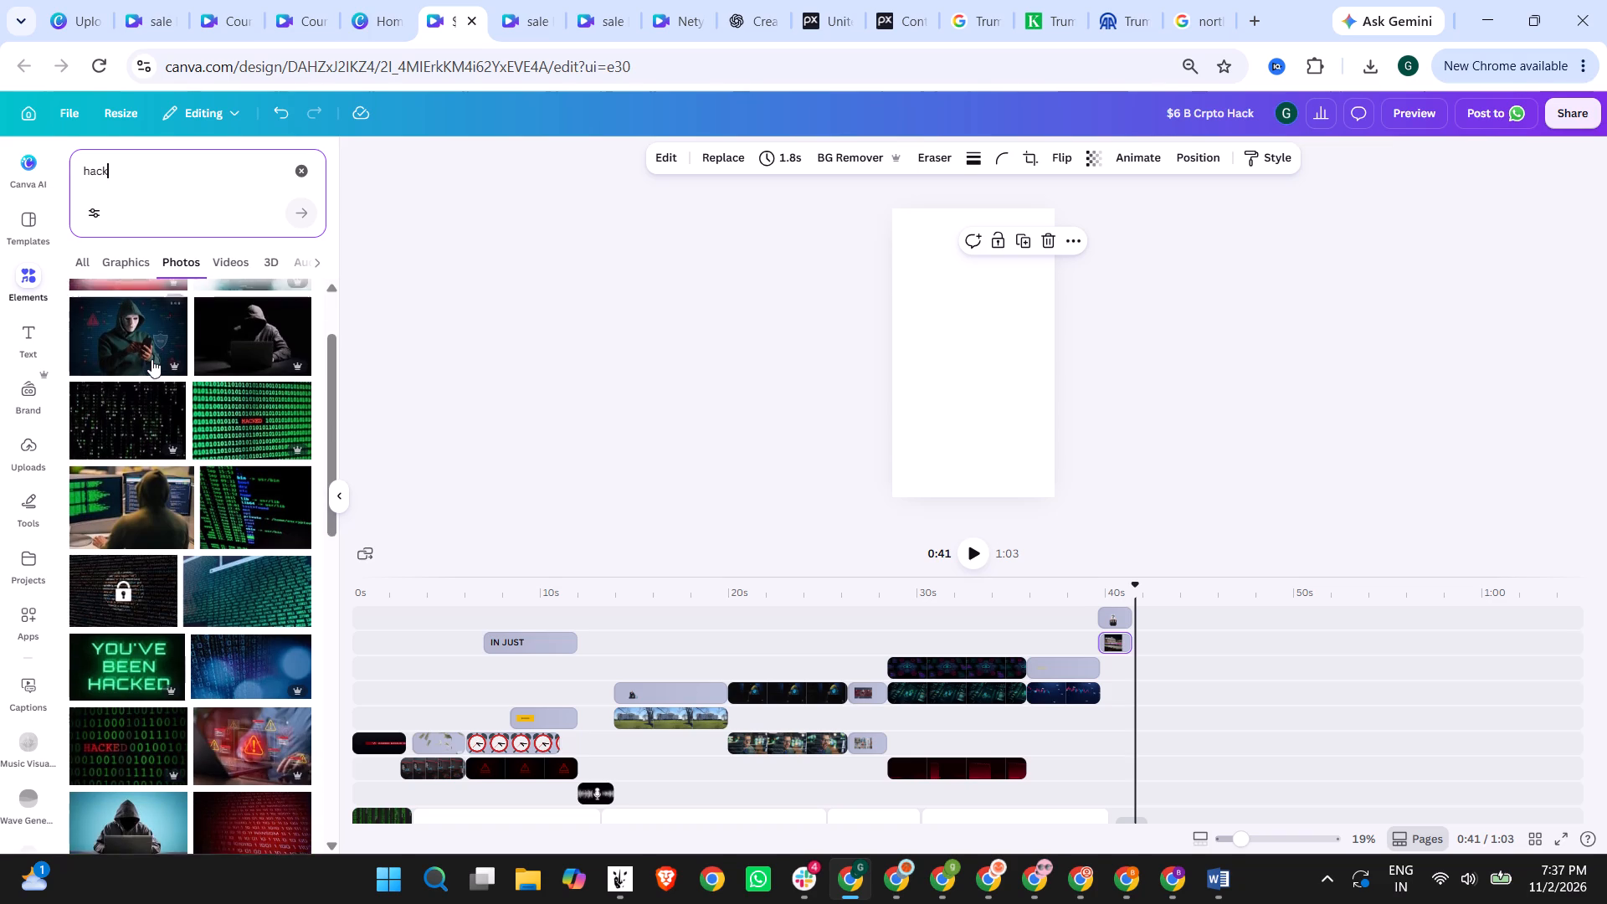
scroll(151, 359, "down", 1)
Search photos for "hack money" and place the hooded figure facing the data screens on the page at 0:41.
key("space")
type("money")
key("Return")
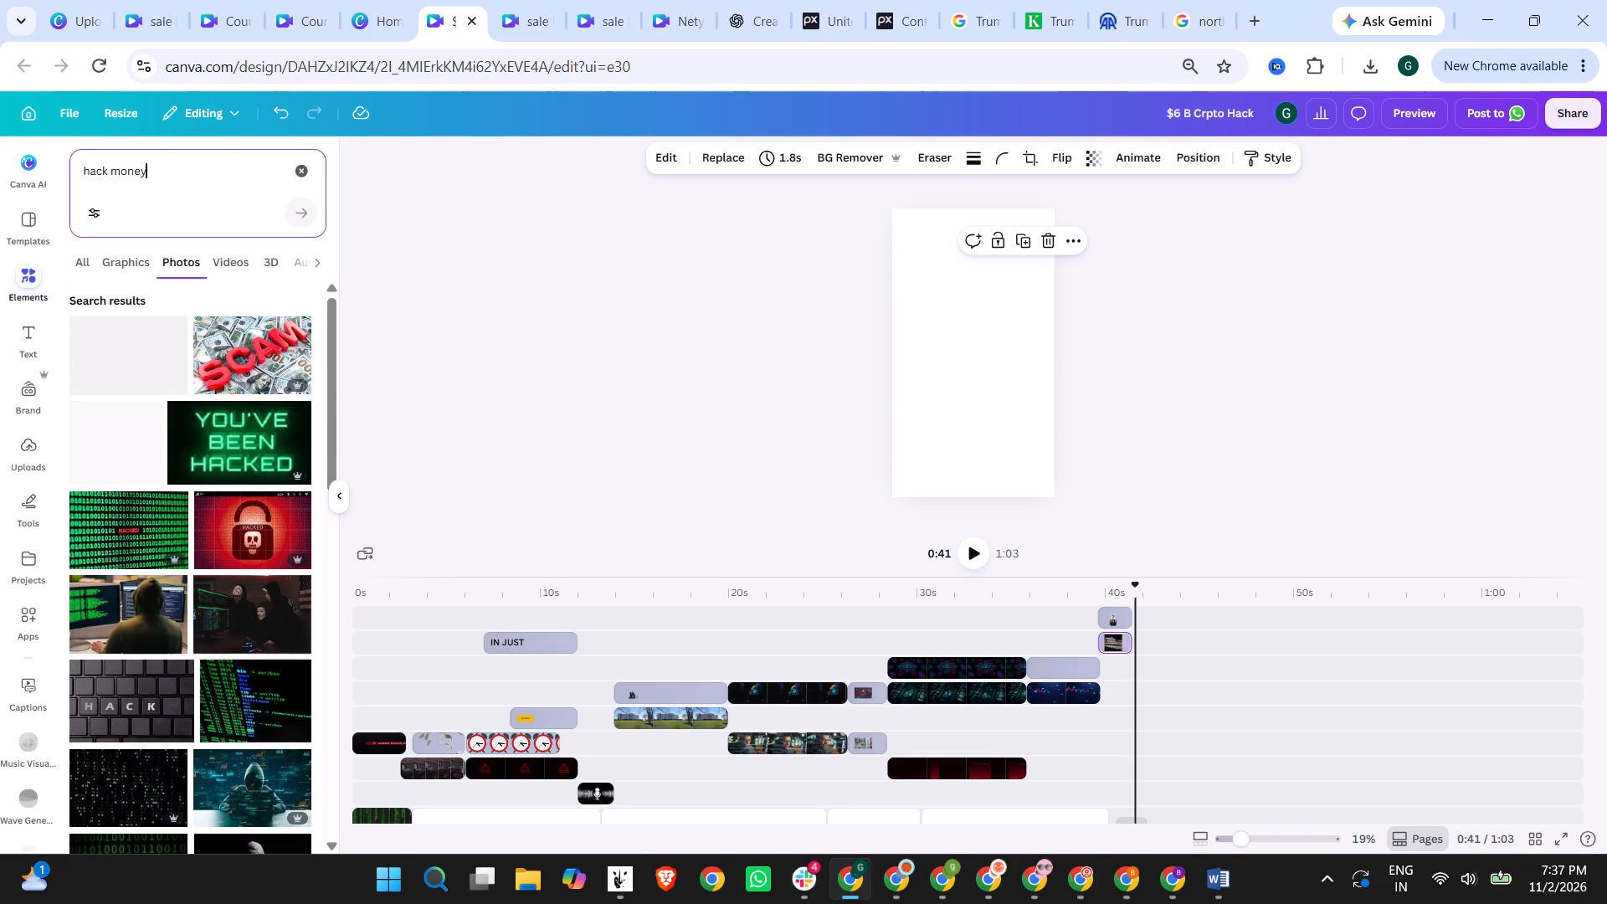
scroll(138, 514, "down", 2)
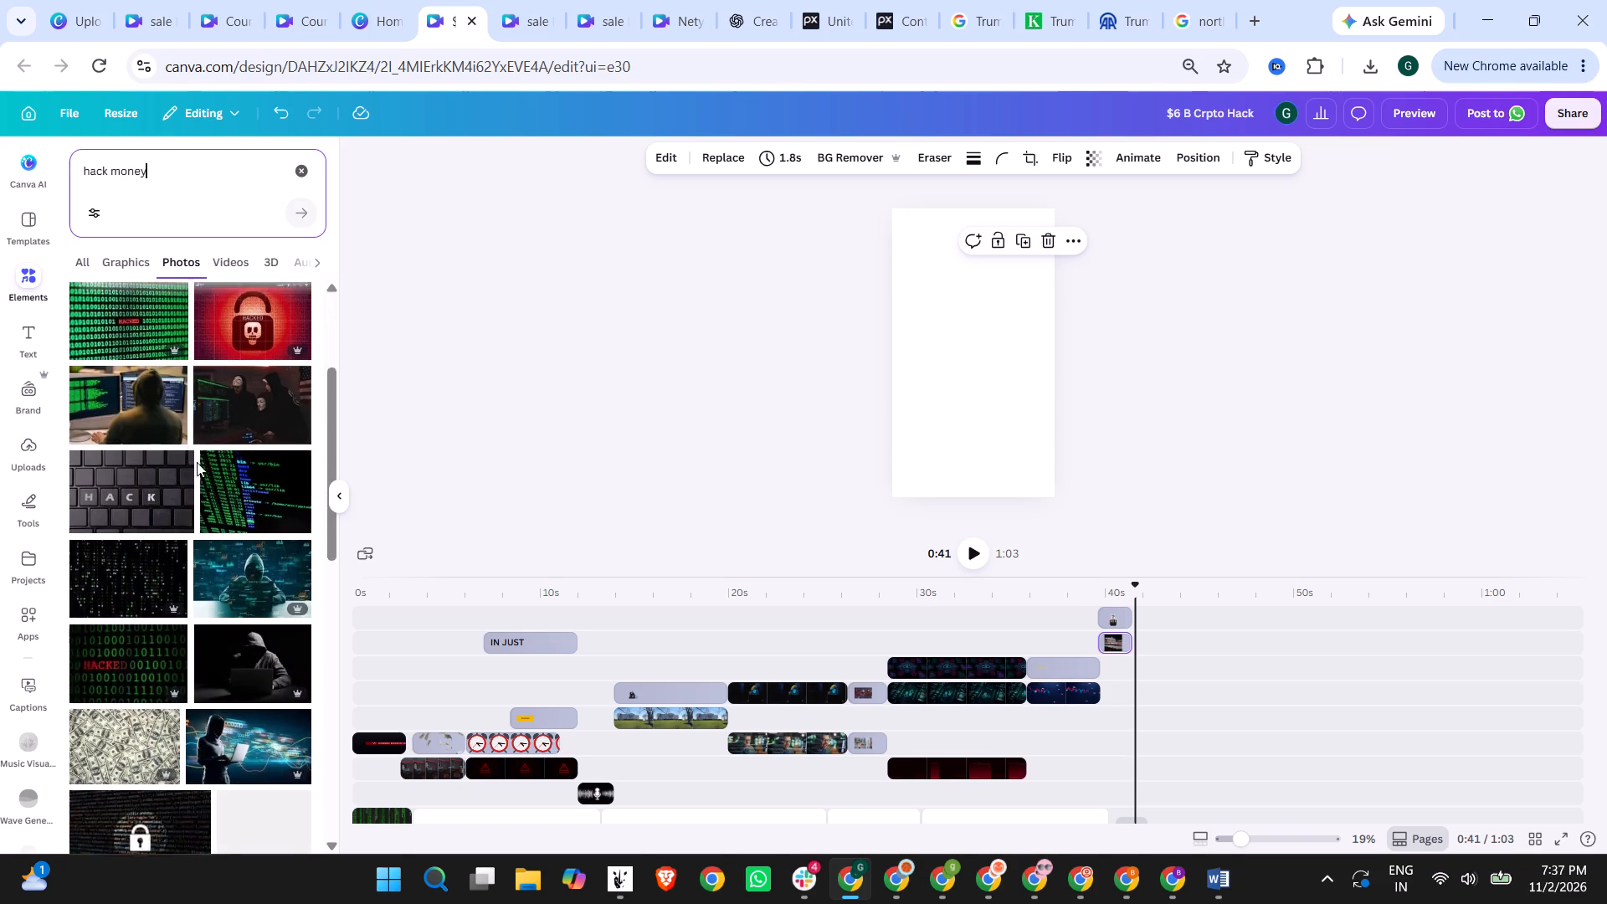
scroll(197, 462, "down", 5)
scroll(202, 475, "up", 4)
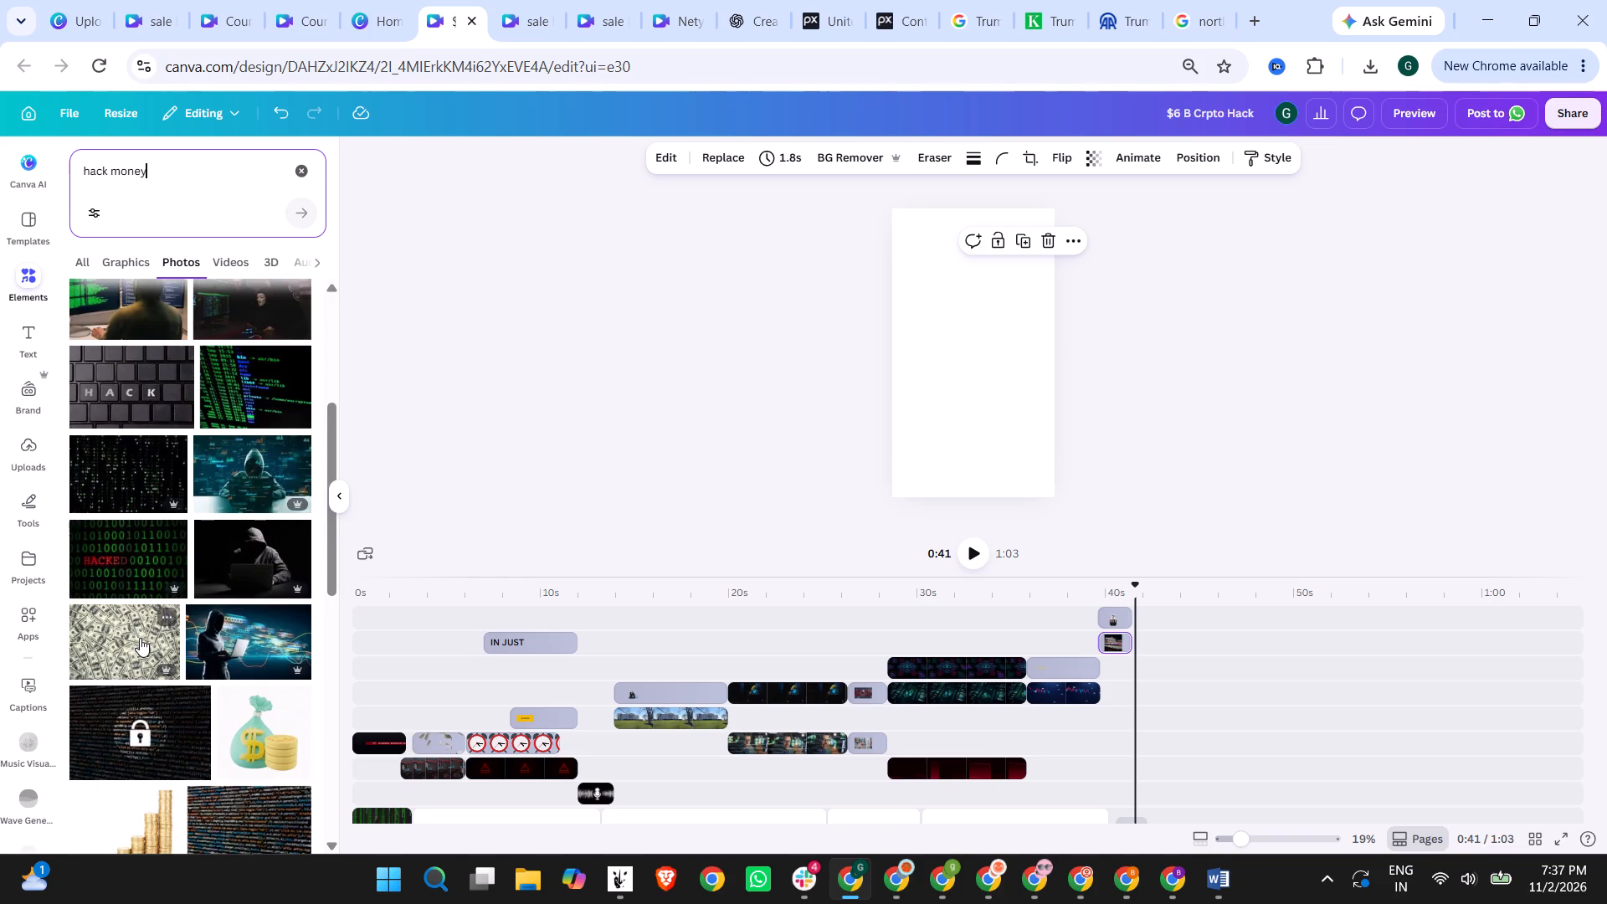
scroll(140, 639, "down", 3)
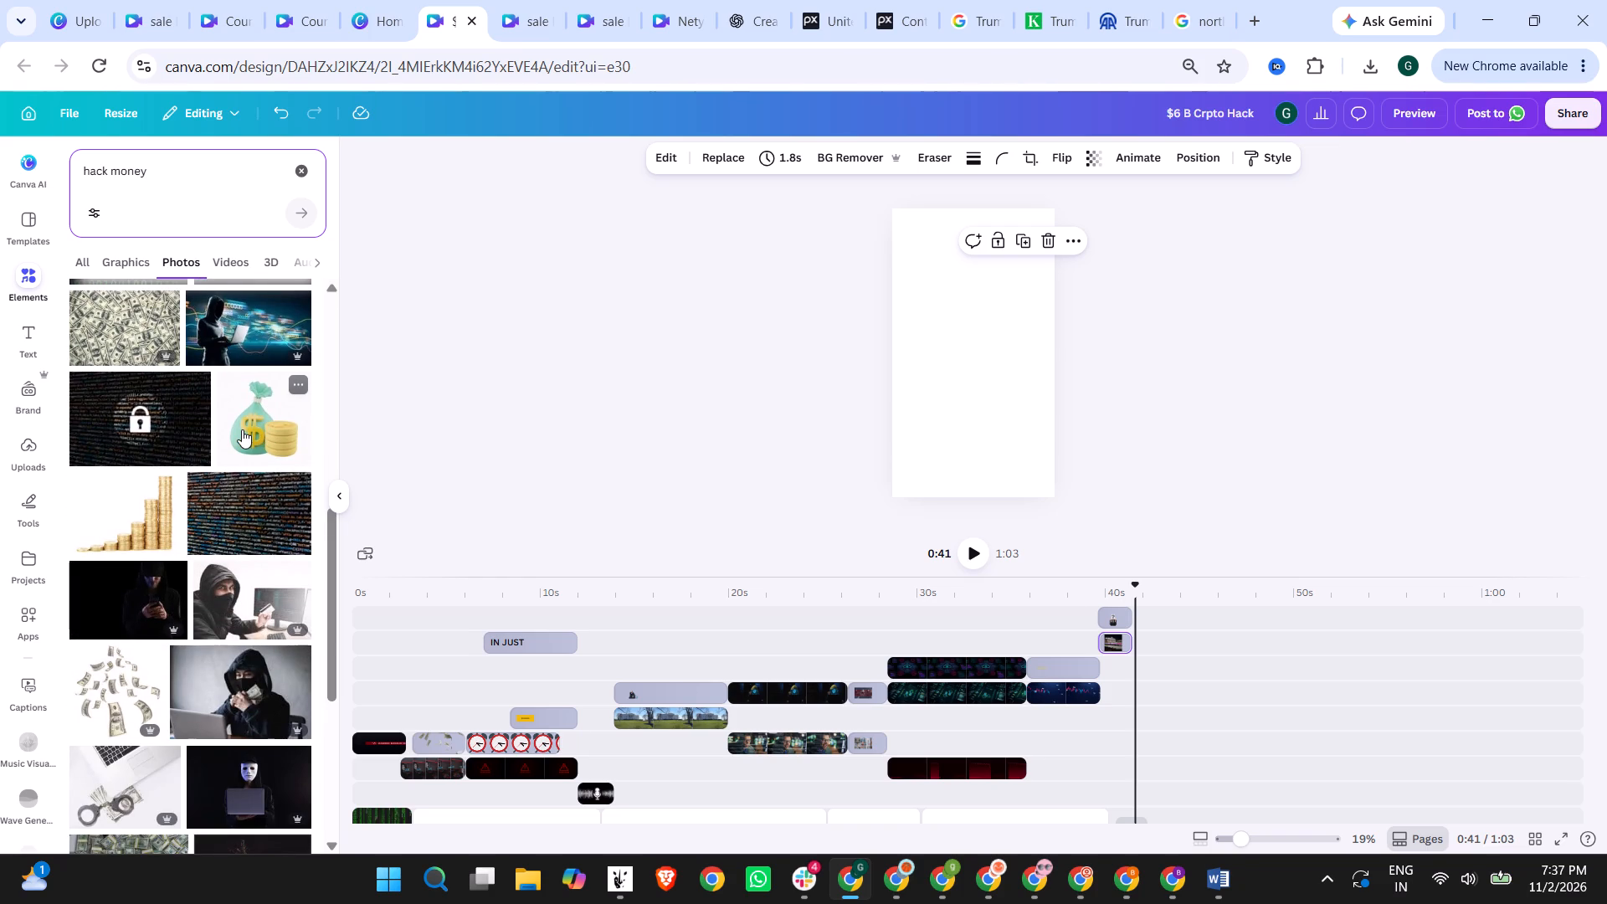
scroll(251, 434, "down", 6)
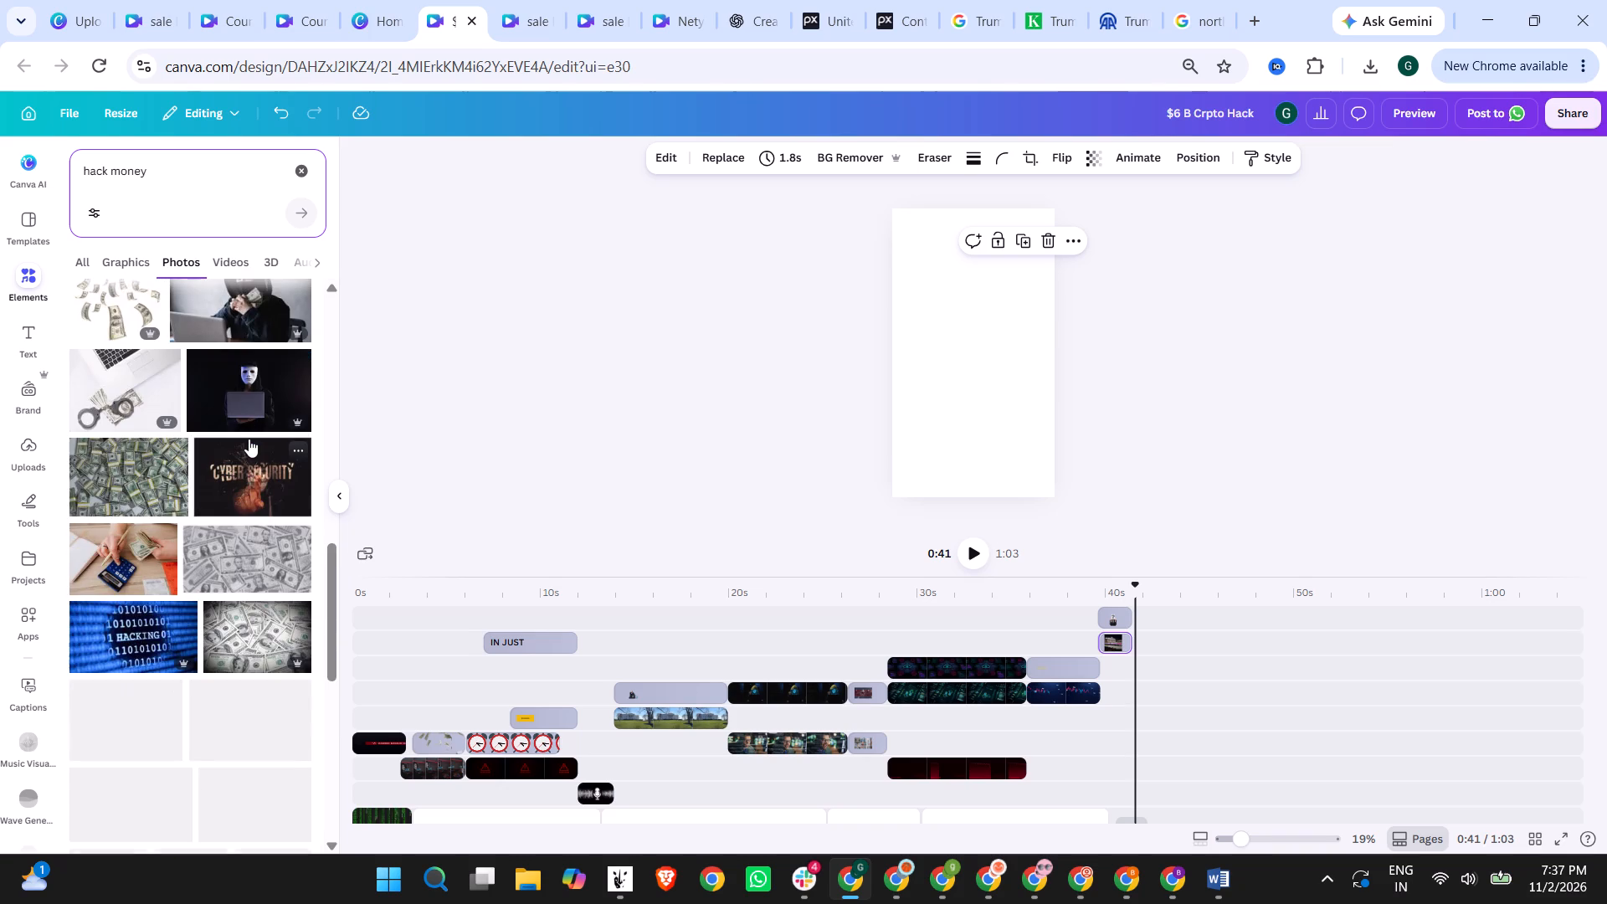
scroll(248, 443, "down", 1)
scroll(248, 443, "up", 1)
scroll(248, 443, "down", 3)
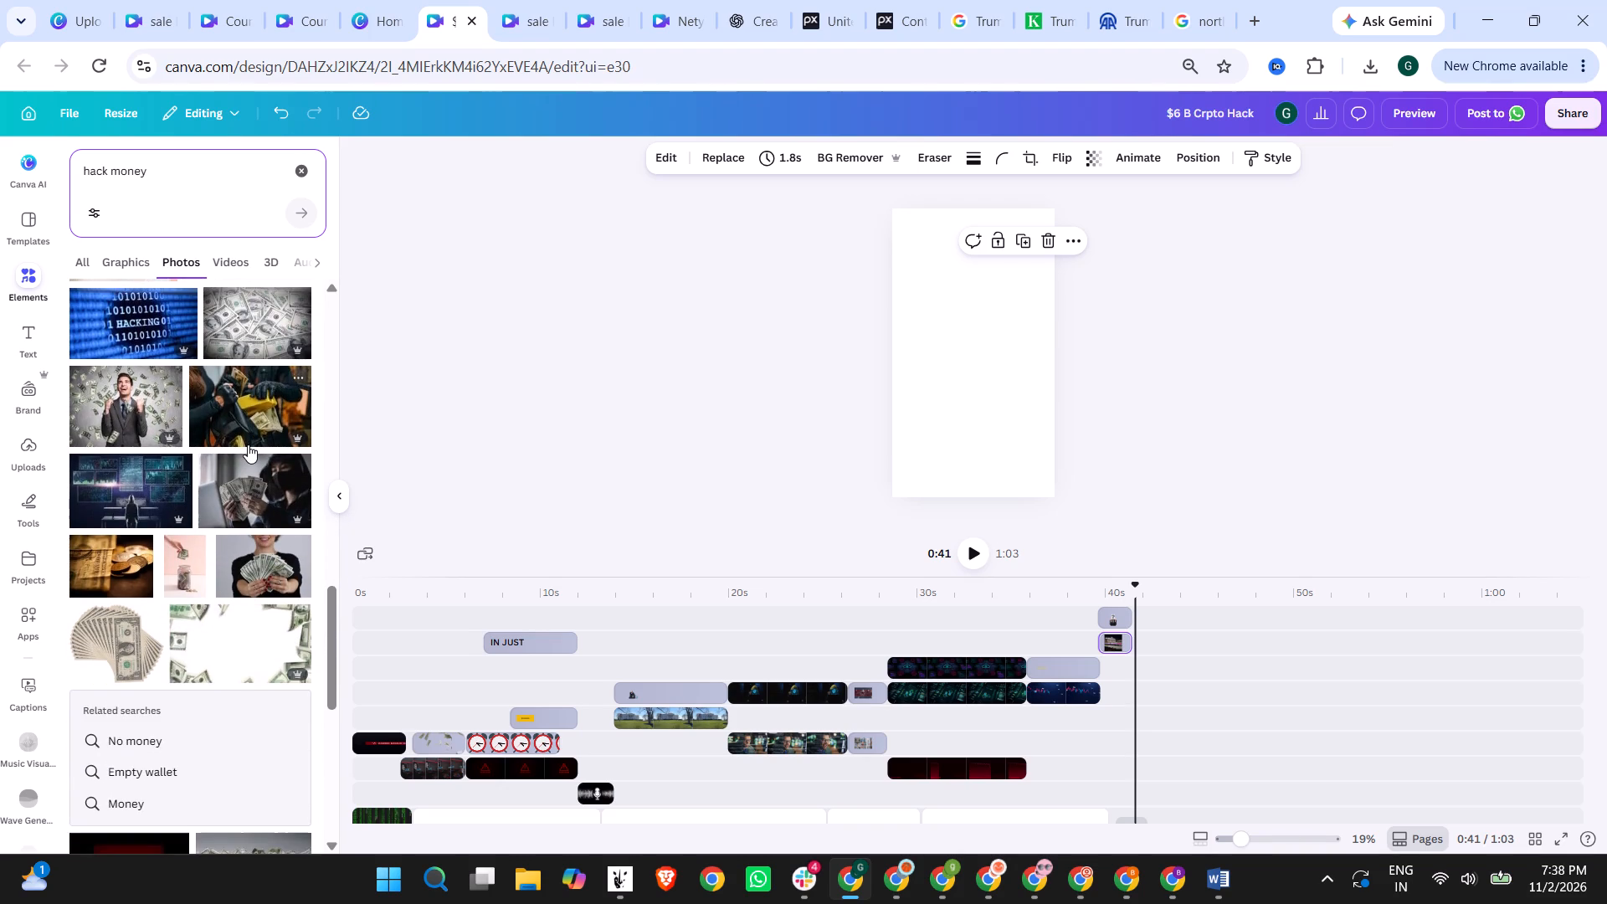
left_click_drag(139, 485, 845, 414)
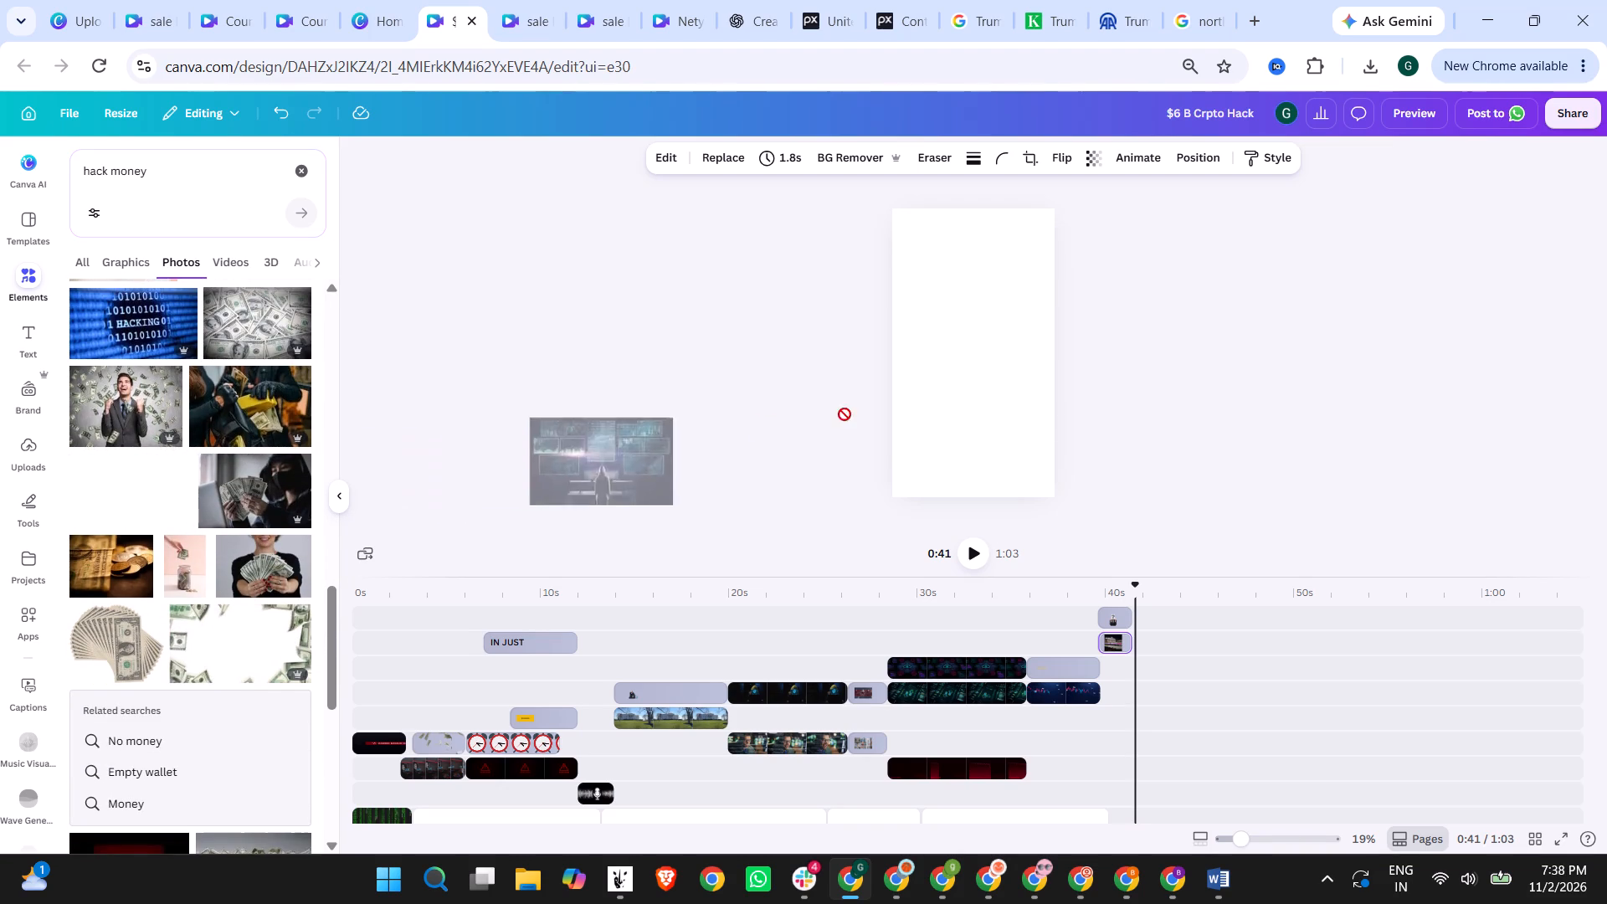
left_click_drag(845, 414, 947, 373)
Enlarge the hooded-figure picture to fill the page height and centre the figure horizontally.
left_click_drag(961, 392, 956, 259)
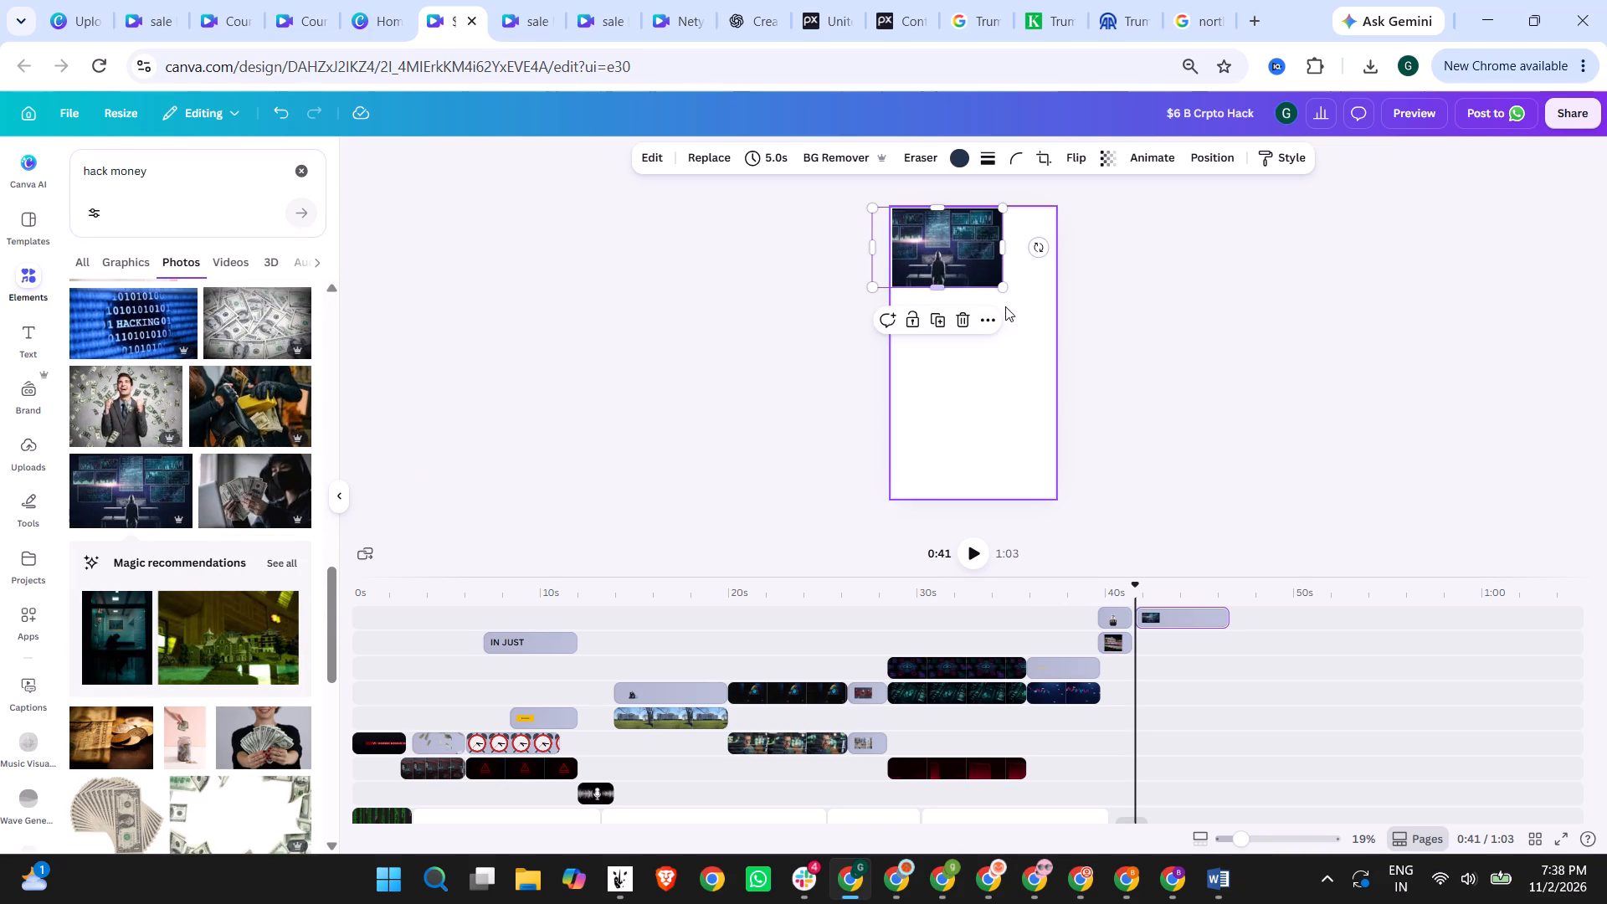
left_click_drag(1002, 290, 1296, 554)
left_click_drag(1014, 444, 1004, 445)
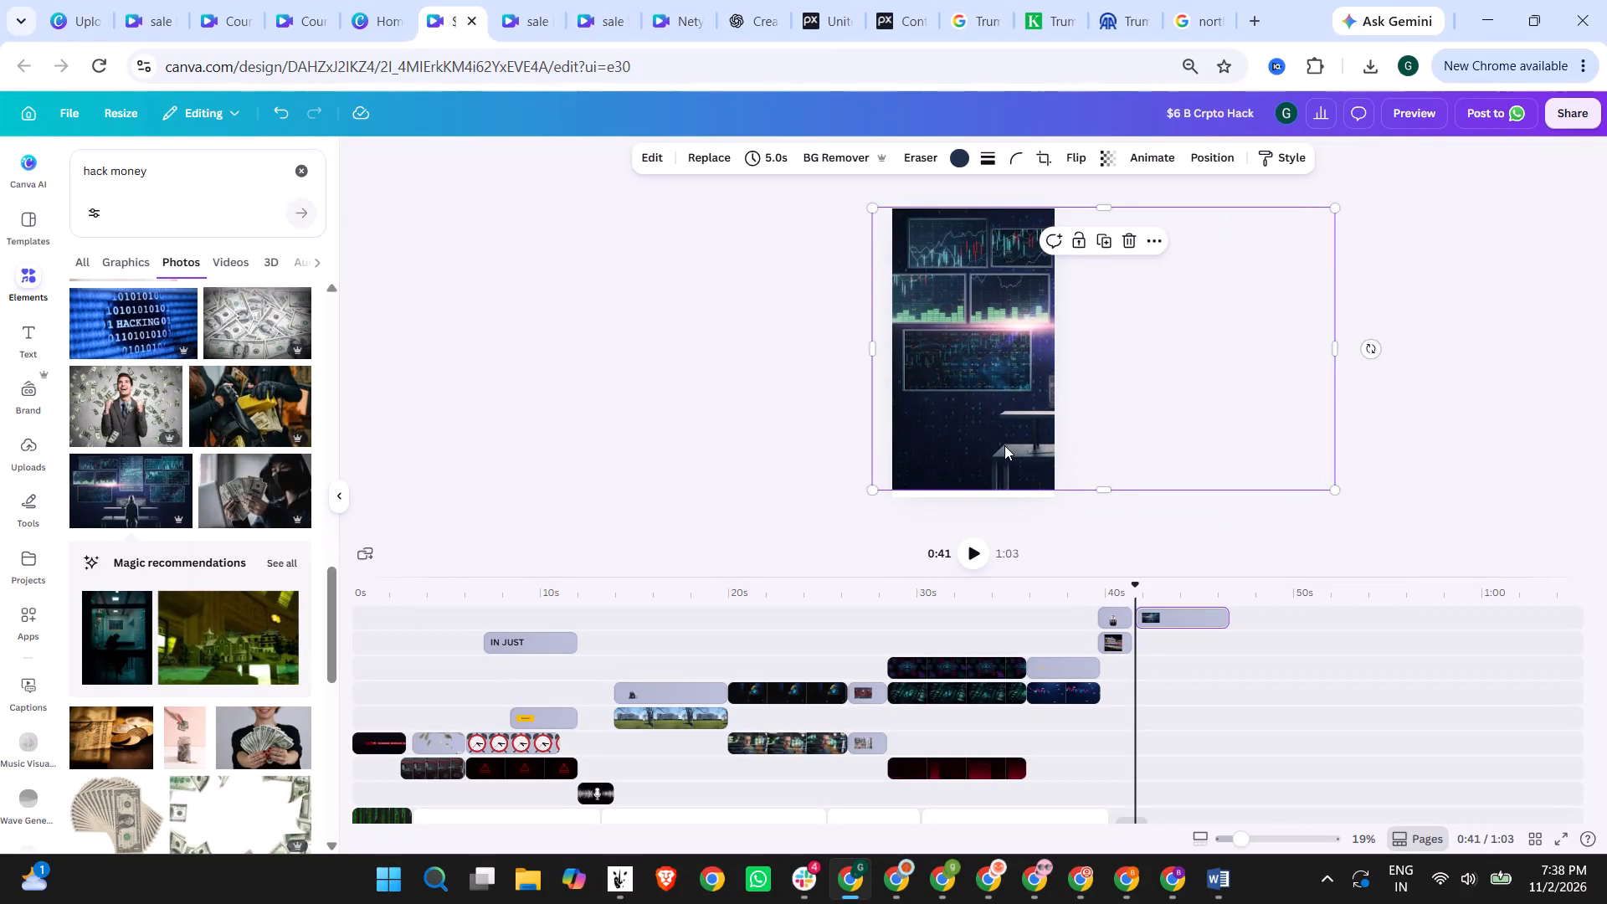
left_click_drag(1004, 445, 881, 437)
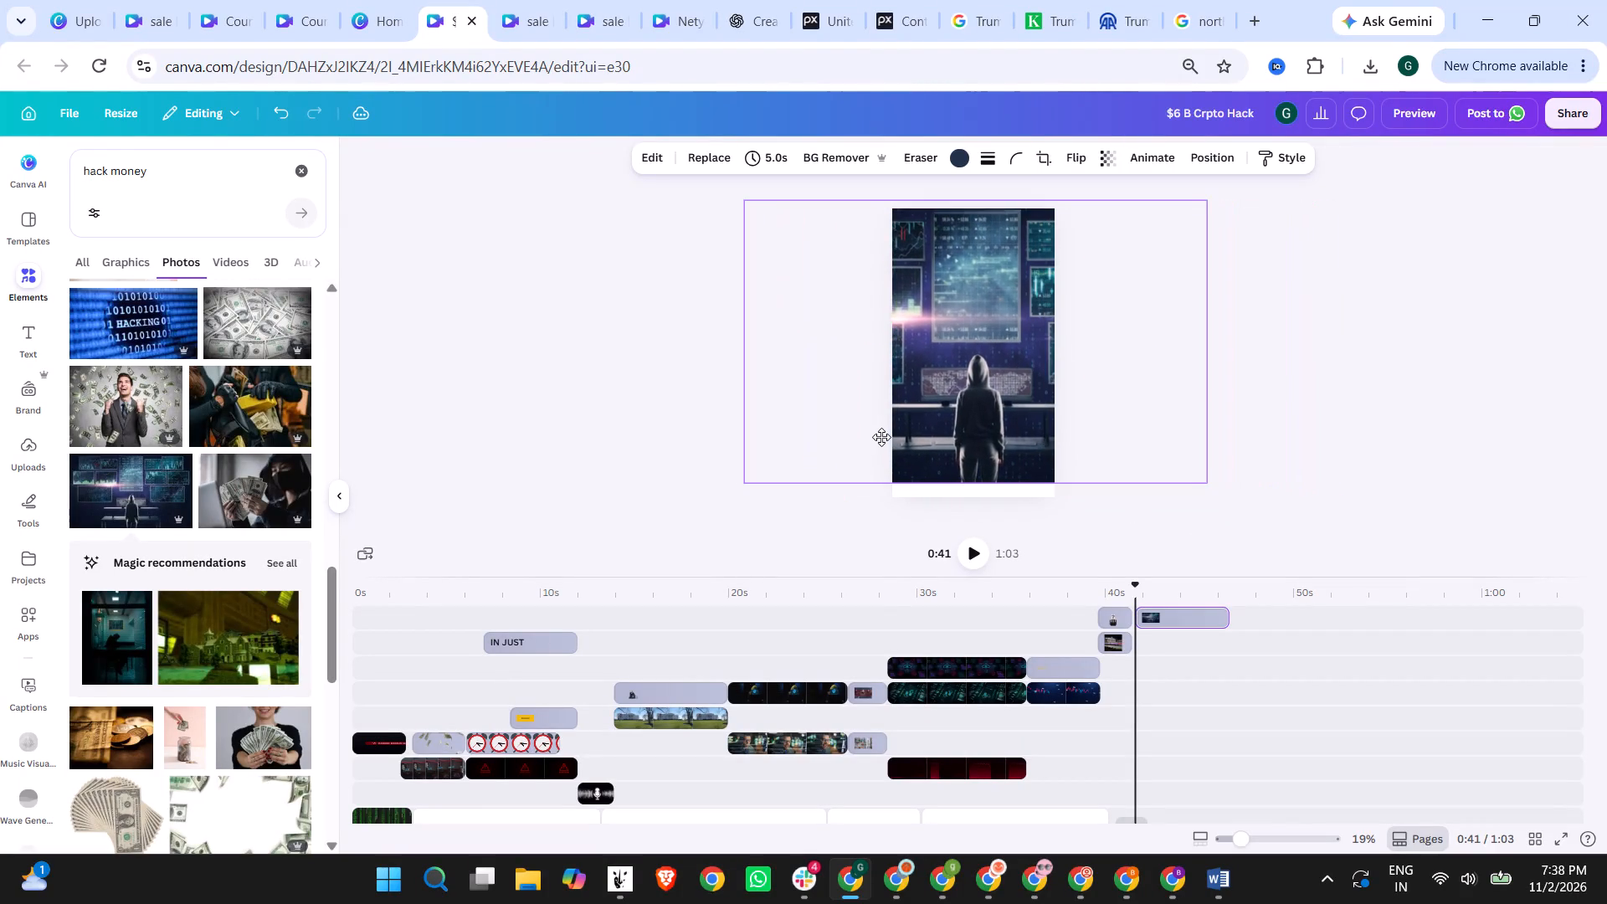
left_click_drag(881, 437, 881, 437)
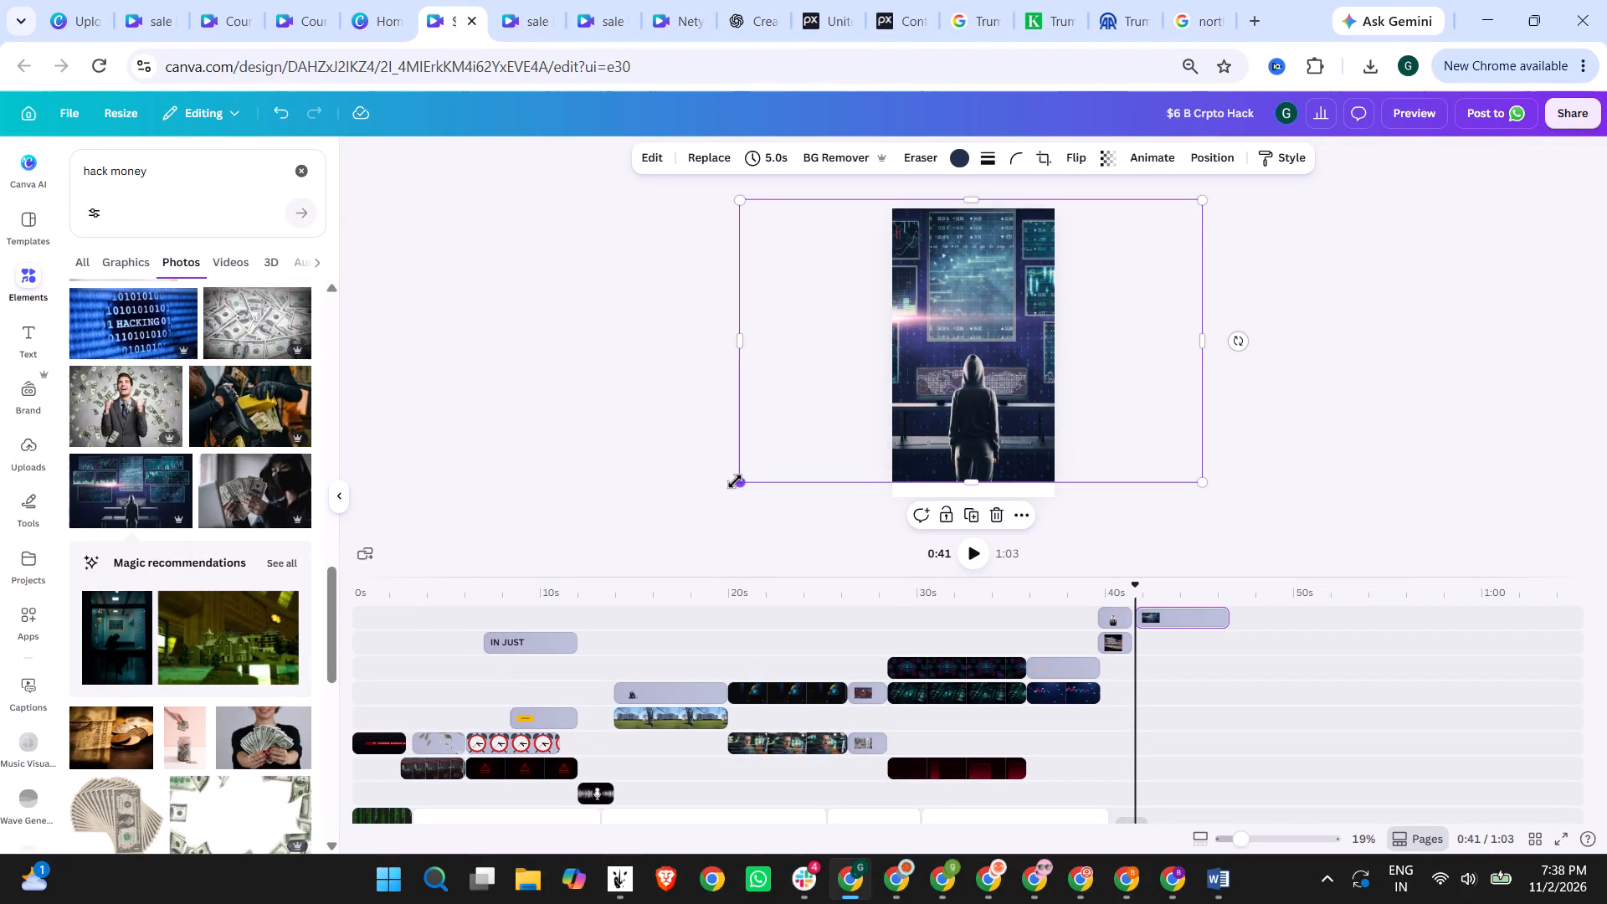
left_click_drag(735, 481, 716, 508)
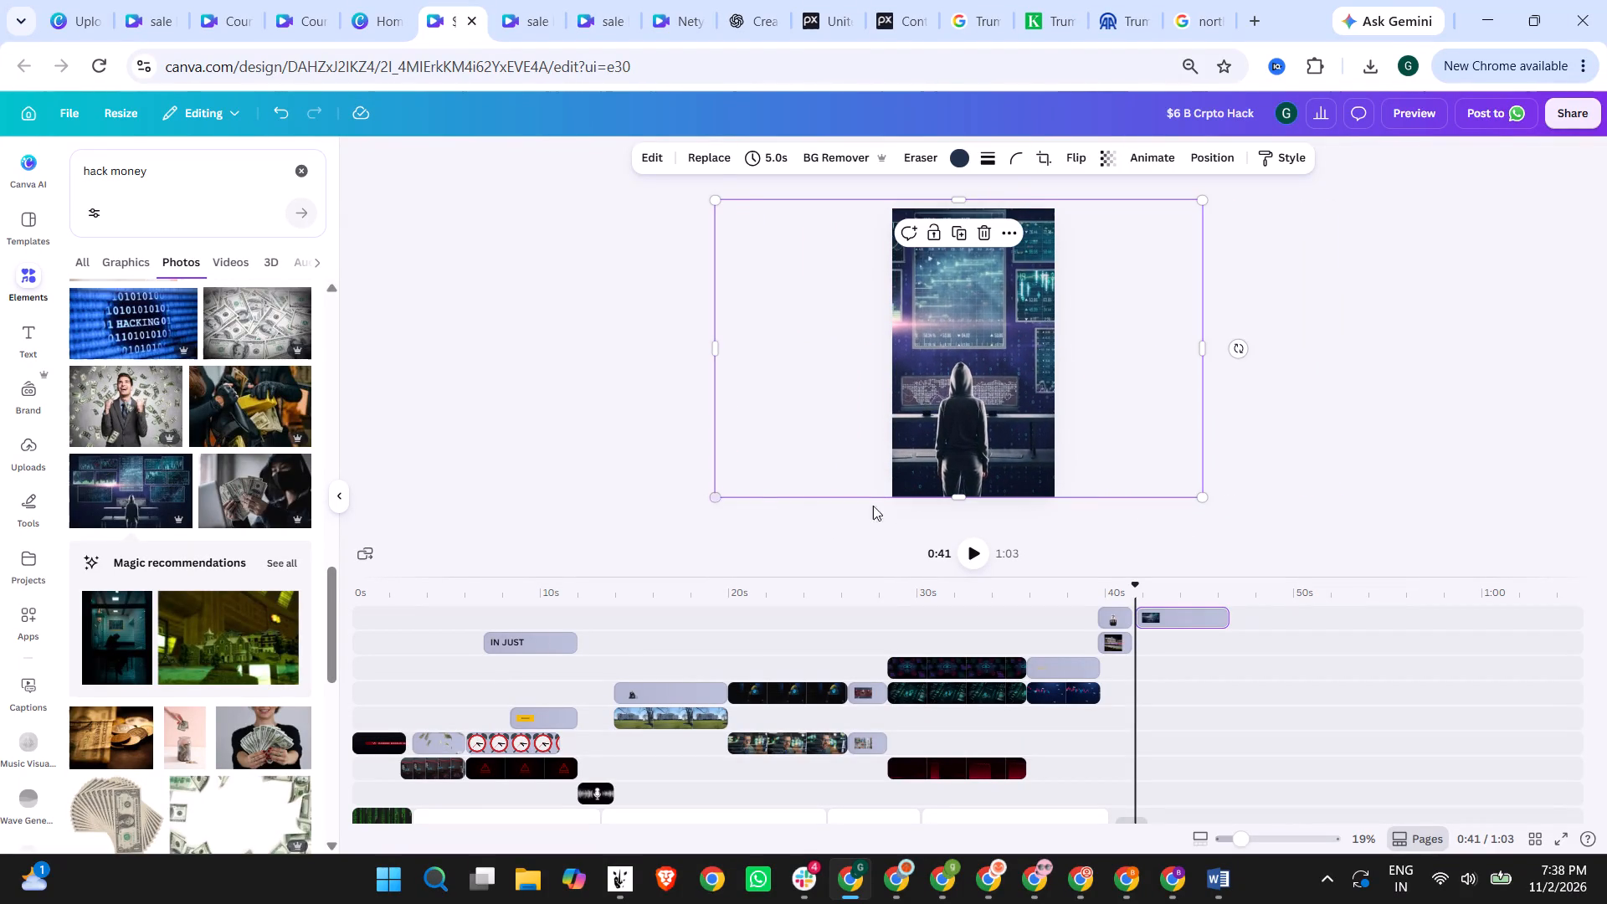
left_click_drag(1019, 457, 1036, 457)
left_click(1345, 374)
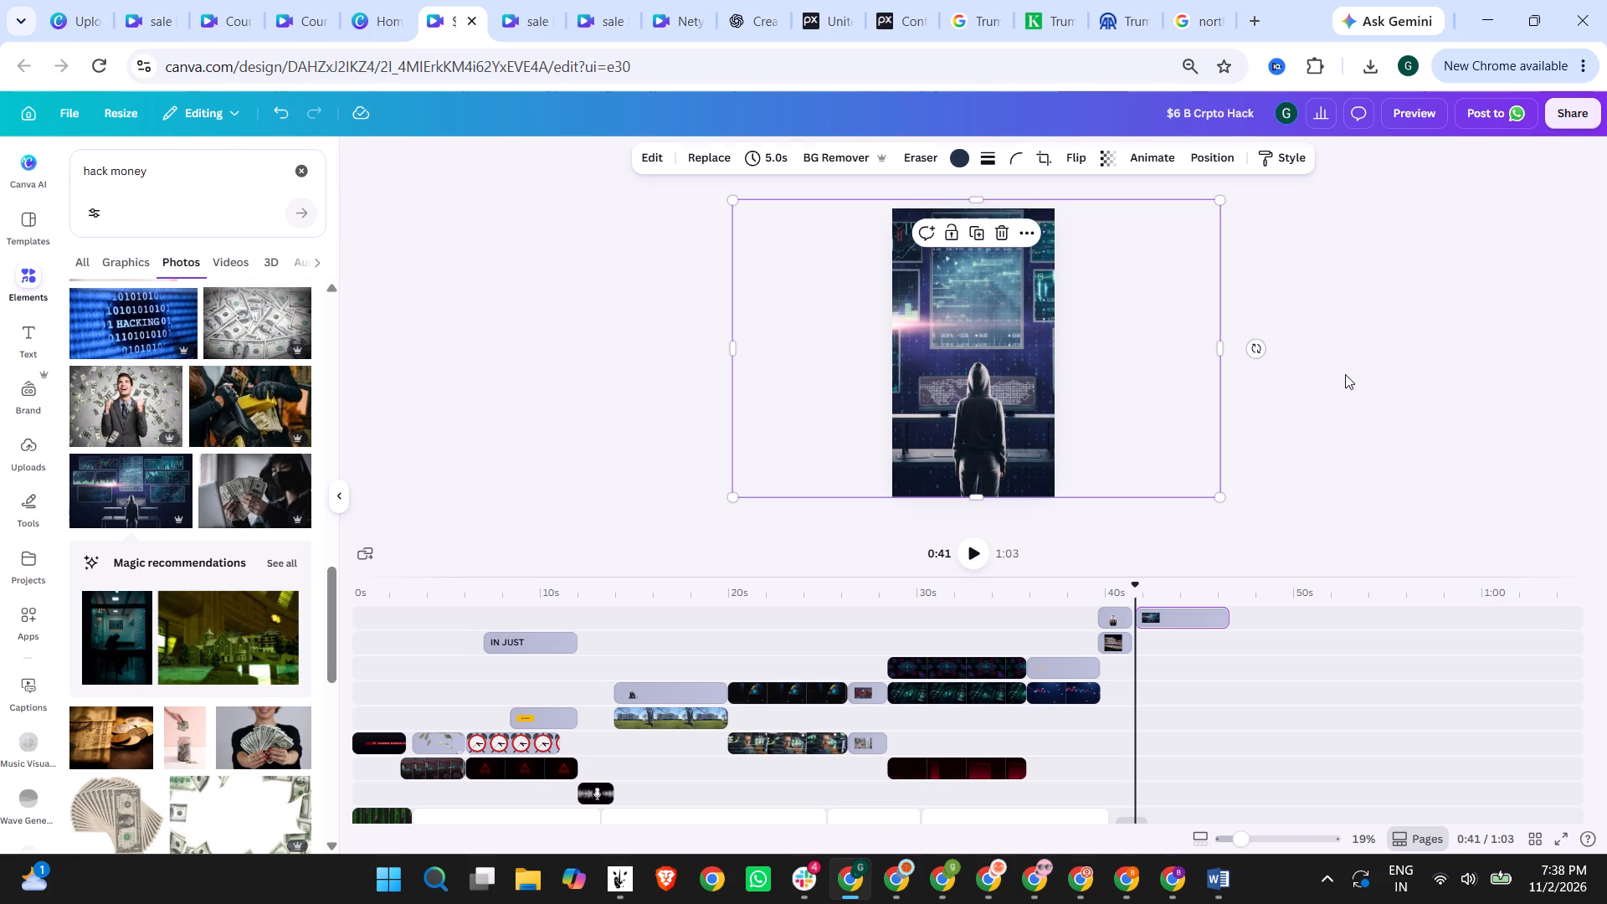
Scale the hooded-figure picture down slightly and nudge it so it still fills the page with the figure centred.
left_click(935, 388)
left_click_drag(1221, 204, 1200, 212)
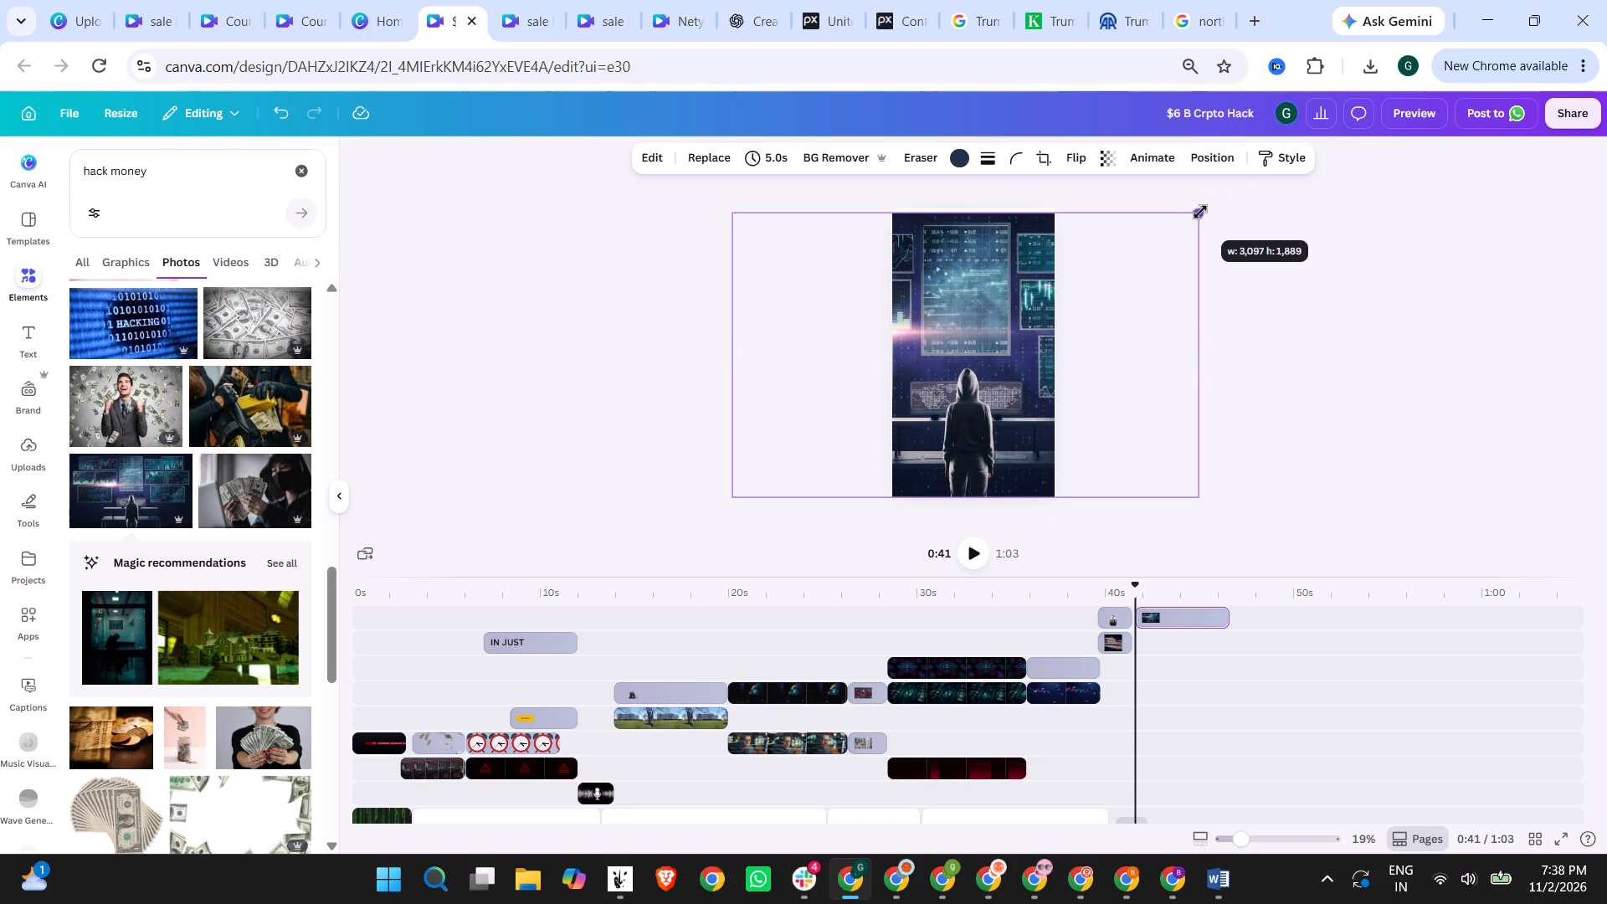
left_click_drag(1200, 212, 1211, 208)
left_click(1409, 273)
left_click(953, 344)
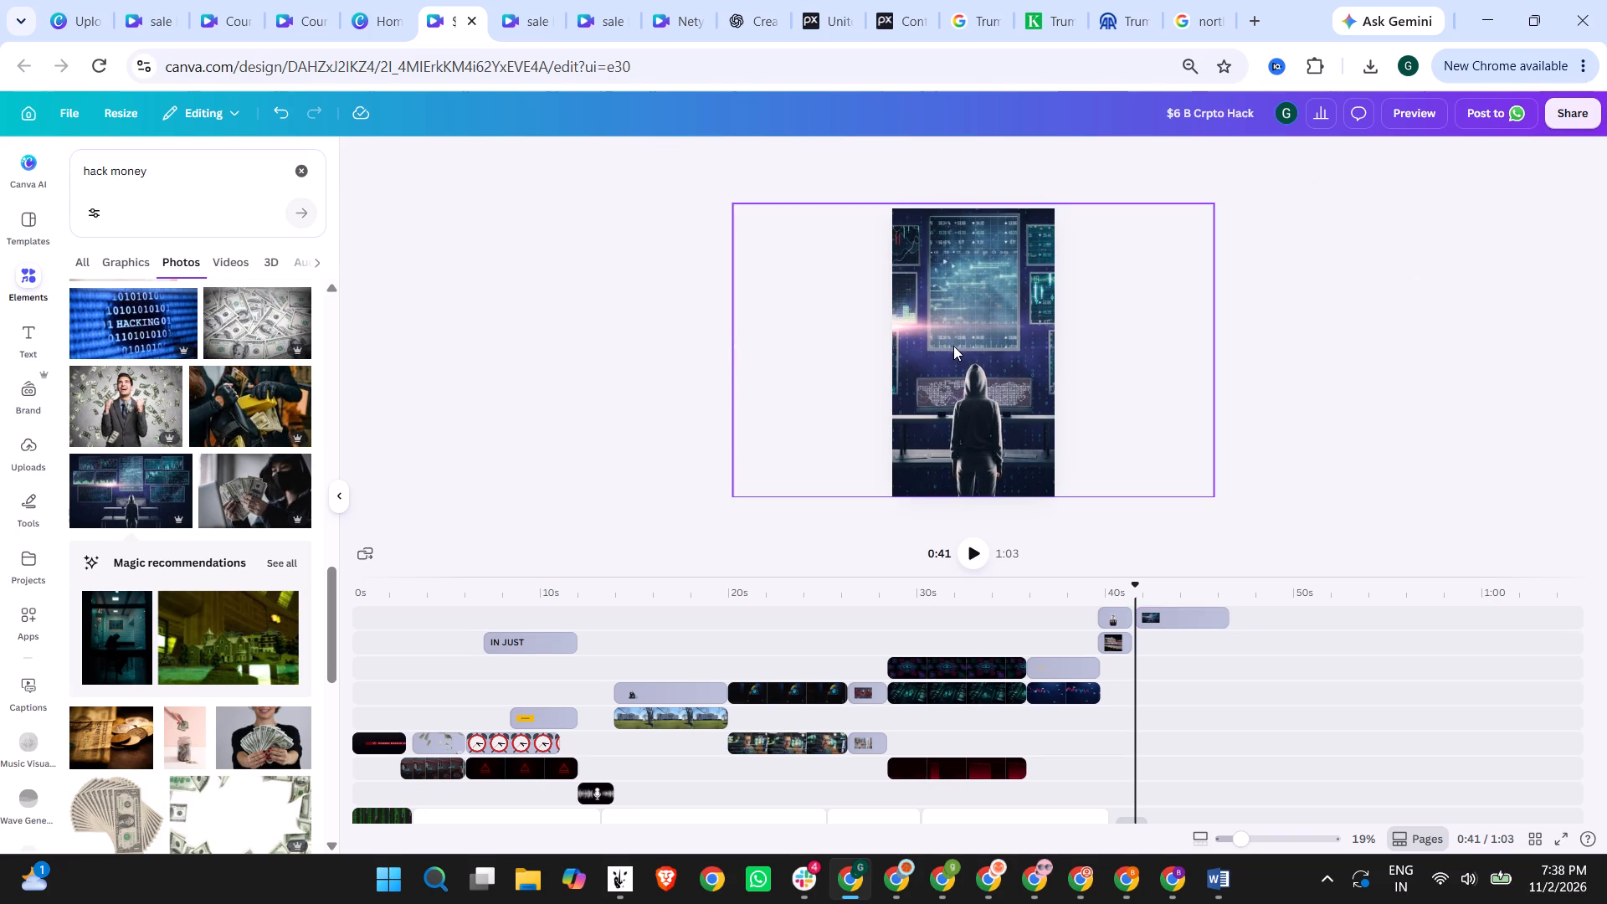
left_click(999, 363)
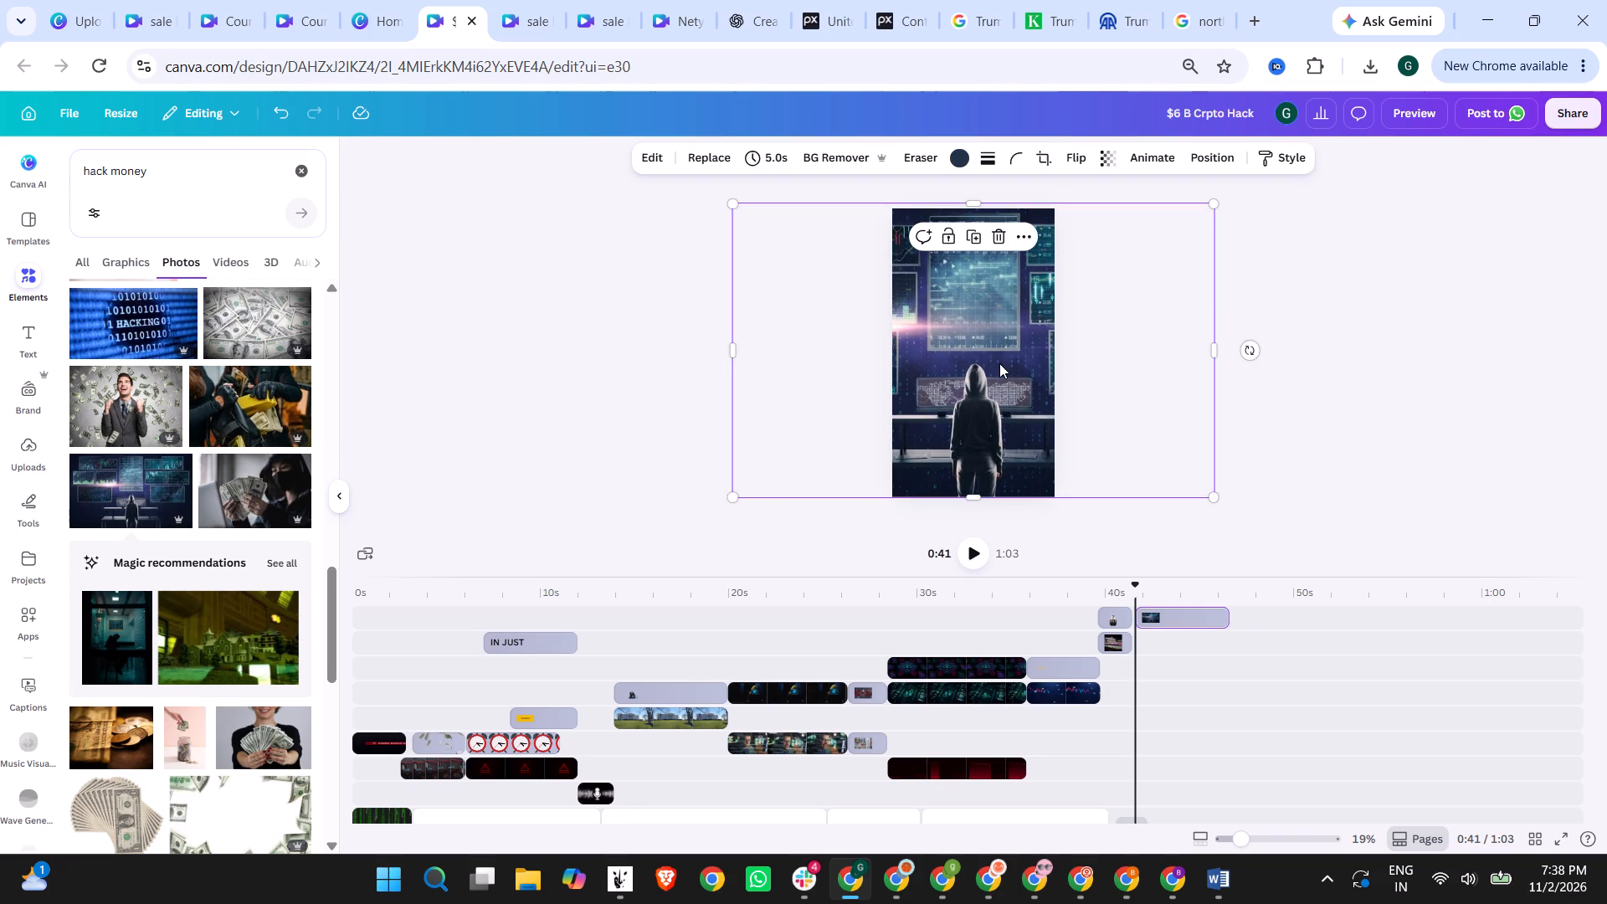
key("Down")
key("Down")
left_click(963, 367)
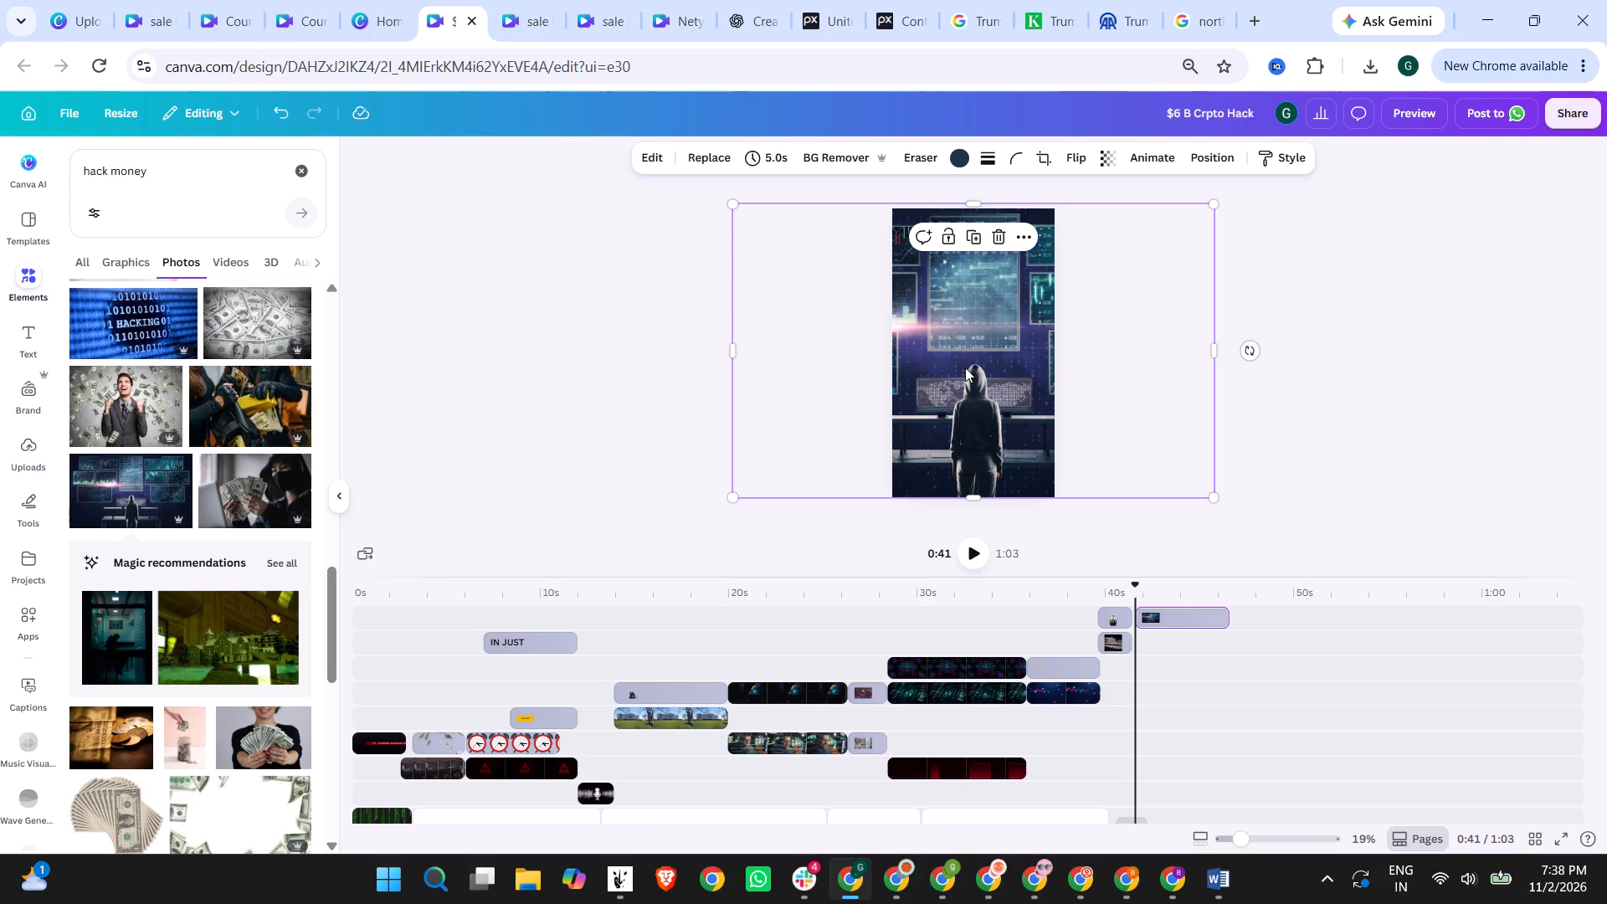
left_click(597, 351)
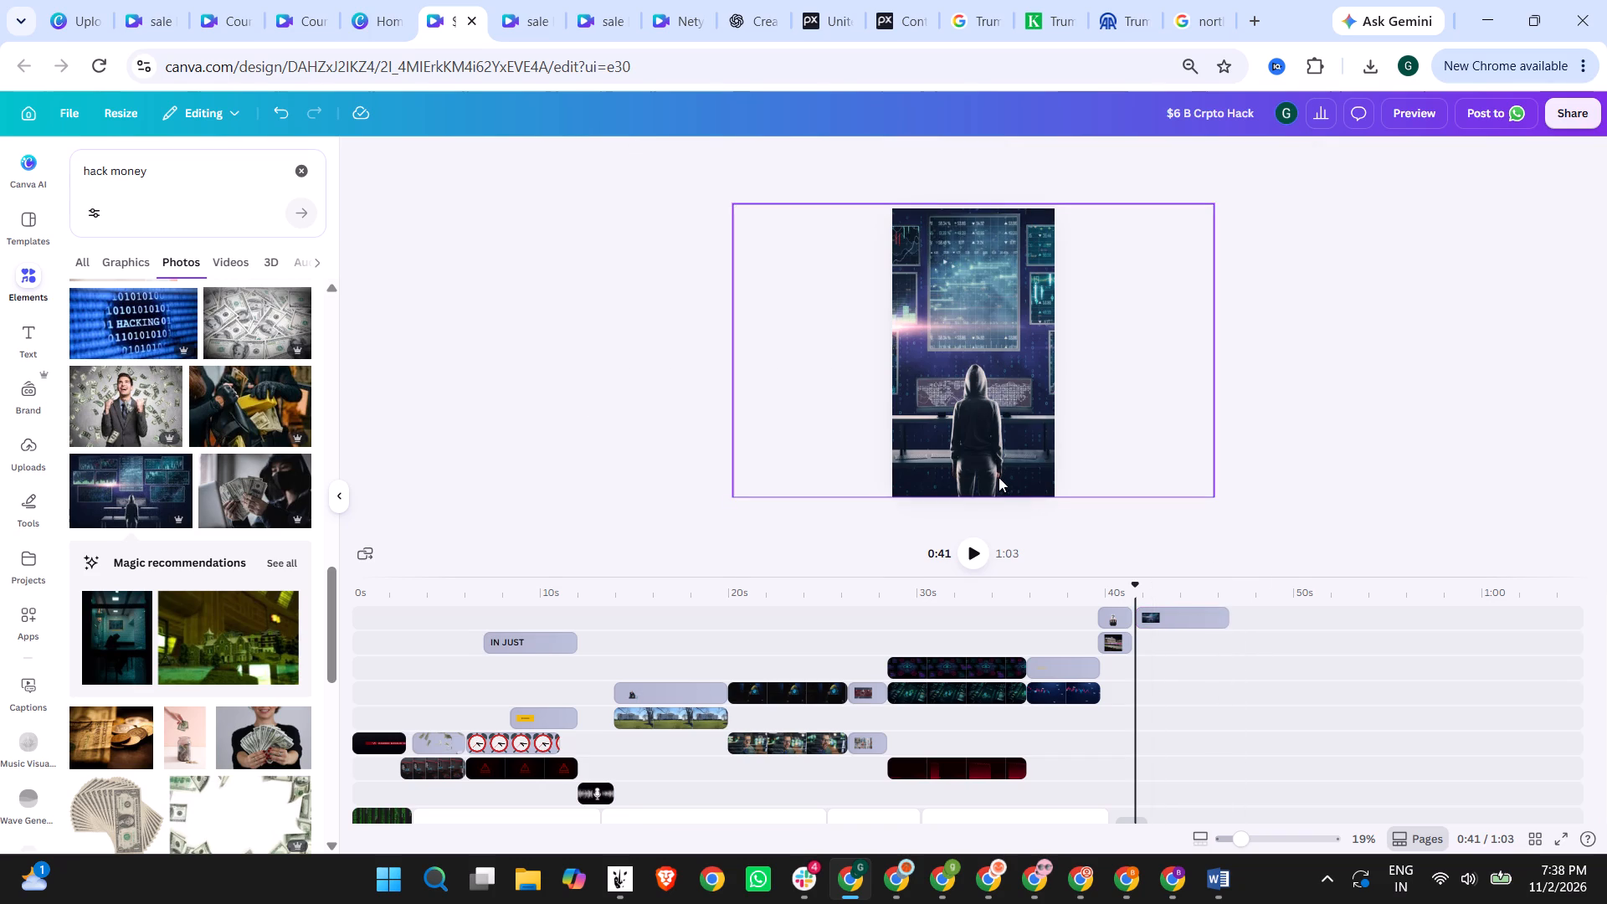
Shrink the hooded-figure picture to cover about the upper 70% of the page, with the figure centred horizontally.
scroll(172, 642, "down", 2)
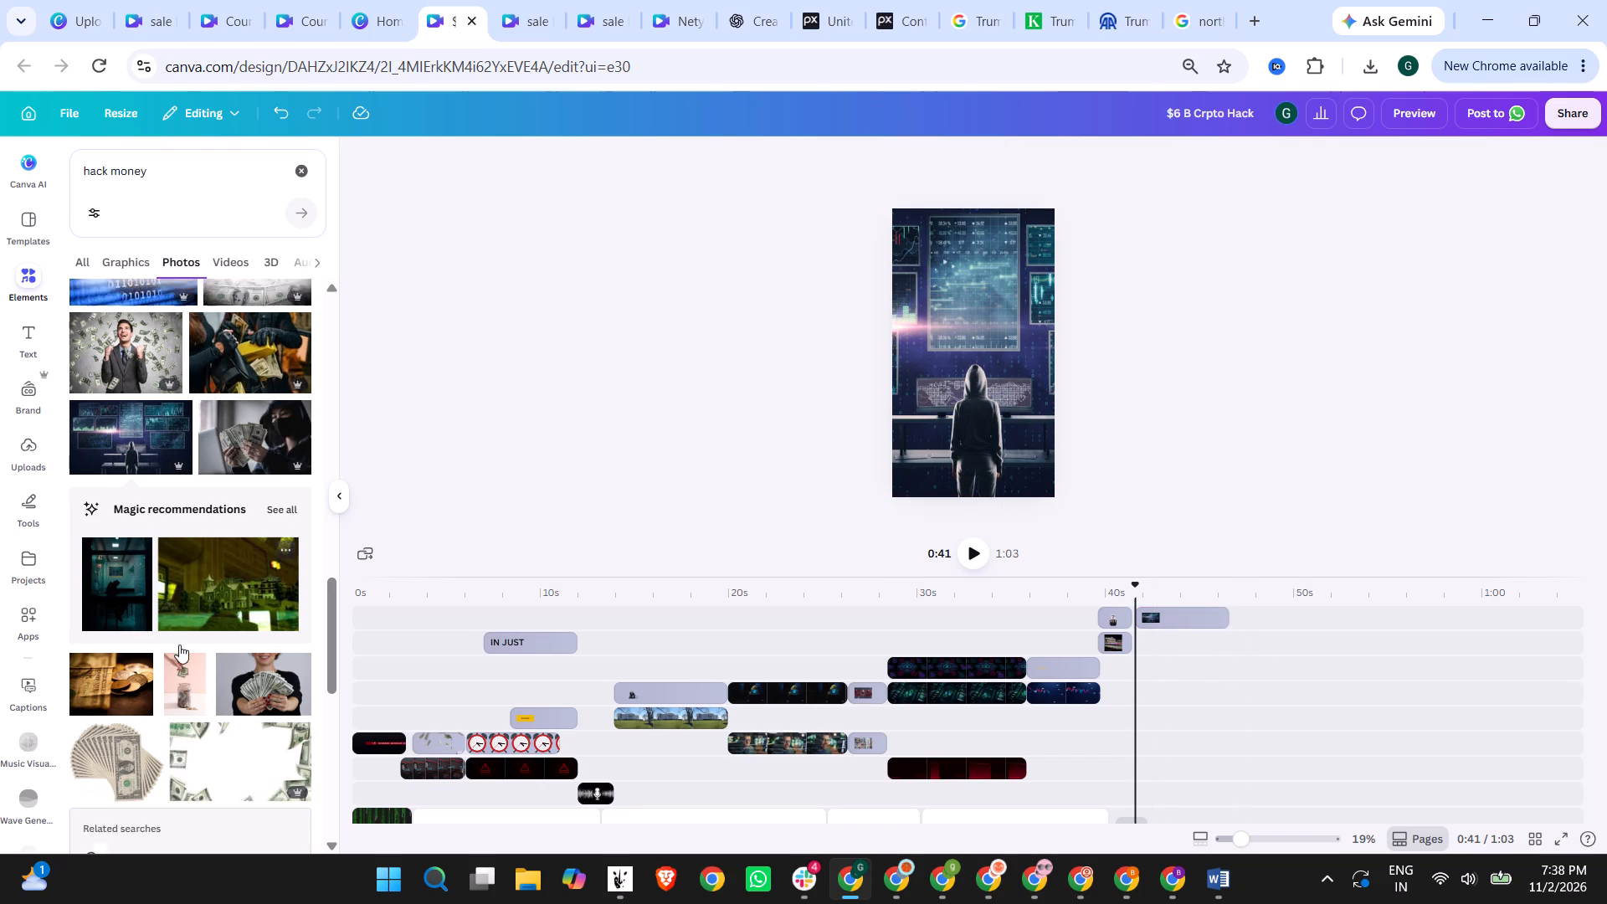
scroll(237, 598, "down", 2)
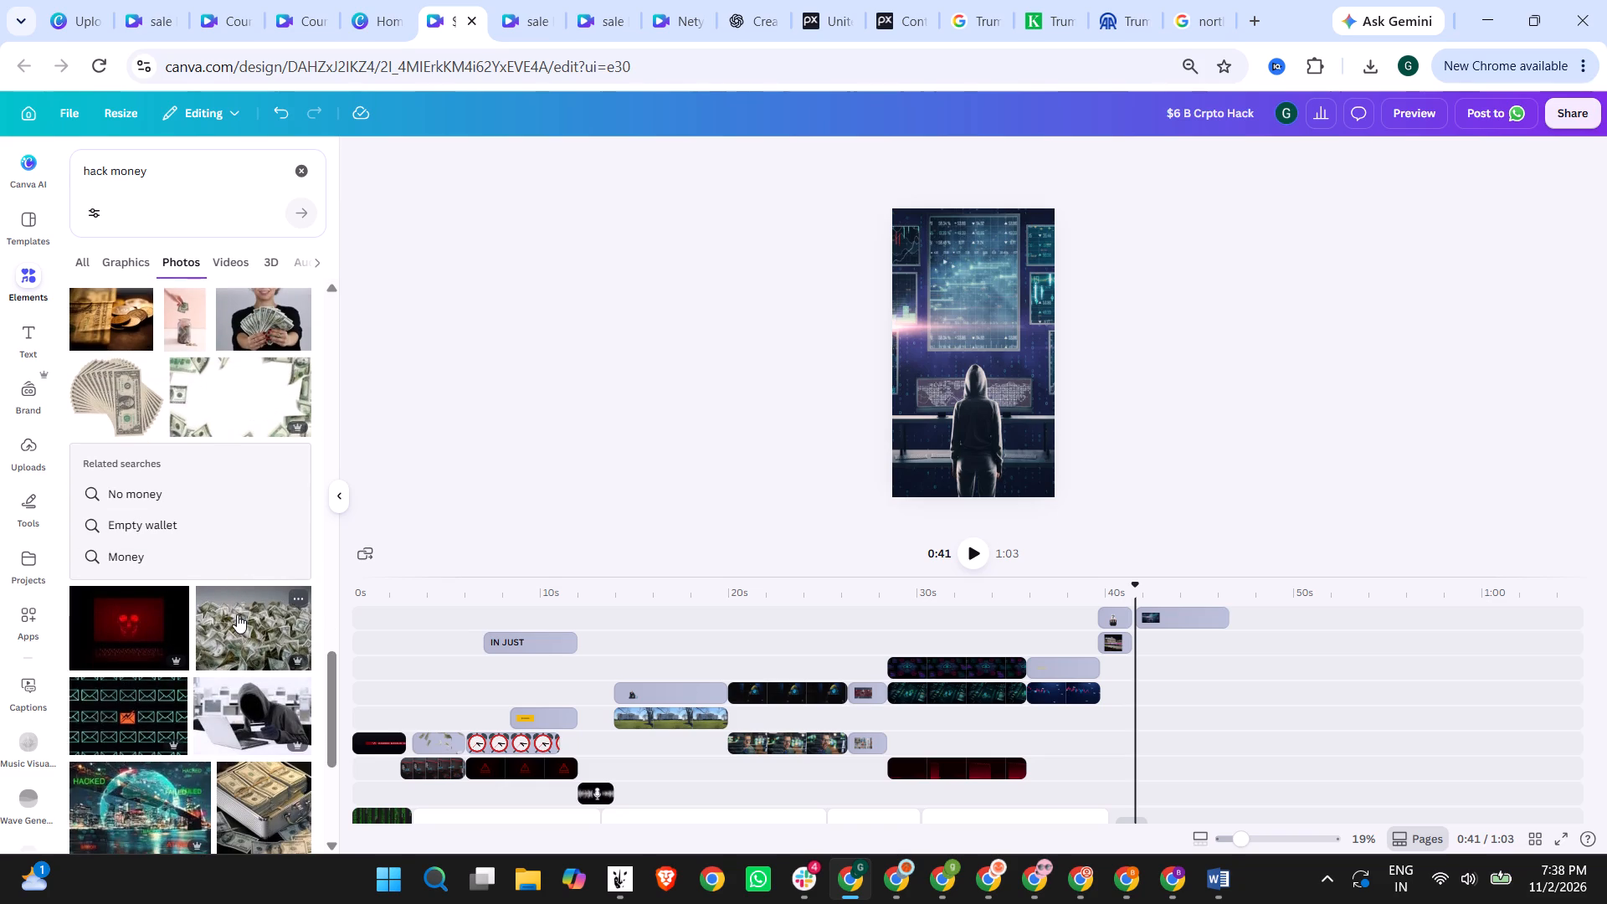
left_click(914, 375)
left_click_drag(727, 502, 823, 444)
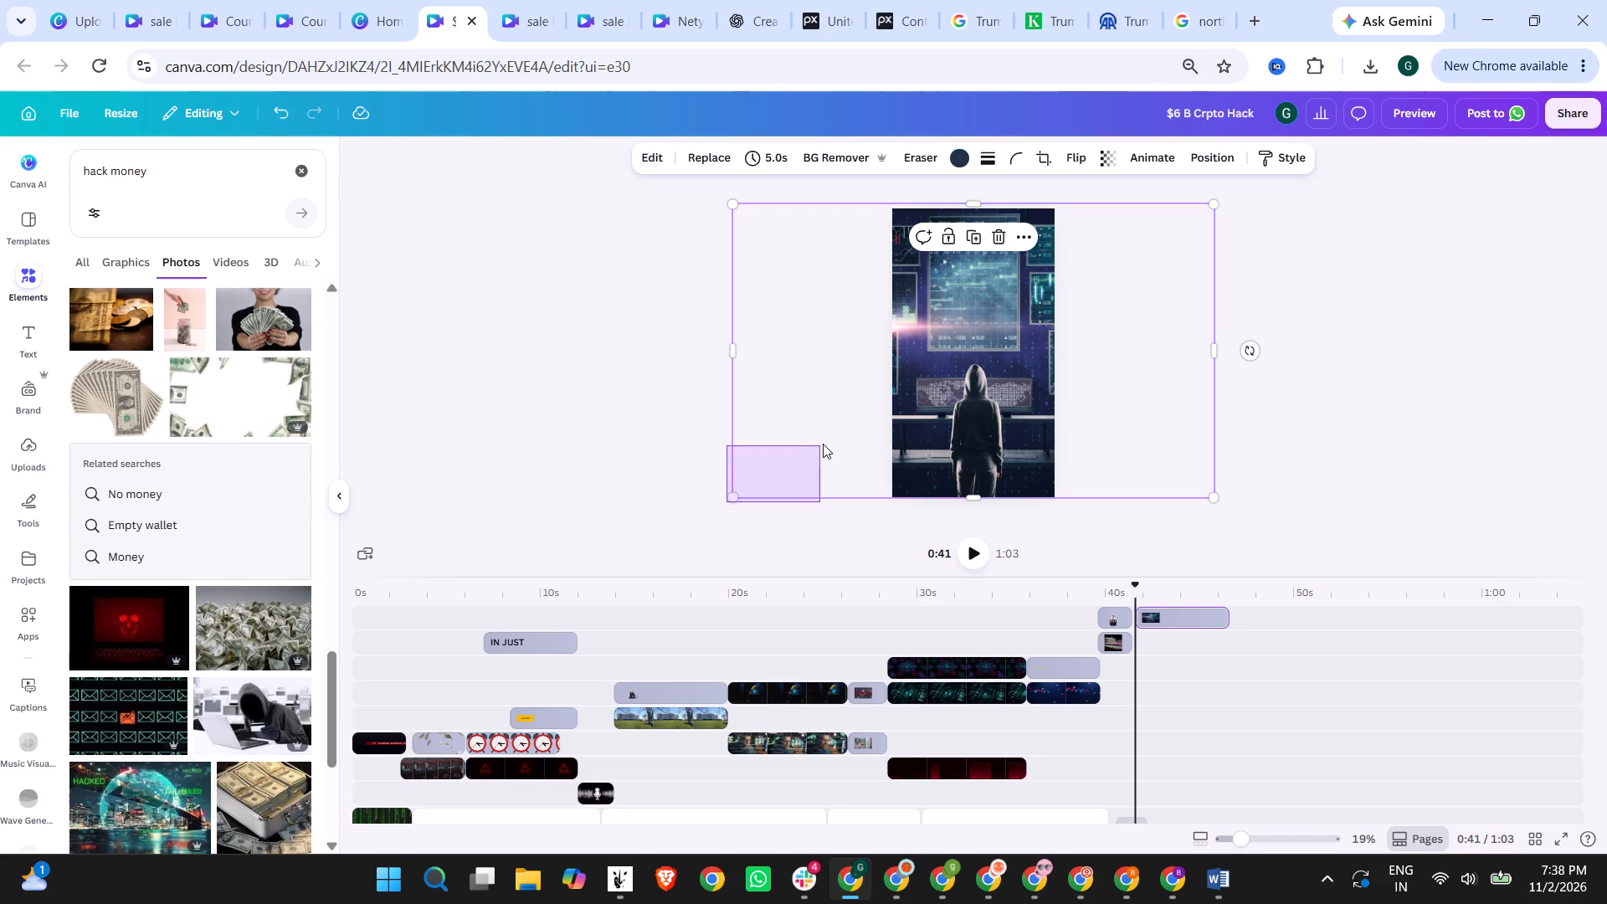
left_click_drag(823, 444, 824, 444)
left_click(655, 496)
left_click(970, 397)
left_click_drag(728, 494, 807, 455)
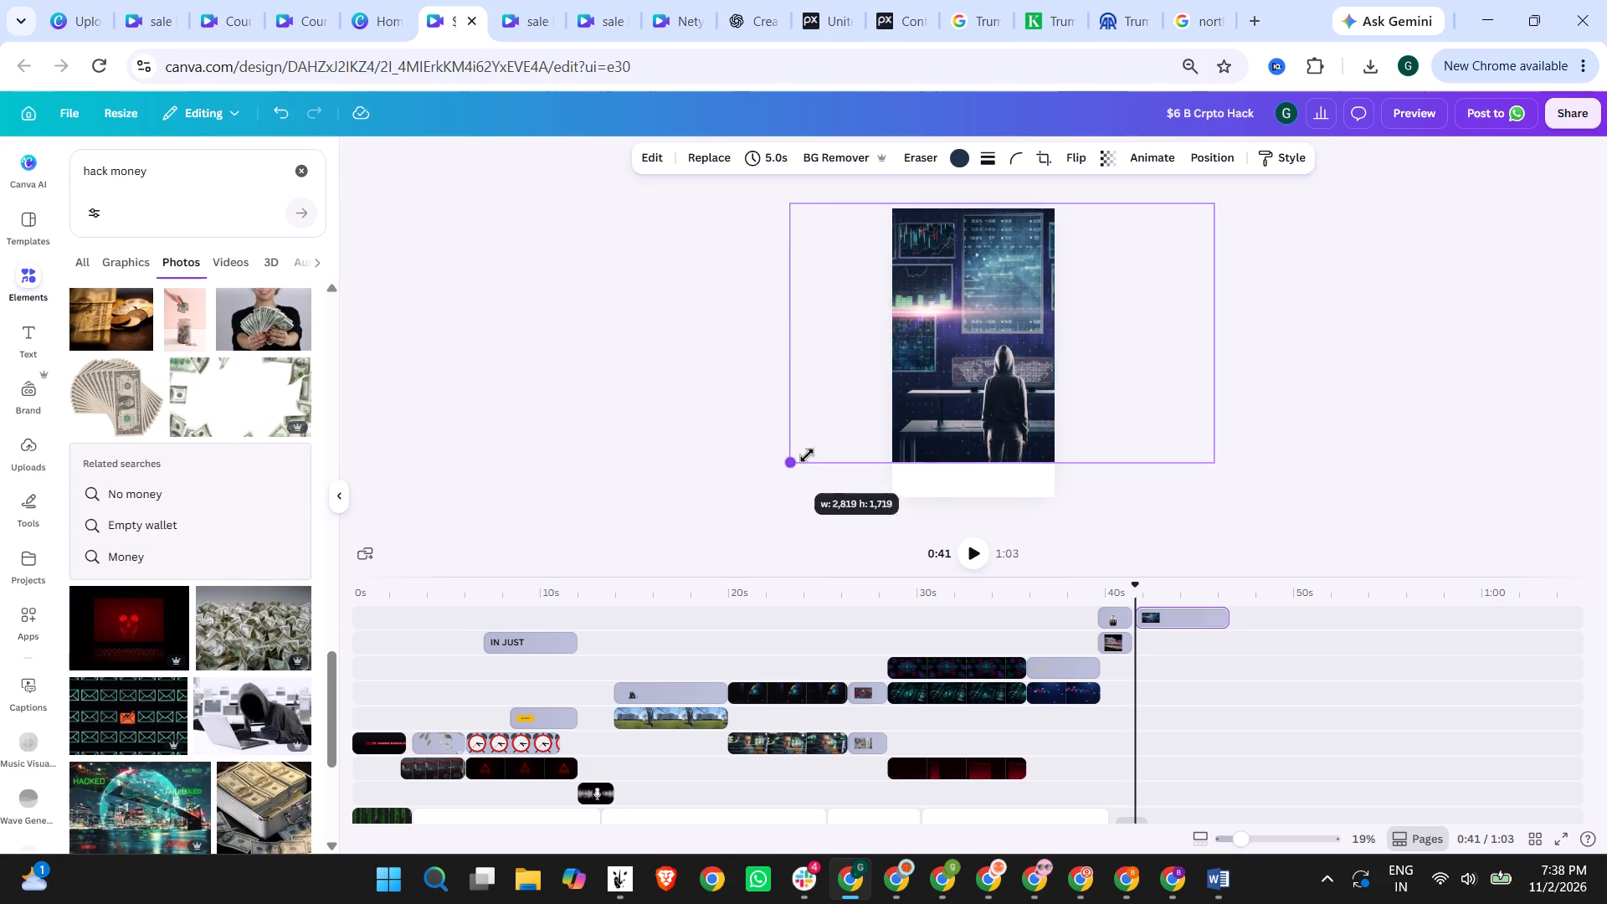
left_click_drag(807, 455, 862, 422)
left_click_drag(982, 352, 910, 349)
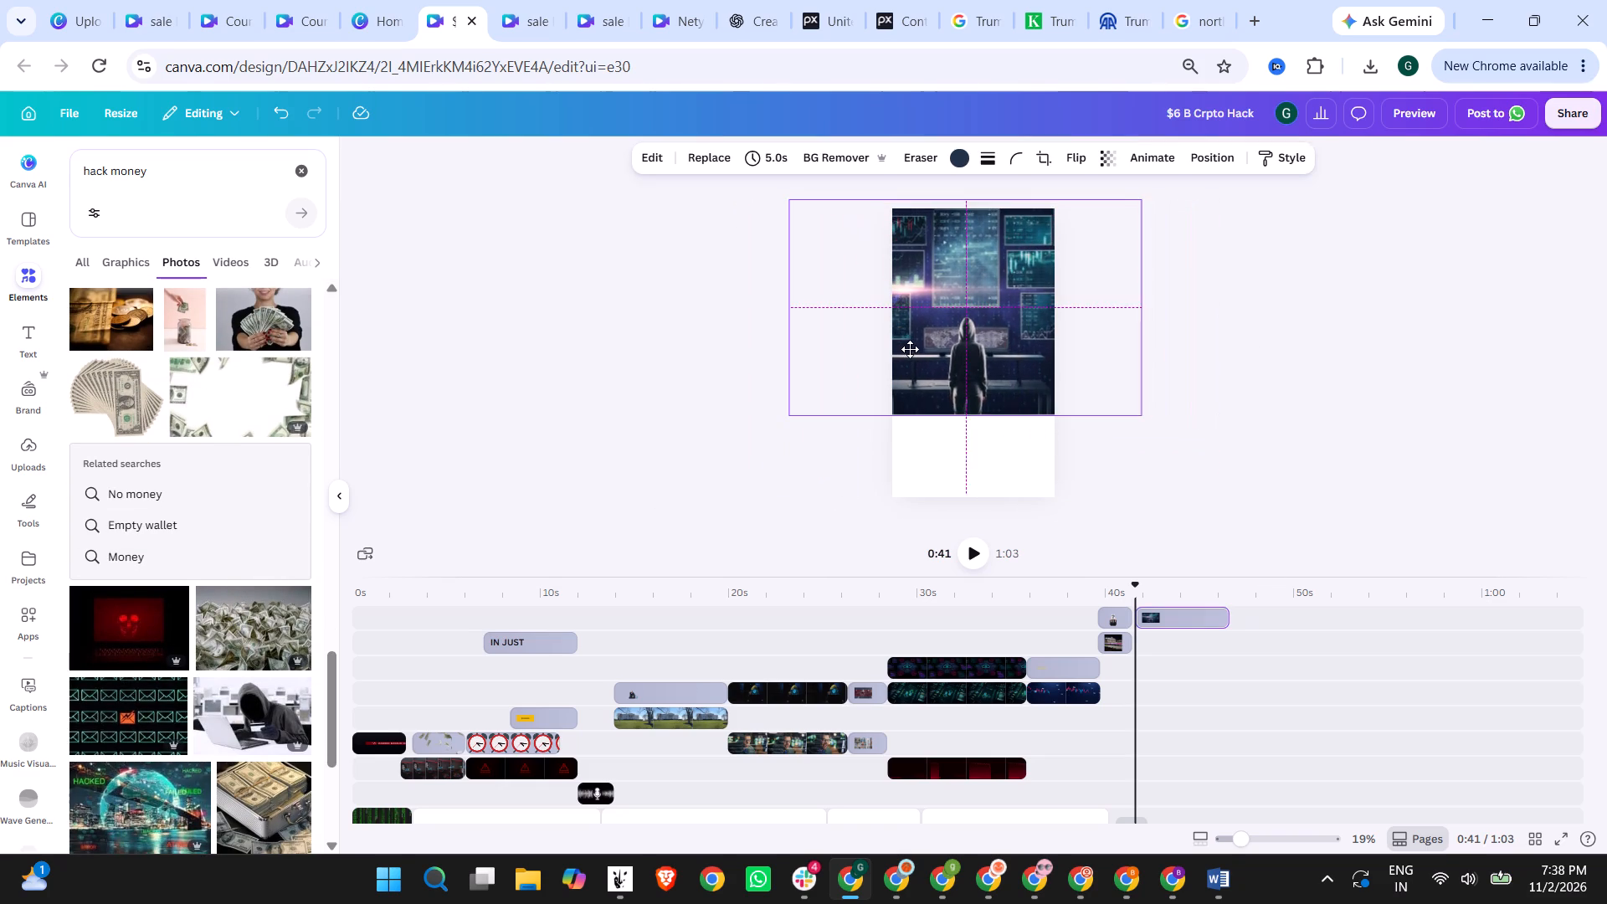
left_click_drag(910, 349, 911, 349)
left_click(607, 362)
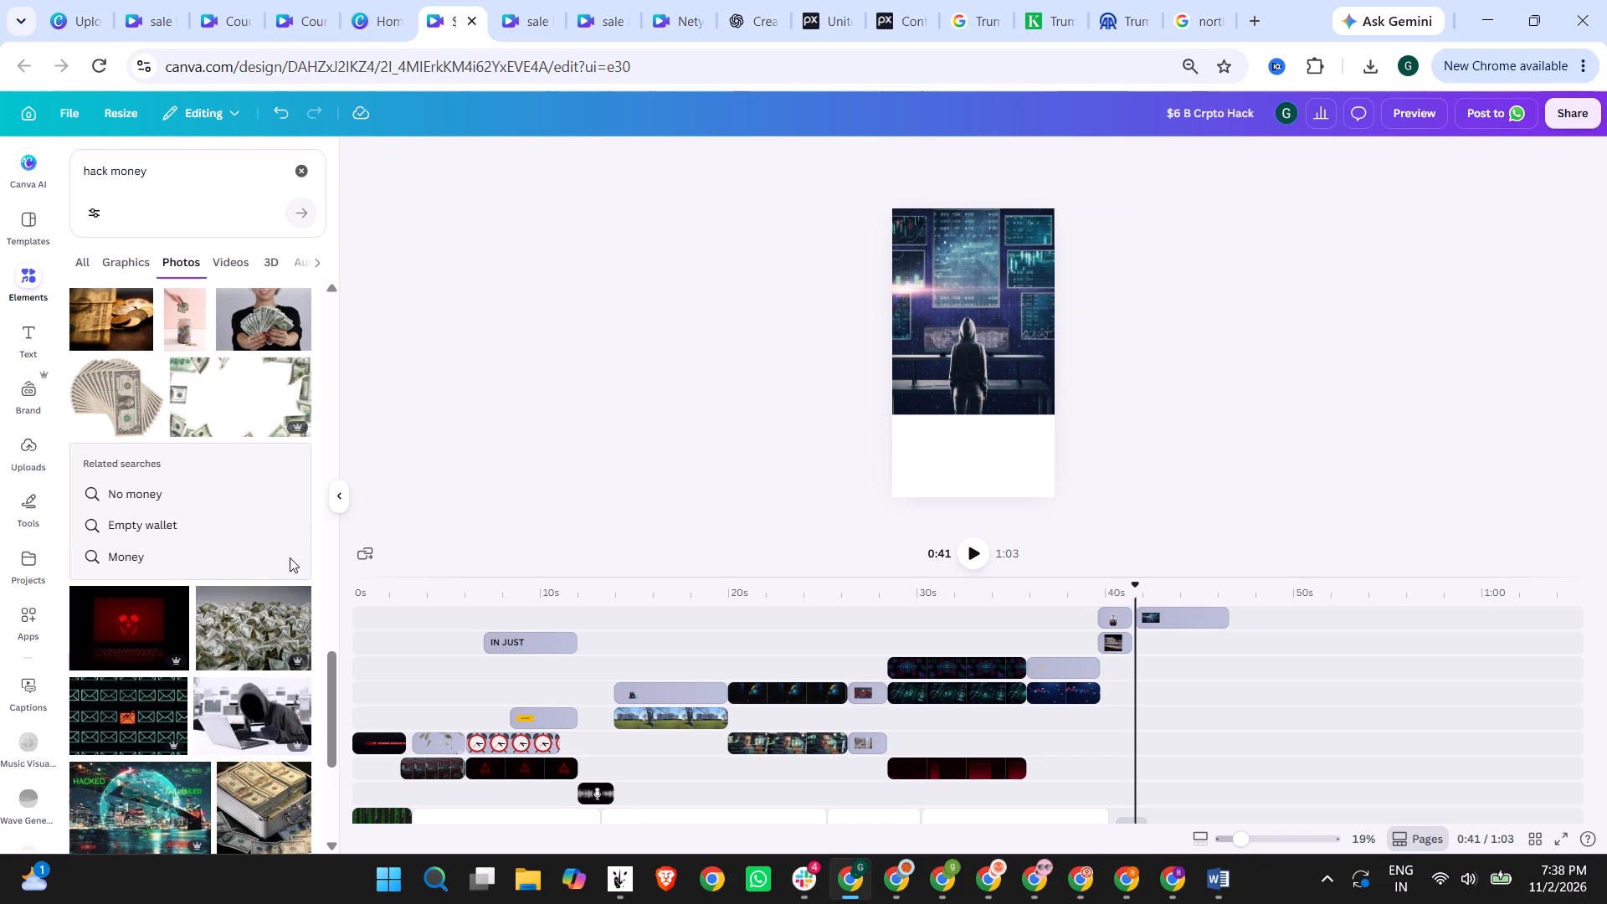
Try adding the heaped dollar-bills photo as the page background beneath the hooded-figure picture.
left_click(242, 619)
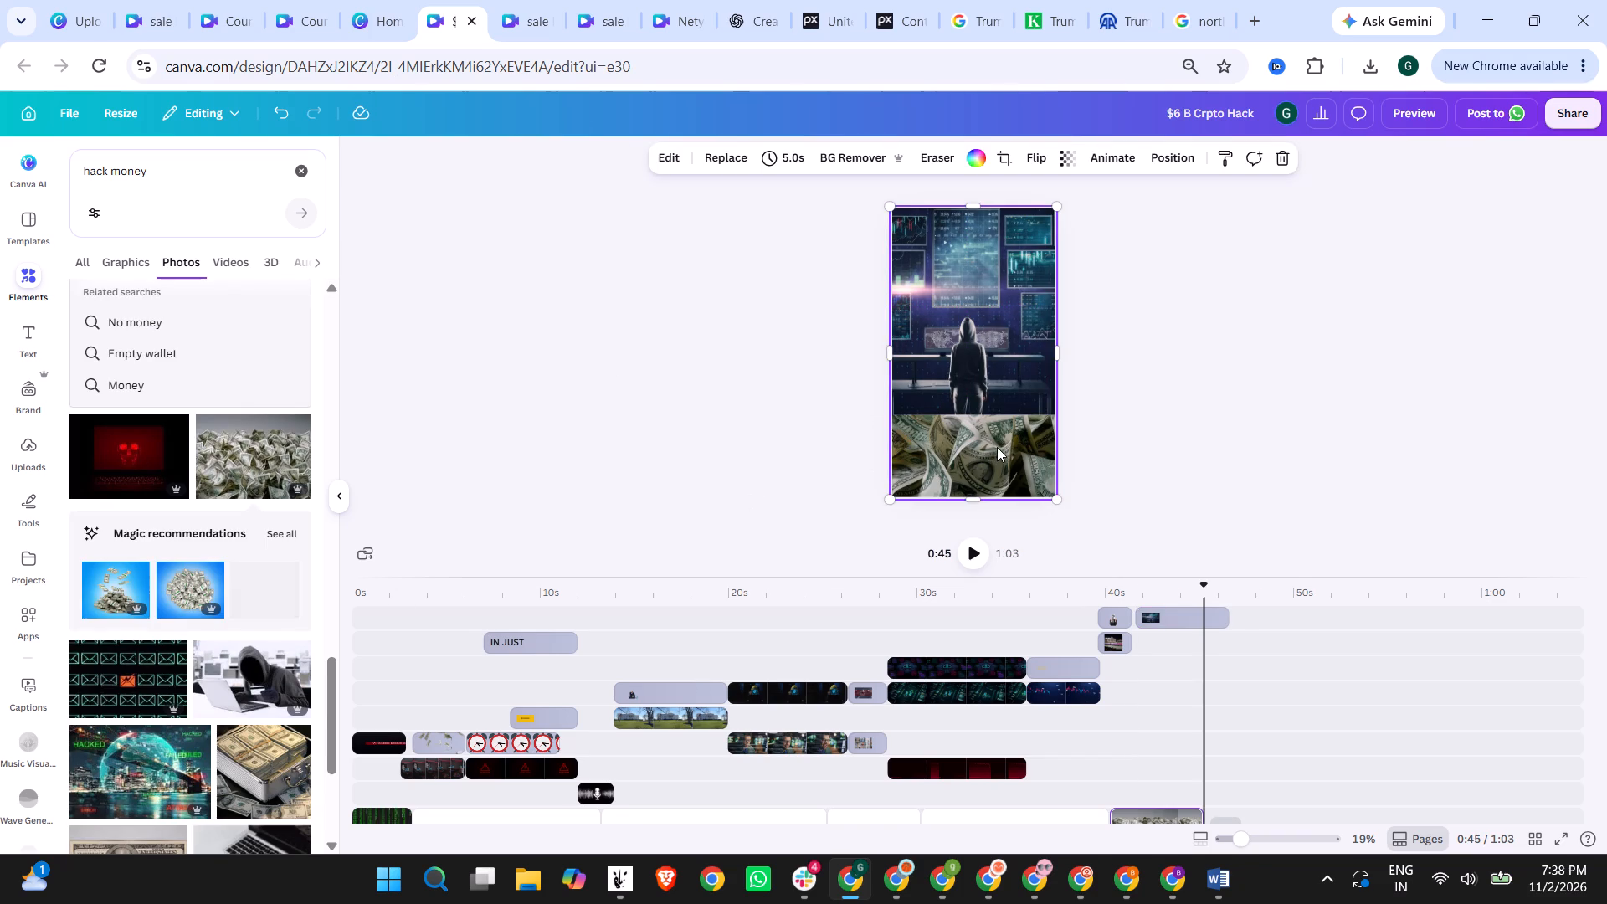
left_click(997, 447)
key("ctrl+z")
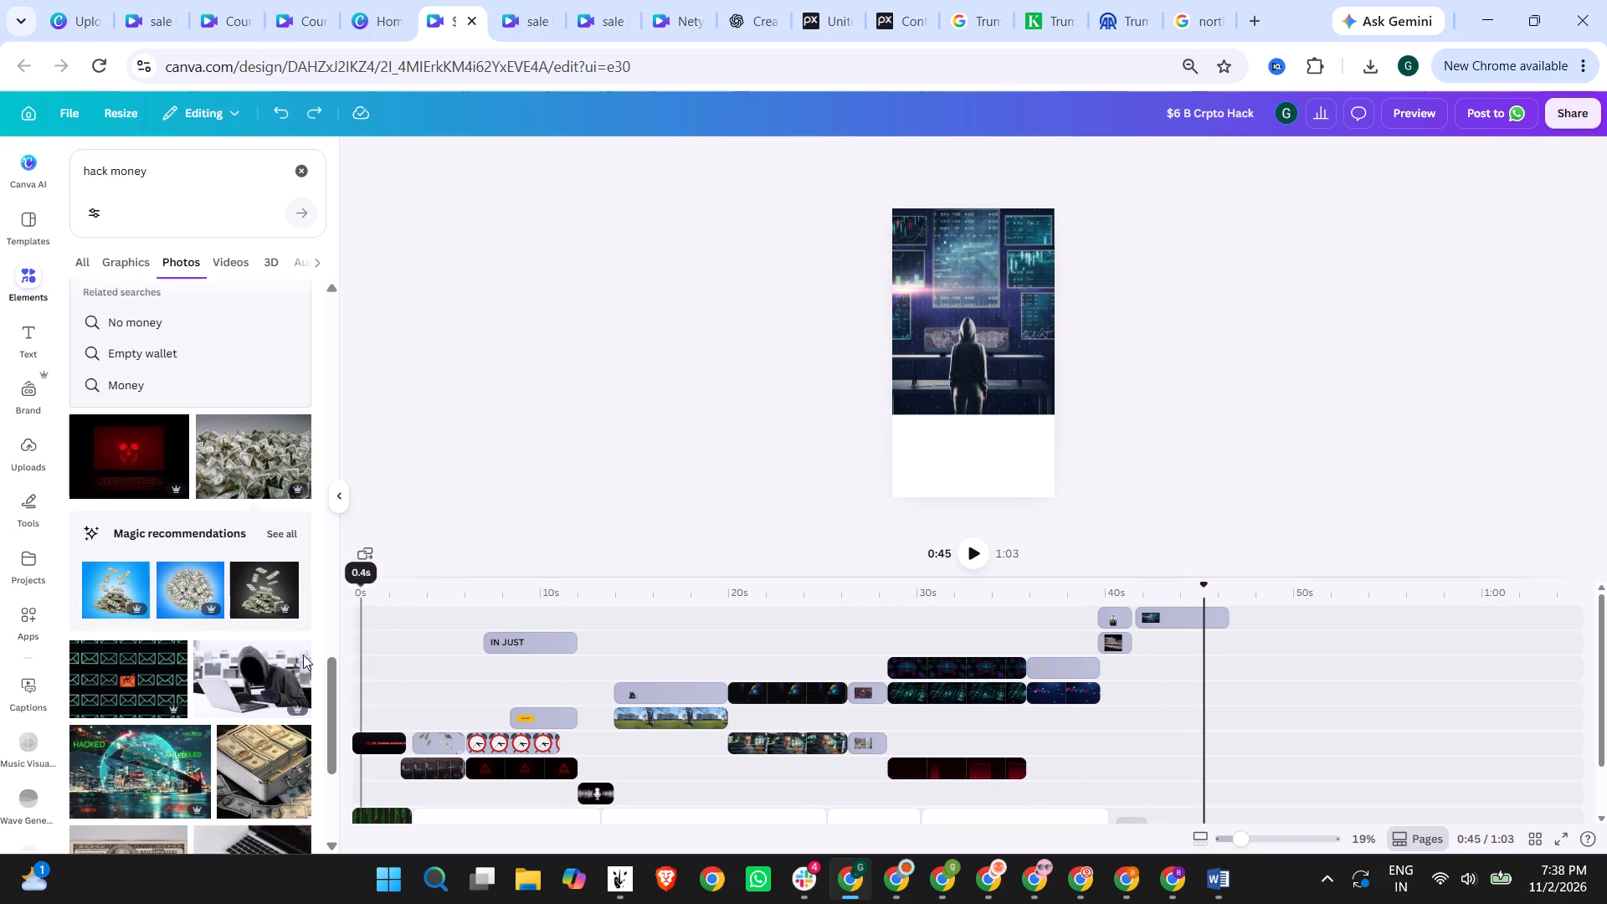
Add the heaped dollar-bills photo to the timeline on the track beneath the hooded-figure clip, aligned with that clip's start.
left_click_drag(253, 433, 1174, 633)
left_click_drag(1147, 638, 1187, 655)
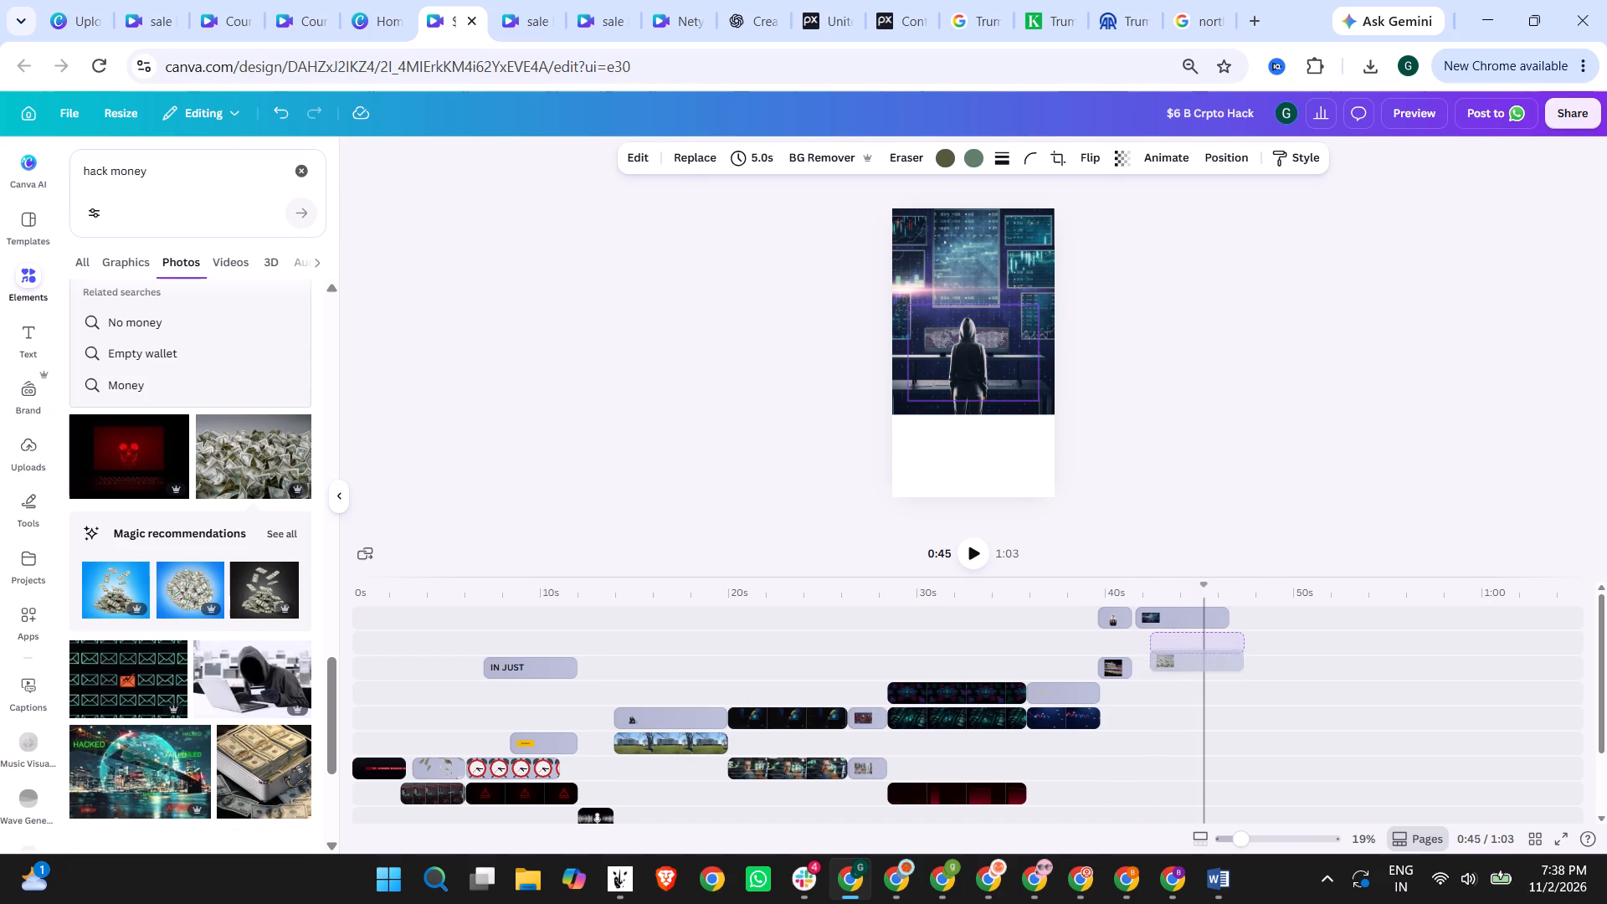
left_click_drag(1187, 655, 1182, 659)
left_click_drag(1173, 643, 1163, 642)
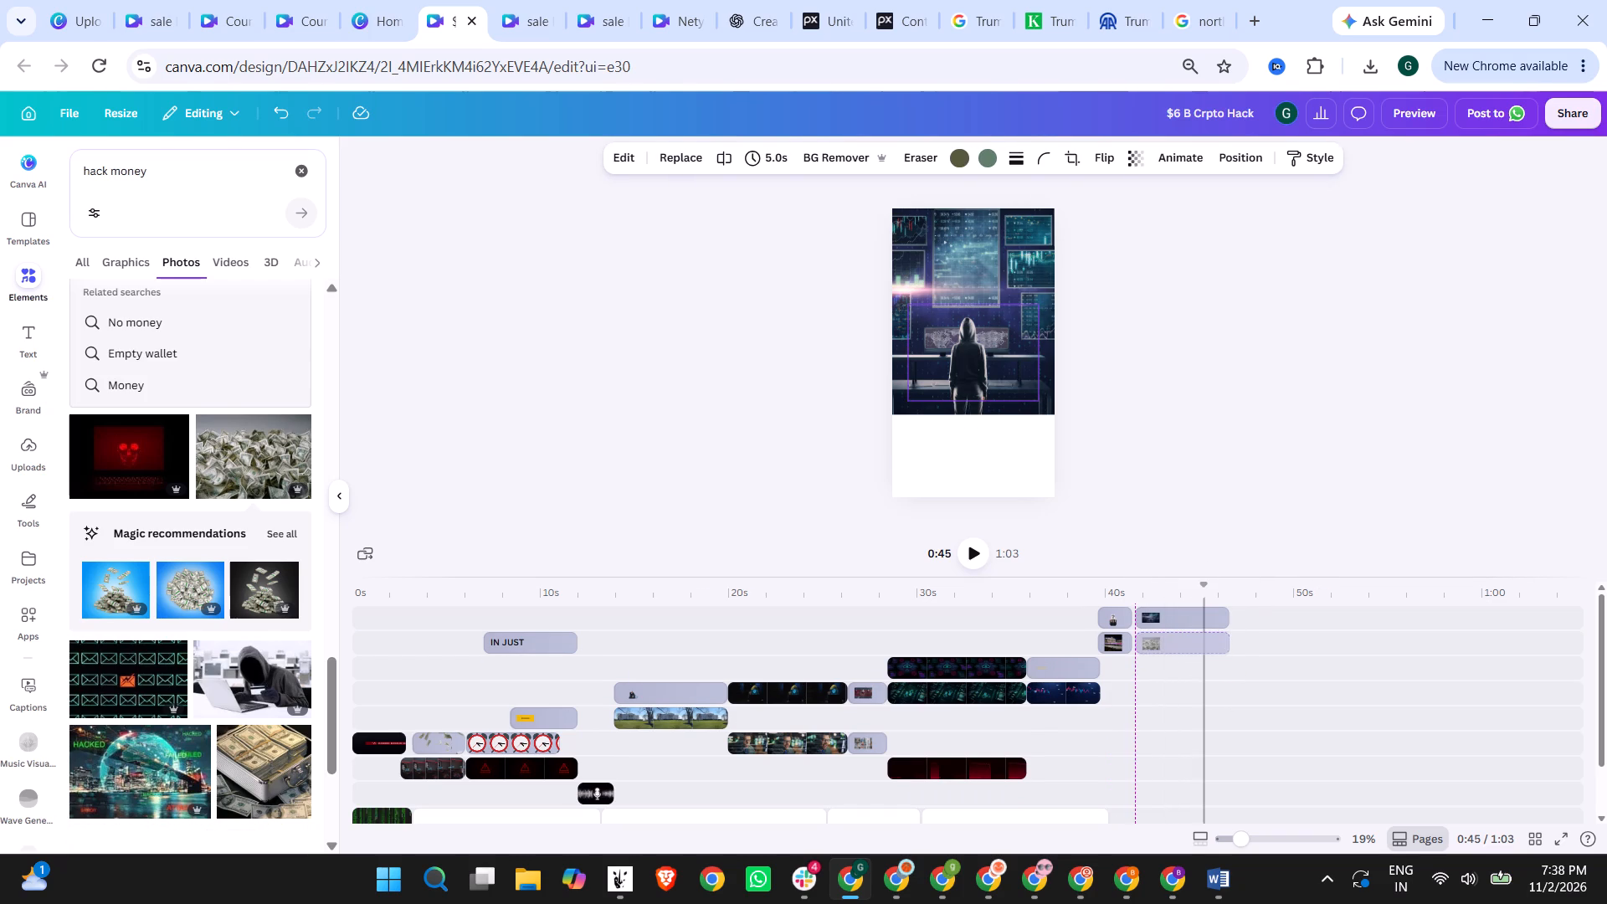
Layer the dollar-bills clip above the hooded-figure clip and start both right after the North Korea question-mark scene.
left_click_drag(1163, 642, 1167, 606)
left_click_drag(1168, 641, 1172, 663)
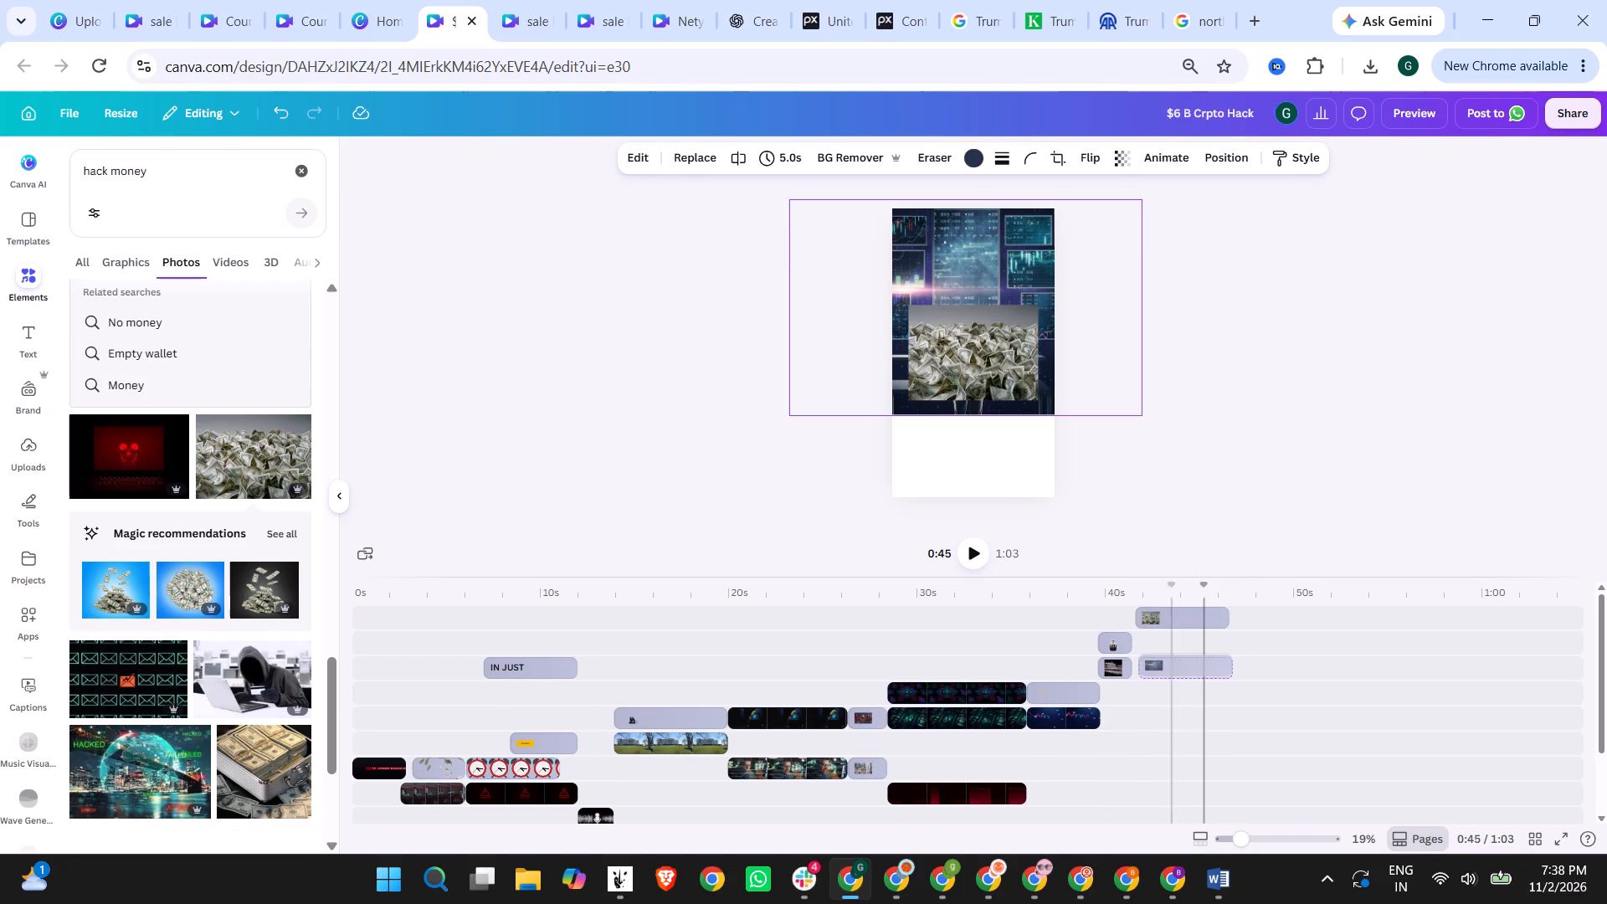
left_click_drag(1172, 663, 1170, 693)
left_click_drag(1163, 621, 1165, 636)
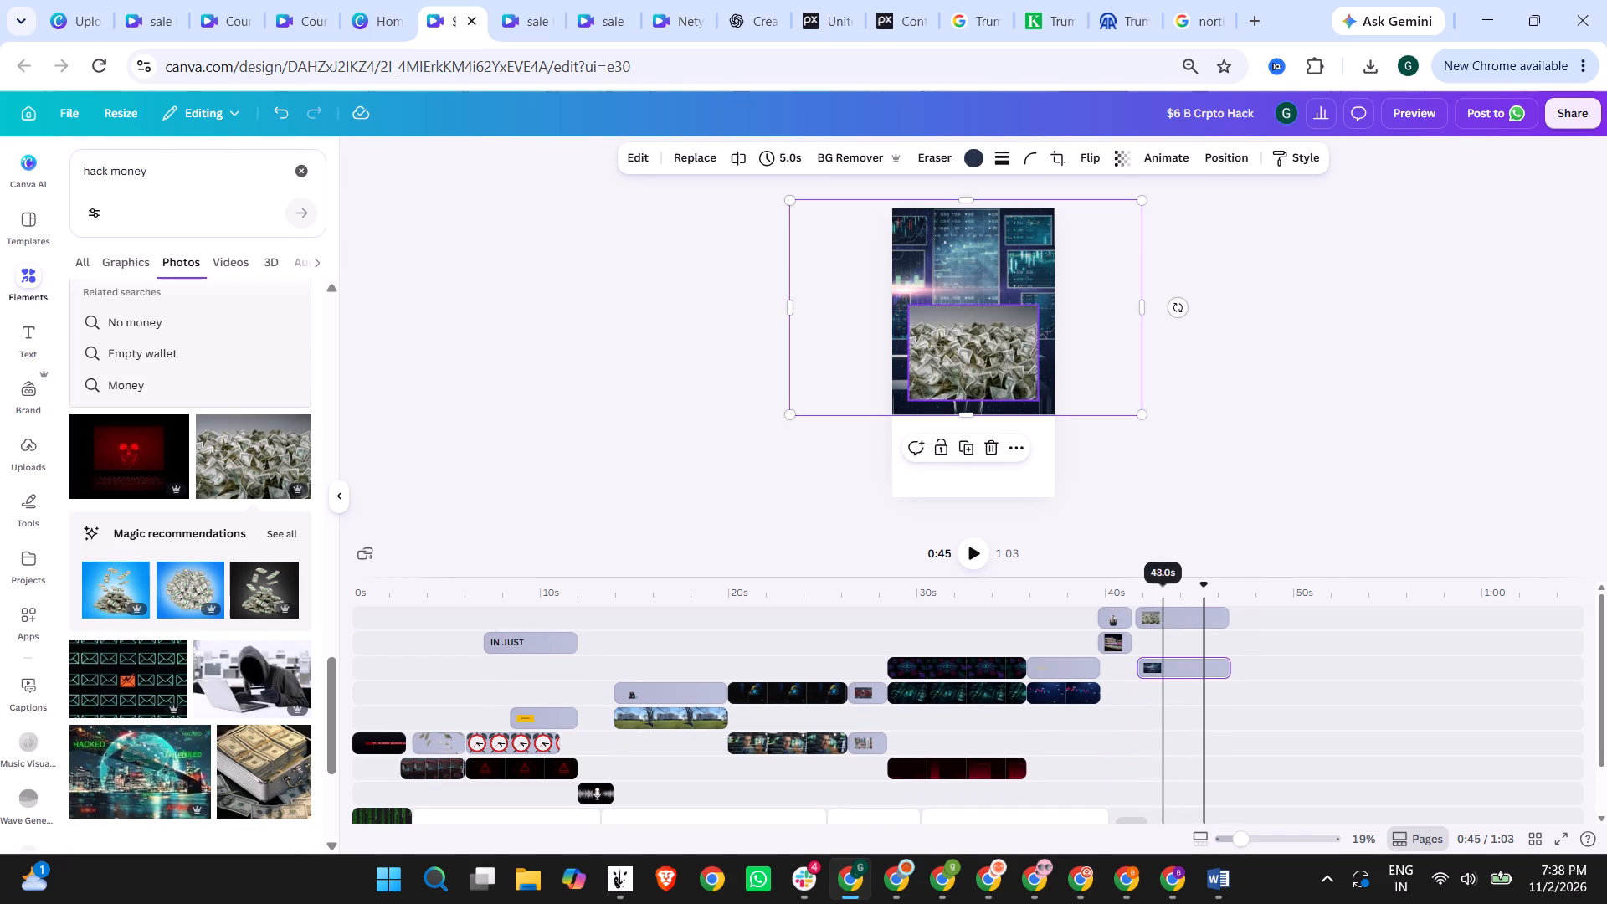
left_click_drag(1165, 636, 1166, 640)
left_click(1173, 639)
left_click(1170, 665)
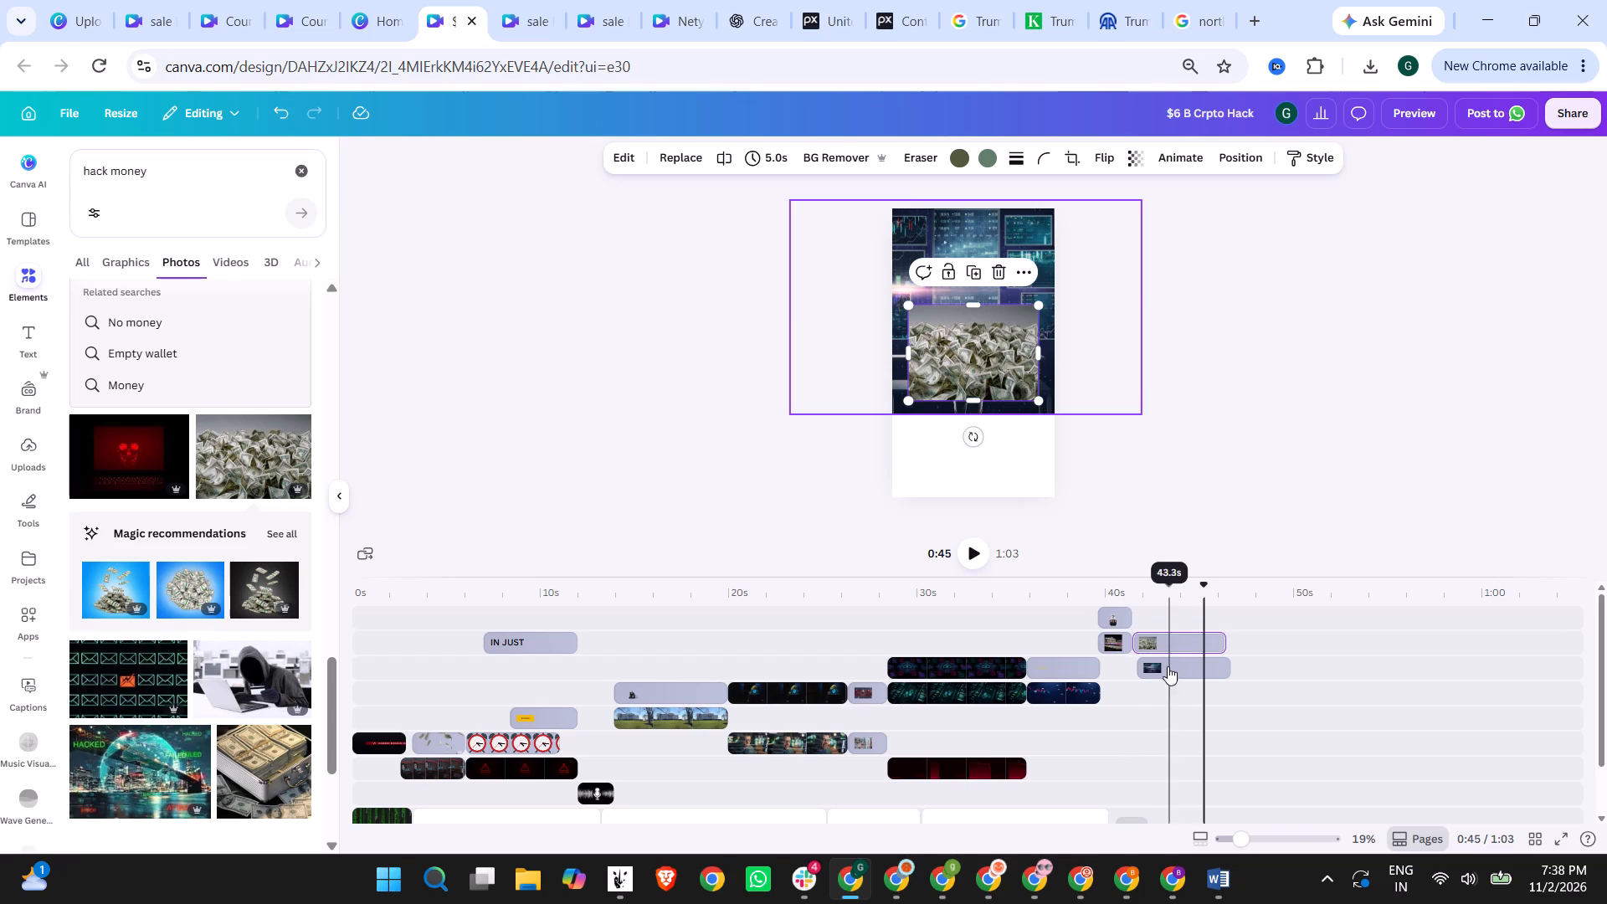
left_click(1173, 664)
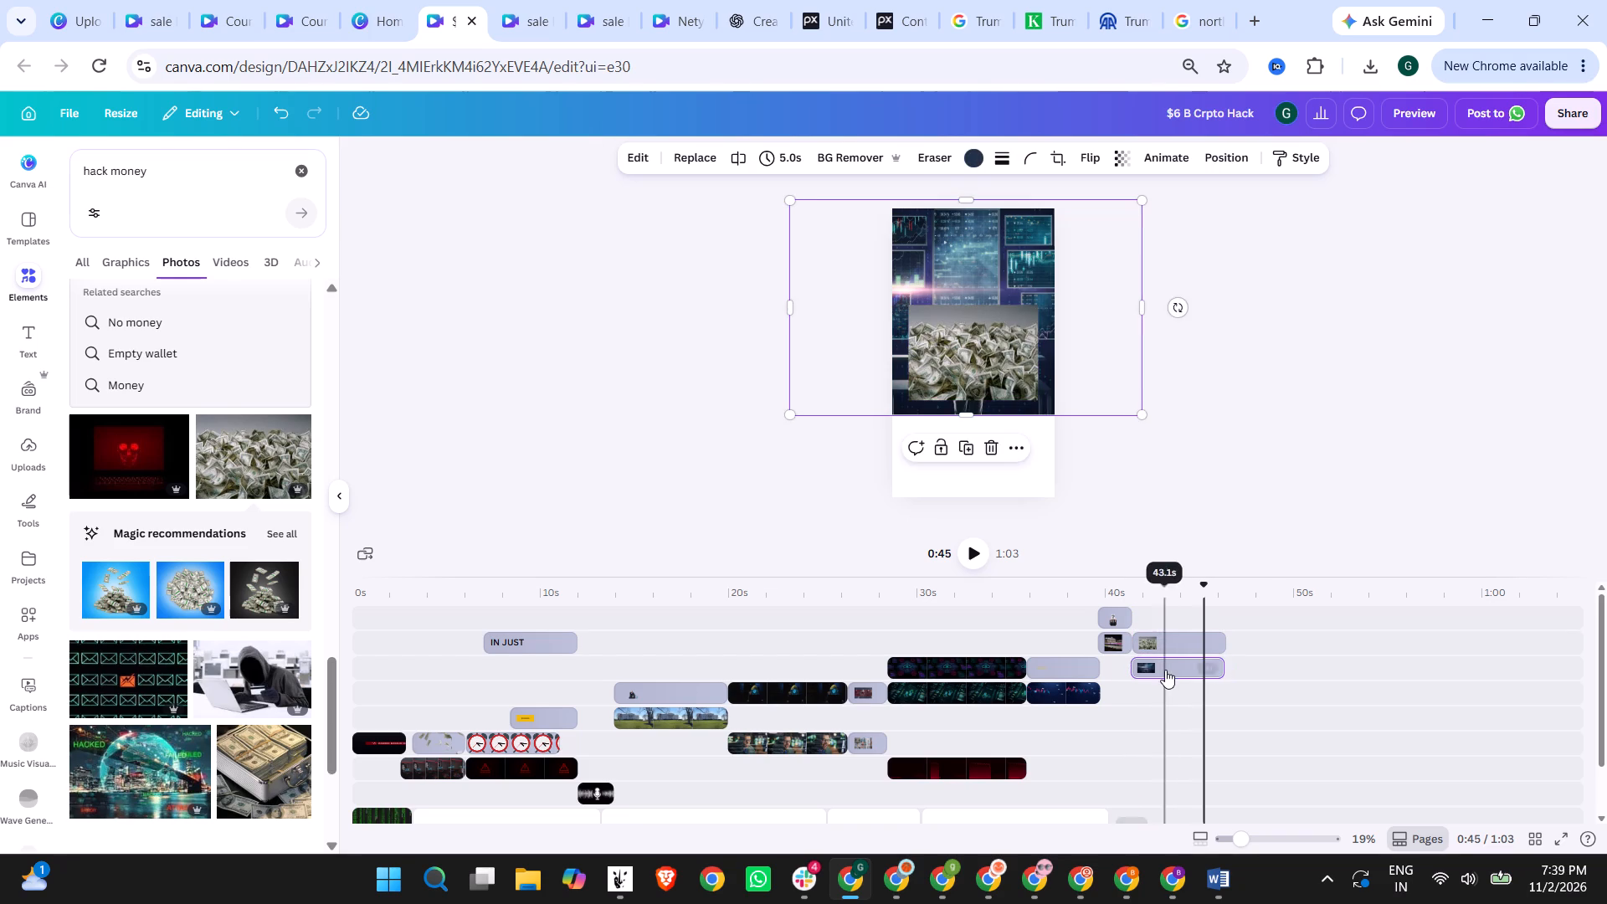
left_click(1170, 664)
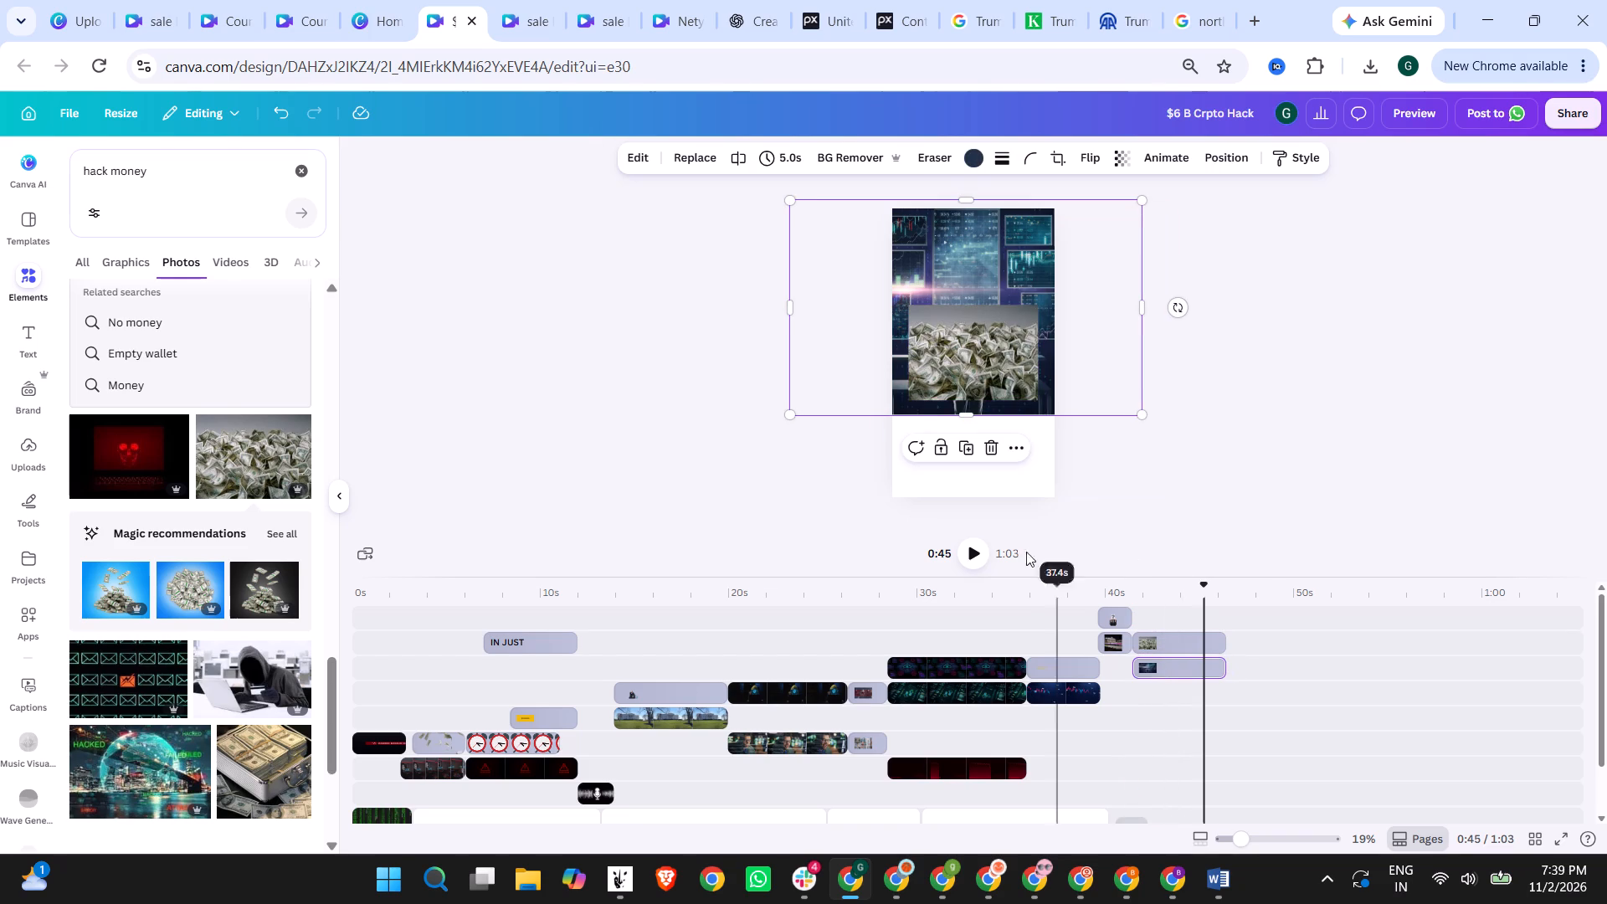
Remove the background from the dollar-bills photo.
left_click(958, 355)
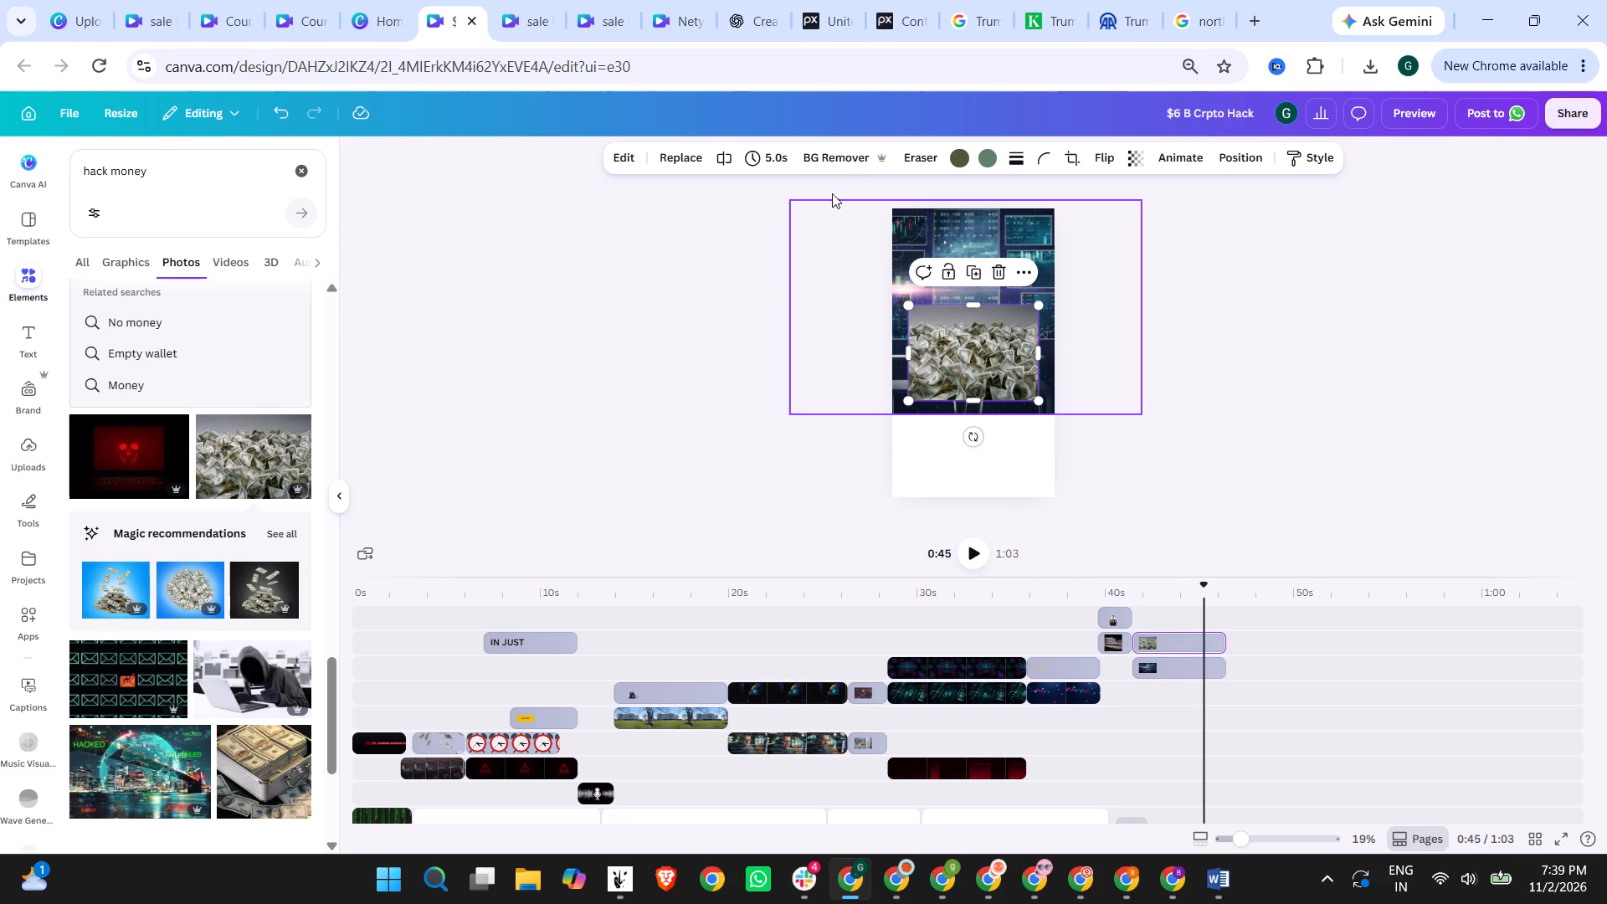
left_click(838, 160)
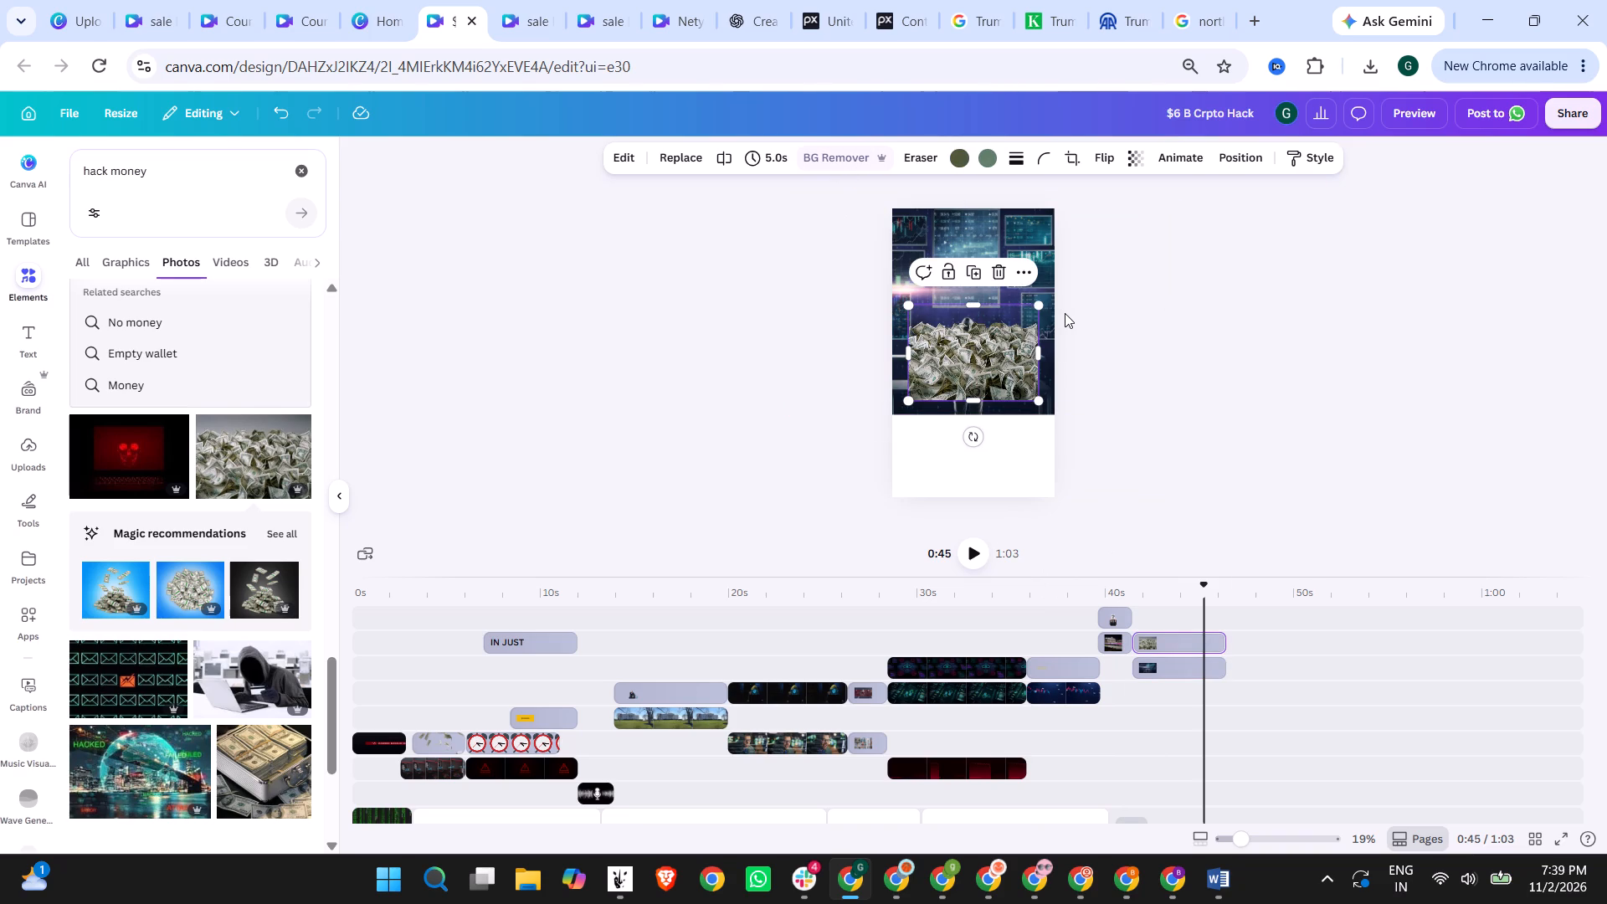
left_click(1108, 371)
Enlarge the dollar-bills cutout past the page width and position it over the page's bottom, covering the blank area below the hooded figure.
left_click_drag(1005, 367, 985, 394)
left_click_drag(1019, 431, 1119, 526)
left_click_drag(1018, 463, 1000, 480)
left_click(1249, 423)
left_click(1009, 442)
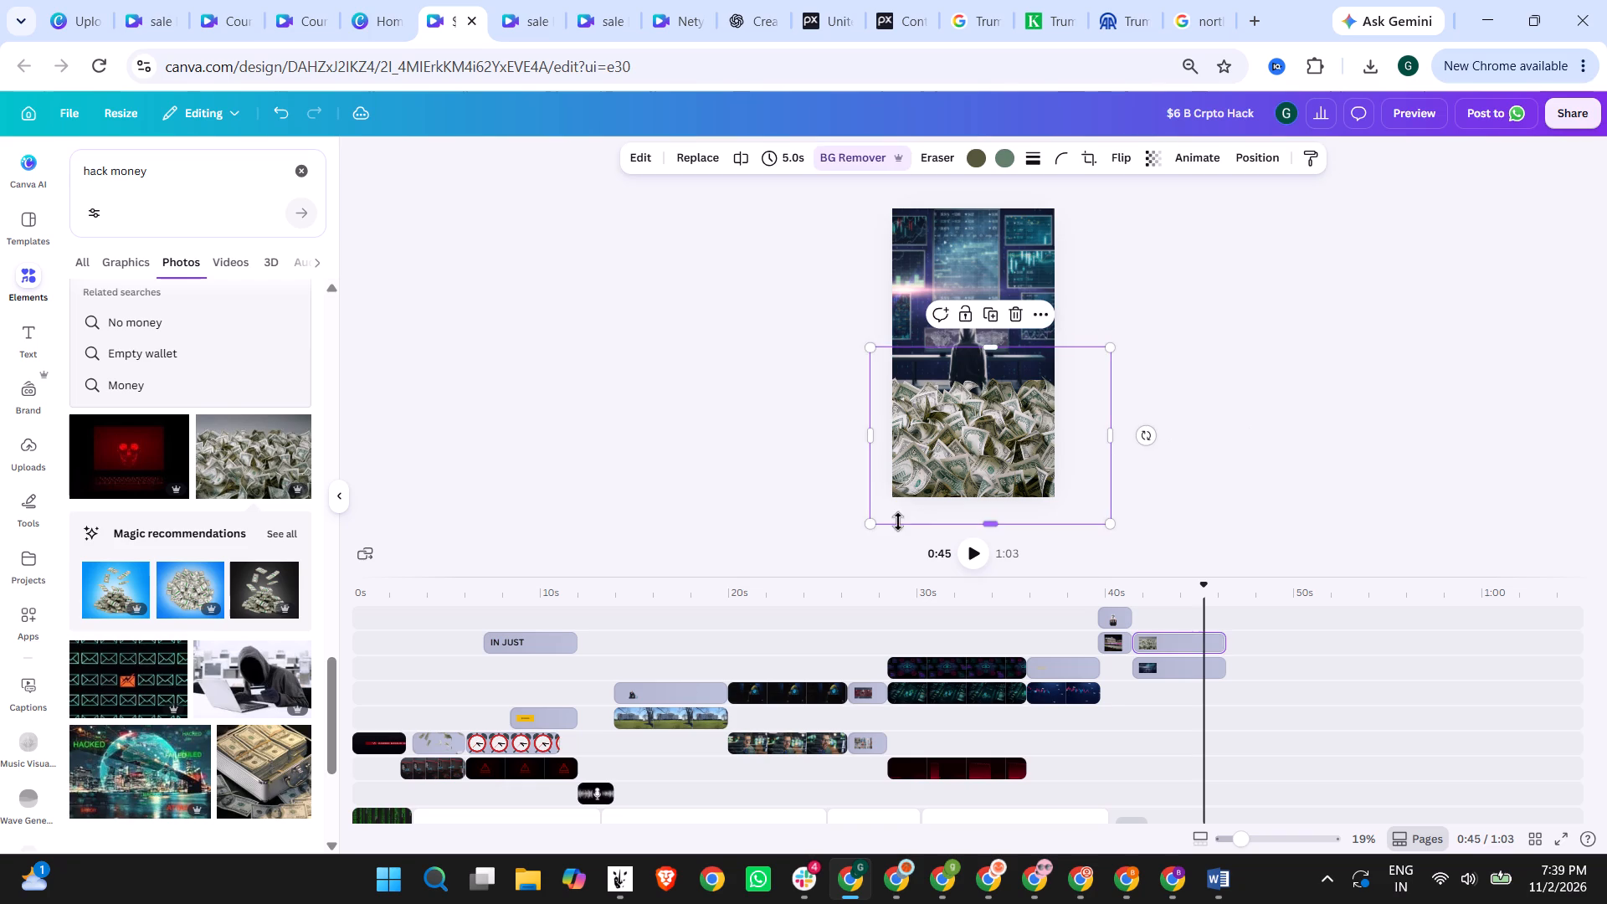
left_click_drag(872, 522, 891, 510)
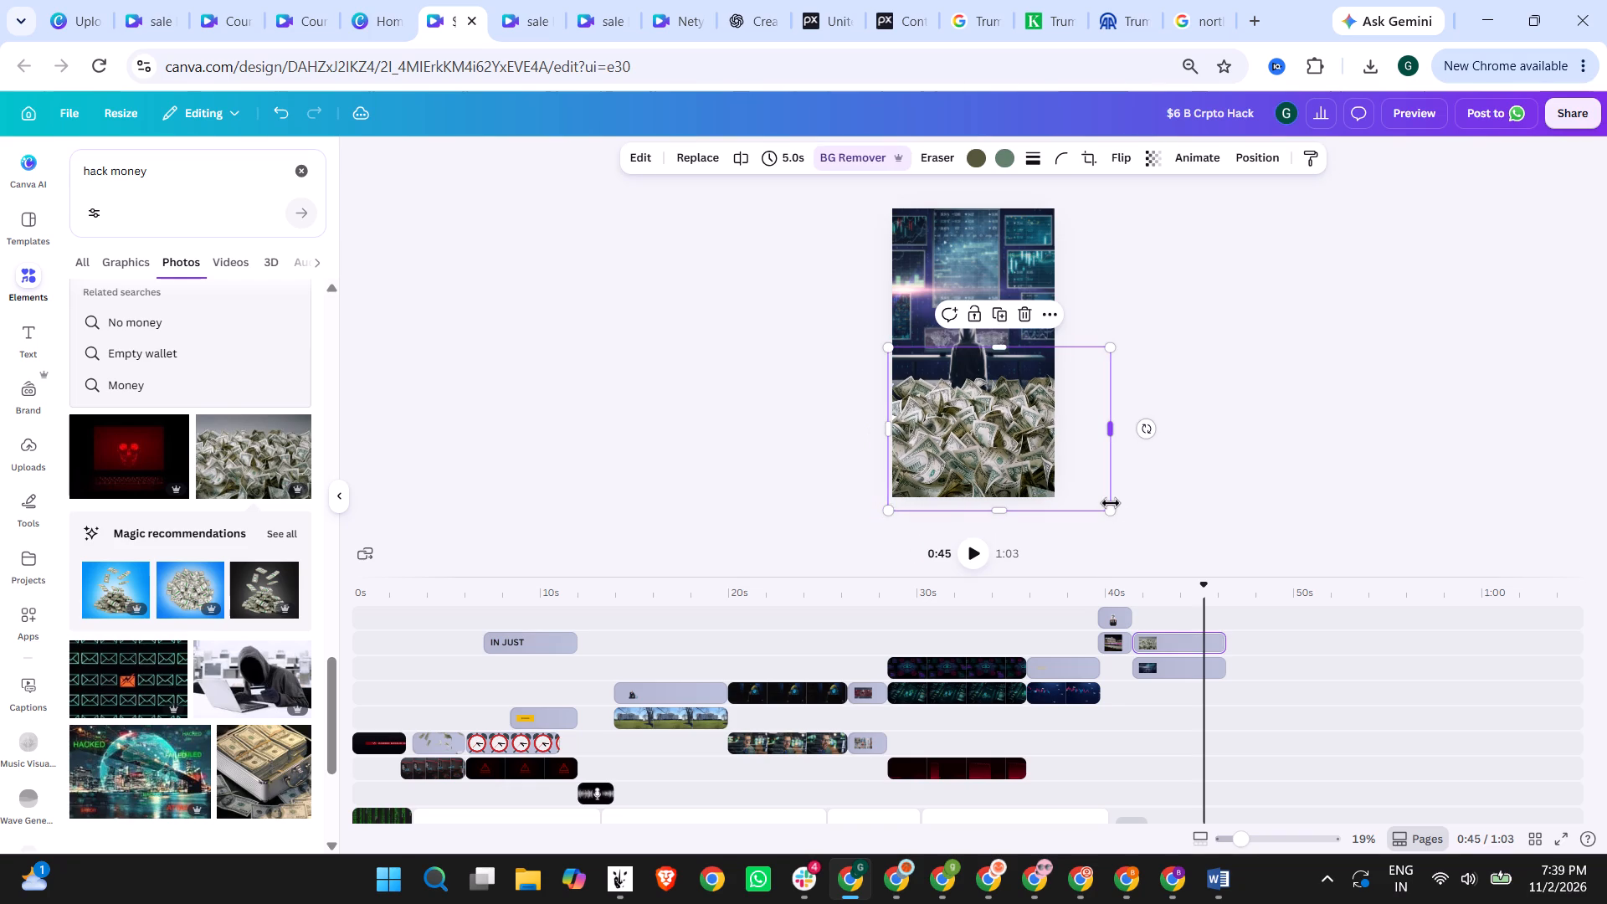
left_click_drag(1111, 503, 1061, 503)
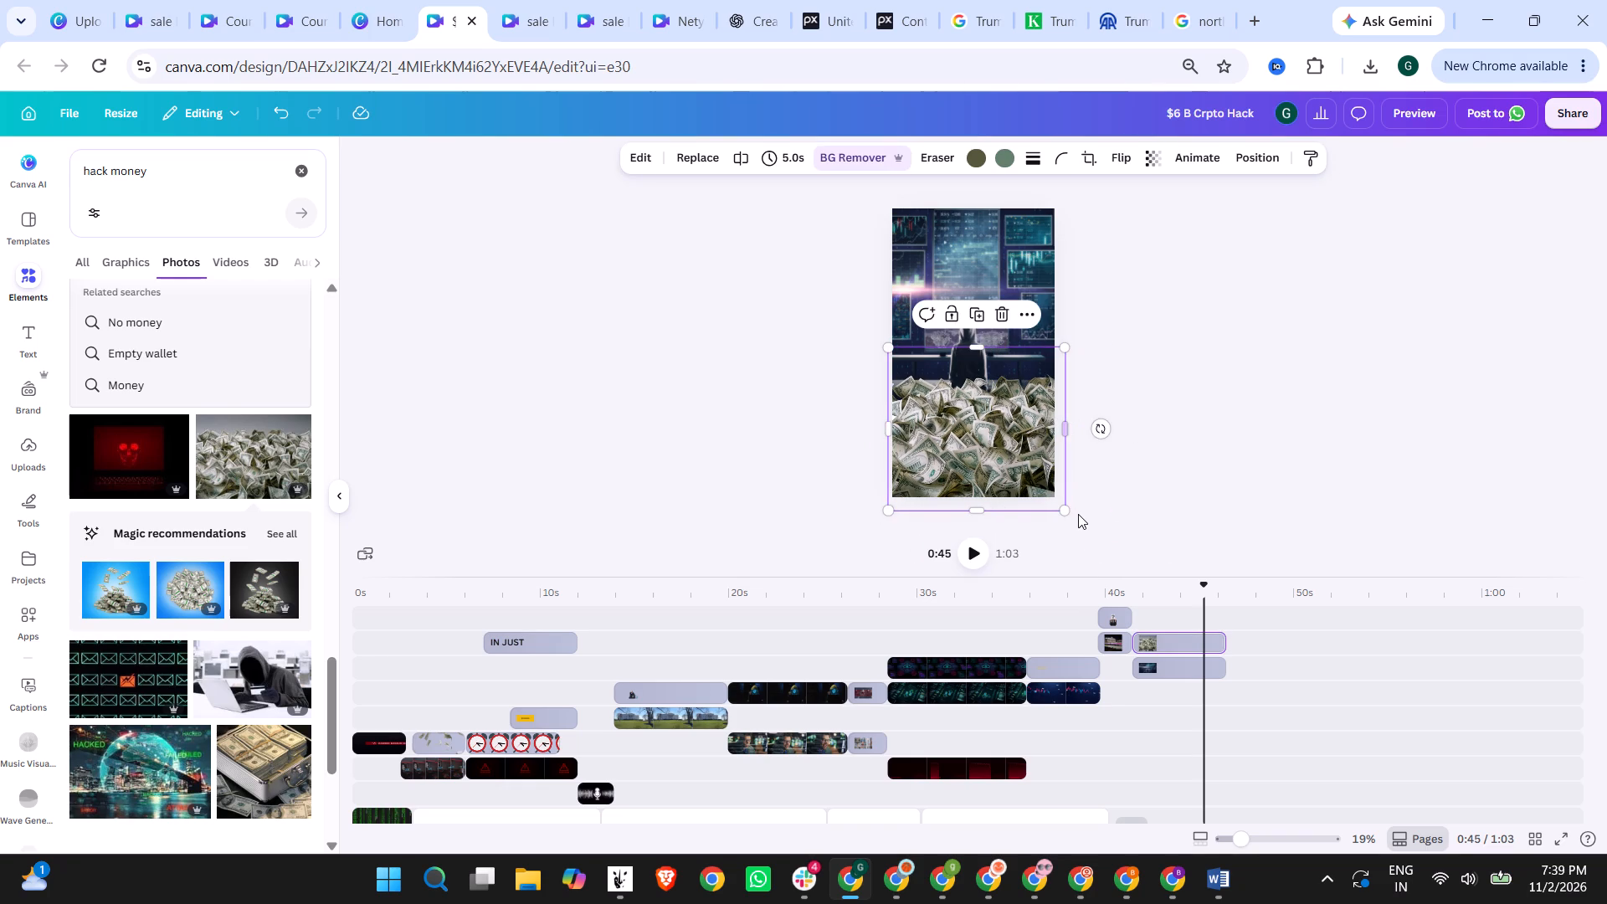
key("ctrl+z")
left_click_drag(1112, 510, 1055, 501)
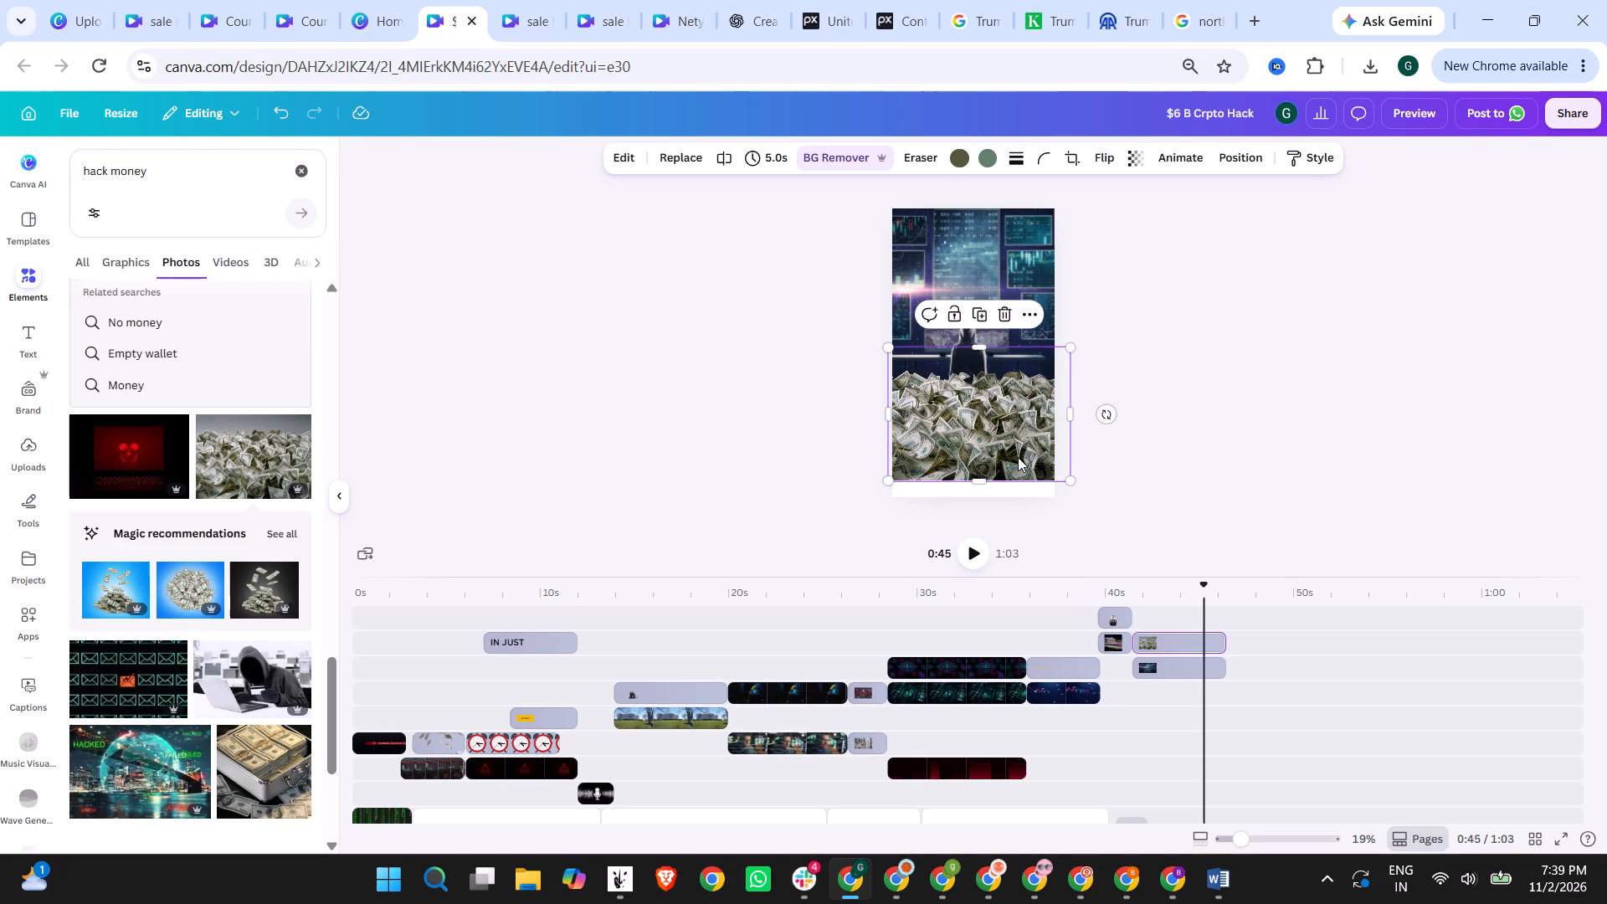
left_click_drag(1018, 457, 1009, 478)
left_click(1219, 410)
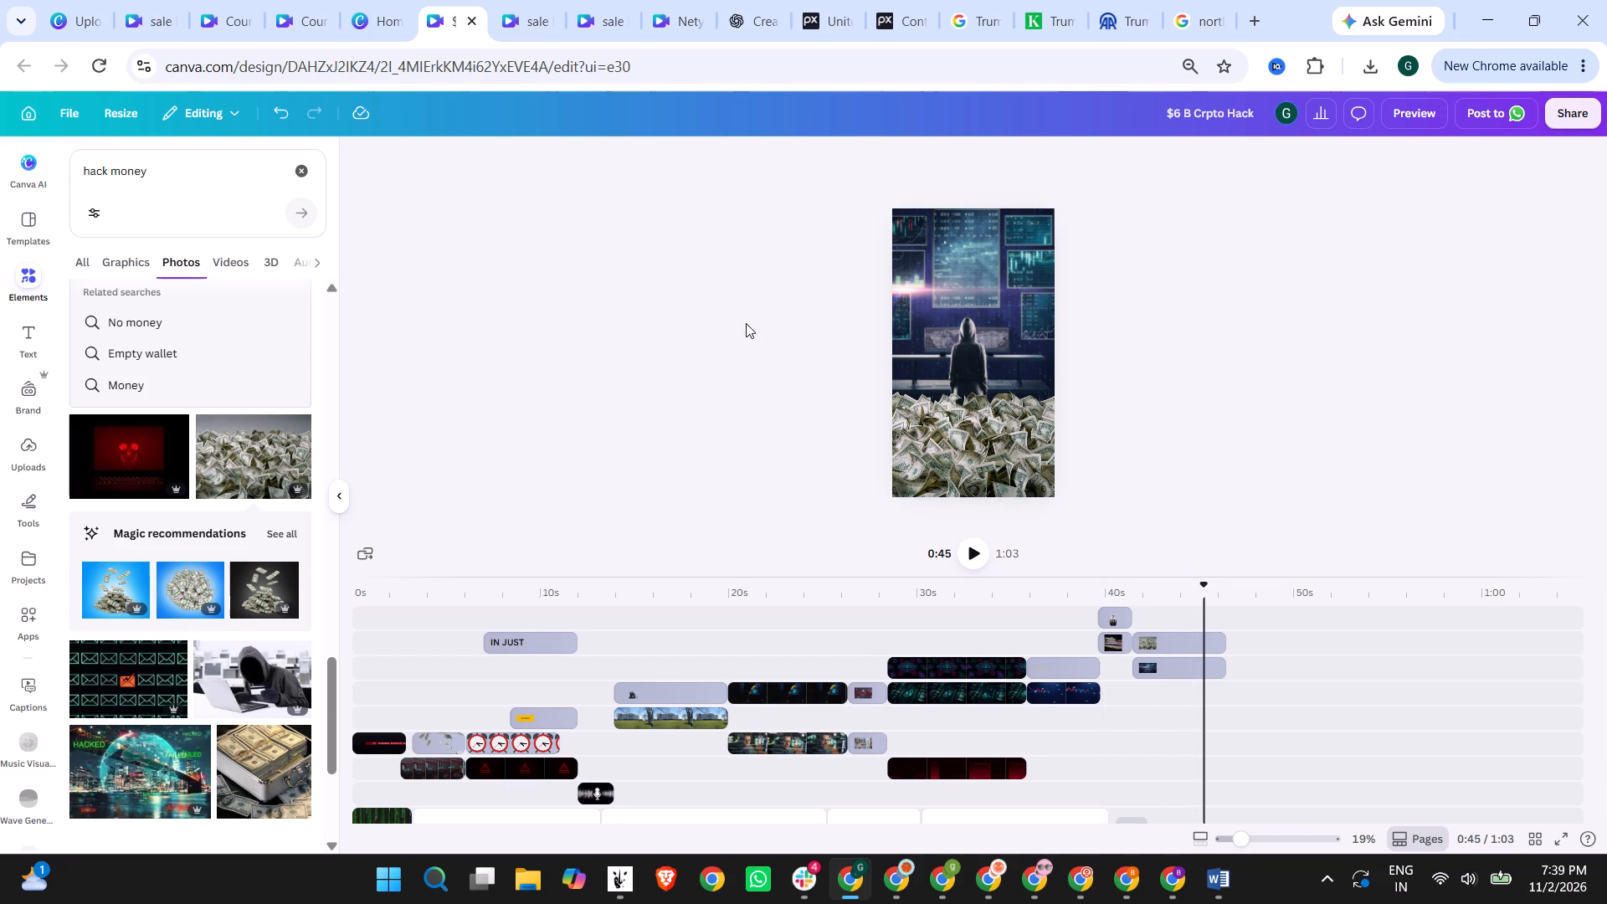
Look through the "hack money" photo results for further hacker and money pictures.
scroll(167, 653, "up", 11)
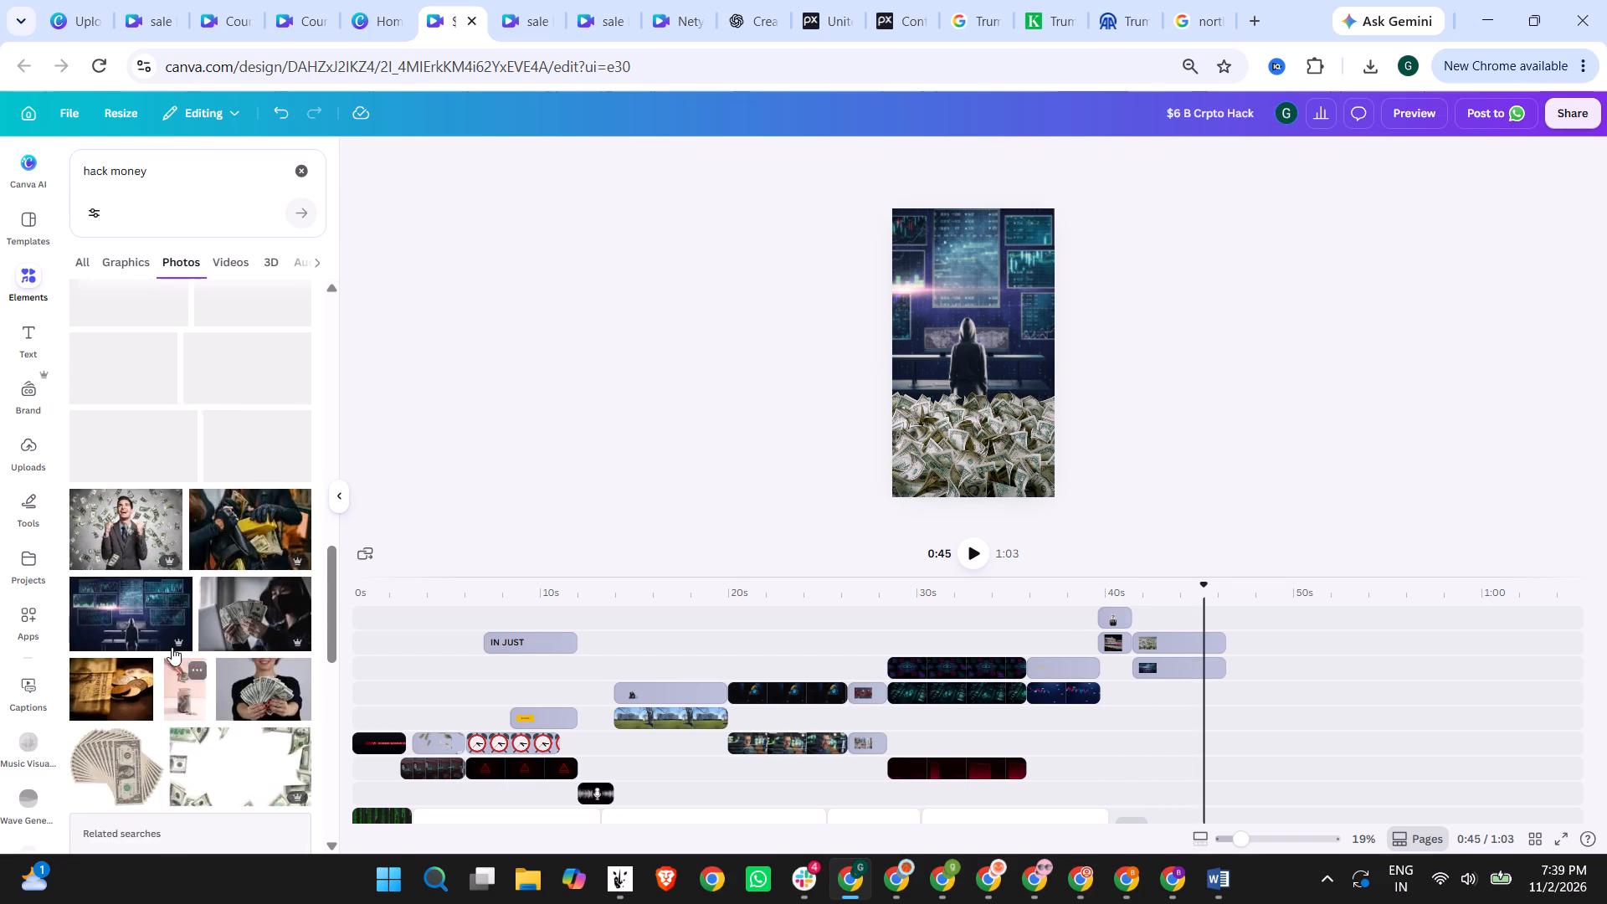
scroll(172, 647, "up", 17)
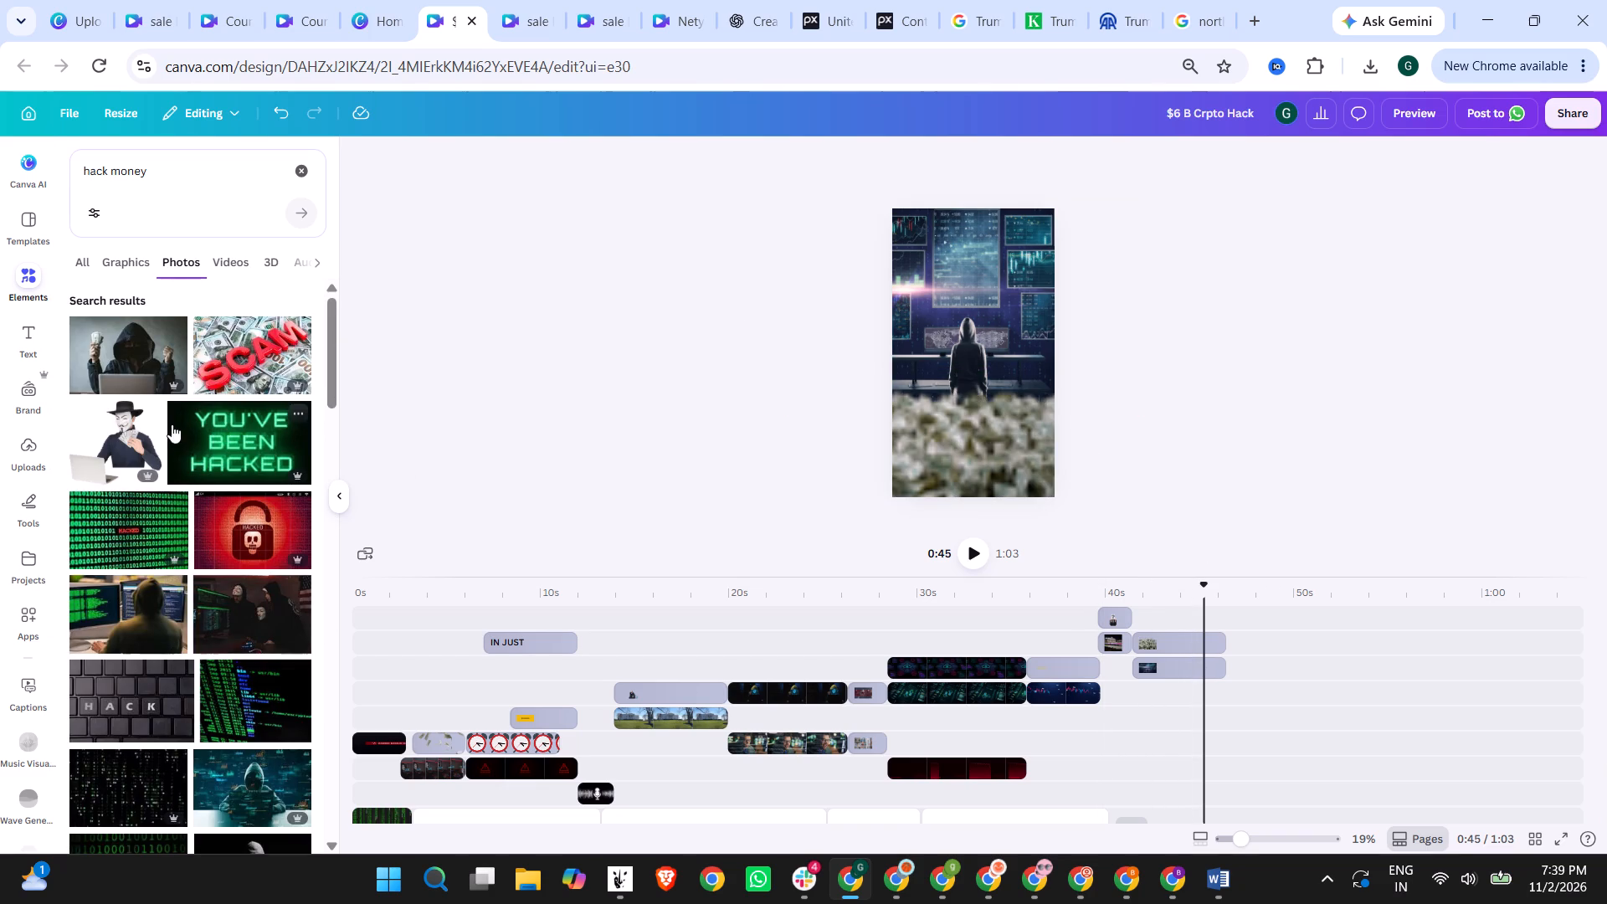
scroll(137, 507, "down", 3)
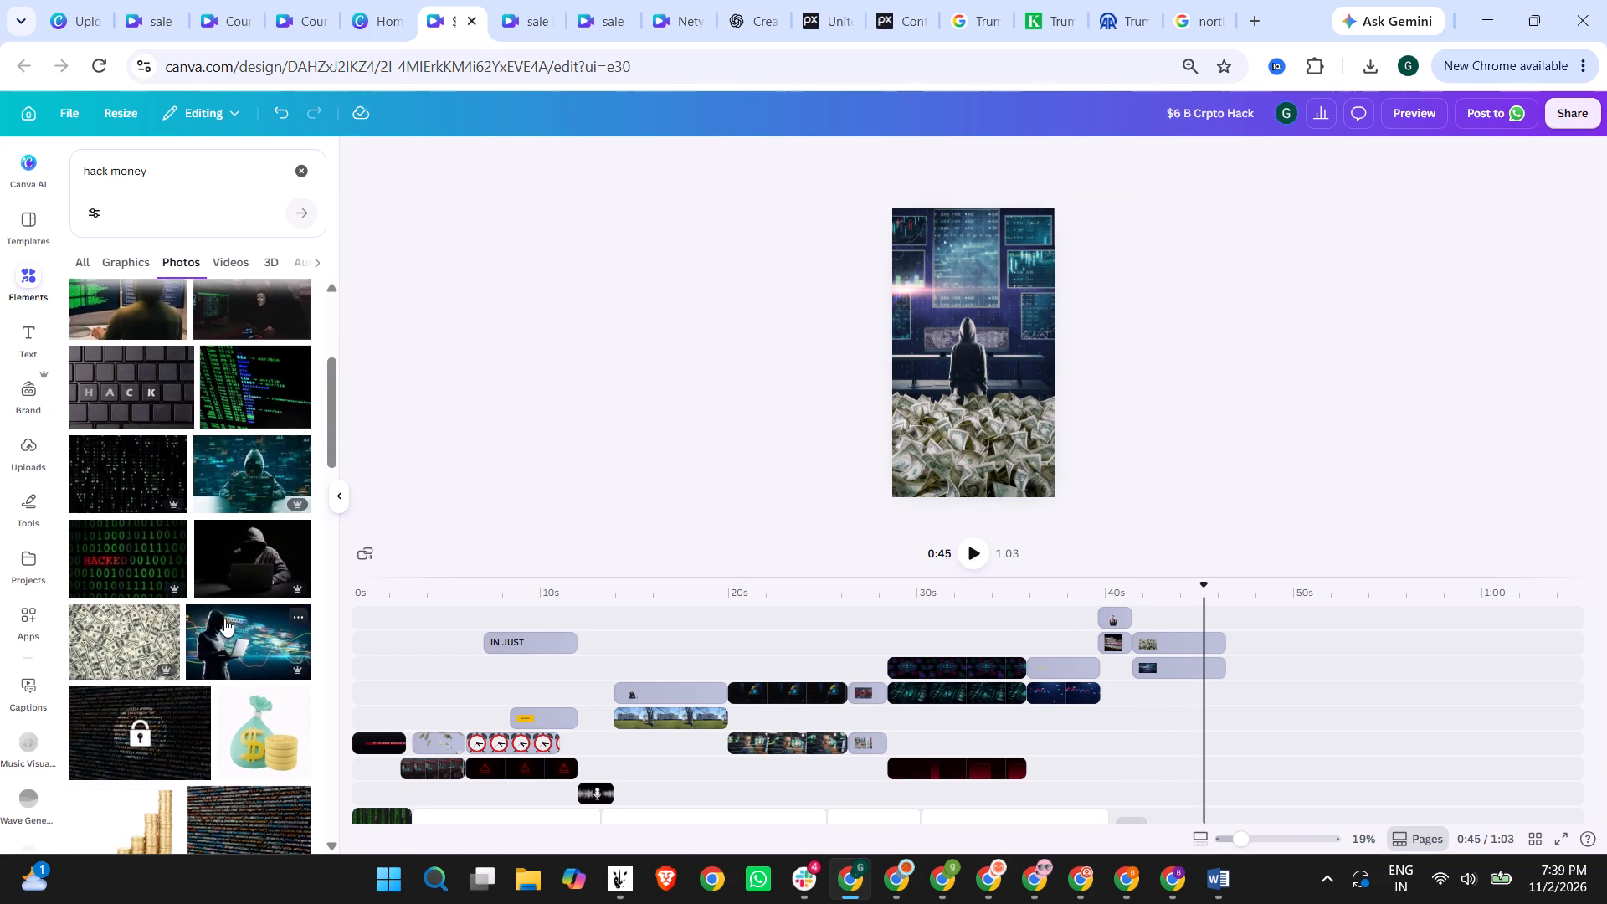
scroll(223, 619, "down", 1)
scroll(143, 648, "down", 2)
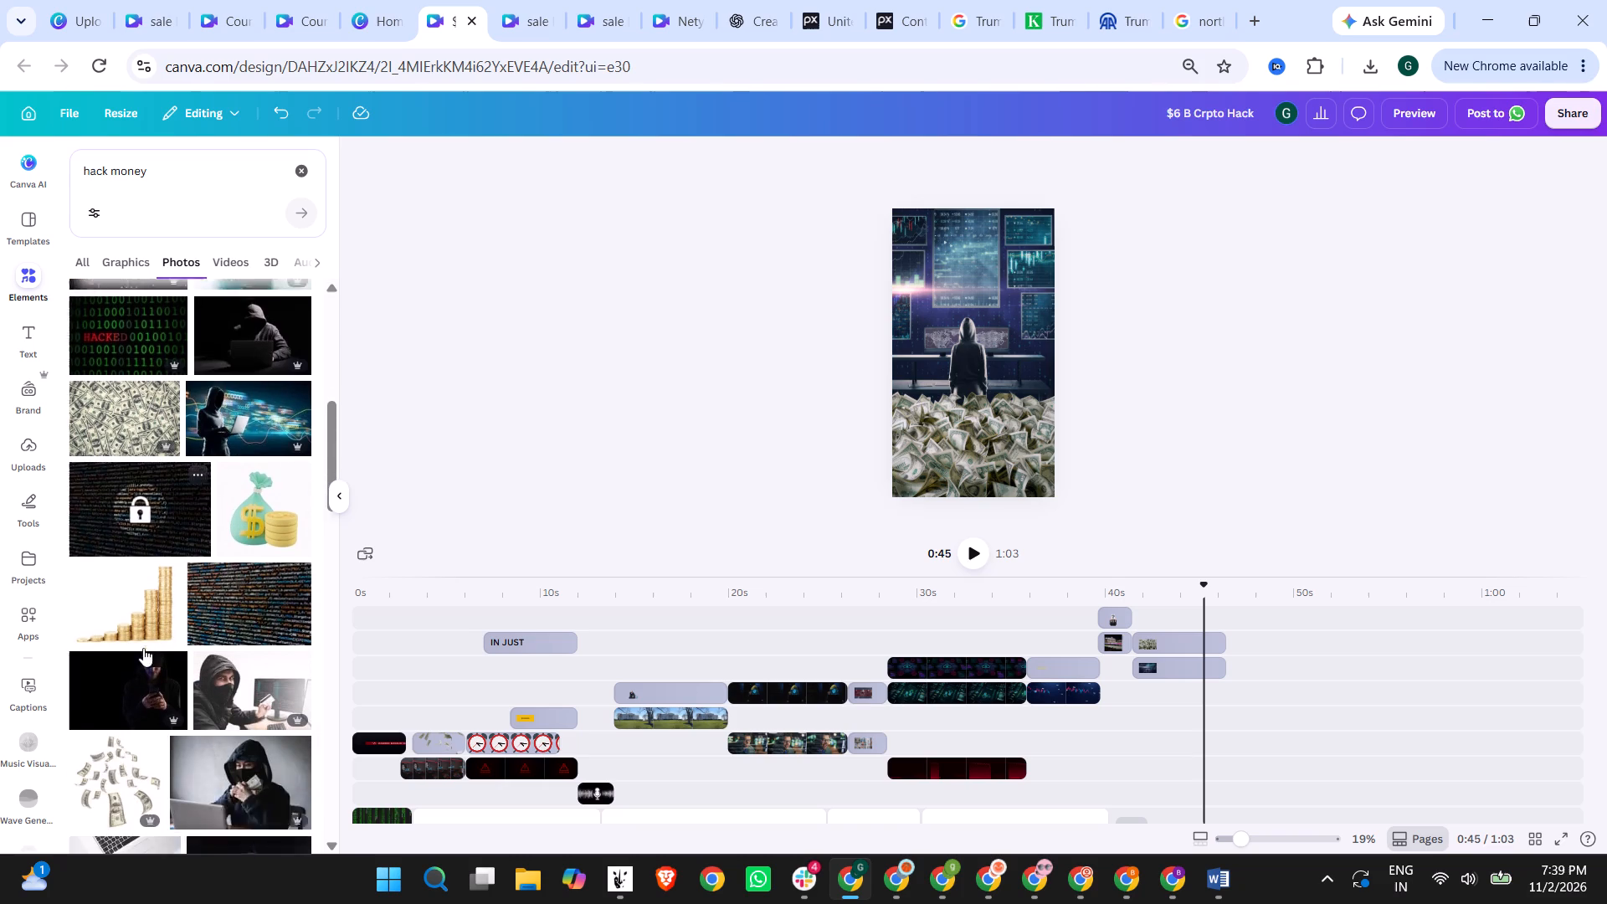
scroll(110, 666, "down", 2)
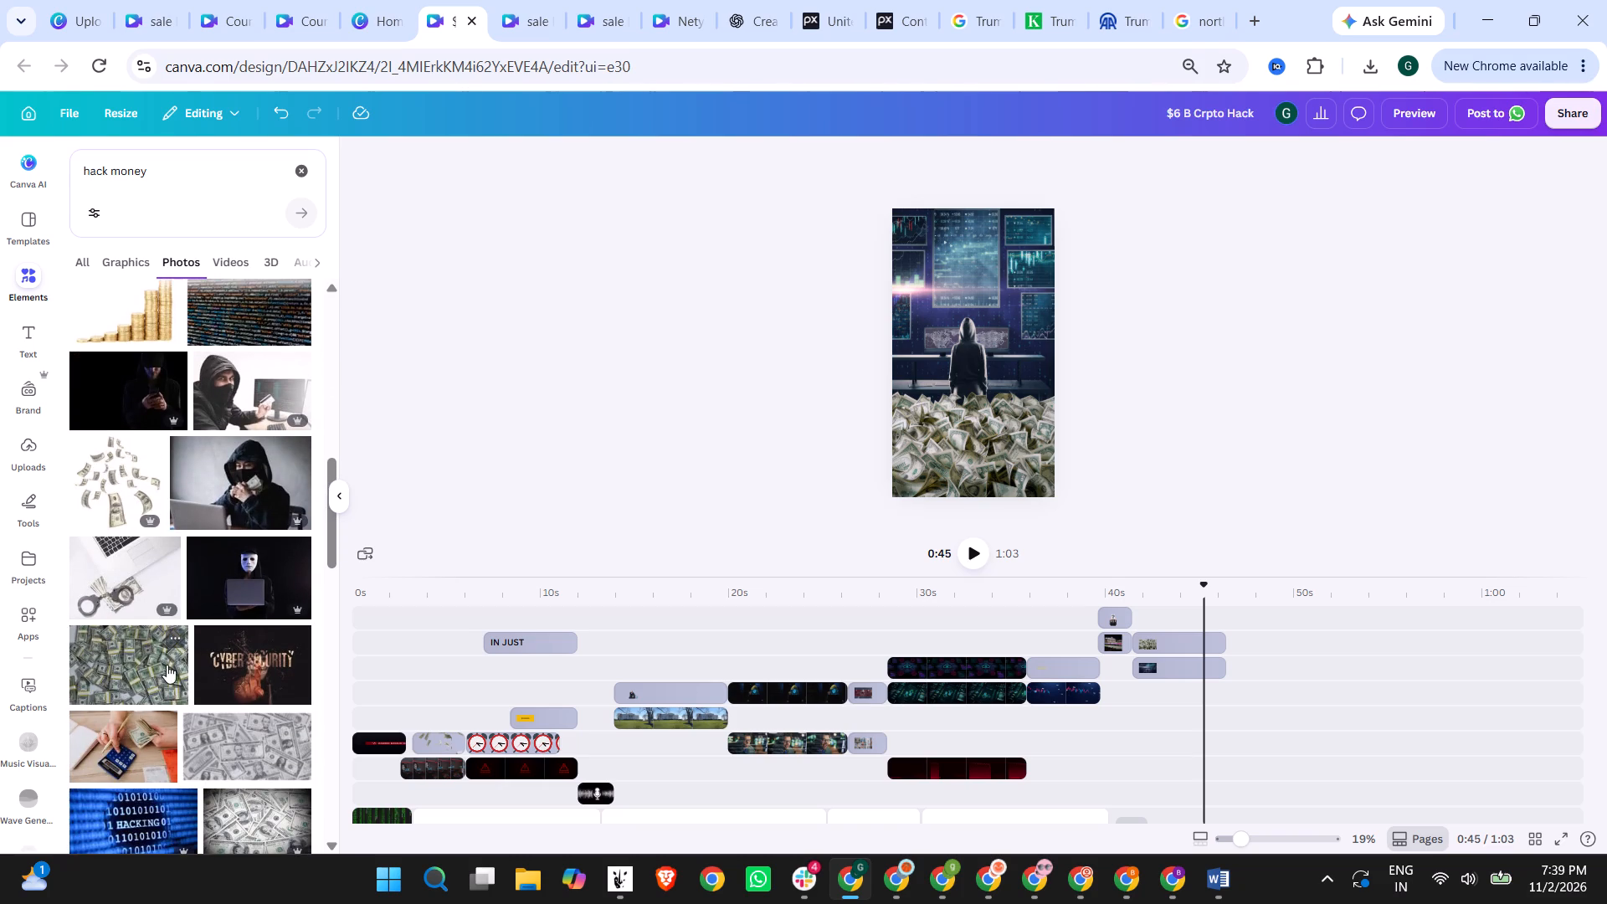
scroll(169, 665, "down", 2)
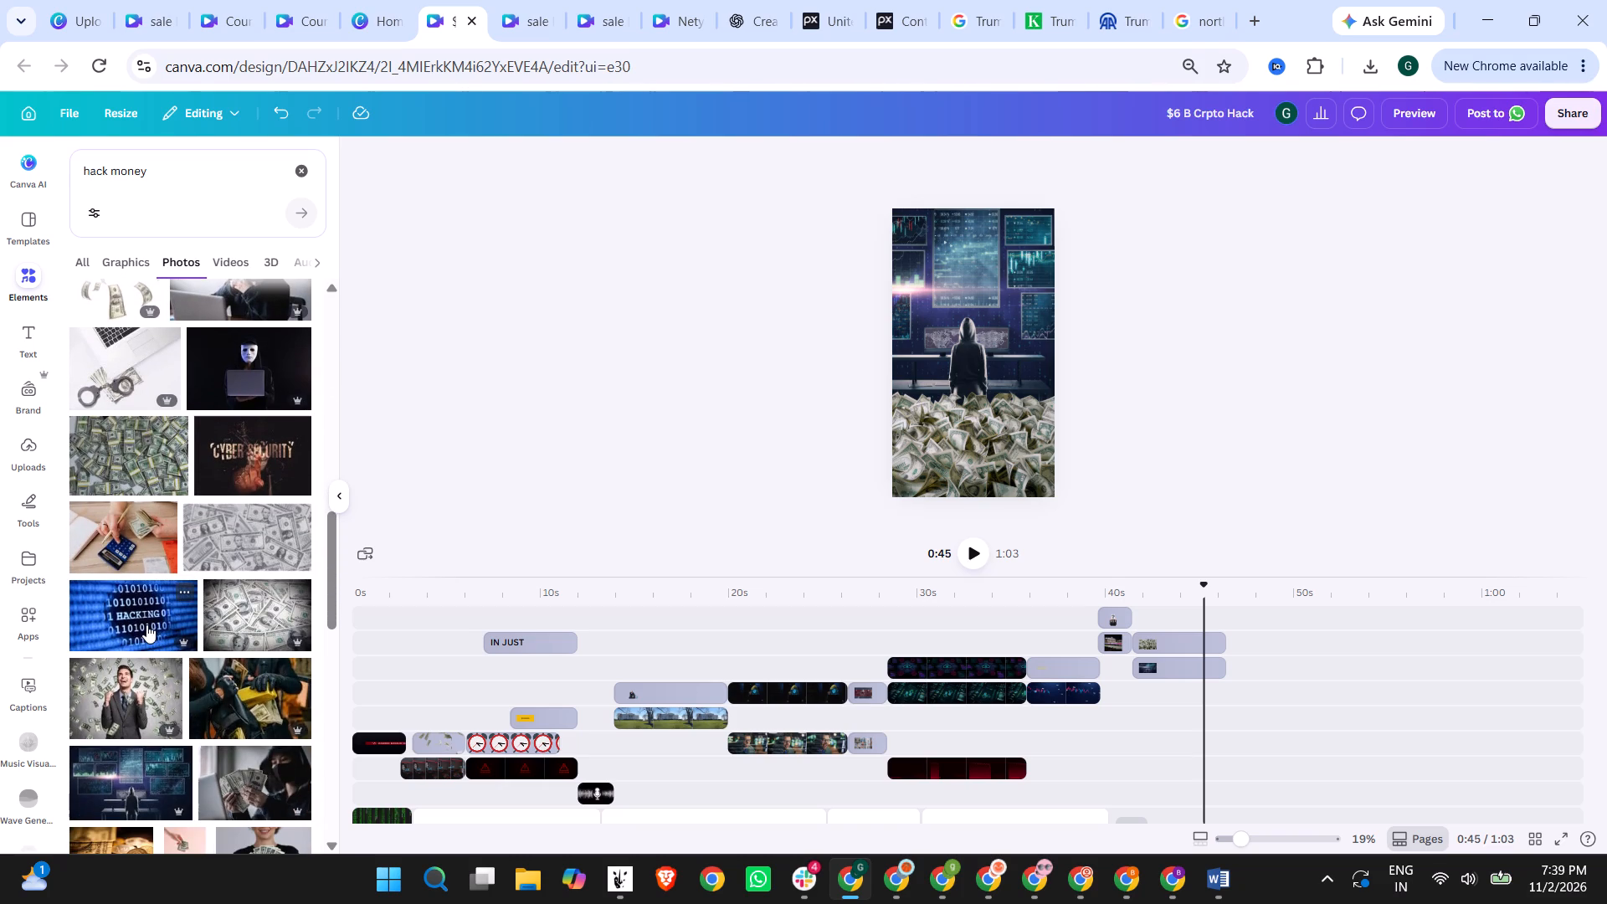
left_click(676, 385)
Play the video from 0:36 to about 0:49 to review the hacker-and-money scene and the blank part after it.
left_click(1049, 587)
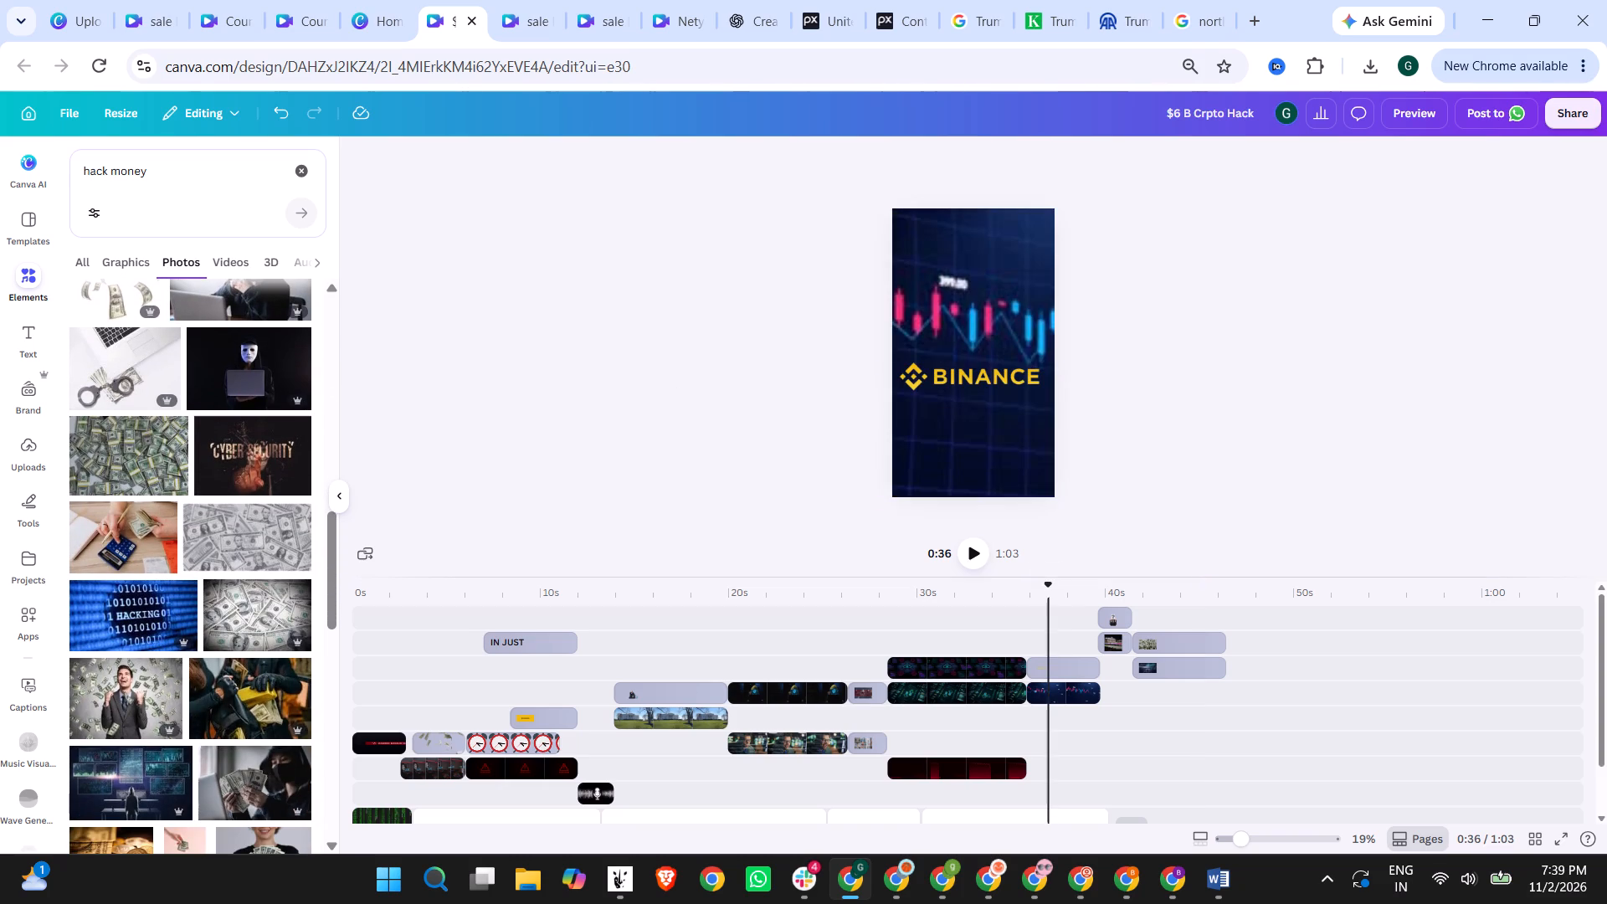
left_click(978, 565)
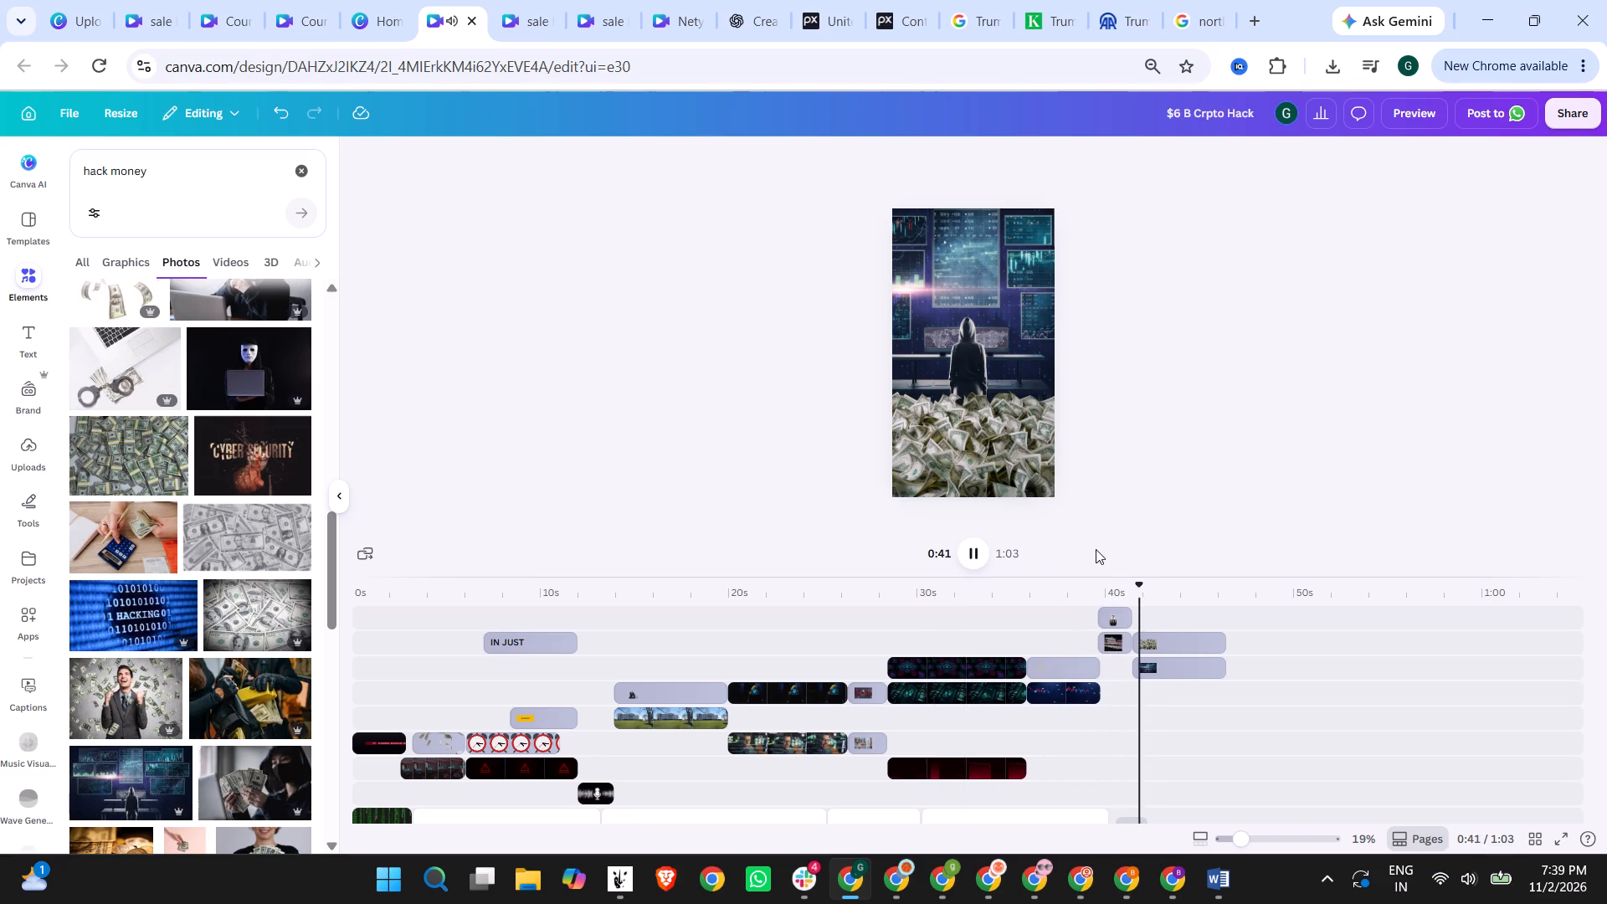
left_click(978, 549)
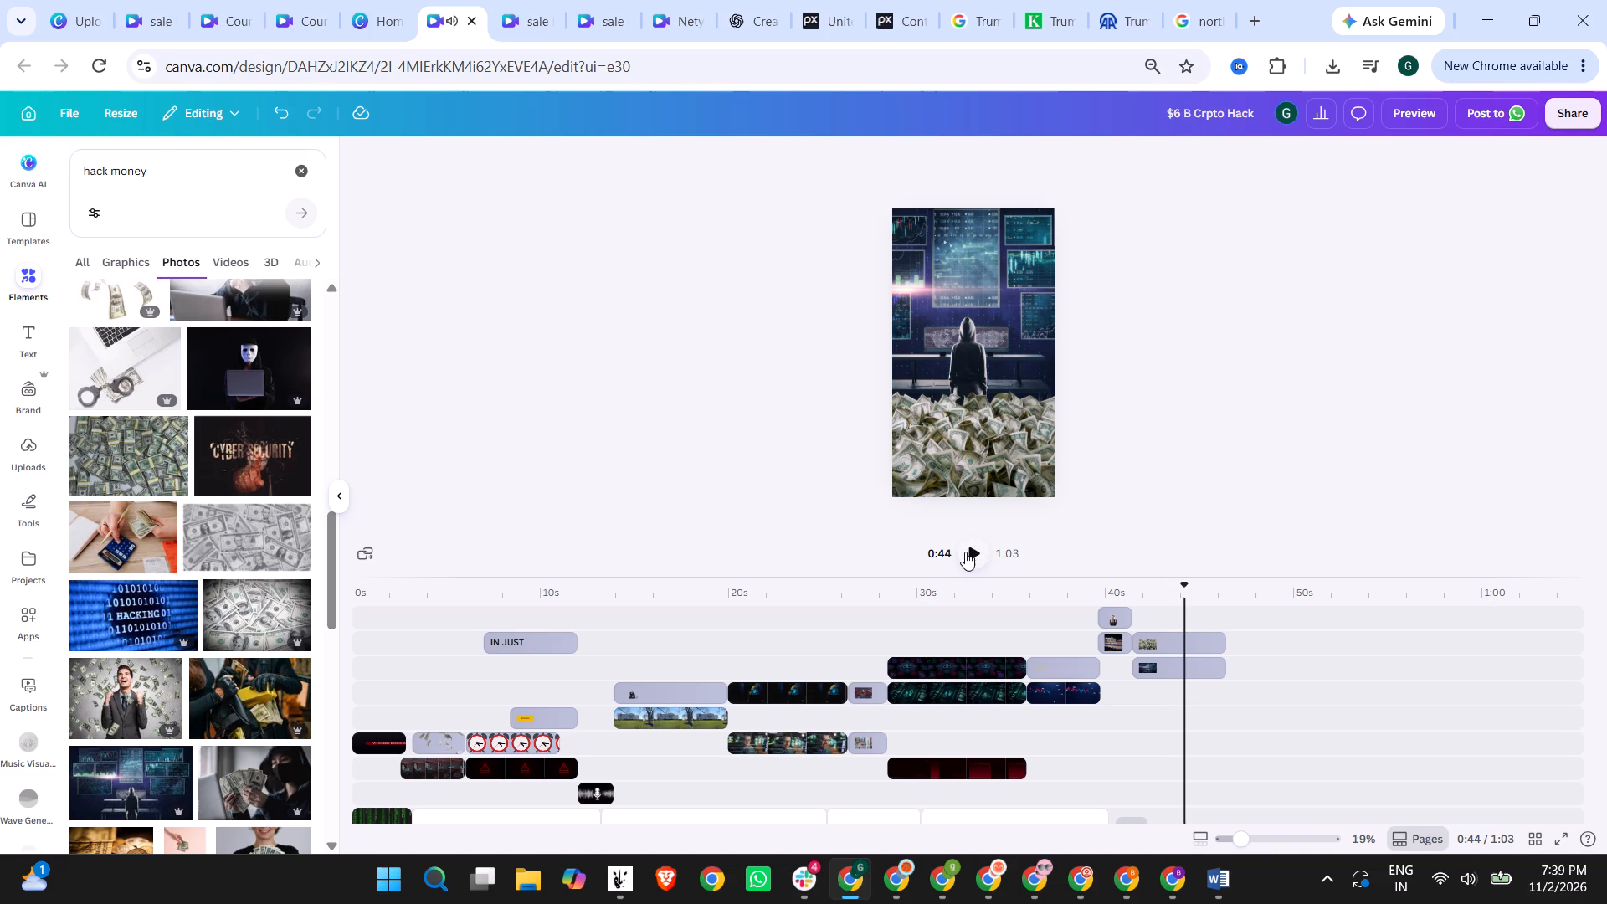
left_click(965, 552)
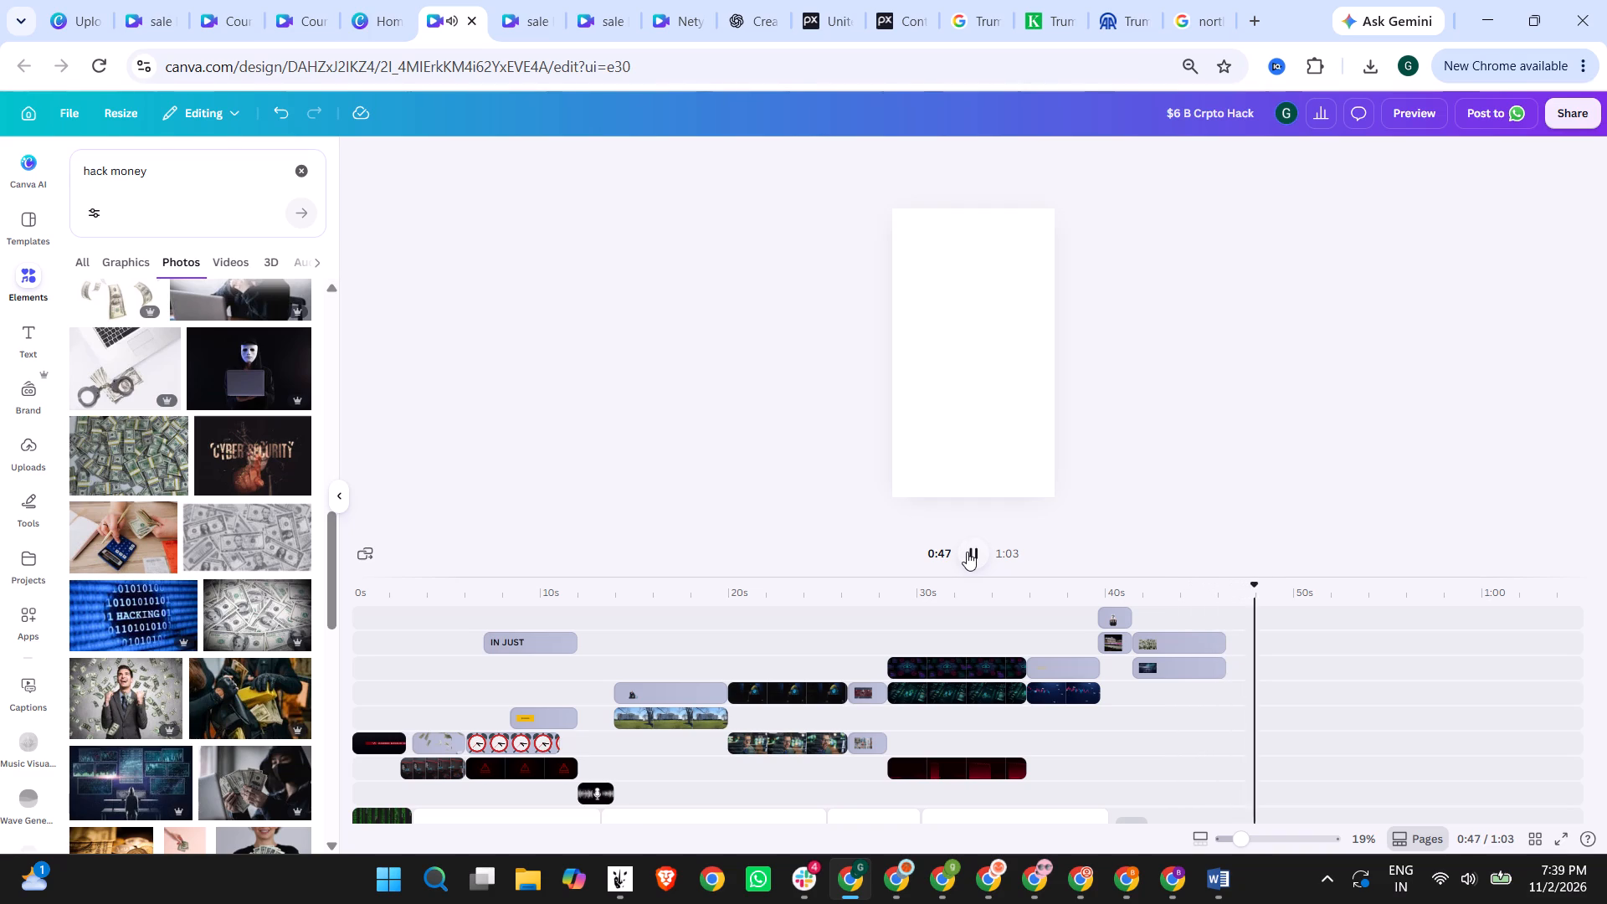
left_click(967, 552)
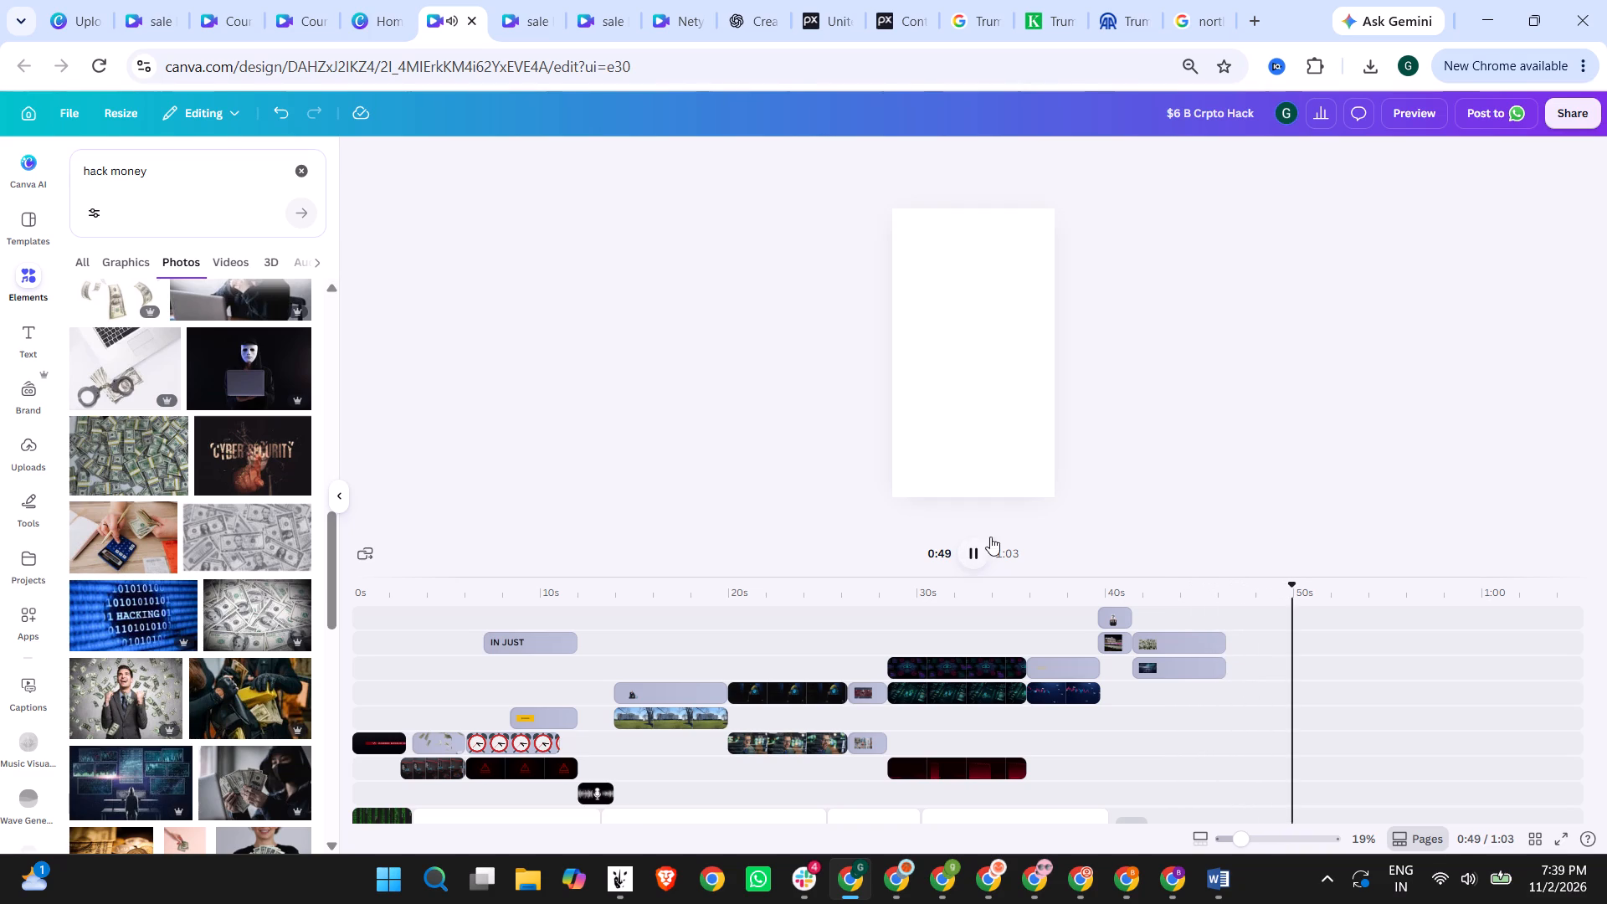
Switch to the Google Images page and search for "US v North Korea".
left_click(1202, 0)
left_click_drag(381, 126, 0, 156)
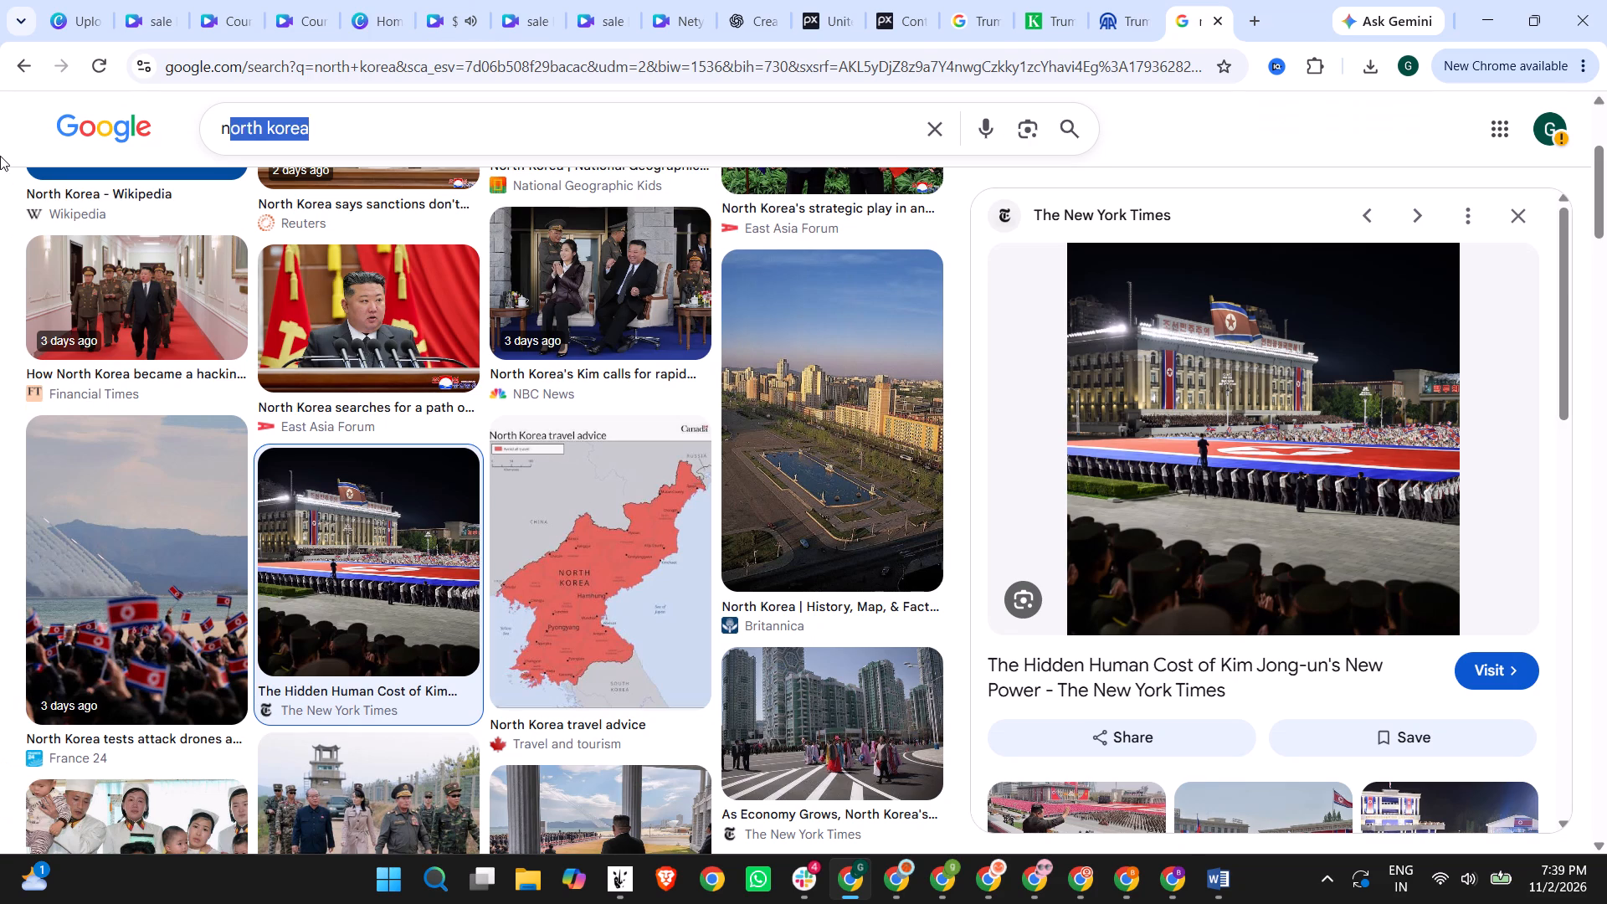
type("US v North Kro")
key("BackSpace")
key("BackSpace")
type("orea")
key("Return")
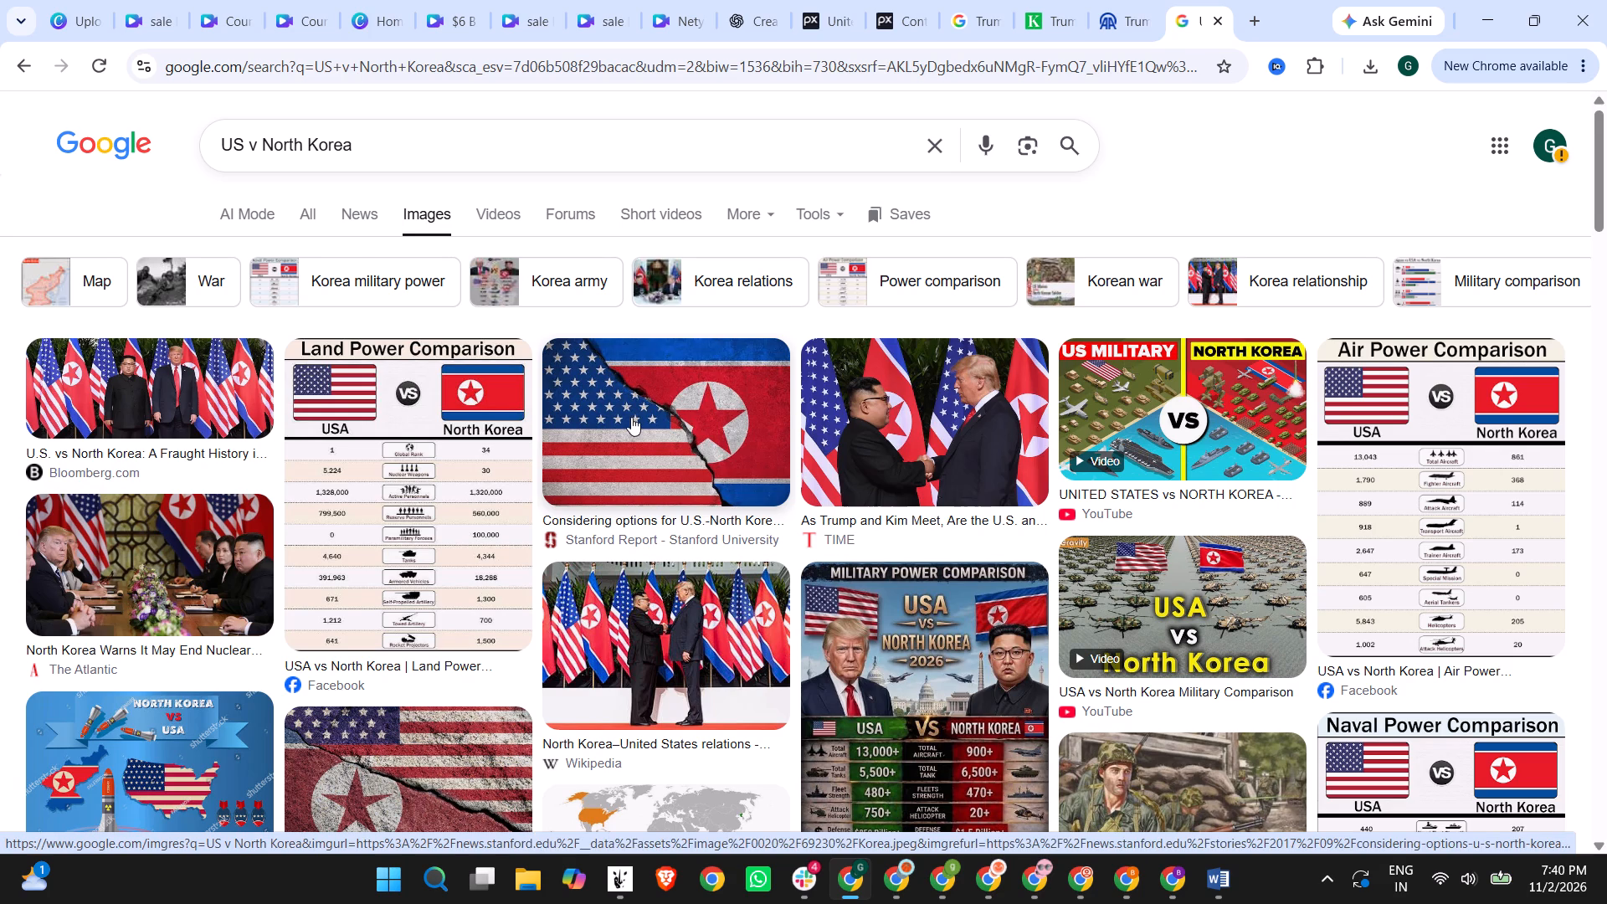
Find the Stanford Report picture of the US and North Korean flags side by side and copy the image.
scroll(631, 417, "down", 3)
scroll(696, 442, "down", 2)
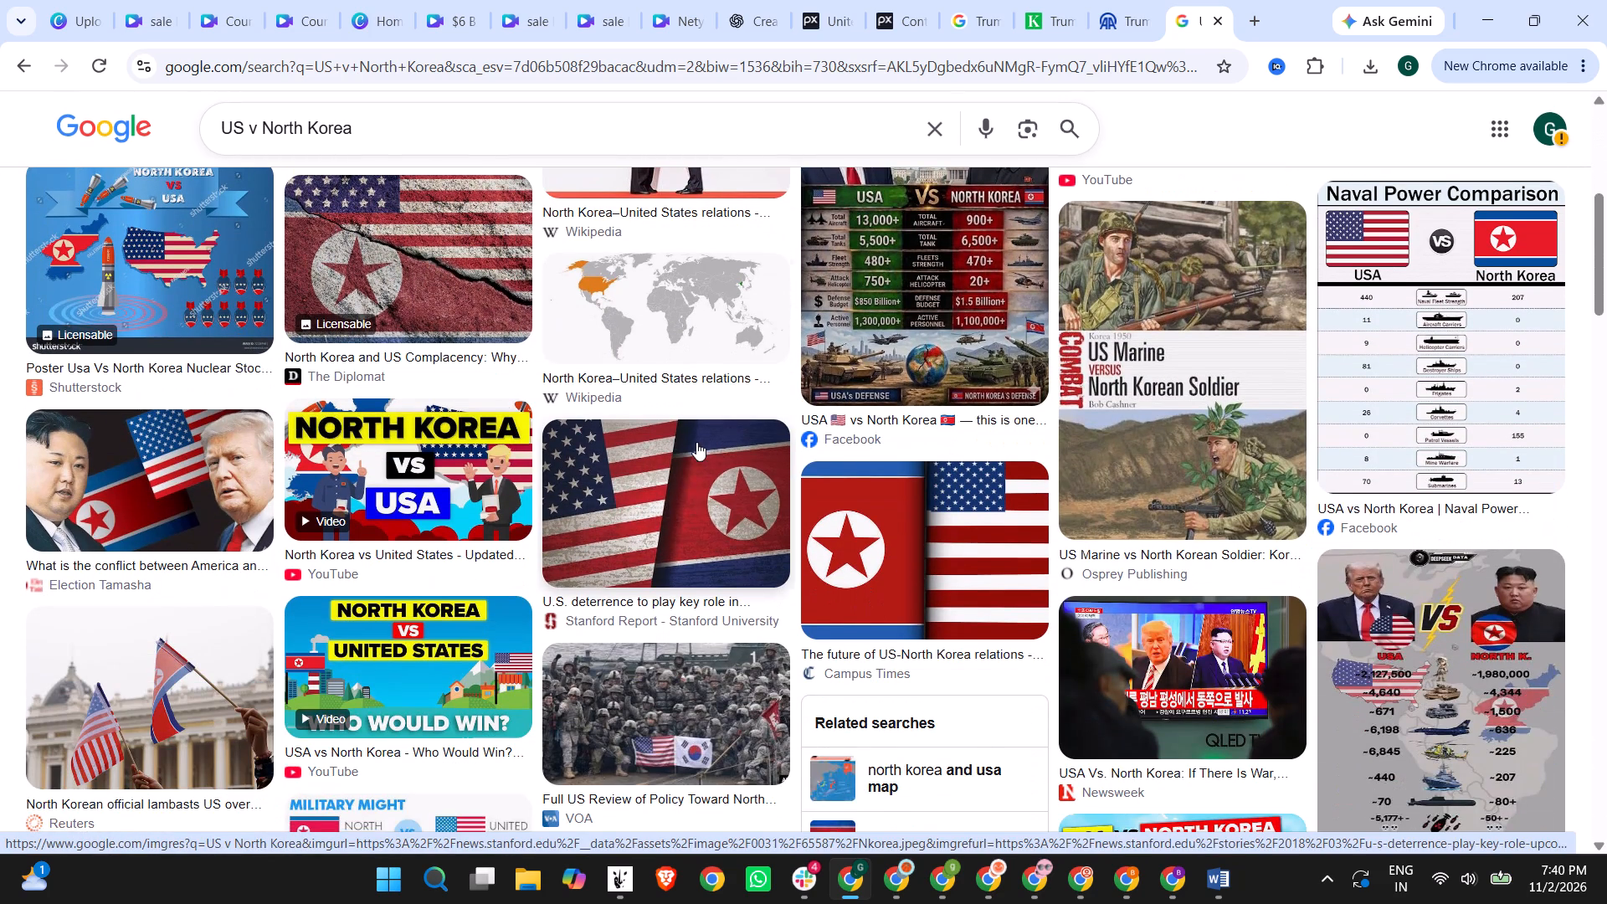
left_click(683, 491)
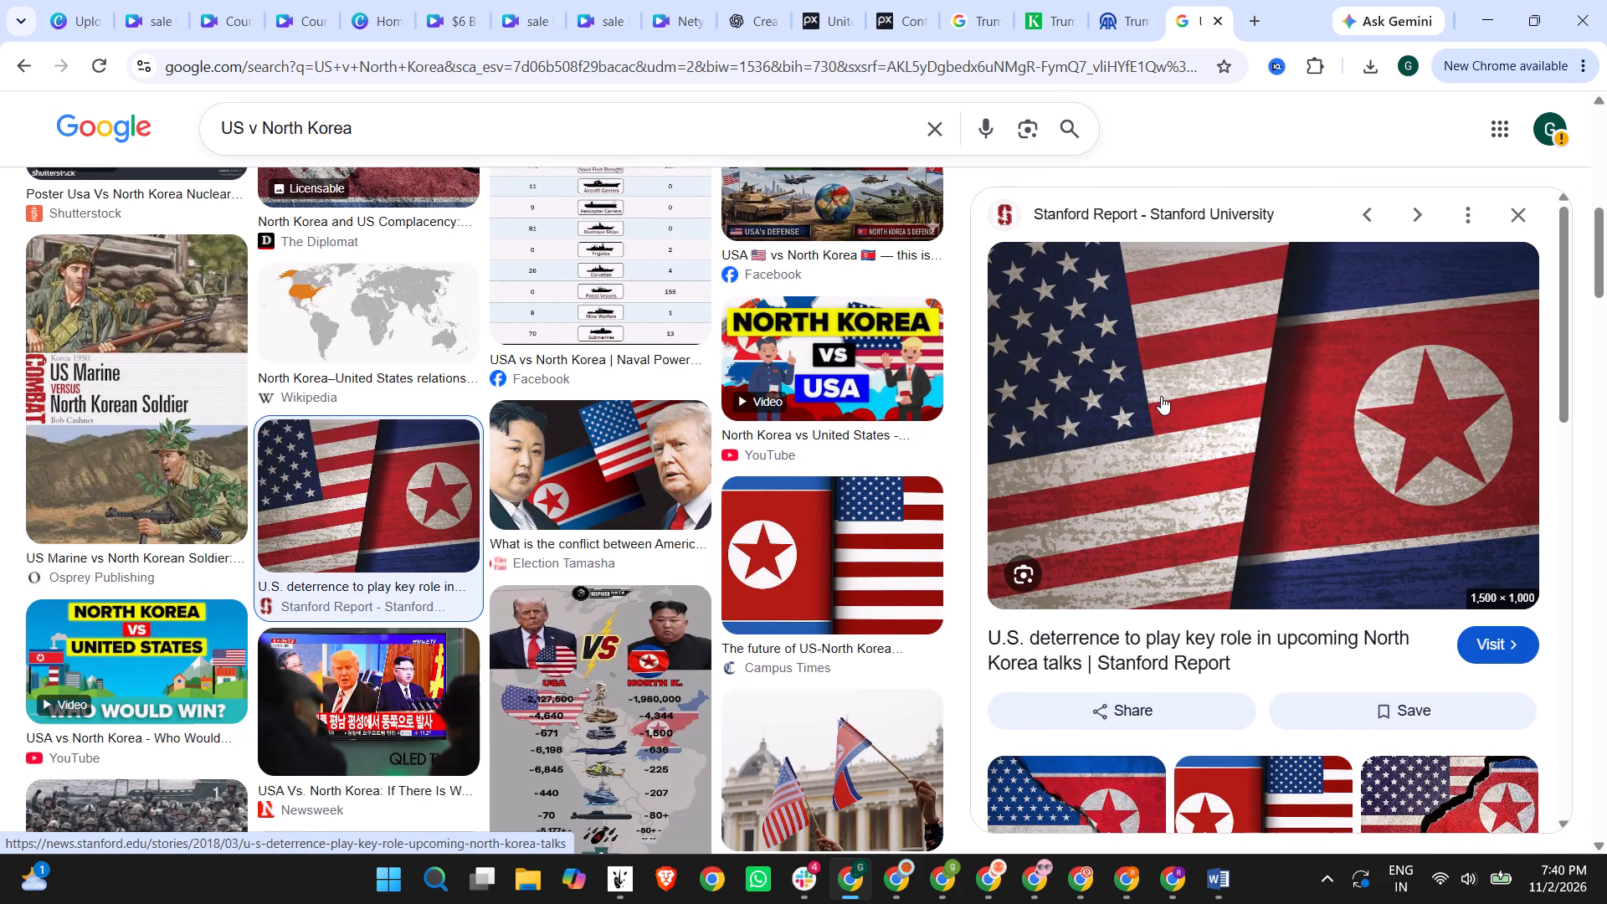
right_click(1161, 396)
left_click(1283, 720)
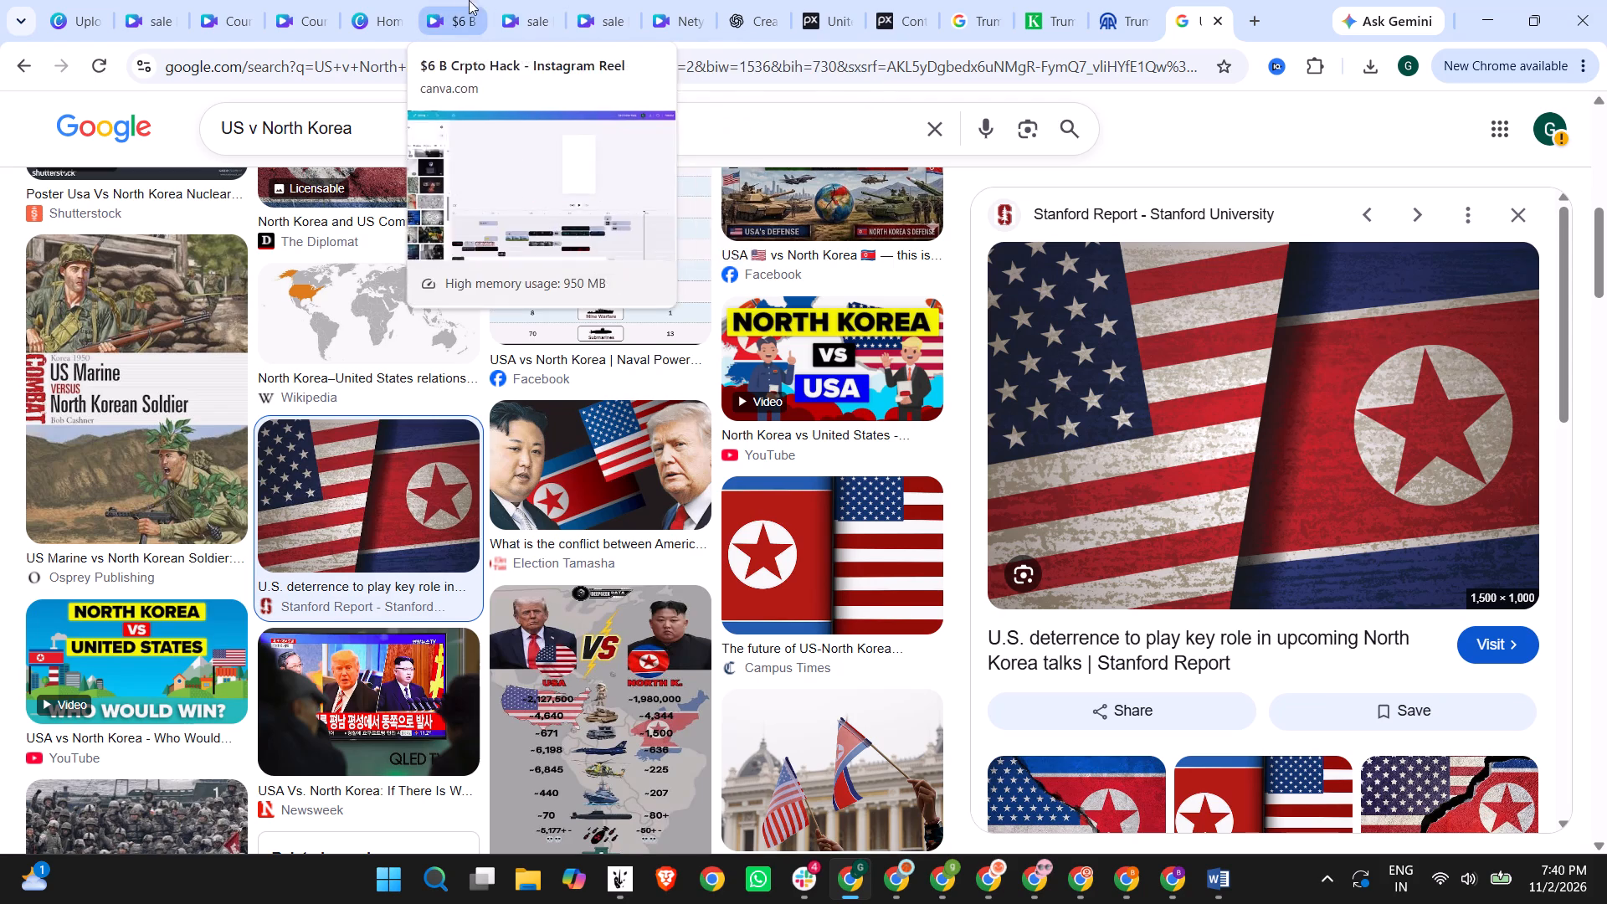
Paste the flags picture into the "$6 B Crpto Hack" video in Canva and start its clip right after the hacker-and-money scene.
left_click(444, 0)
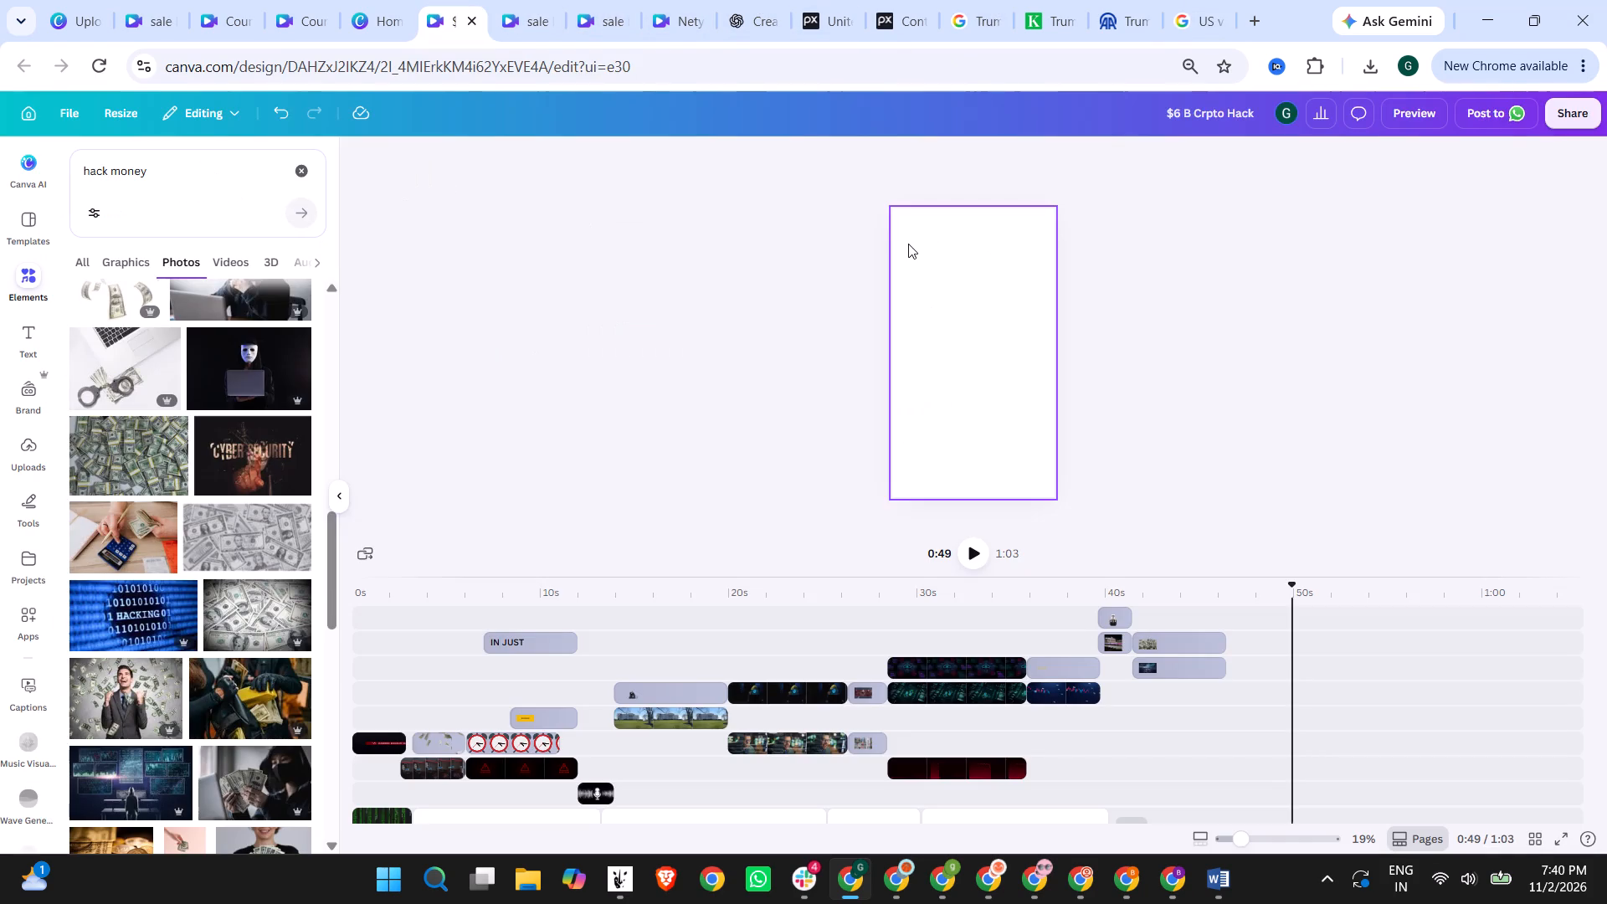
key("ctrl+v")
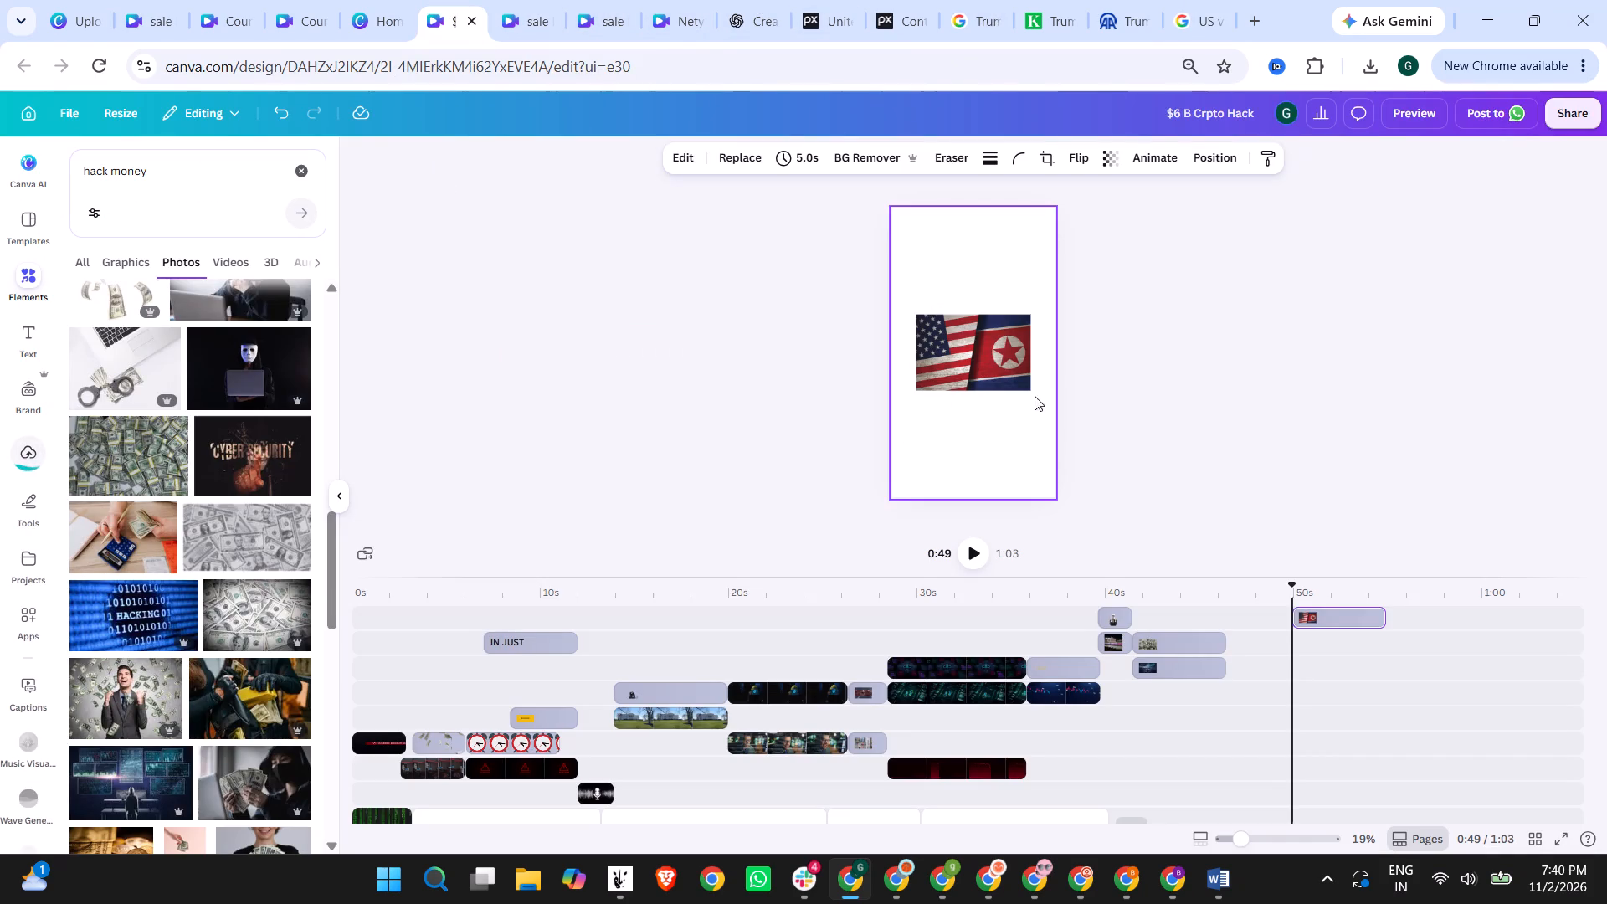
left_click_drag(1346, 617, 1280, 614)
Enlarge the flags picture to span exactly the page width, placed around the middle of the page.
left_click_drag(1033, 389, 1120, 443)
left_click_drag(990, 398, 952, 382)
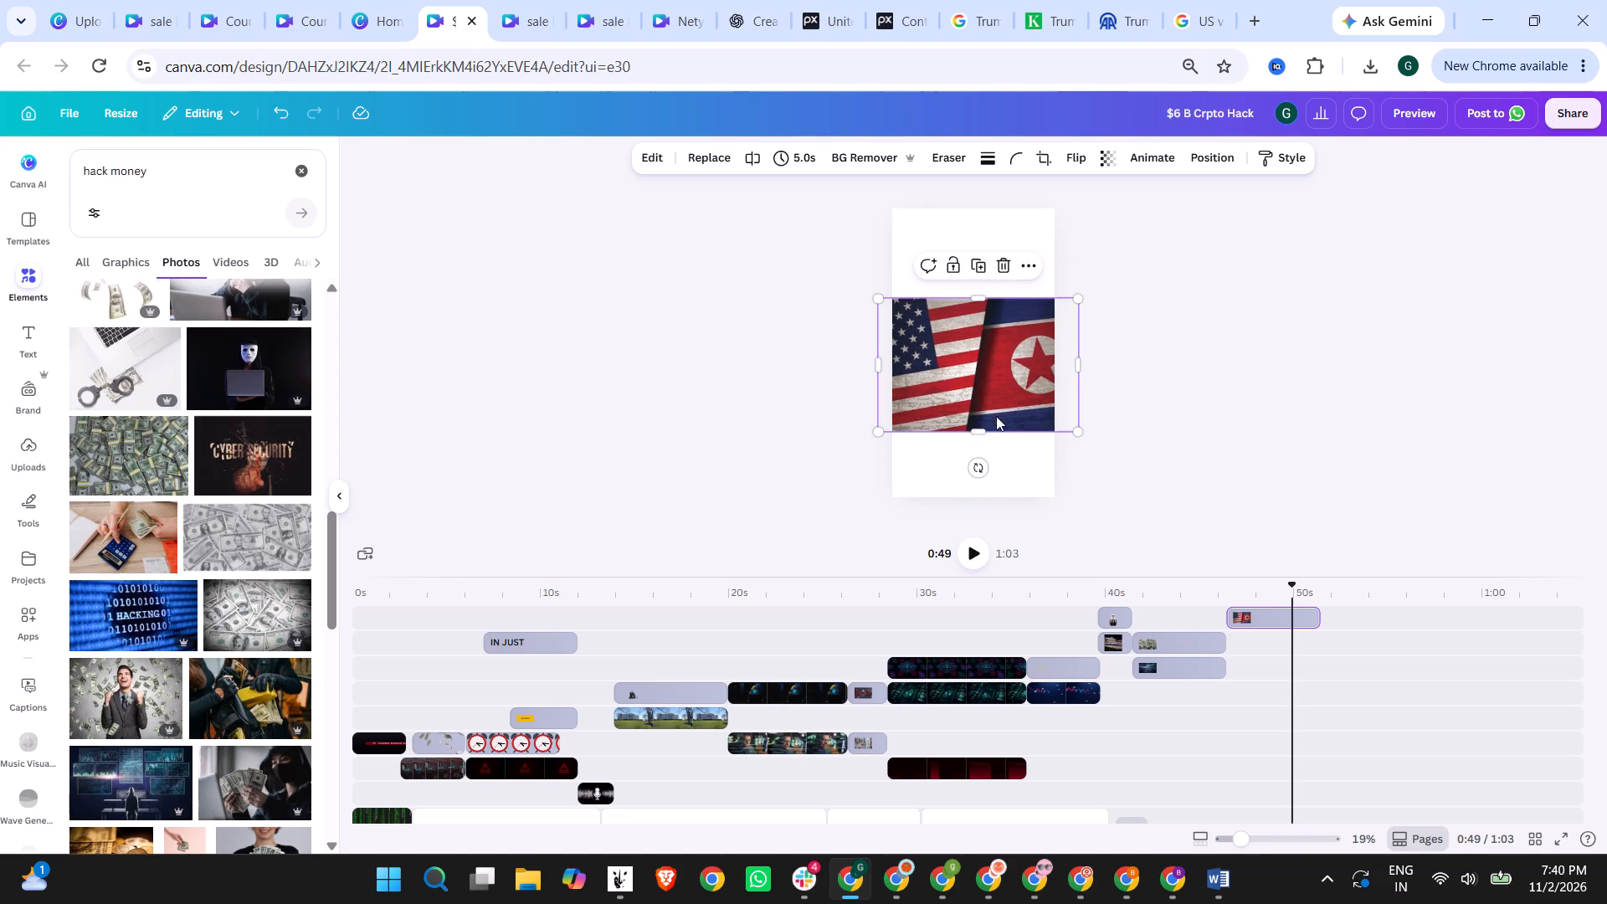
left_click_drag(1081, 436, 1055, 419)
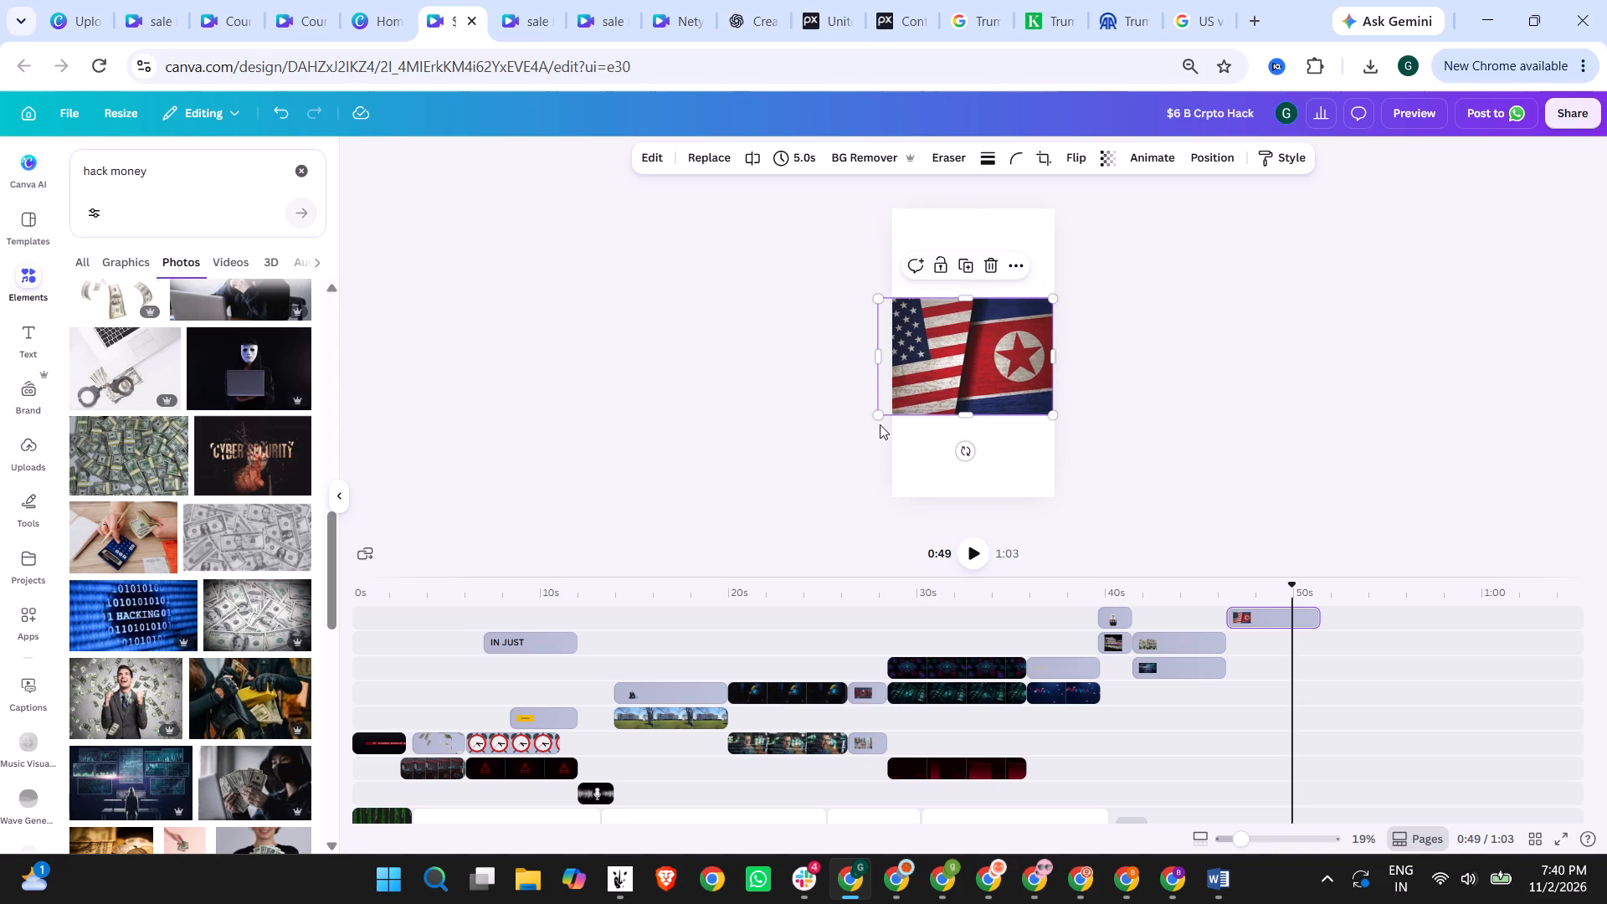
left_click_drag(876, 414, 894, 410)
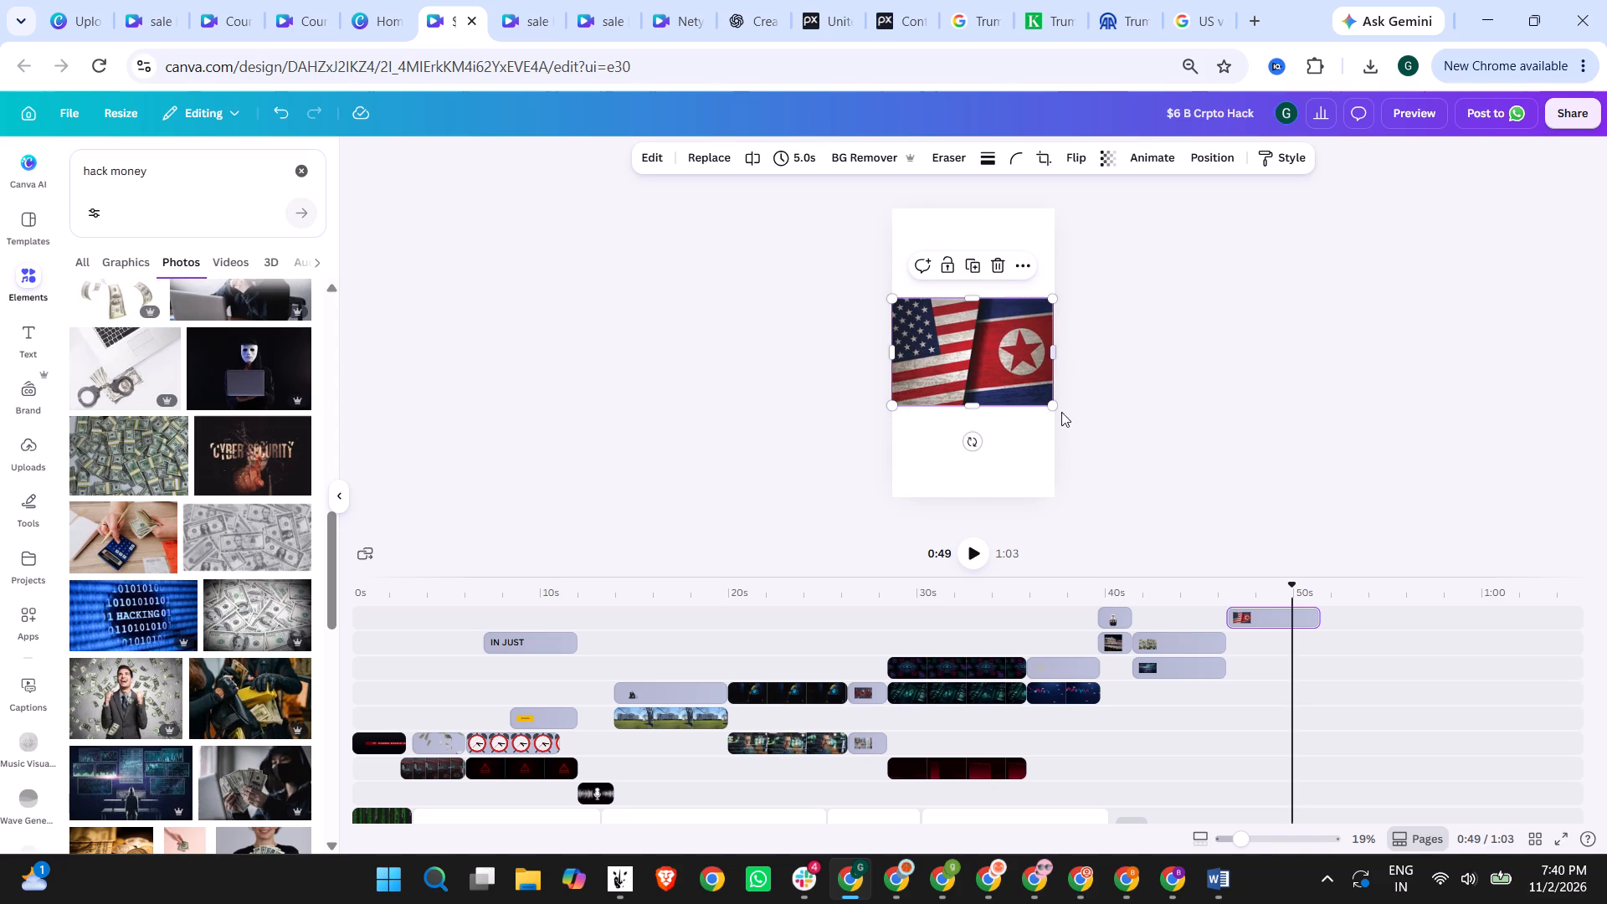
Enlarge the US and North Korea flags picture slightly so its edges extend just past both sides of the page.
left_click(1053, 406)
left_click(1122, 408)
left_click(978, 367)
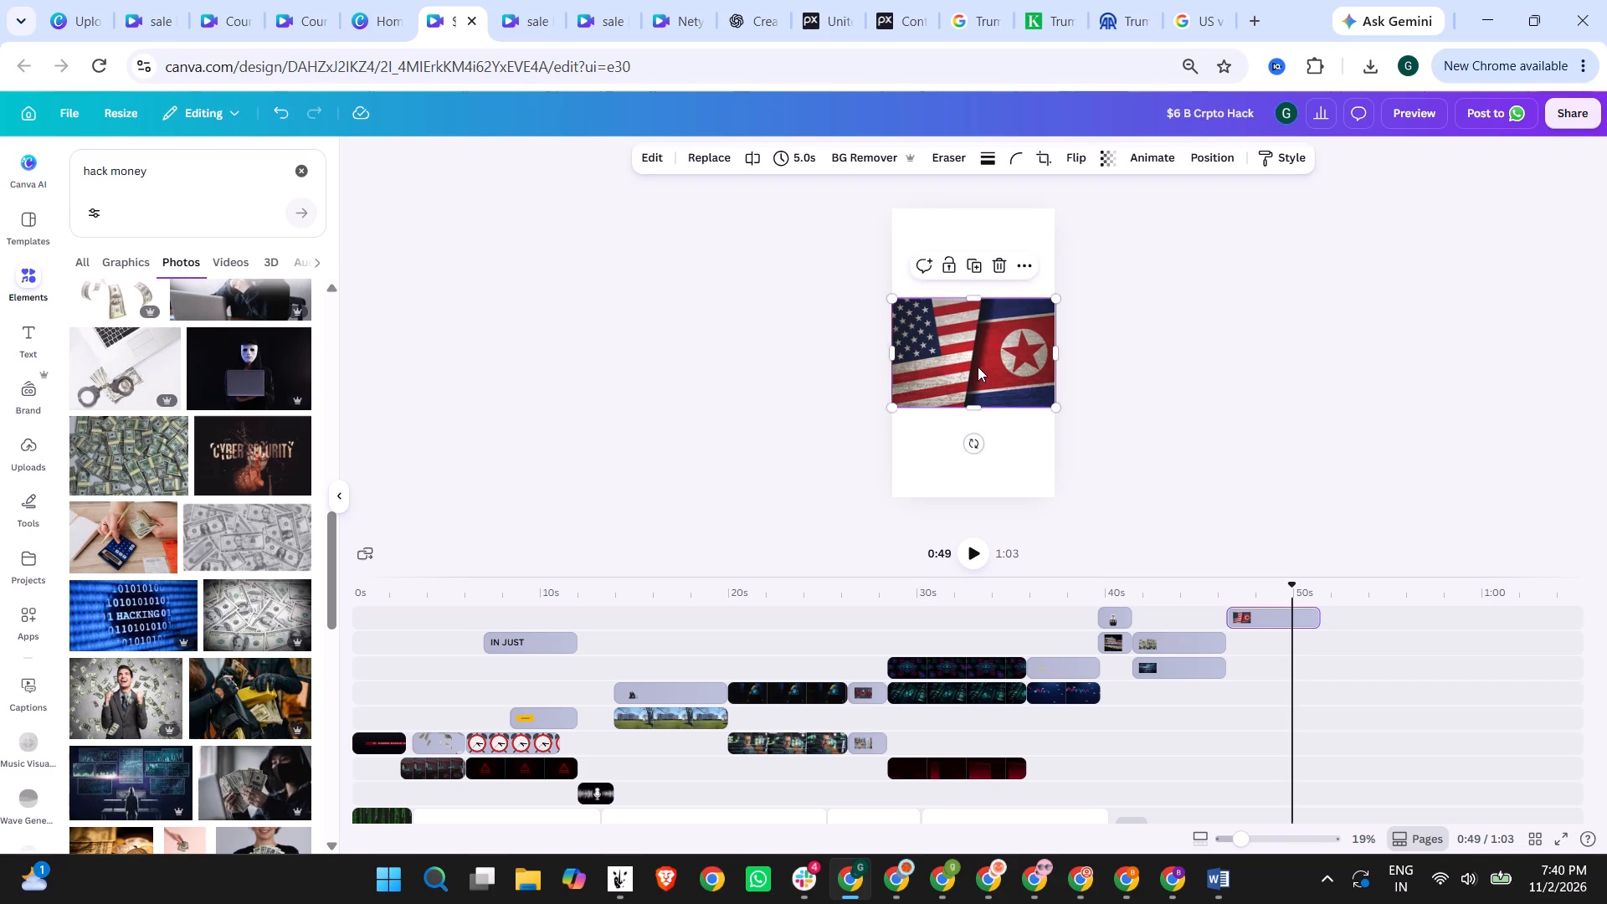
left_click_drag(1050, 405, 1059, 408)
left_click(1154, 410)
Split the flags picture into separate editable layers.
left_click(953, 352)
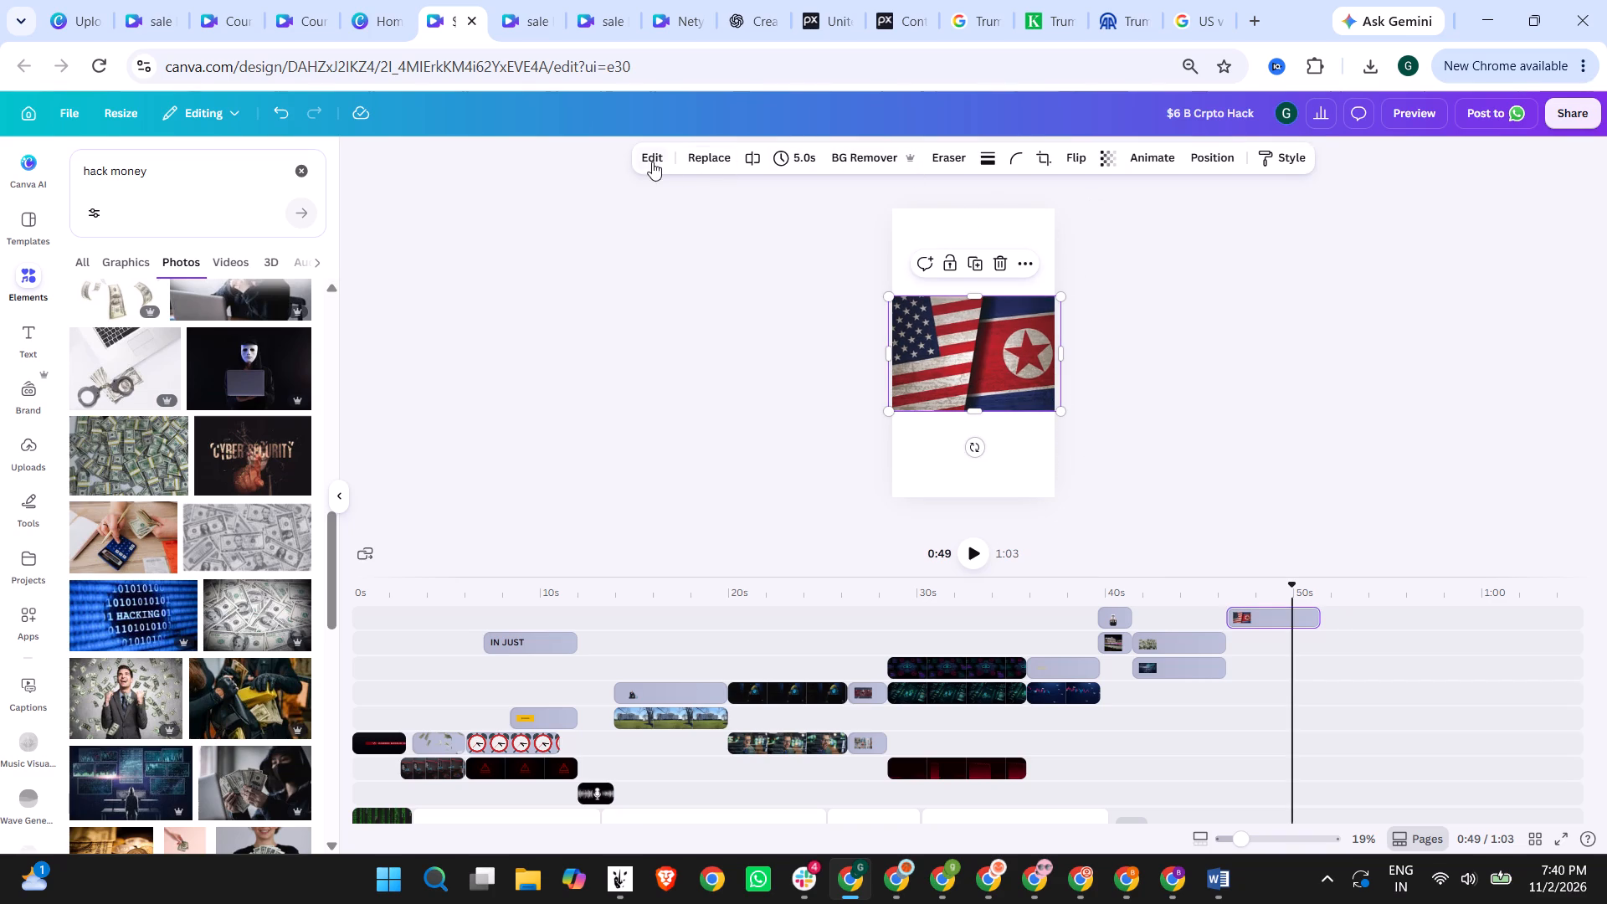
left_click(652, 162)
left_click(175, 326)
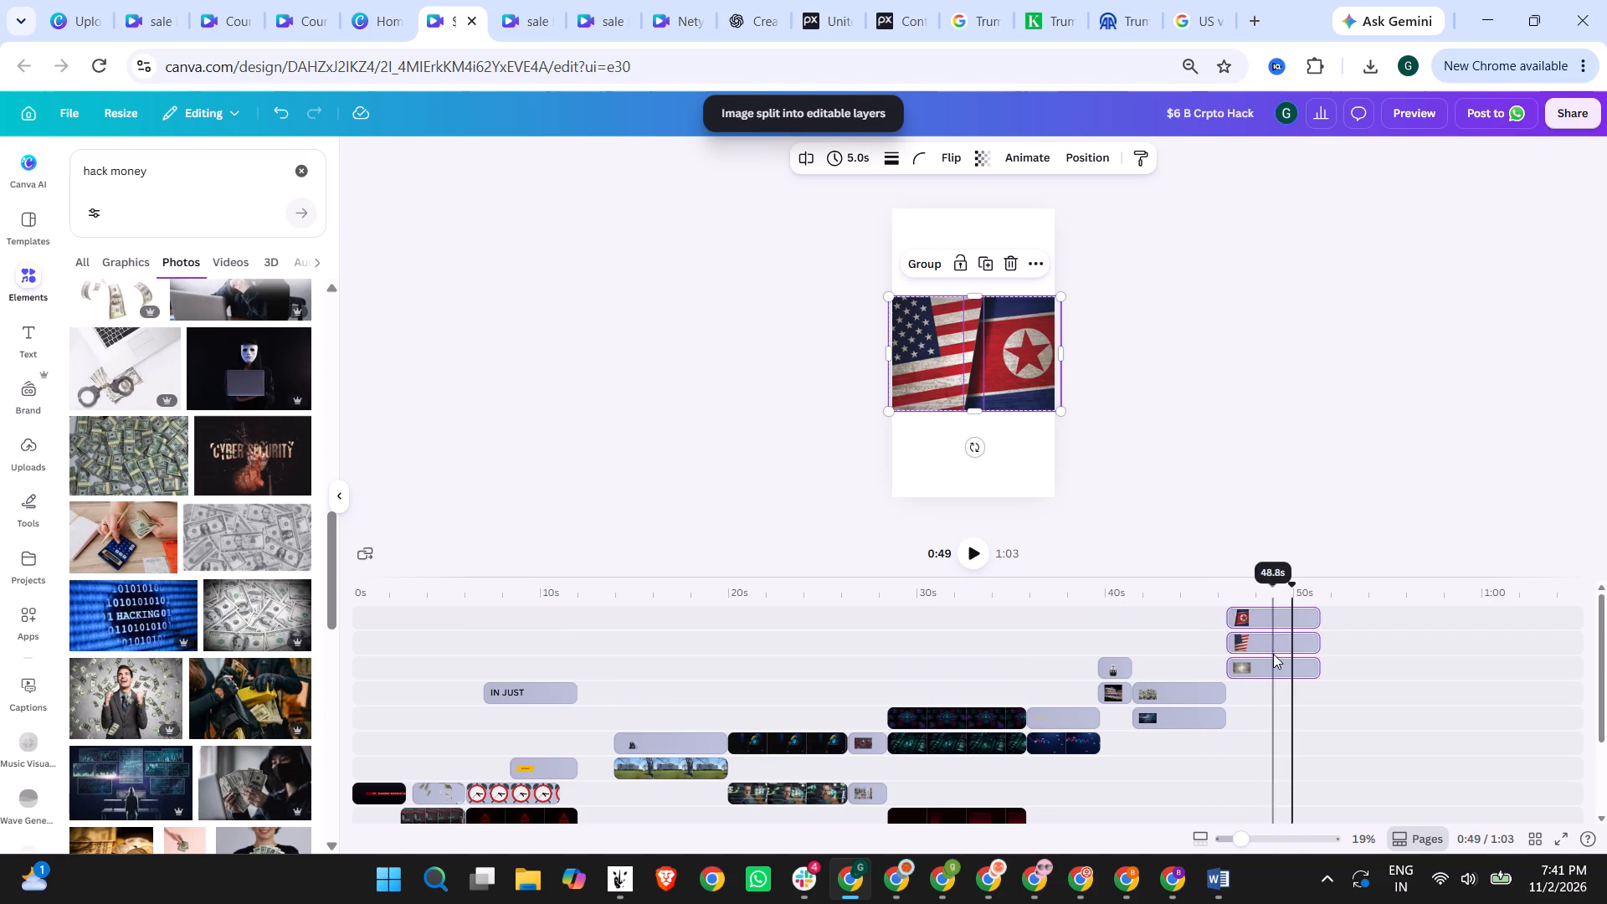
Apply the Pan animation to the US flag layer.
left_click(1250, 671)
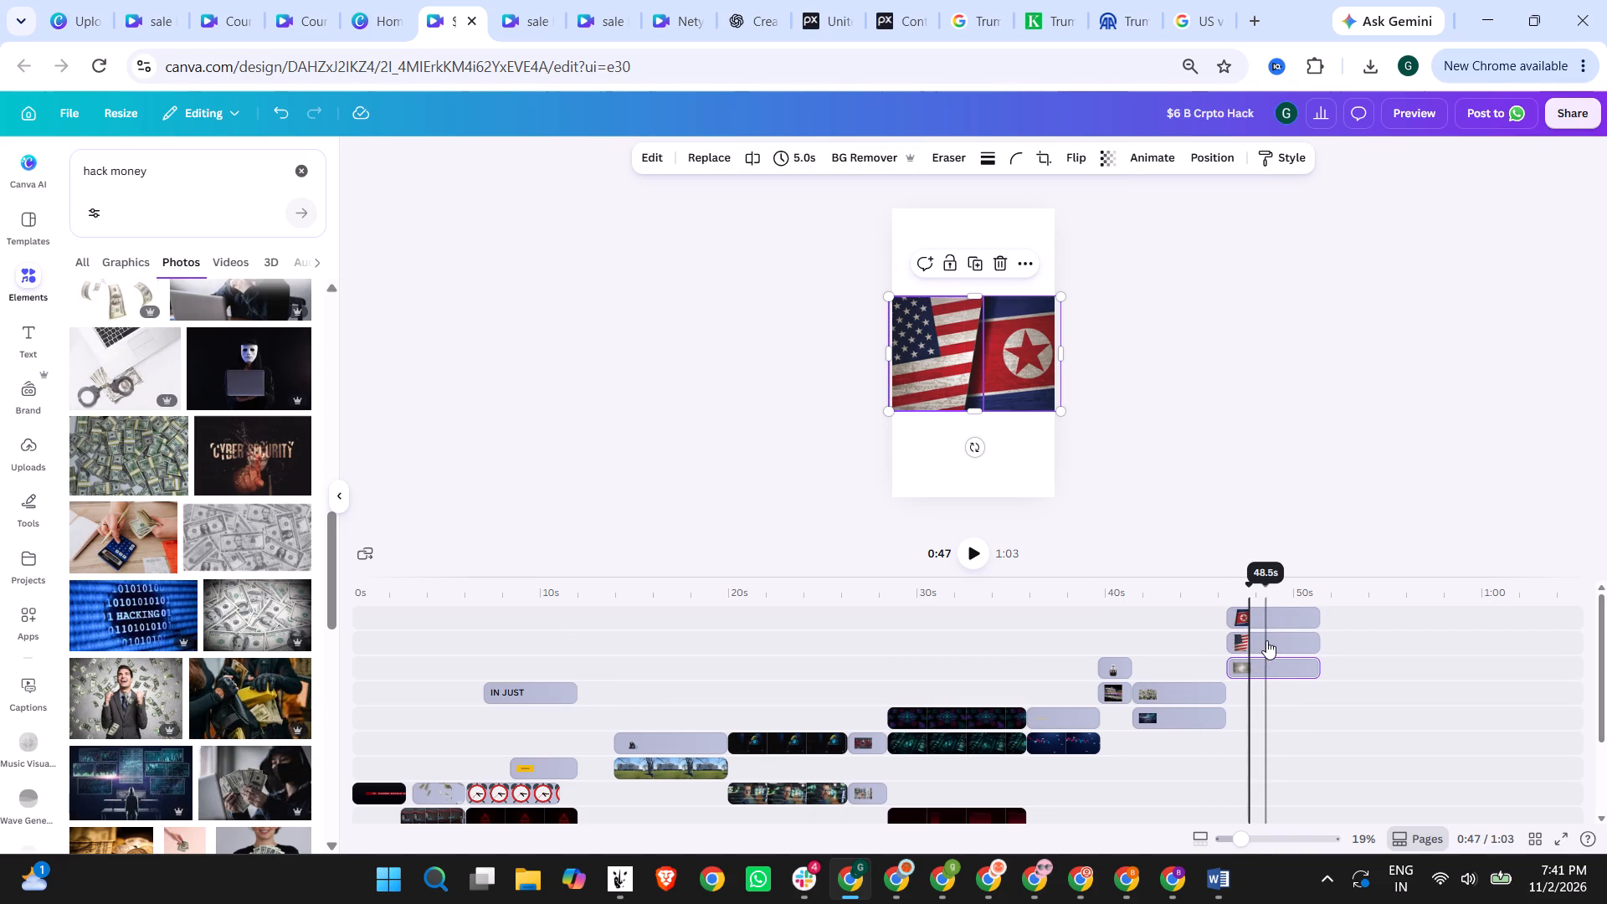
left_click(1266, 640)
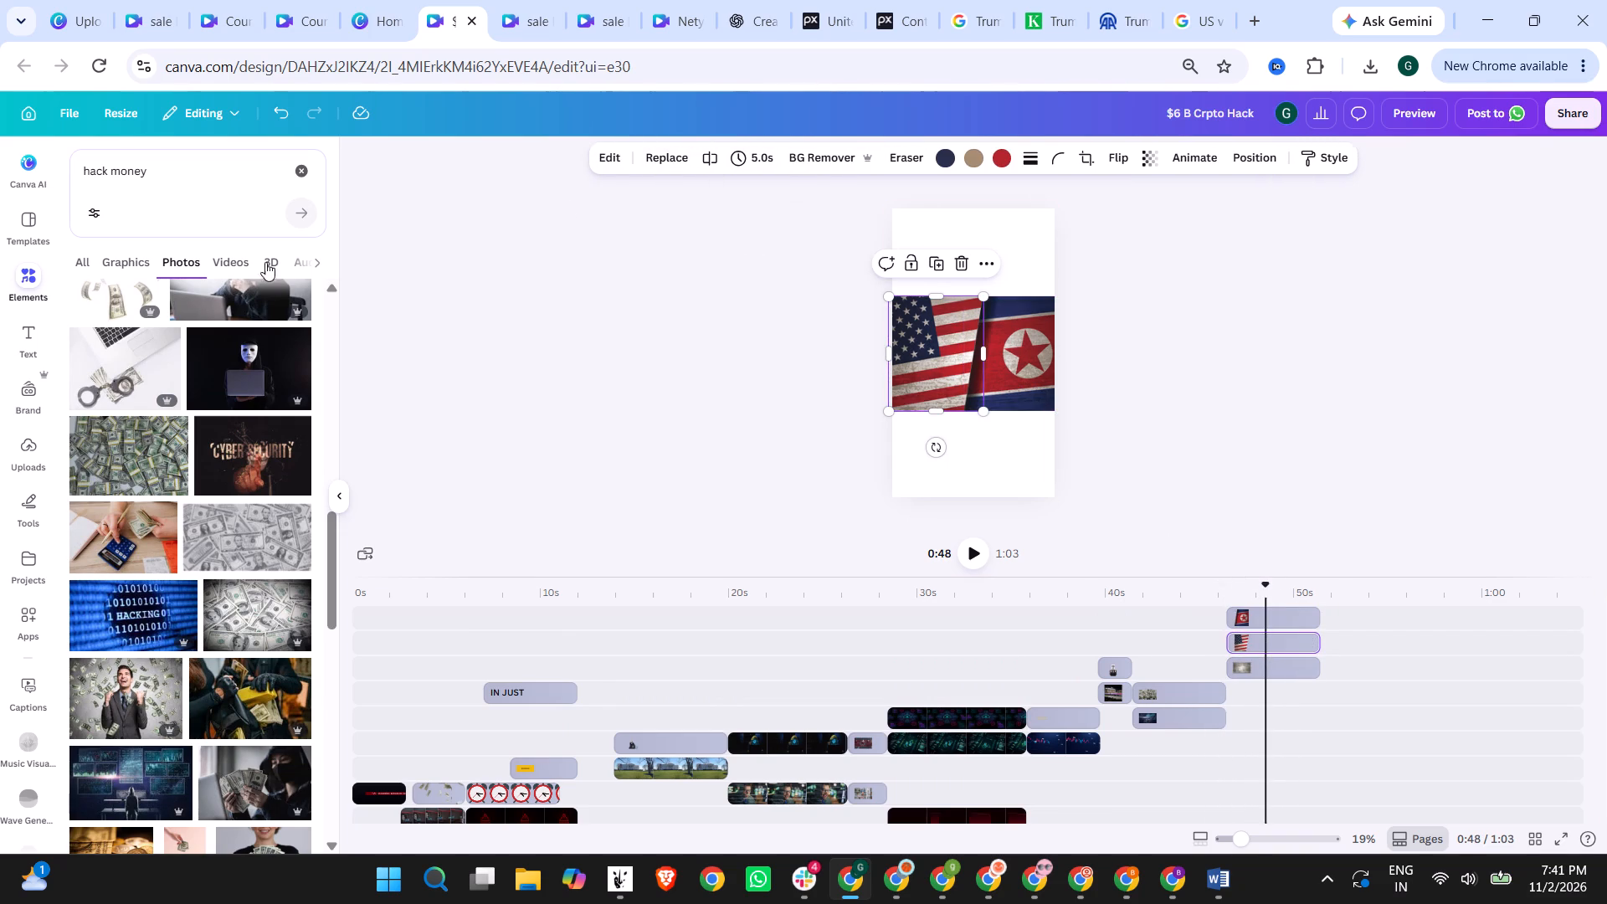
left_click(1202, 160)
scroll(249, 439, "down", 2)
left_click(193, 711)
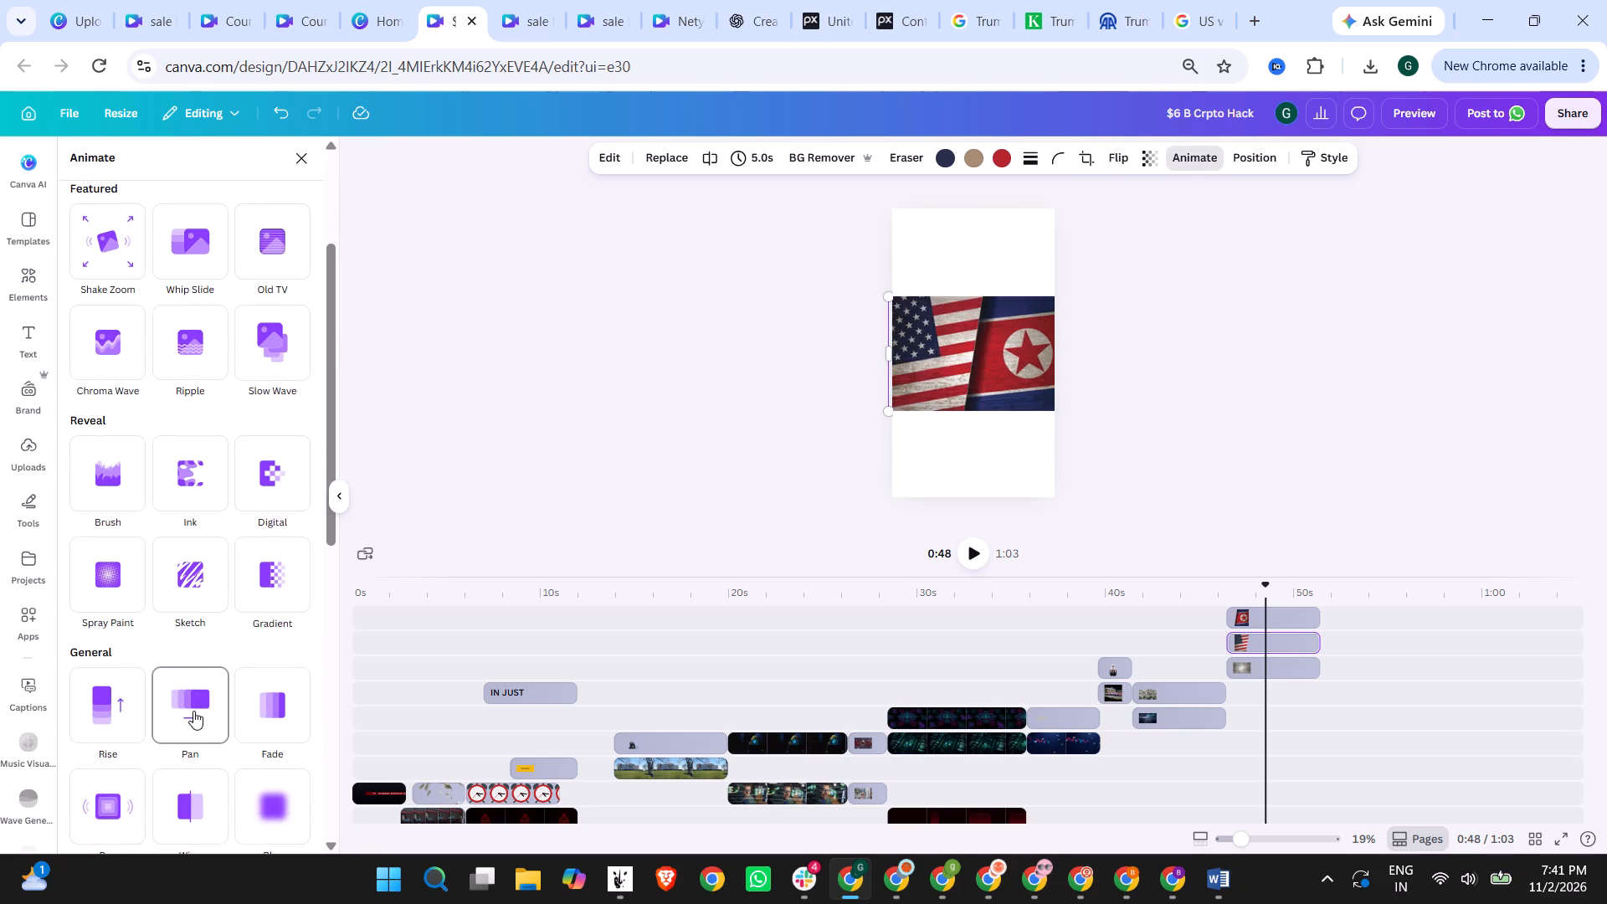
Apply the Pan animation to the North Korea flag layer with its direction set to leftward.
left_click(1287, 616)
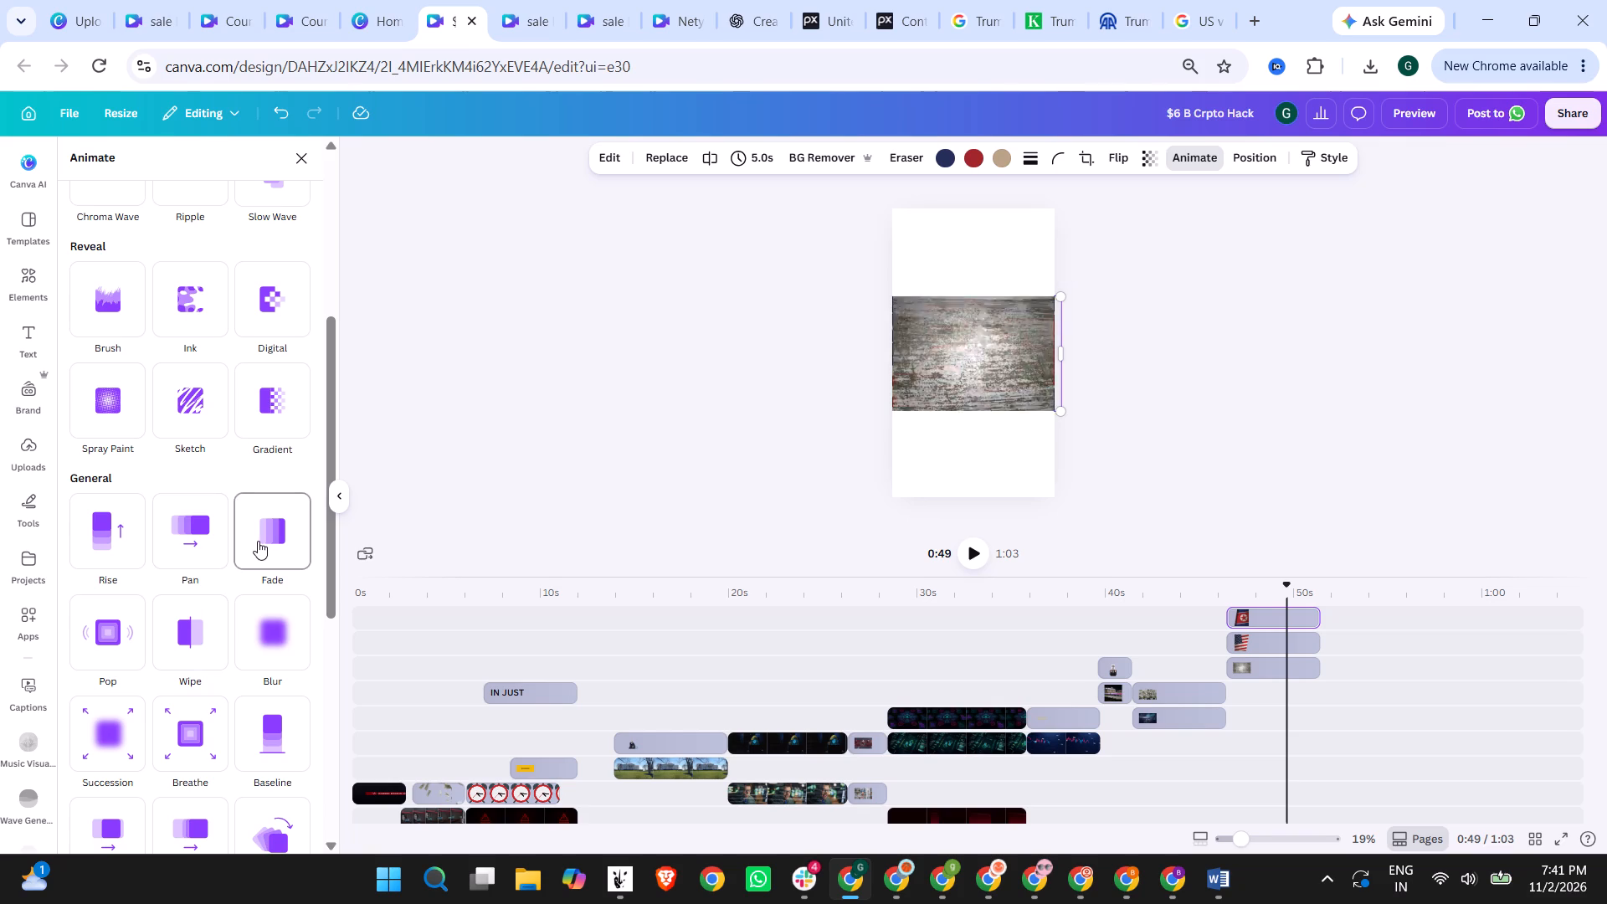
left_click(192, 542)
scroll(203, 666, "down", 1)
left_click(105, 696)
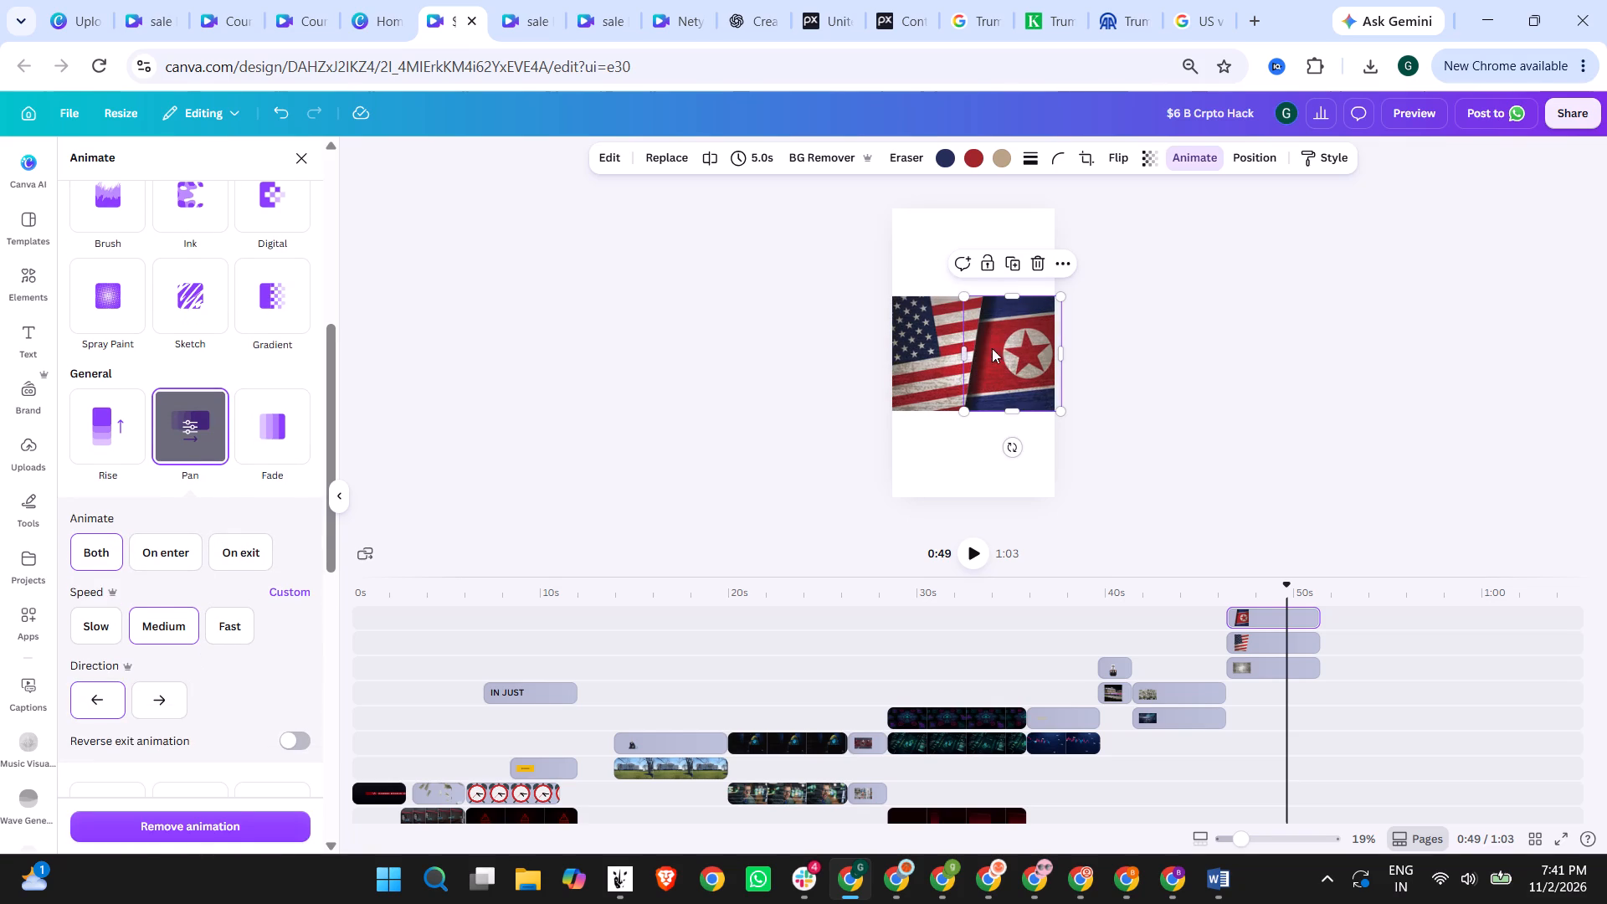
left_click(1217, 265)
left_click(1214, 491)
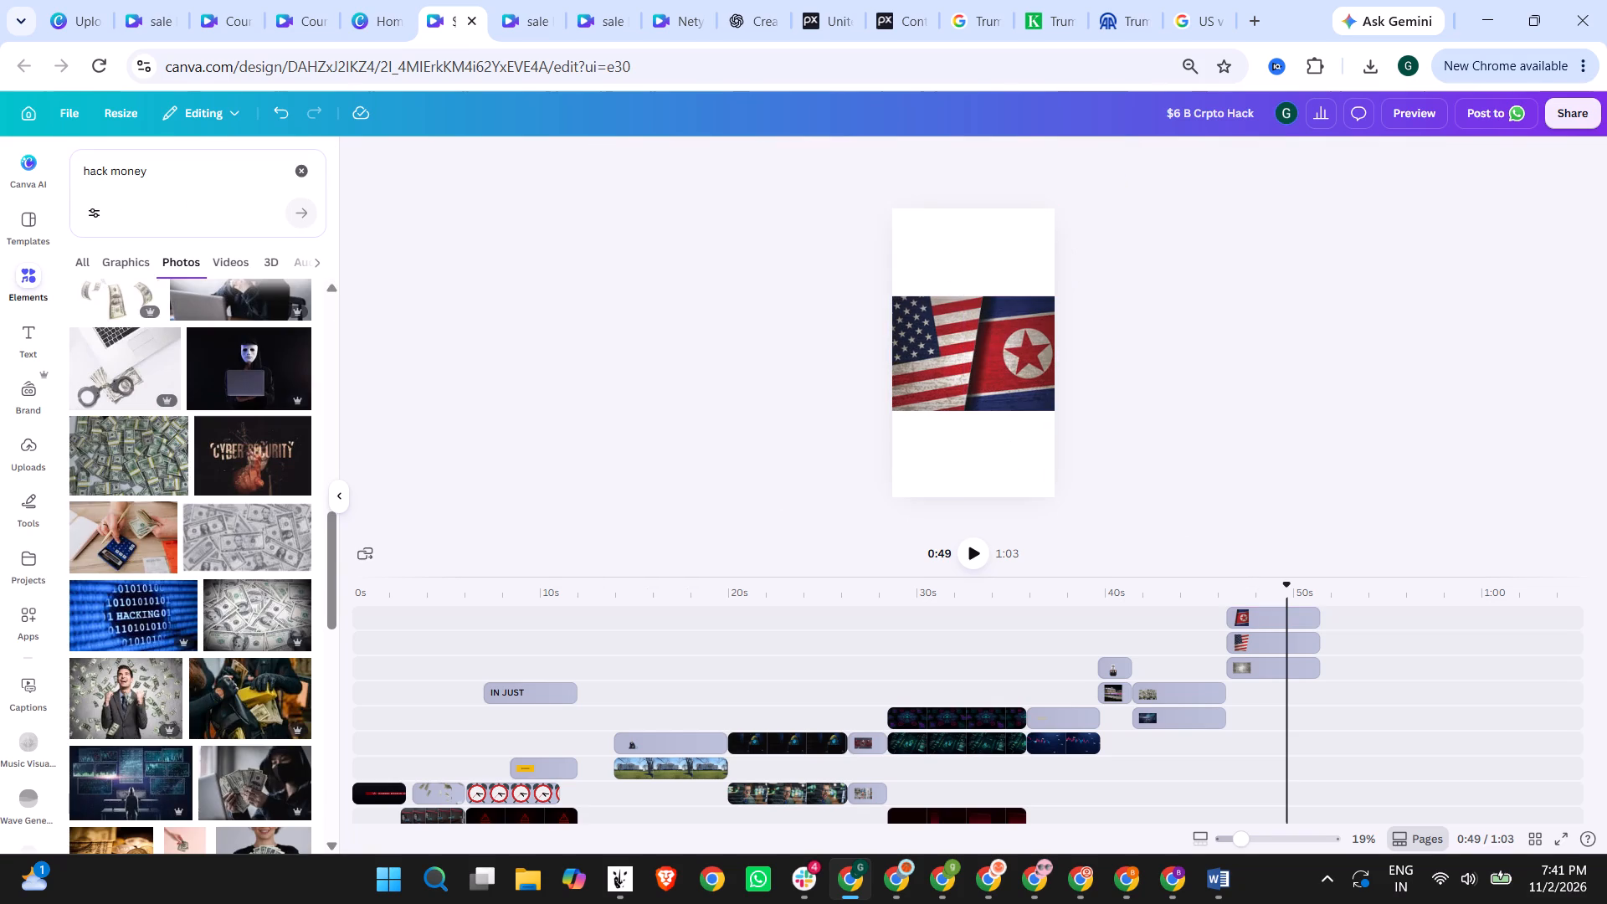
Delete the wooden background layer behind the two flags and play back the flags scene from shortly before it starts.
left_click(1271, 676)
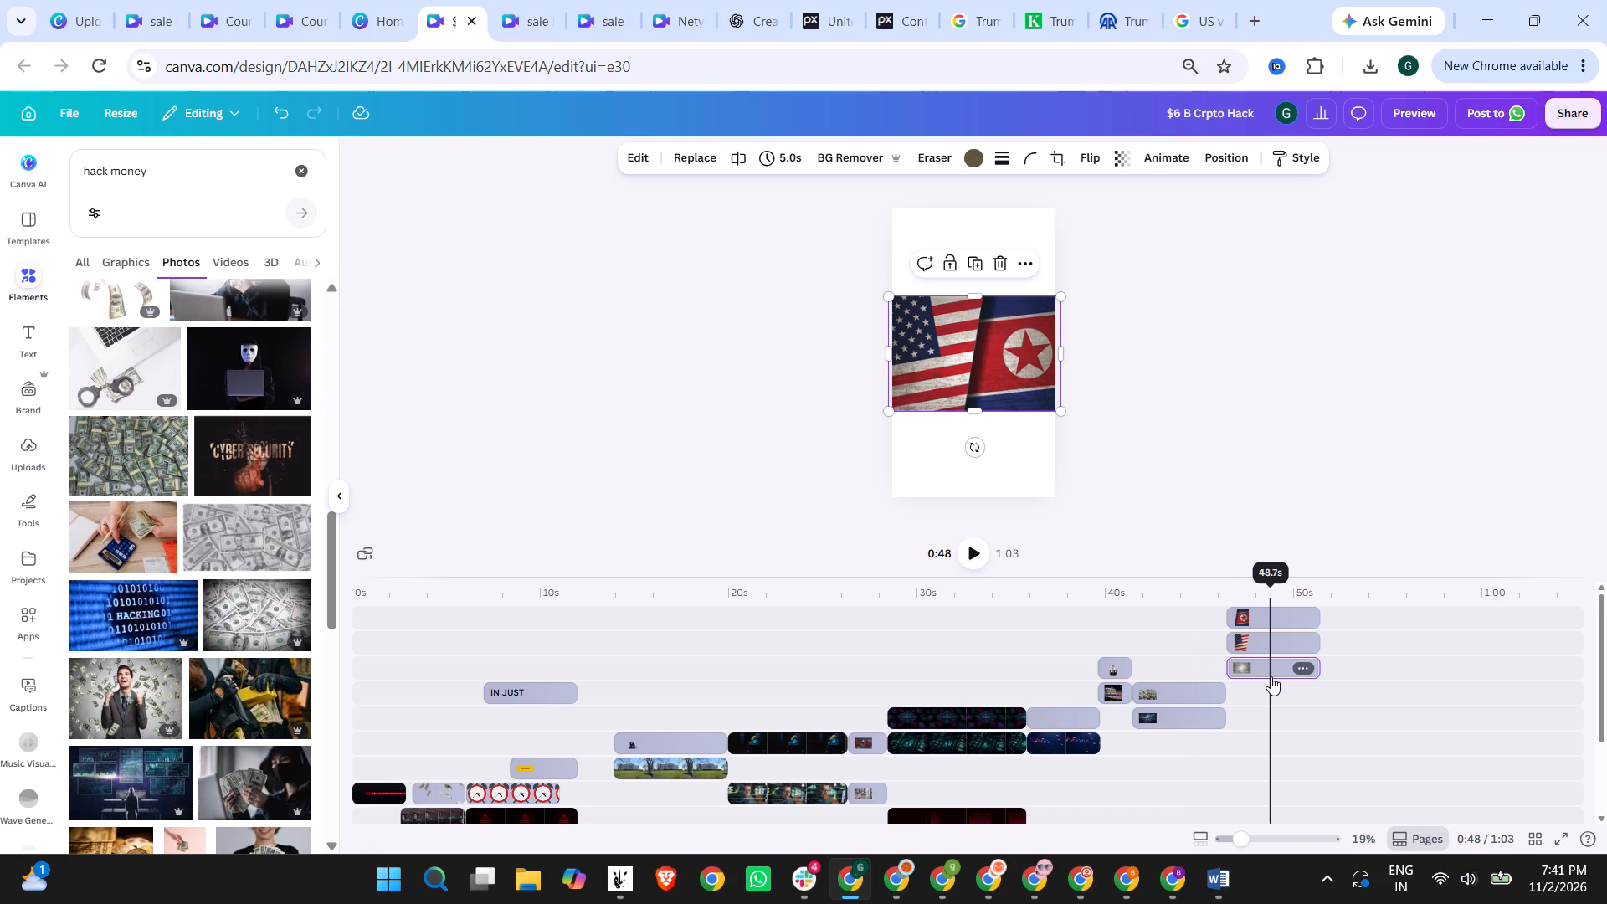
key("Delete")
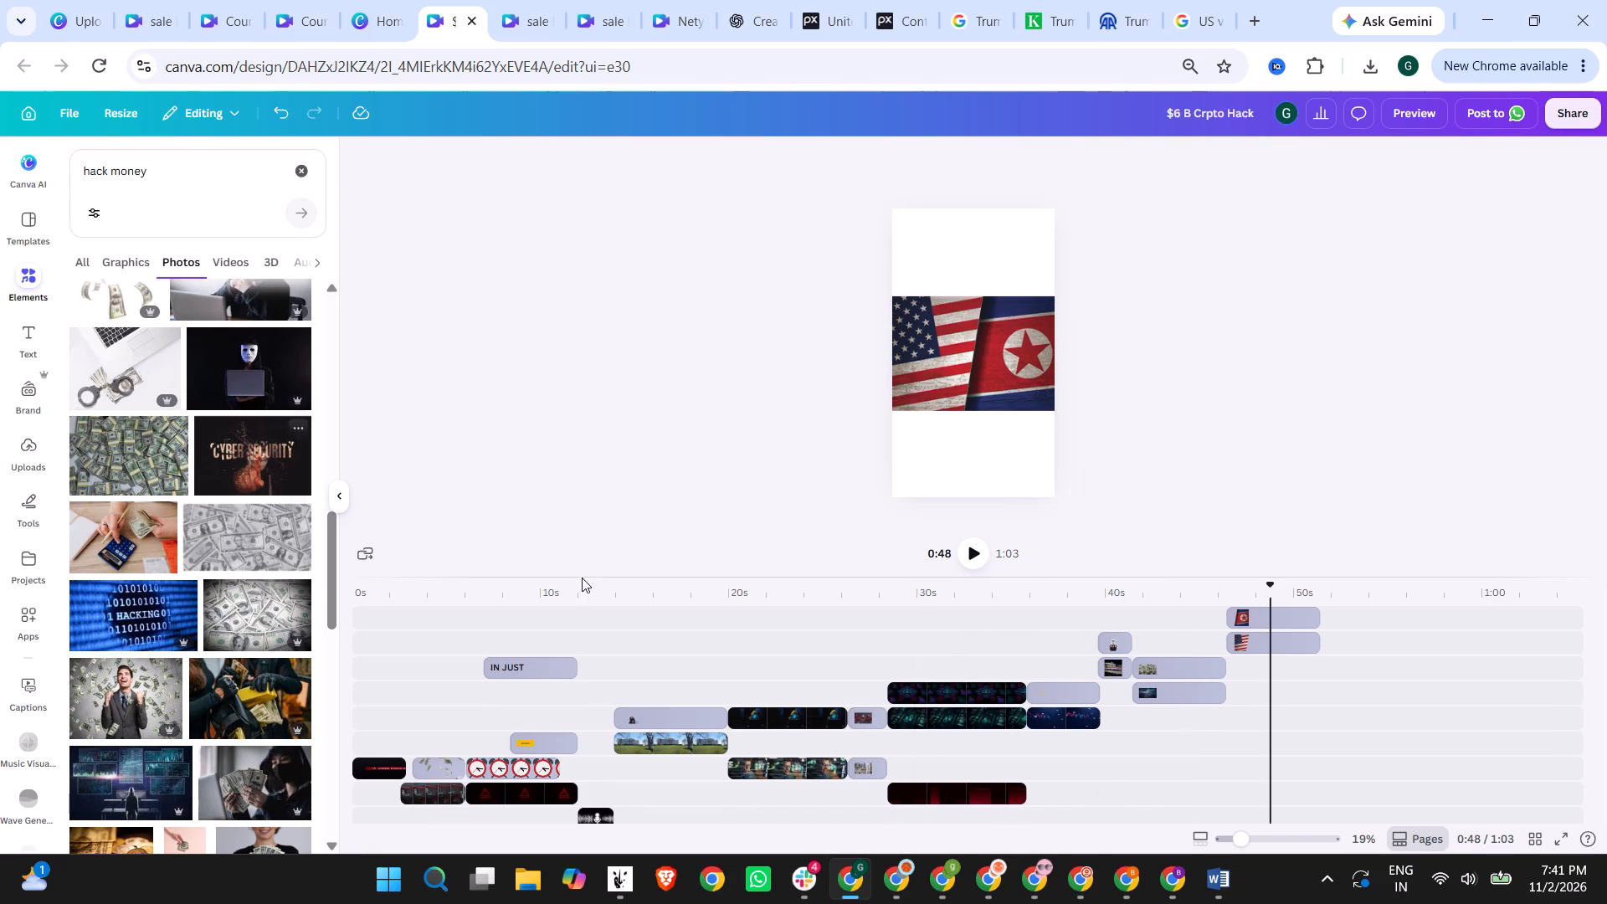
left_click(1186, 595)
left_click(965, 541)
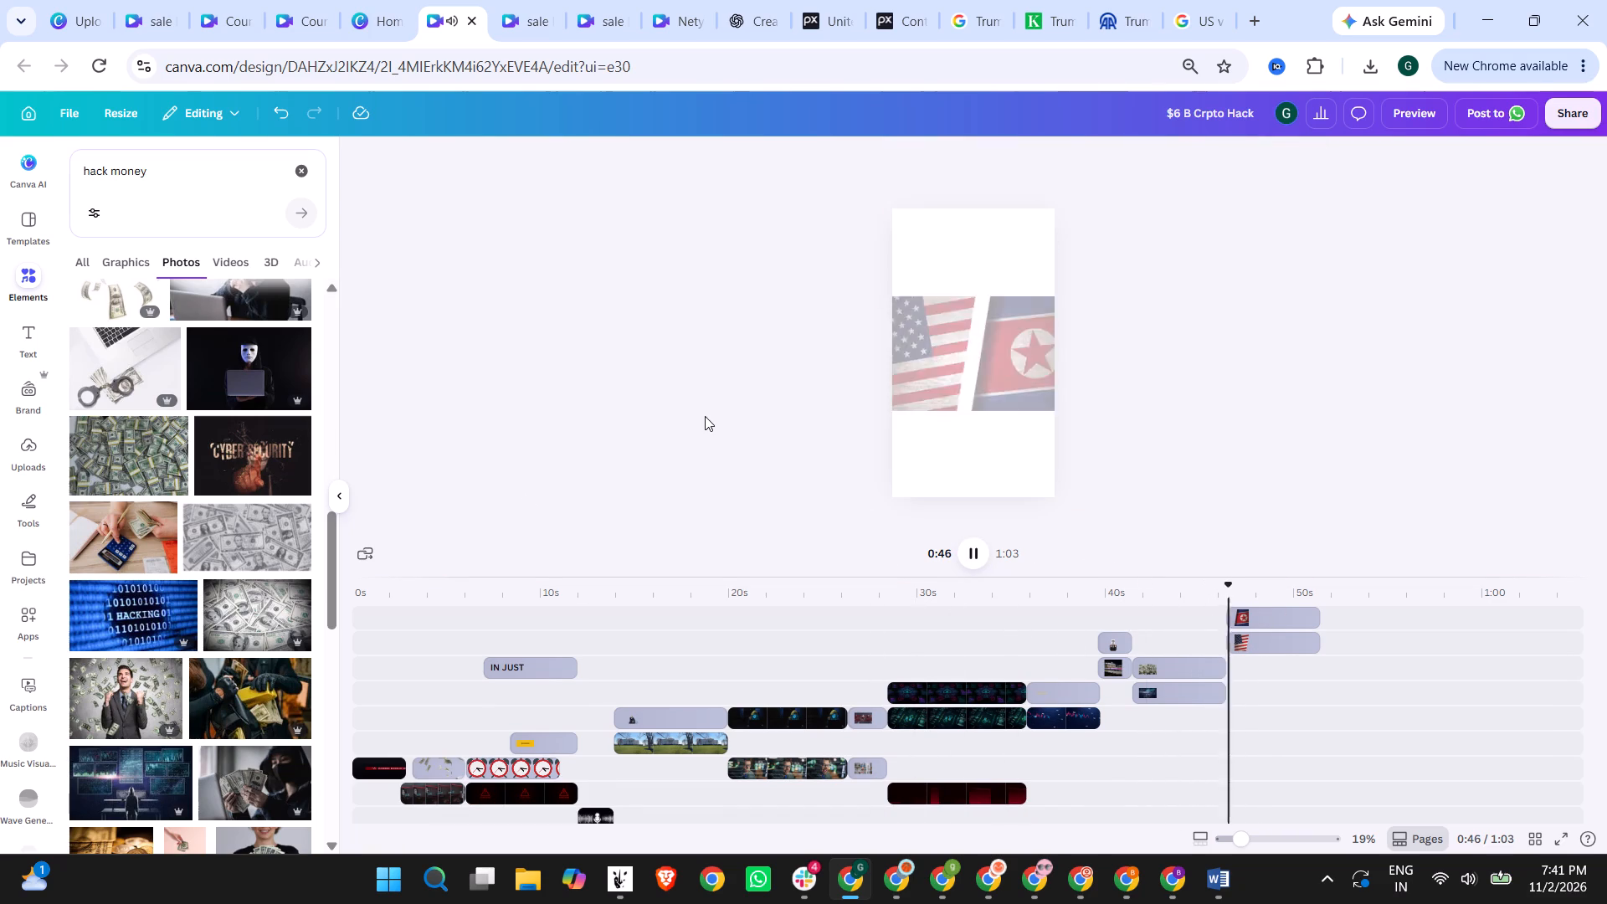
left_click(973, 552)
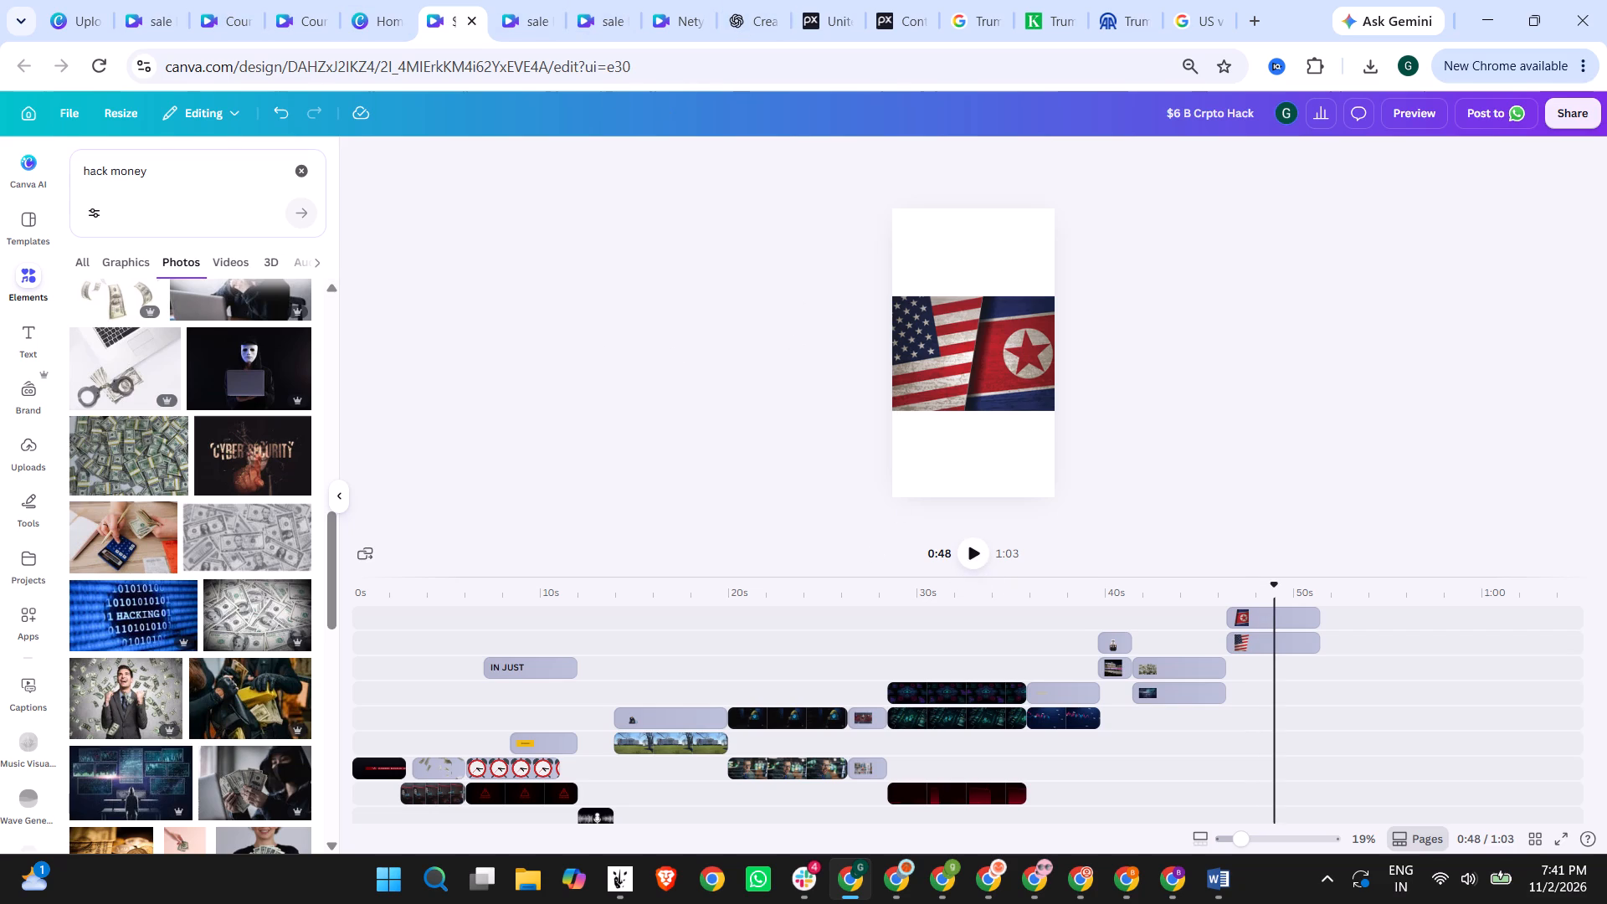
Search the videos for "crypto", add the 15.0s blue trading-chart video and detach it from the page background.
left_click_drag(231, 187, 0, 193)
left_click_drag(211, 178, 52, 175)
type("crypto")
key("Return")
left_click(231, 257)
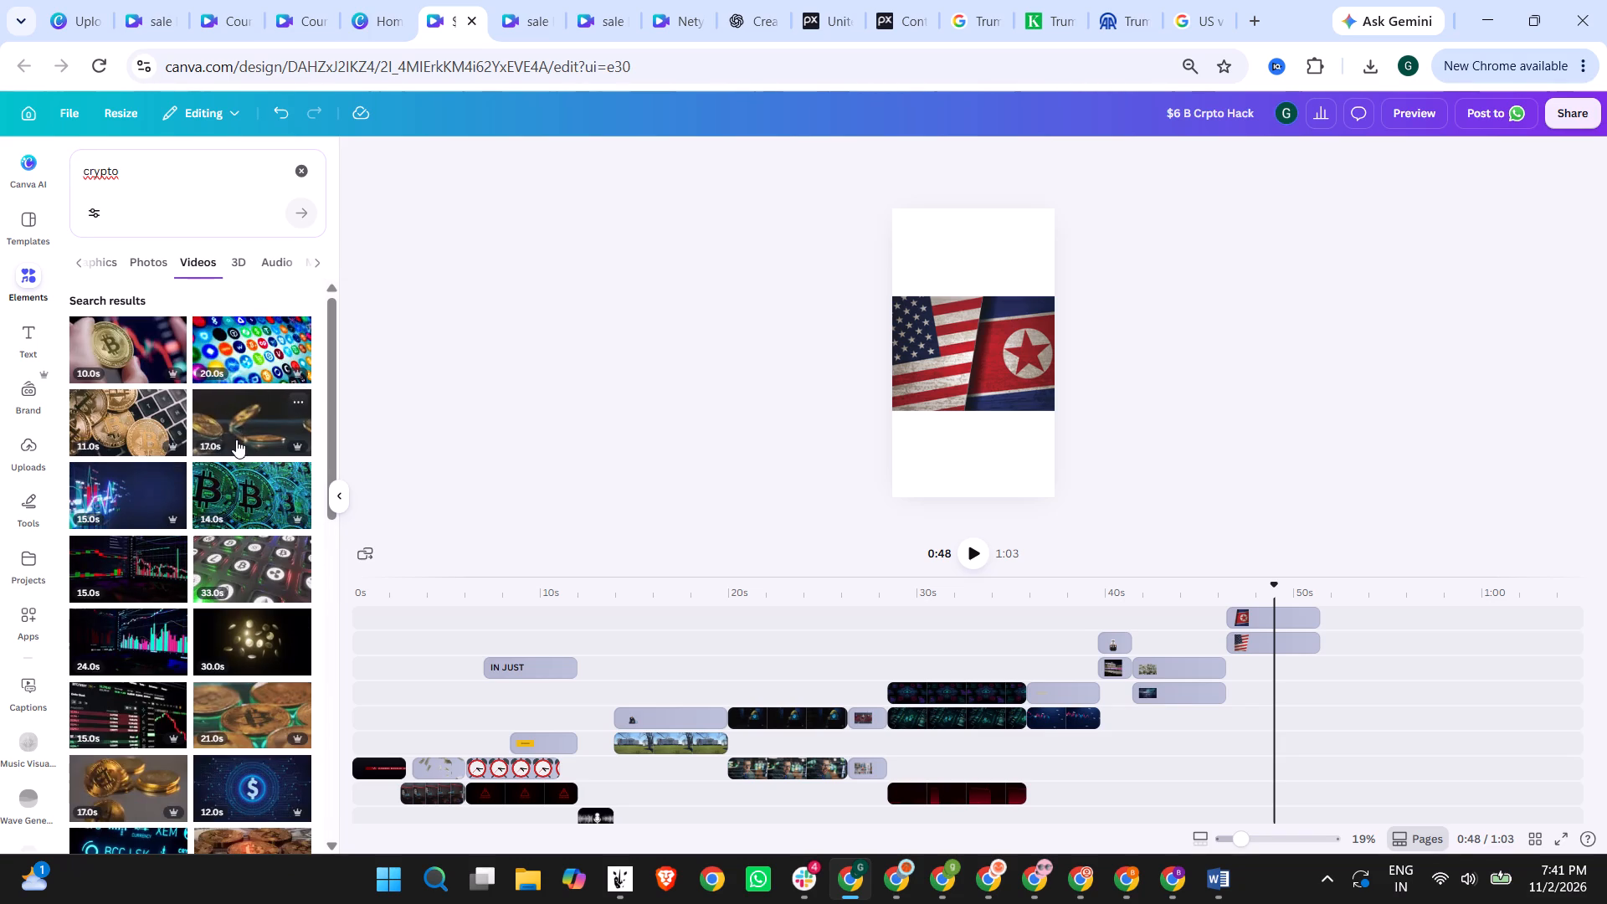
left_click(120, 493)
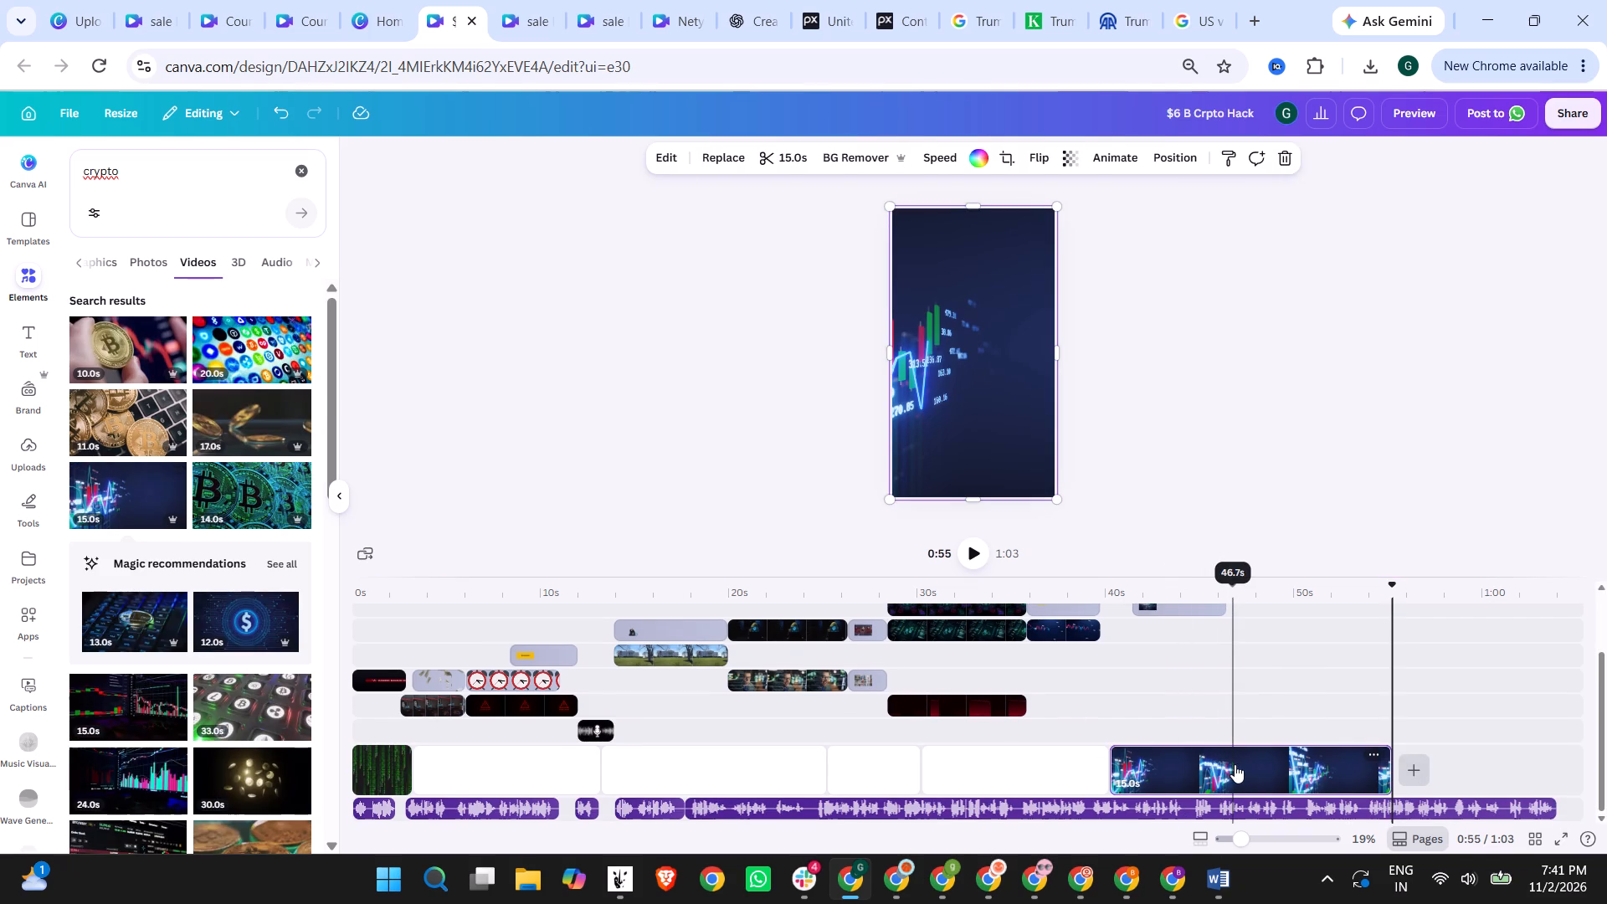
right_click(1235, 764)
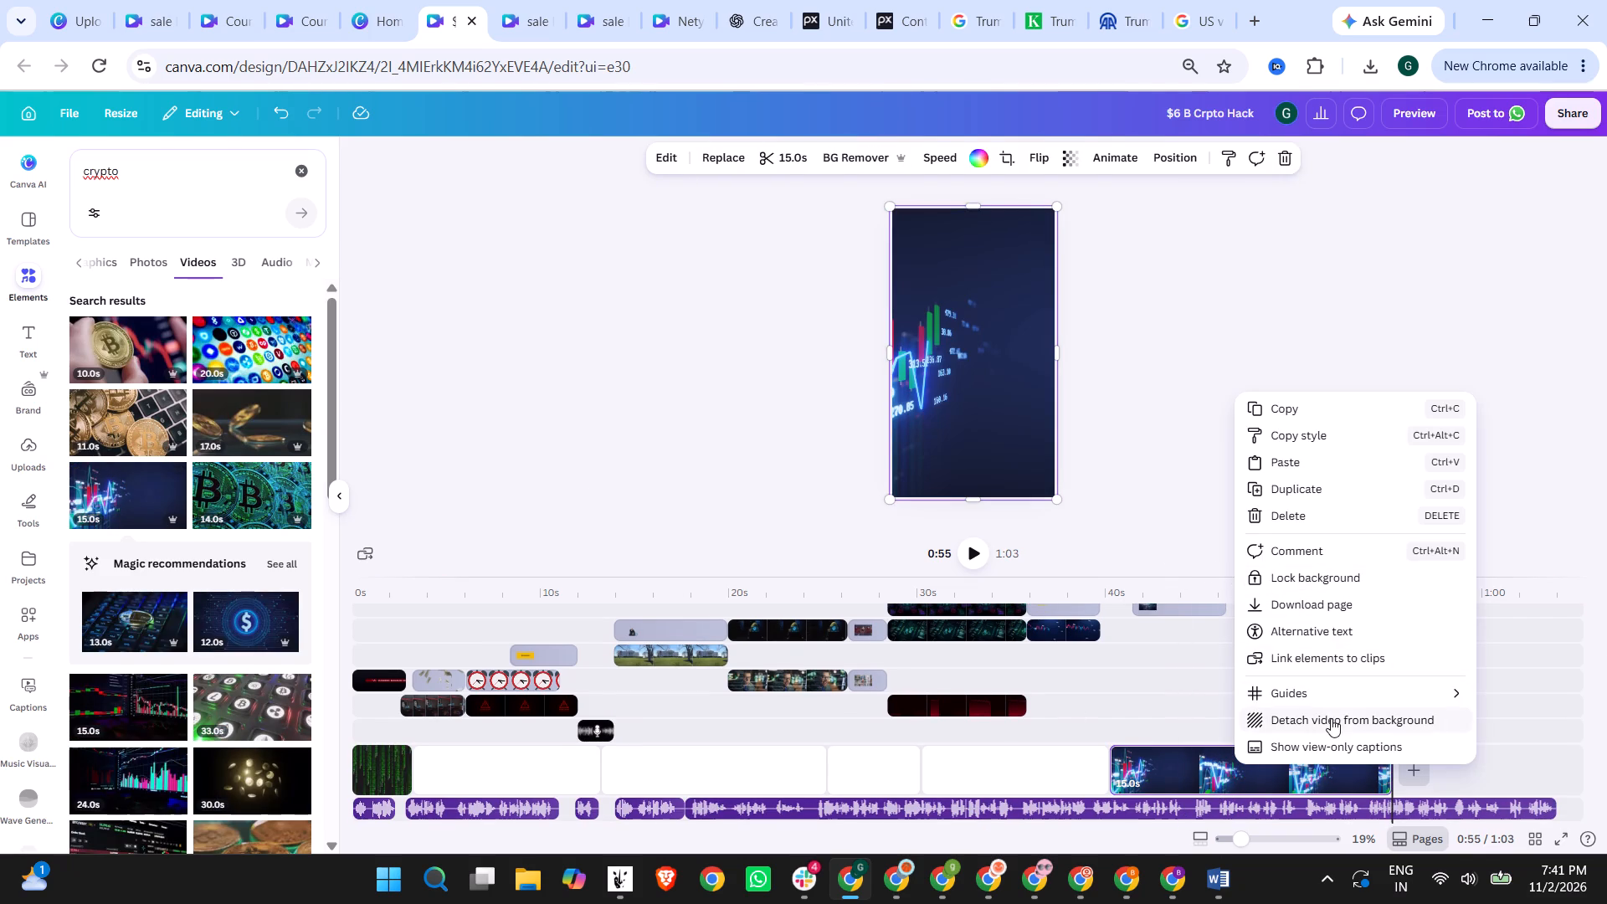
left_click(1331, 718)
Move the trading-chart clip to a lower track beneath the flag clips, starting around the beginning of the flags scene.
left_click_drag(1198, 751, 1195, 629)
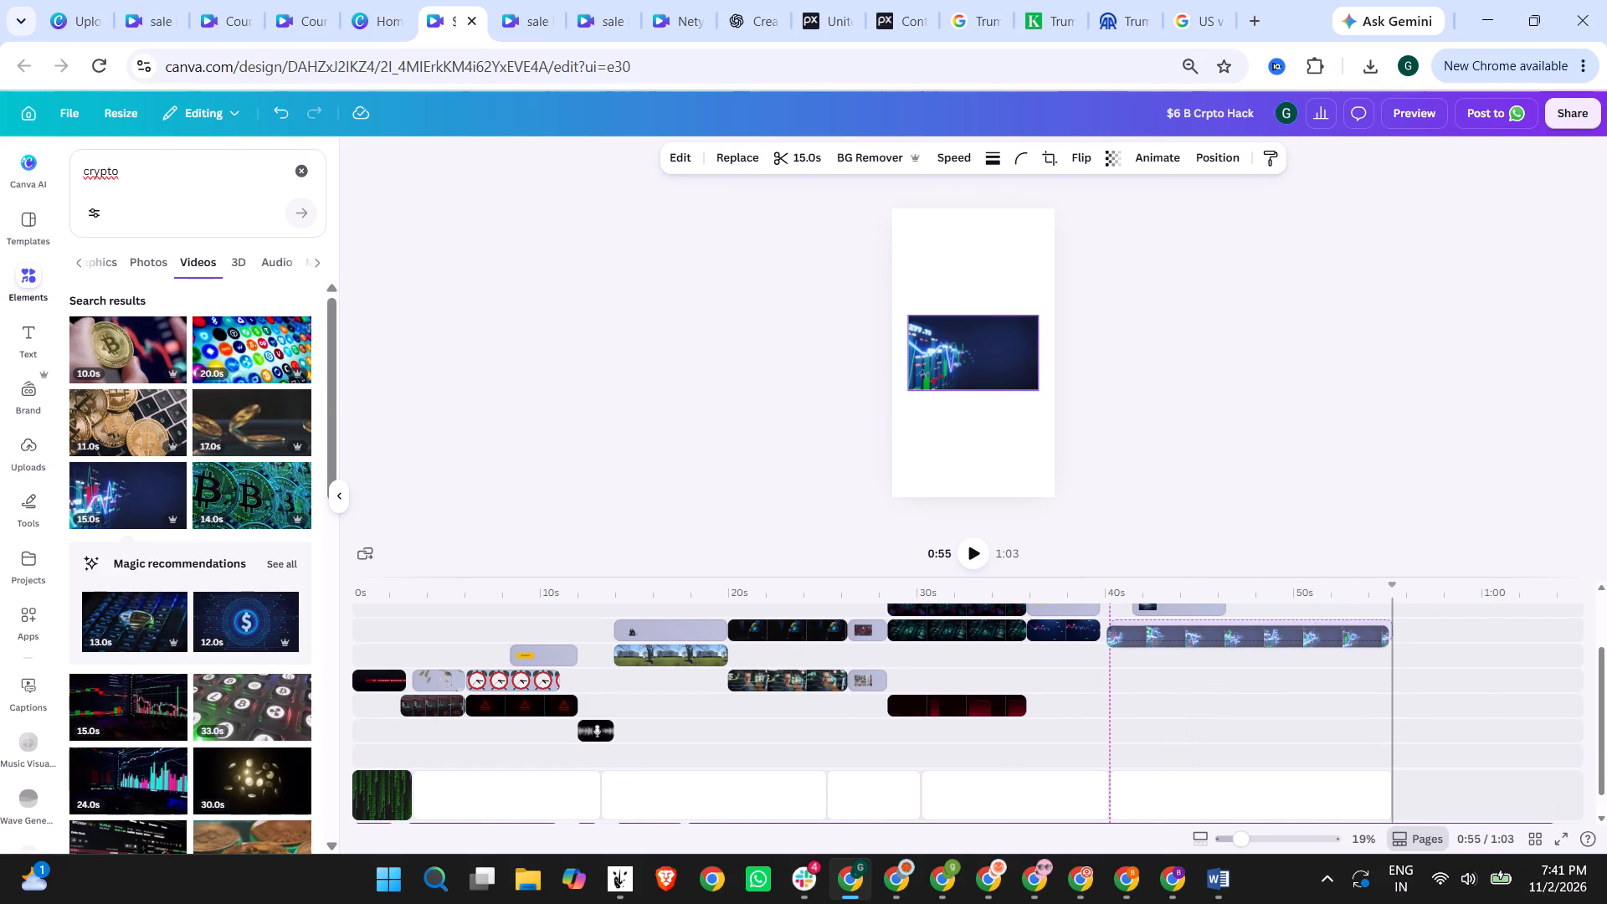
left_click_drag(1195, 629, 1200, 700)
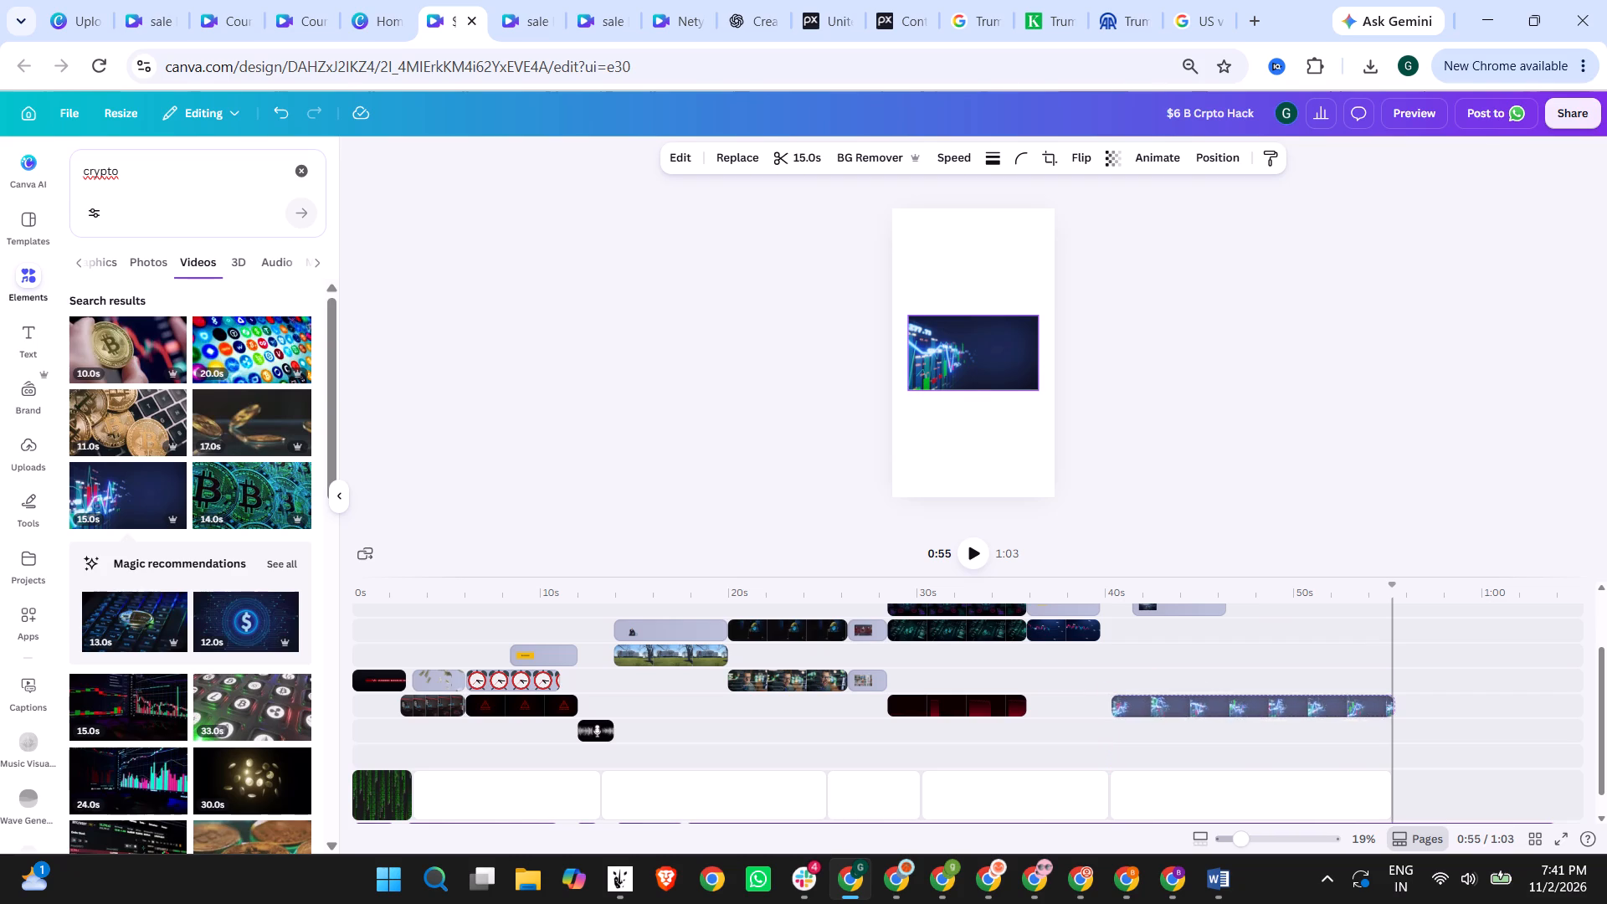
scroll(1202, 664, "up", 1)
left_click_drag(1256, 791, 1292, 786)
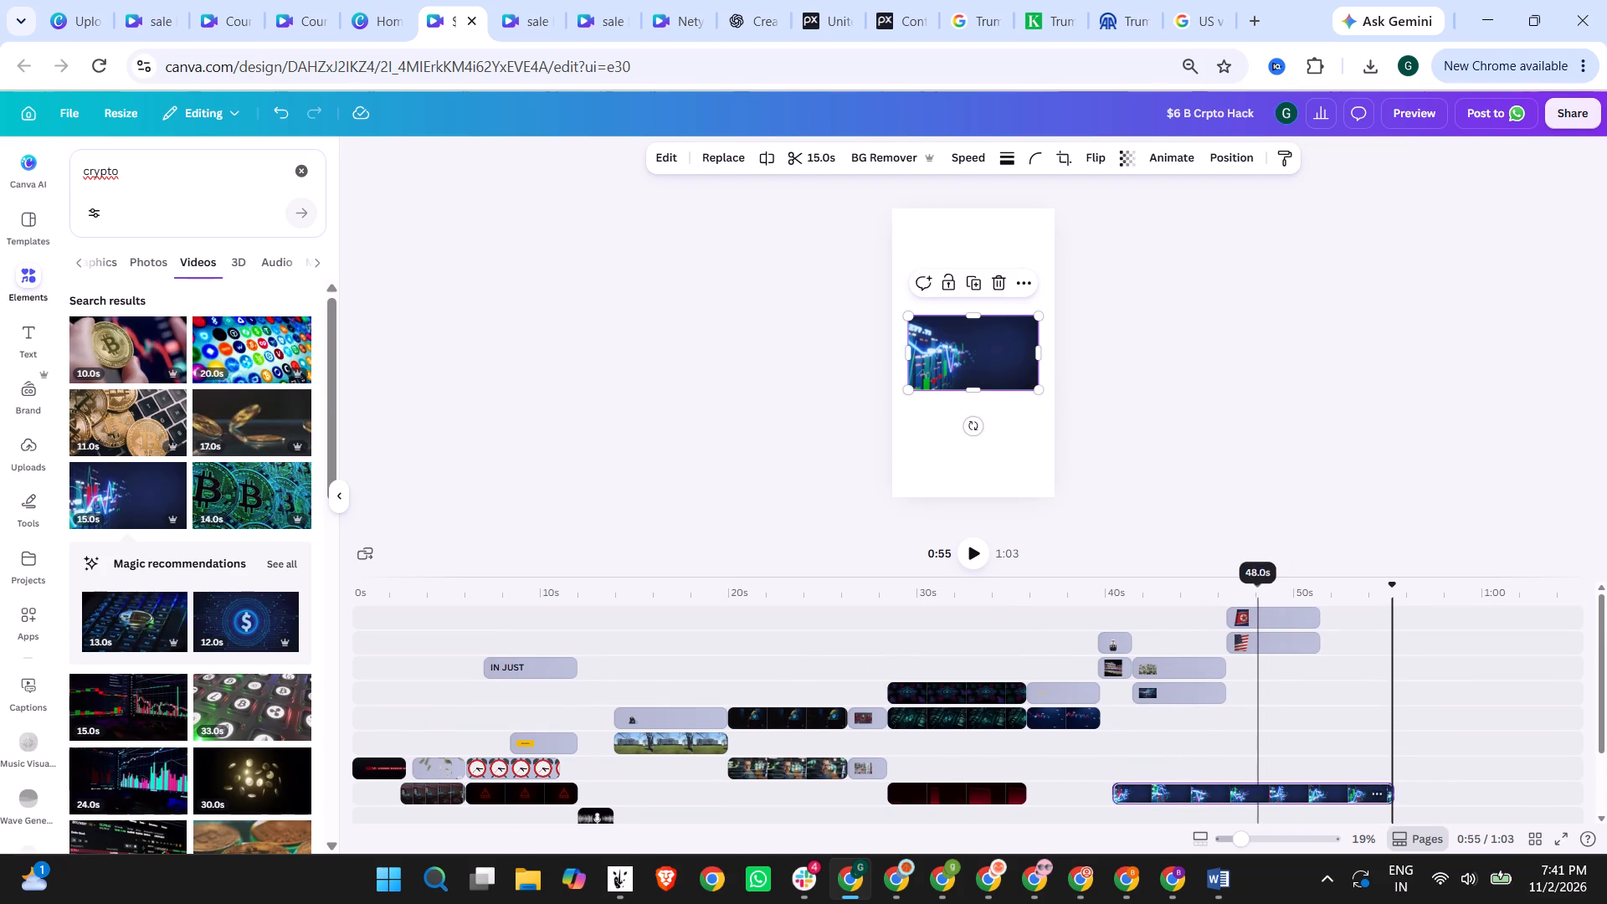
left_click_drag(1292, 786, 1366, 789)
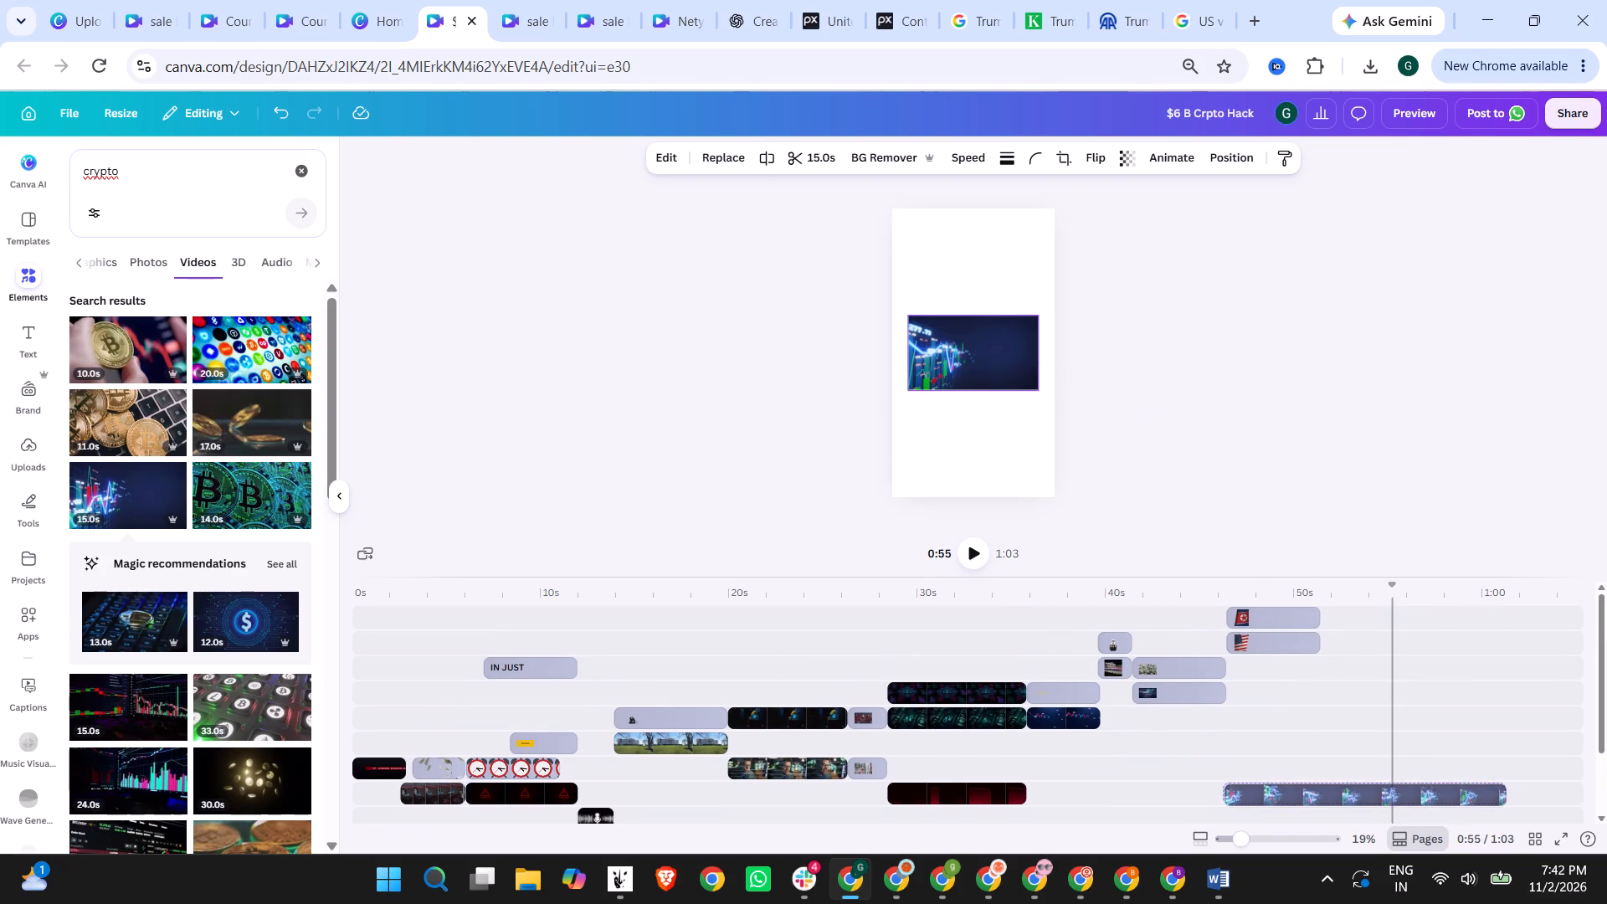
left_click_drag(1366, 789, 1363, 786)
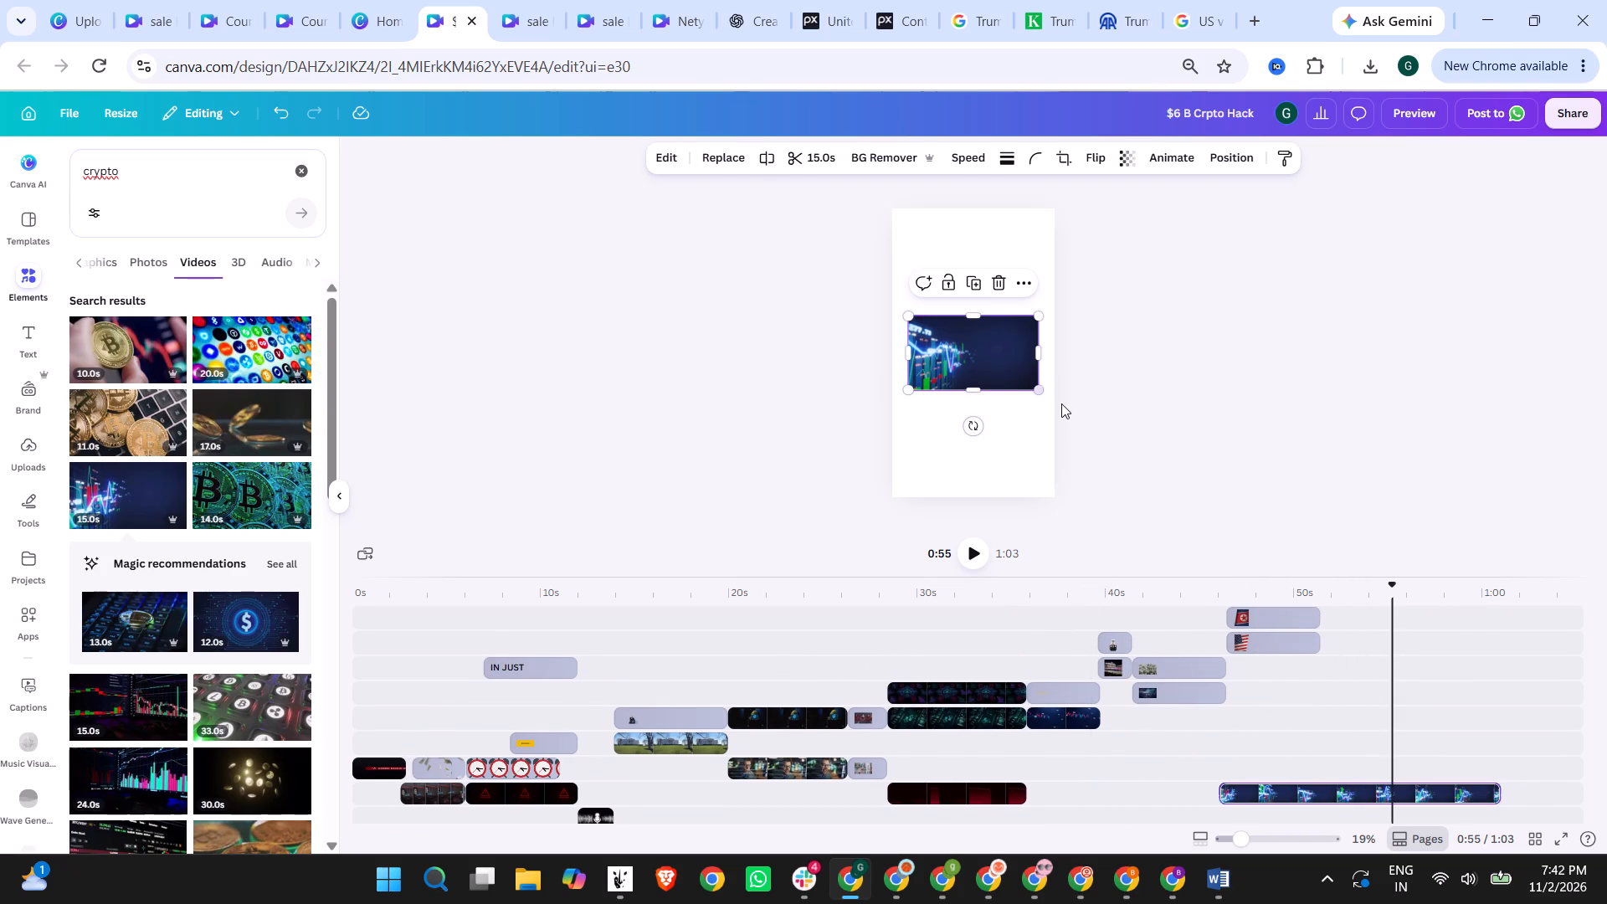
Enlarge and position the trading-chart video to cover the whole page behind the flags, and play the scene.
left_click_drag(1038, 389, 1204, 583)
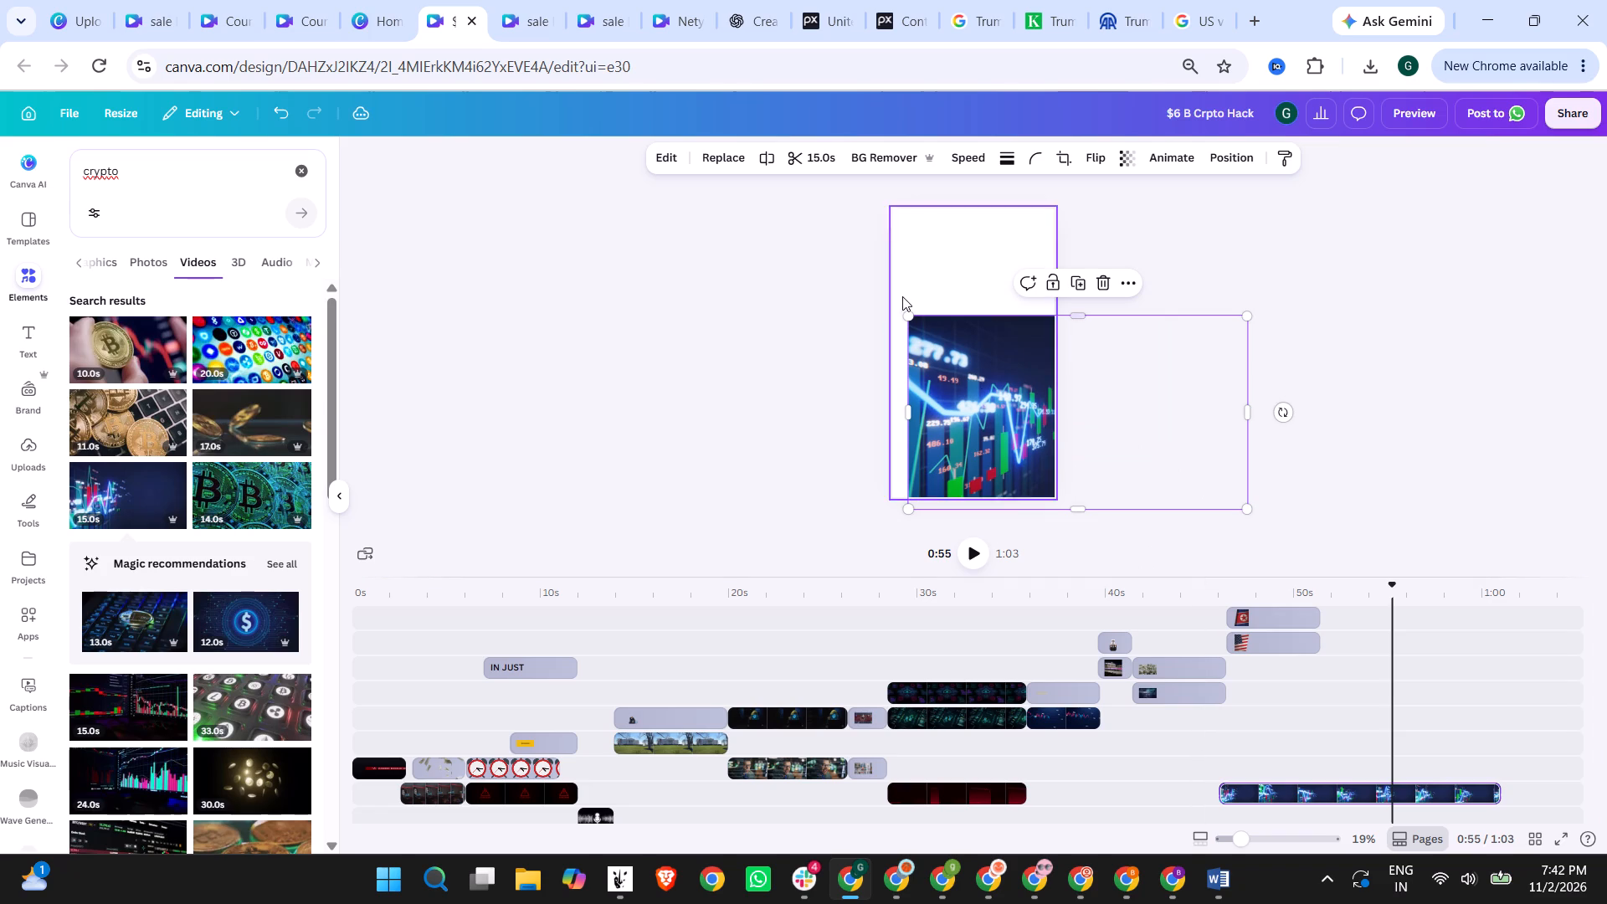
left_click_drag(907, 316, 765, 218)
left_click_drag(979, 366, 1086, 346)
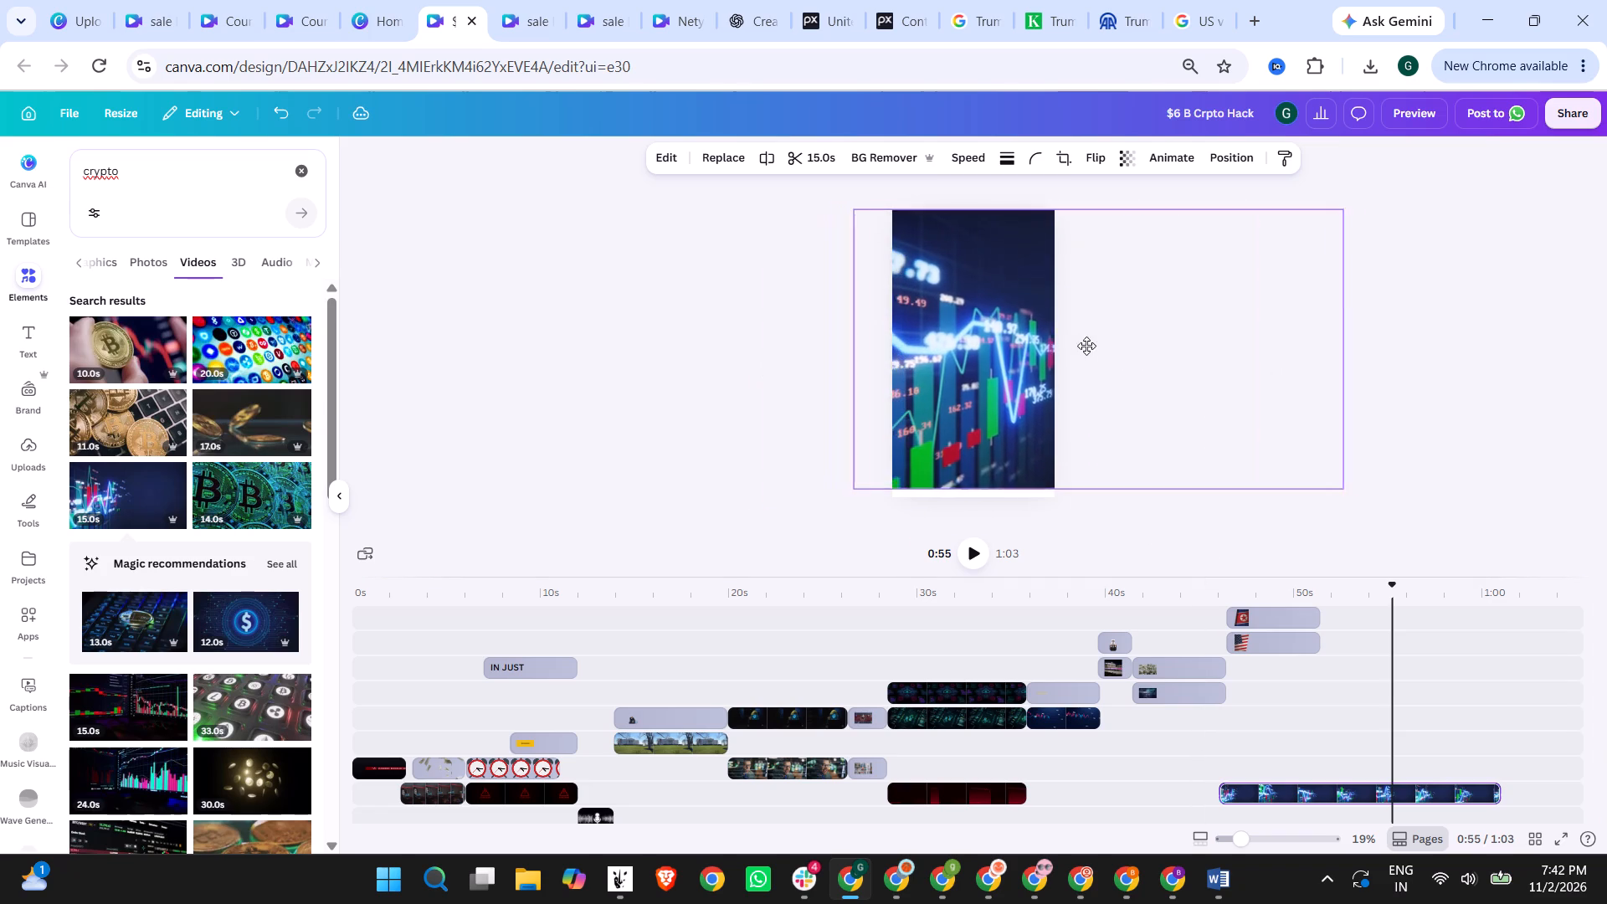
left_click_drag(1086, 346, 1112, 345)
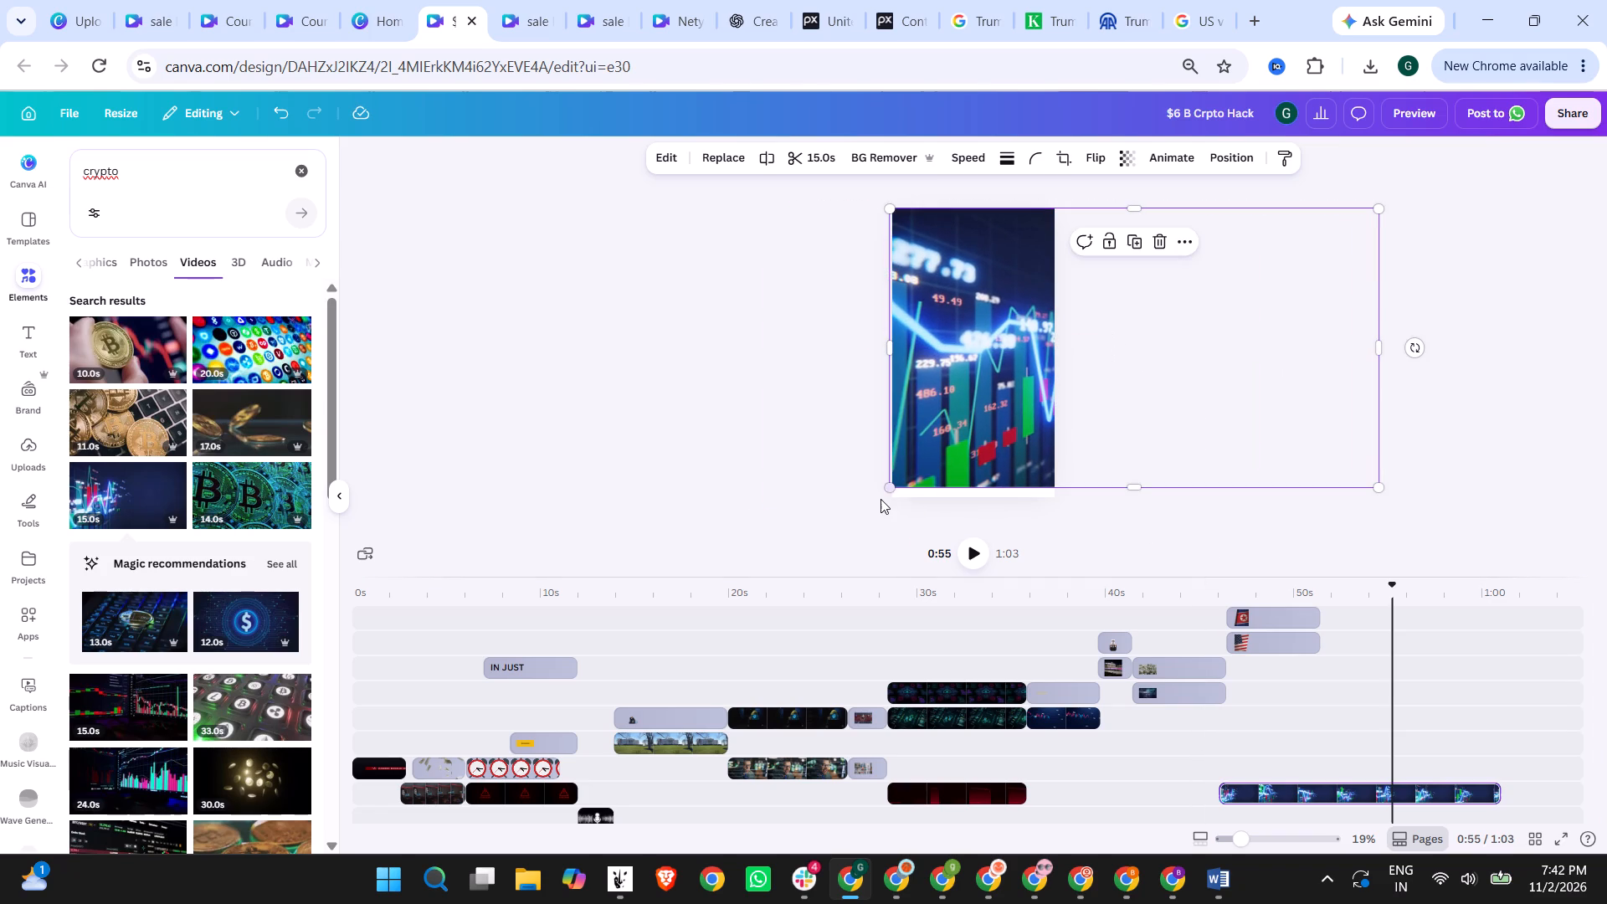
left_click_drag(885, 487, 875, 504)
left_click(779, 478)
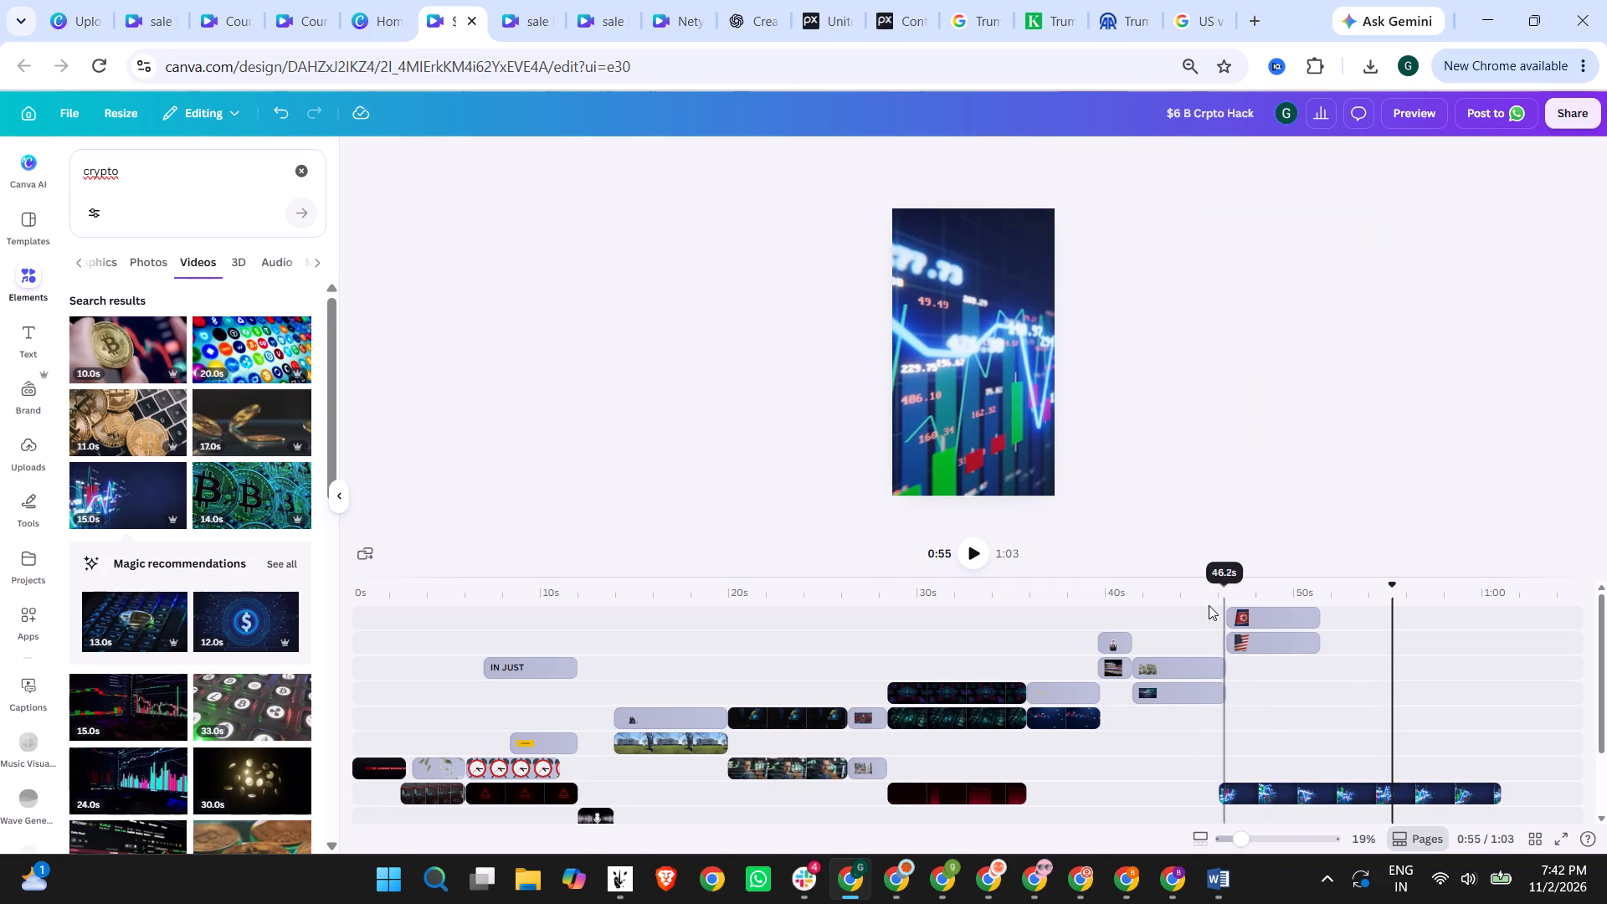
left_click(1203, 593)
left_click(981, 550)
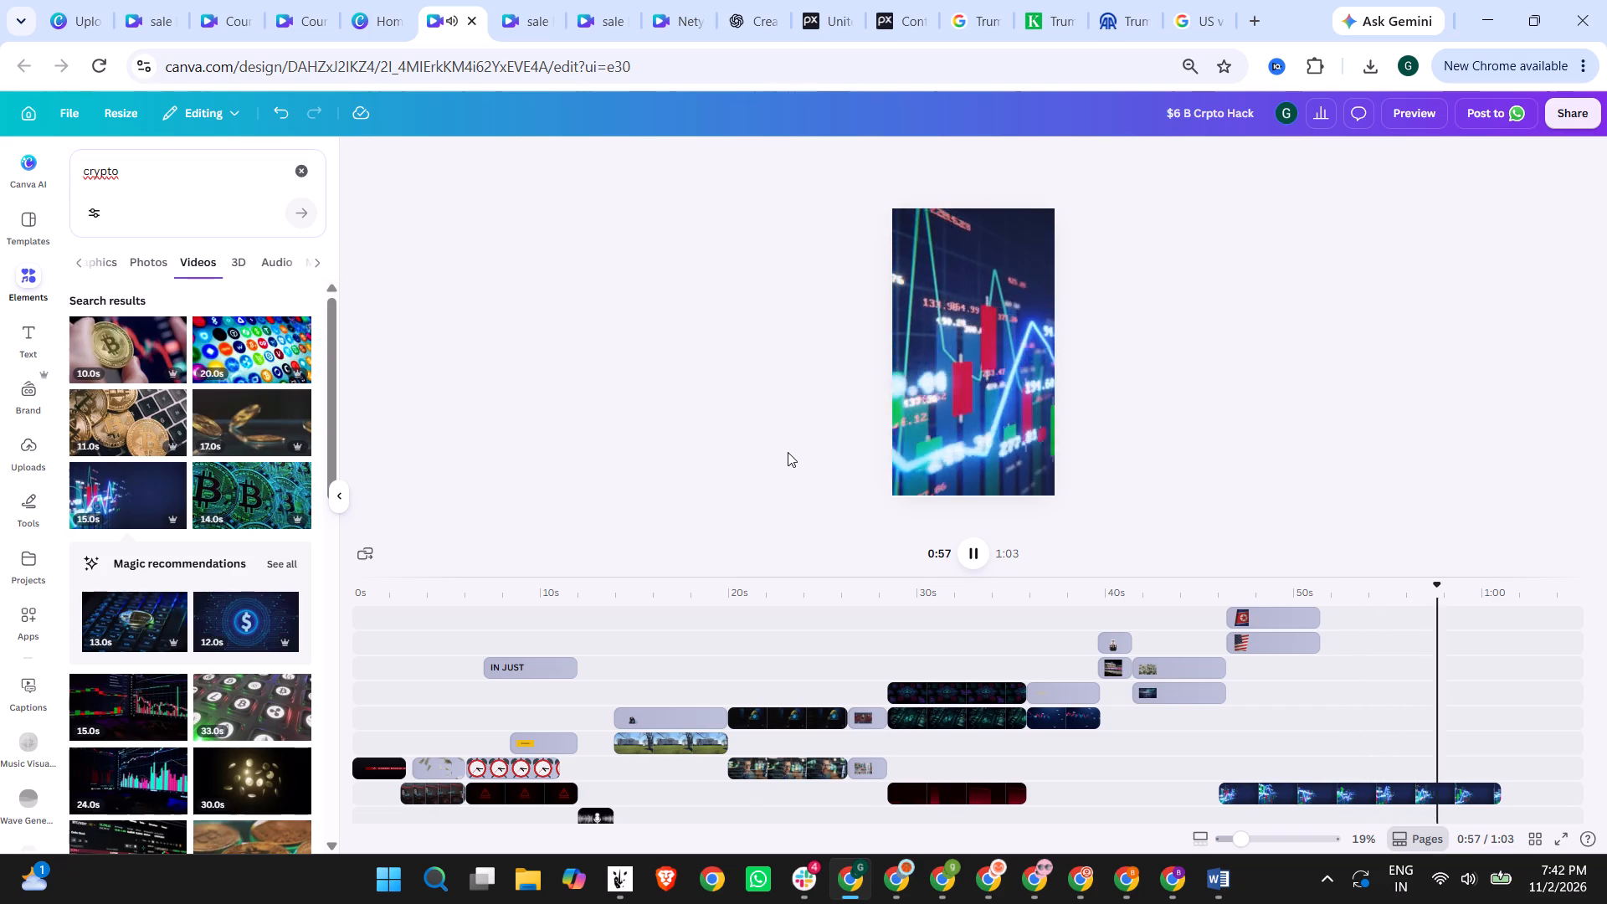
Search the video elements for "subscribe".
left_click_drag(140, 168, 77, 167)
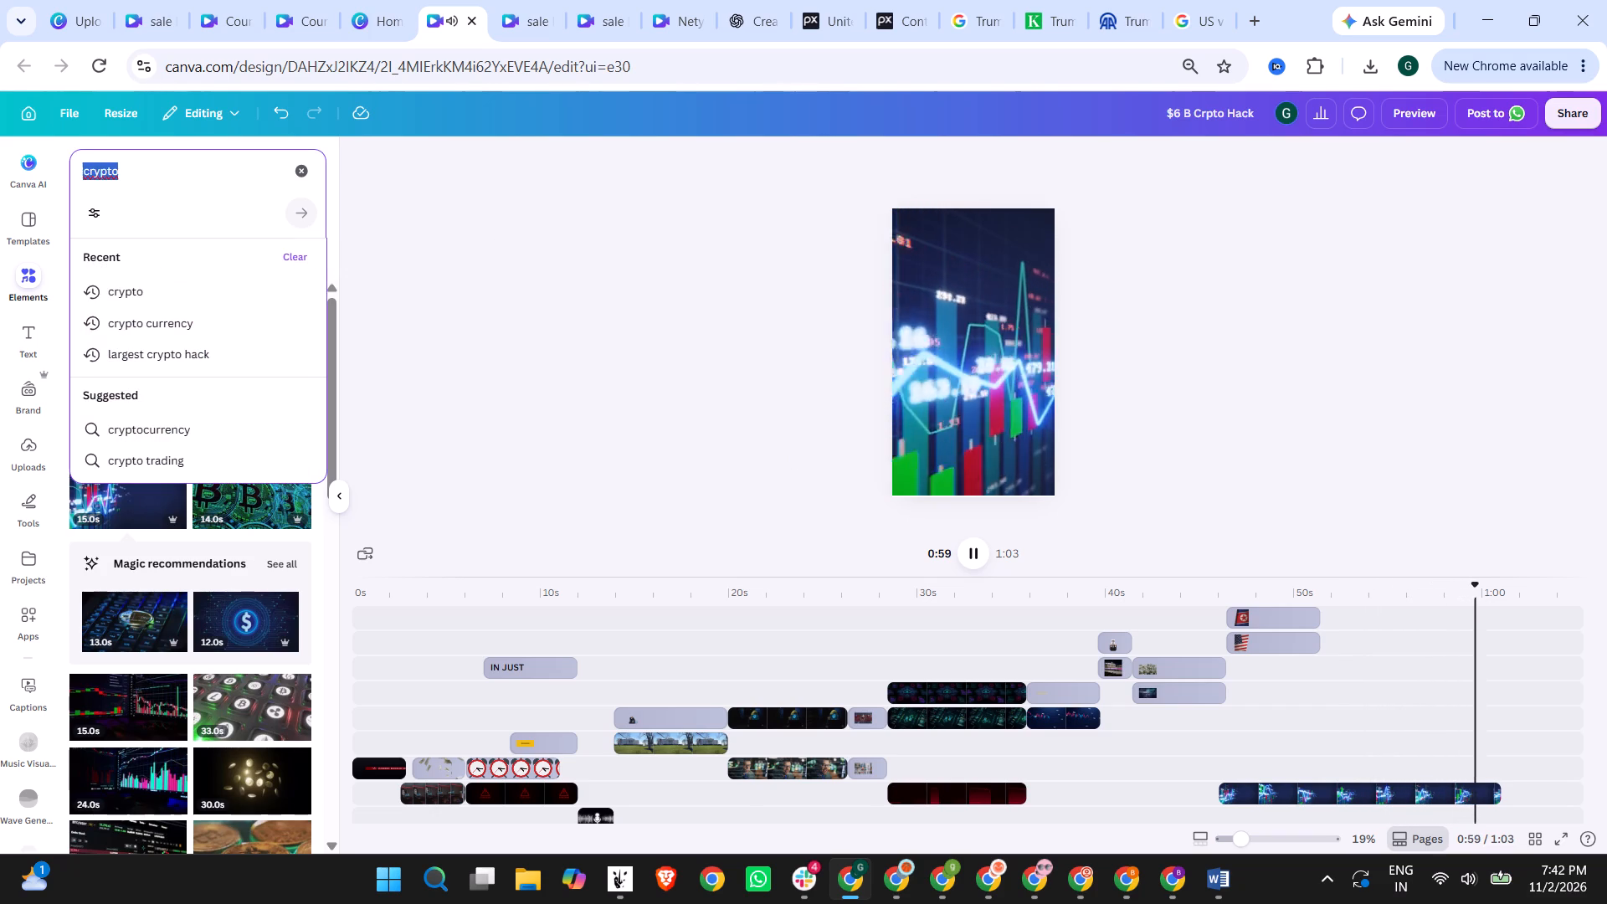
left_click_drag(77, 167, 75, 167)
type("subscribe")
key("Return")
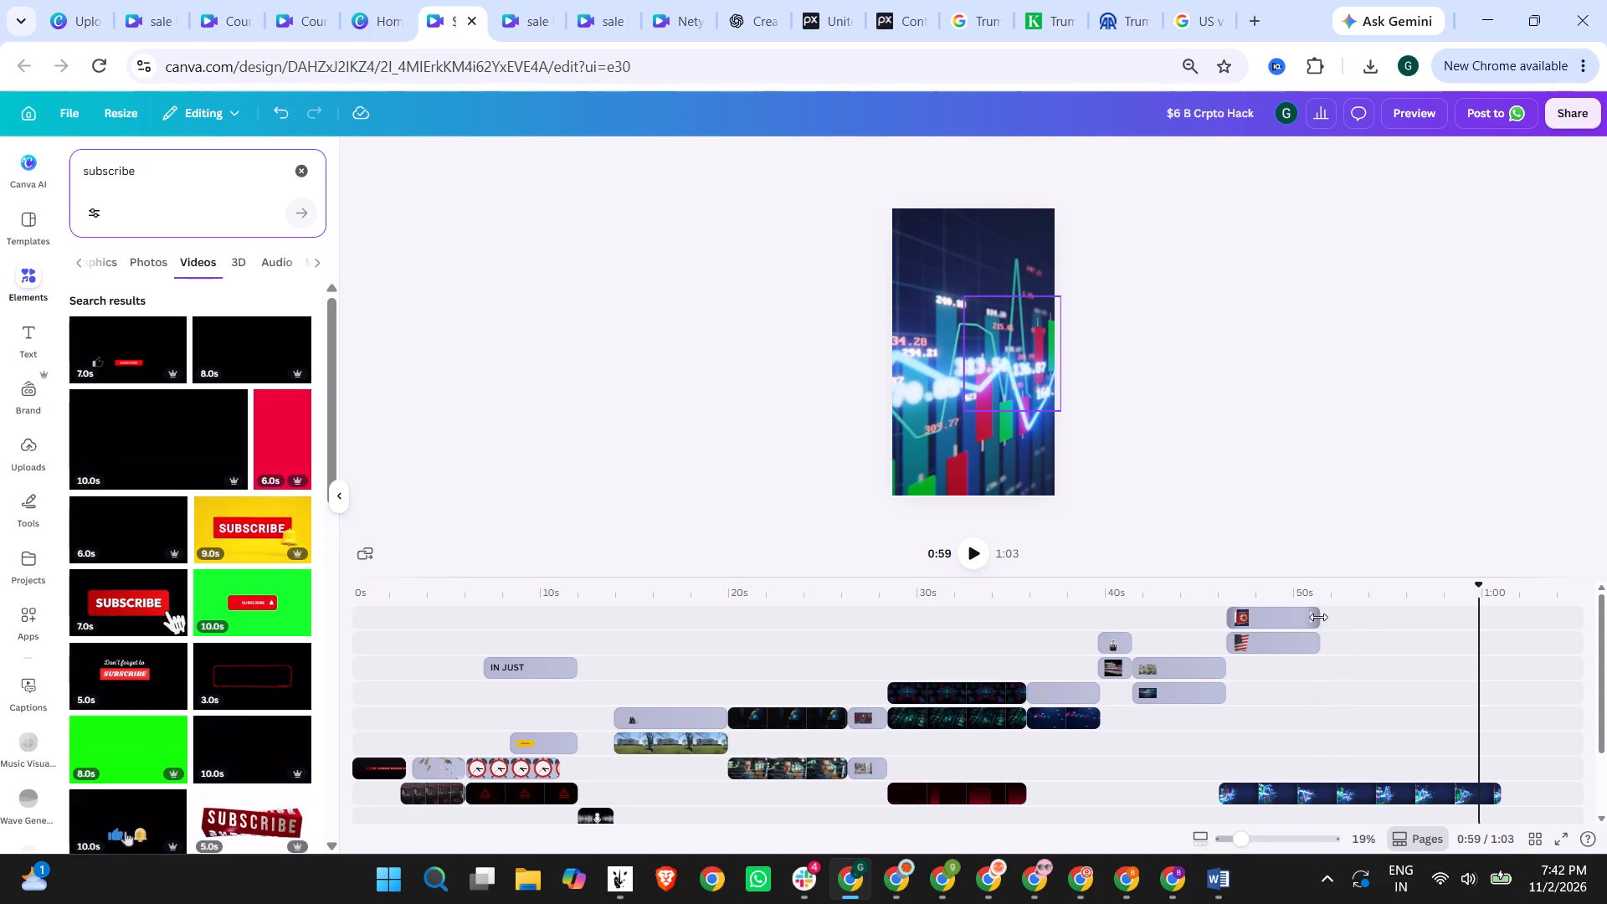
Lengthen both the North Korea and US flag clips to 7.0s and play the video from near their new end.
left_click_drag(1318, 617, 1357, 615)
left_click_drag(1318, 639, 1355, 638)
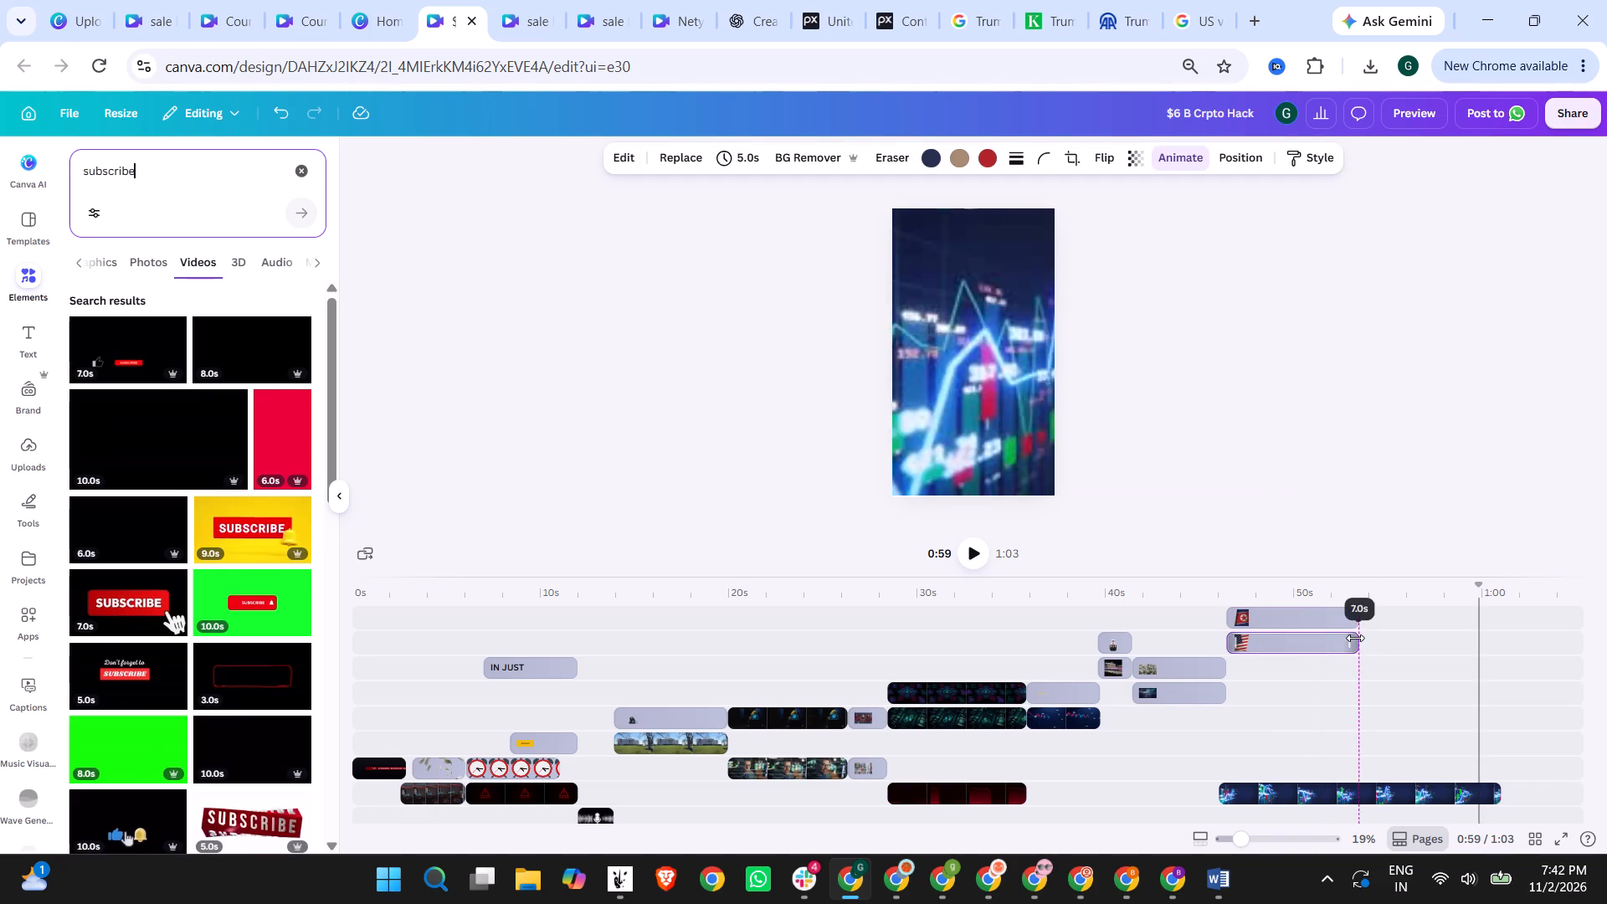
left_click_drag(1355, 638, 1356, 638)
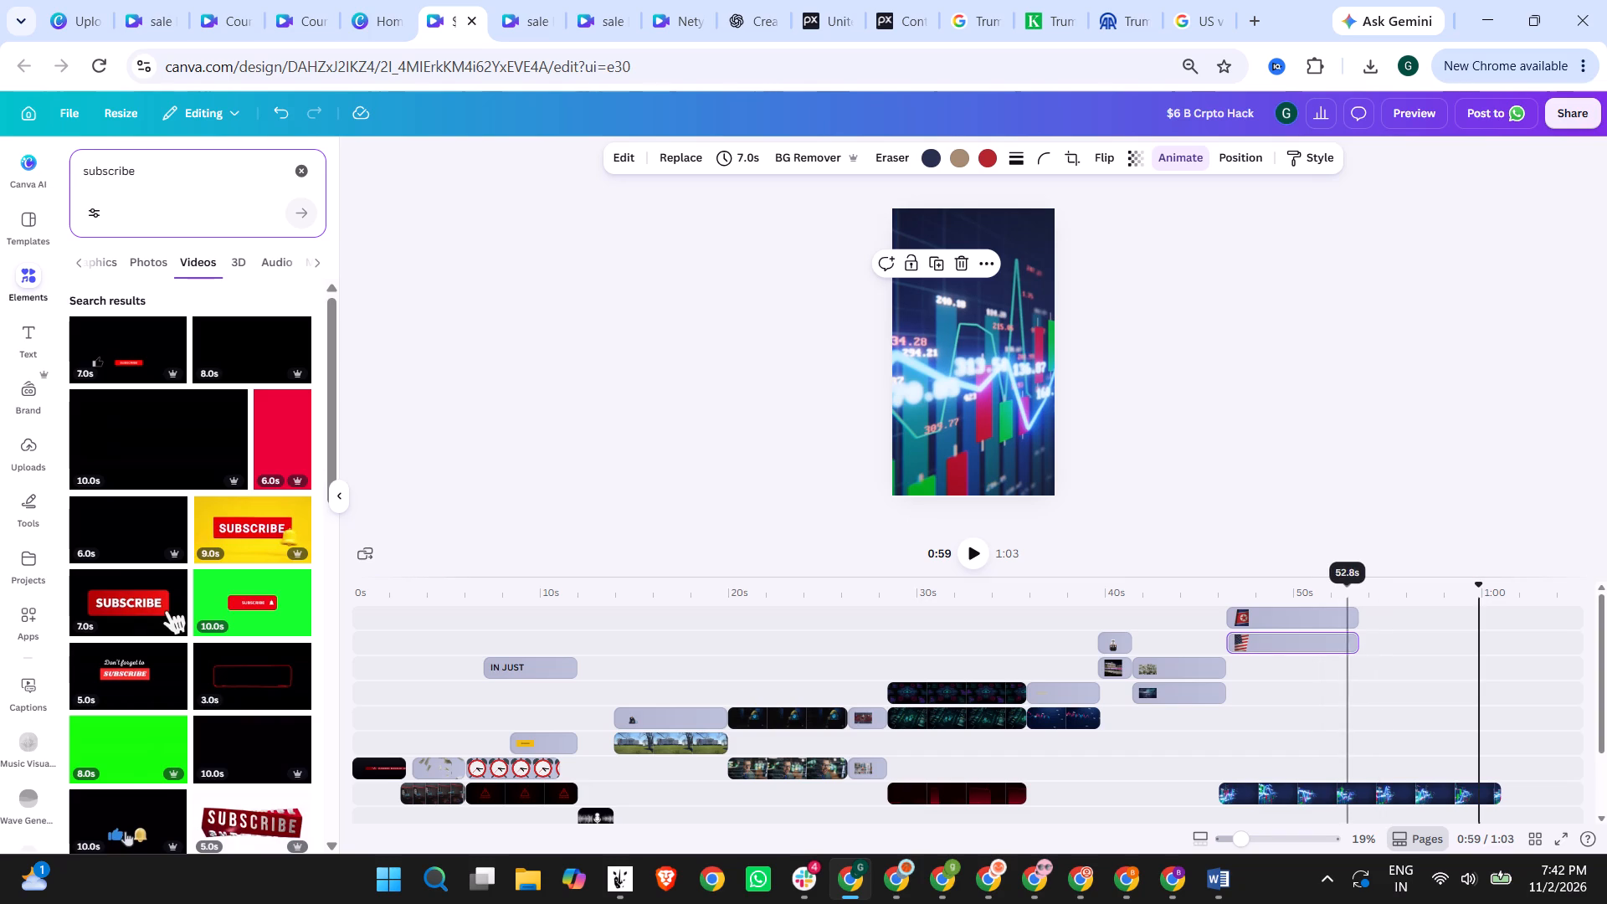
left_click(1343, 595)
left_click(979, 552)
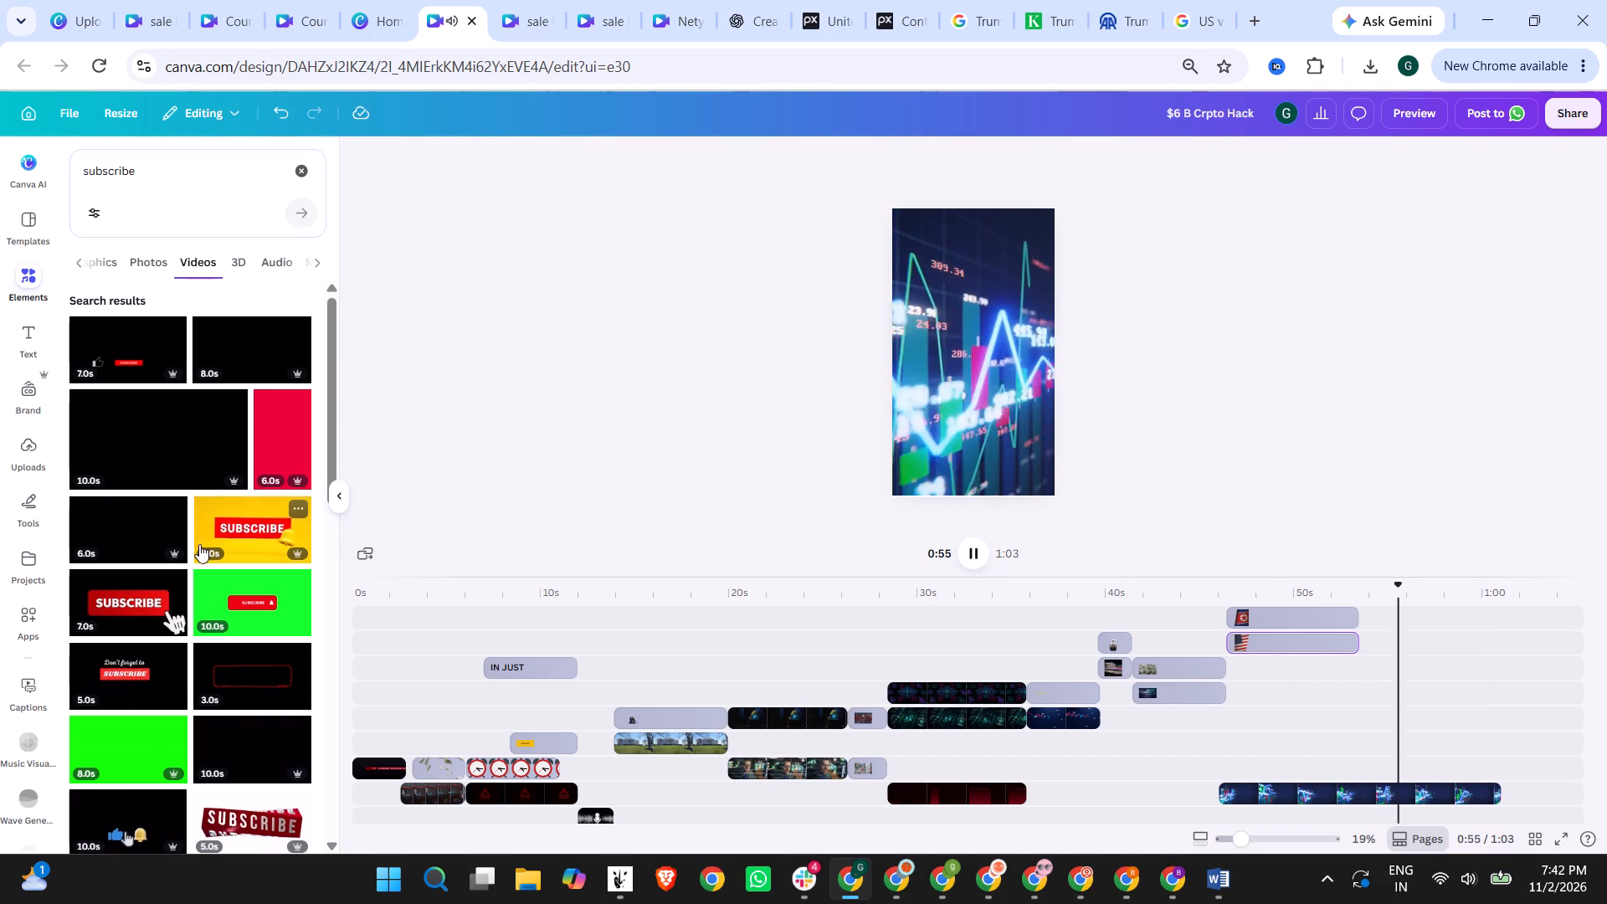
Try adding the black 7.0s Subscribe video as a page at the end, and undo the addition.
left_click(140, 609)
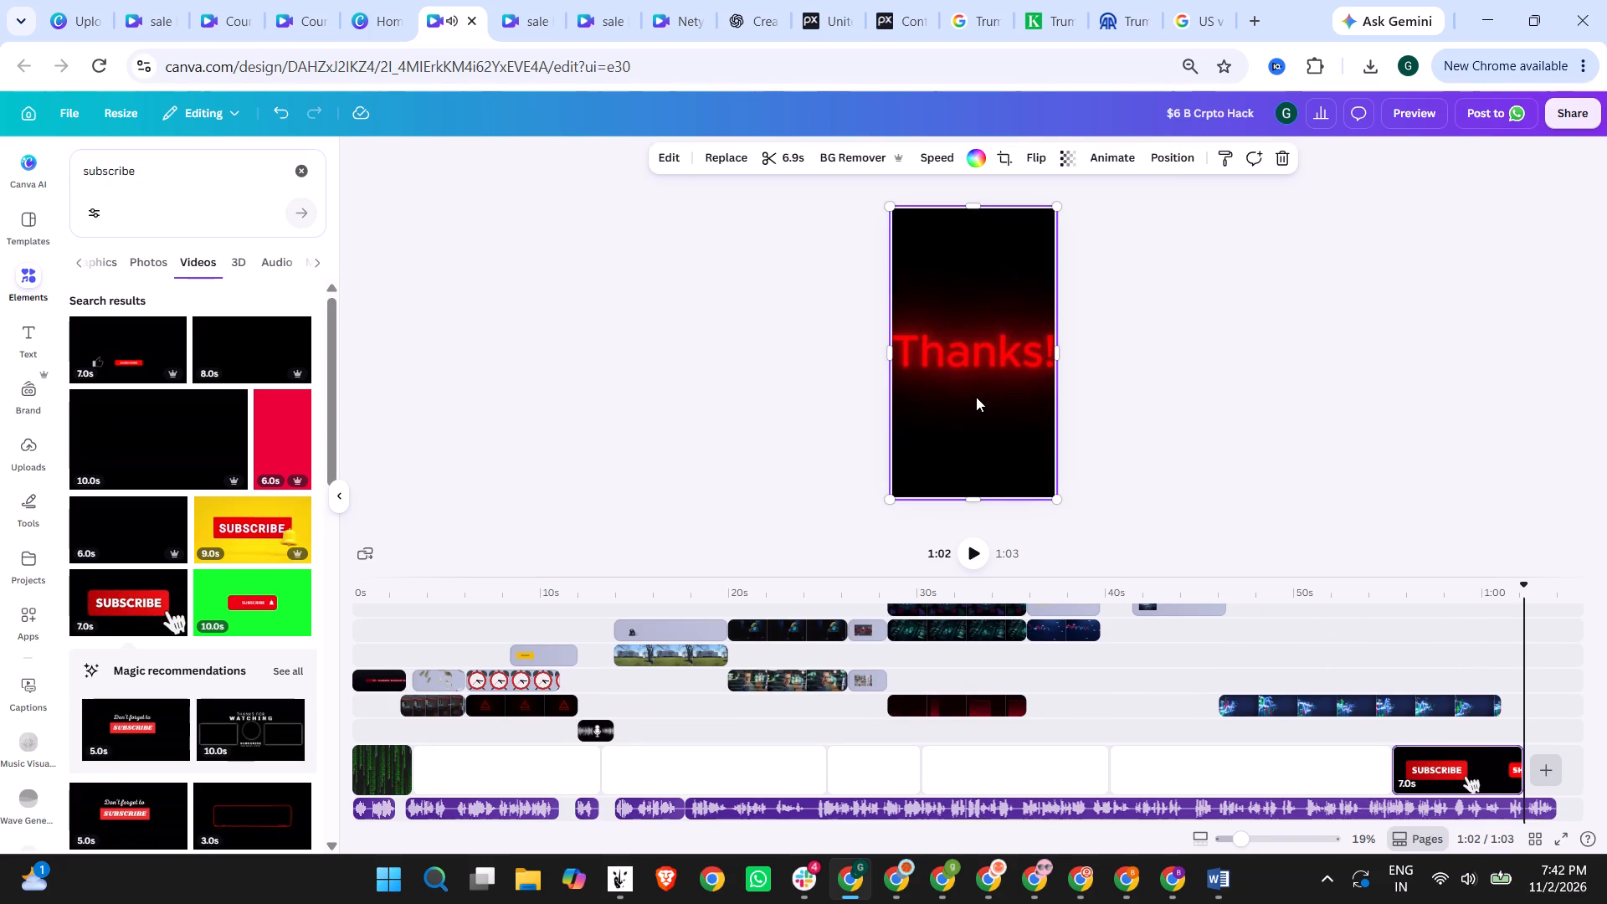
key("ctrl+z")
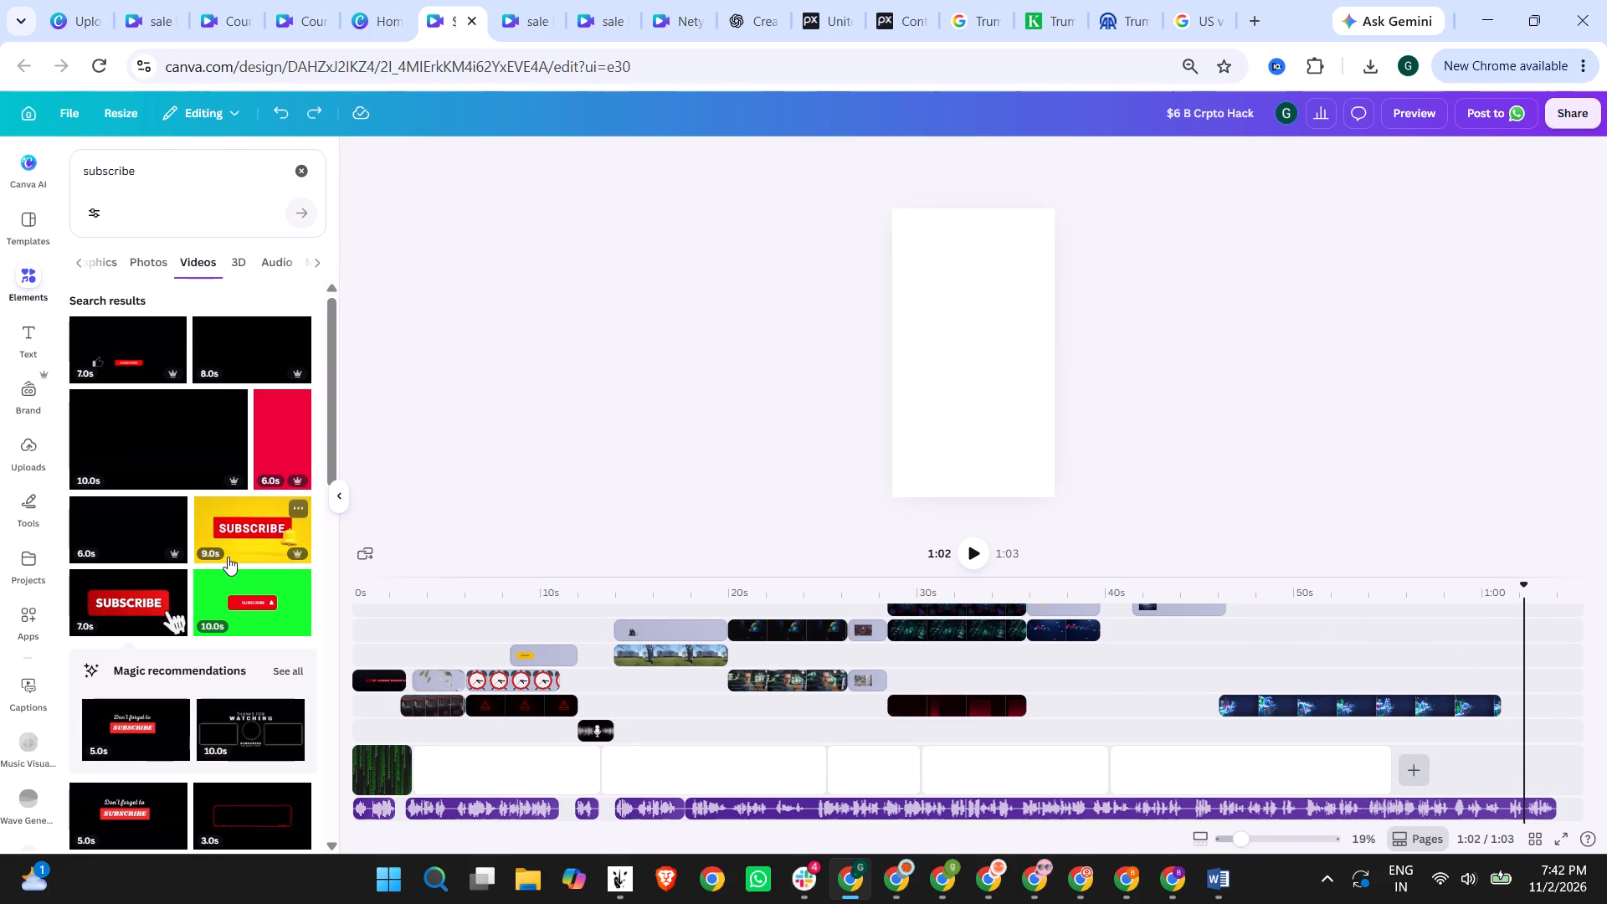
Place the black 7.0s Subscribe video on the timeline directly after the flag clips, above the trading-chart clip.
left_click_drag(109, 602, 1375, 641)
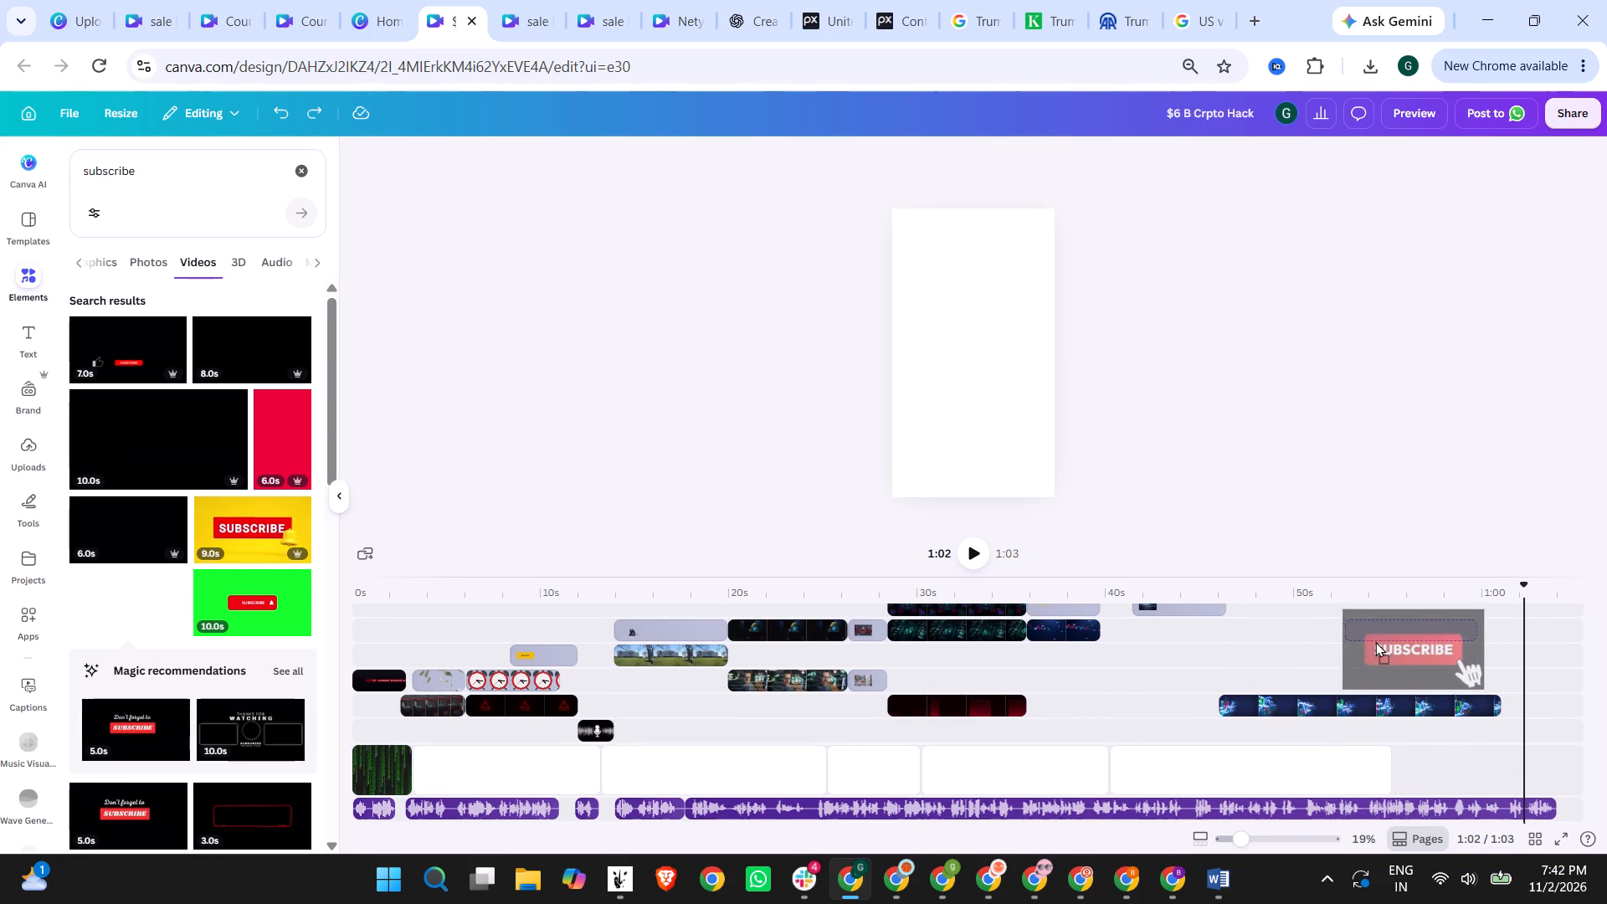
left_click_drag(1375, 641, 1396, 665)
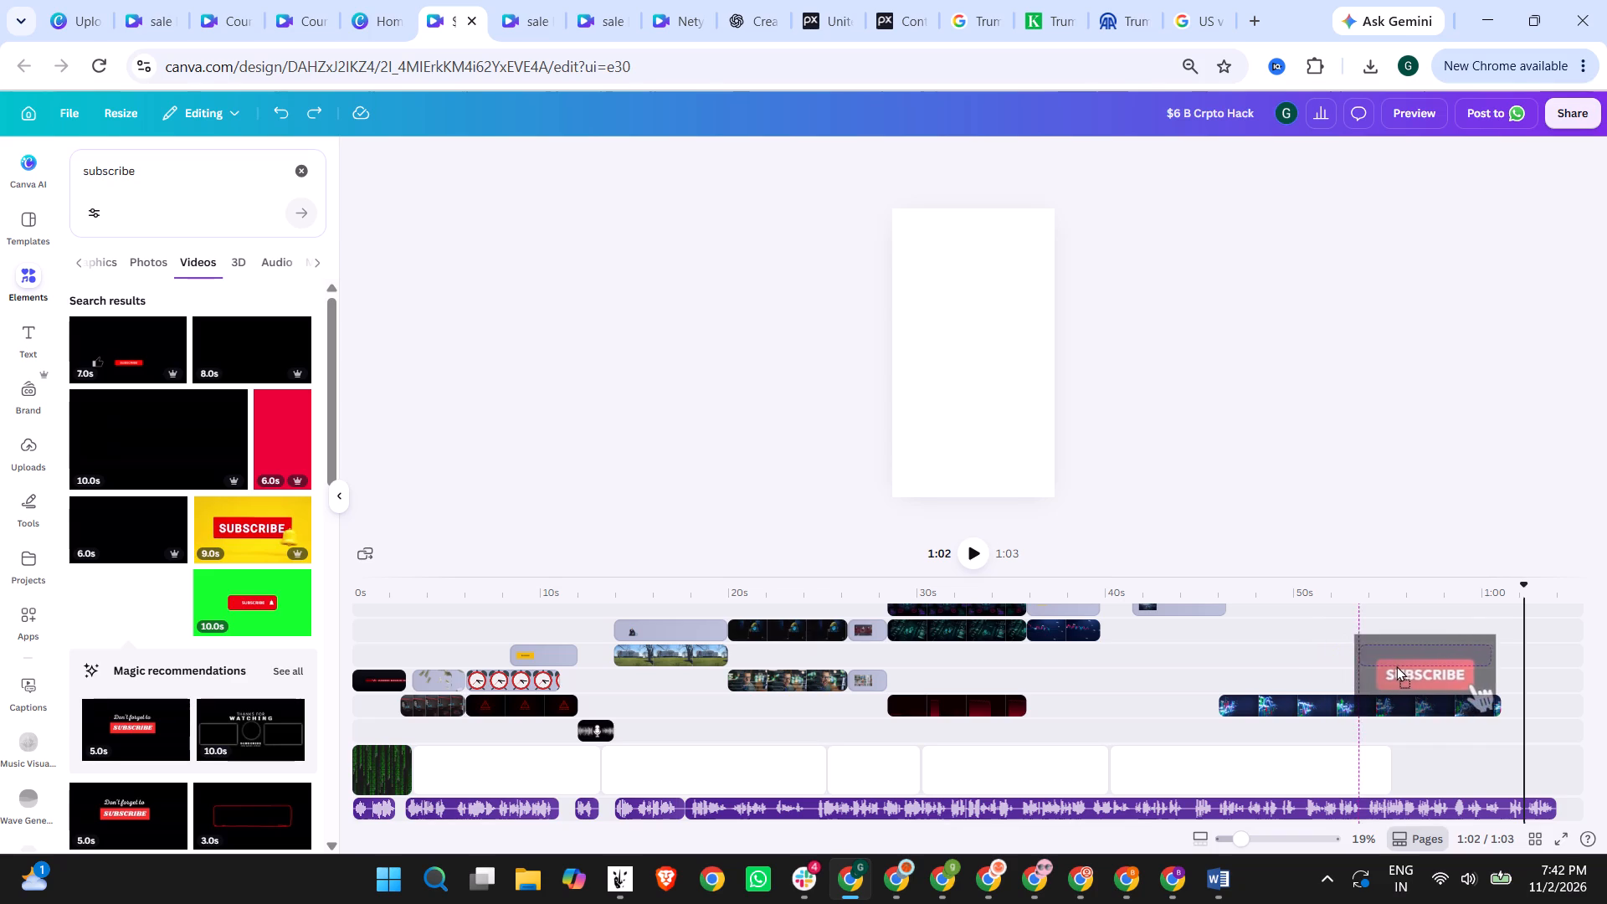
left_click_drag(1396, 665, 1401, 667)
Move the North Korea and US flag clips together down to the tracks just above the trading-chart clip, beside the Subscribe clip.
scroll(1306, 694, "up", 3)
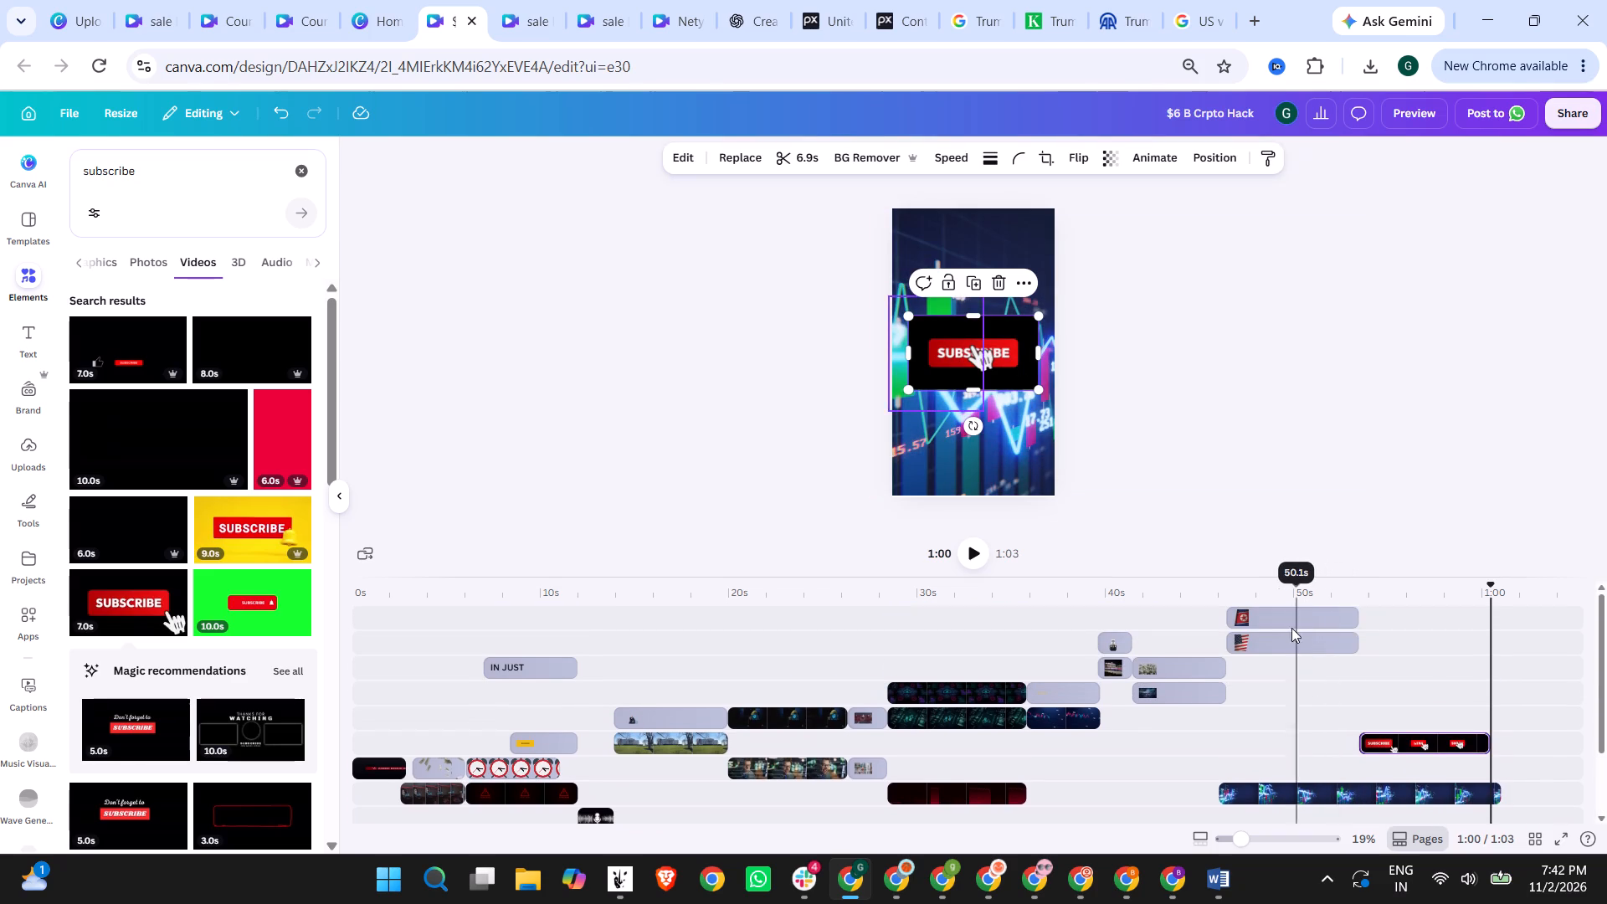
left_click(1286, 620)
left_click(1302, 643, "ctrl")
left_click_drag(1302, 615, 1303, 631)
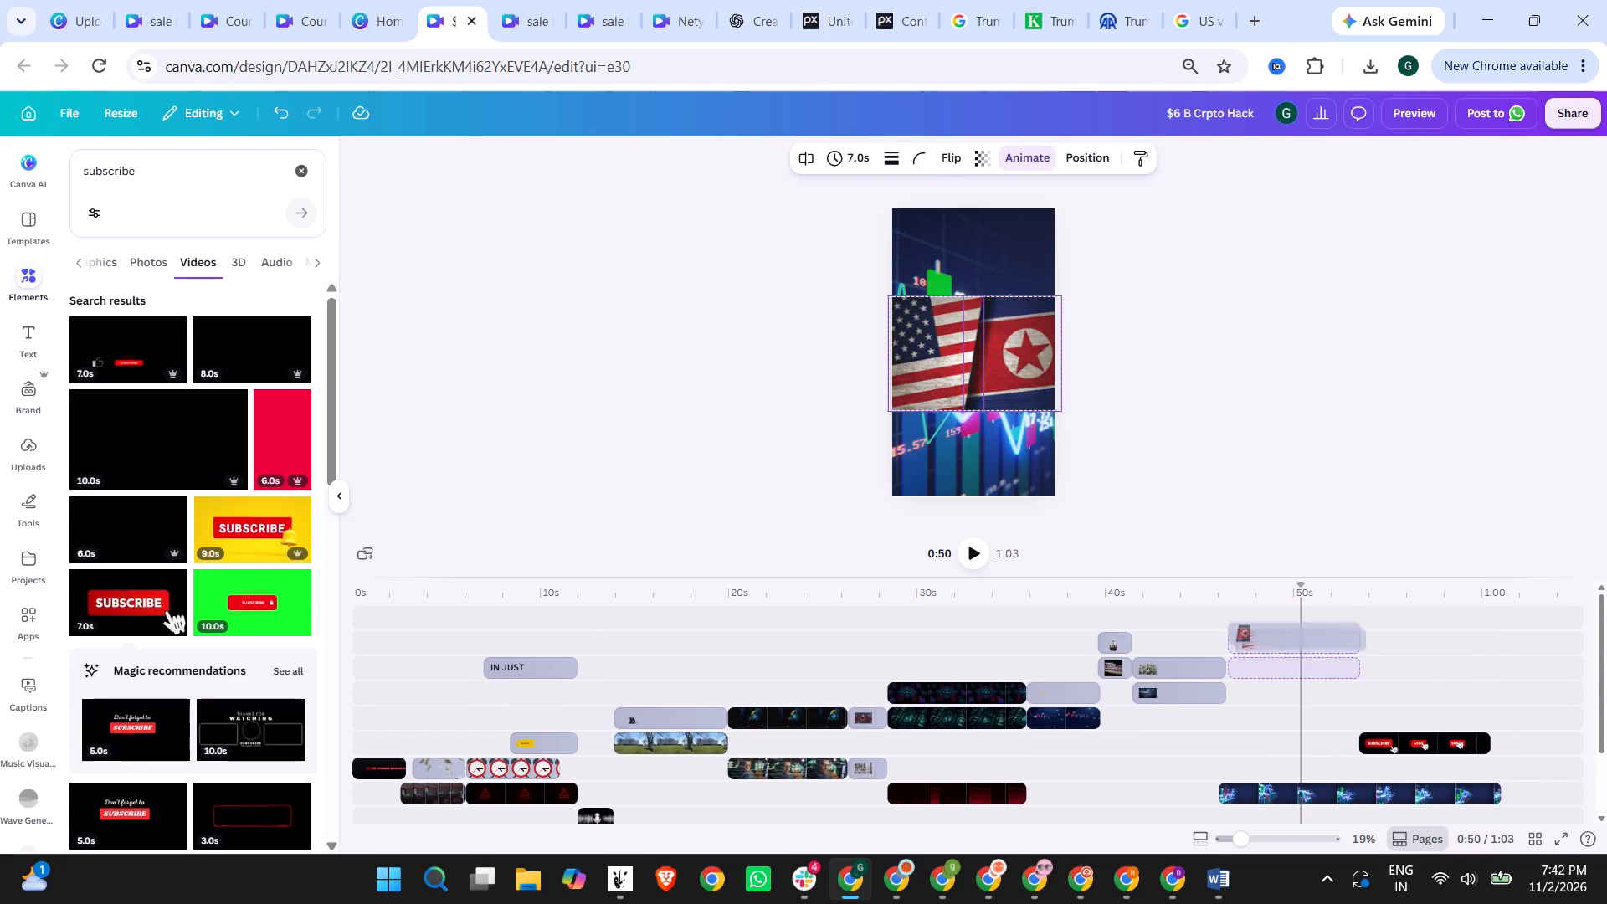
left_click_drag(1303, 631, 1304, 661)
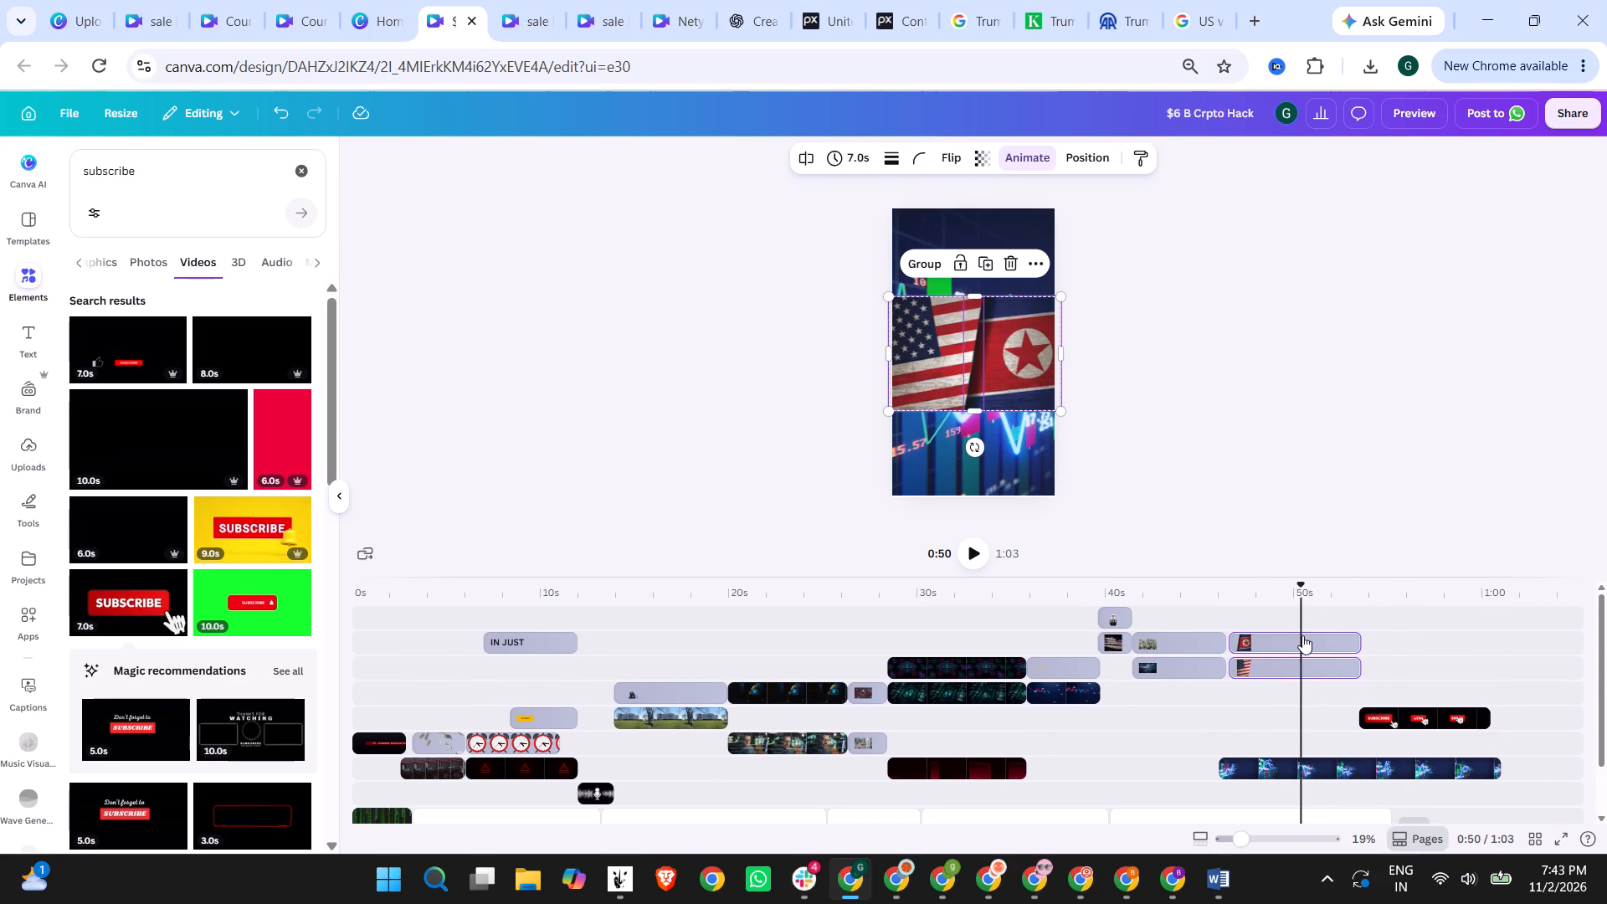
left_click_drag(1312, 640, 1312, 711)
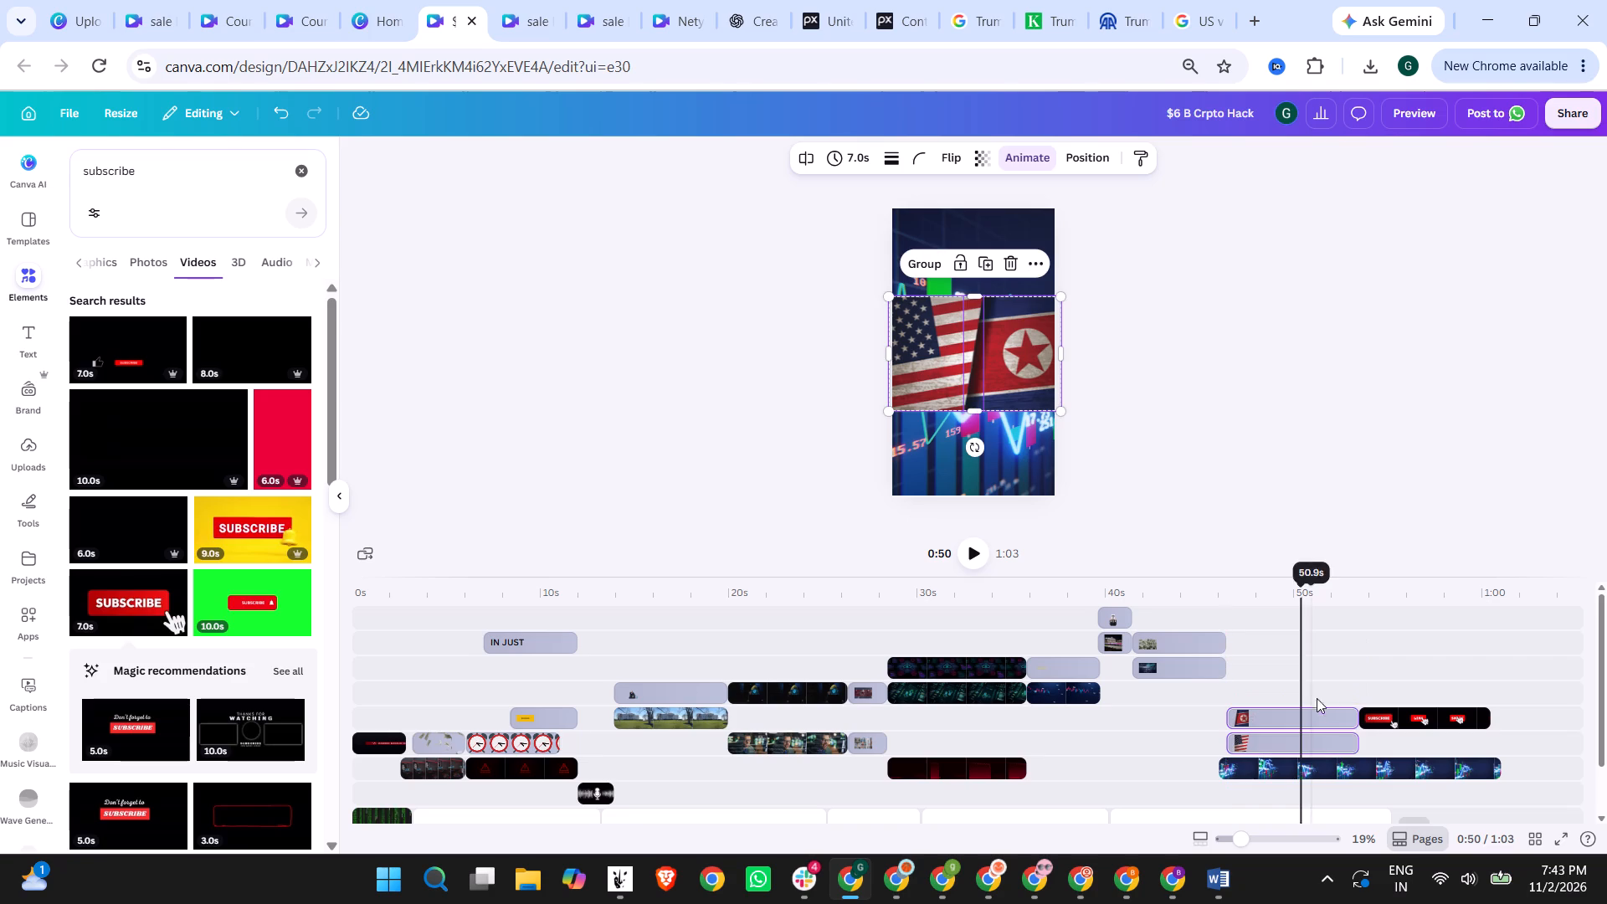
Play the video from about 0:42 through the ending, and return to the start of the Subscribe clip.
left_click(1415, 717)
left_click(1152, 595)
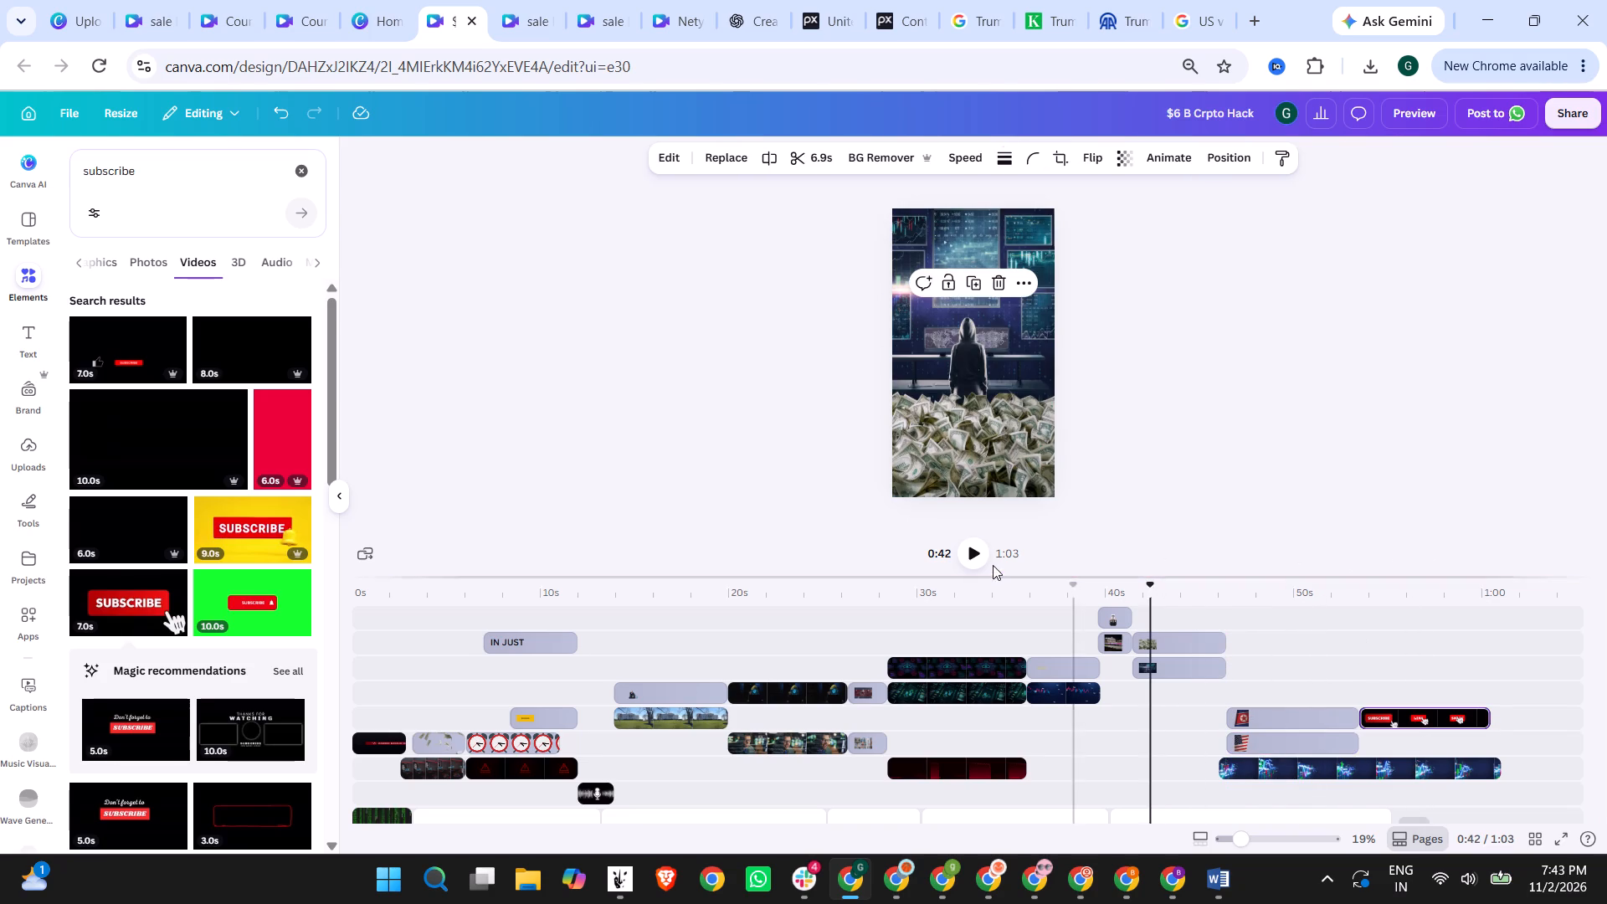
left_click(981, 554)
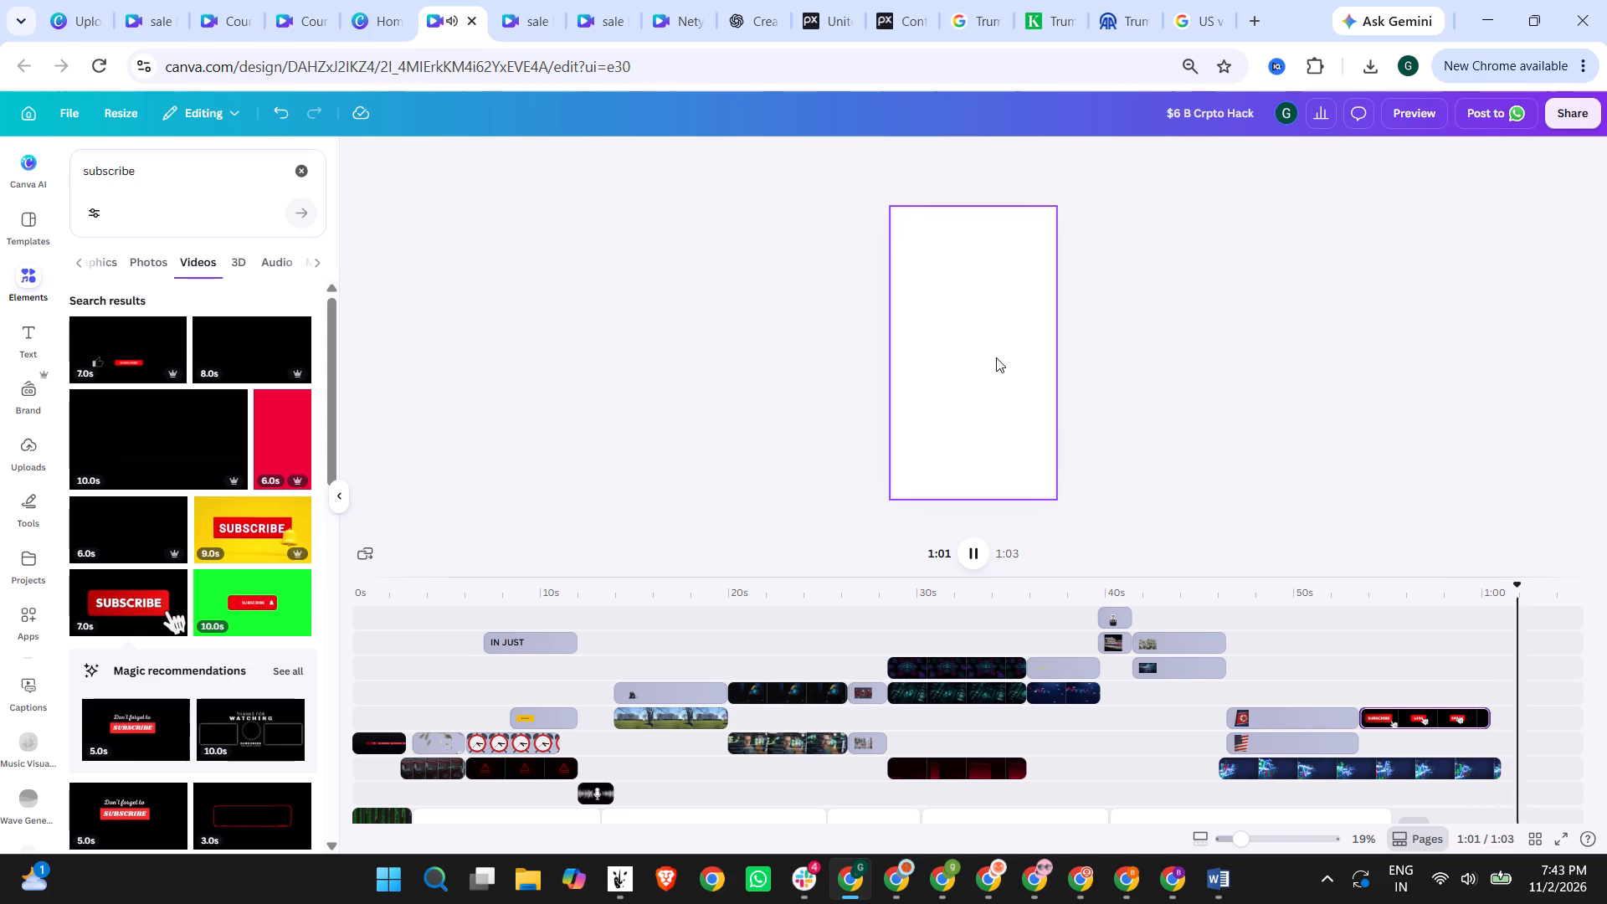
left_click(1366, 591)
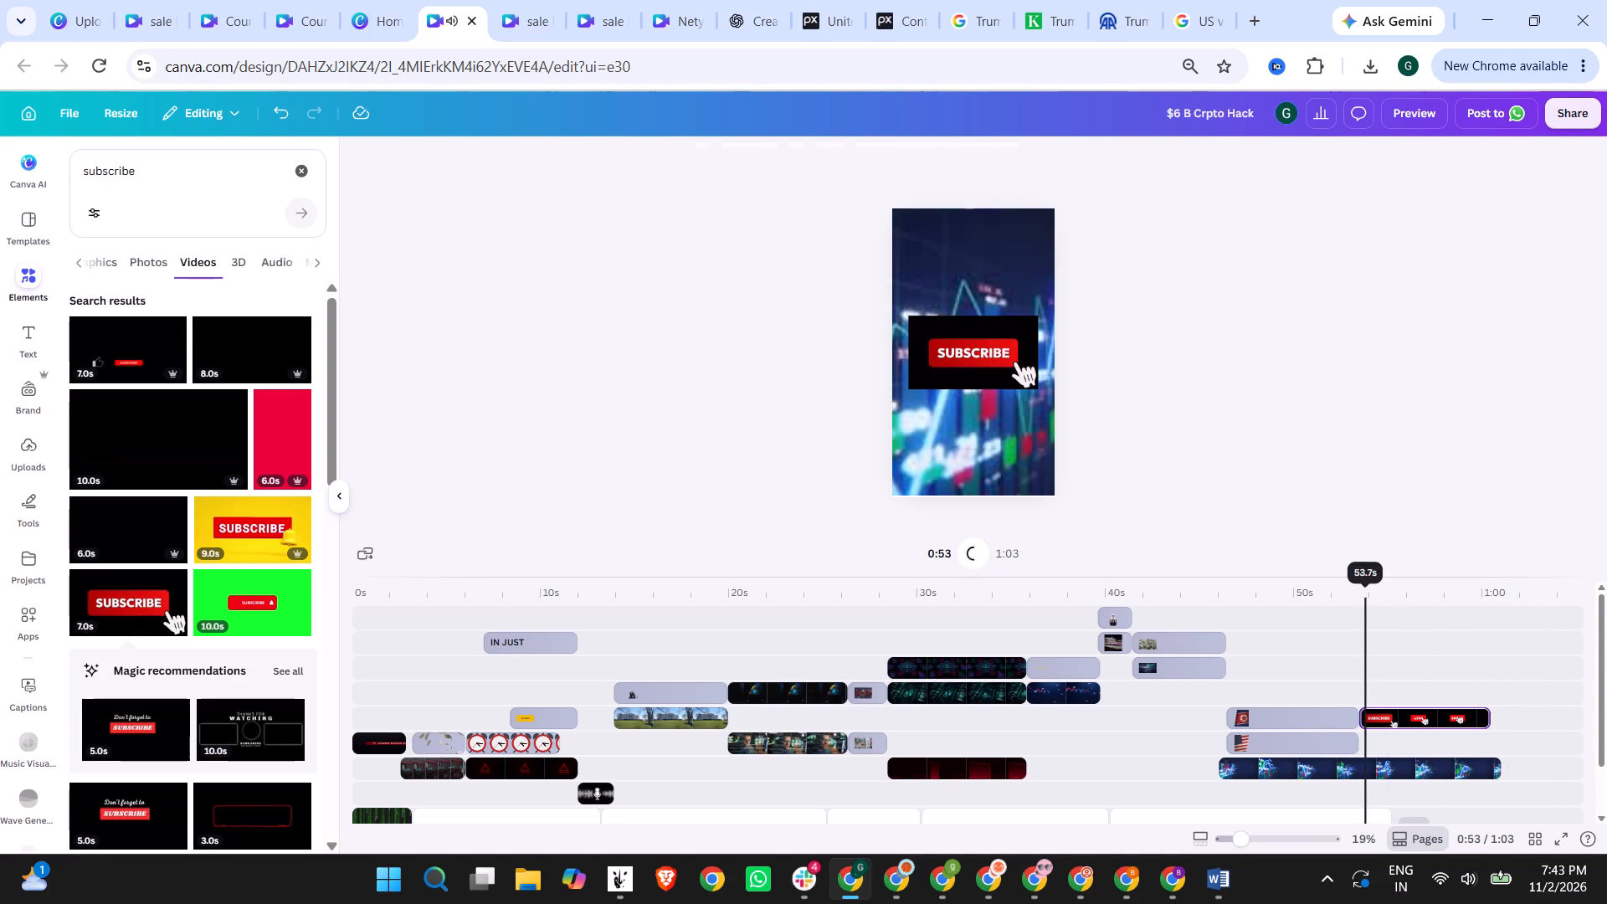
left_click(990, 362)
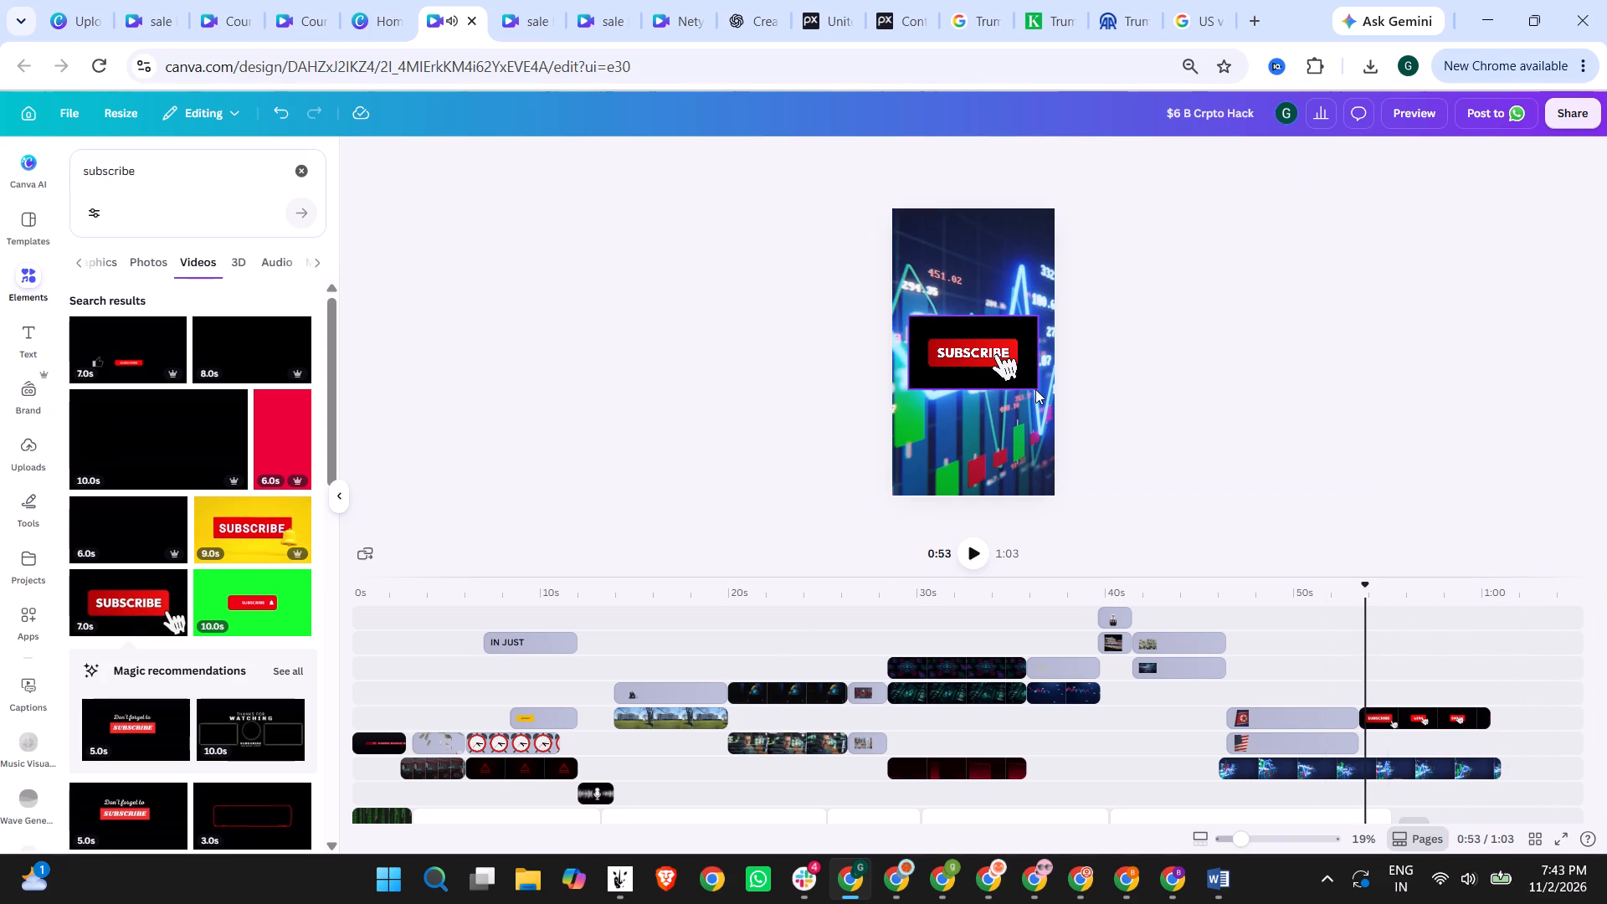
Shift the Subscribe clip later so it ends together with the trading-chart clip, and try extending that chart clip.
left_click_drag(1450, 711, 1465, 712)
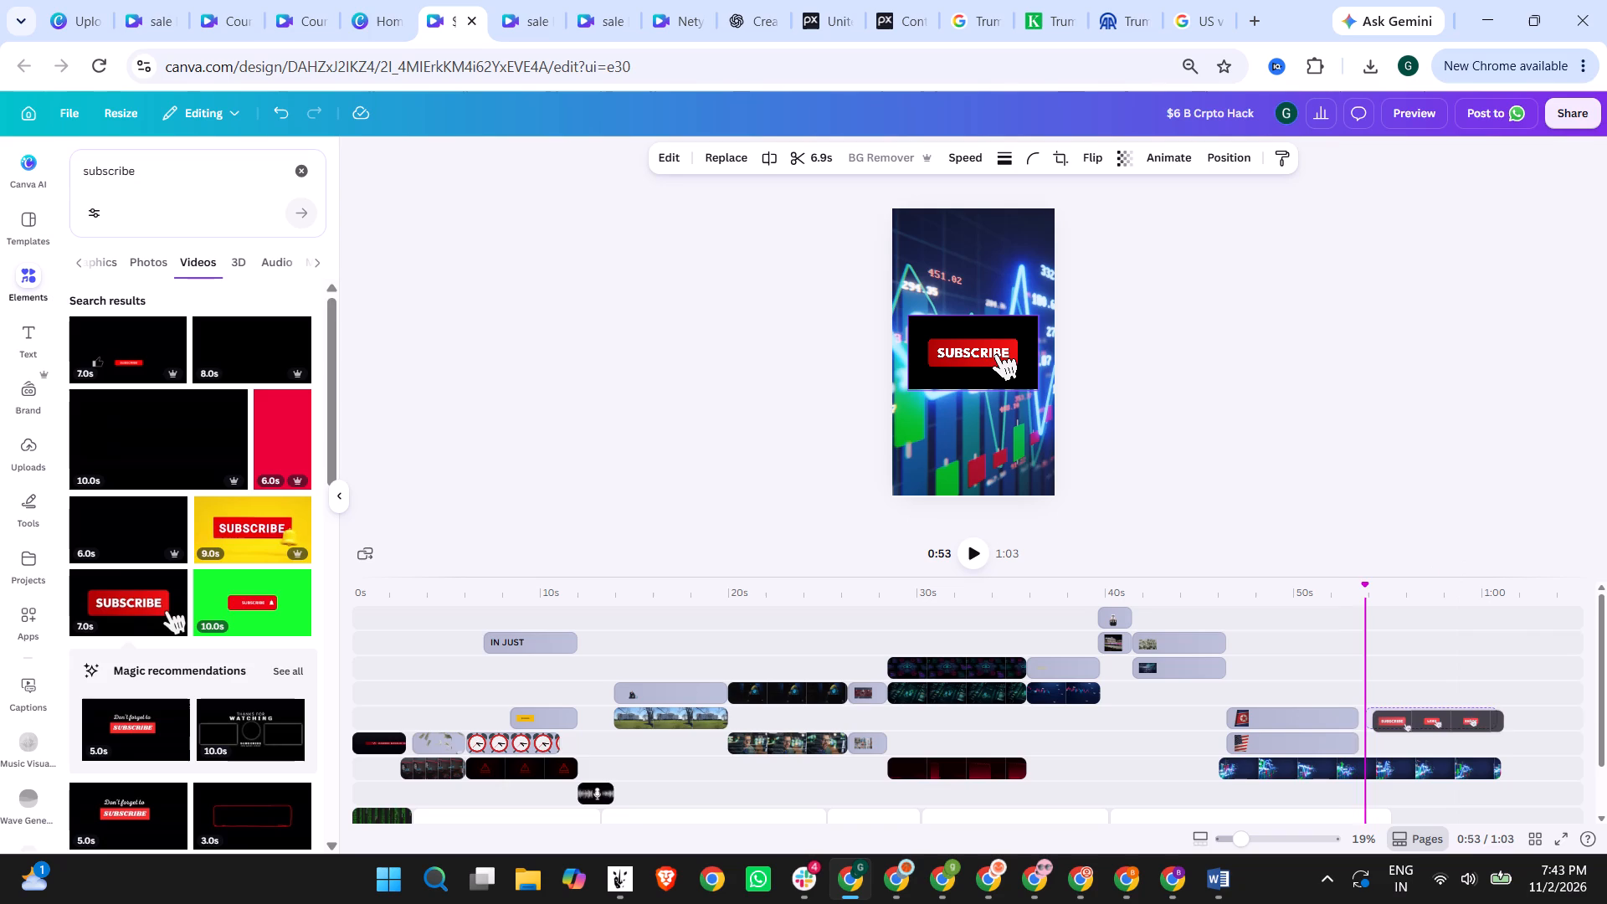
left_click_drag(1465, 712, 1467, 708)
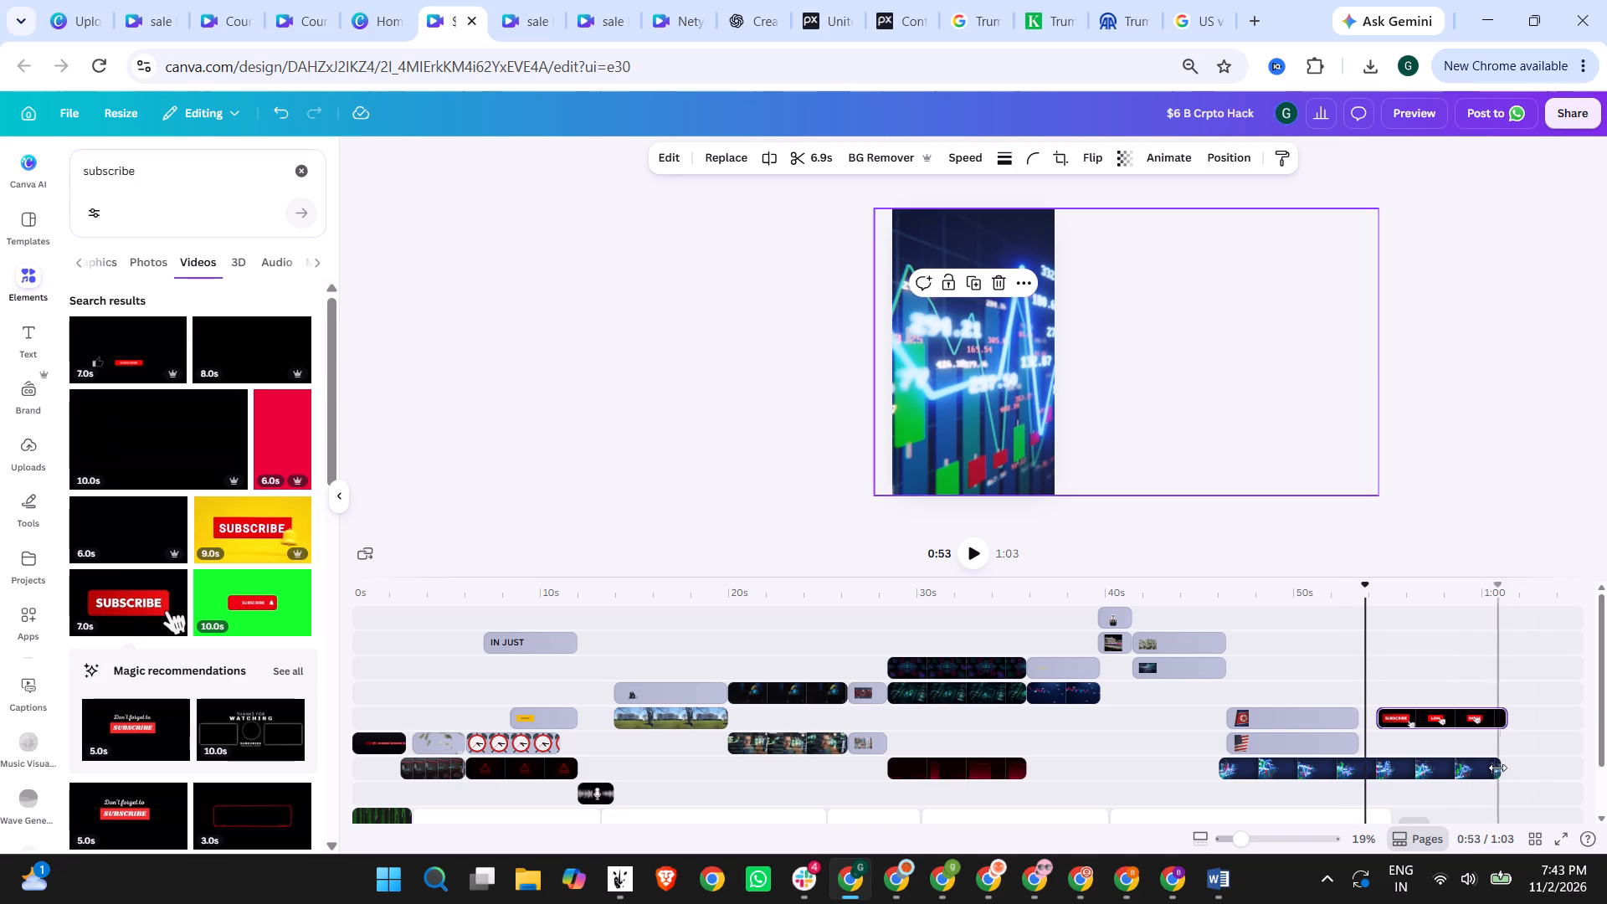
left_click_drag(1490, 767, 1501, 767)
left_click_drag(1497, 767, 1504, 767)
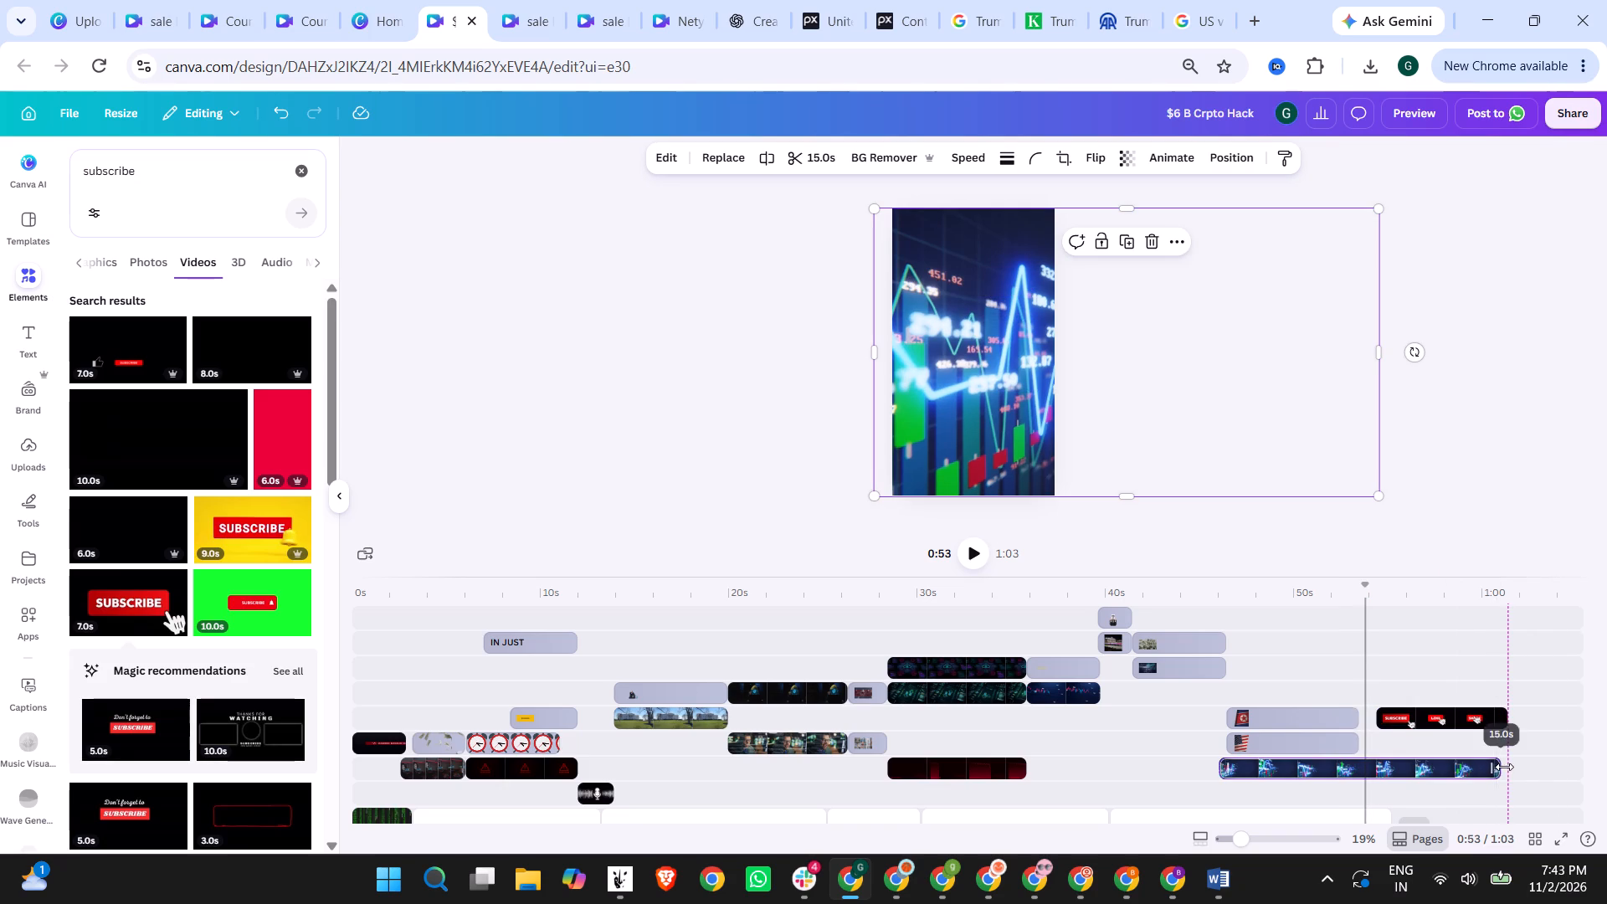
left_click_drag(1504, 767, 1507, 767)
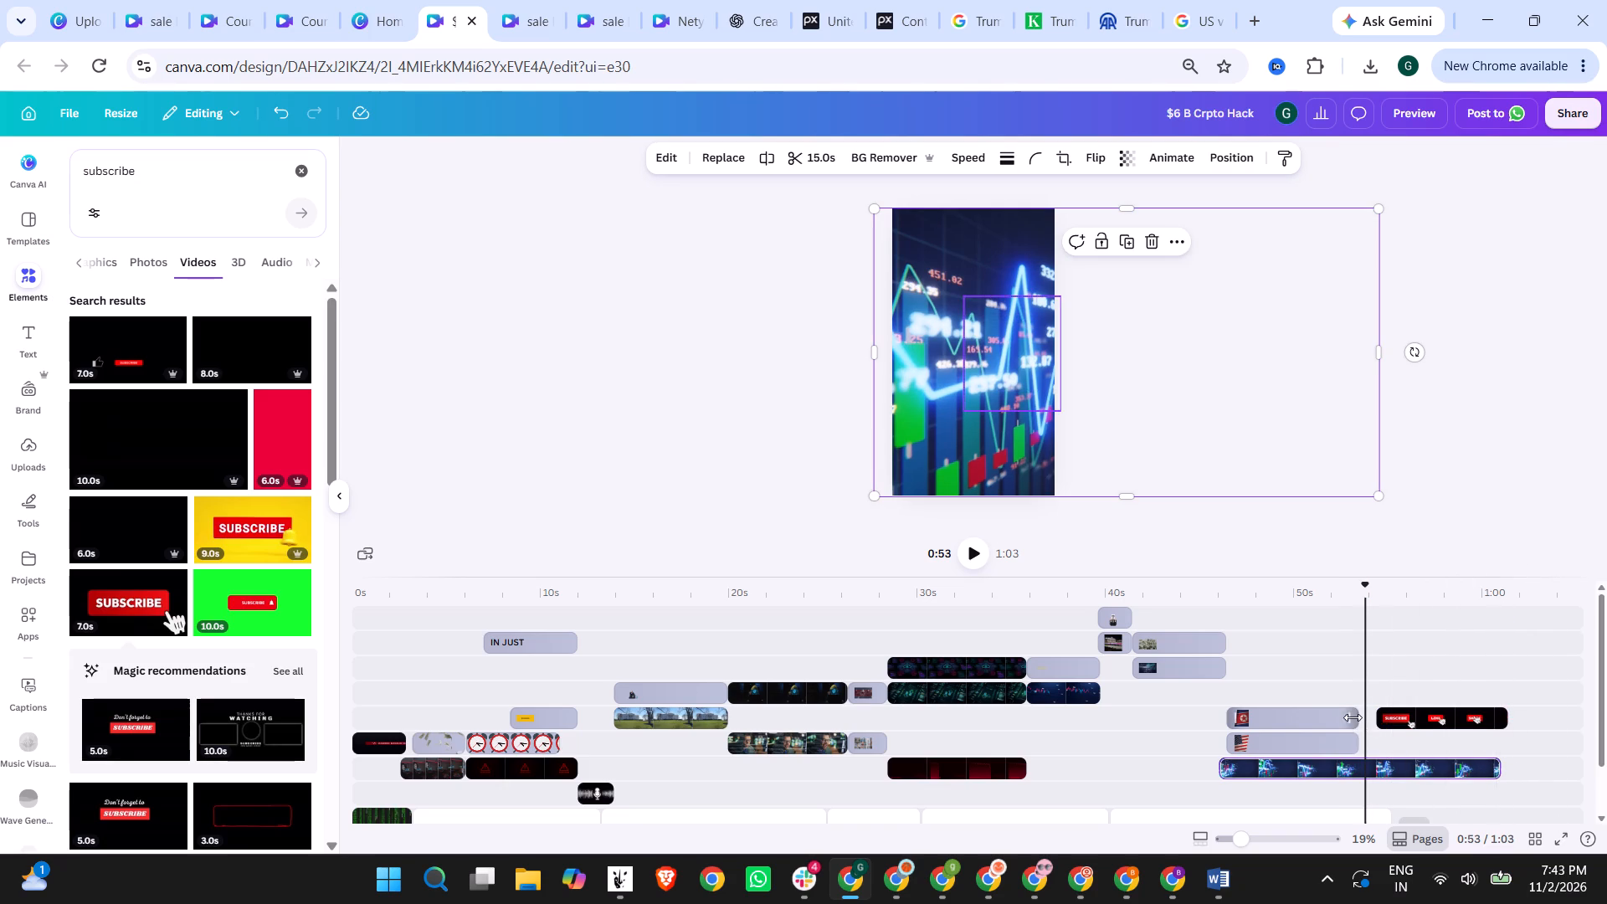
left_click(1410, 718)
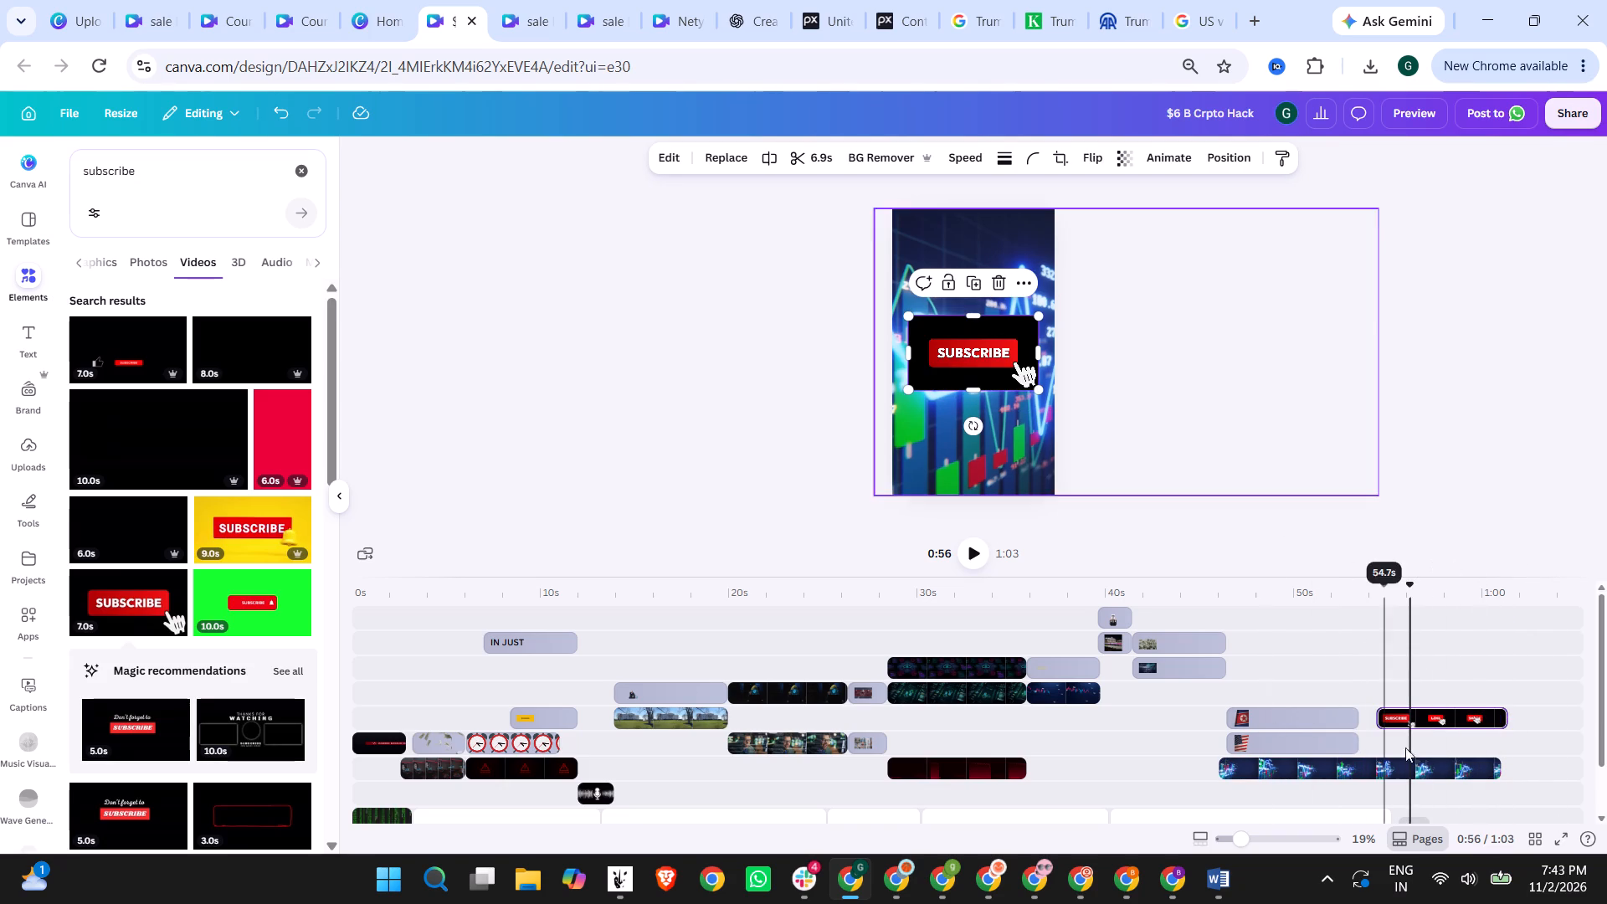
left_click_drag(1432, 711, 1423, 711)
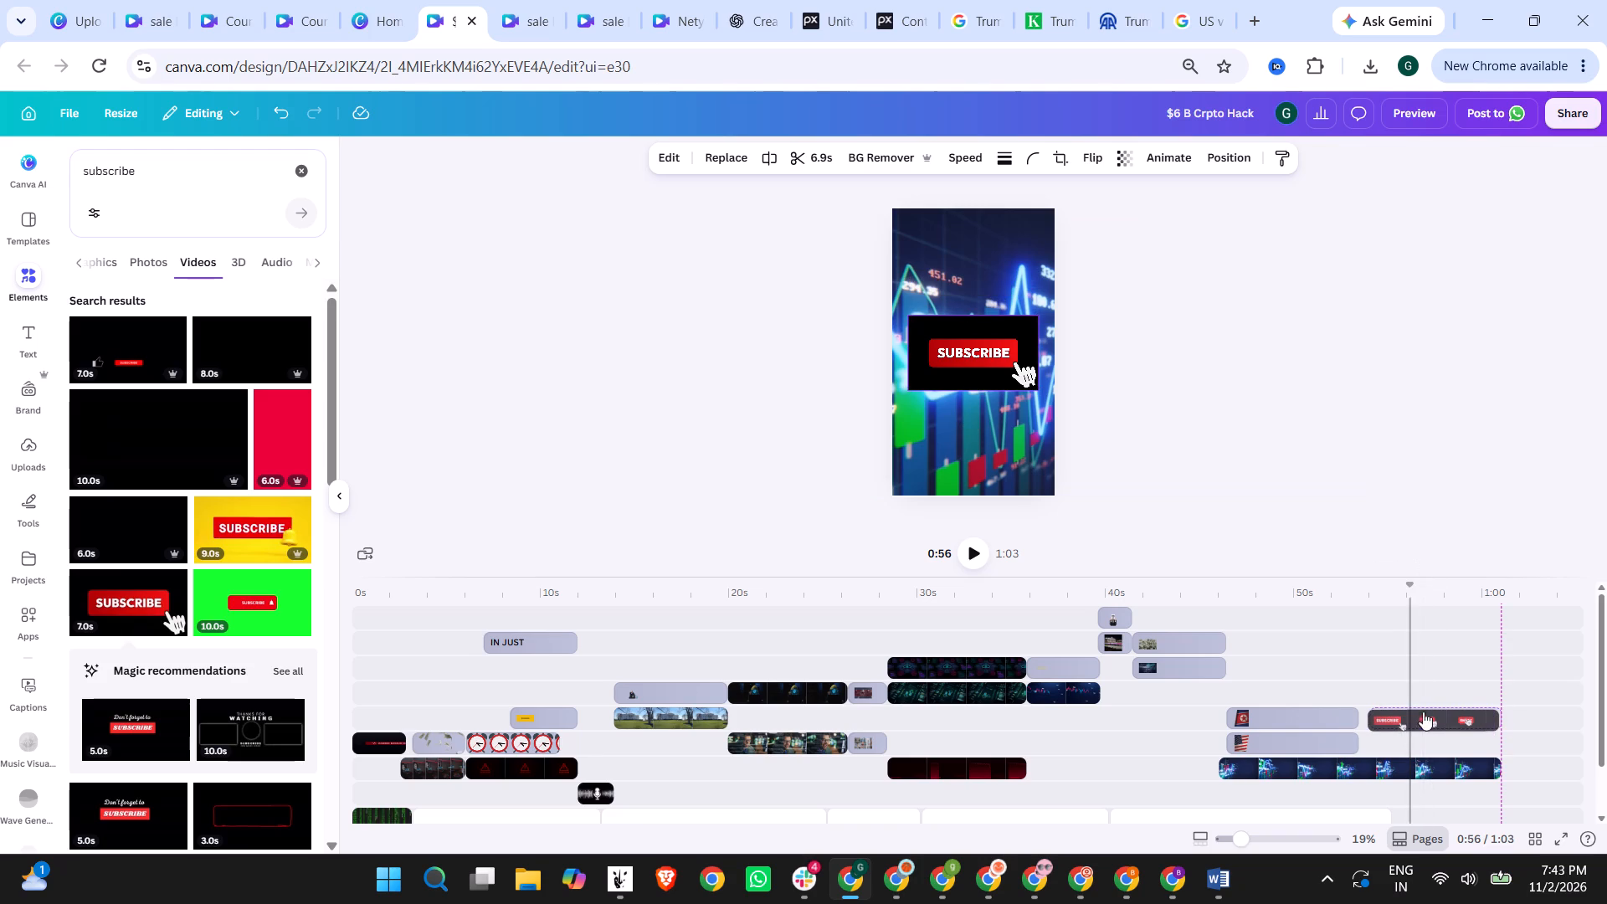
Lengthen both the North Korea and US flag clips to 7.5s, up to the start of the Subscribe clip.
left_click_drag(1348, 713, 1358, 713)
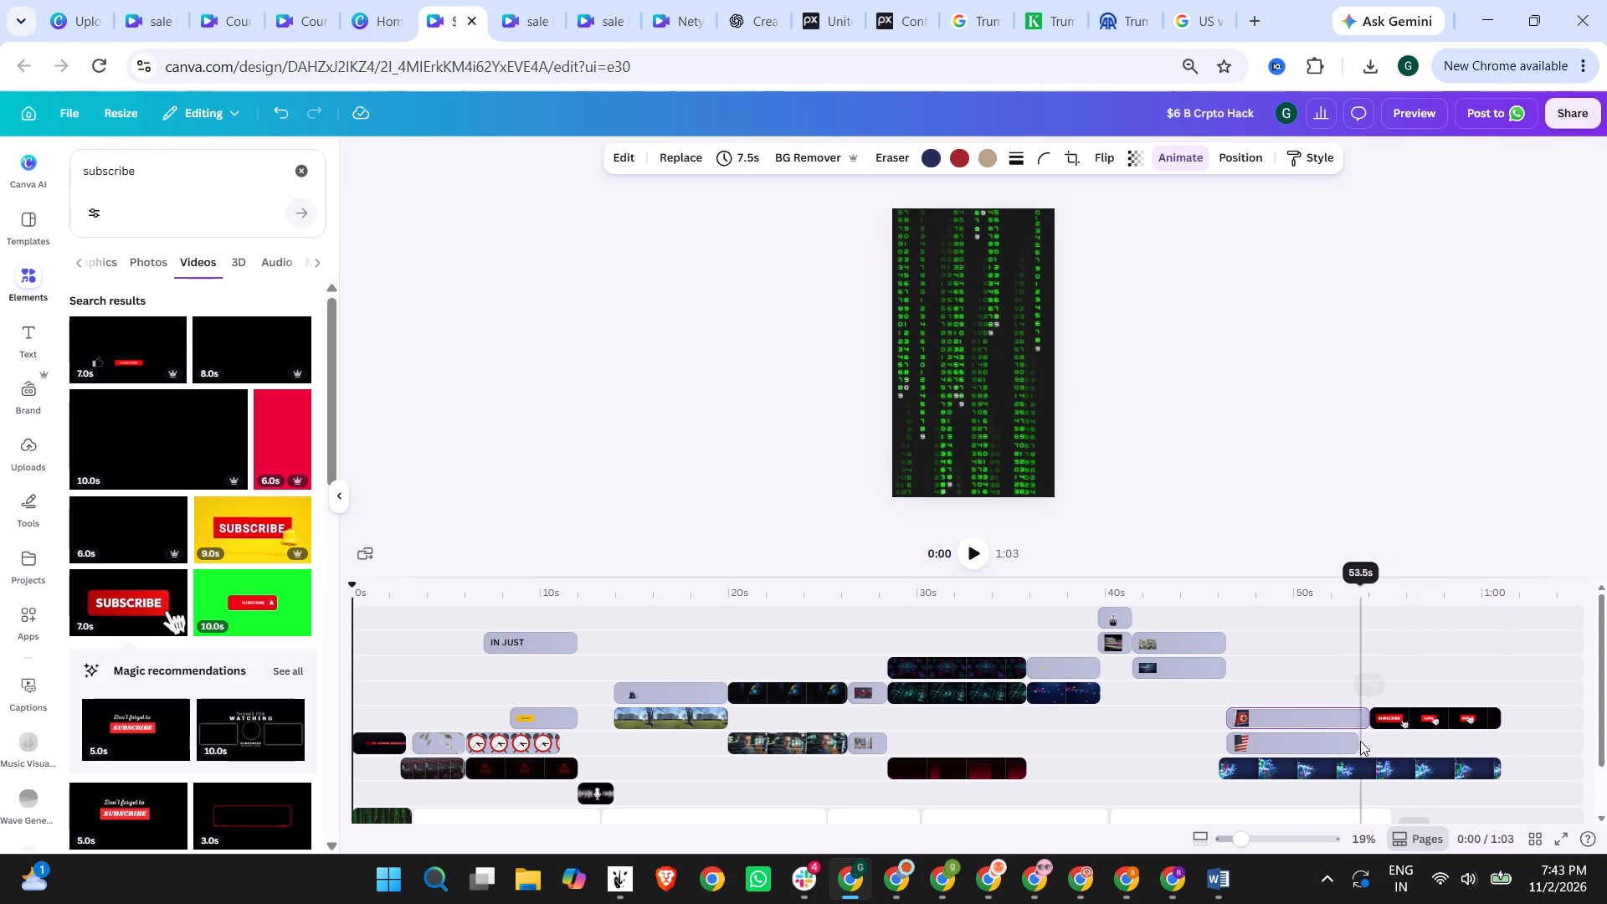
left_click_drag(1352, 740, 1359, 740)
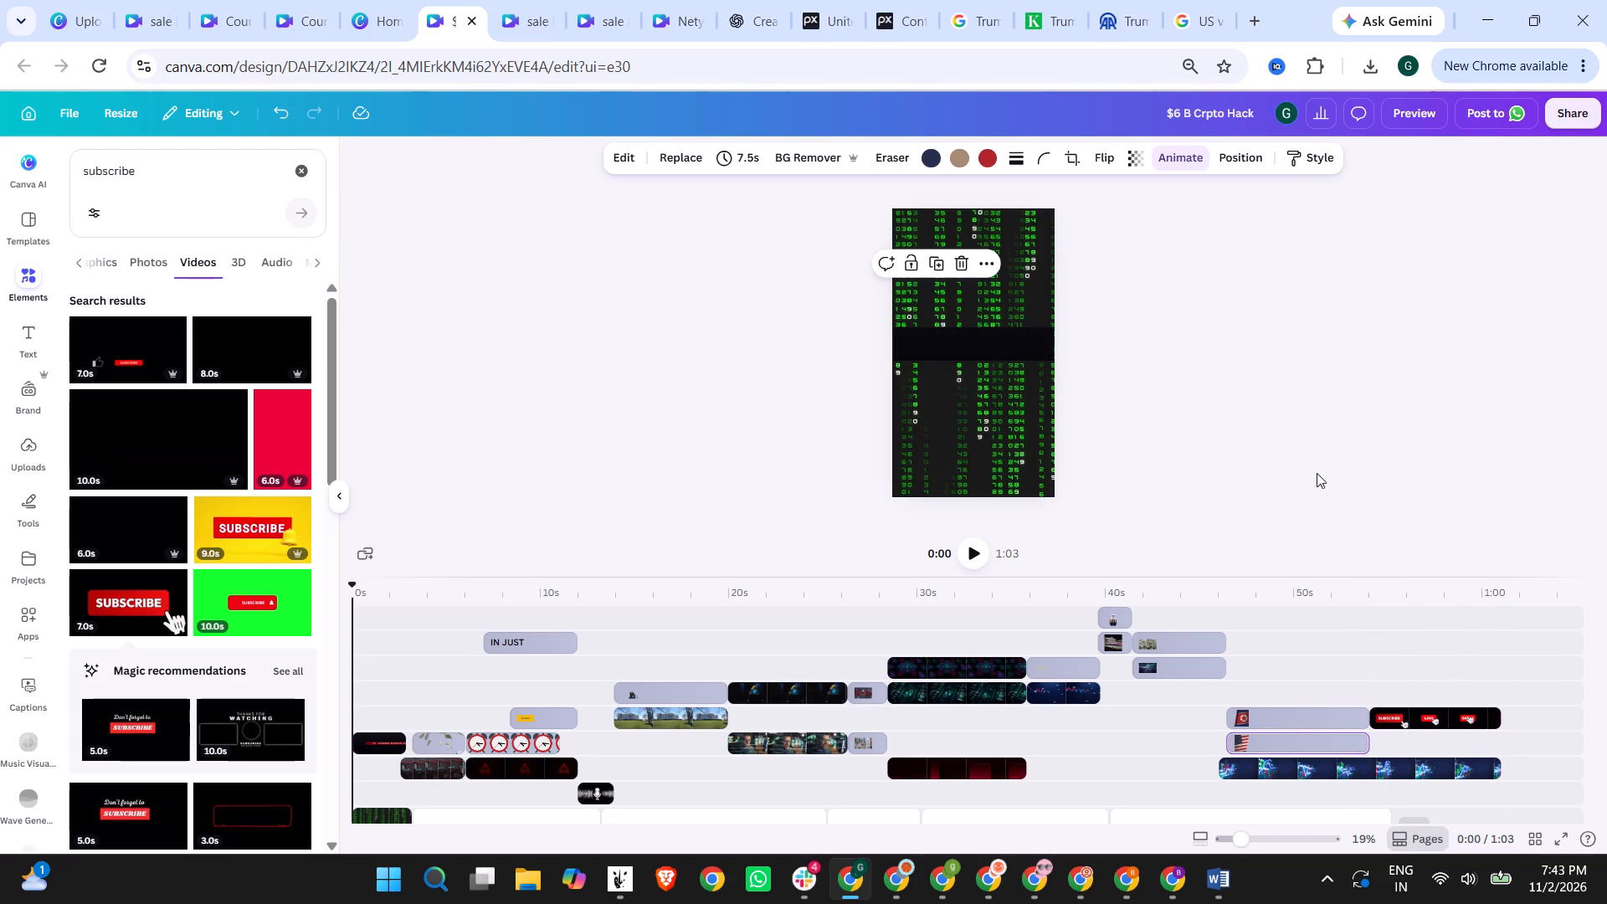
left_click(1317, 473)
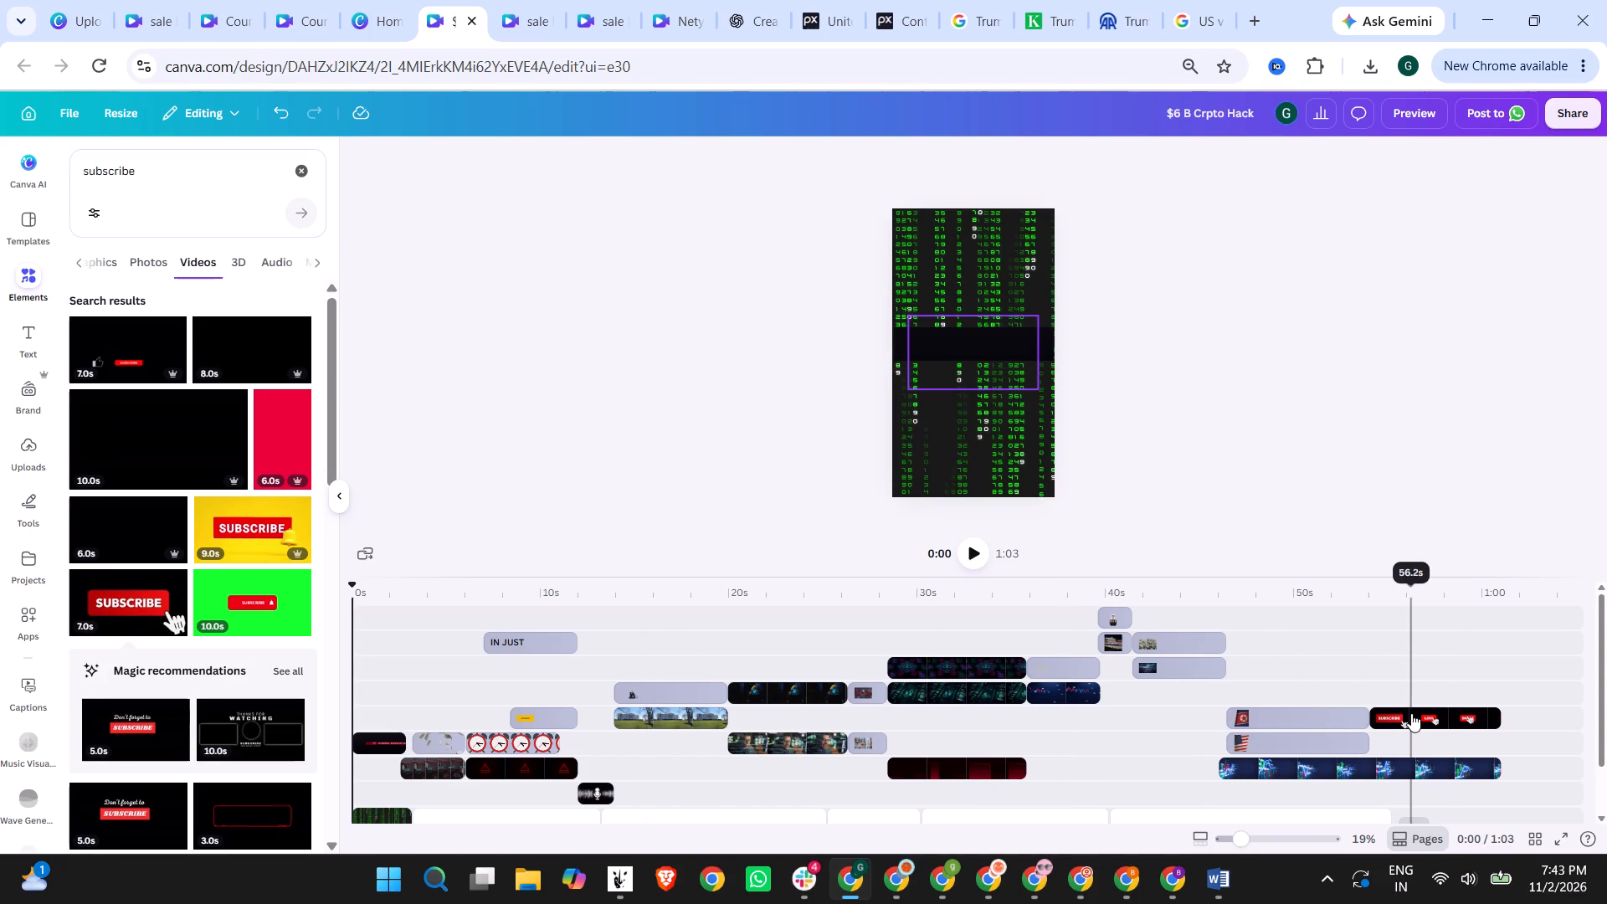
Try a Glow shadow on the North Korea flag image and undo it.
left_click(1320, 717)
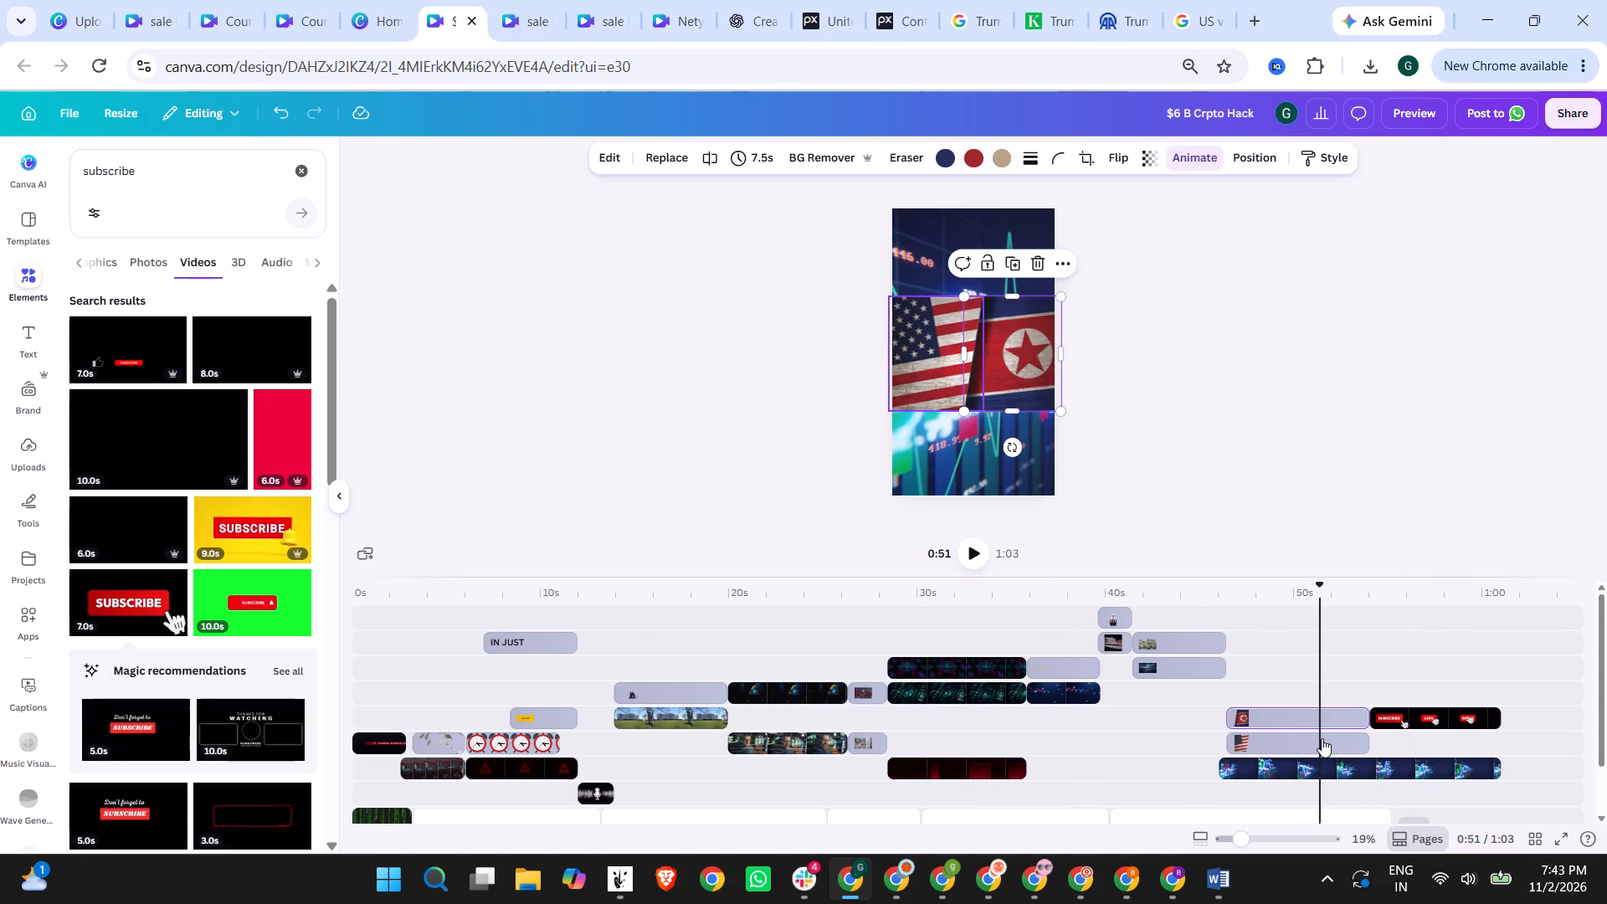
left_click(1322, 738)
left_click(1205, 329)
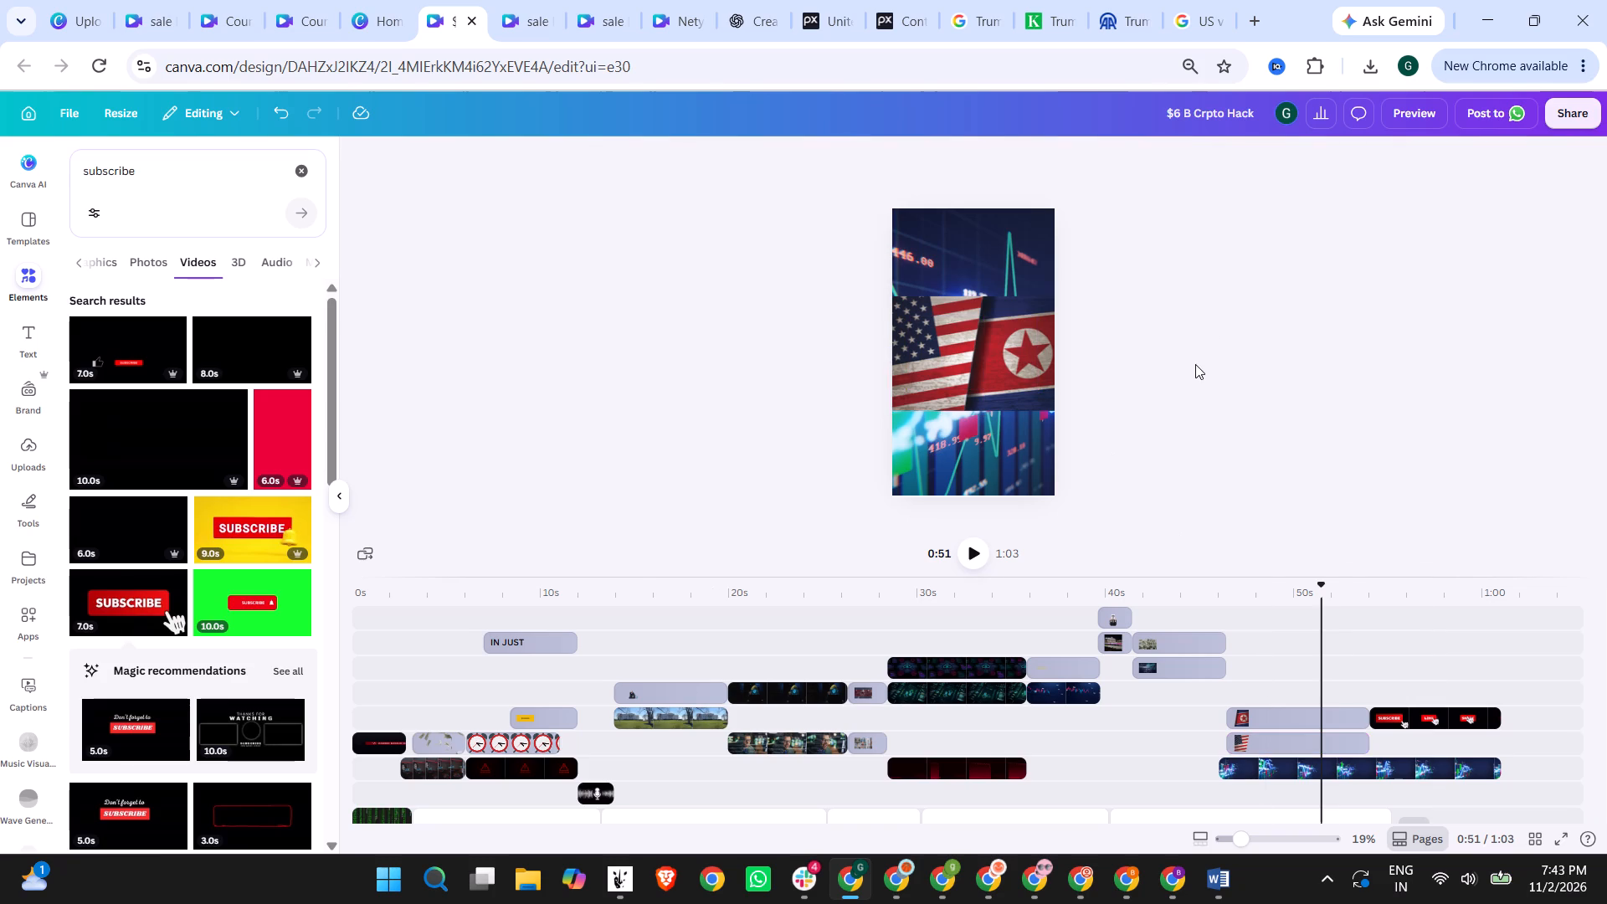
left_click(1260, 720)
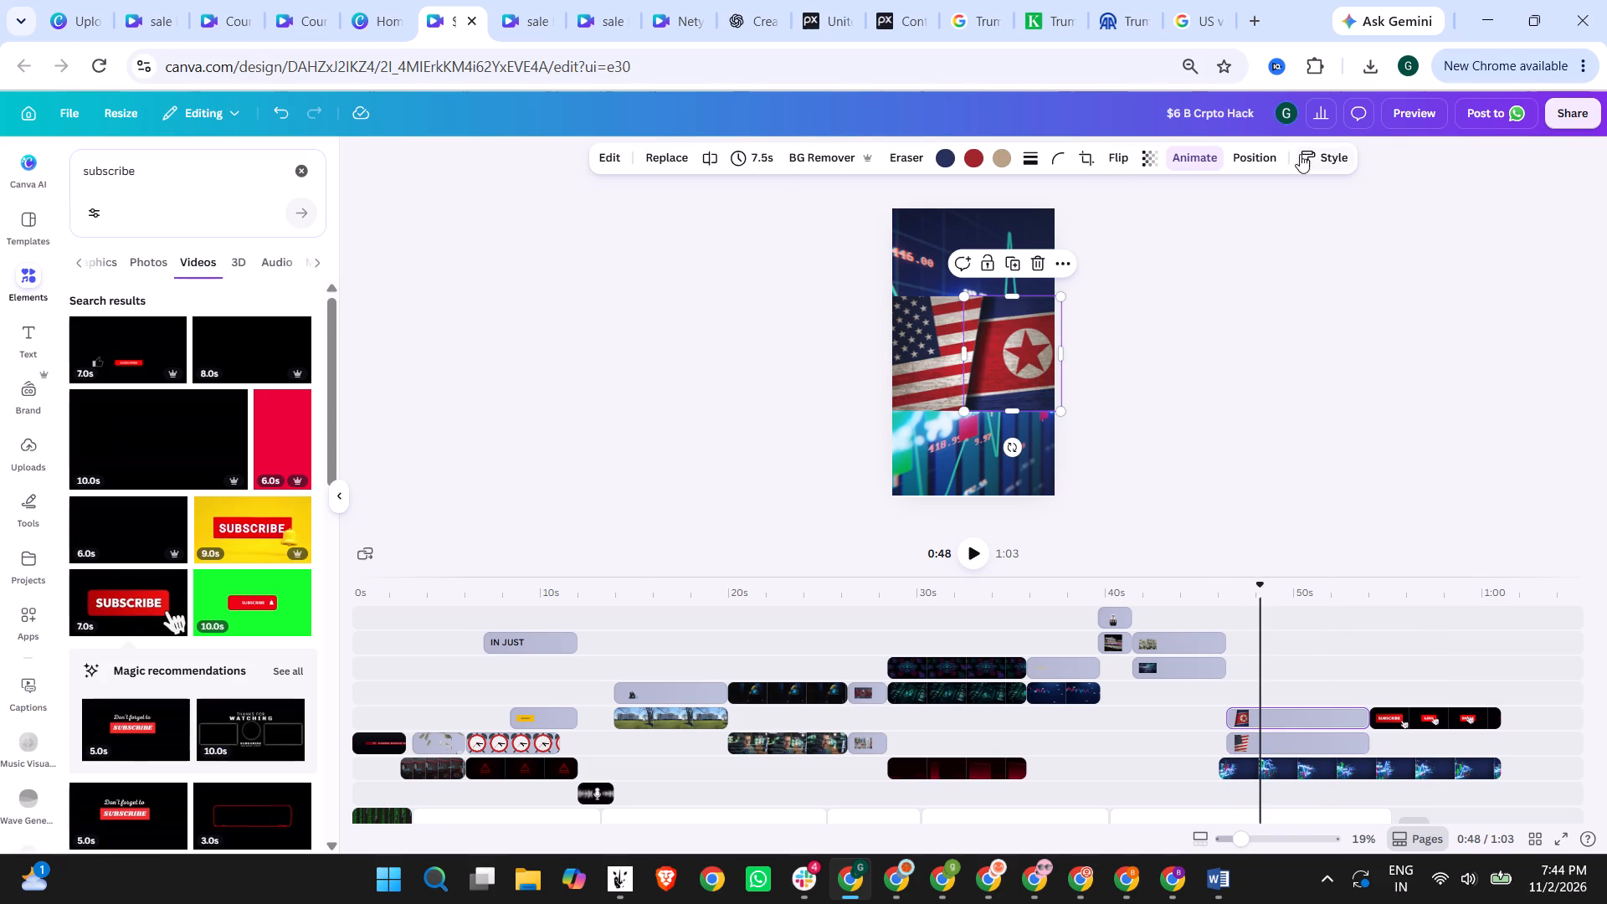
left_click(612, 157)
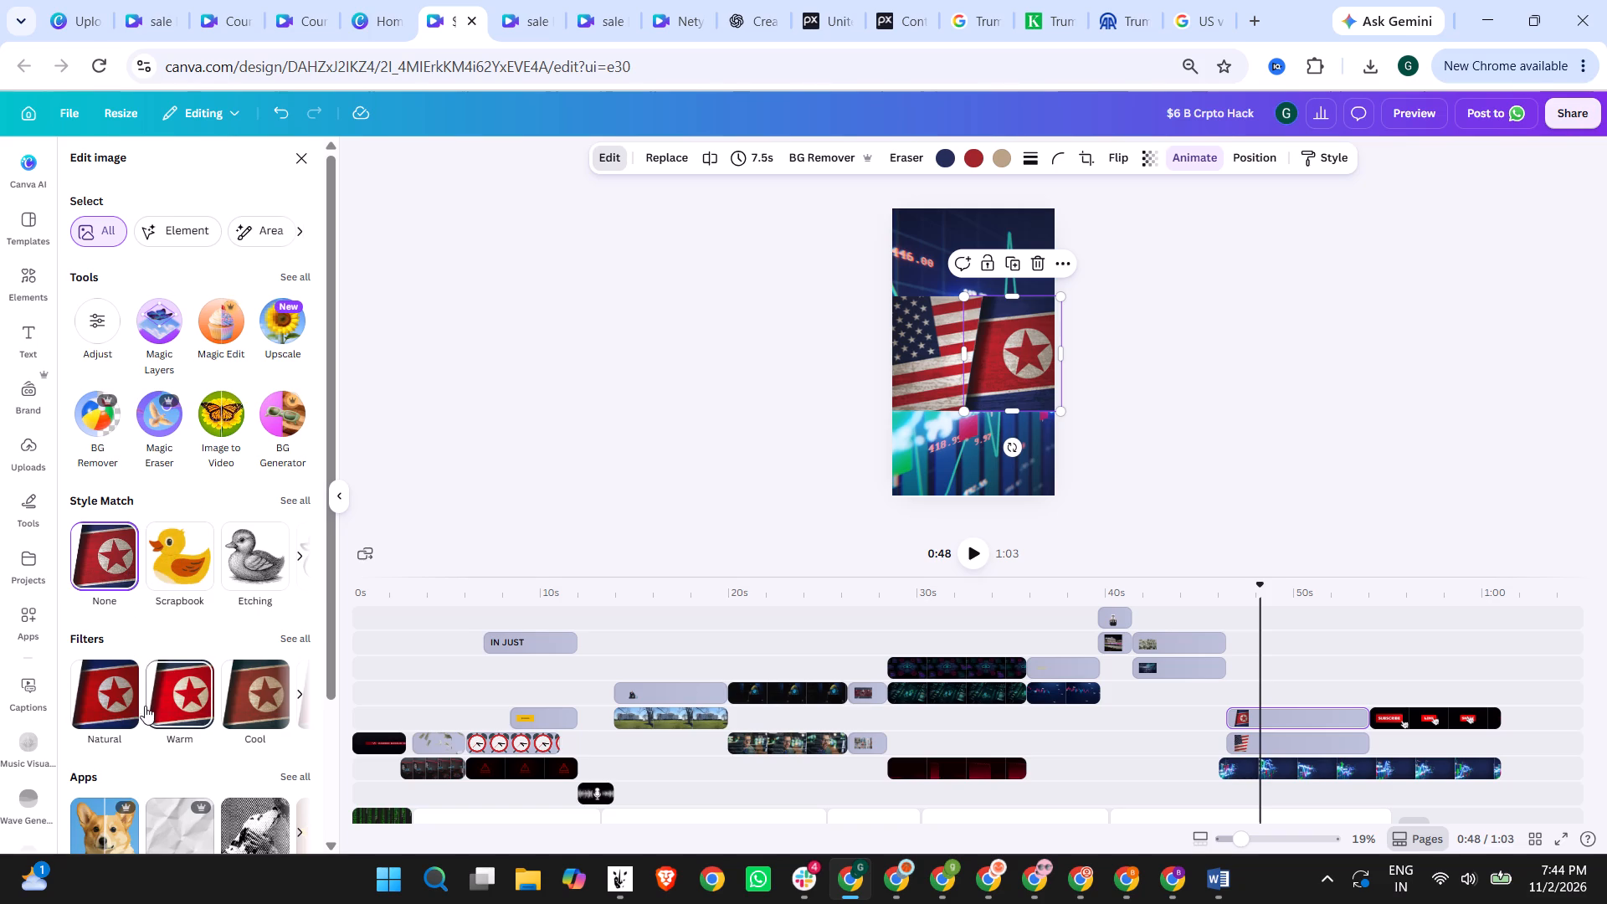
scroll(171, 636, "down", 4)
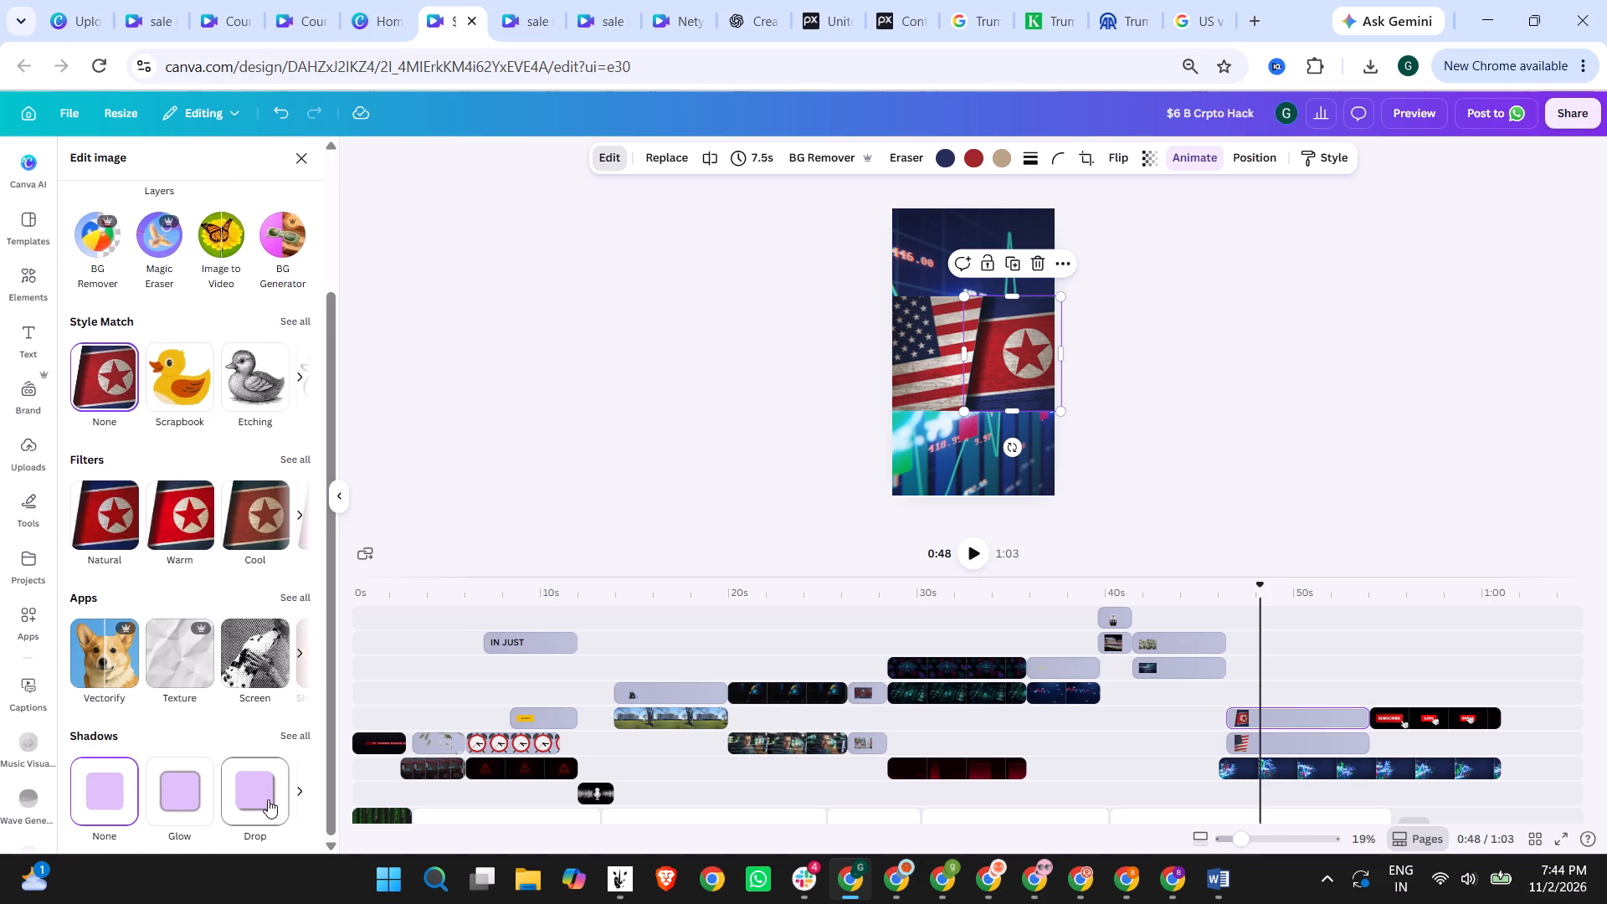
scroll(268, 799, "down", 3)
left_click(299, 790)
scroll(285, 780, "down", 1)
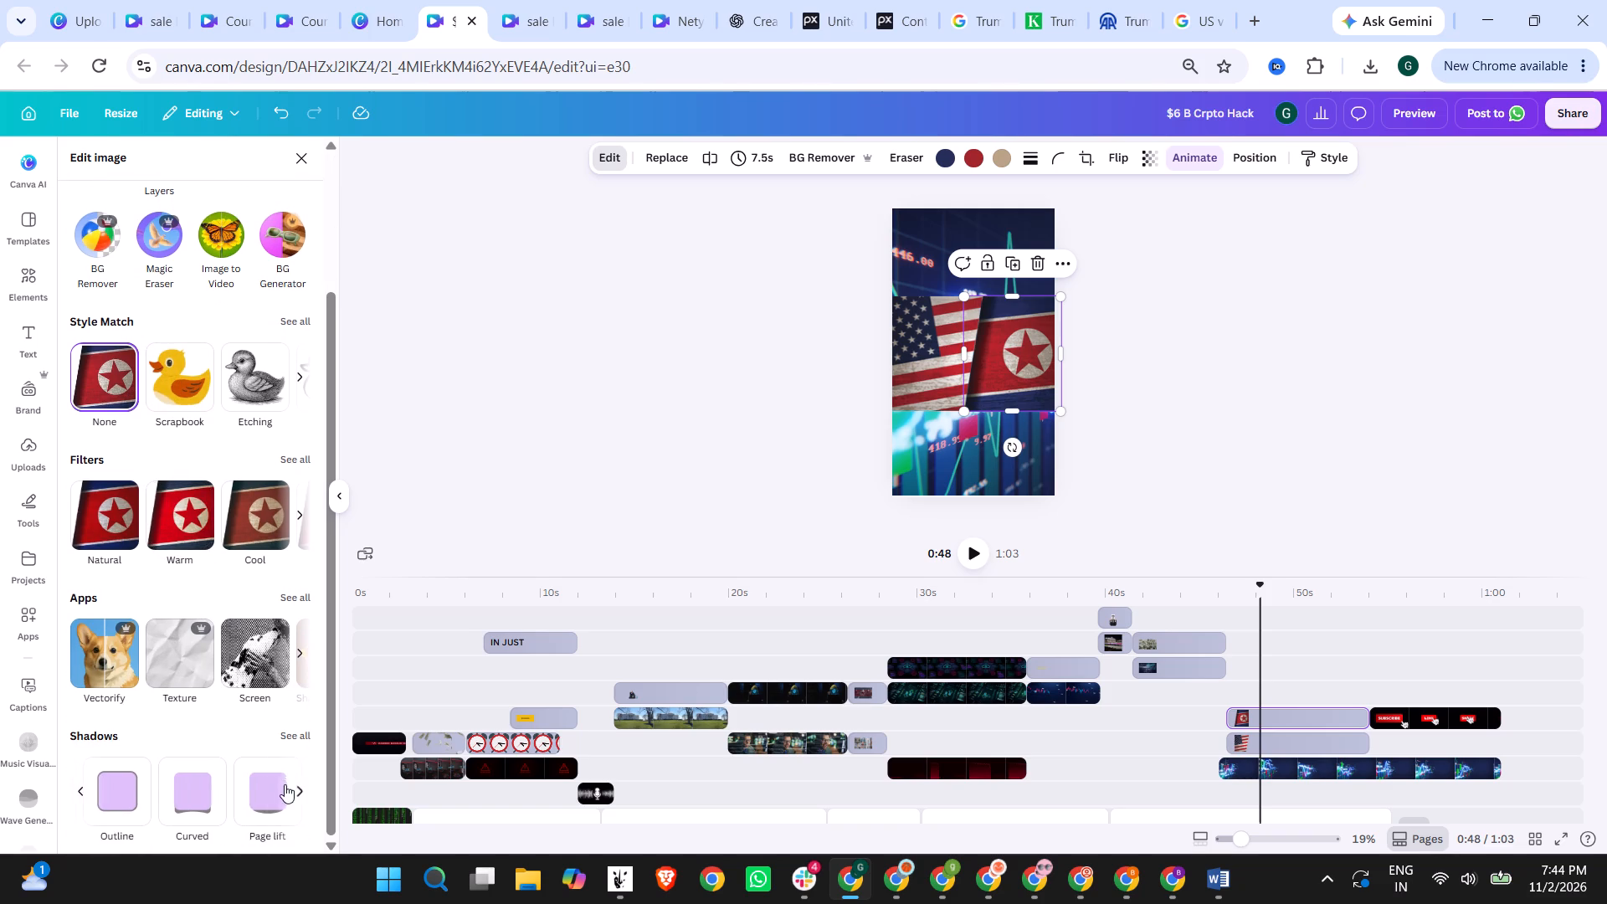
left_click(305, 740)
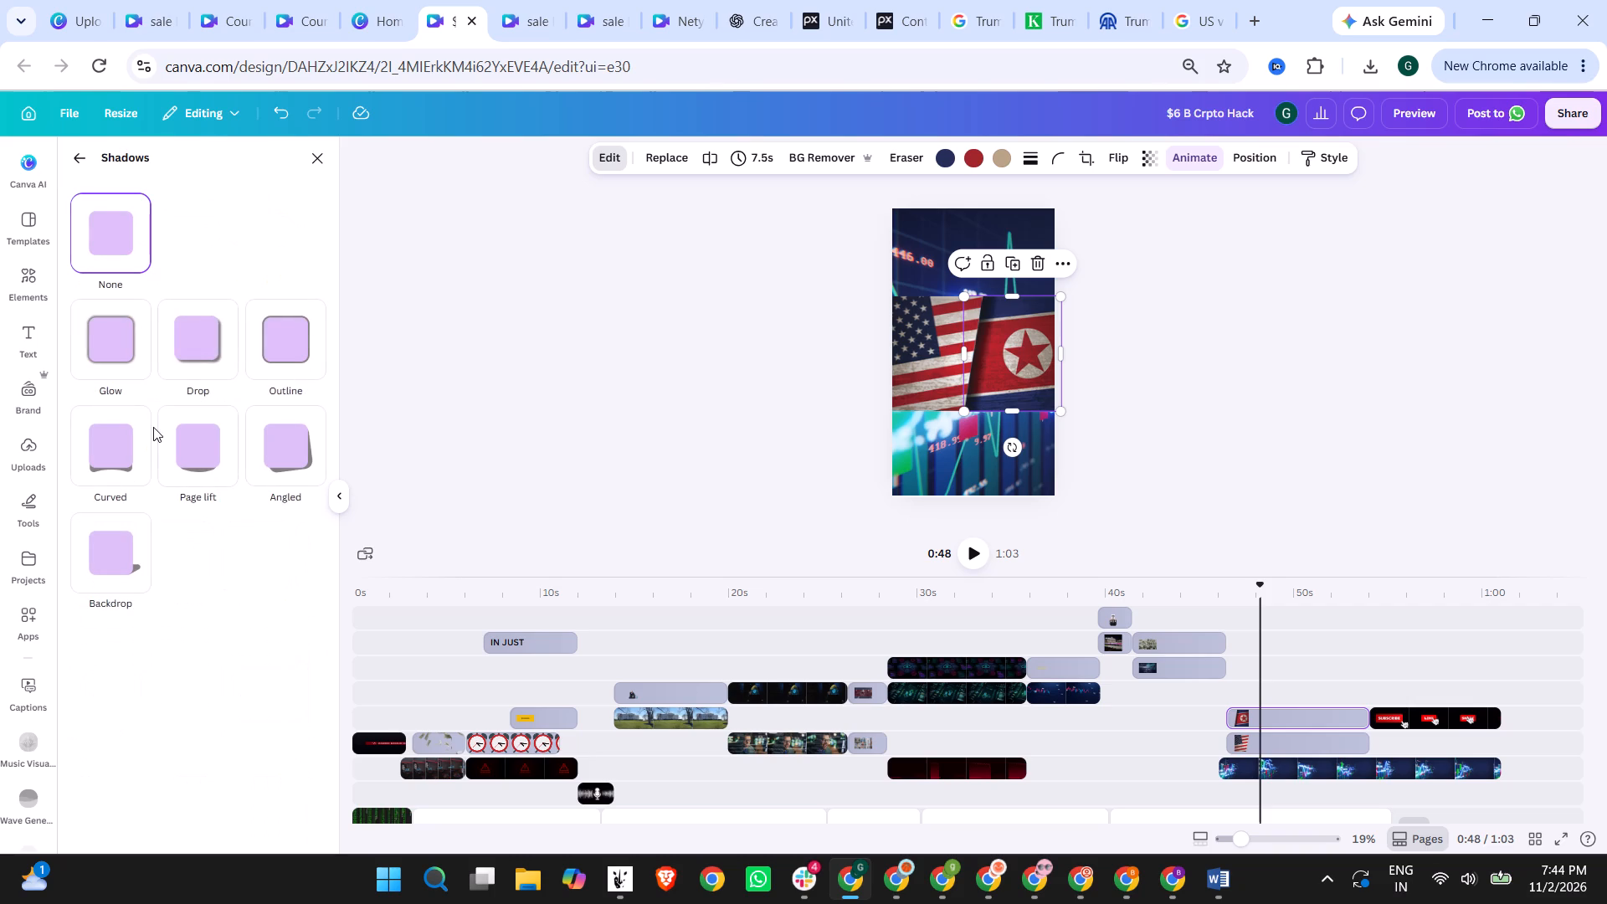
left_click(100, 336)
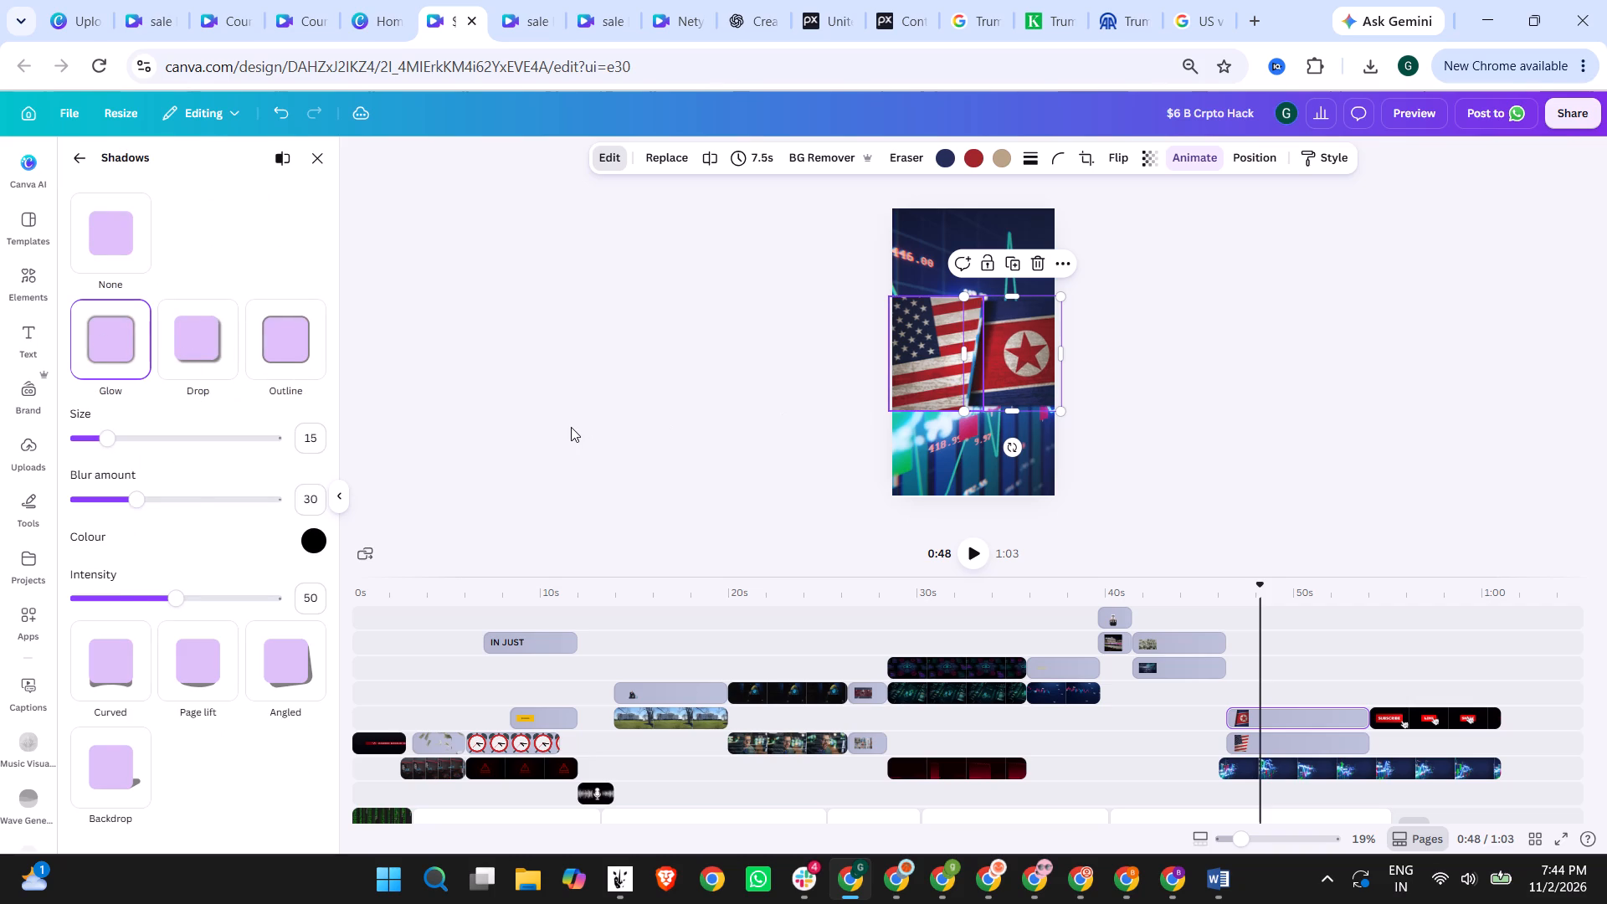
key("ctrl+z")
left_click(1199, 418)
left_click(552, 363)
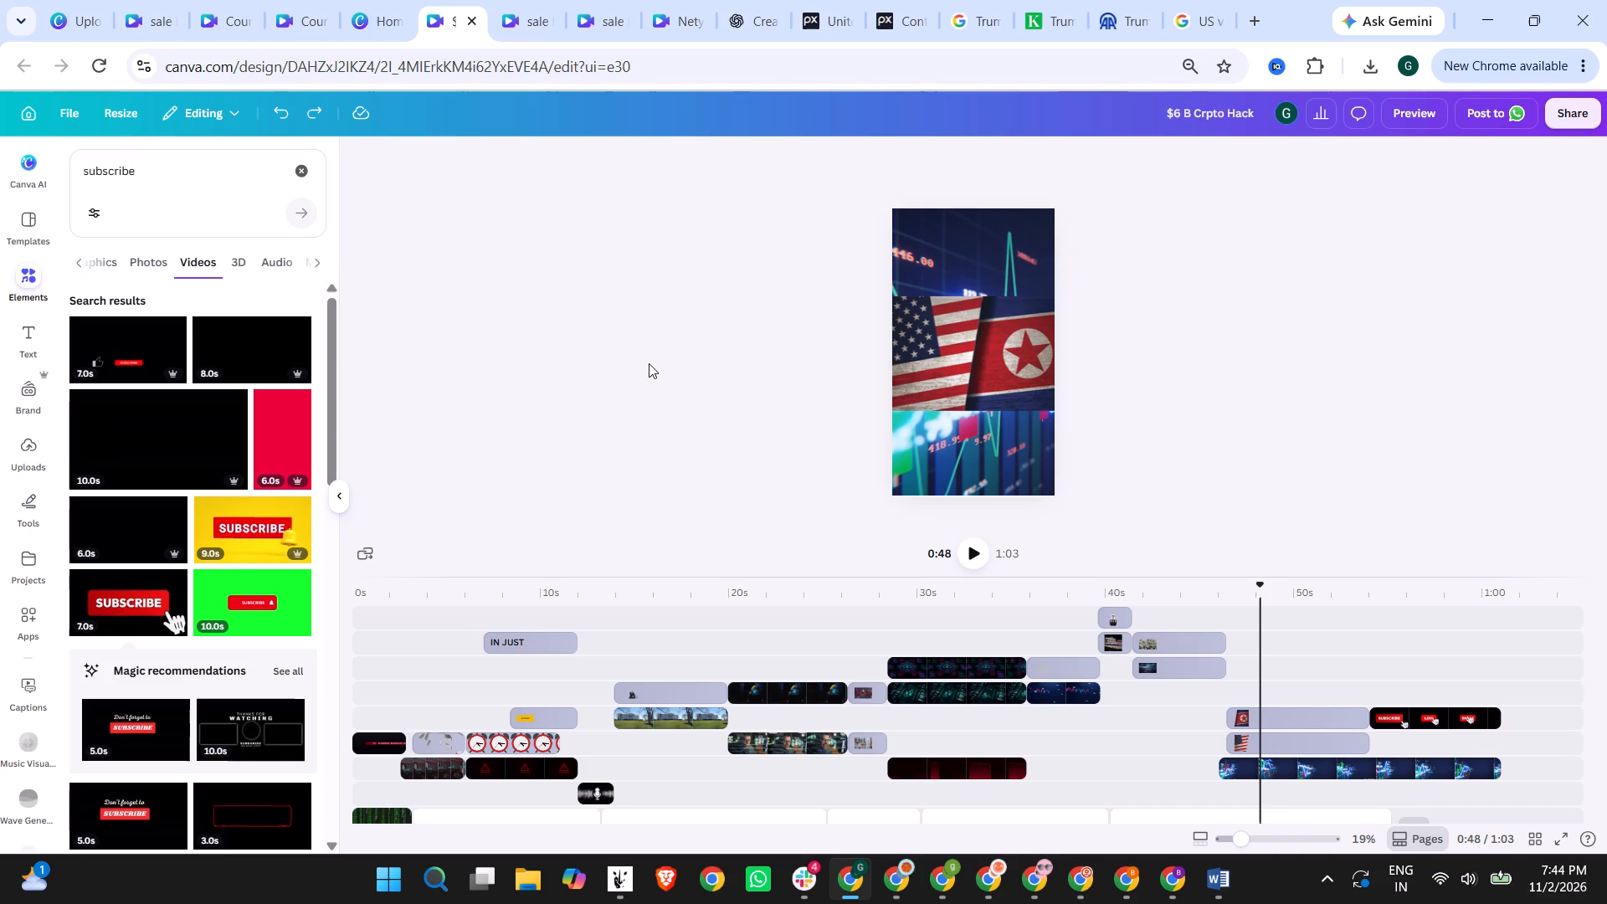
Search the video elements for "money" and add the 15.0s falling-banknotes clip to the timeline above the hacker scene.
left_click(1146, 599)
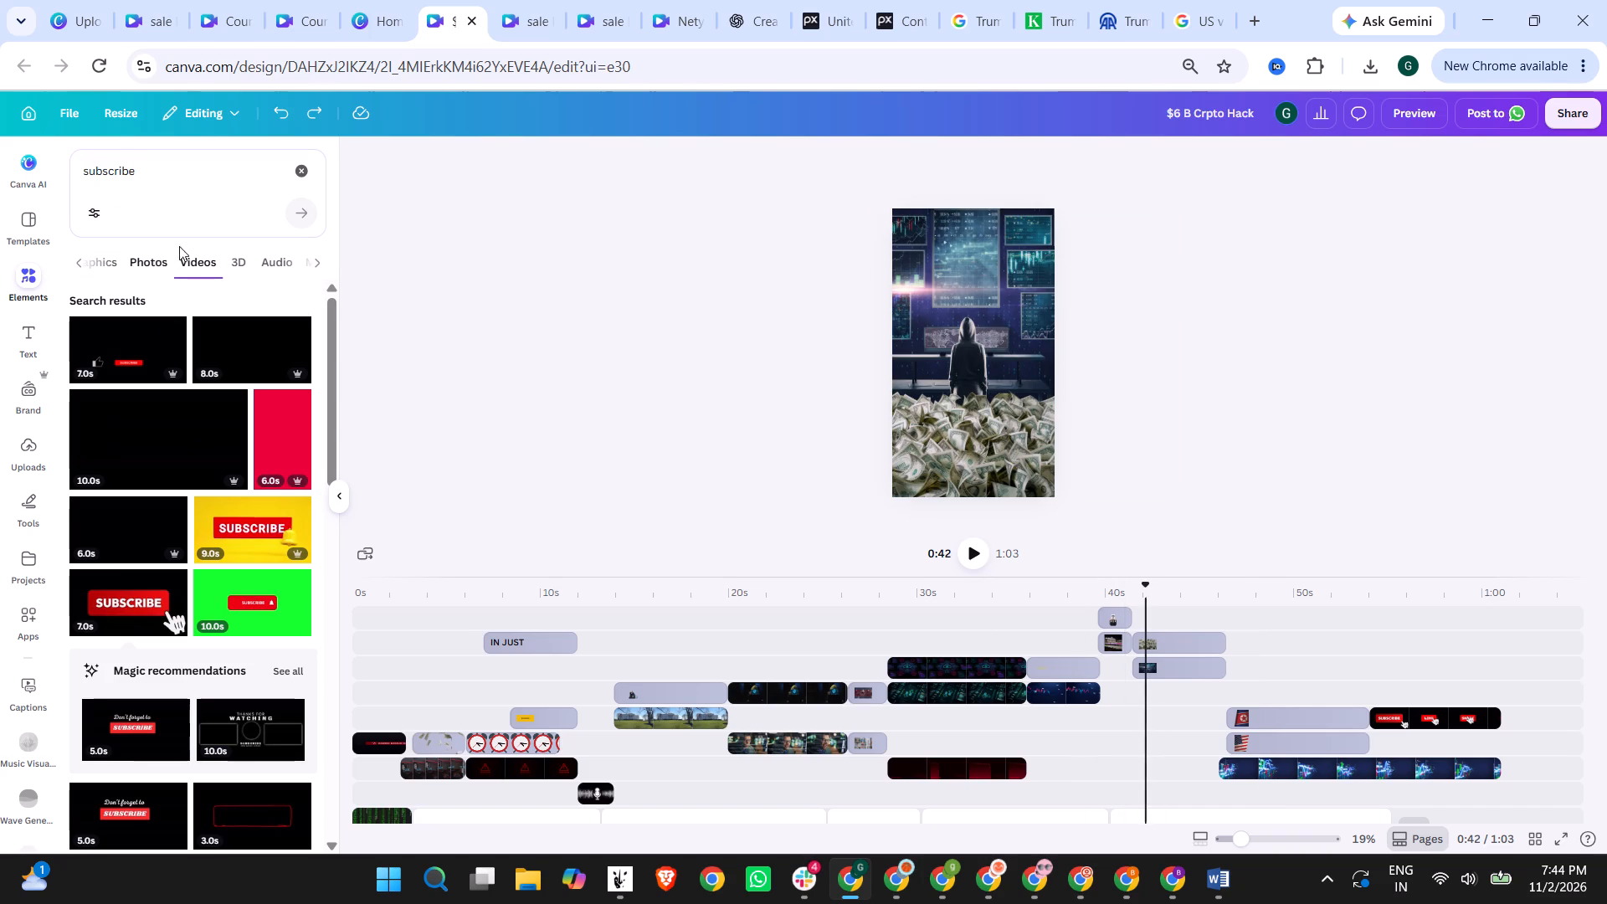
left_click_drag(186, 172, 0, 167)
type("money")
key("Return")
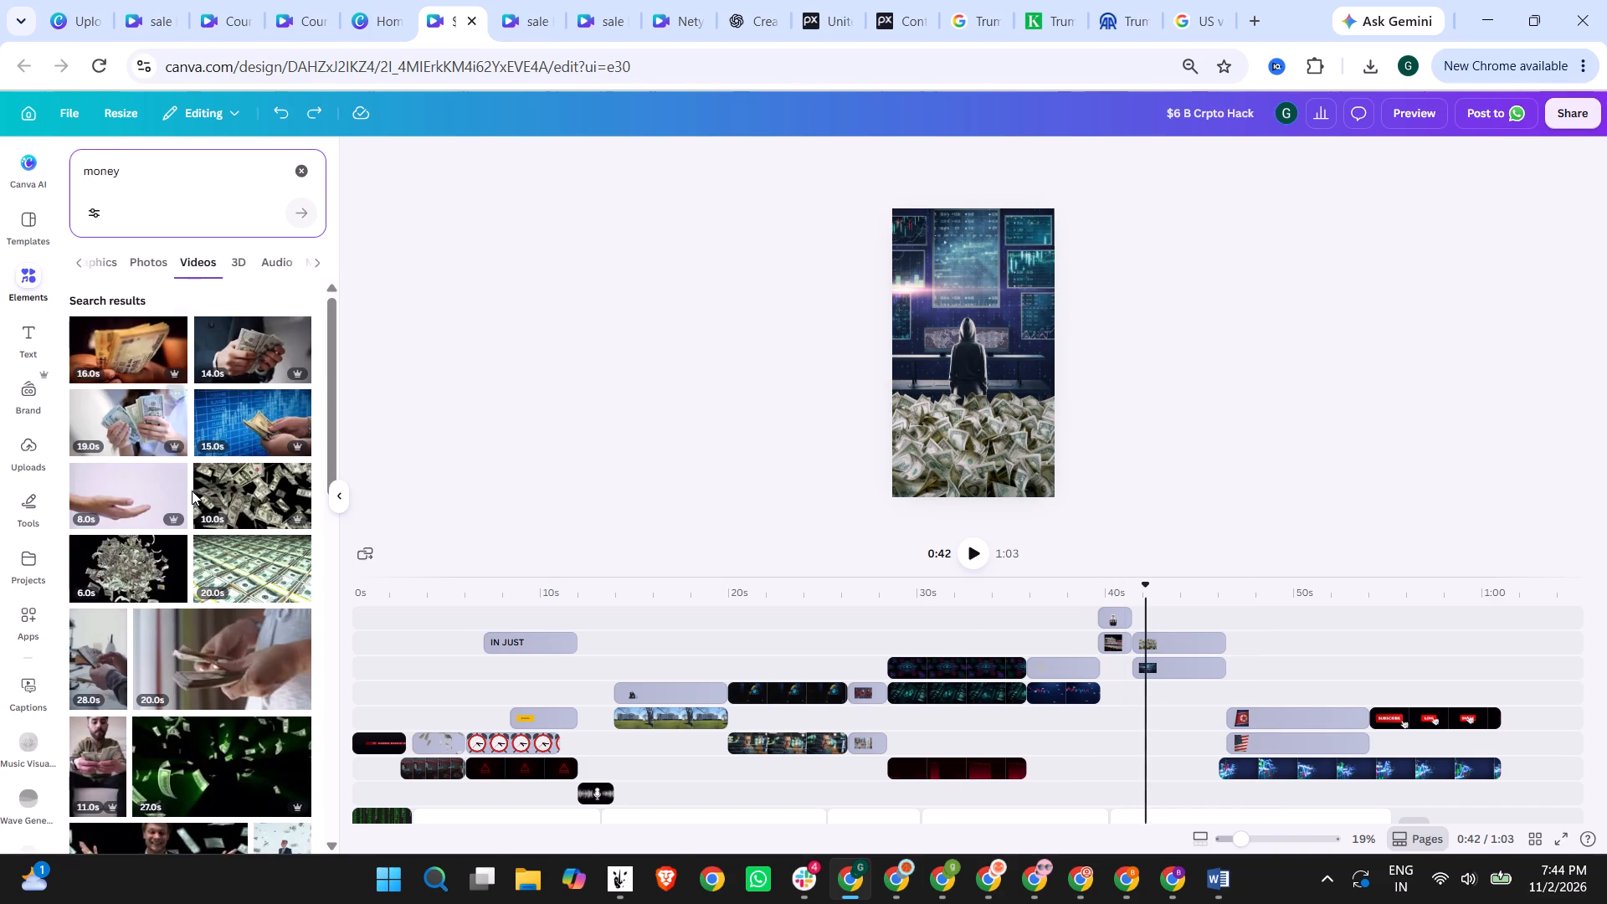
scroll(192, 491, "down", 7)
scroll(242, 494, "up", 4)
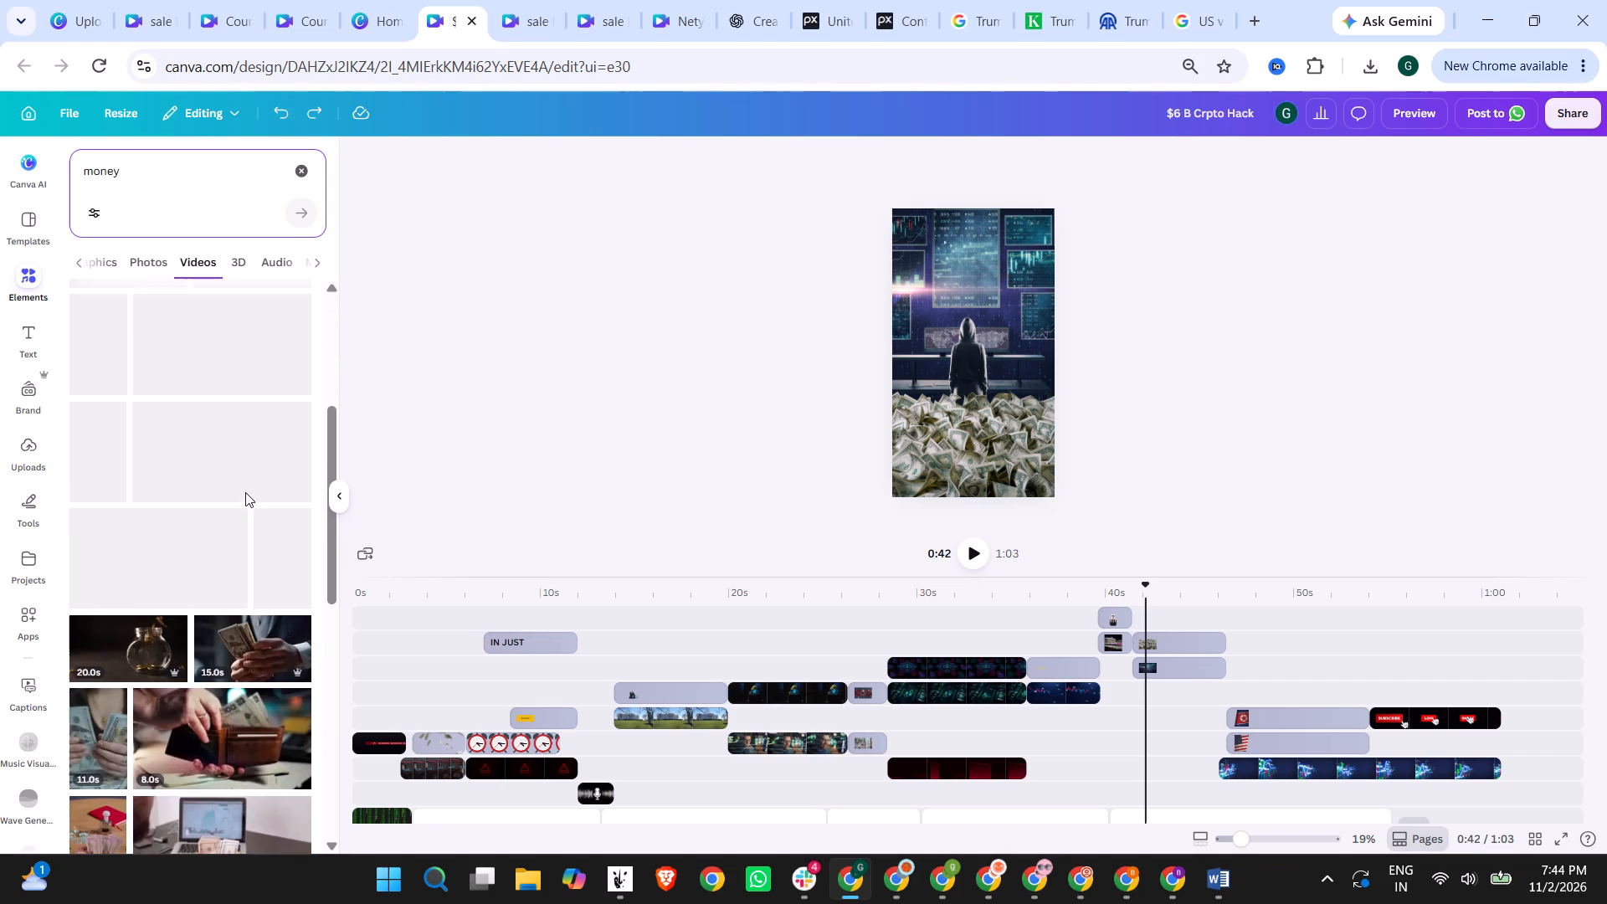
scroll(201, 459, "down", 4)
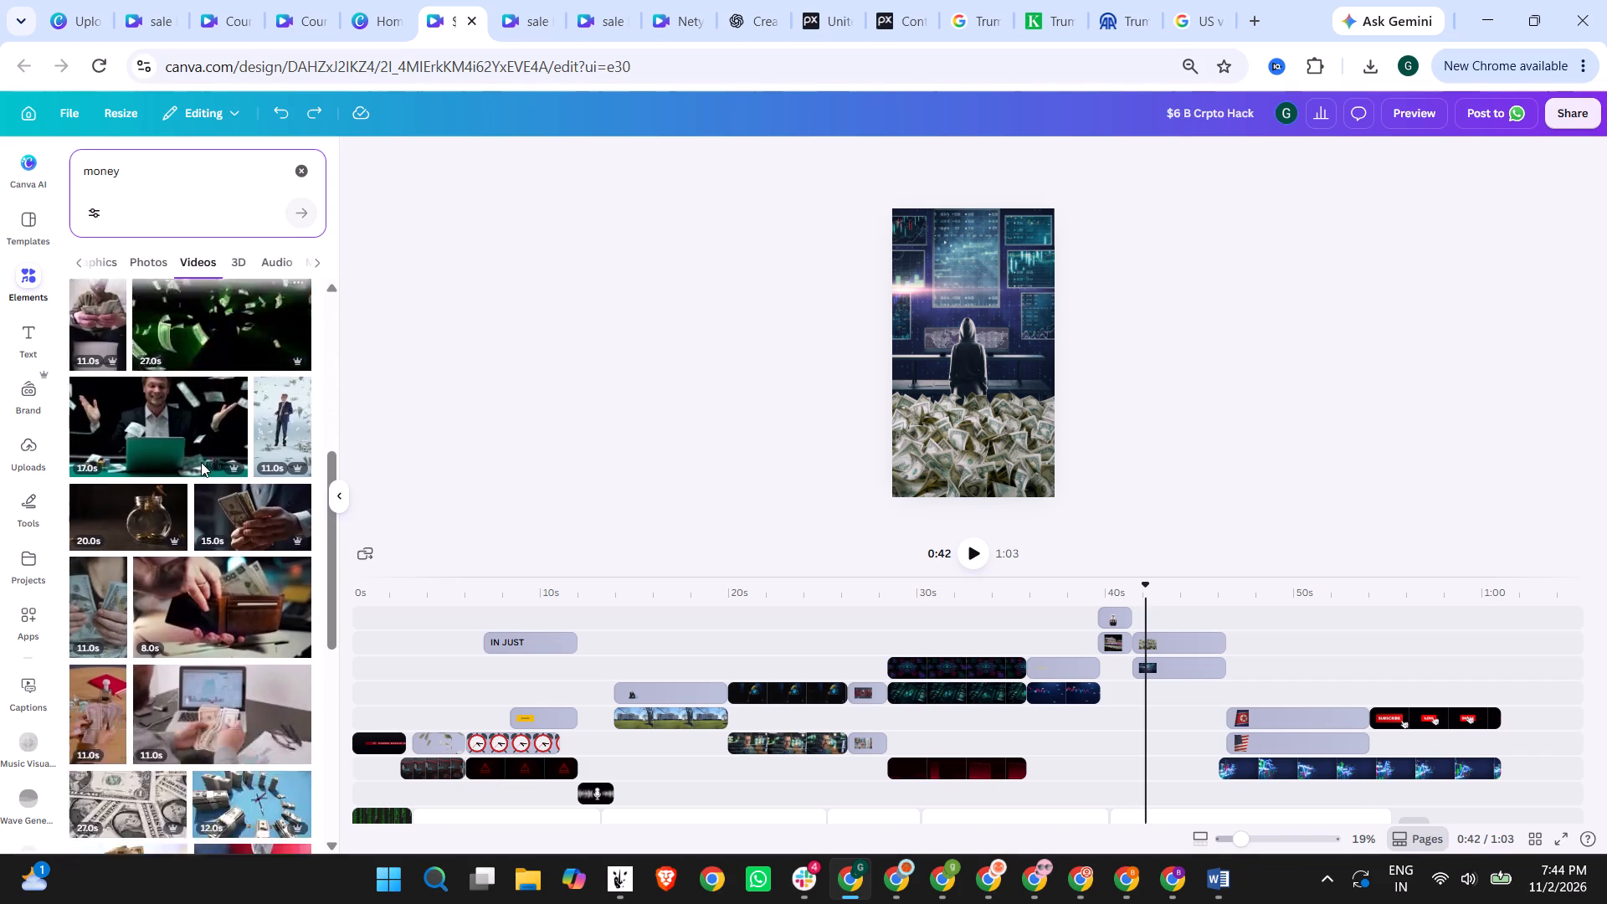
scroll(224, 425, "down", 2)
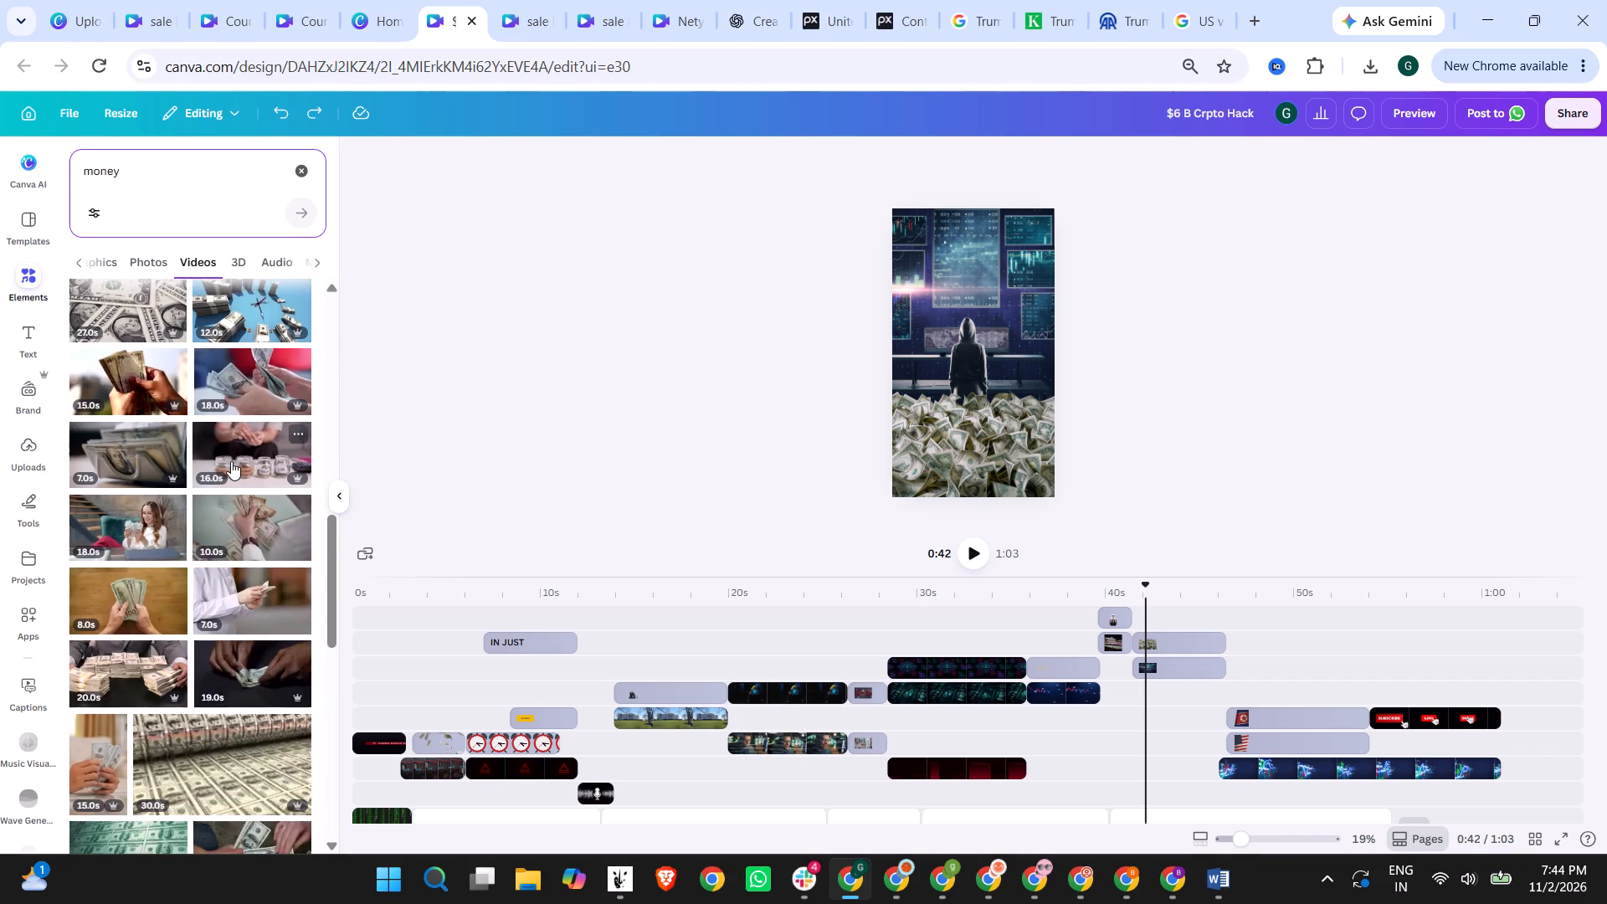
scroll(231, 461, "down", 4)
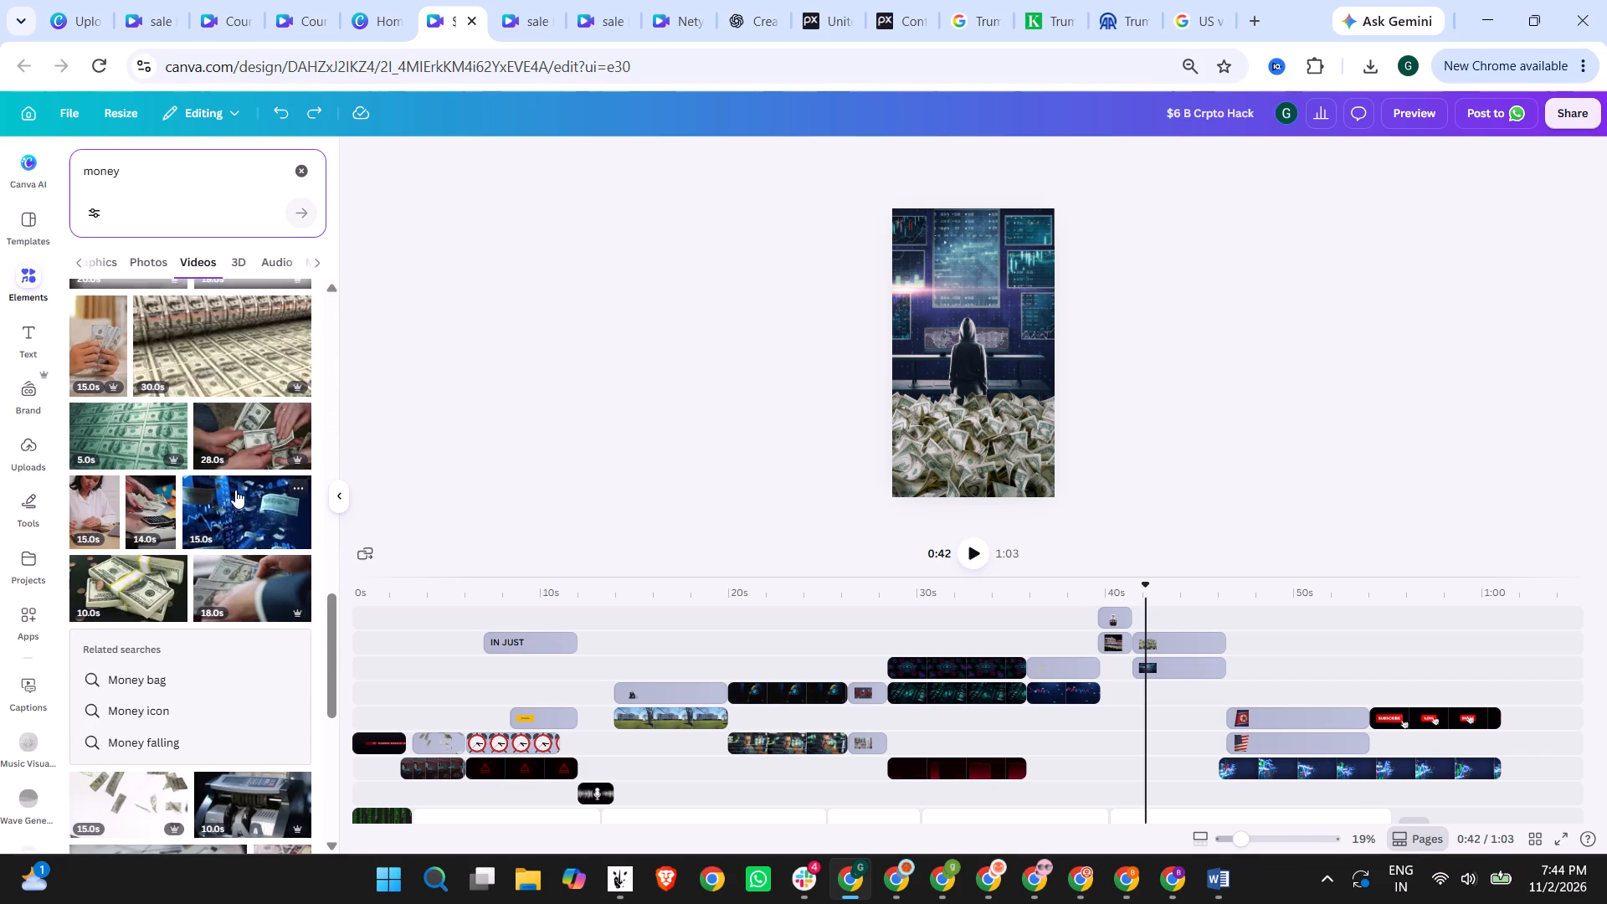
scroll(233, 586, "down", 4)
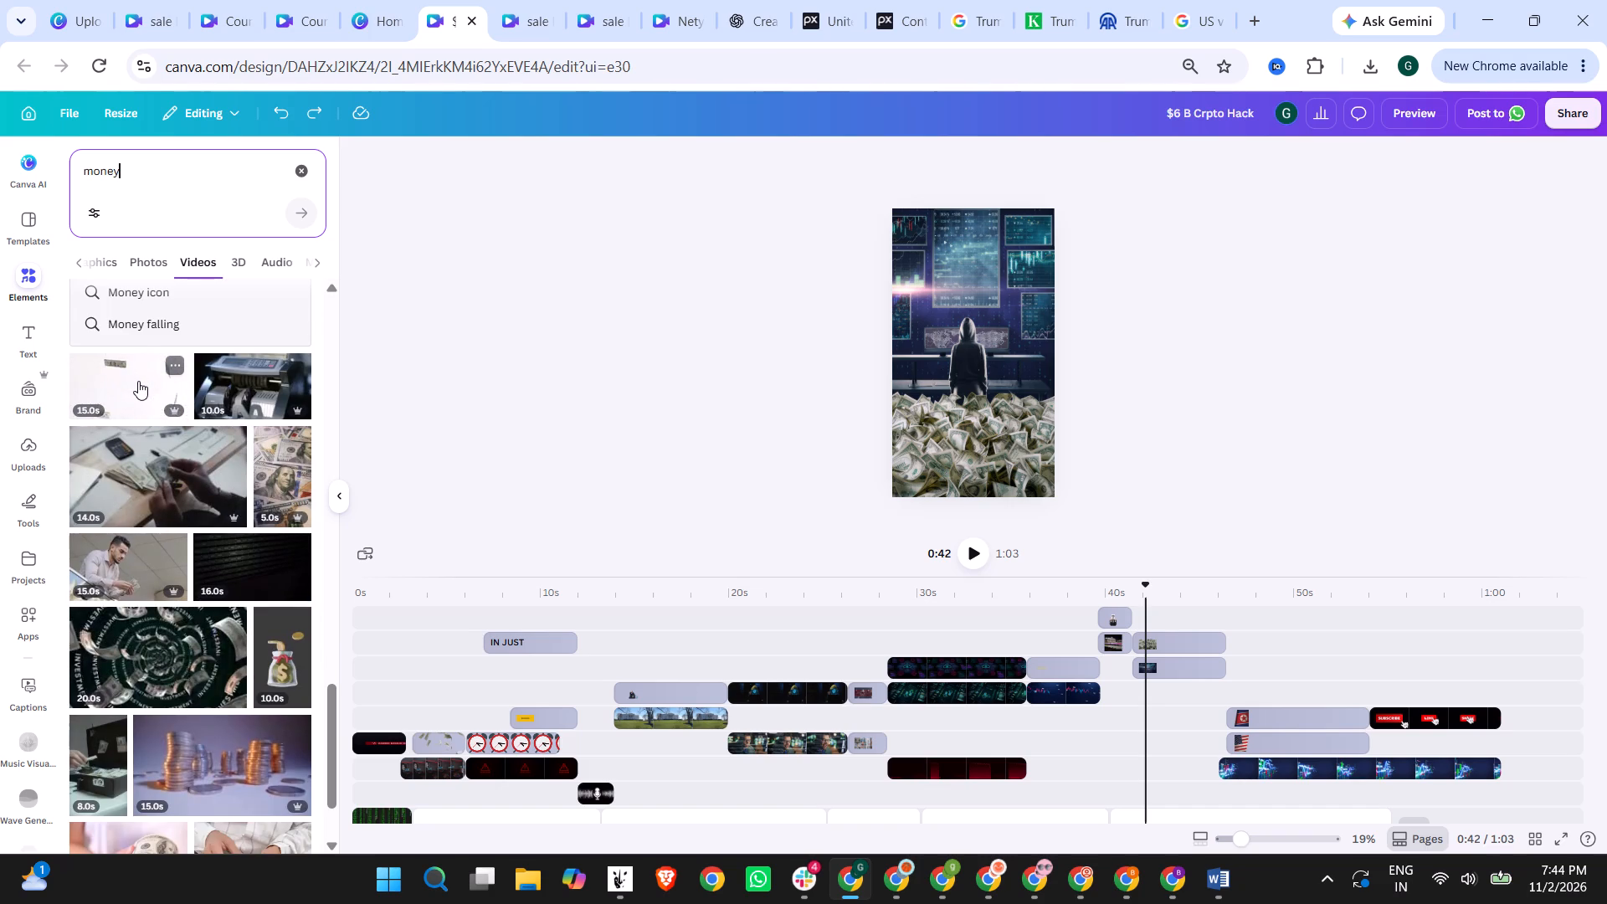
left_click_drag(138, 381, 1171, 593)
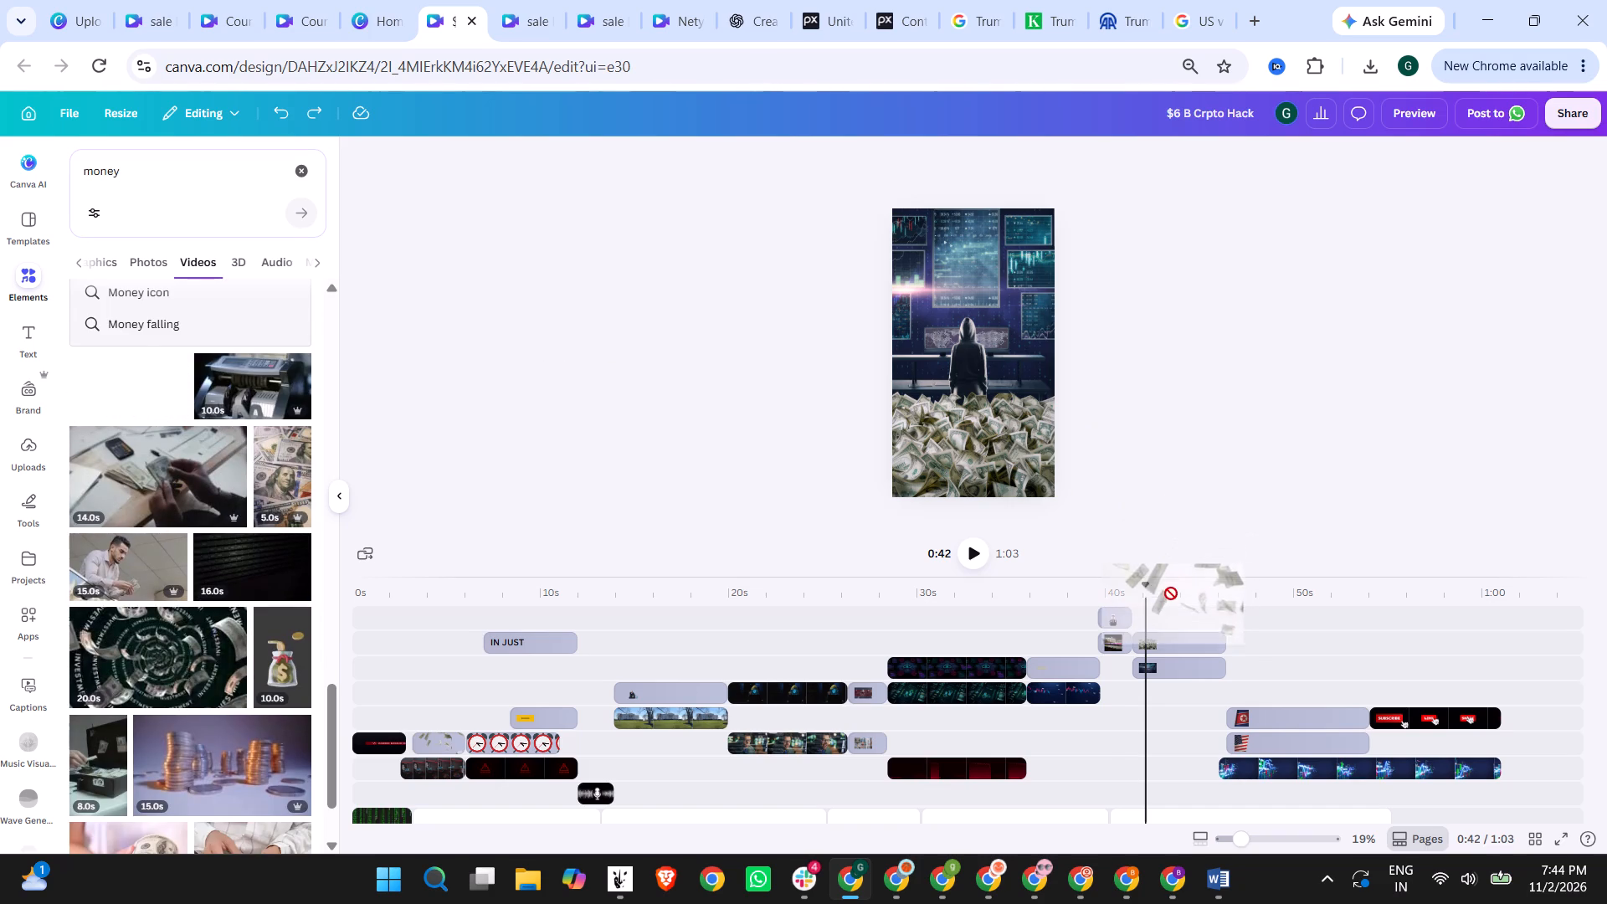
left_click_drag(1171, 593, 1189, 624)
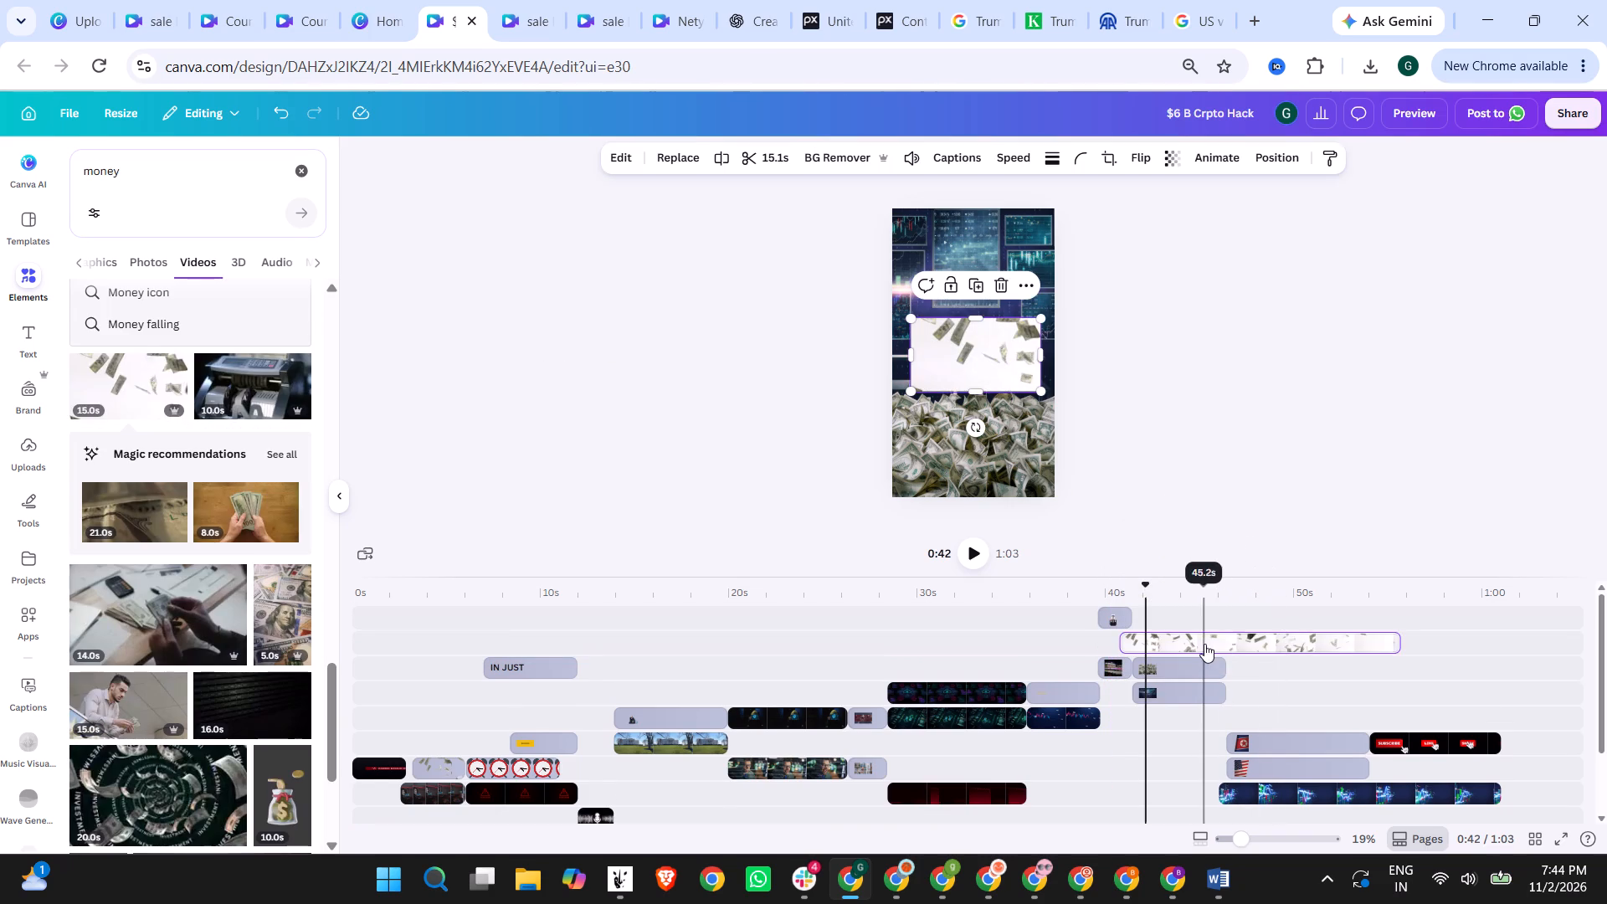
Align the falling-banknotes clip with the start of the hacker scene and trim it to 5.0s, matching the scene's end.
left_click_drag(1204, 644, 1217, 644)
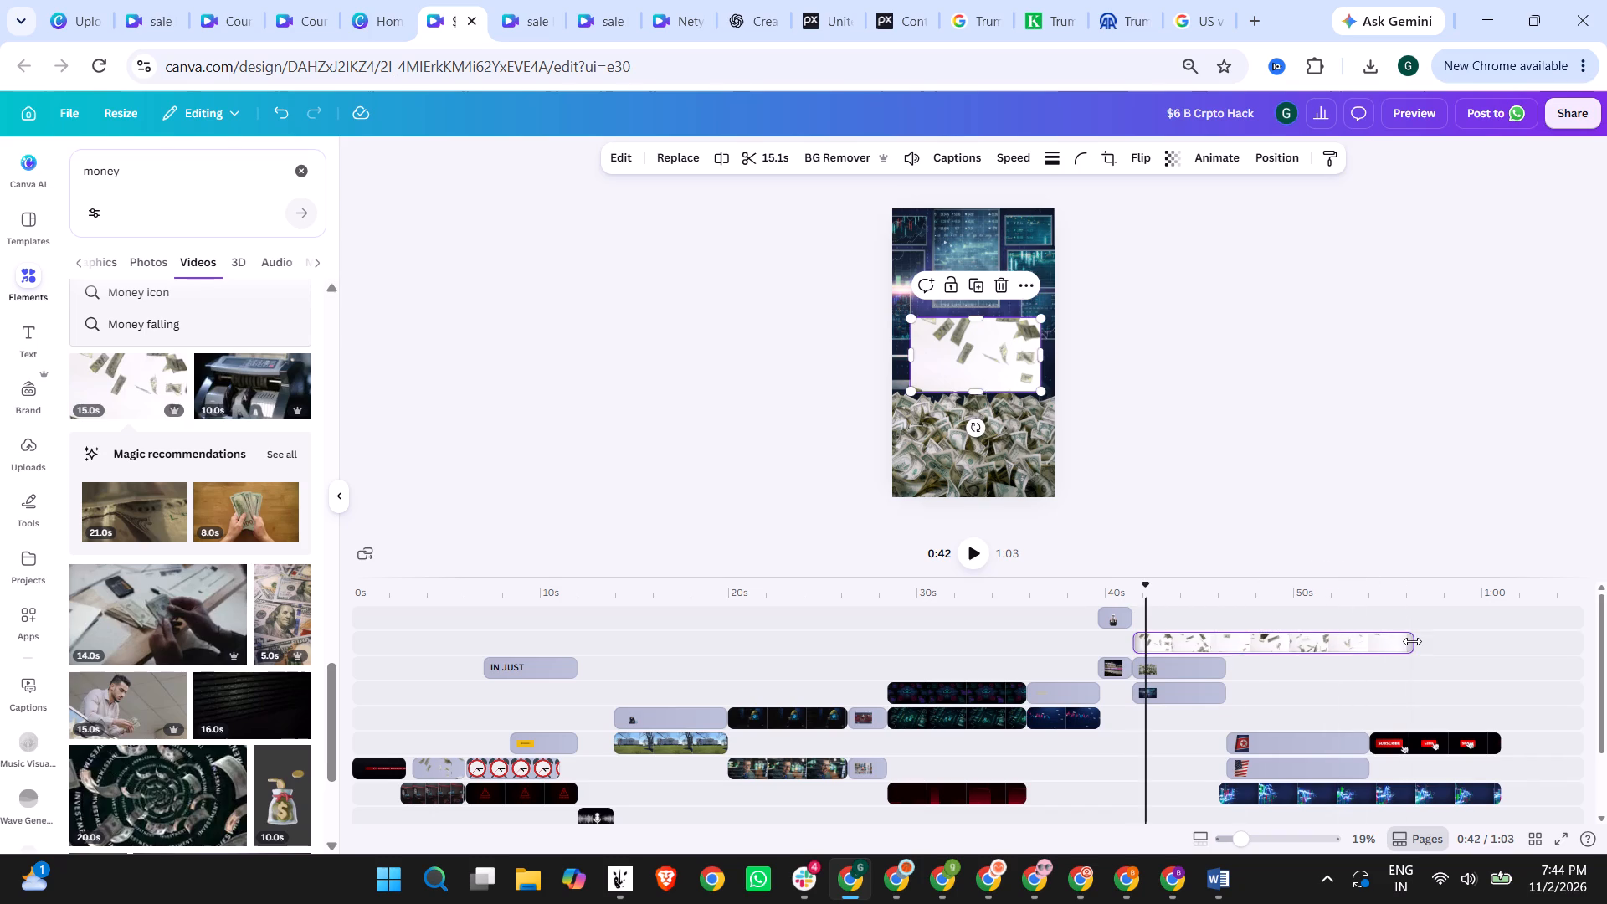
left_click_drag(1412, 641, 1220, 642)
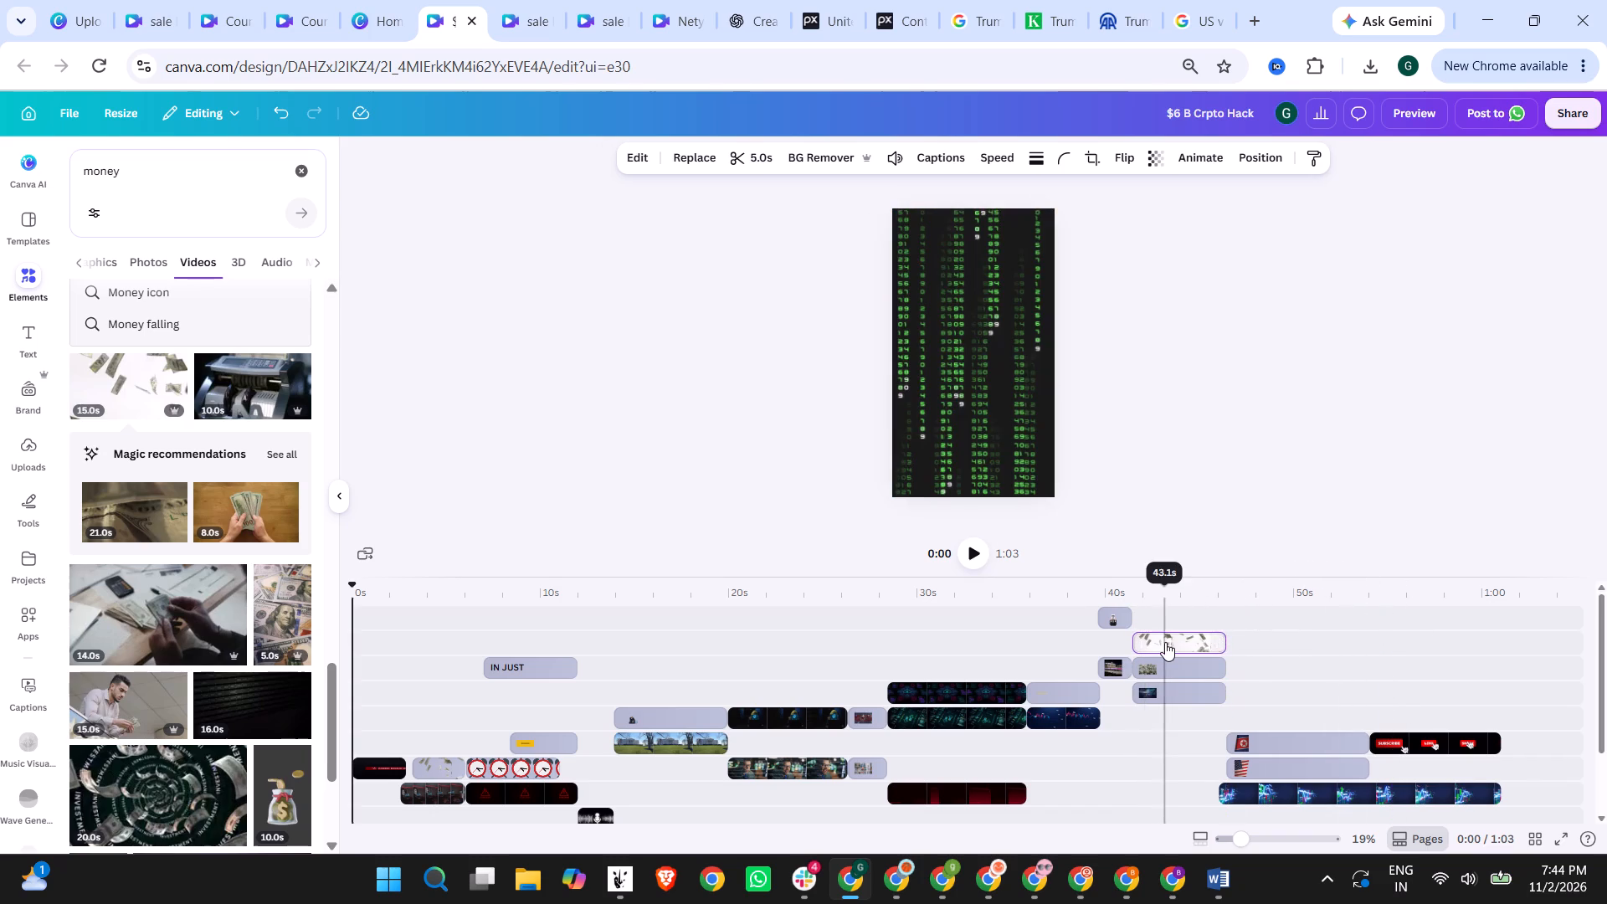
Set the falling-banknotes clip's video speed to 1.5 and extend it to 5.0s so it fills the hacker scene.
left_click(1165, 642)
left_click(1007, 160)
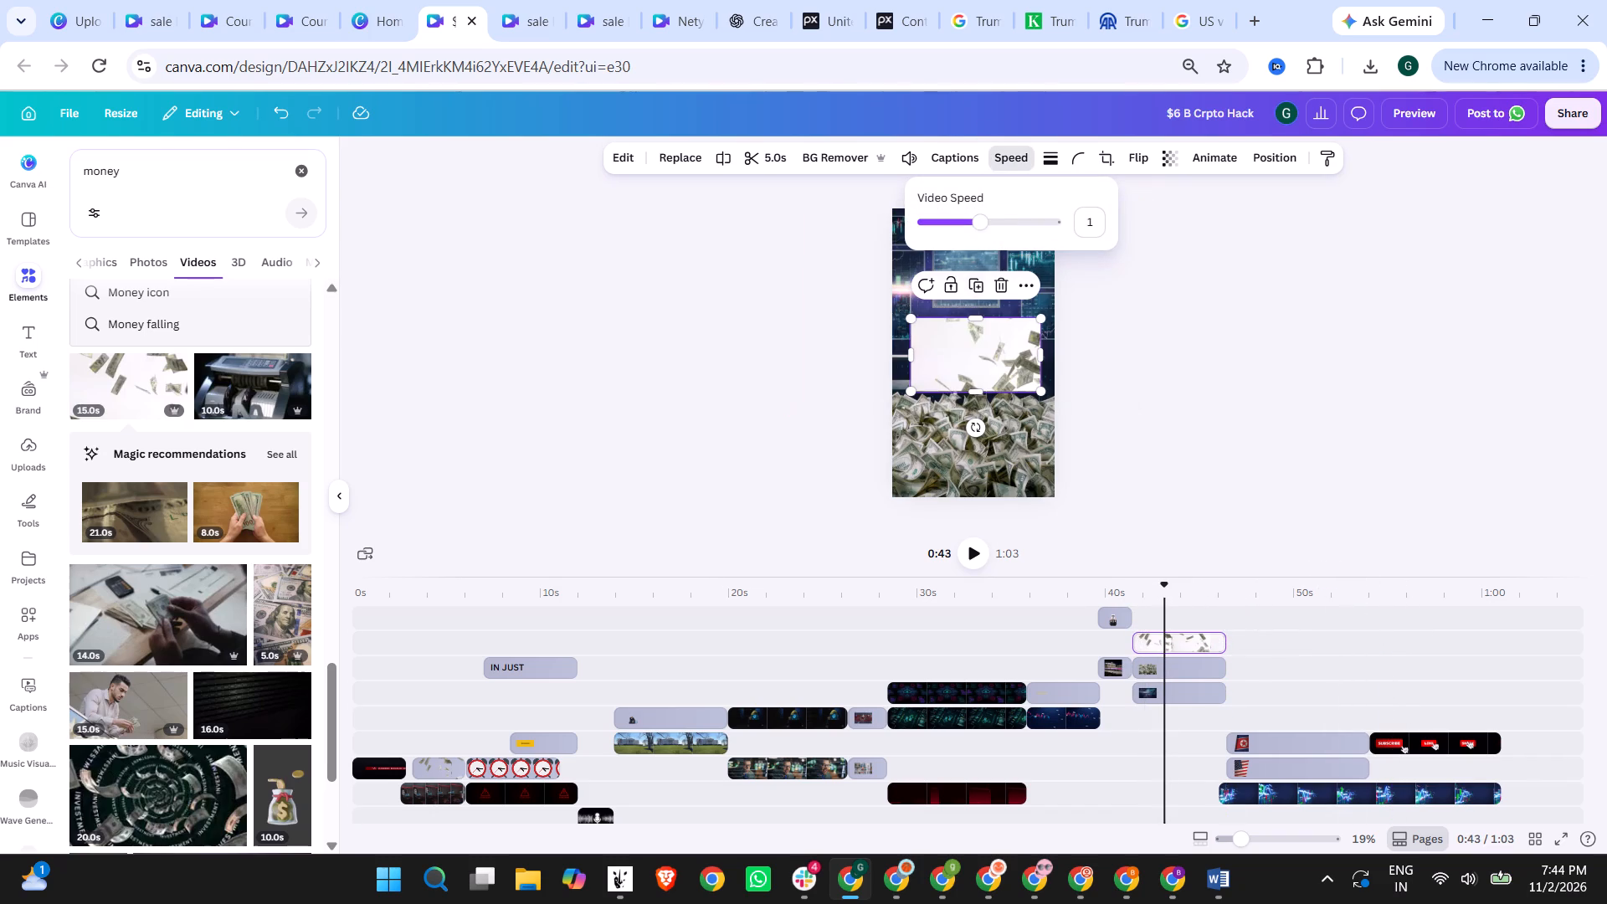
left_click_drag(985, 228, 1060, 229)
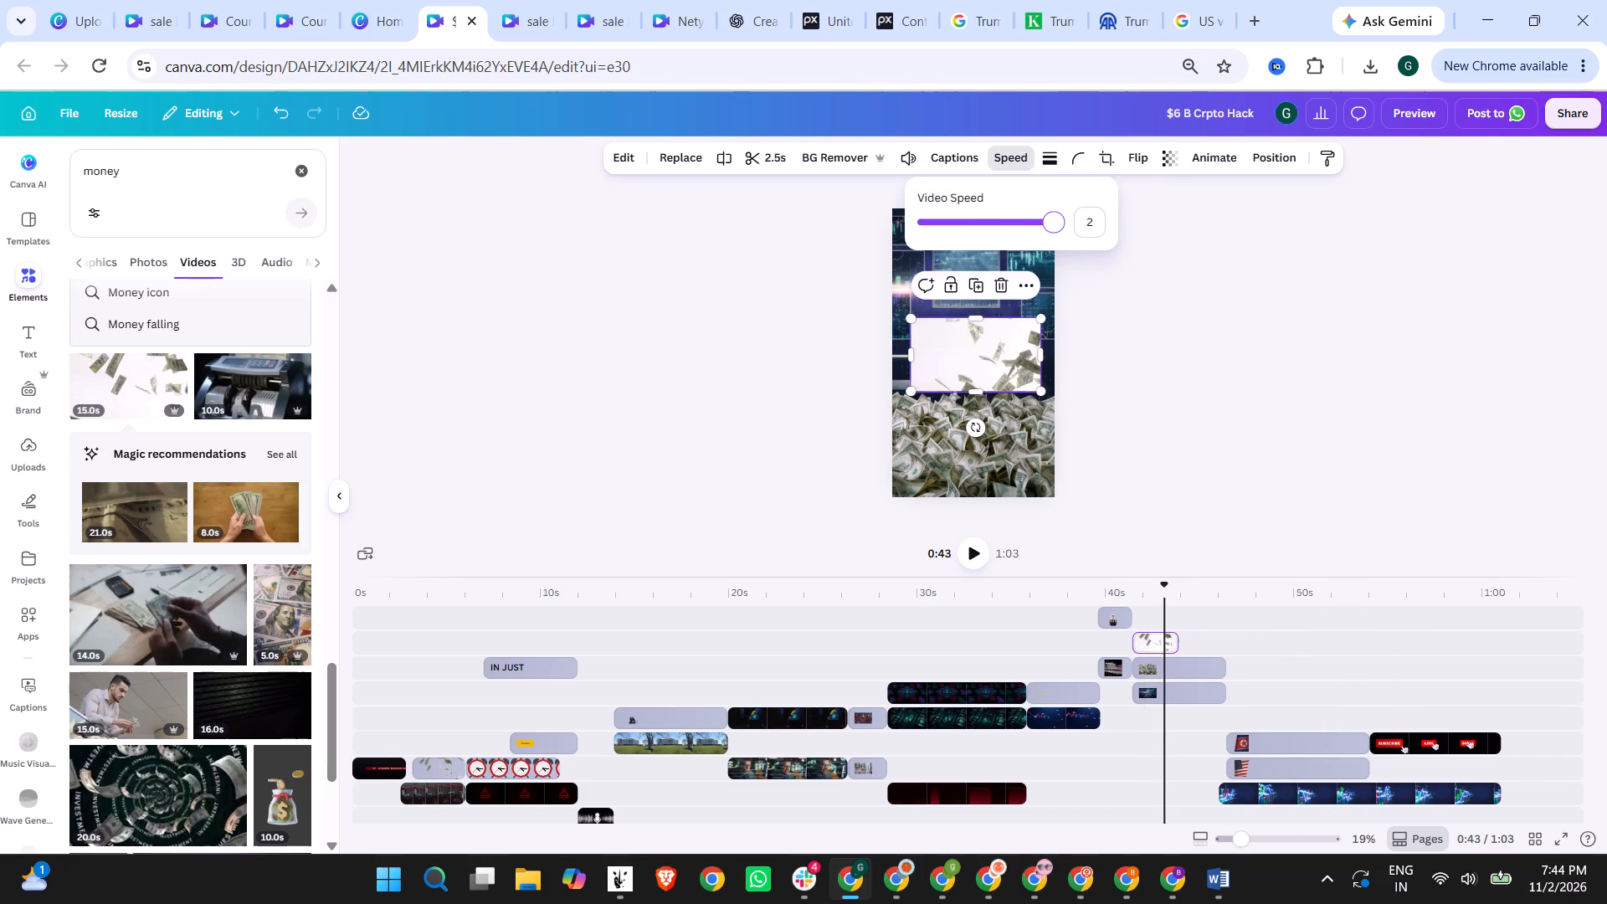
left_click_drag(1060, 229, 1018, 231)
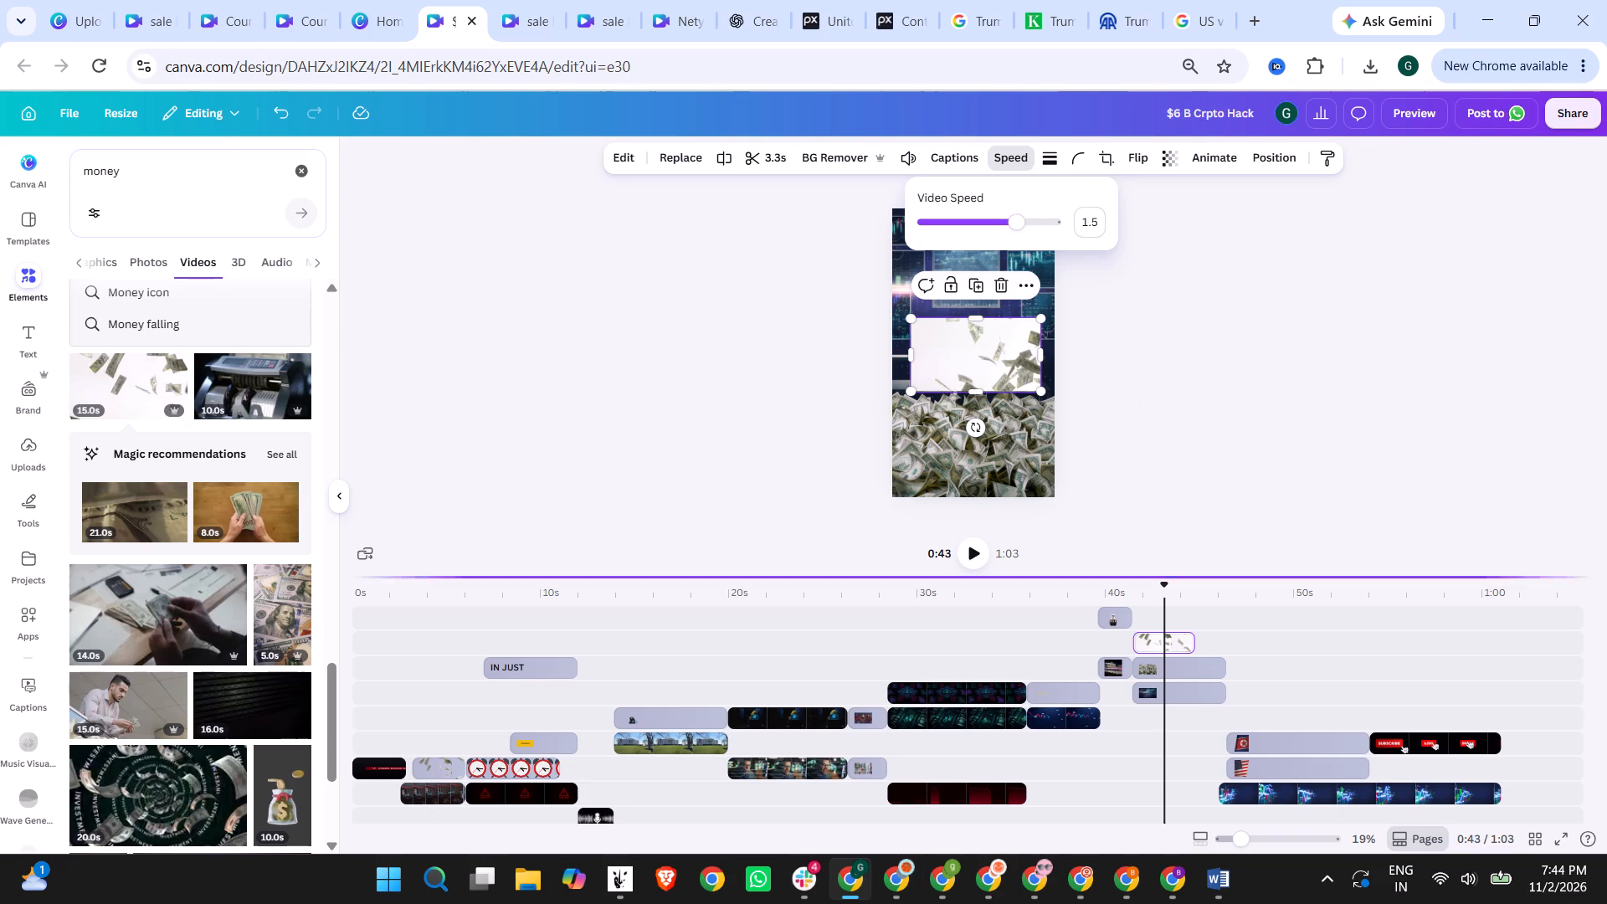
left_click_drag(1186, 644, 1219, 643)
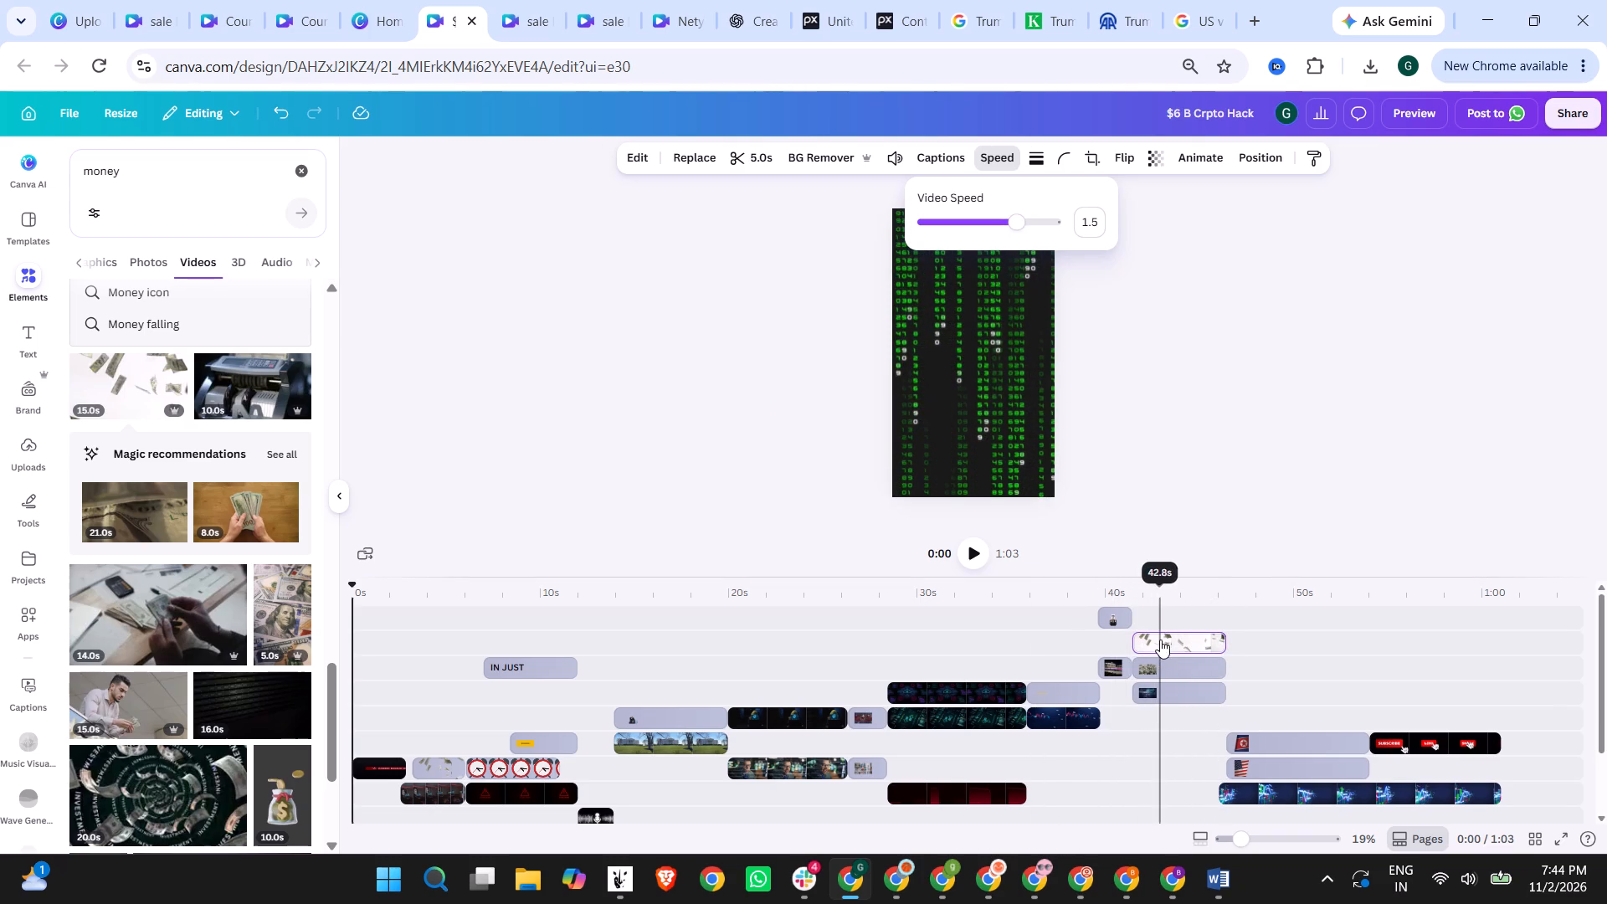
Remove the background of the falling-banknotes clip.
left_click(1160, 639)
left_click(812, 160)
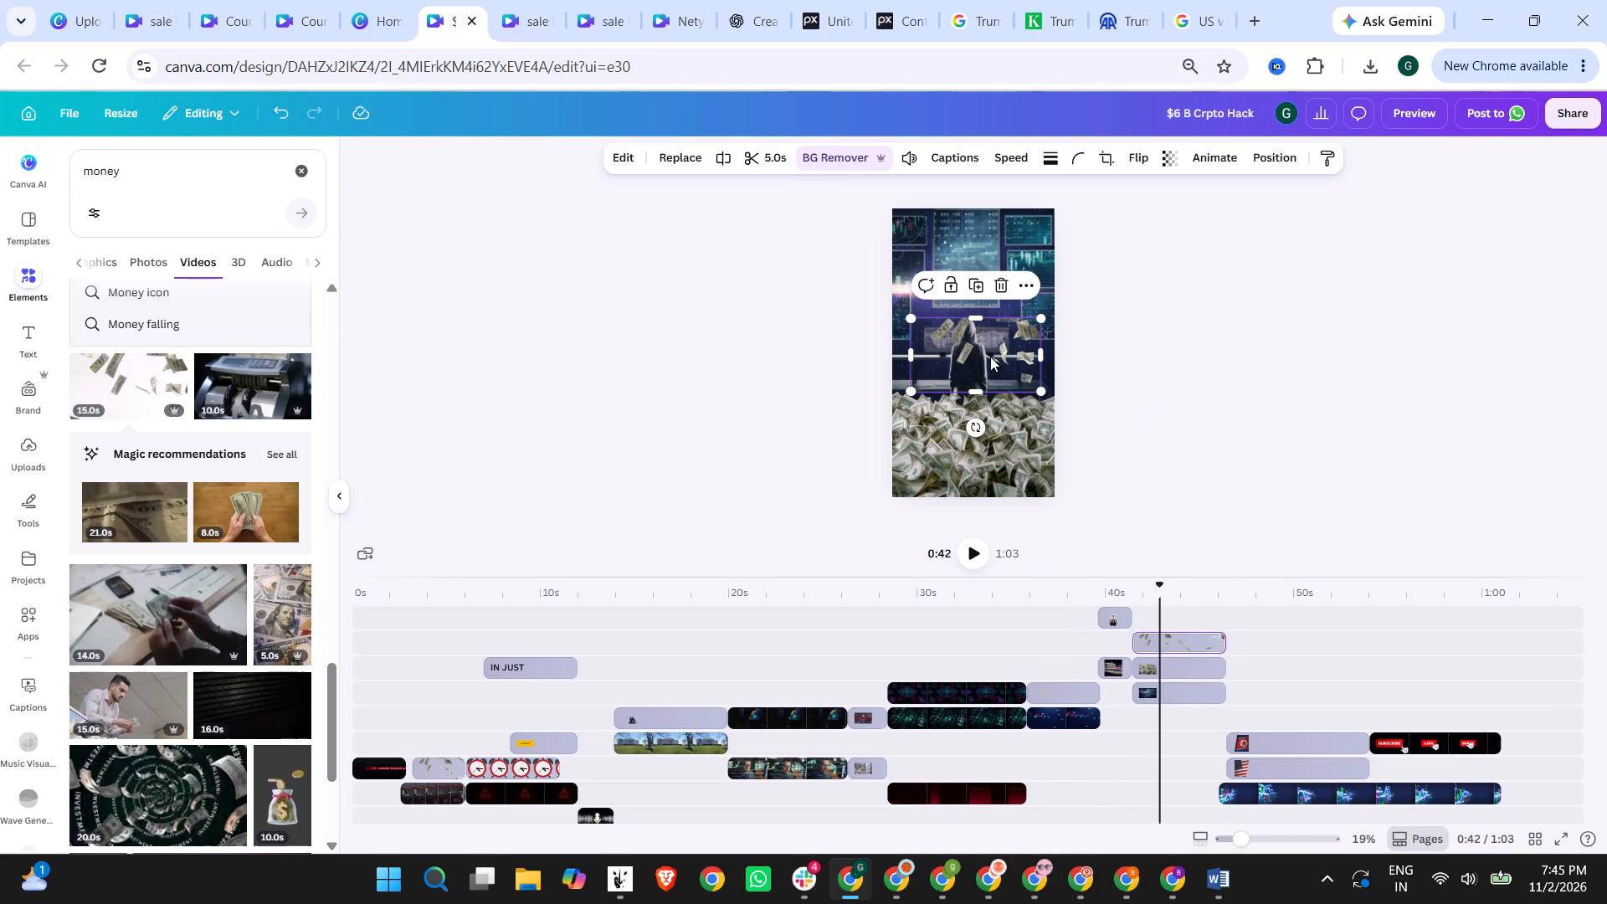
Enlarge the falling-banknotes clip beyond the page width and position it over the upper half of the hacker scene.
left_click_drag(987, 356, 952, 247)
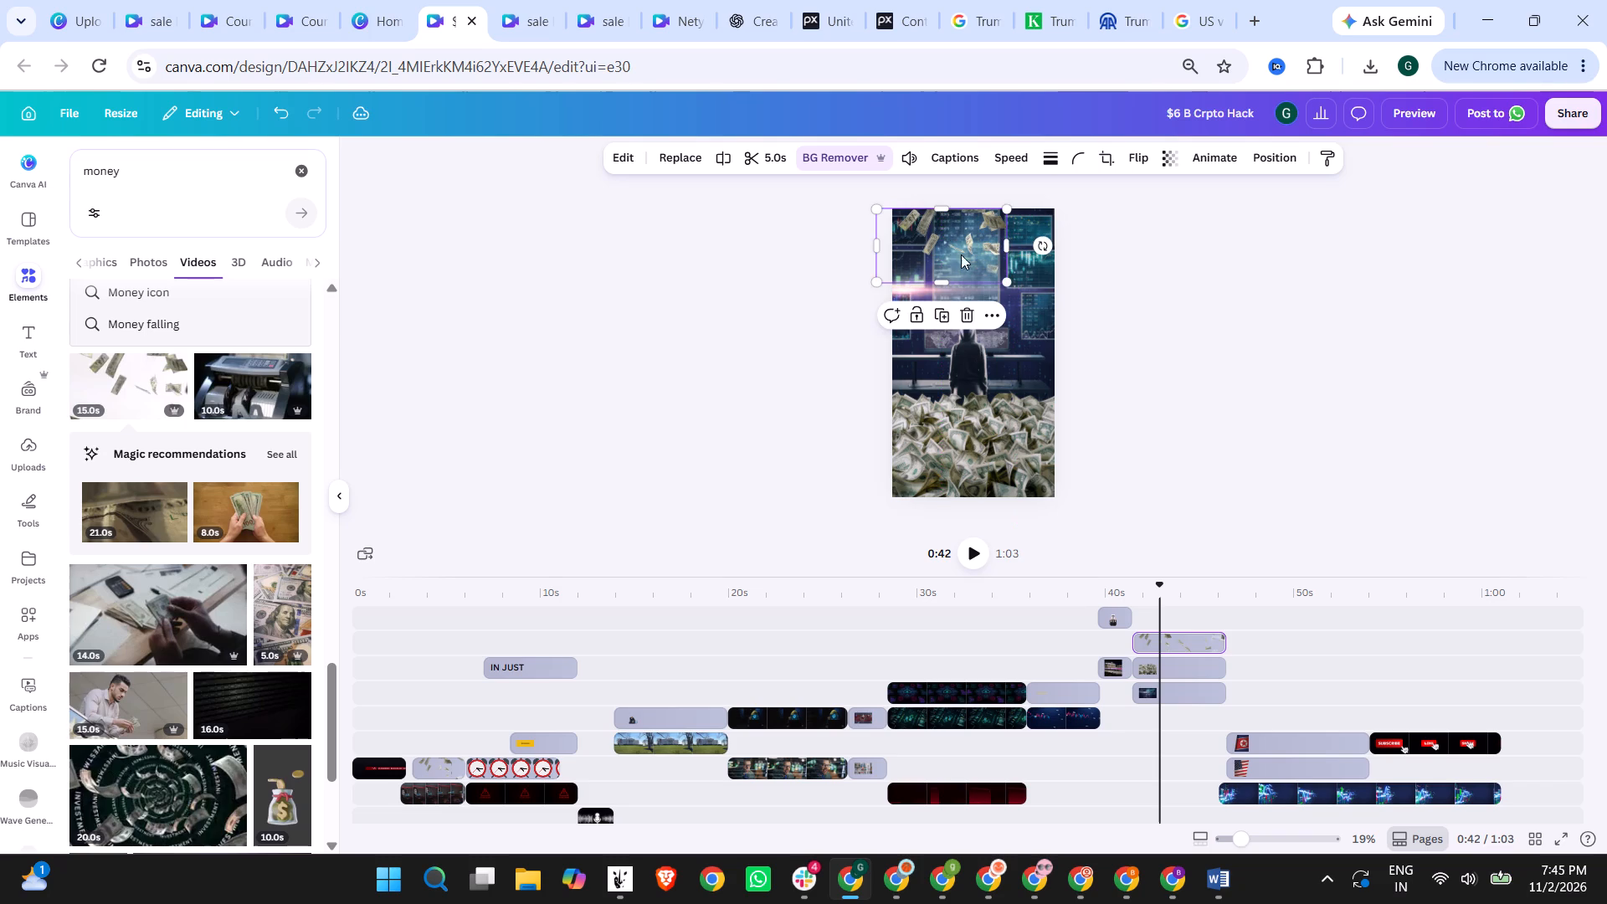
left_click_drag(1005, 279, 1205, 489)
left_click_drag(973, 366, 849, 365)
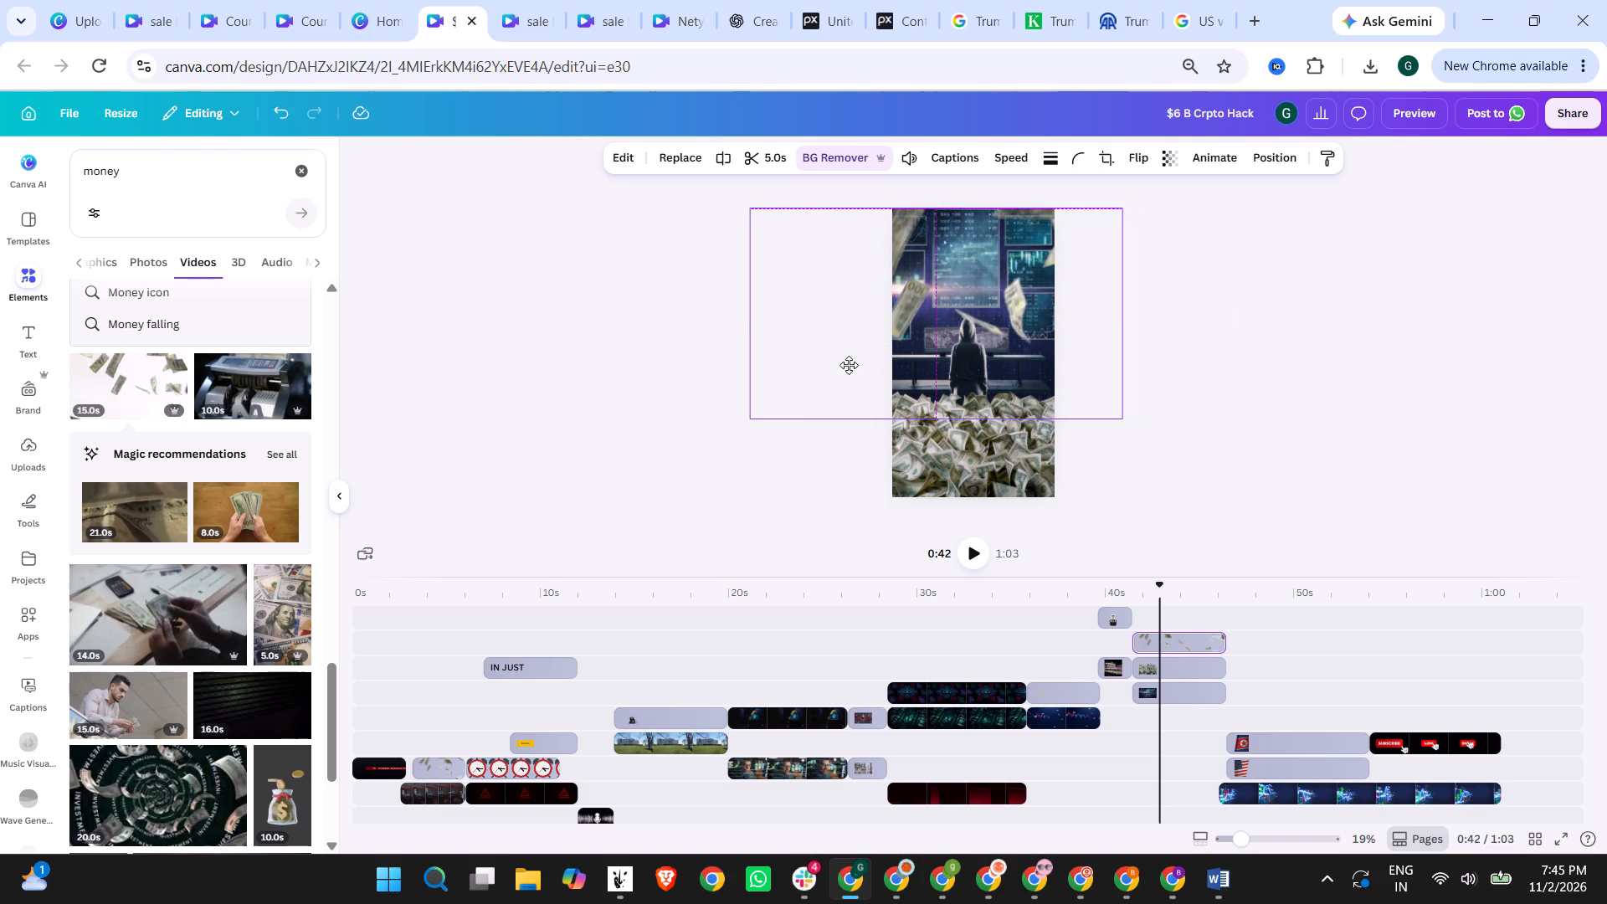
left_click_drag(754, 418, 863, 400)
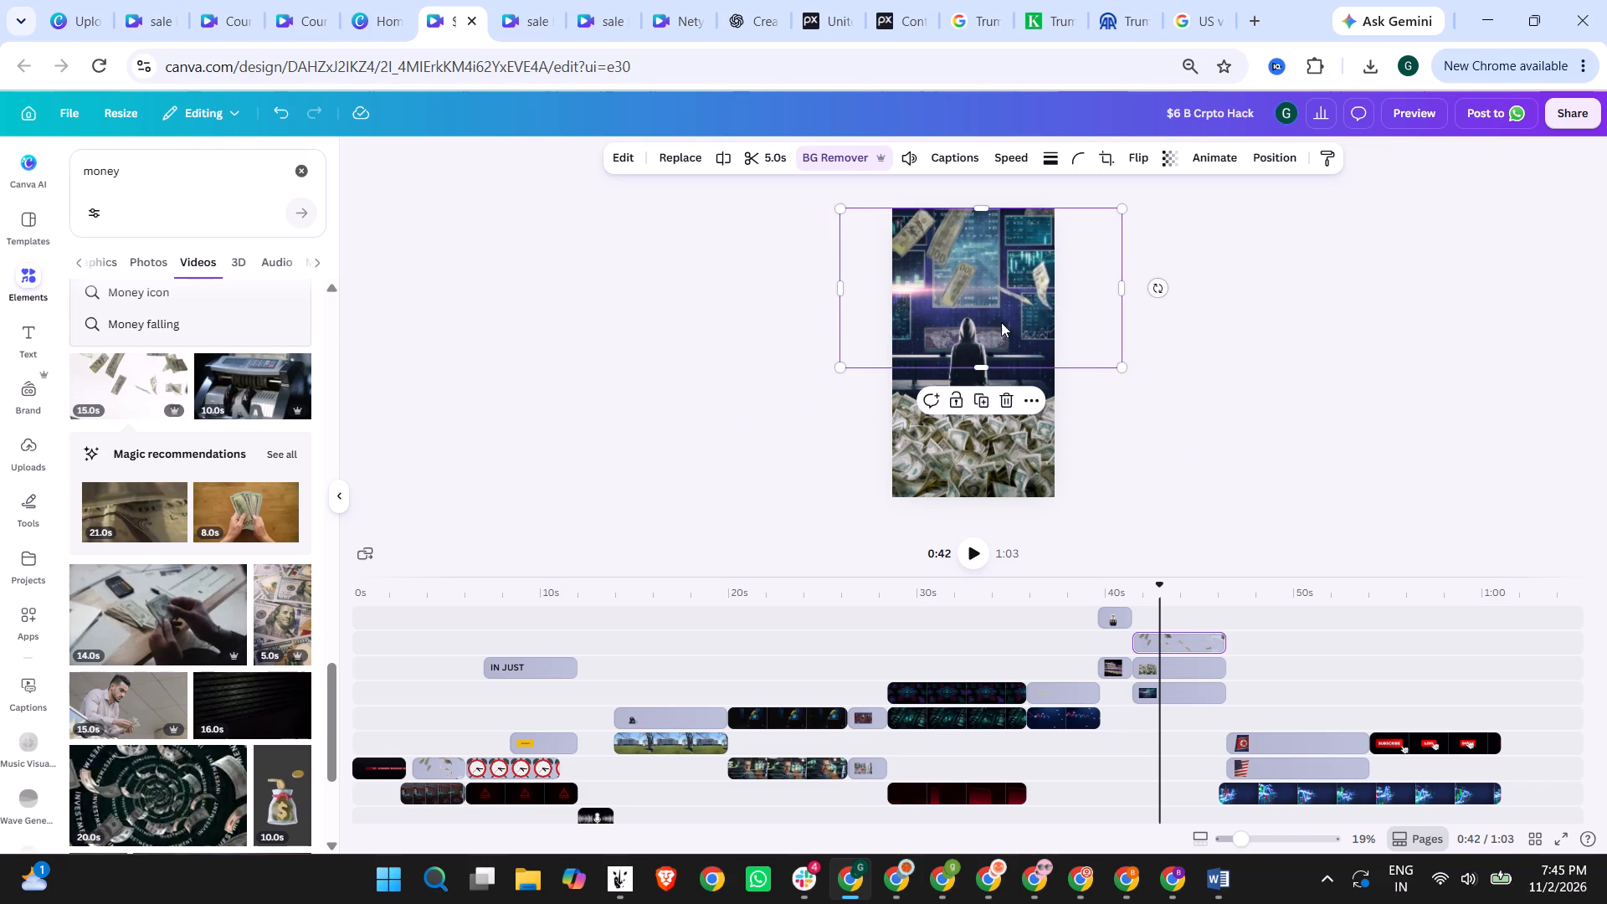
left_click_drag(1004, 321, 1004, 336)
left_click(1170, 326)
Play from 0:40 through the hacker scene, and replay it from about 0:42 to check the falling banknotes.
left_click(1106, 593)
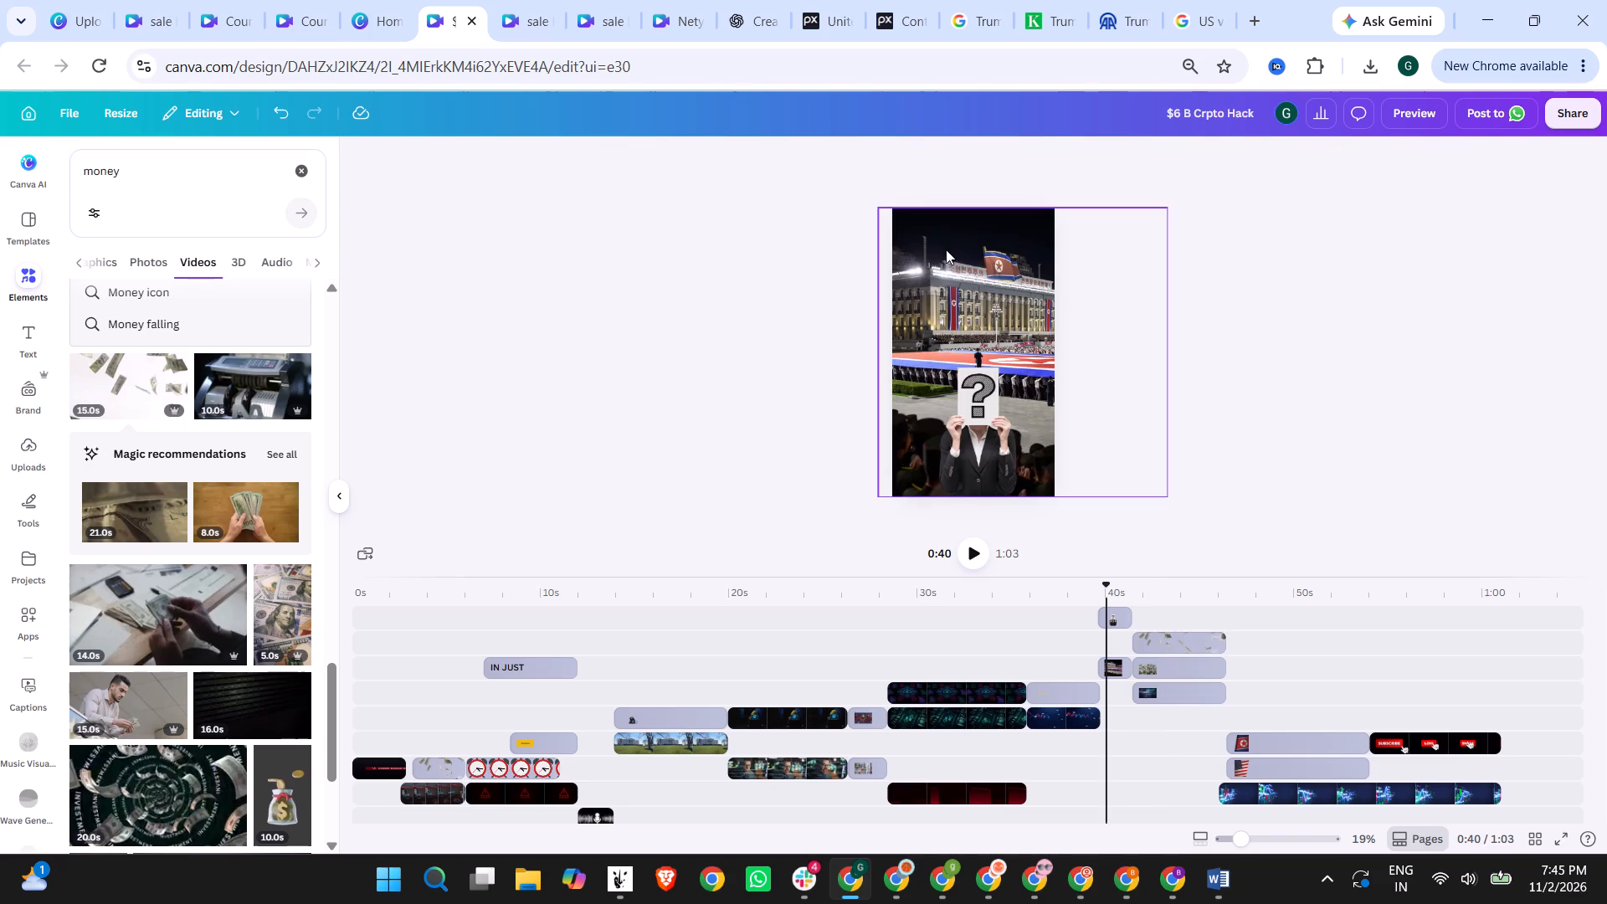
left_click(974, 552)
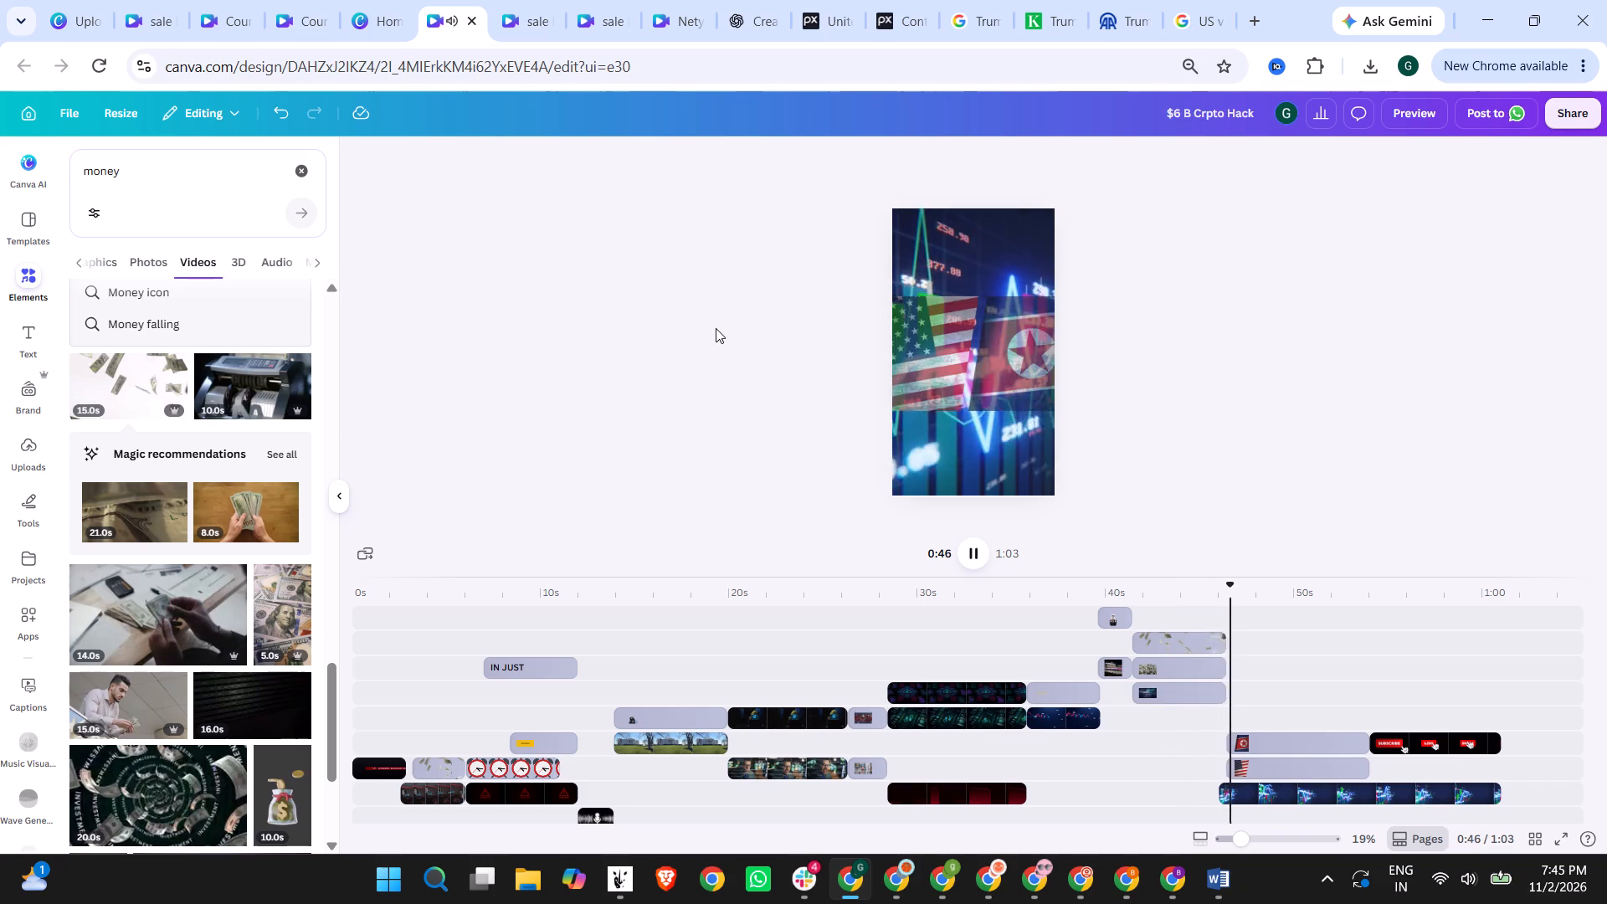
left_click(1158, 603)
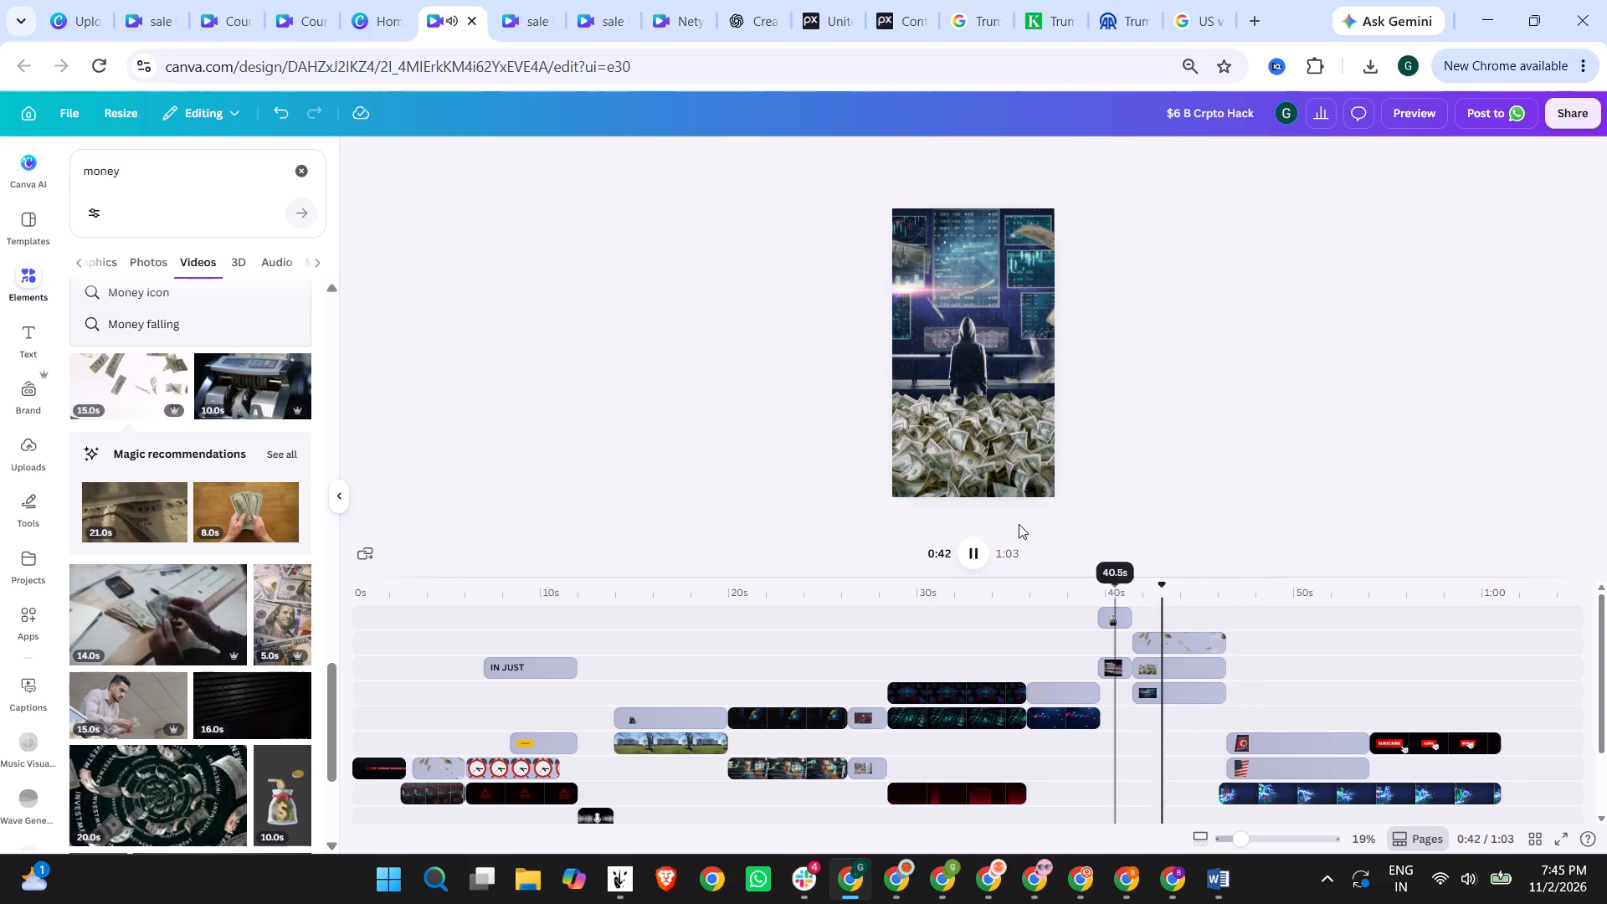
left_click(973, 556)
Enlarge the money-pile image and reposition it so it rises slightly higher and covers the bottom of the hacker scene.
left_click(979, 438)
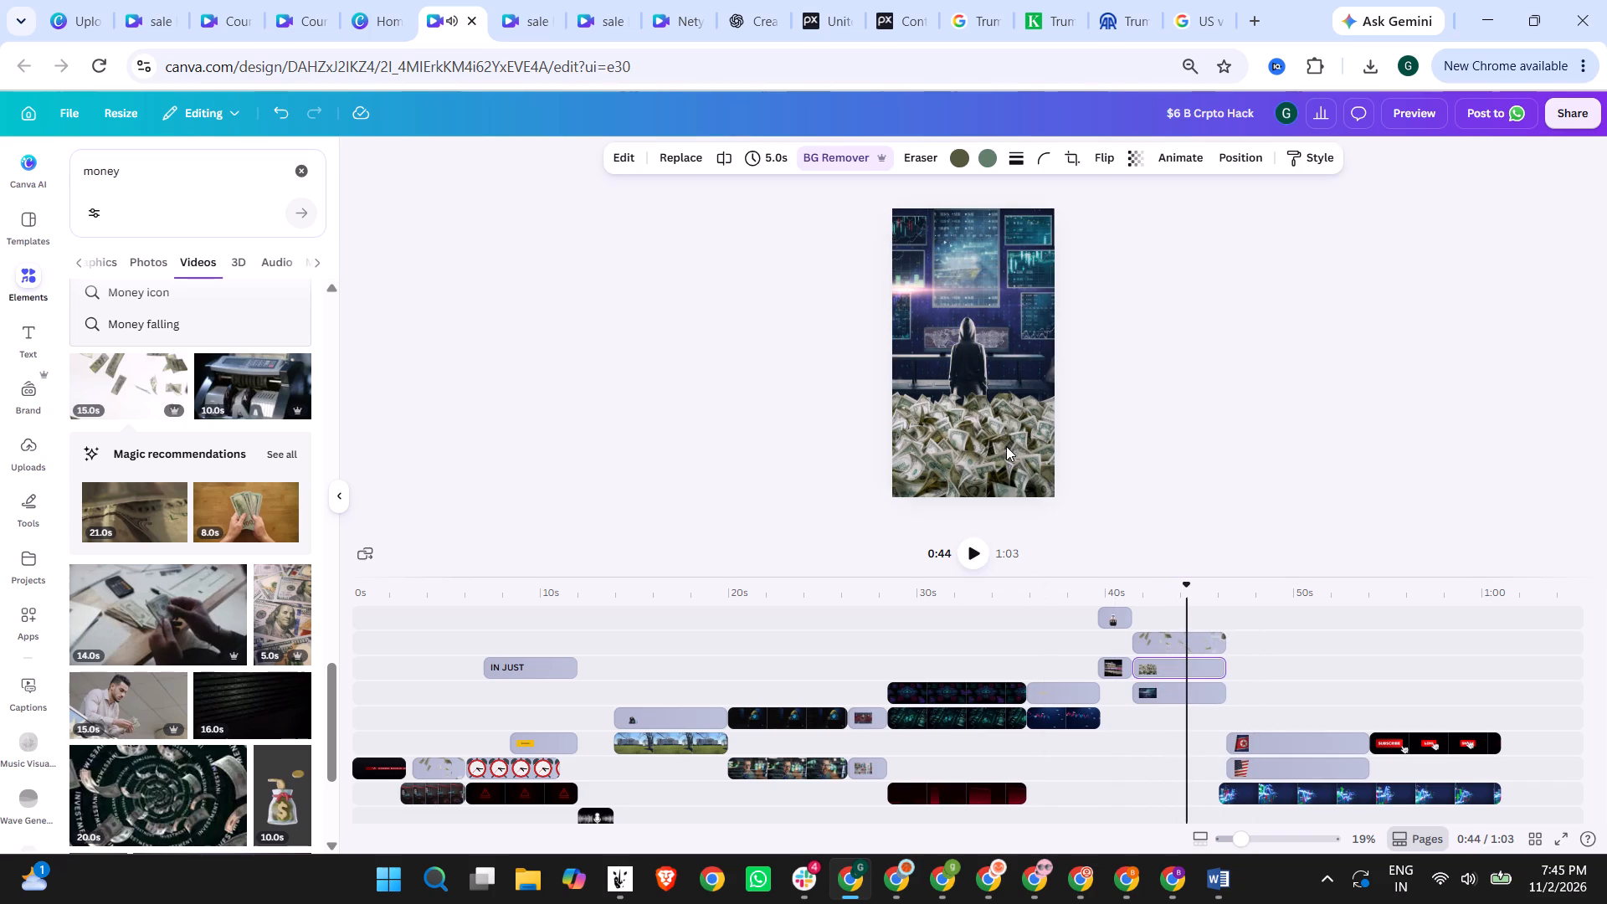
left_click(1006, 446)
left_click_drag(1009, 463, 1009, 447)
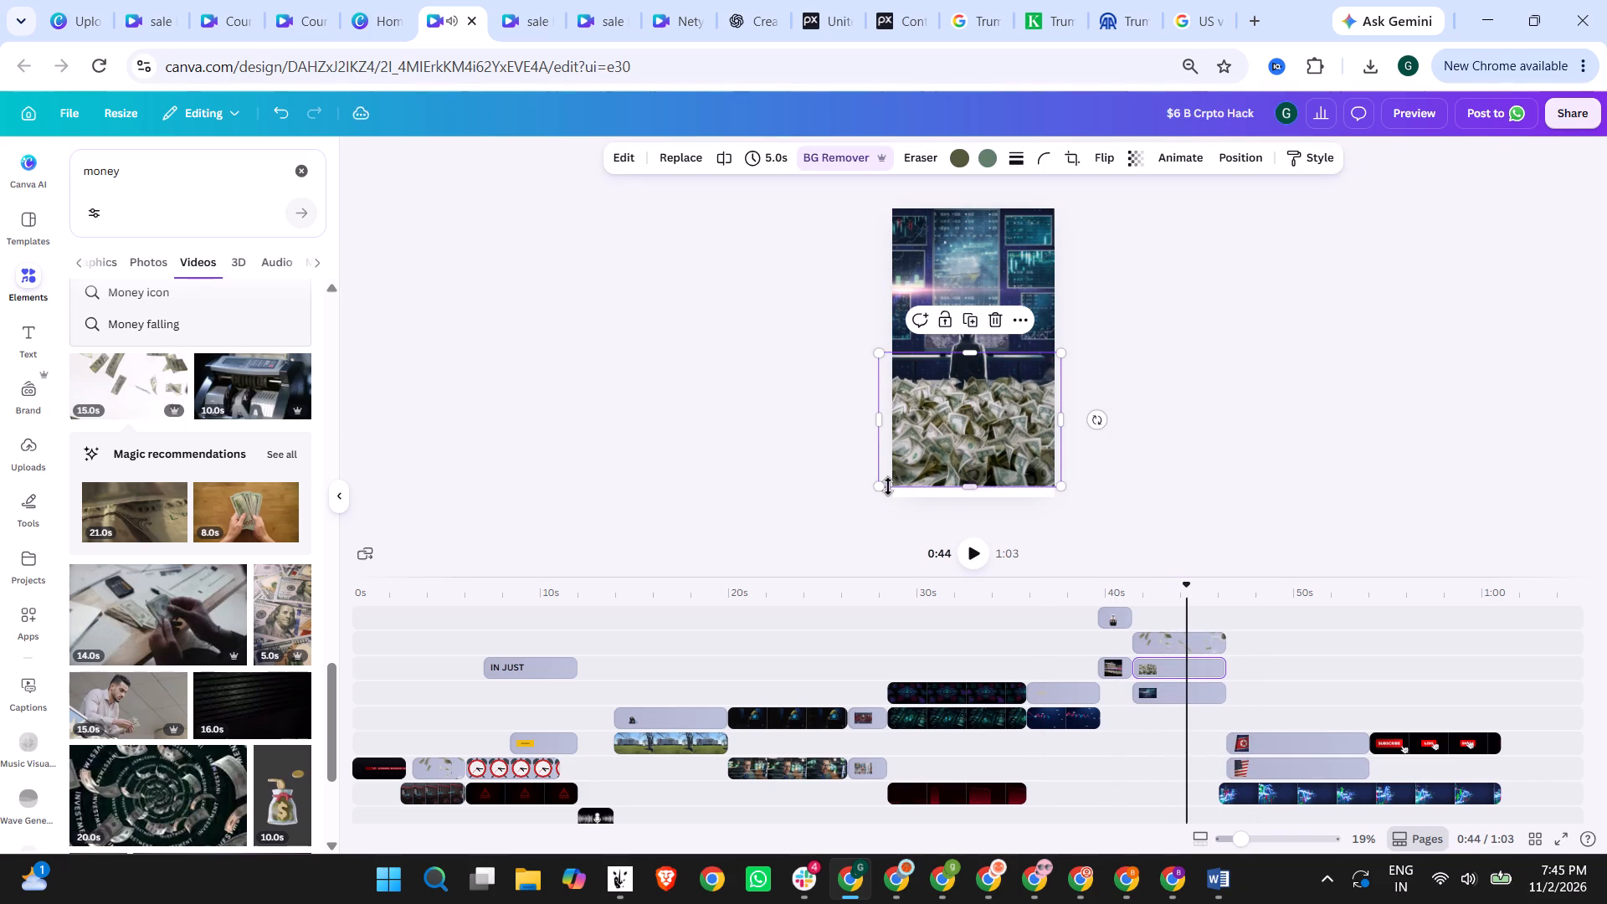
left_click_drag(881, 485, 869, 502)
left_click_drag(1011, 443, 1016, 444)
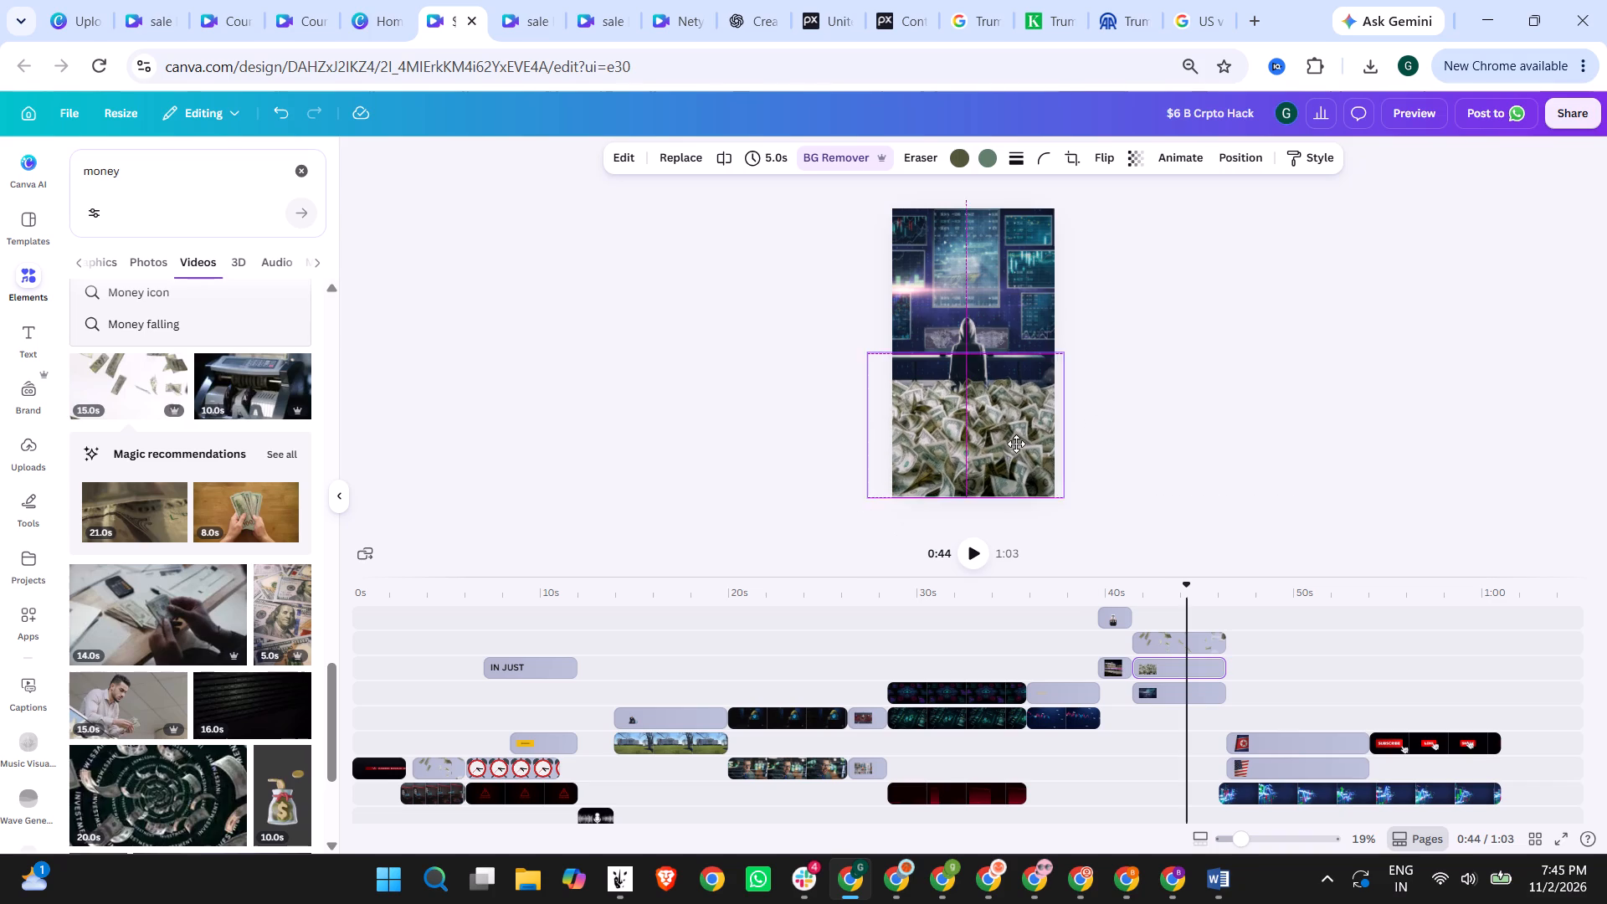
left_click_drag(1016, 444, 1019, 447)
left_click_drag(1073, 358, 1083, 347)
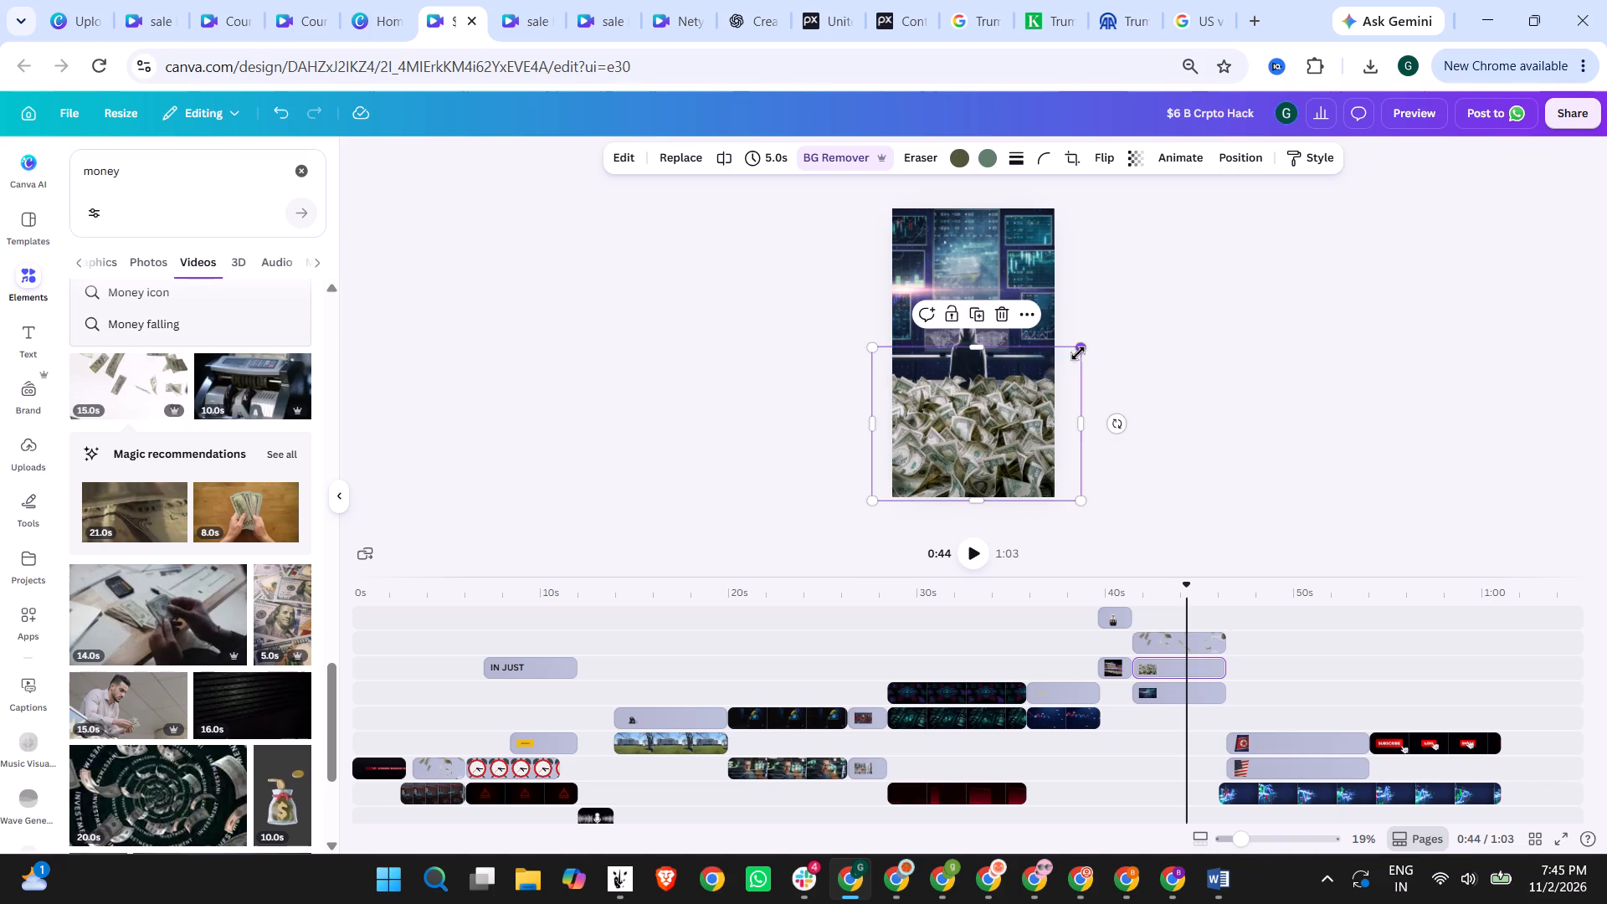
left_click(1132, 353)
Move the hacker background image slightly upward behind the money pile.
left_click(982, 326)
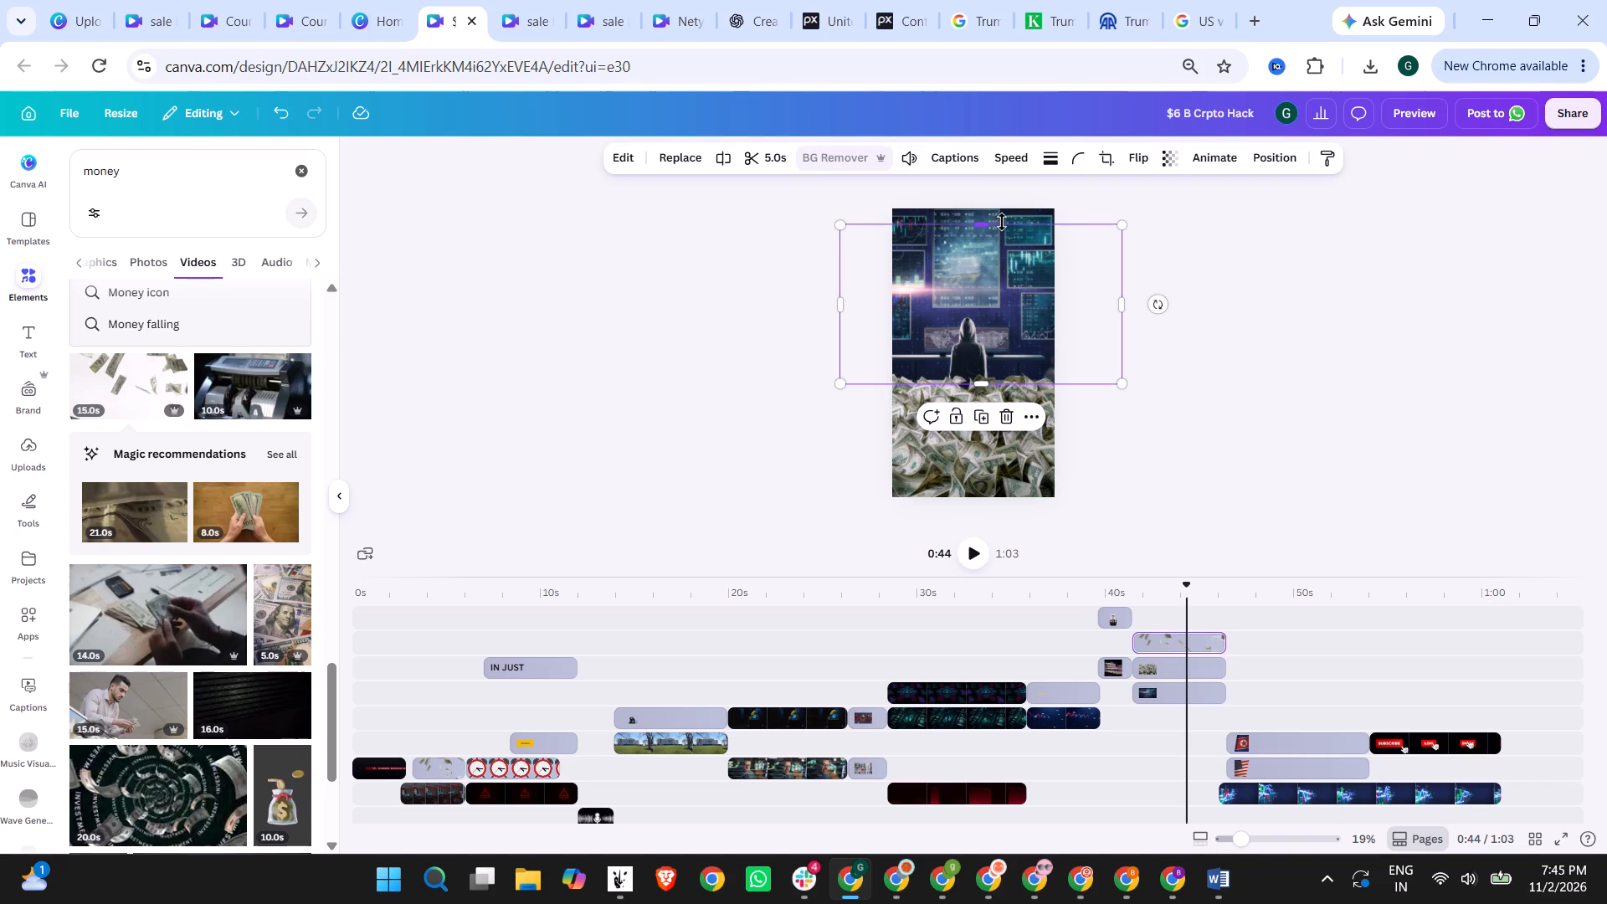
left_click(1022, 216)
left_click_drag(1024, 218, 1024, 210)
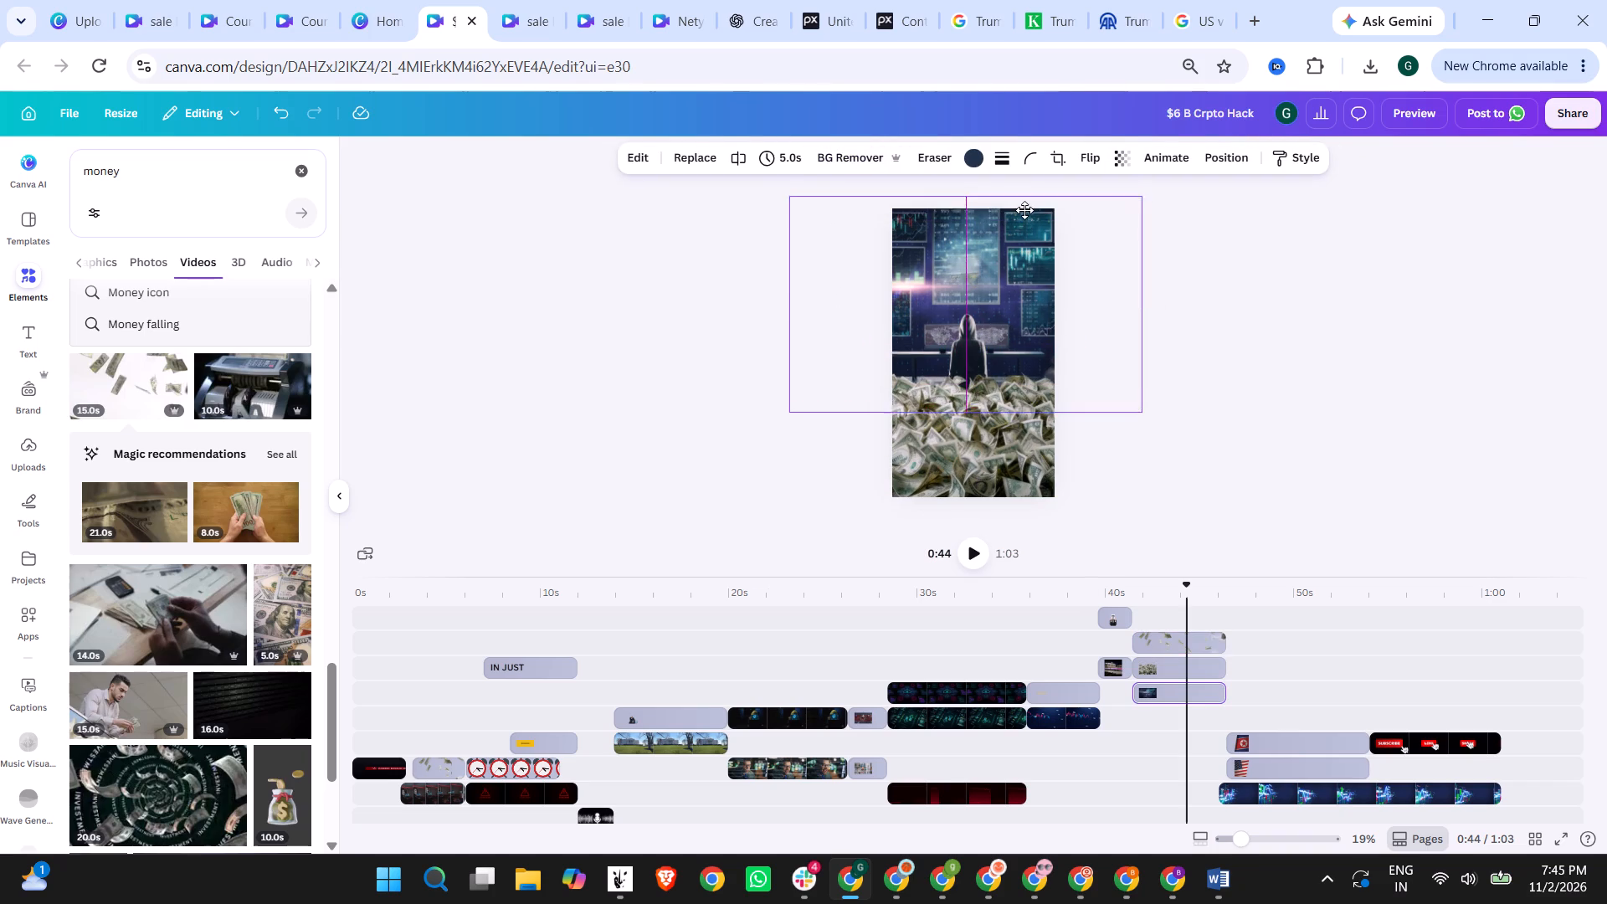
left_click_drag(1024, 210, 1025, 198)
left_click(1277, 321)
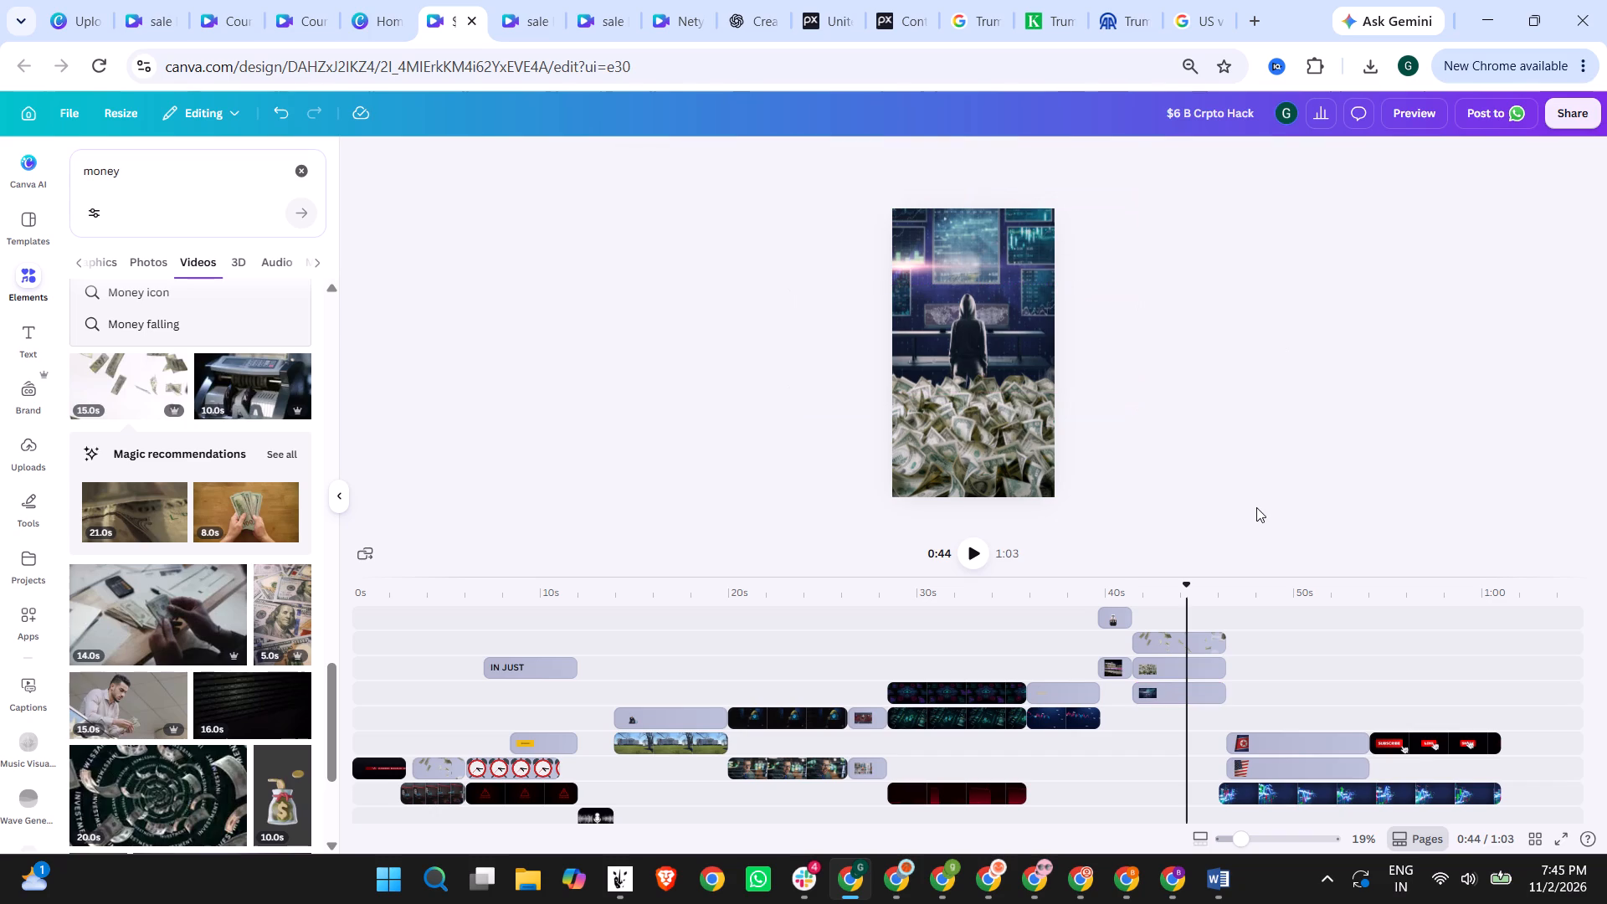
Enlarge the falling-banknotes clip up to the page's top edge and recentre it over the hacker scene.
left_click(1154, 637)
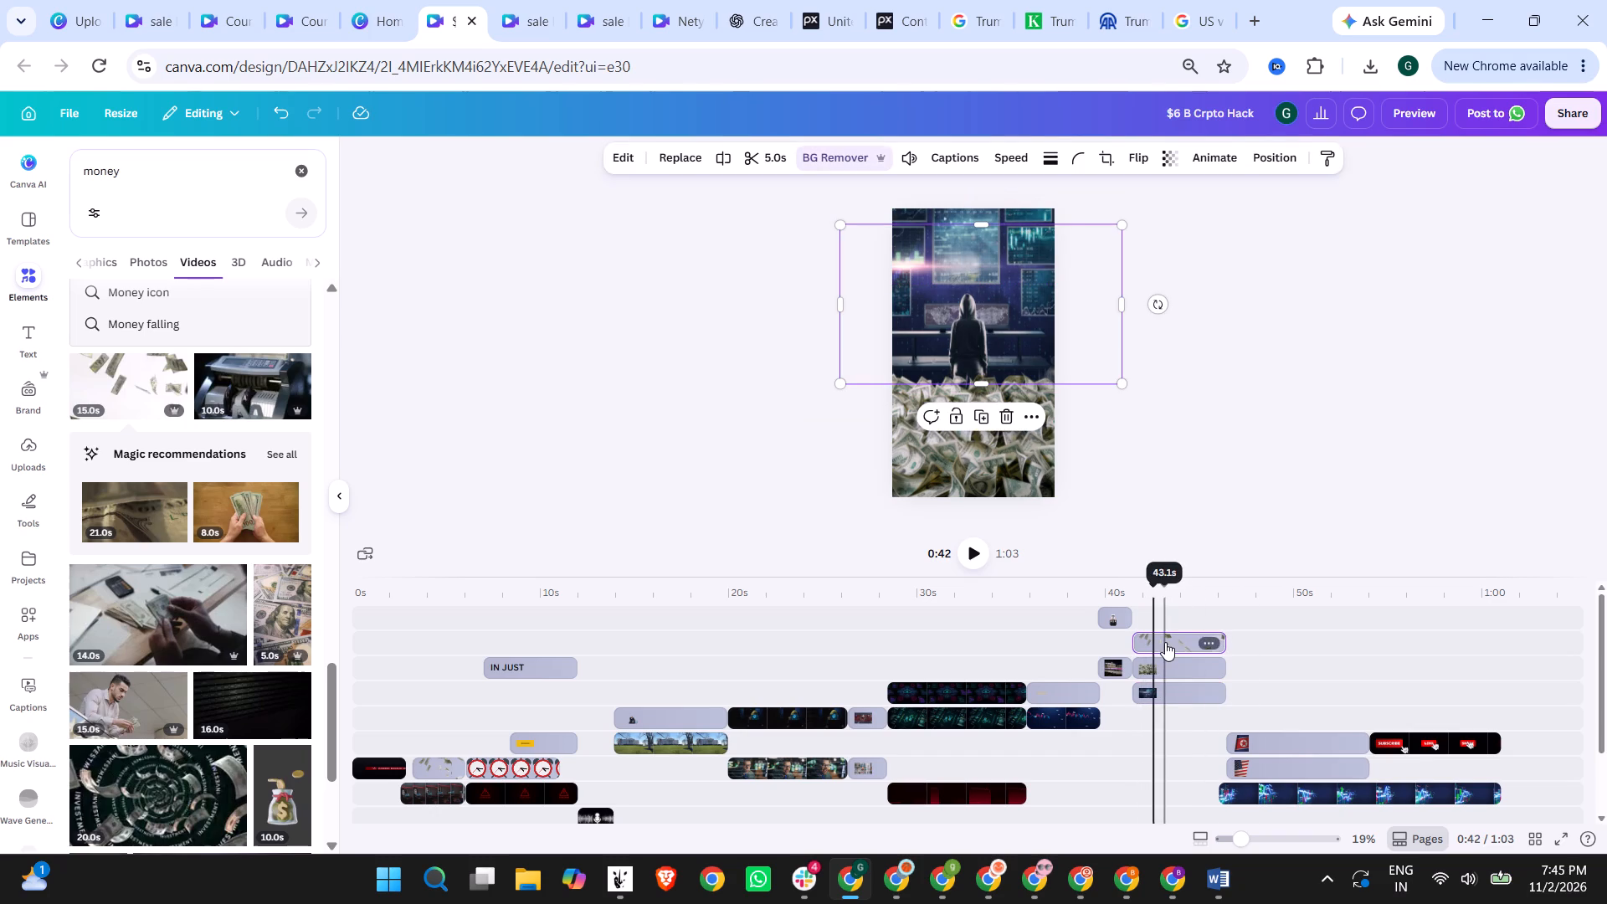
left_click_drag(1118, 222, 1149, 205)
left_click_drag(1007, 299, 999, 300)
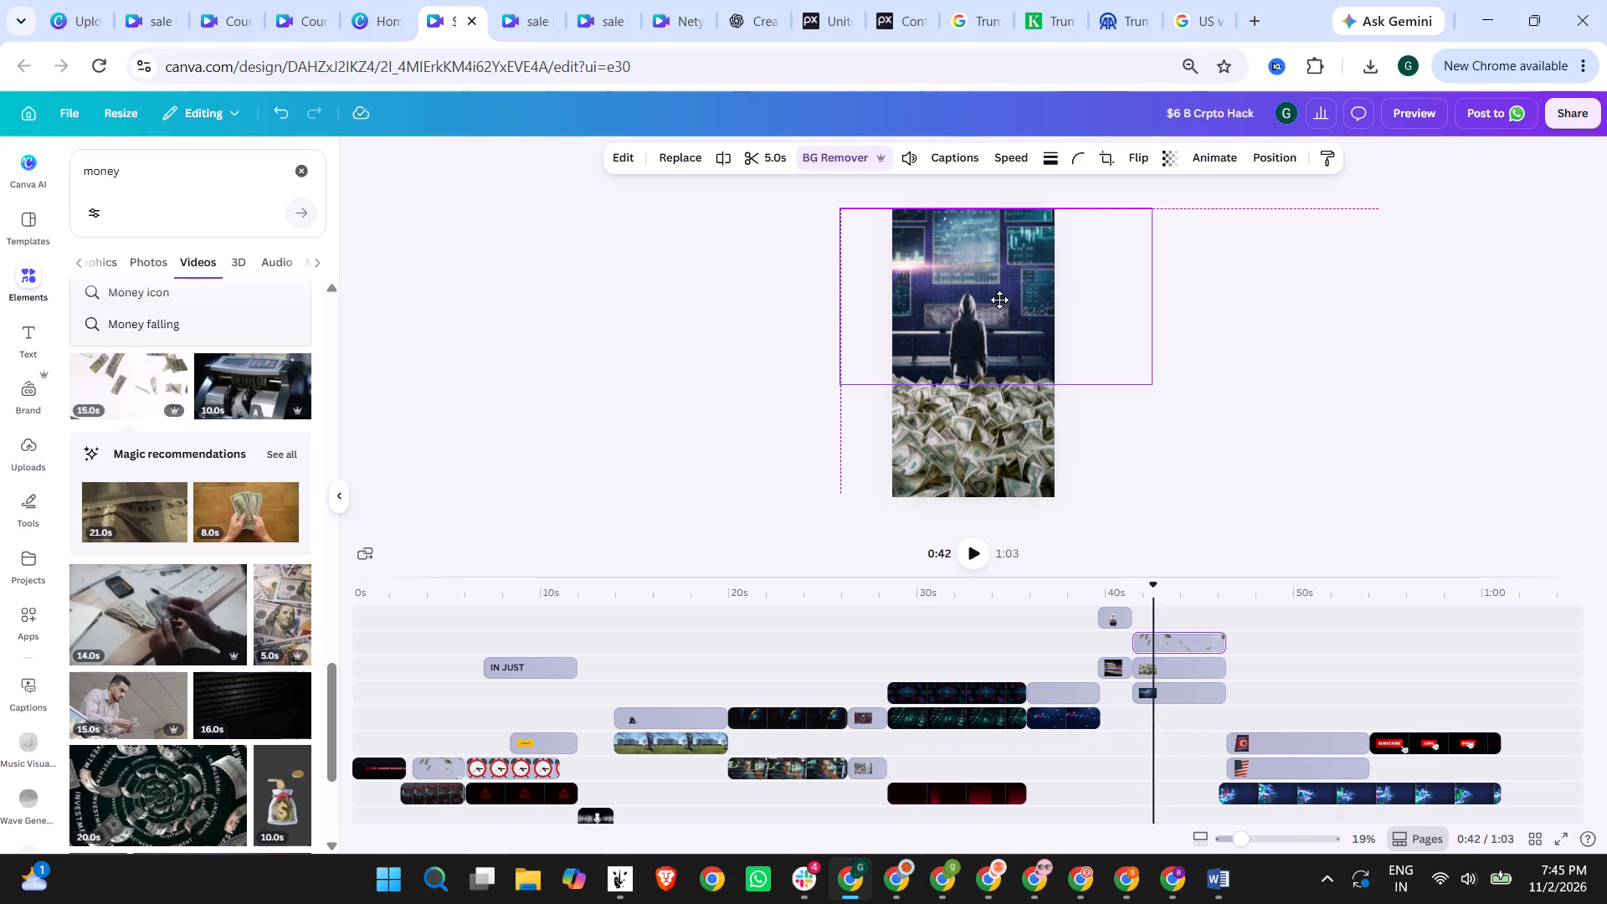
left_click_drag(999, 300, 999, 300)
left_click(1227, 328)
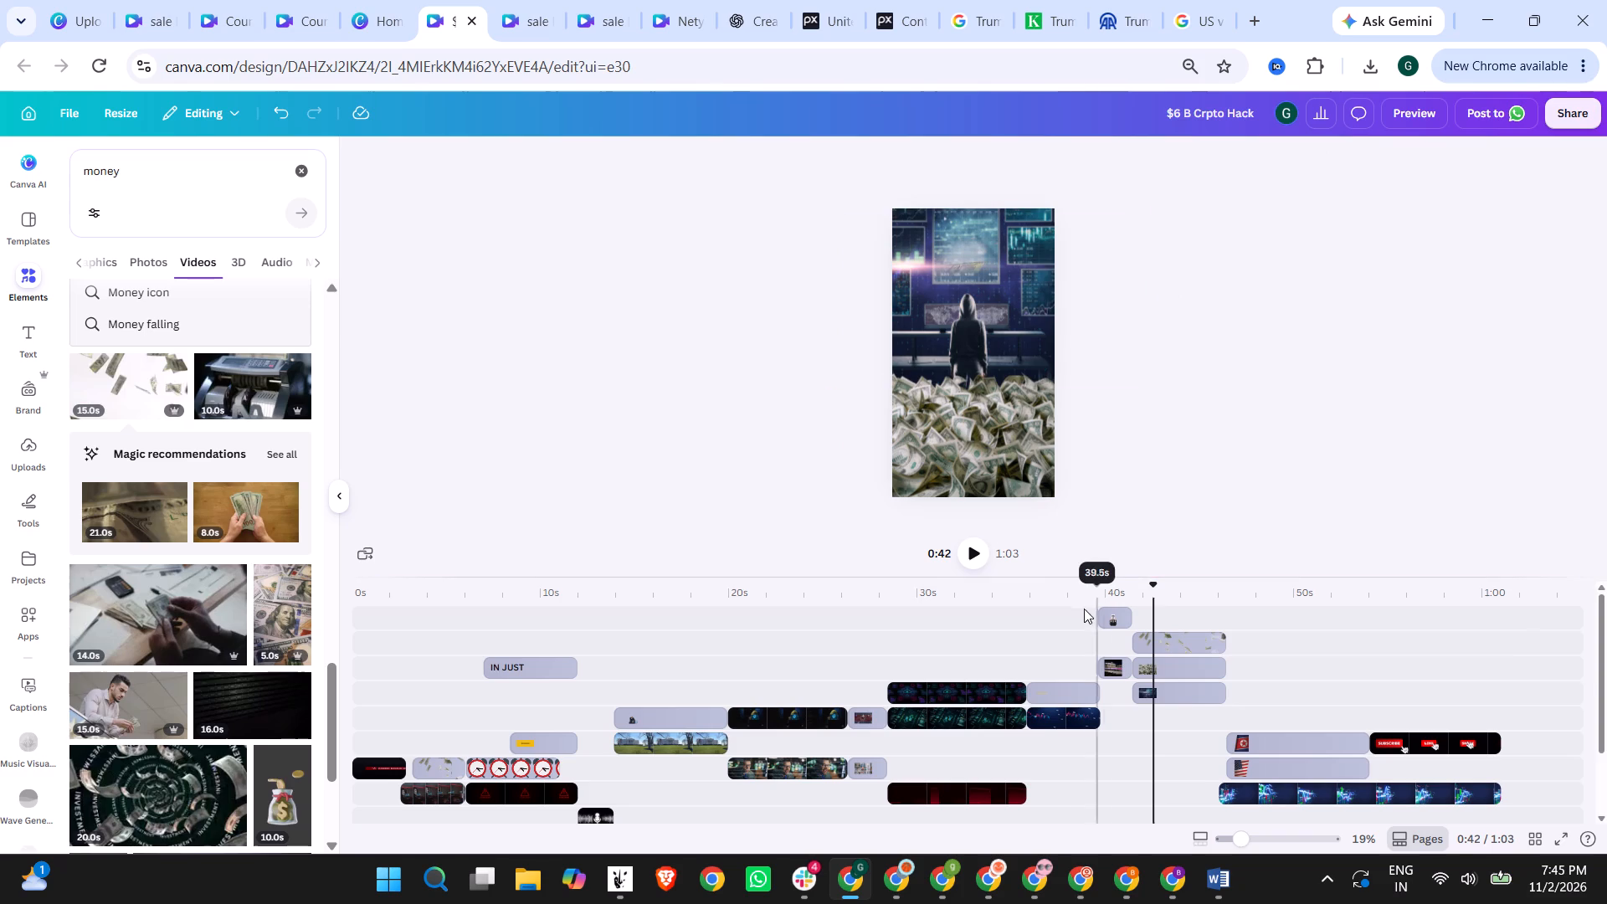
Play the video from 0:38 through the hacker scene to review the adjusted layers.
left_click(1080, 595)
left_click(962, 545)
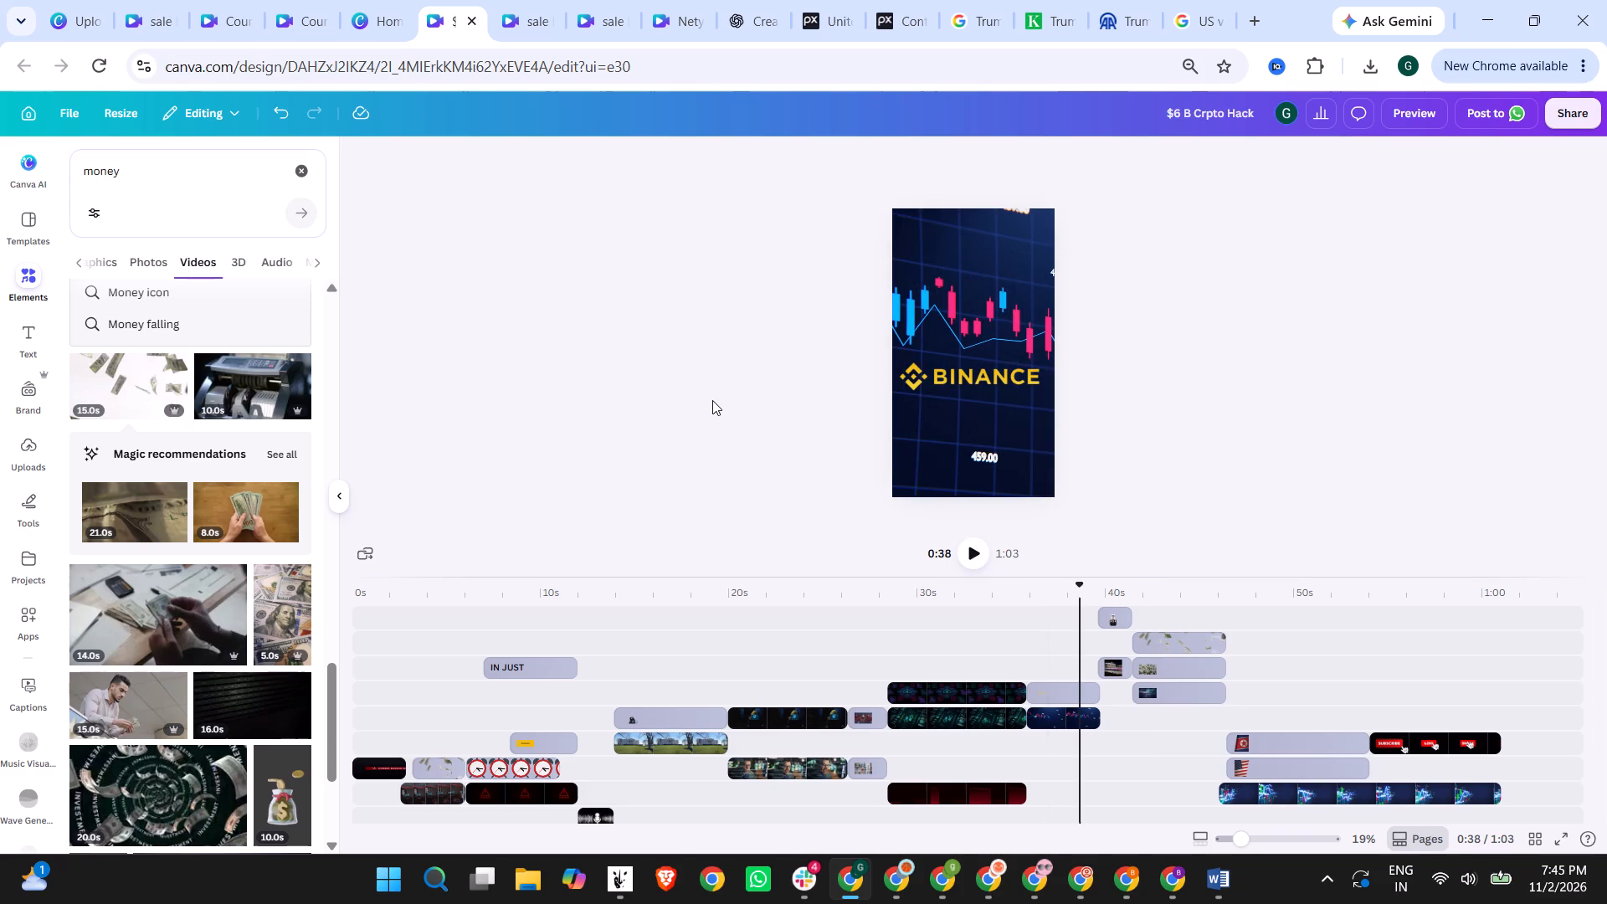
left_click(970, 552)
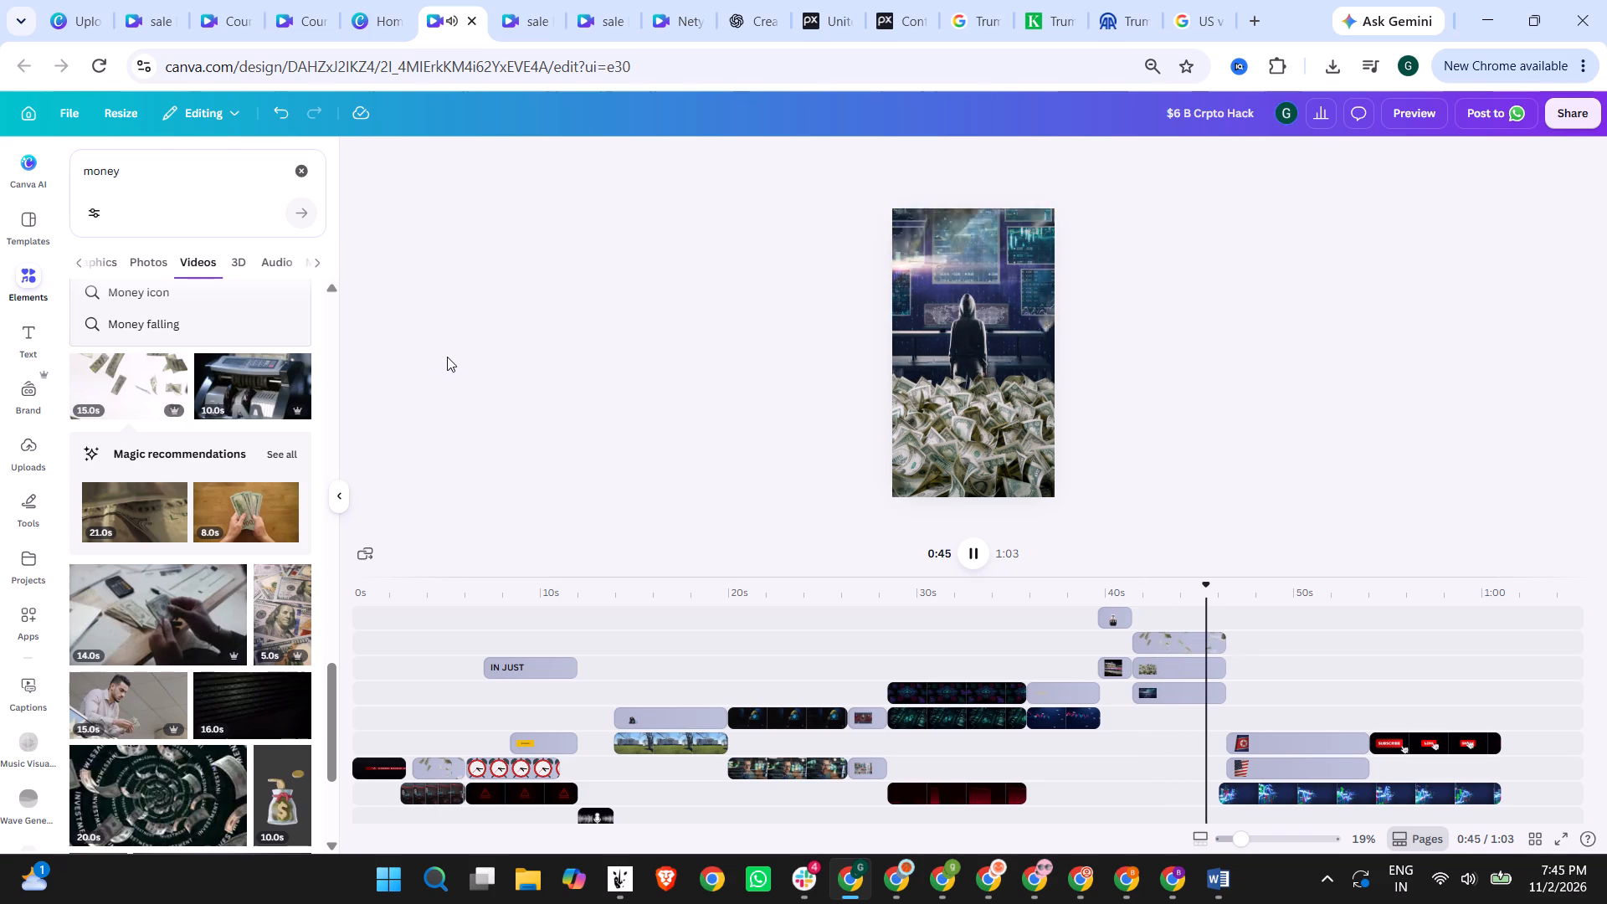
Search the video elements for "money bag" and add the brown dollar-sack clip above the falling-banknotes clip, aligned with the hacker scene's start.
left_click(162, 177)
key("space")
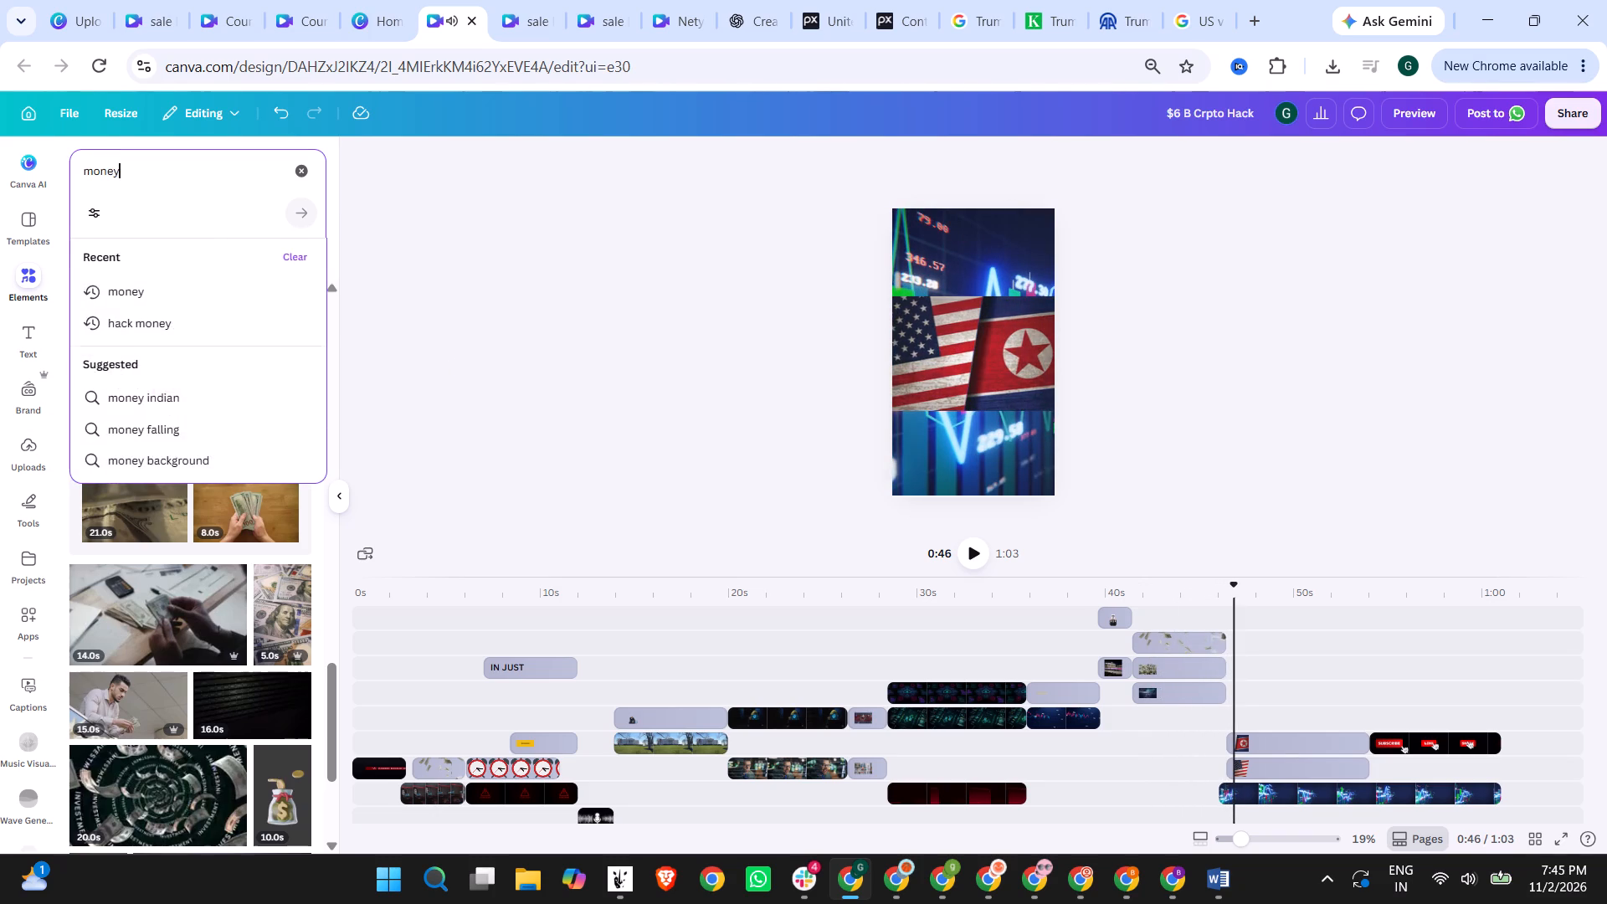
type("bag")
key("Return")
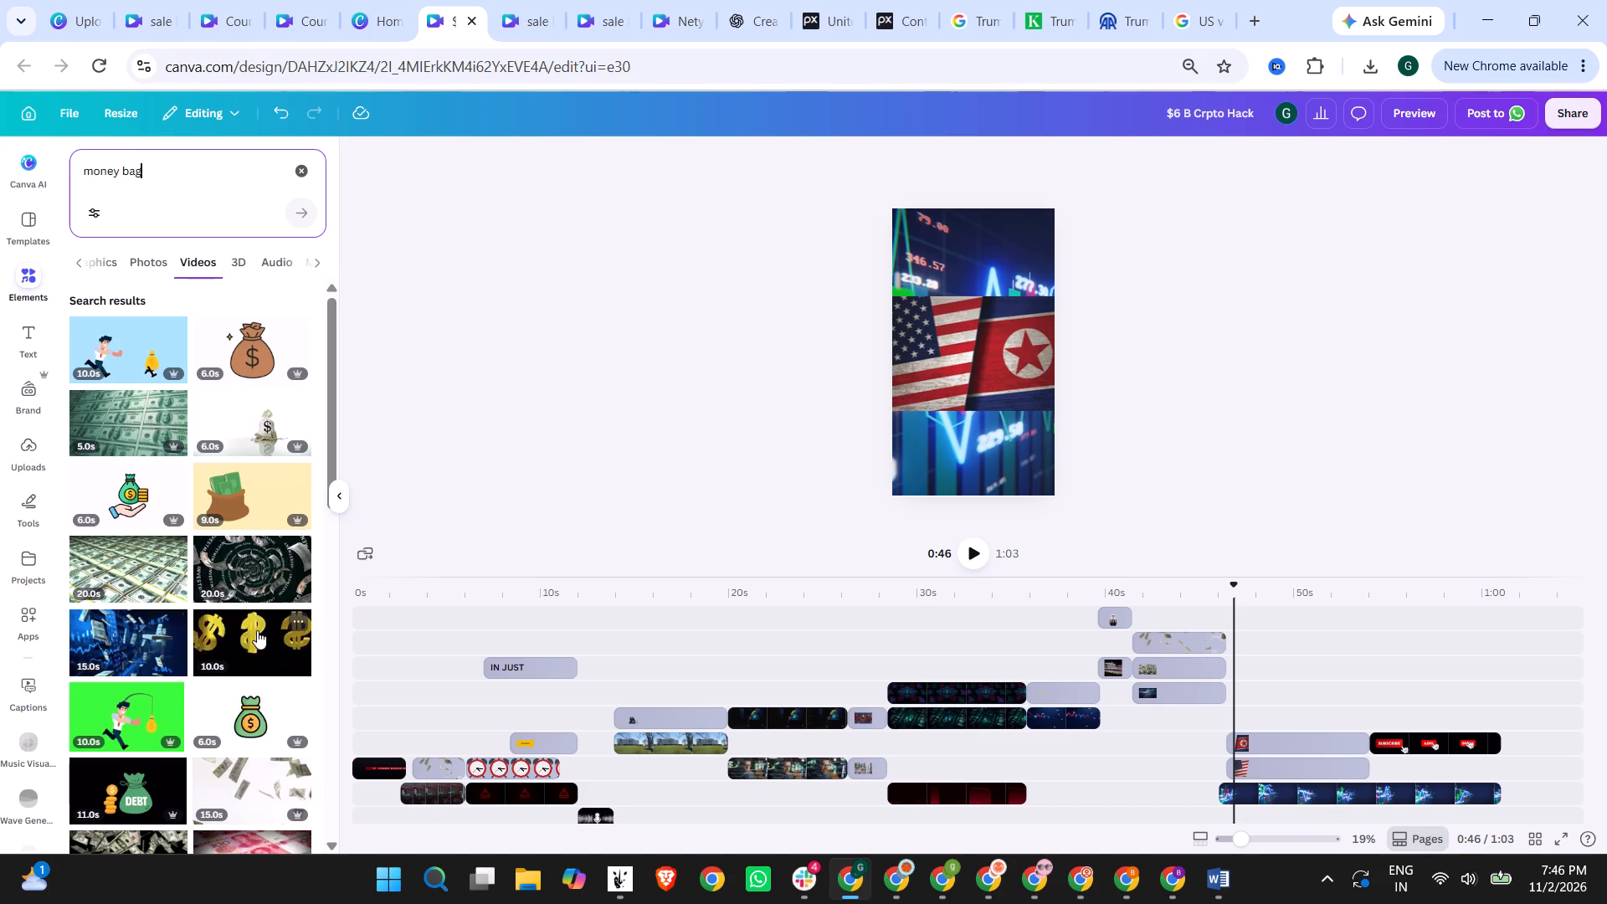
scroll(257, 630, "down", 2)
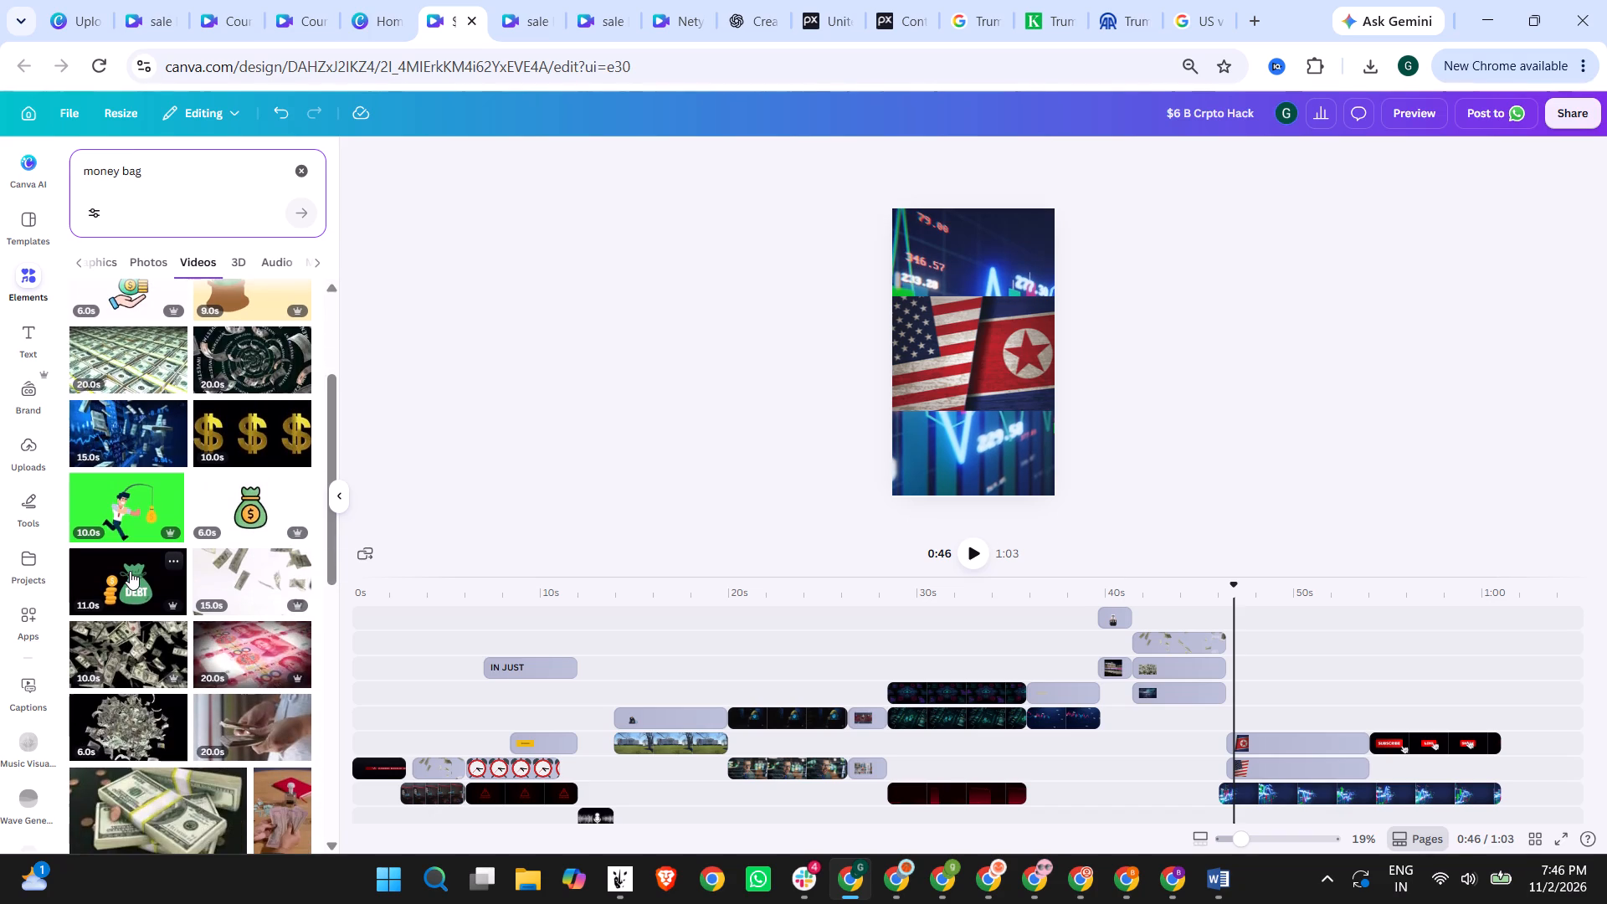
scroll(130, 571, "down", 4)
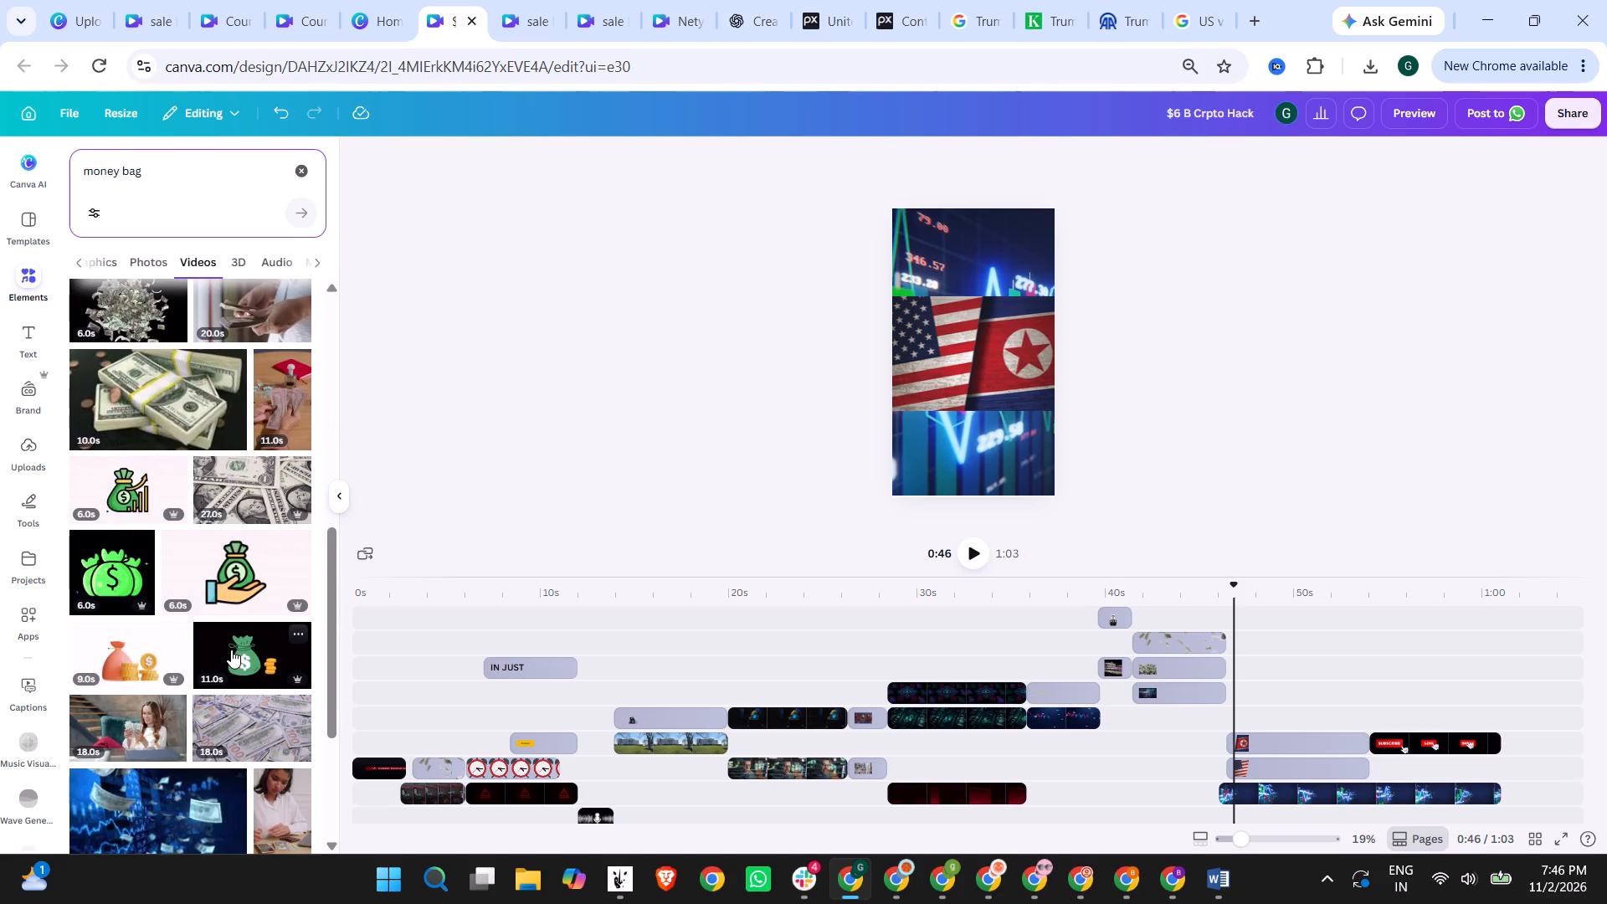
scroll(226, 652, "down", 2)
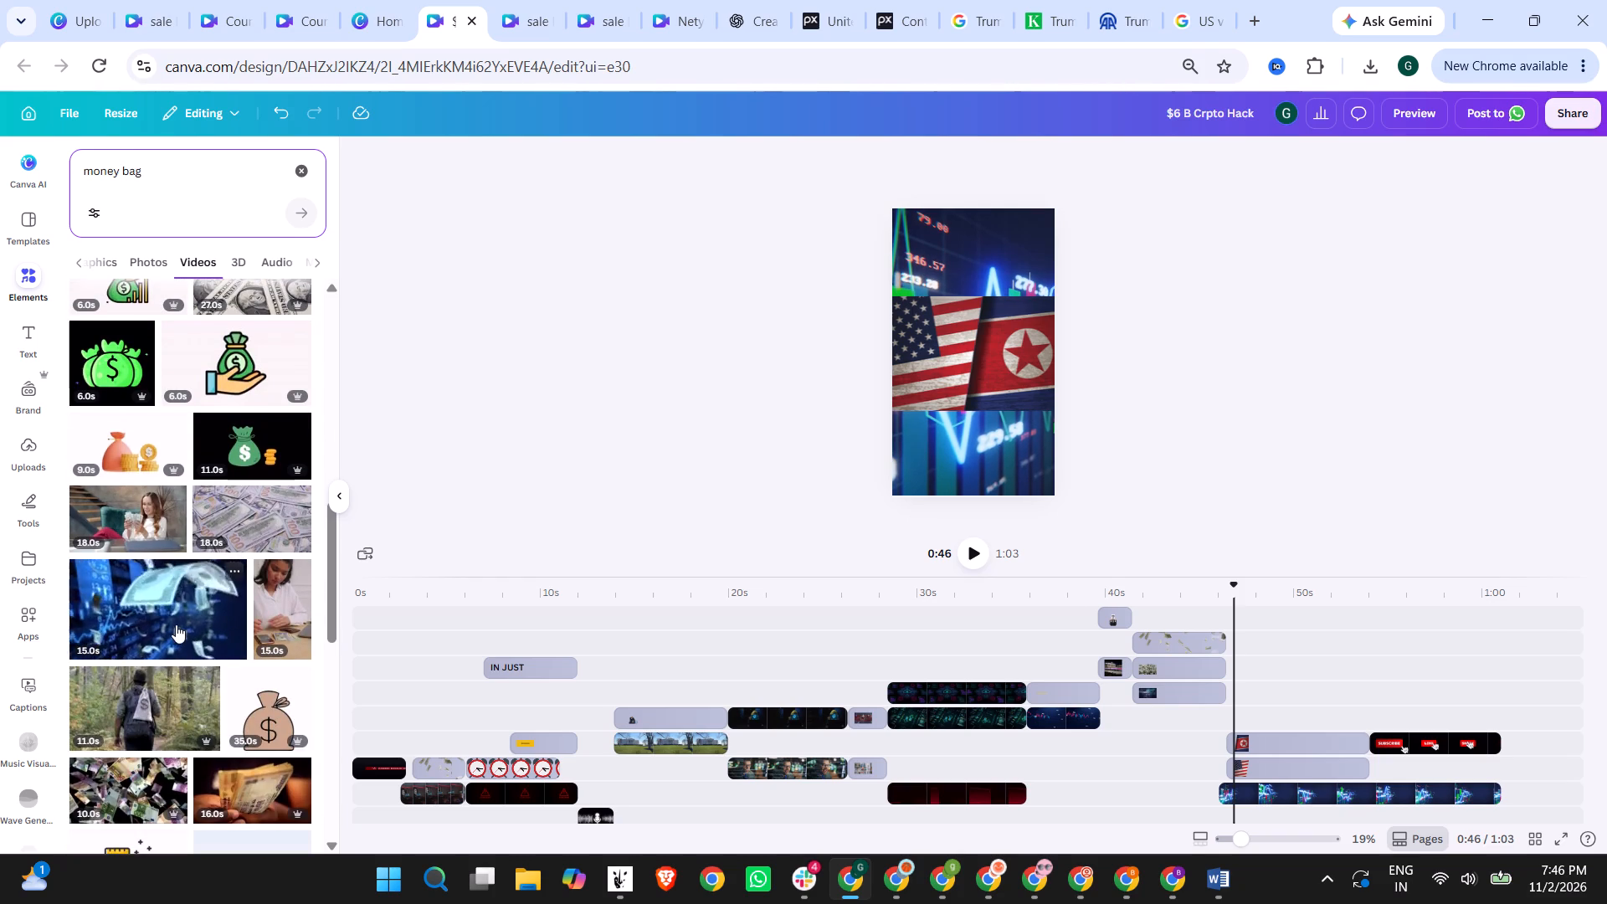
scroll(176, 624, "down", 3)
scroll(150, 555, "up", 4)
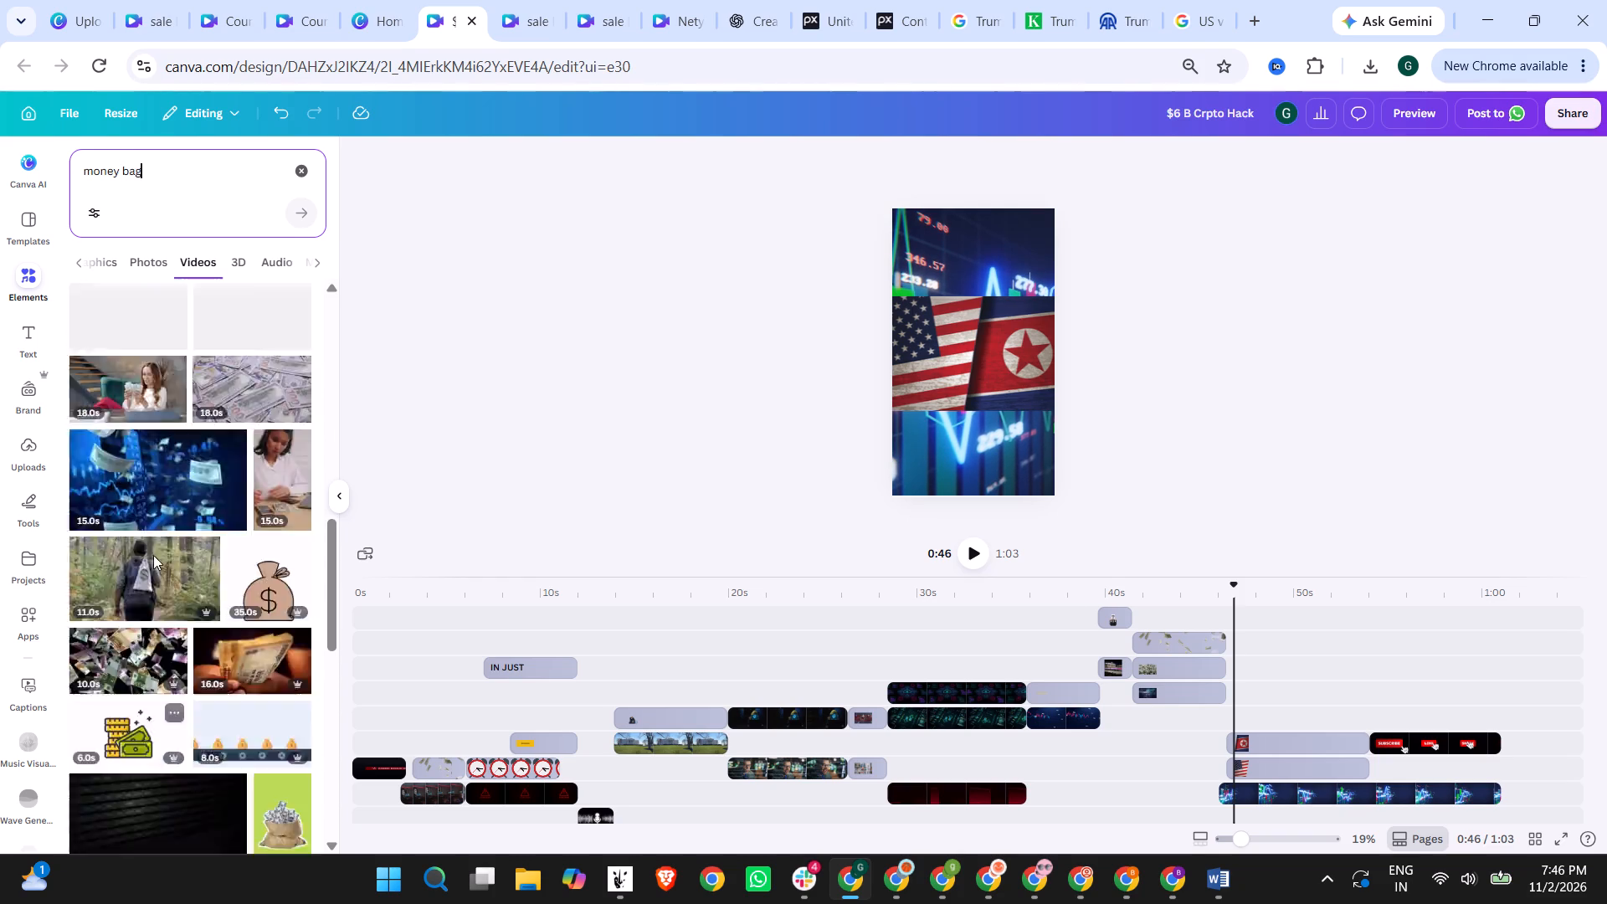
scroll(153, 555, "up", 14)
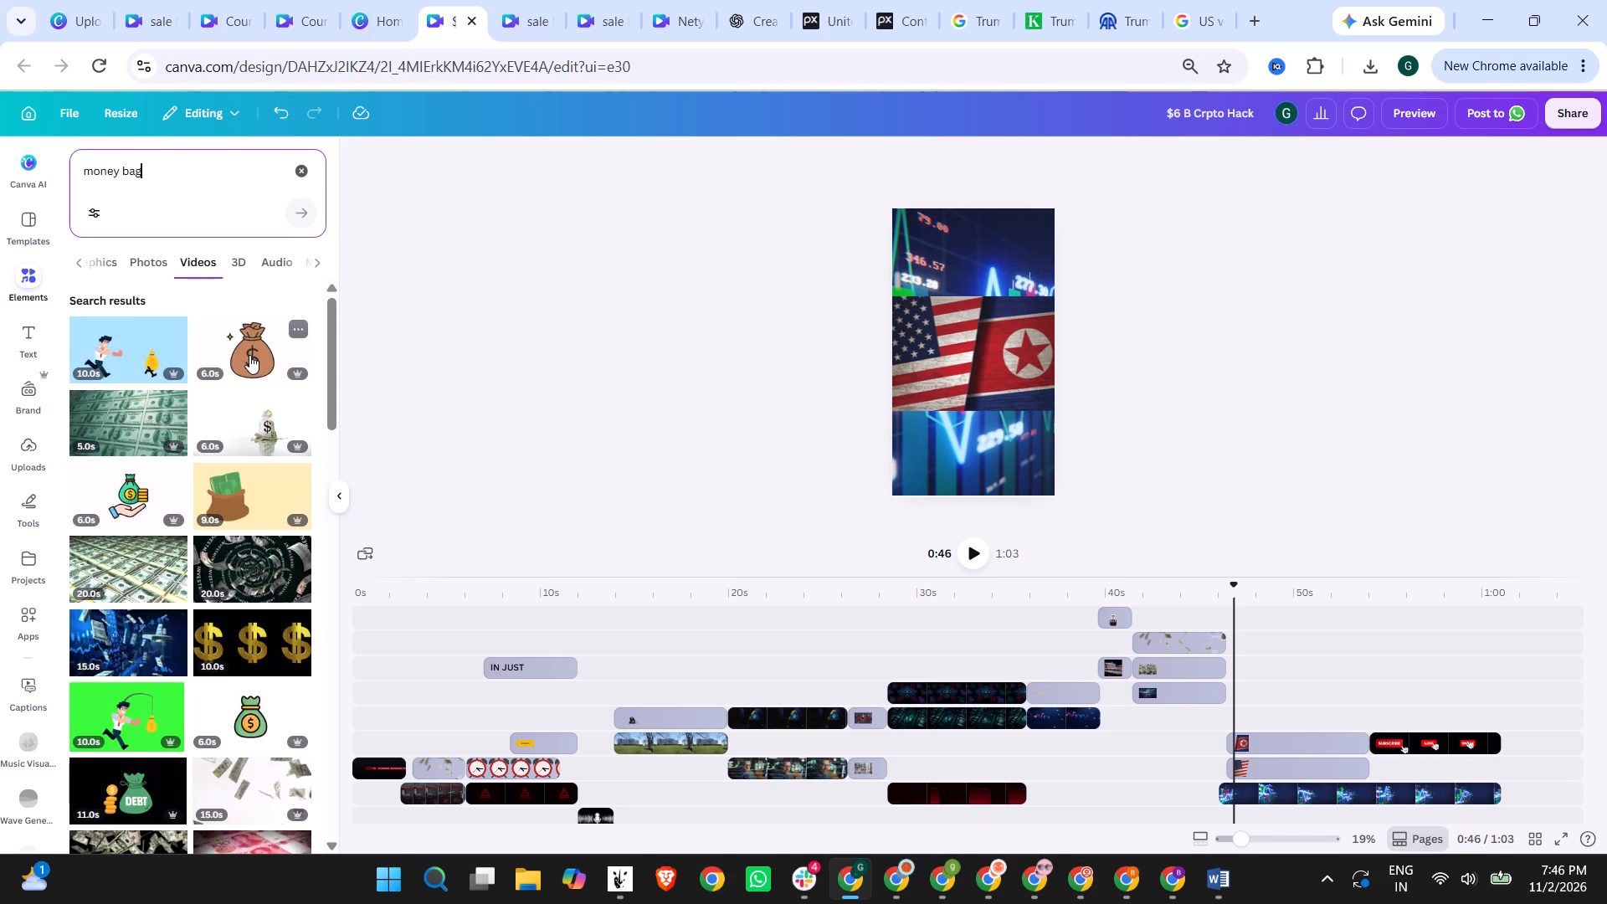
left_click_drag(249, 355, 1168, 610)
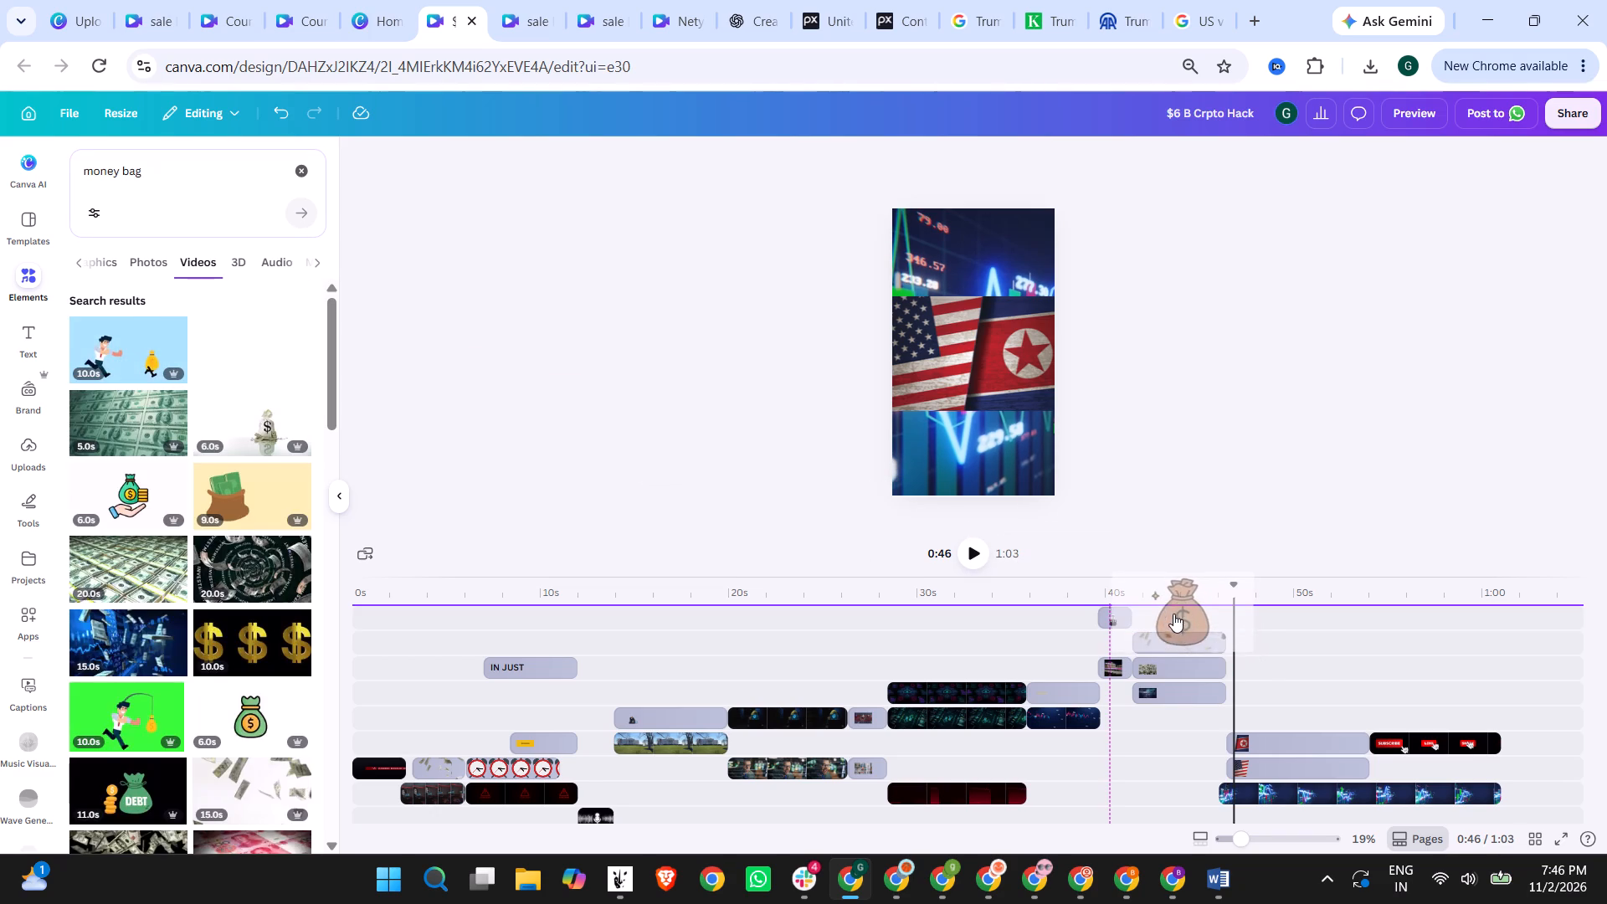
left_click_drag(1183, 619, 1212, 639)
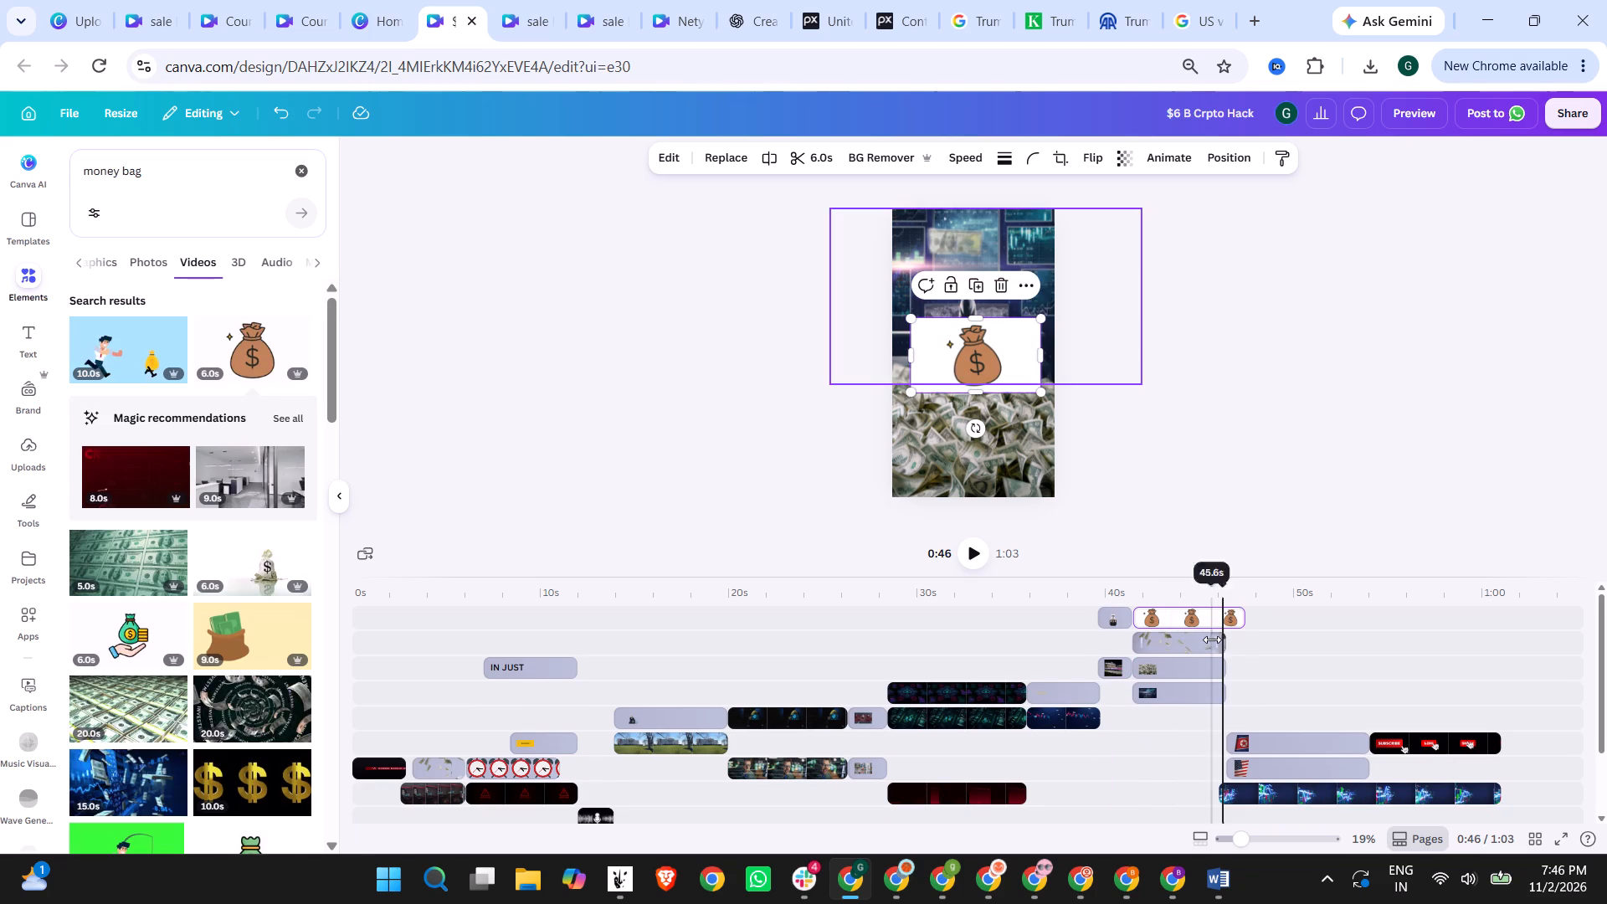
Remove the white background from the money bag clip.
left_click(861, 153)
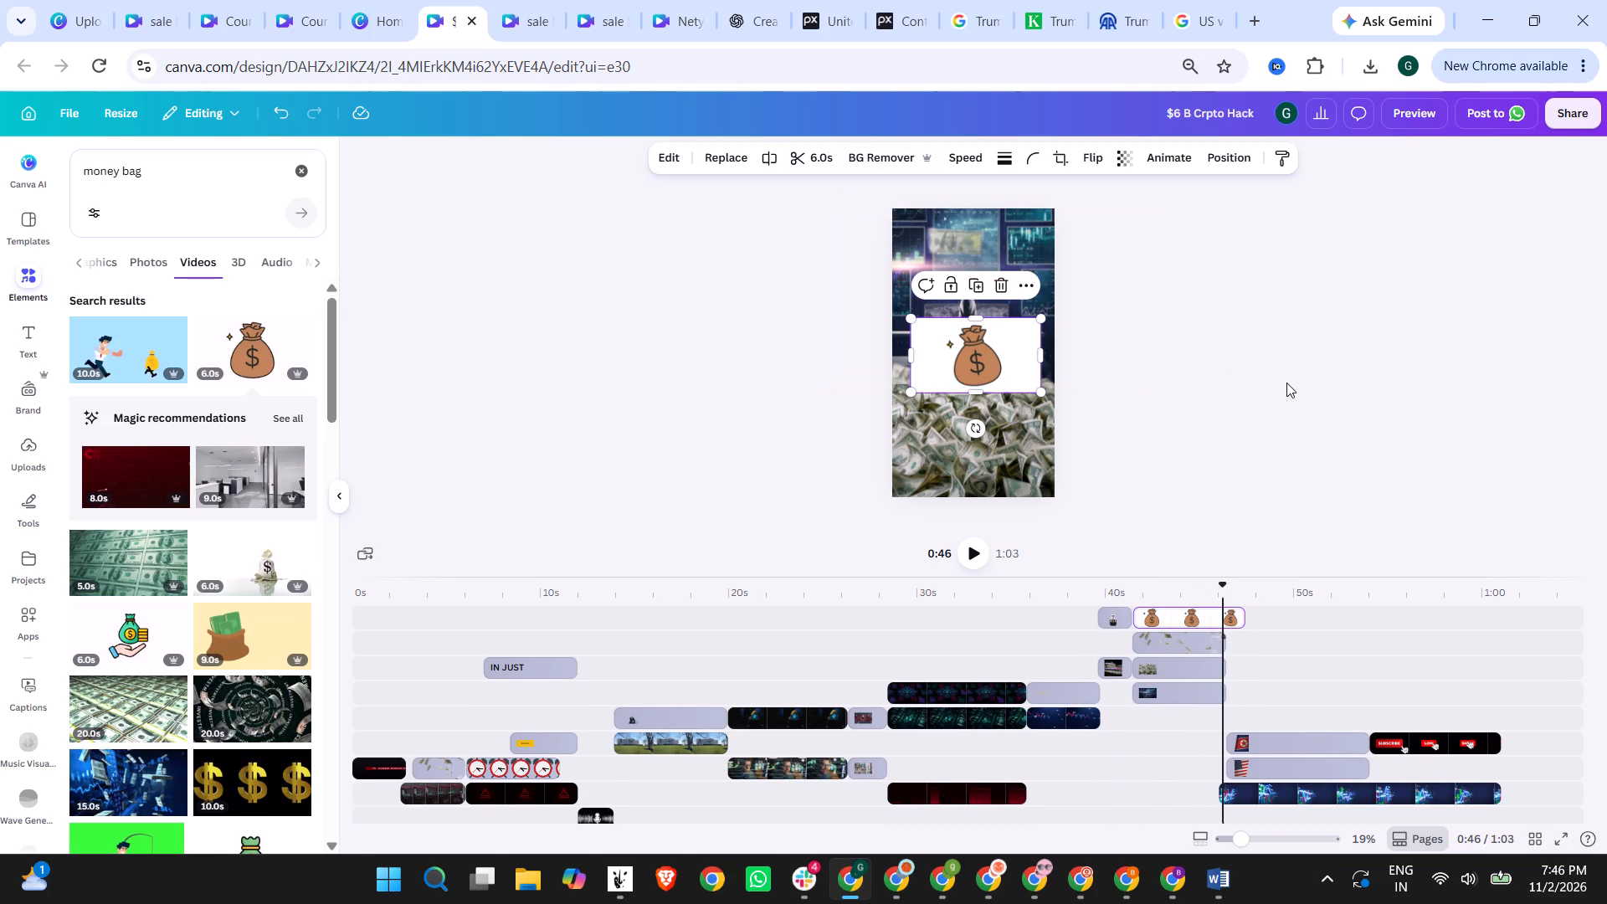
left_click(1279, 378)
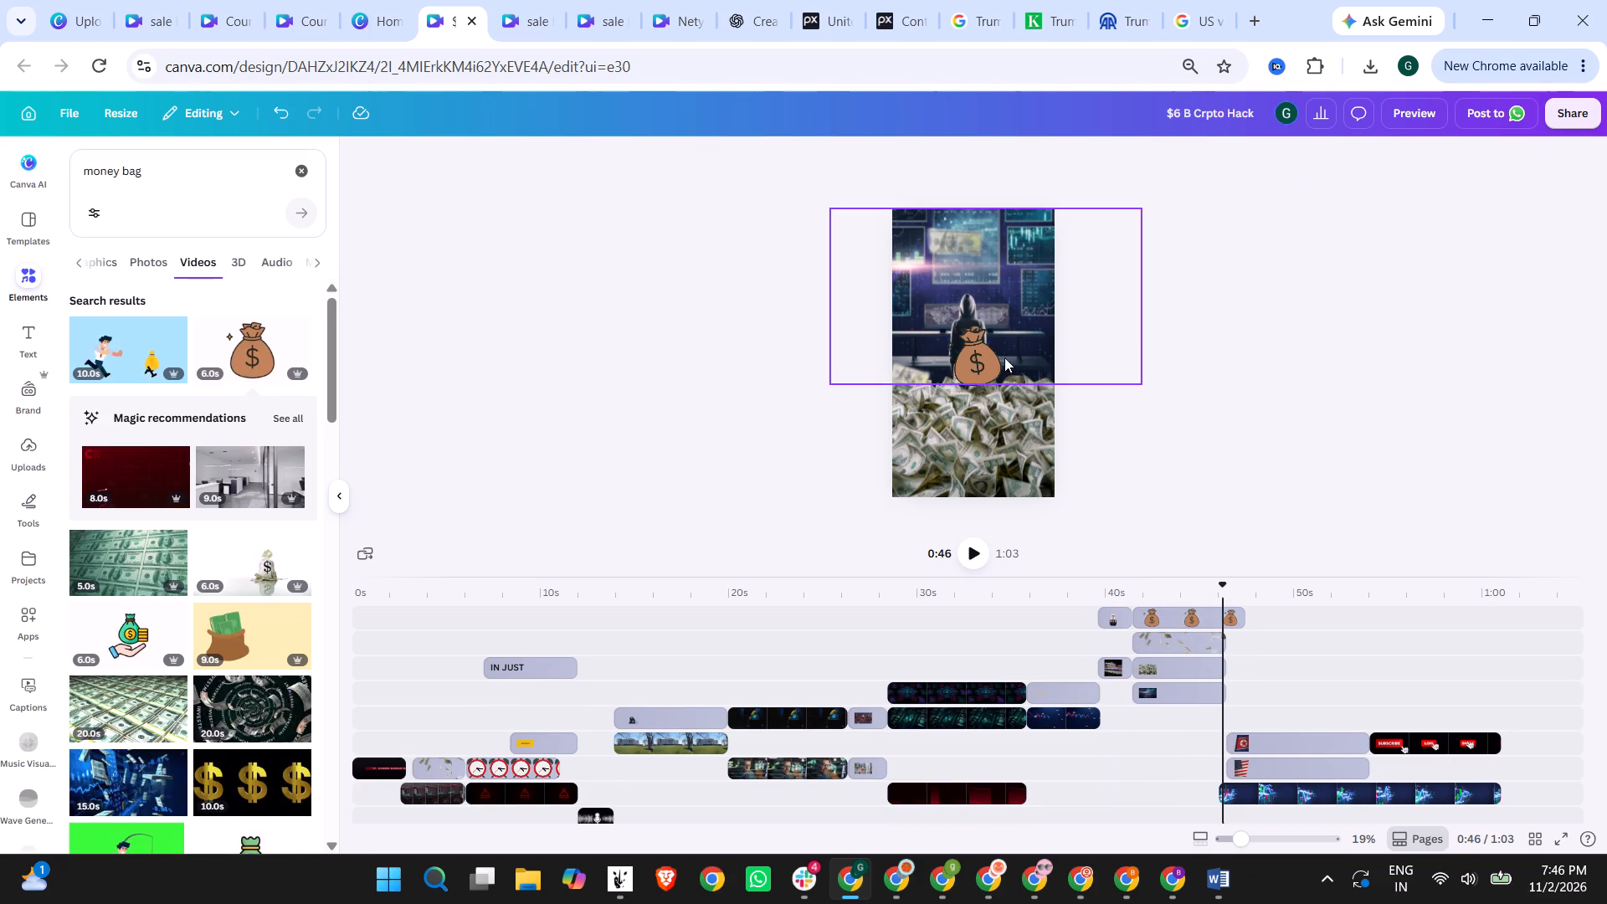
Shrink the money bag and place it in the page's upper-left area, above and beside the hacker.
left_click_drag(992, 360, 945, 290)
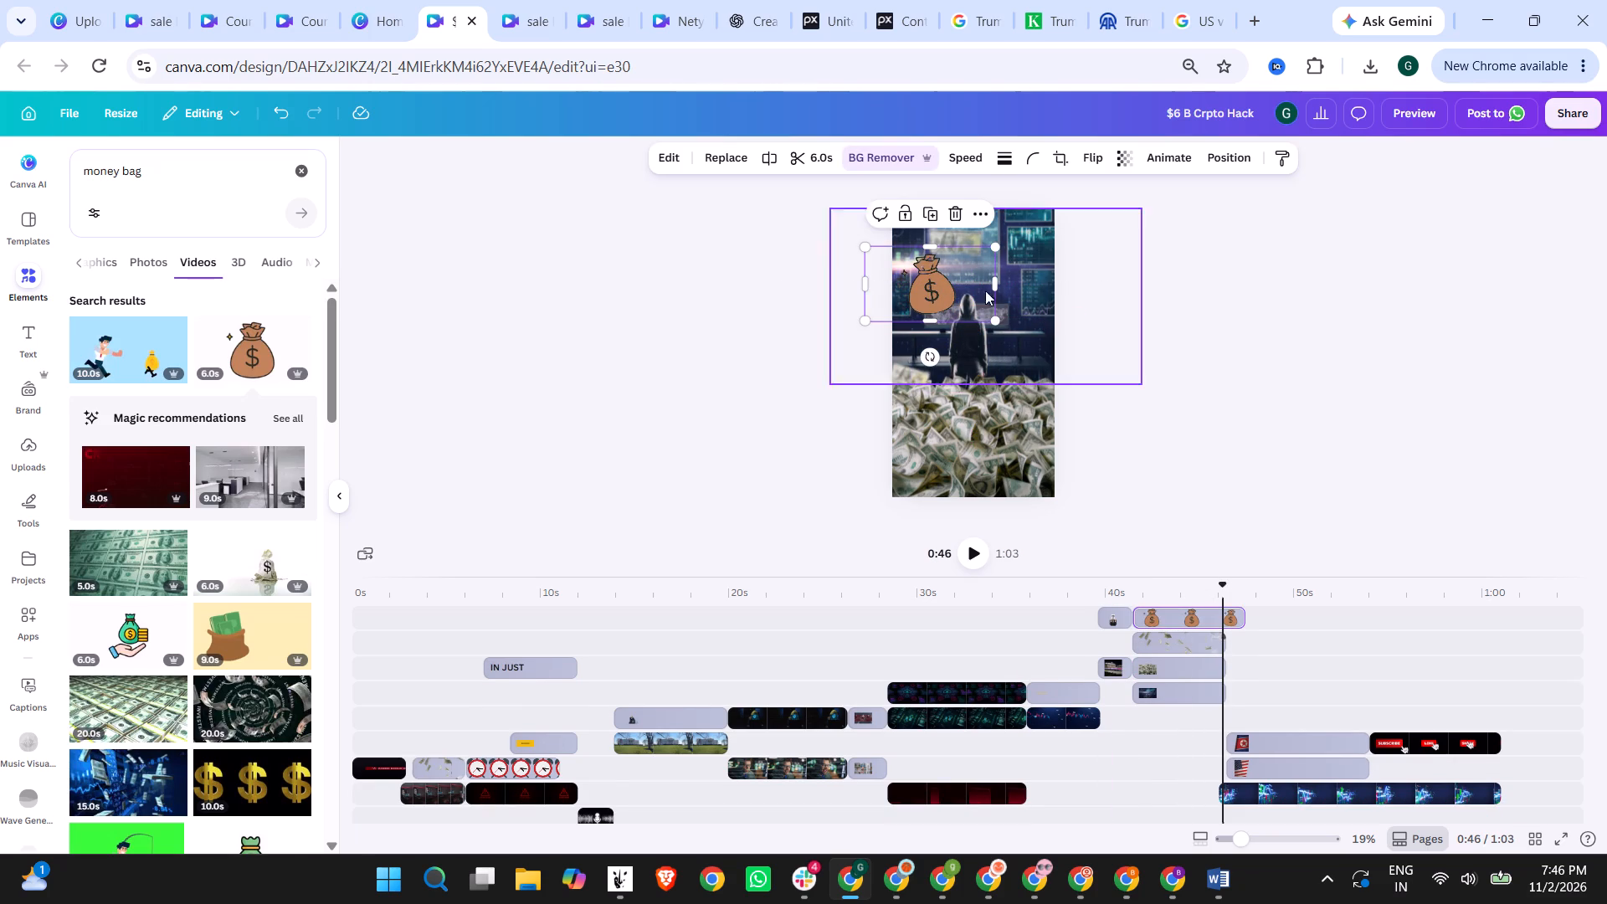
left_click_drag(933, 284, 947, 267)
left_click_drag(877, 305, 878, 304)
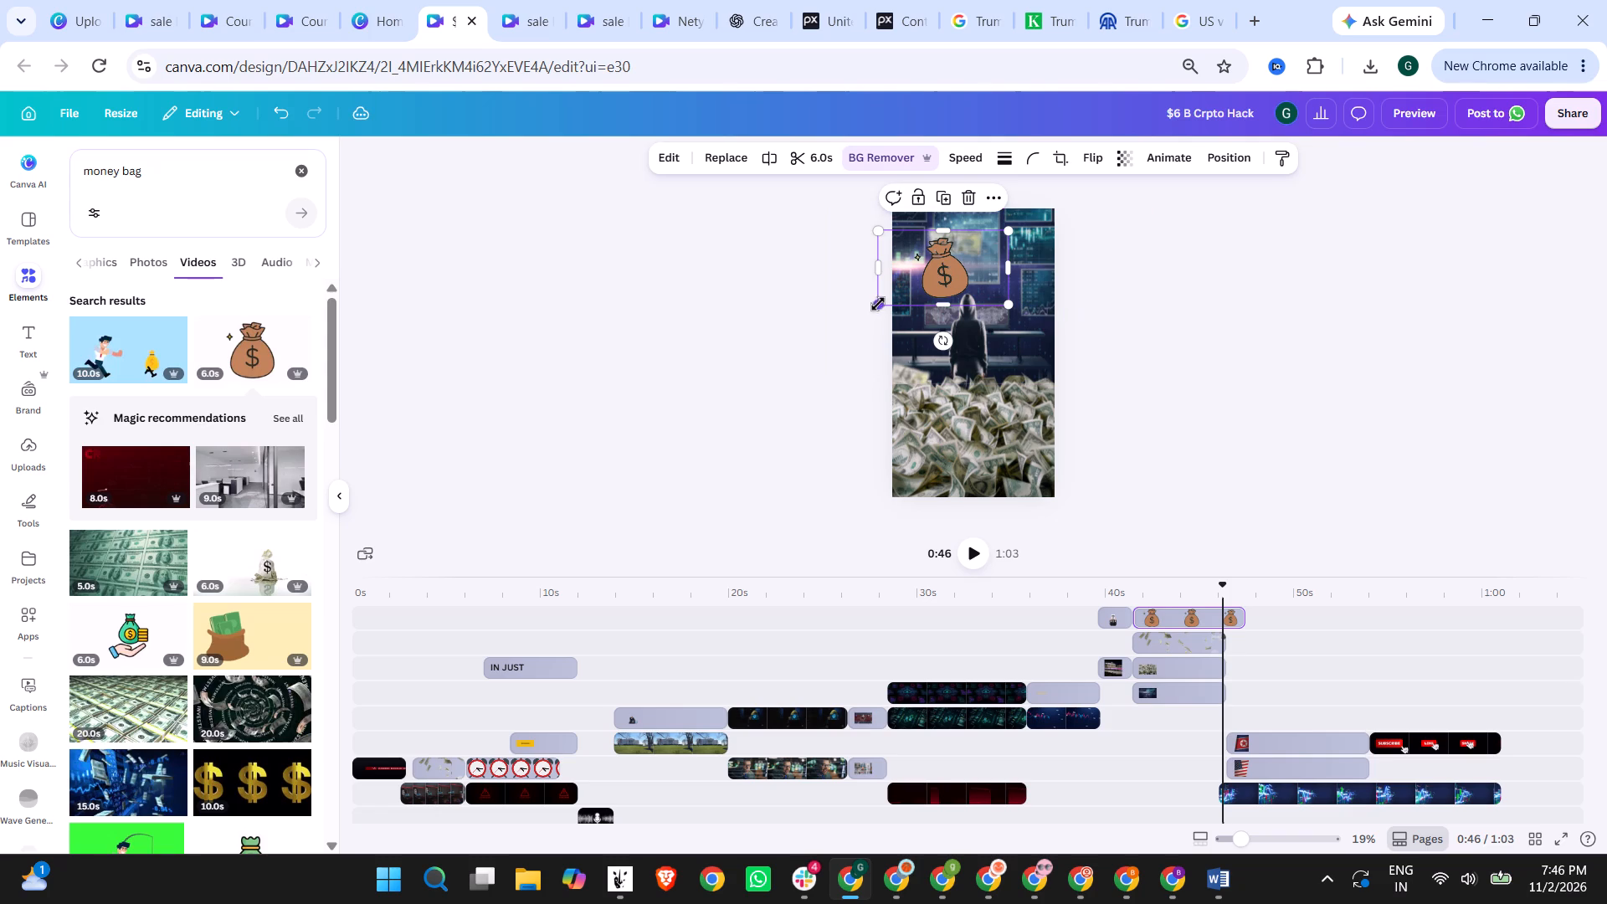
left_click_drag(878, 304, 906, 290)
left_click_drag(958, 268, 928, 268)
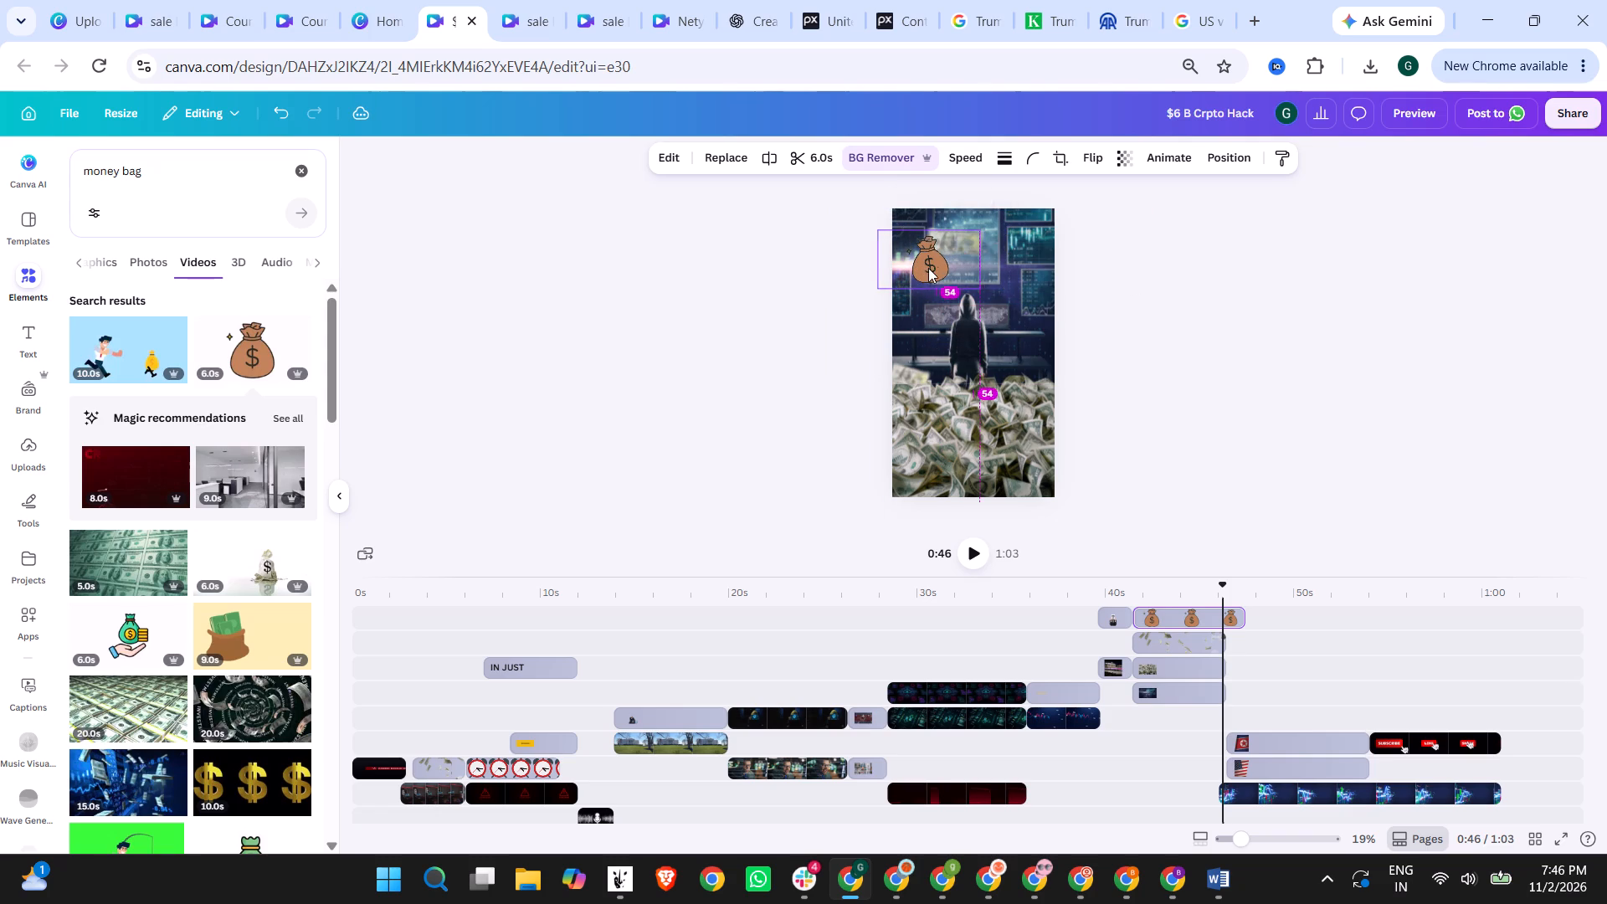
left_click_drag(928, 268, 929, 268)
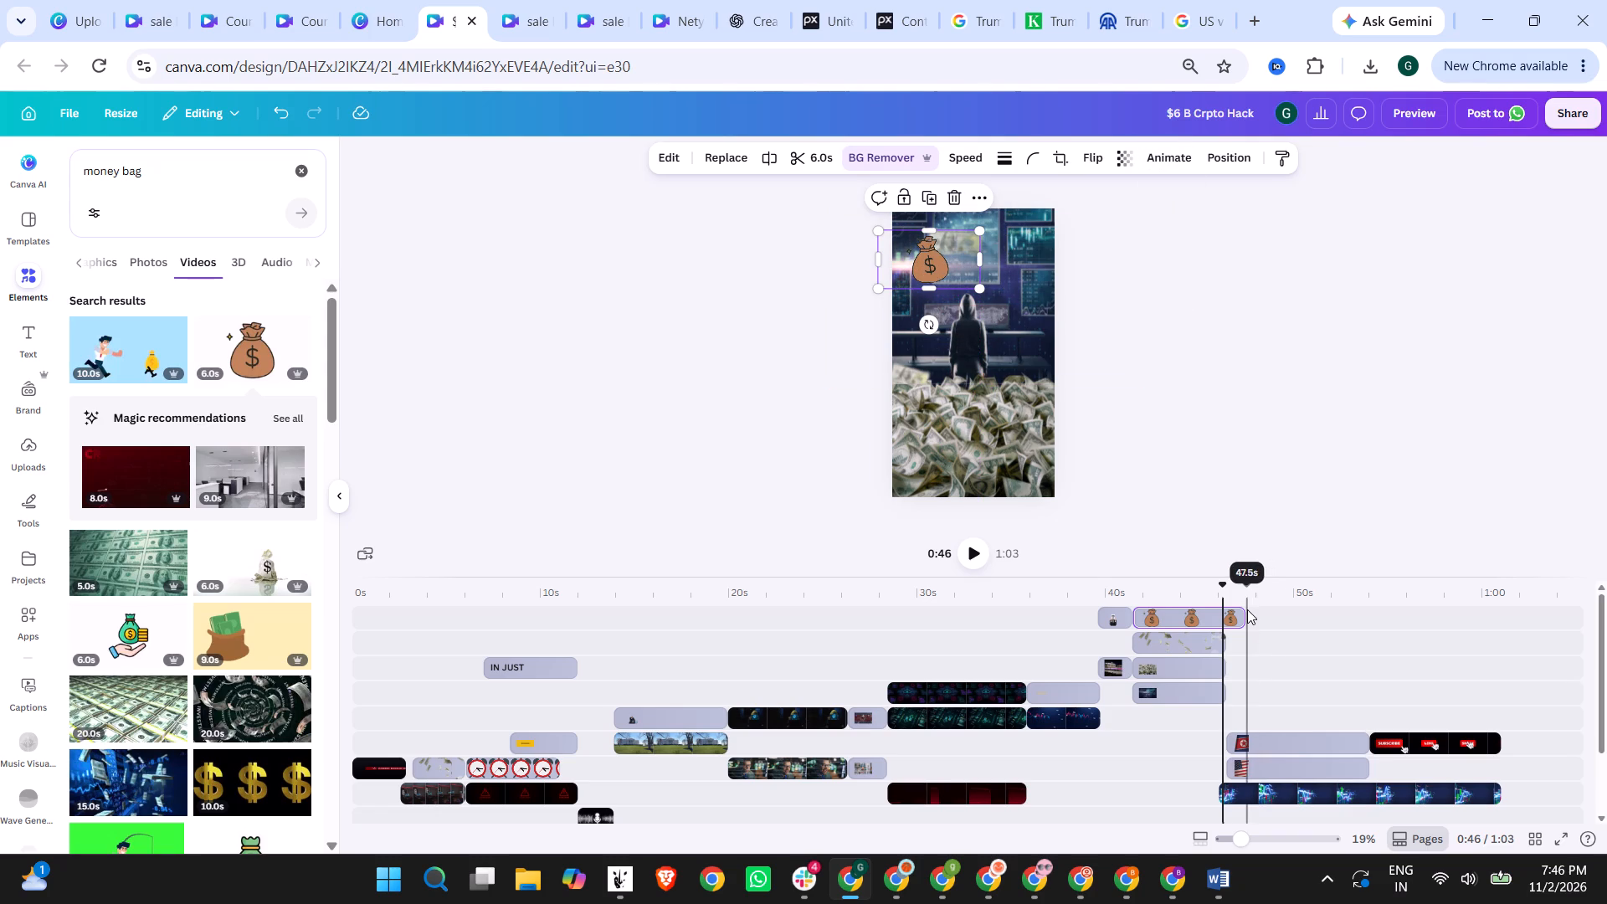
Trim the end of the money bag clip to 5.0s so it finishes together with the hacker scene.
left_click_drag(1242, 614, 1220, 615)
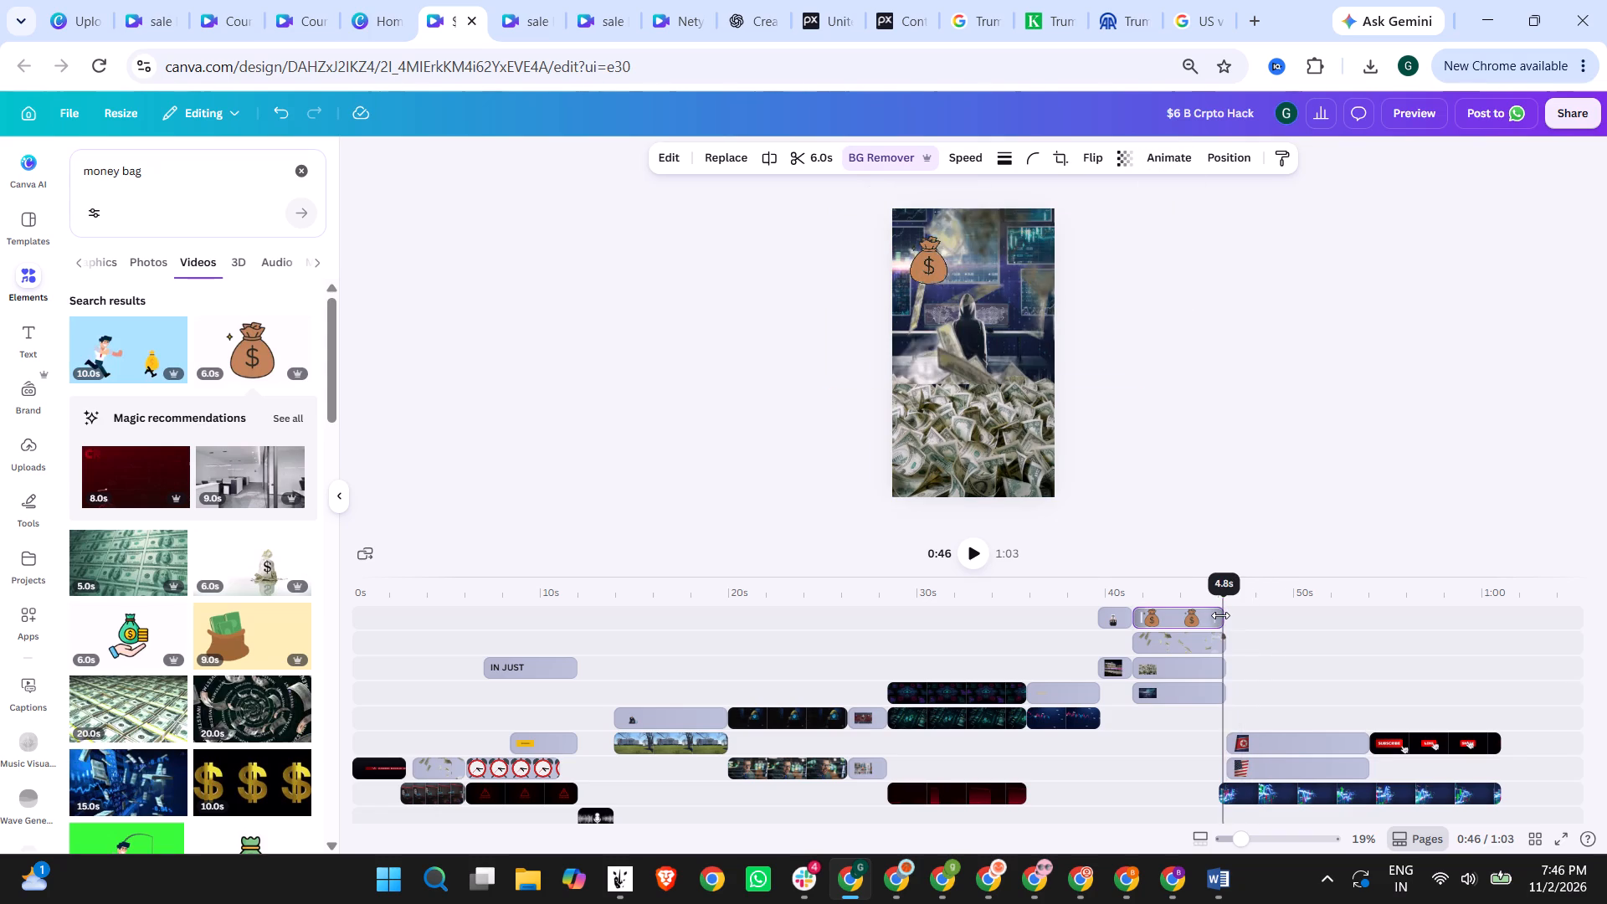
left_click_drag(1220, 615, 1224, 615)
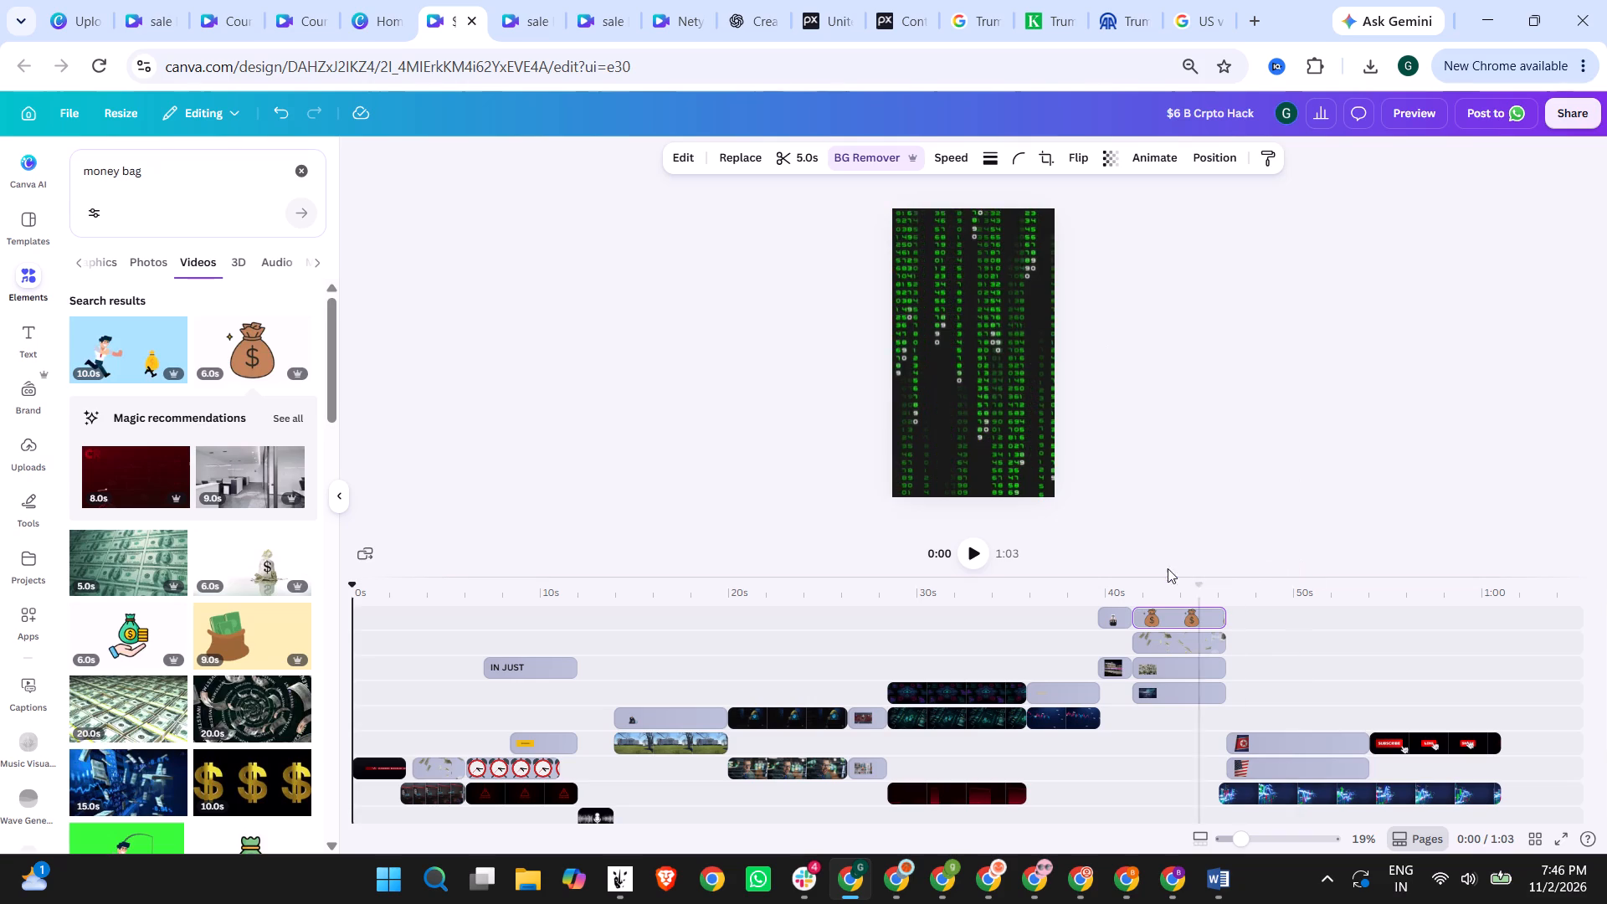
Look through the editing options and colour filters available for the money bag clip at 0:43.
left_click(1169, 588)
left_click(932, 265)
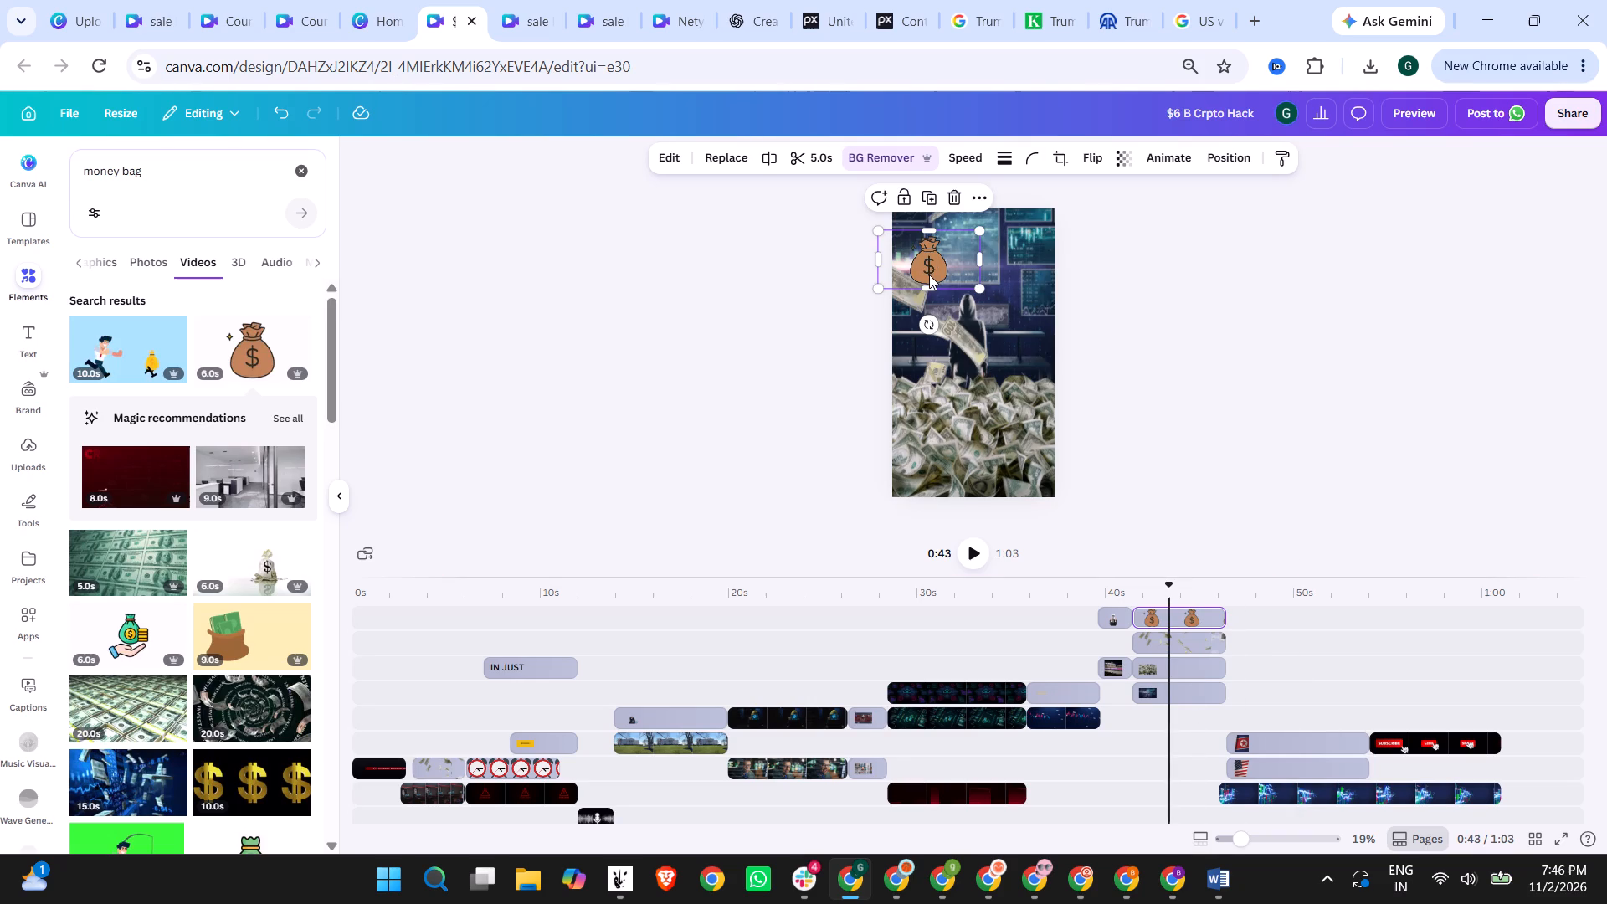
left_click(928, 265)
left_click(938, 262)
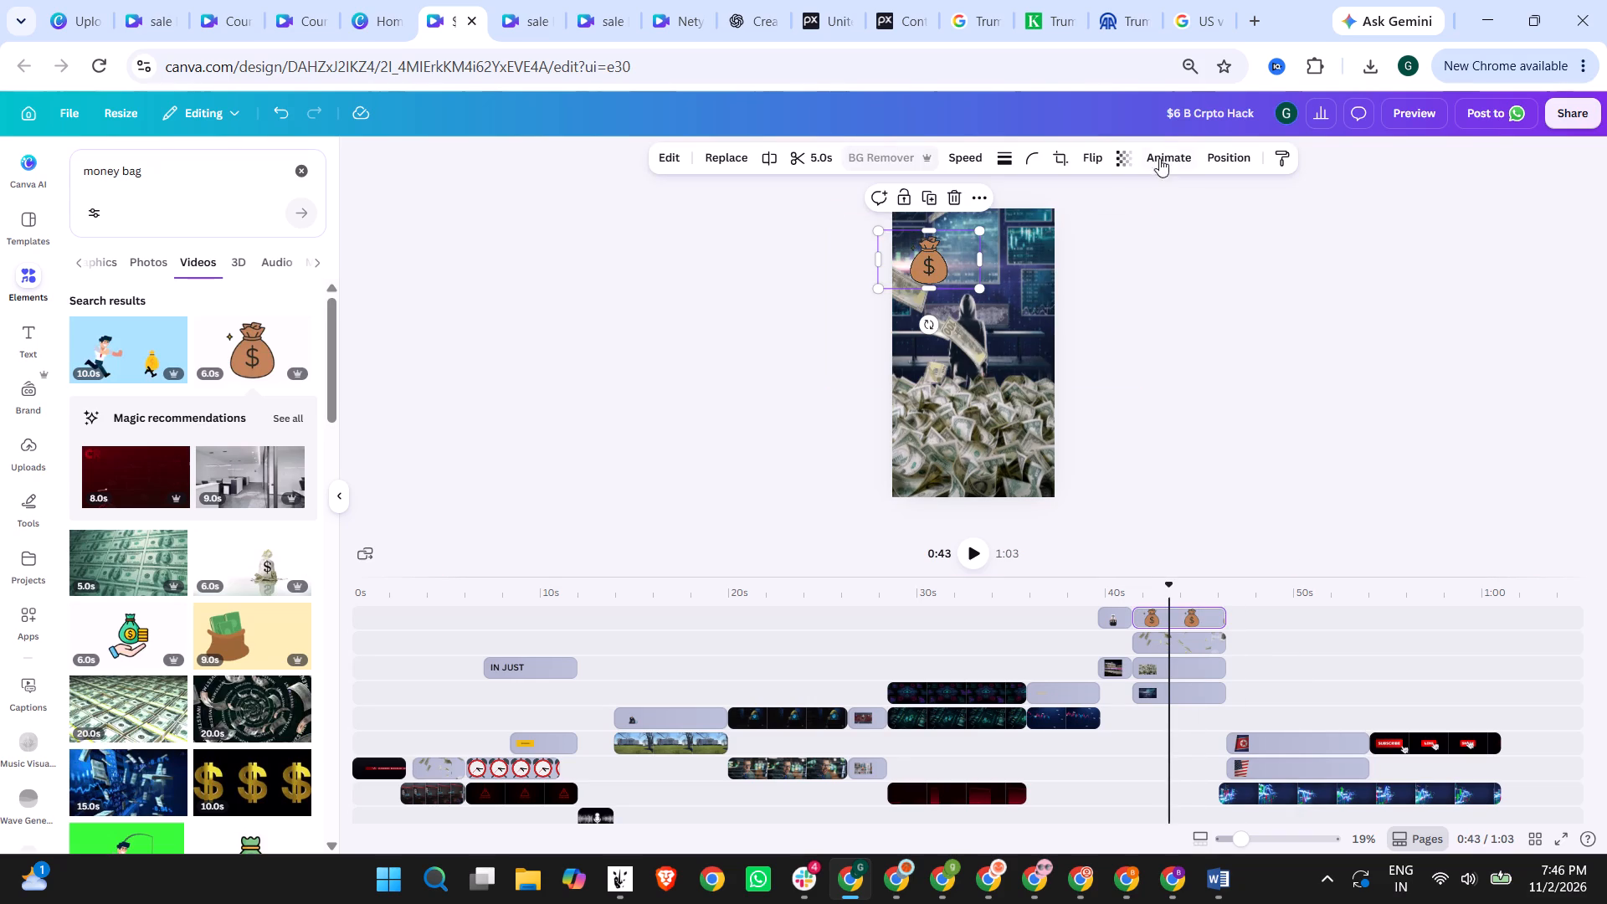
left_click(670, 161)
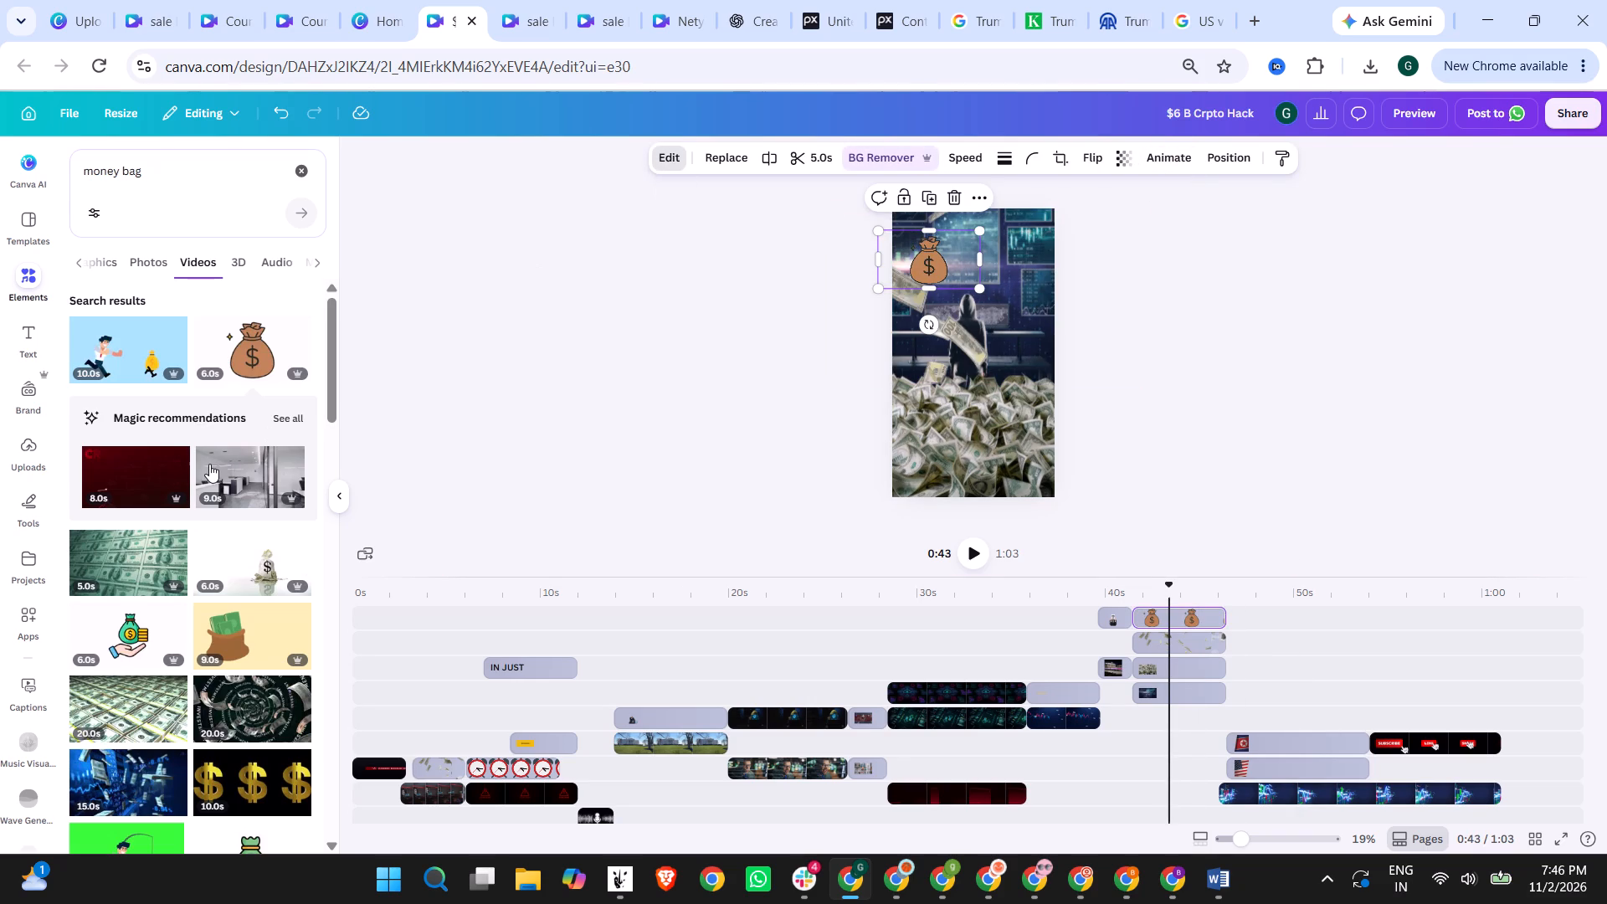
left_click(305, 359)
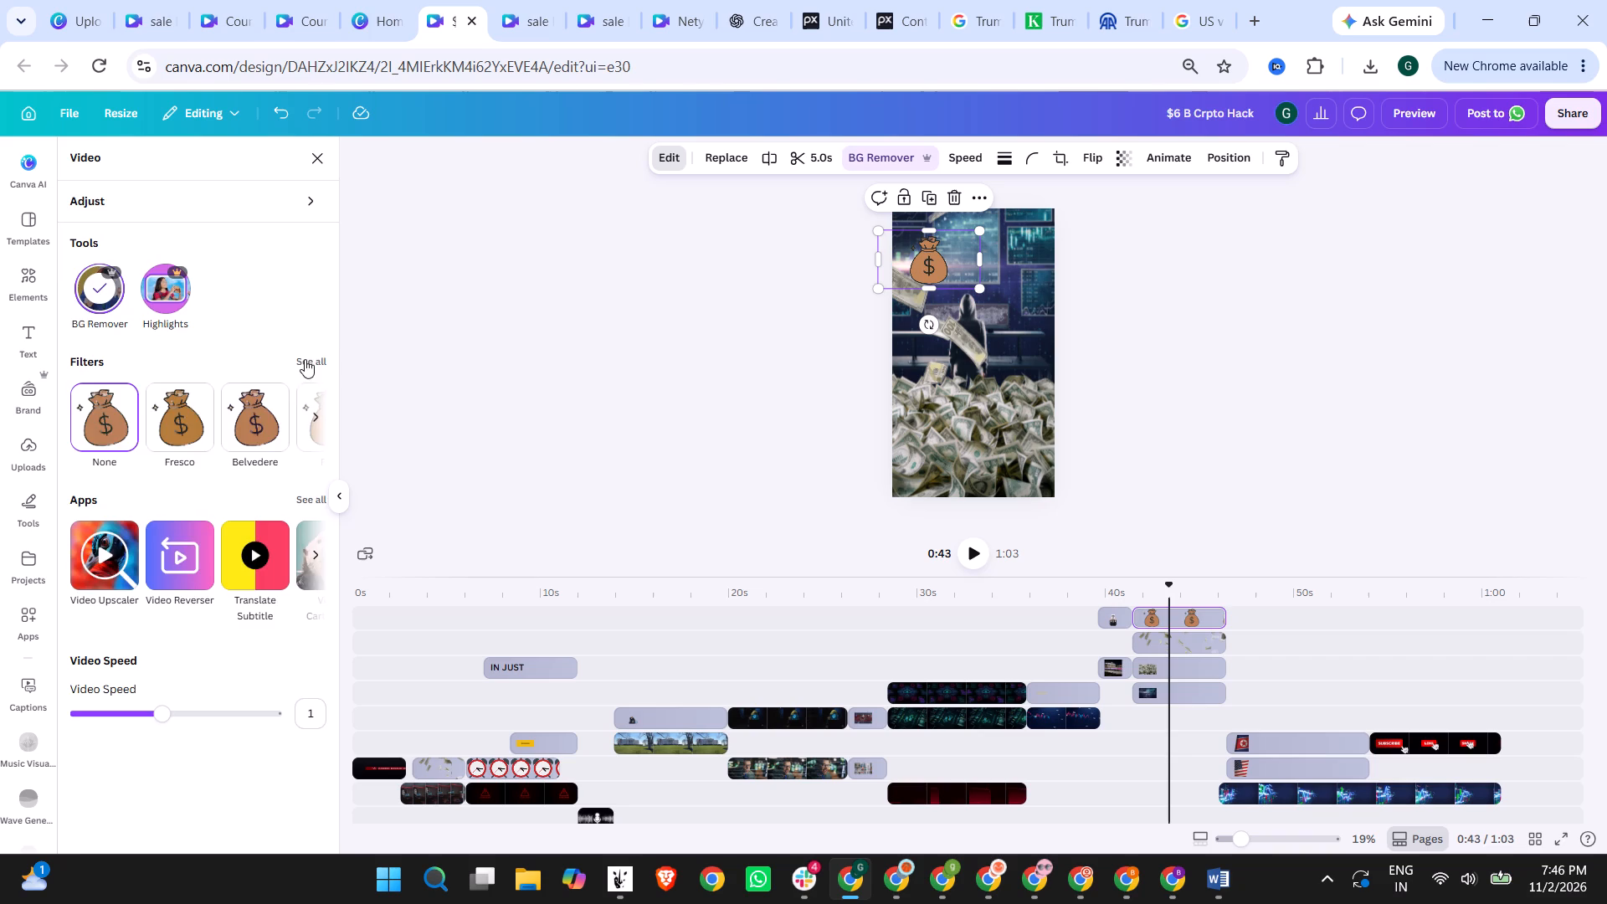
scroll(225, 621, "down", 9)
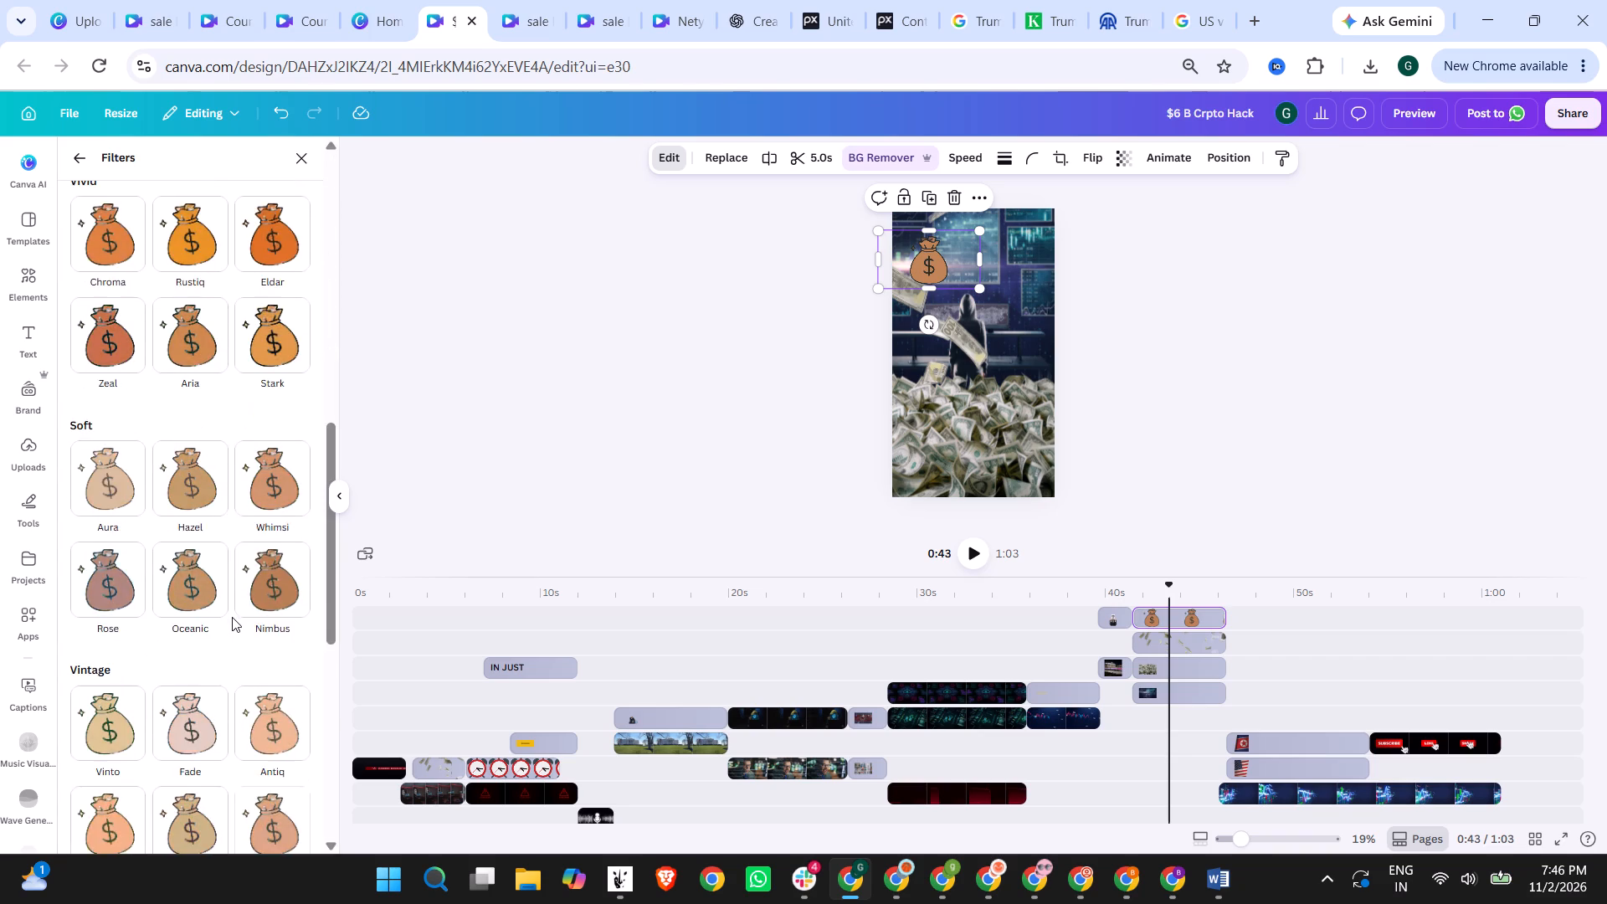
scroll(232, 617, "down", 9)
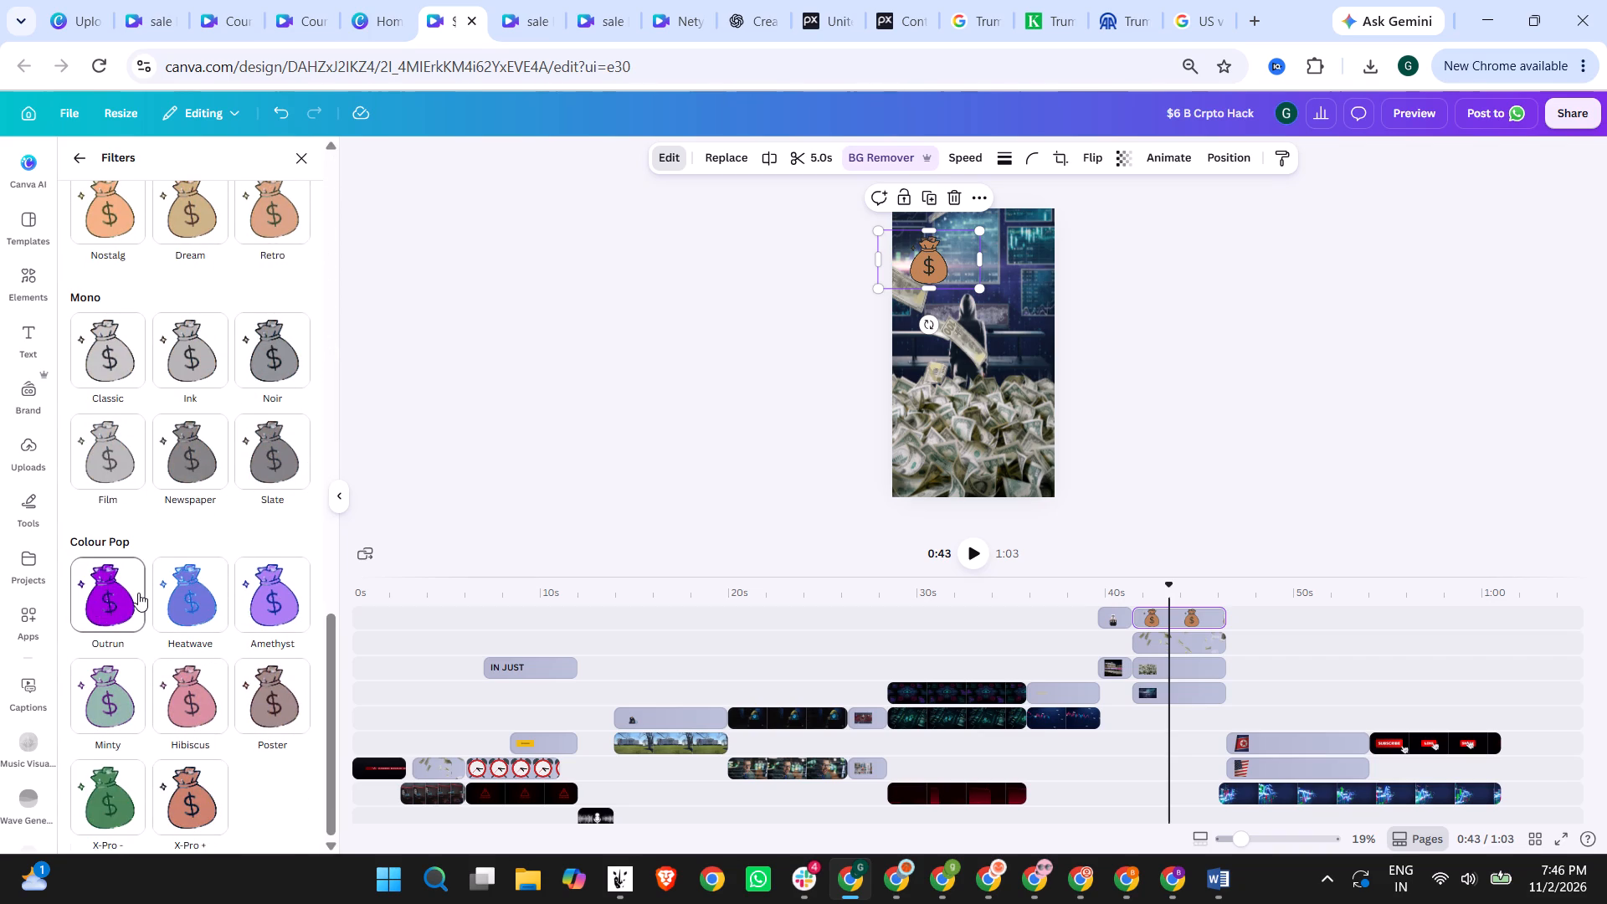
scroll(138, 593, "up", 17)
left_click(95, 153)
left_click(83, 153)
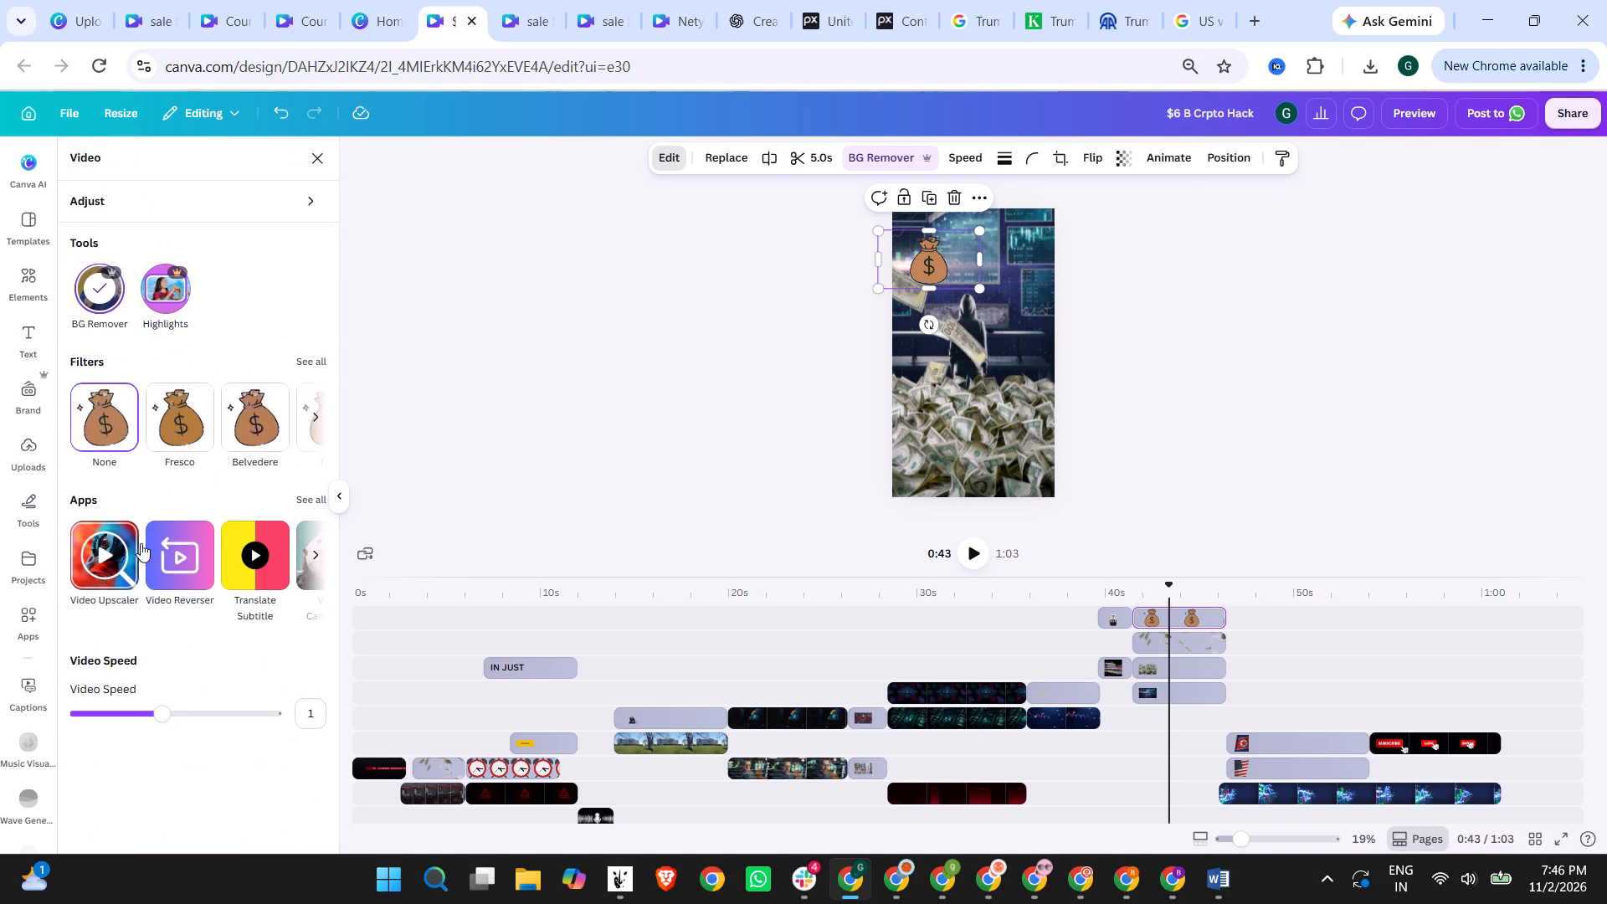
scroll(199, 407, "down", 4)
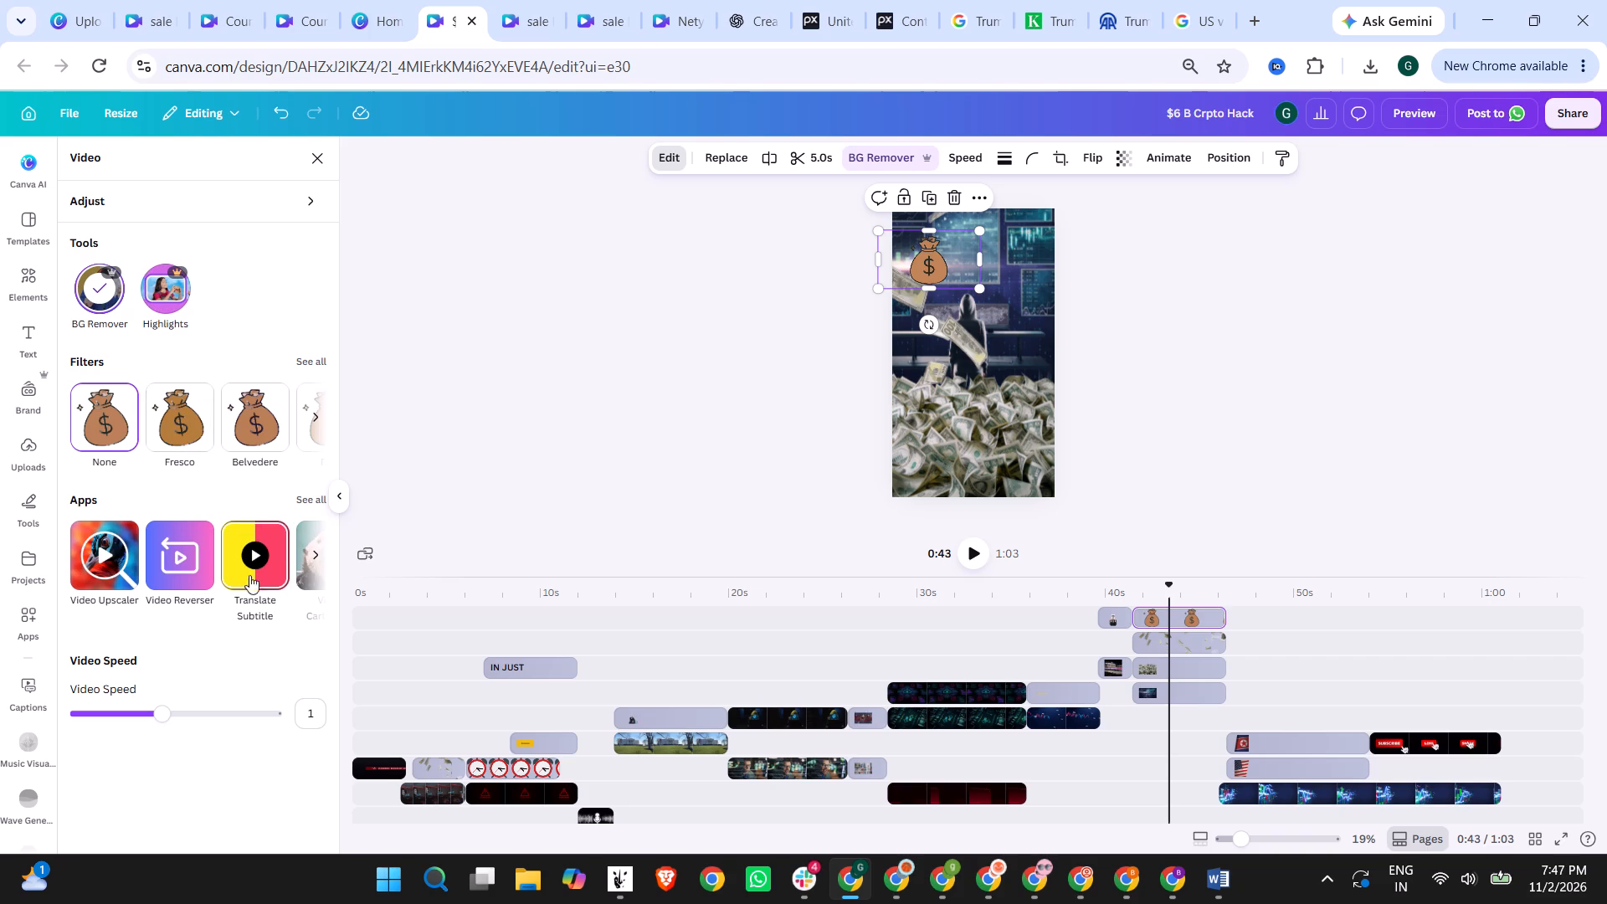
left_click(317, 150)
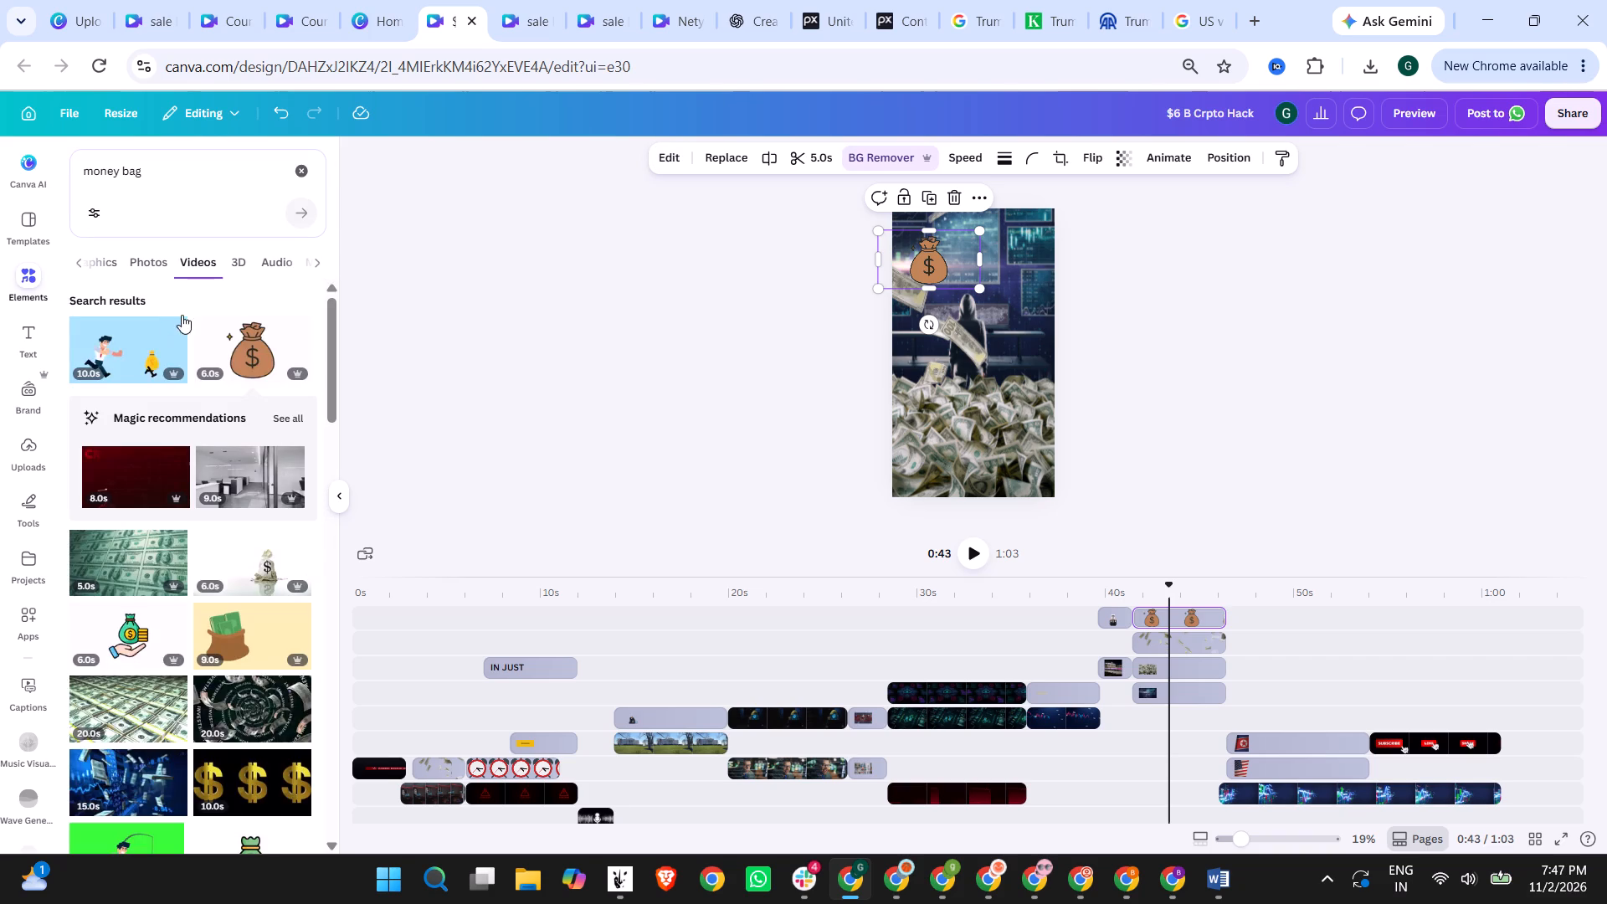
left_click(1183, 347)
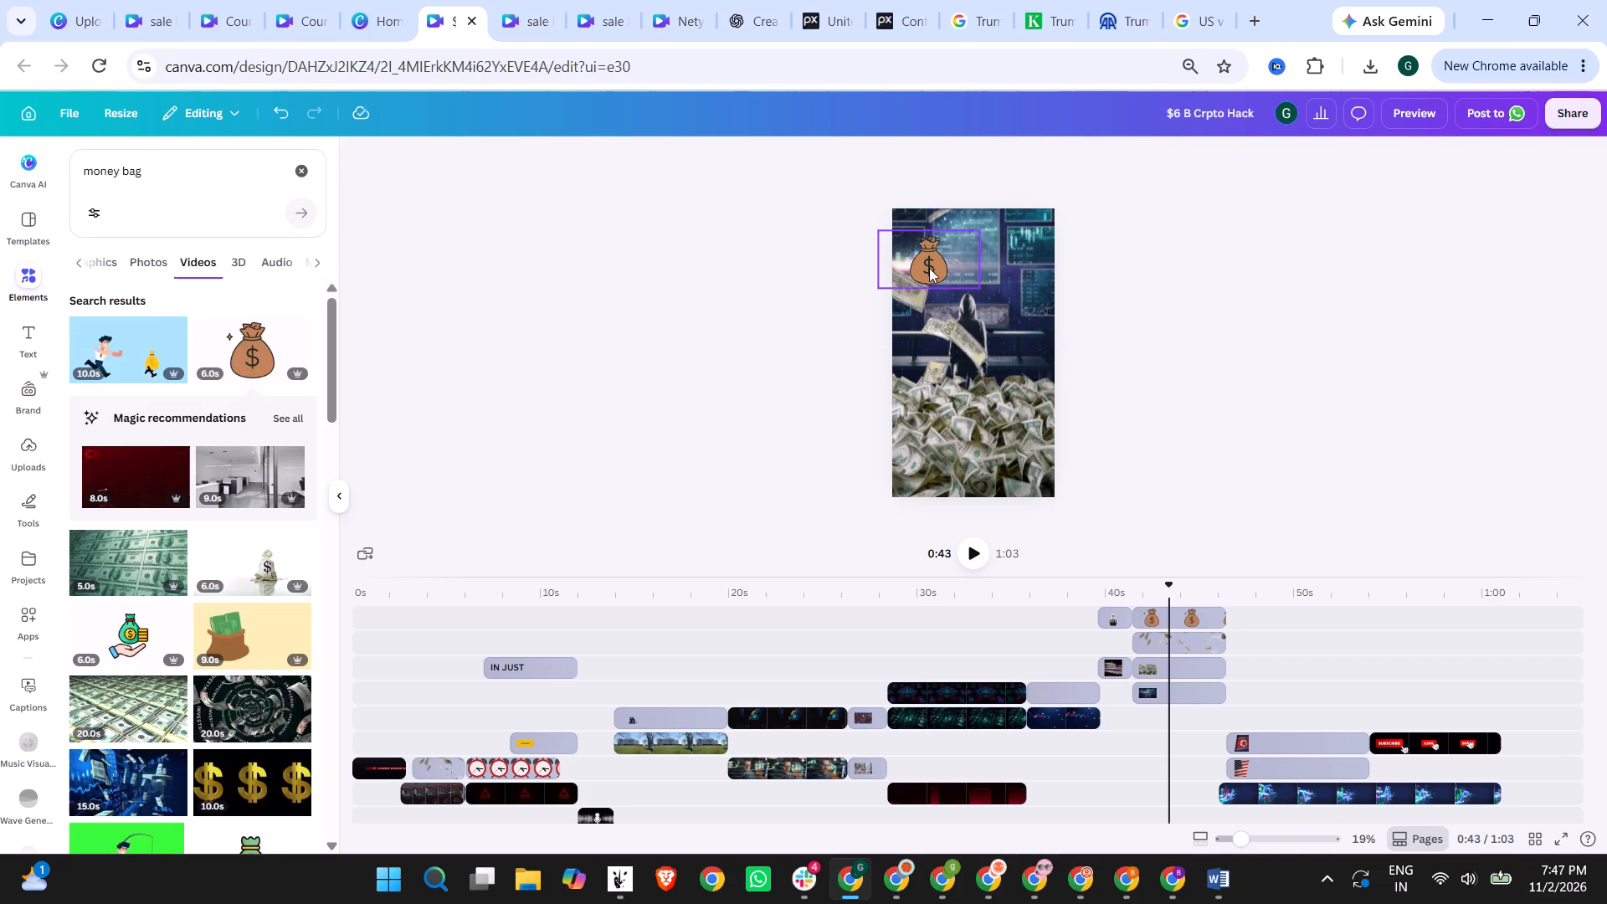
Nudge the money bag slightly to the right over the hacker scene.
left_click_drag(929, 268, 937, 267)
left_click(1179, 268)
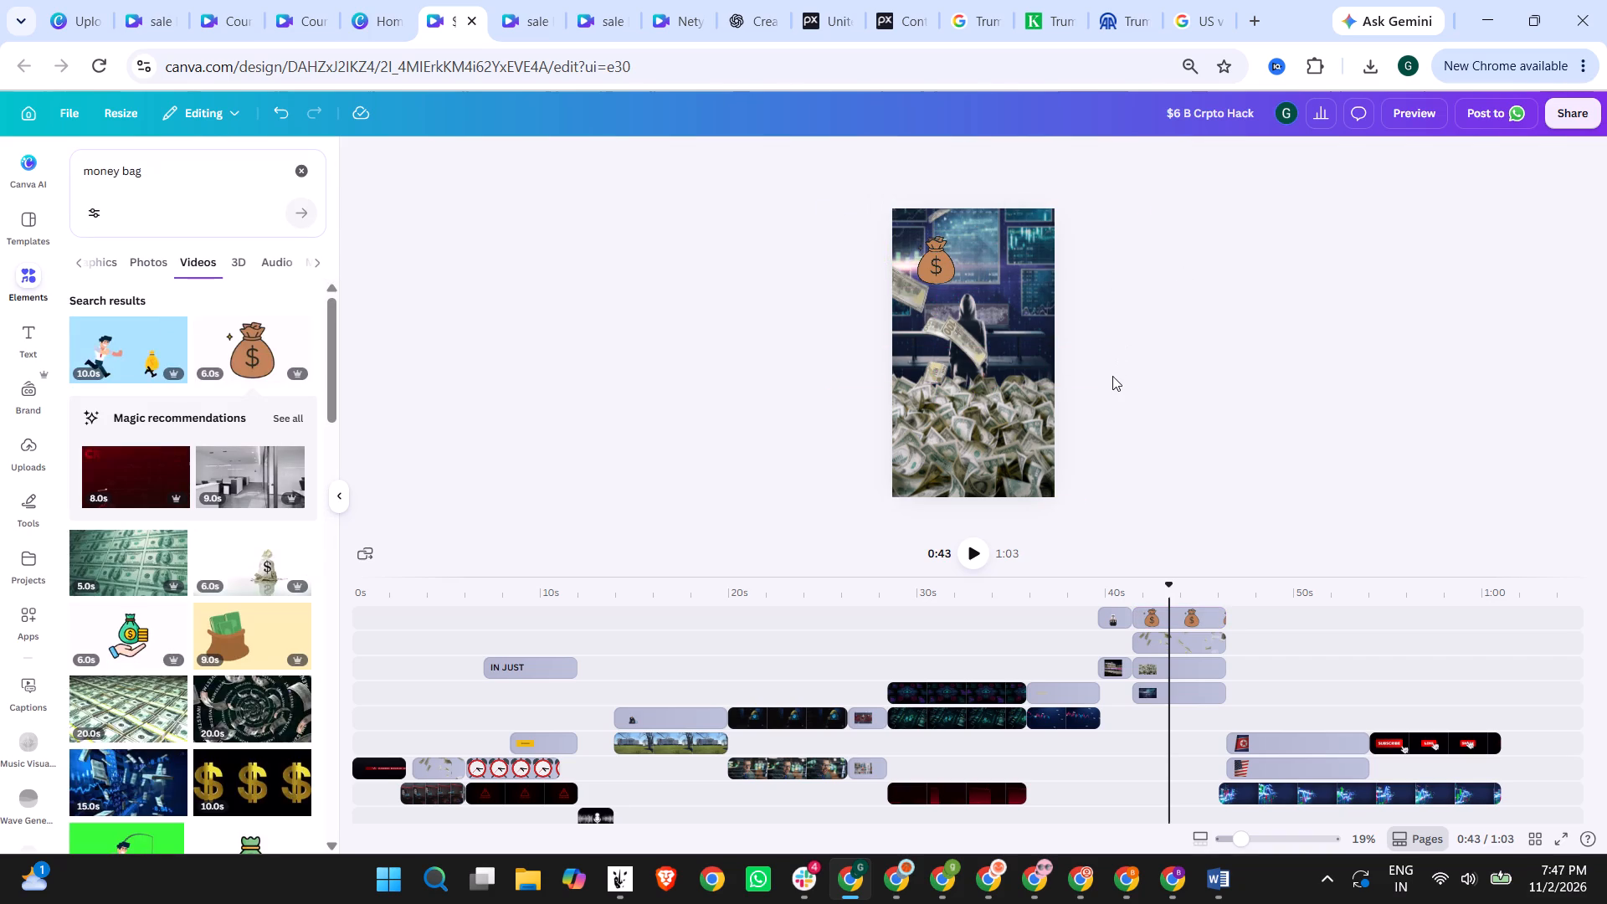
Browse the font combinations, add the "TAX TIPS" text design at 0:43, and position it just right of the money bag.
left_click(20, 331)
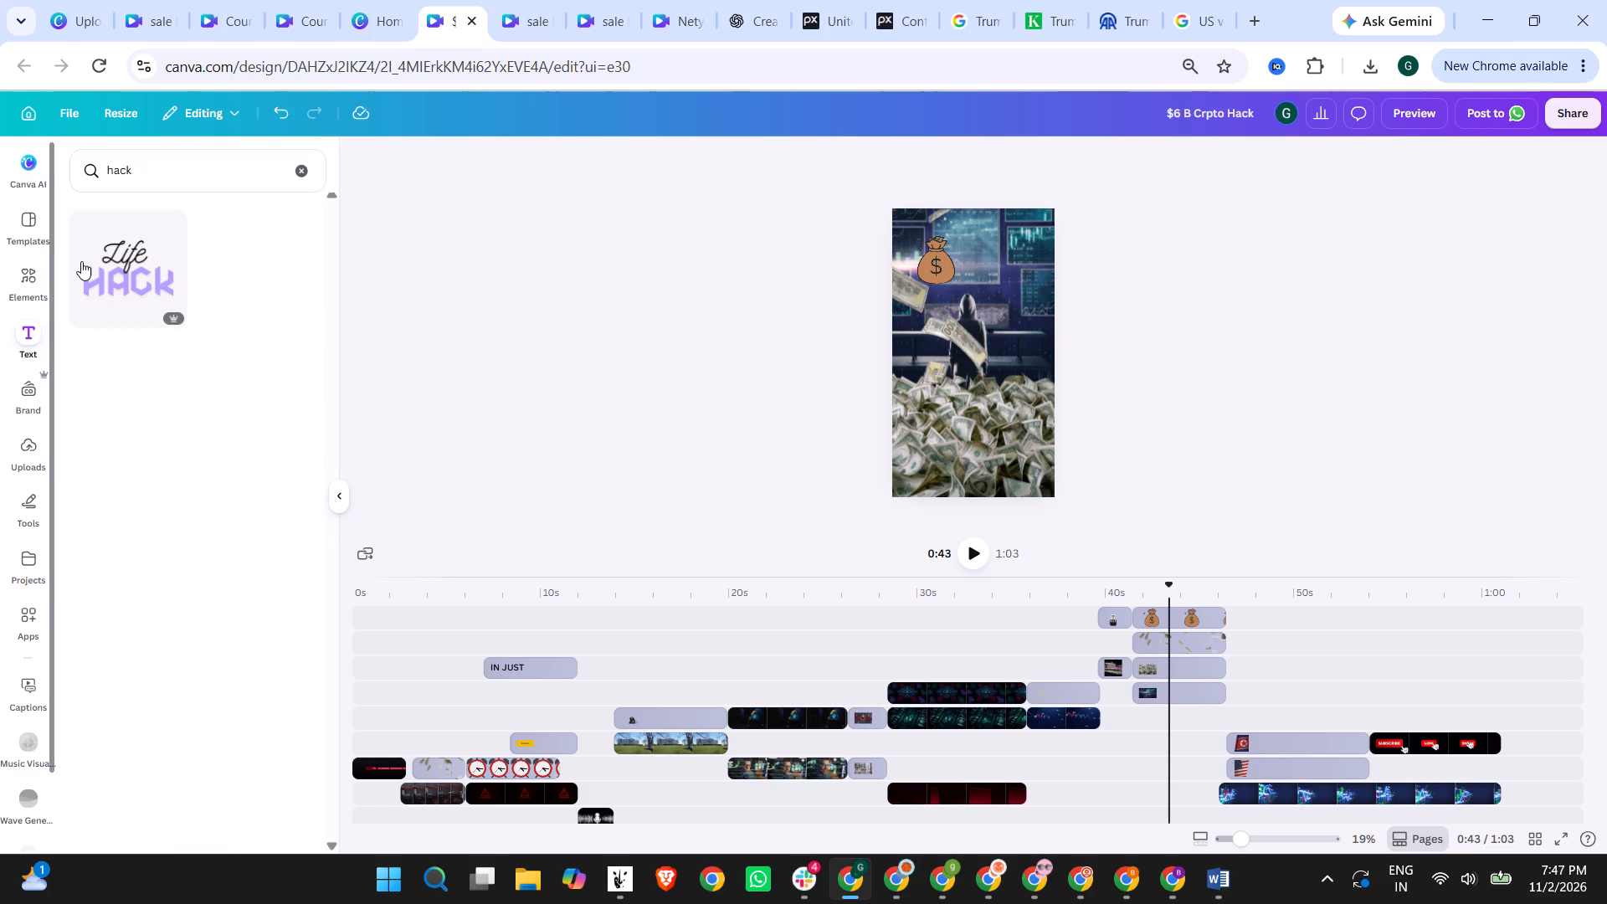
left_click(297, 166)
scroll(200, 467, "down", 5)
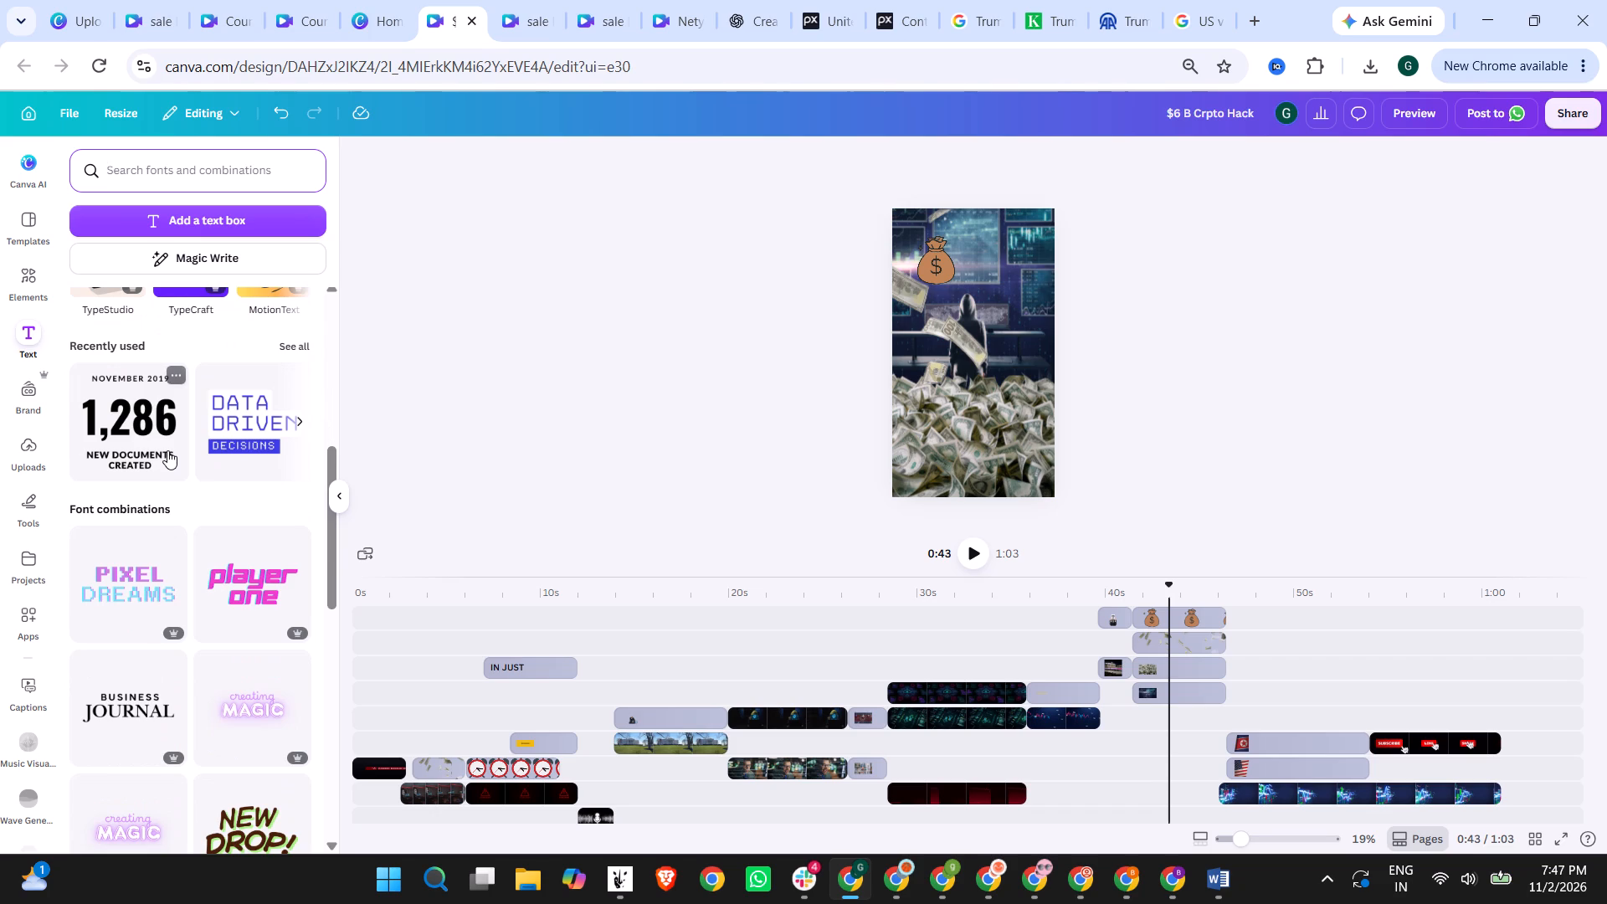
scroll(167, 450, "down", 5)
scroll(184, 537, "down", 3)
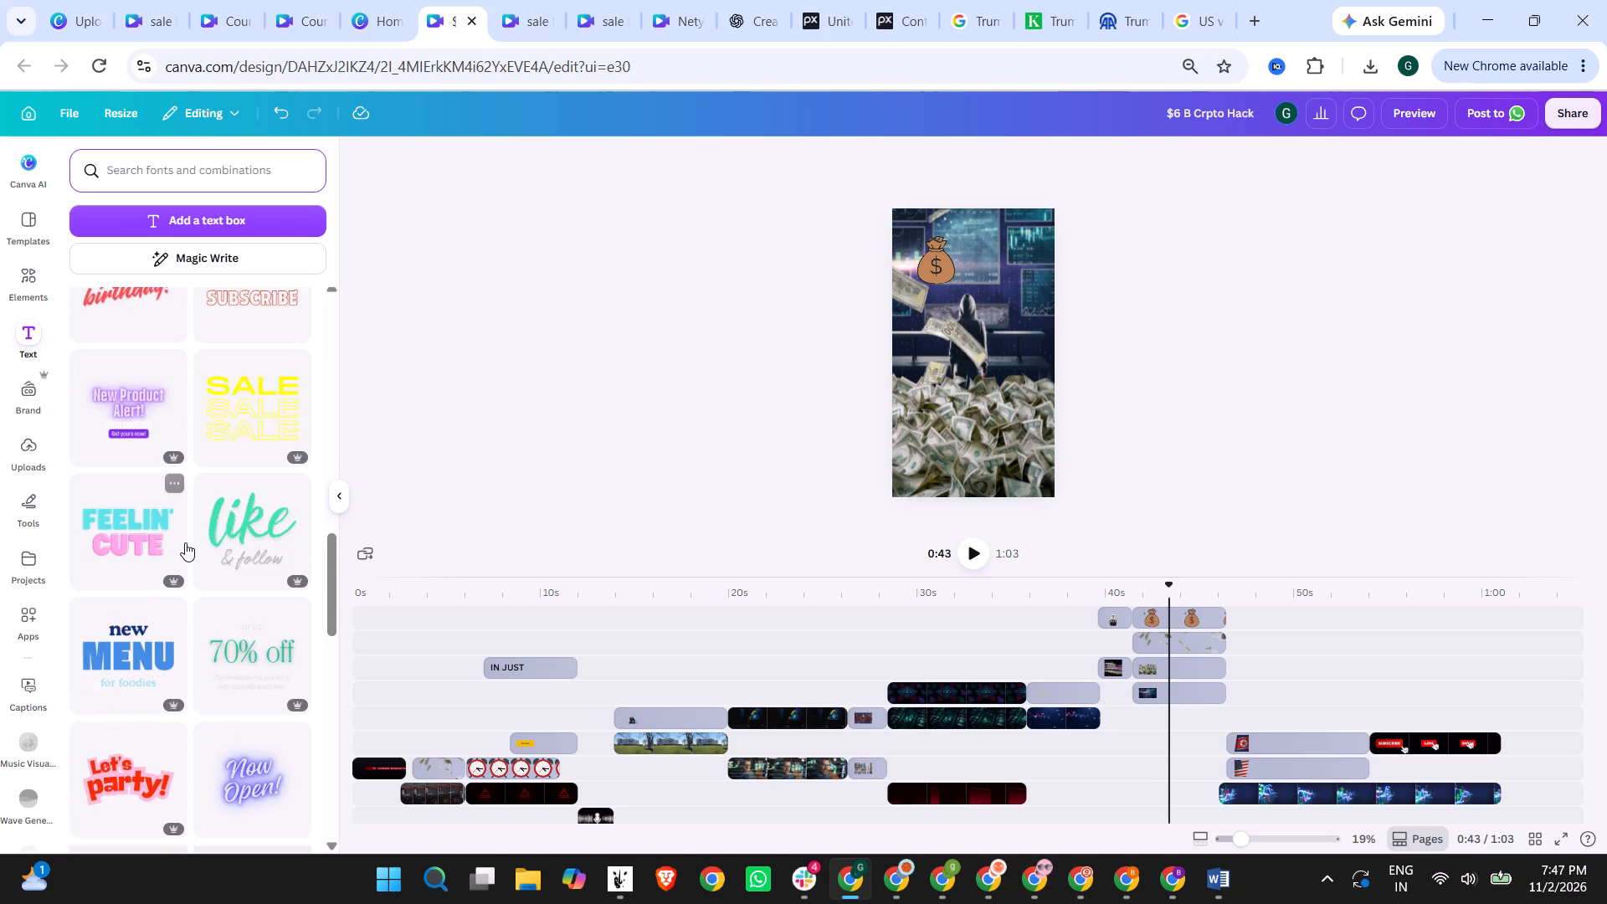
scroll(185, 542, "down", 8)
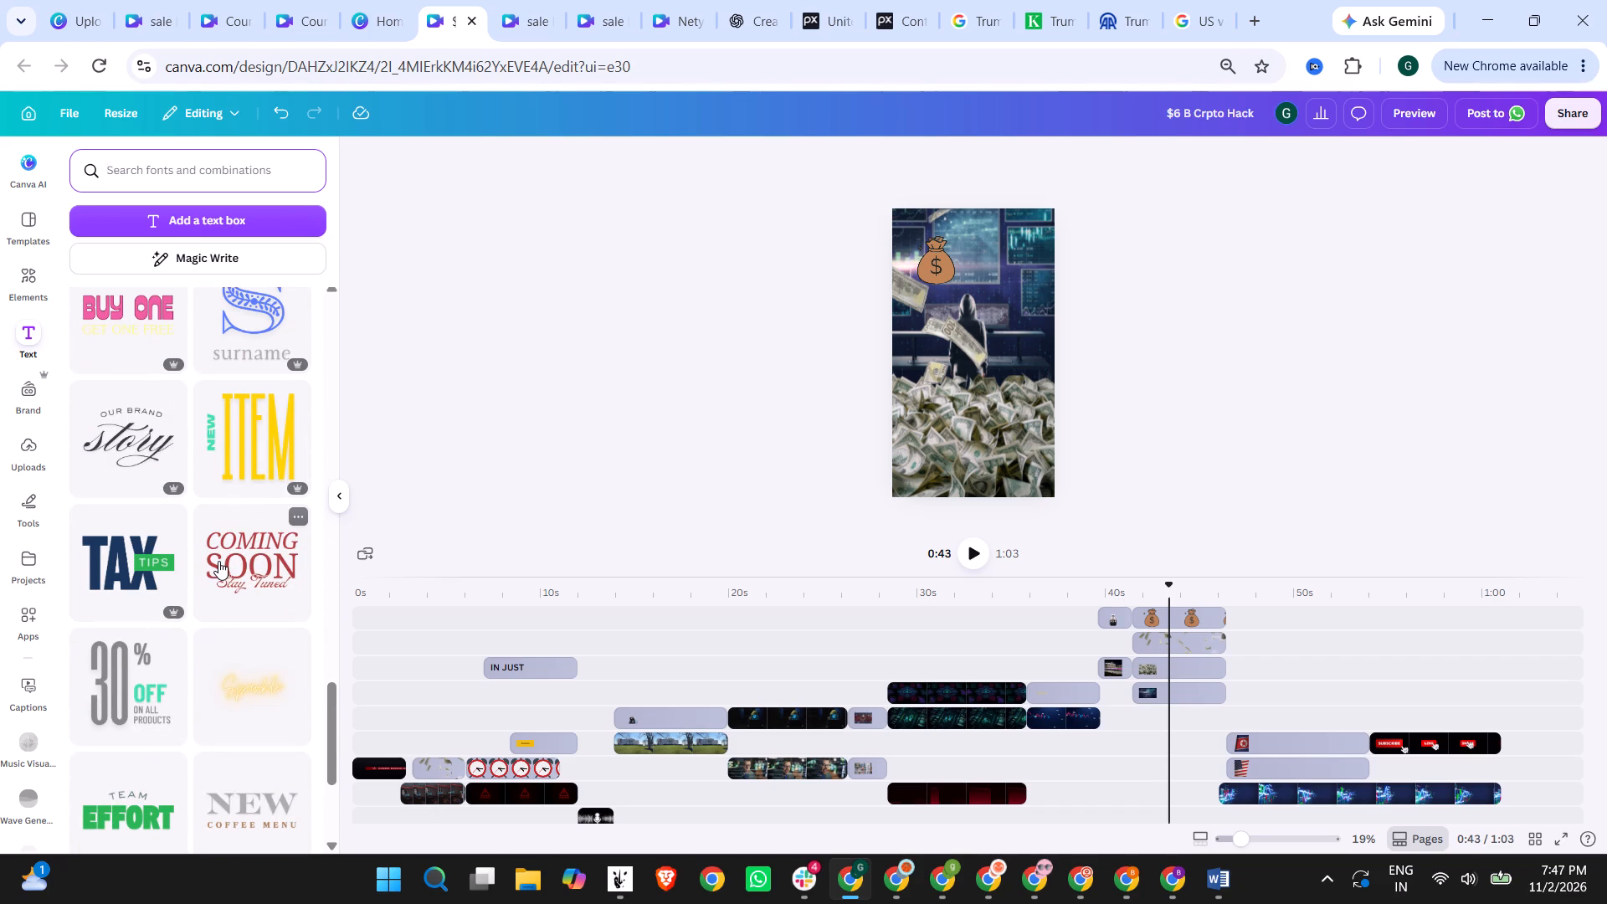
left_click(144, 562)
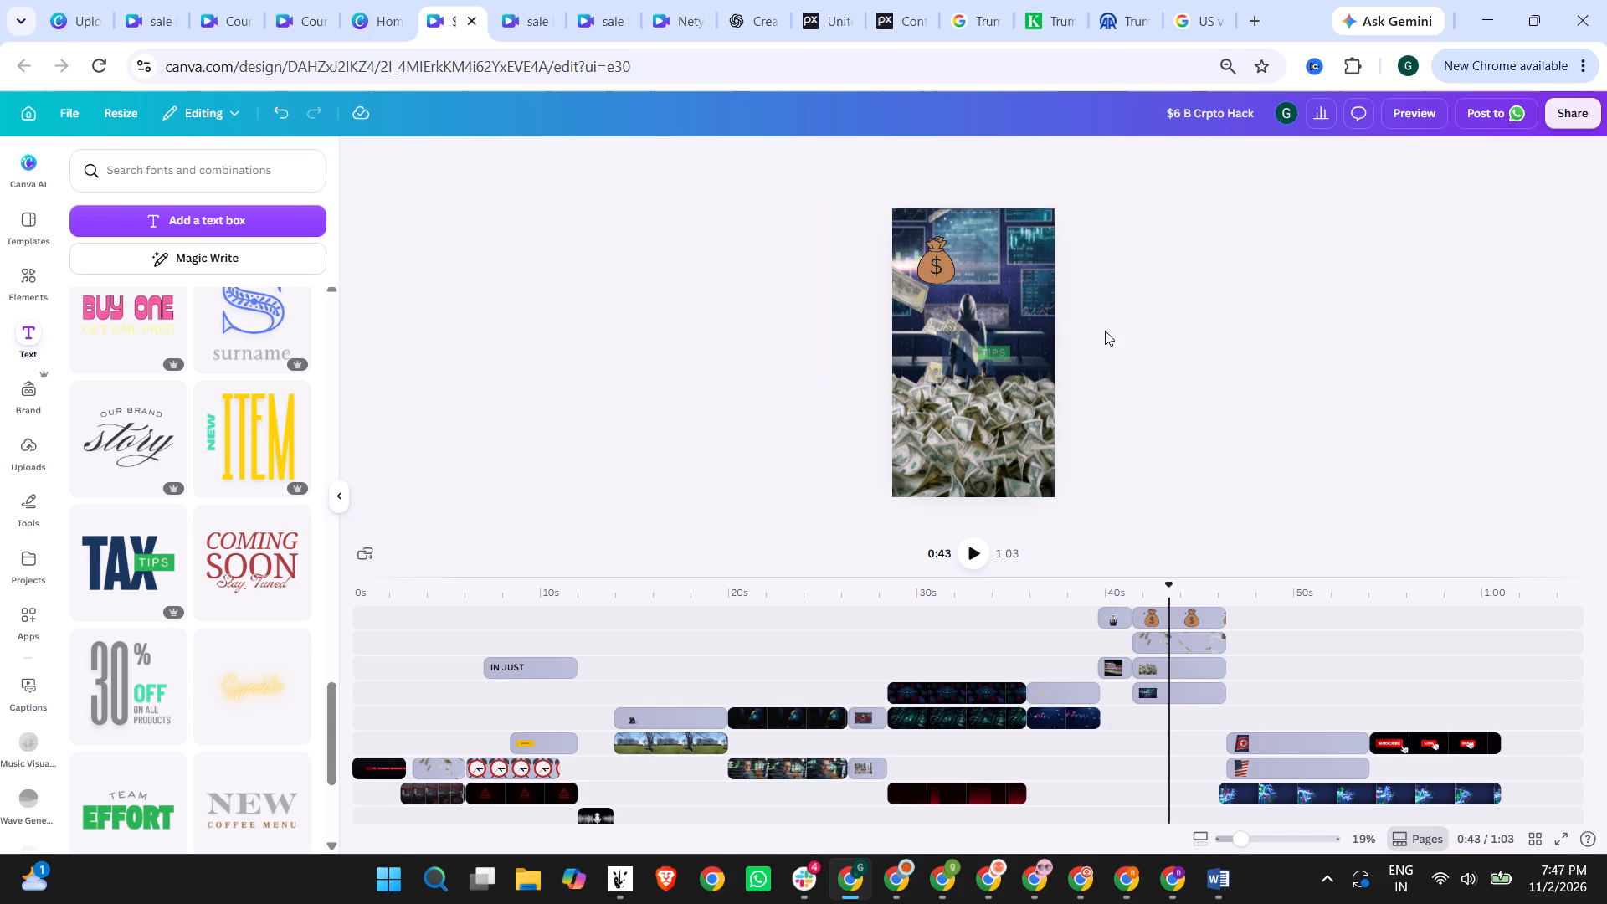
left_click(1260, 336)
left_click_drag(949, 352, 986, 254)
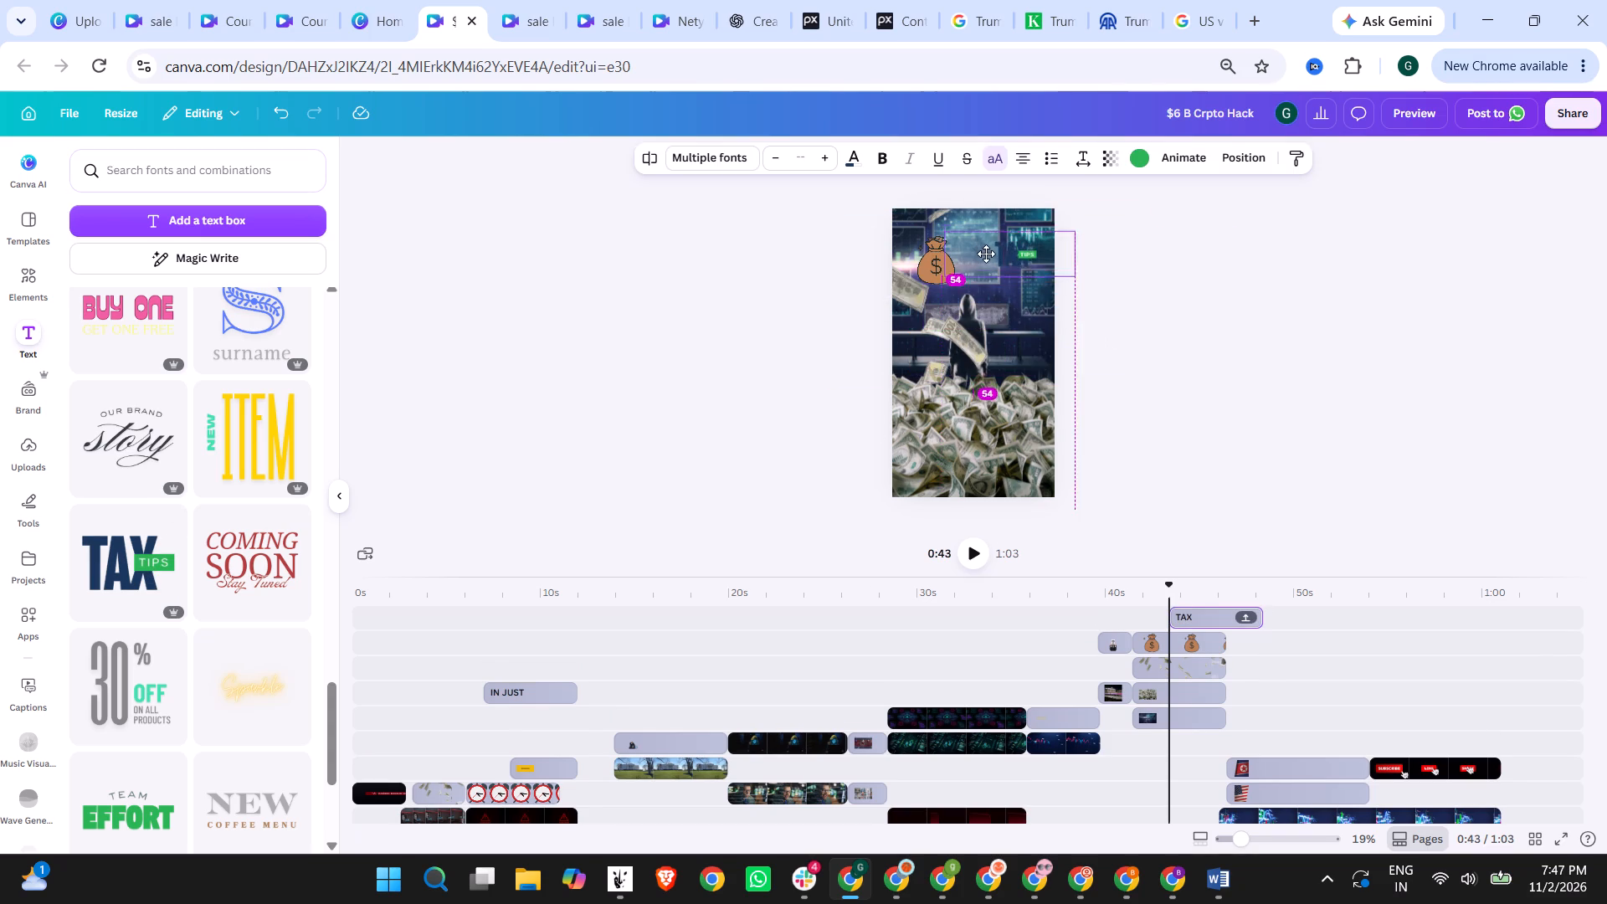
left_click_drag(986, 254, 963, 257)
Replace the "TAX" text with "$6" and shift the text design closer beside the money bag.
double_click(986, 260)
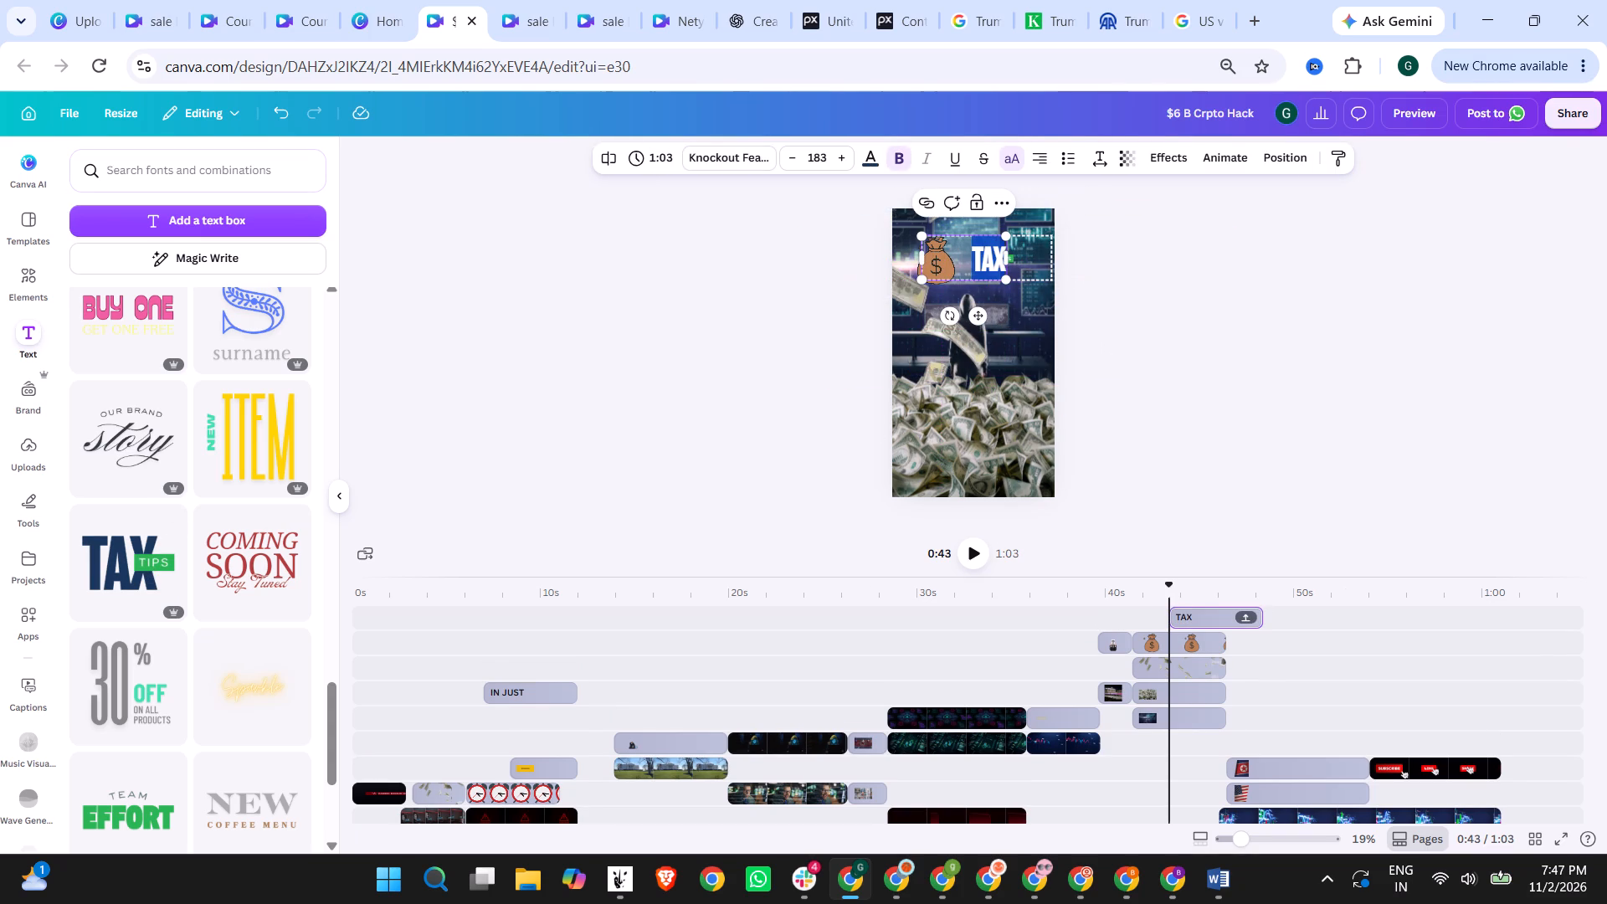
type("$6")
left_click(1279, 271)
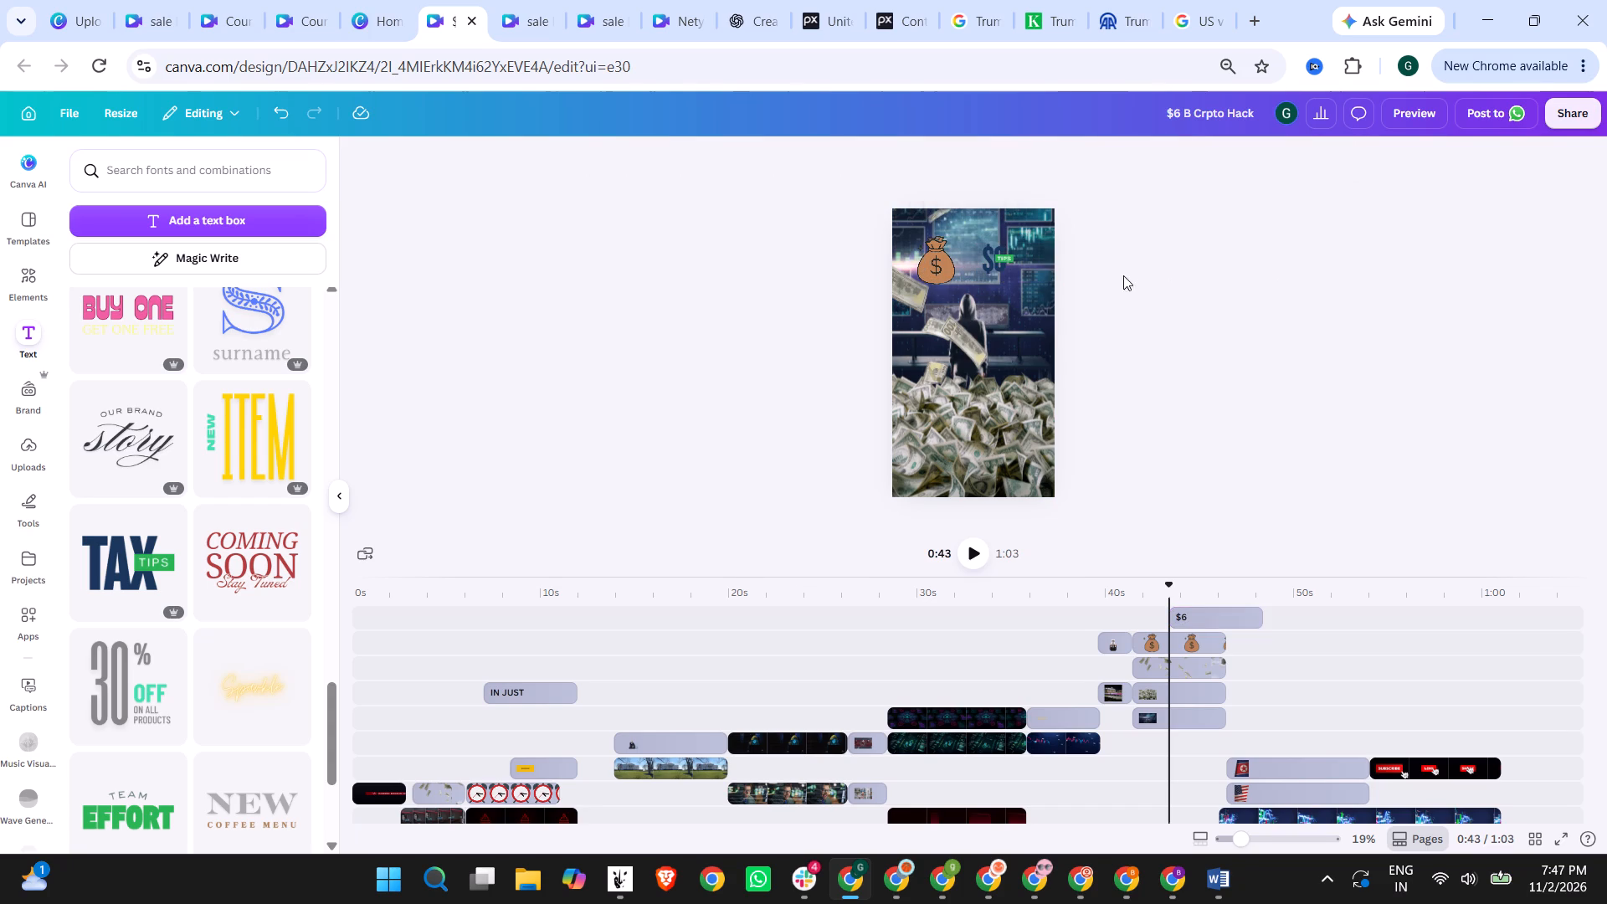
left_click_drag(1004, 261, 978, 256)
left_click_drag(970, 256, 987, 259)
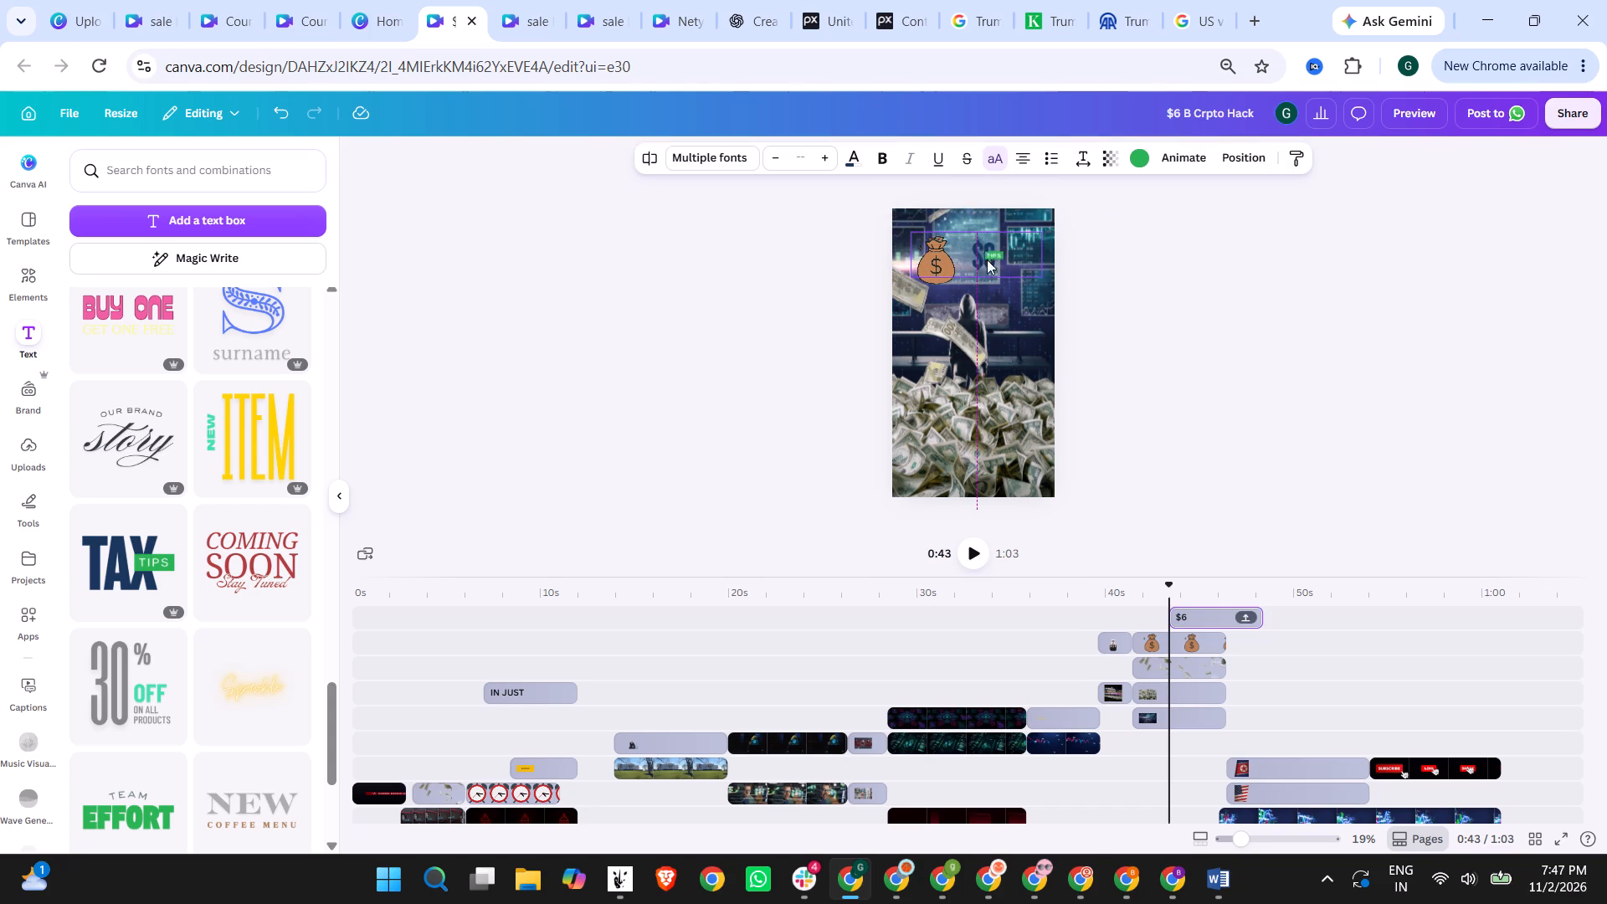
left_click_drag(987, 259, 987, 263)
Replace the "TIPS" text in the green label with "BILLION".
double_click(992, 259)
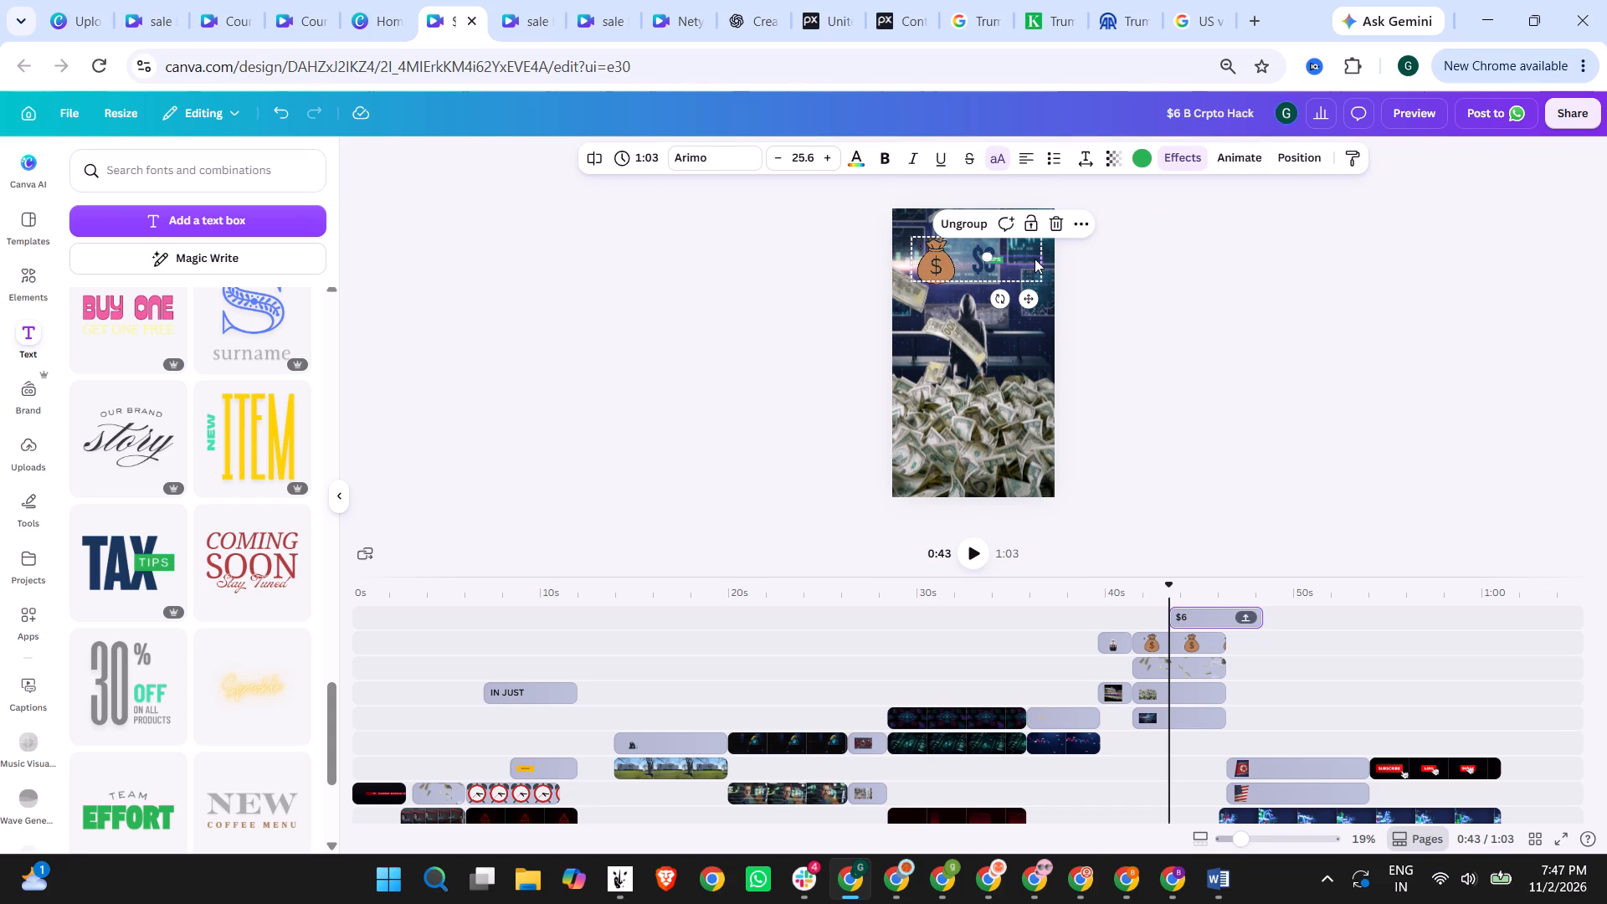
key("ctrl+a")
type("BB")
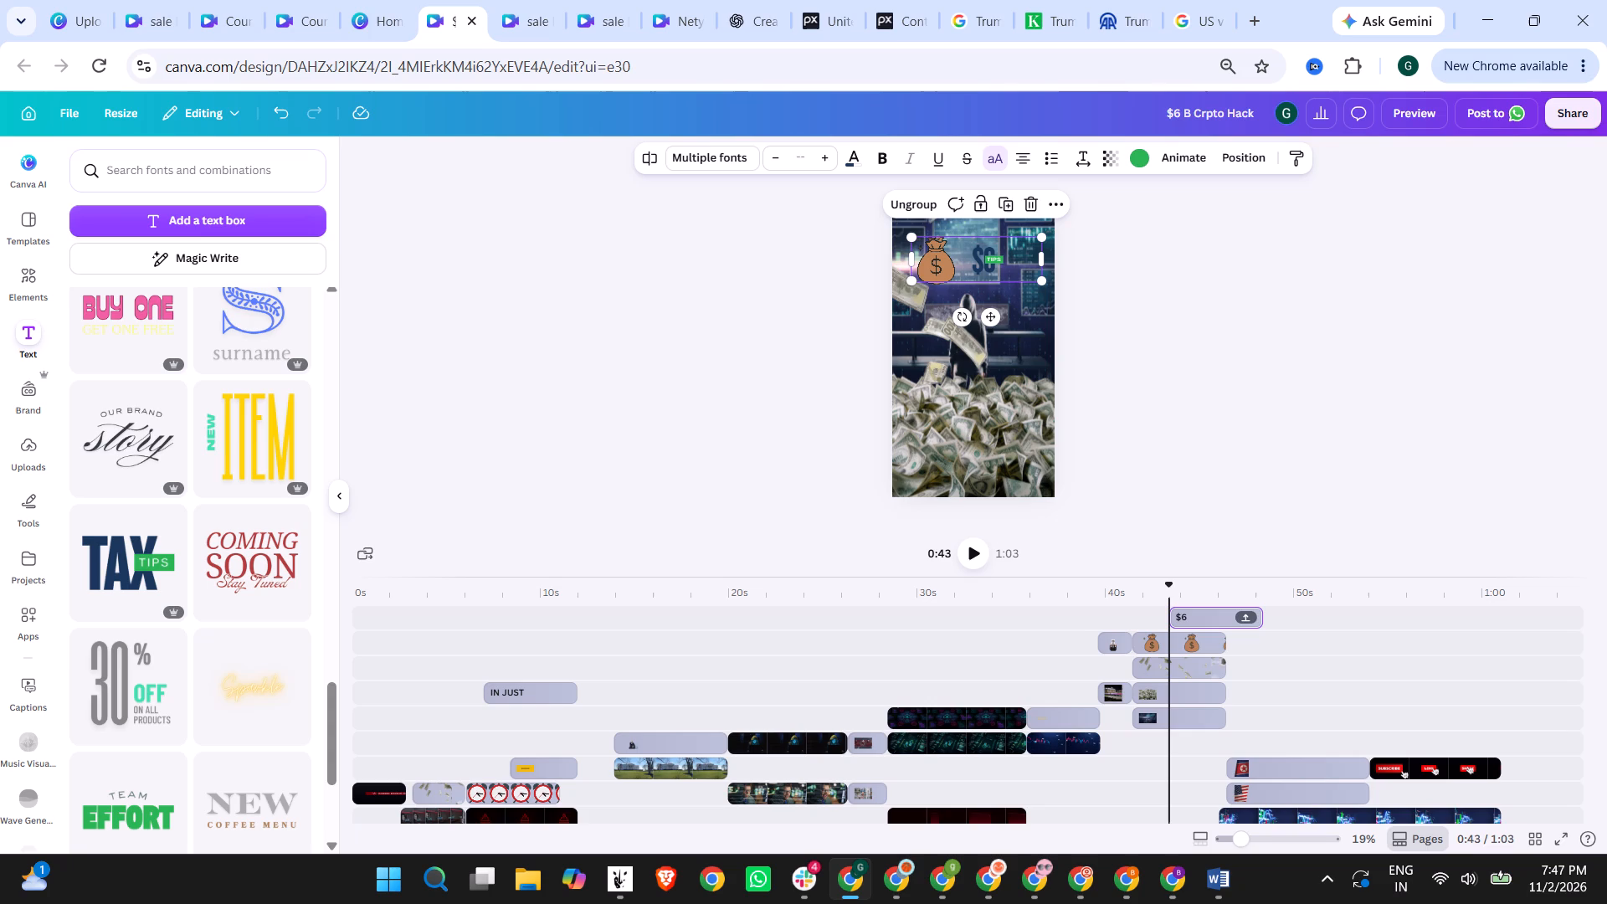
double_click(996, 257)
left_click(996, 260)
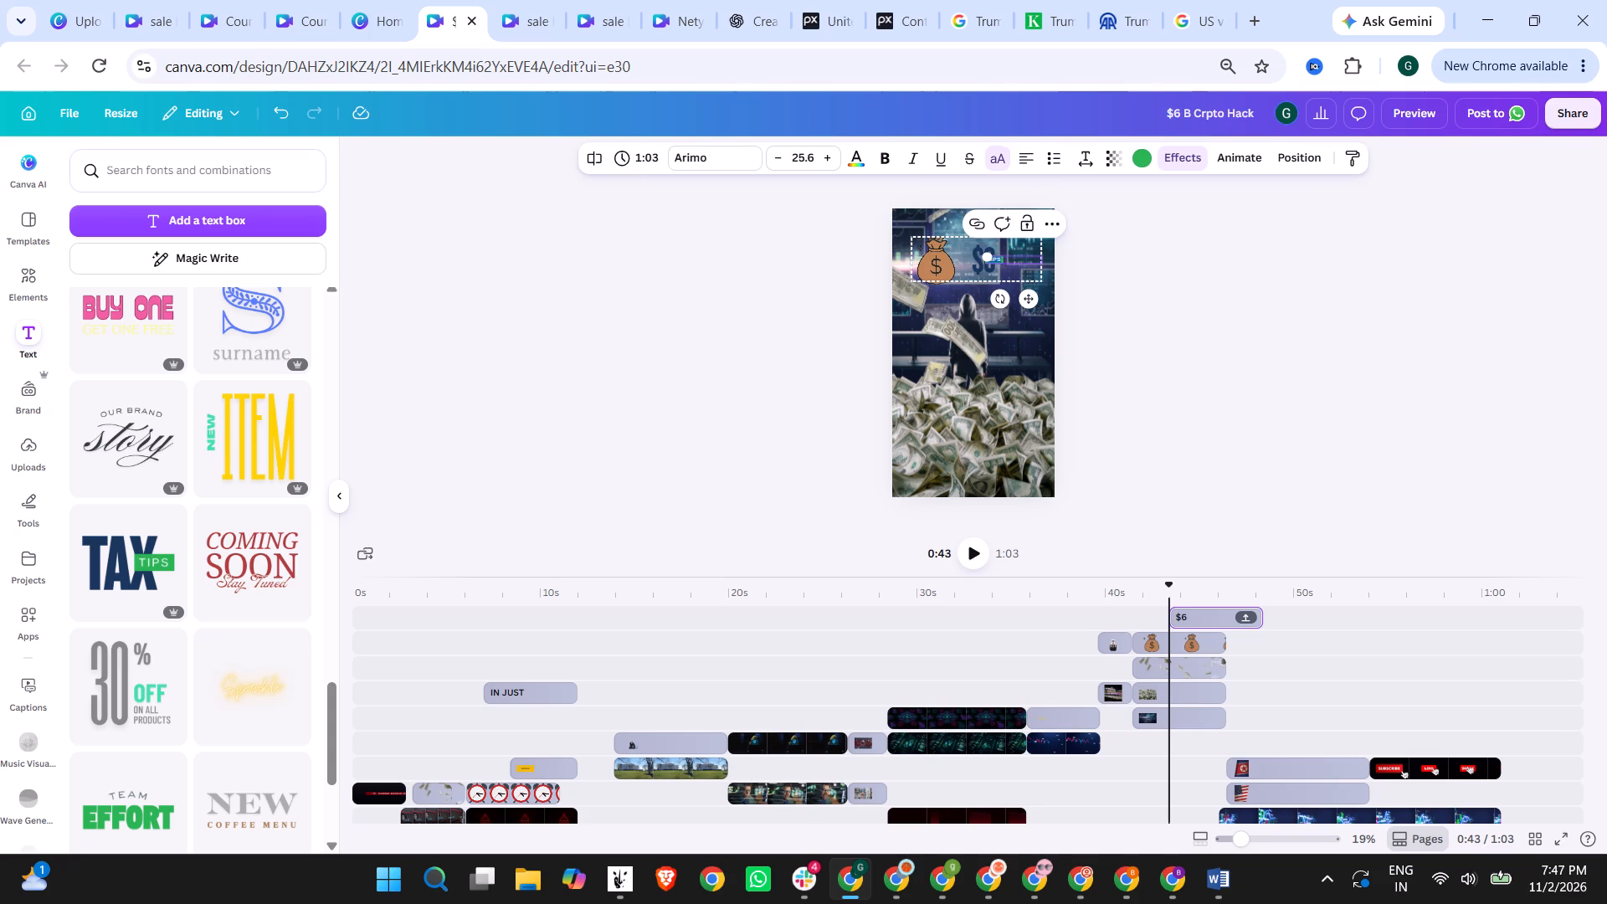
type("BILLION")
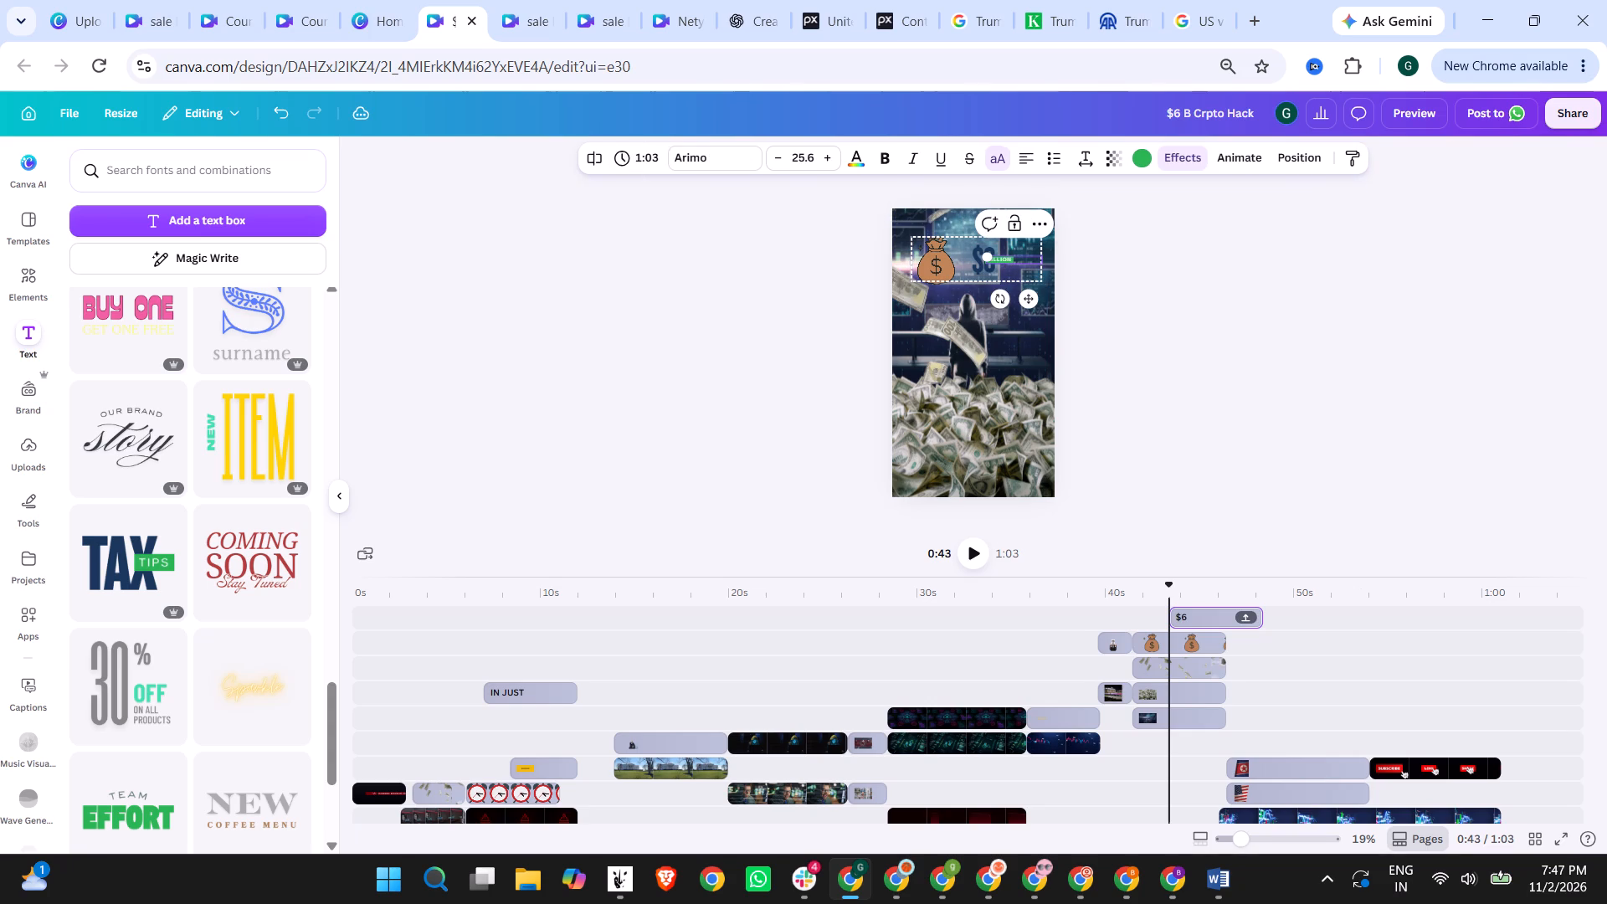
left_click(1112, 263)
Move the "BILLION" label slightly right, clear of "$6", and bring "$6" closer to the money bag.
left_click(1002, 259)
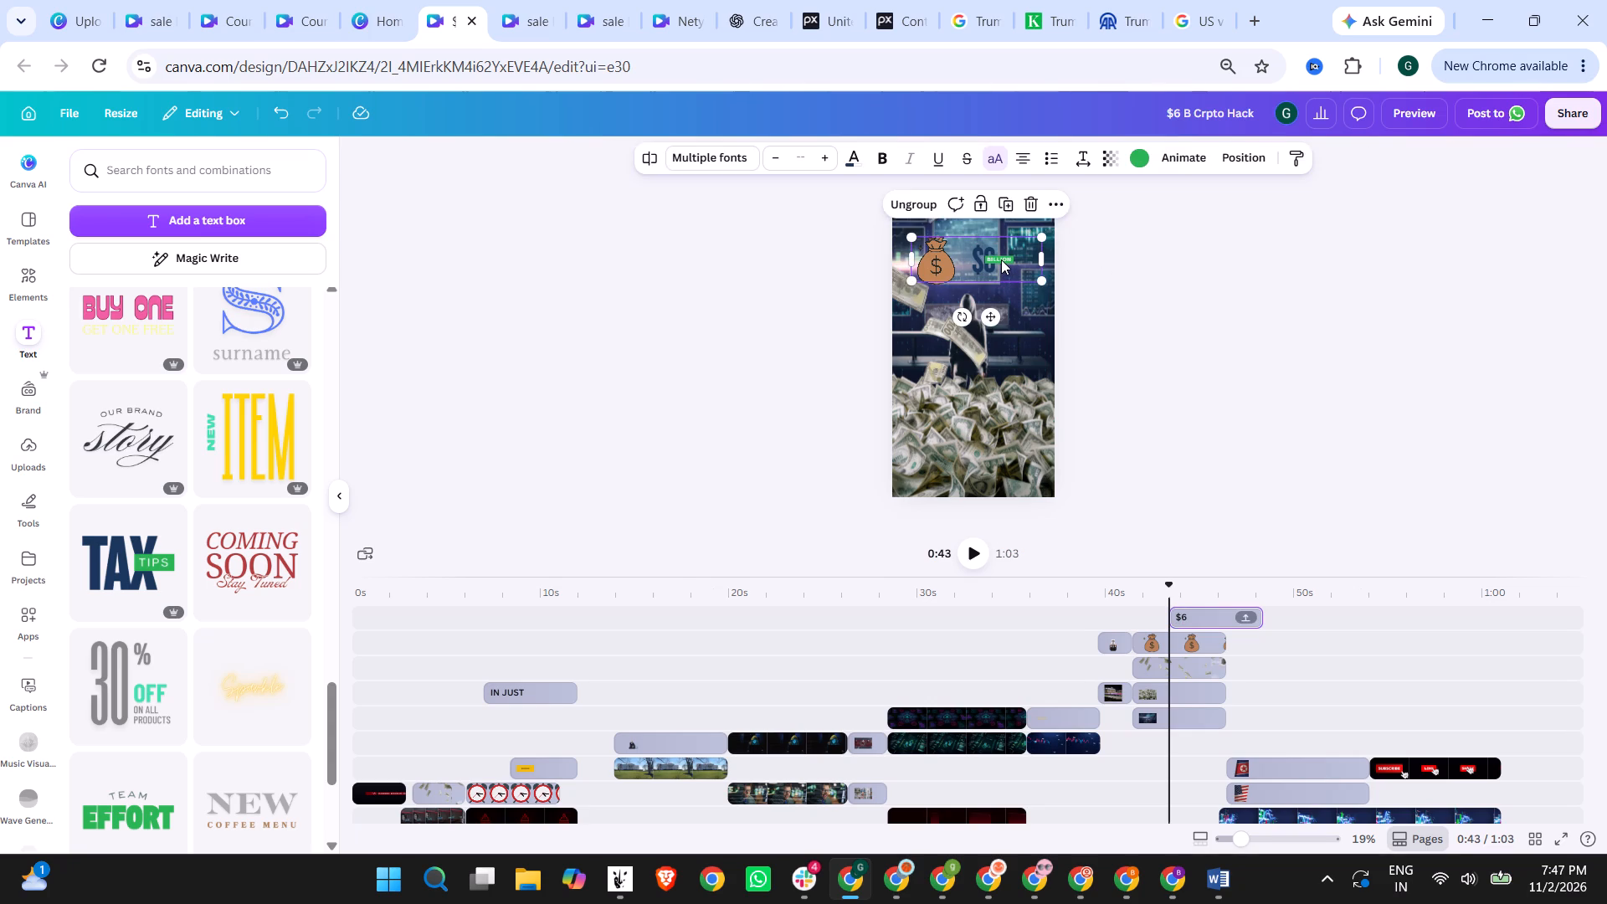
left_click(1001, 259)
left_click_drag(1001, 260, 1014, 259)
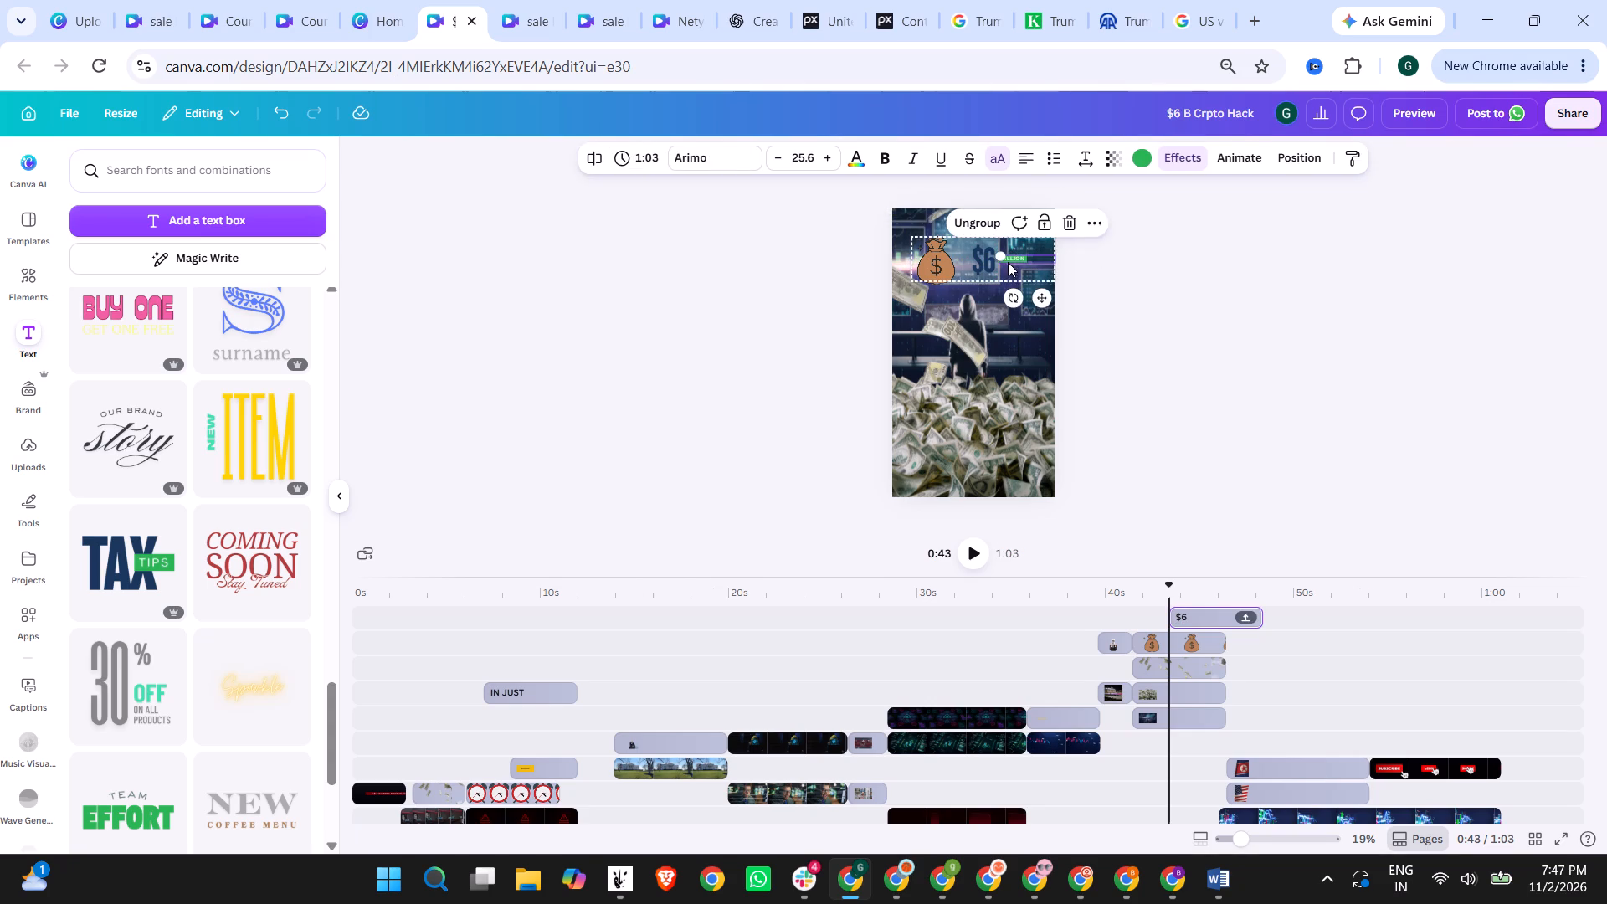
left_click(975, 271)
left_click(1181, 266)
left_click_drag(983, 270, 976, 270)
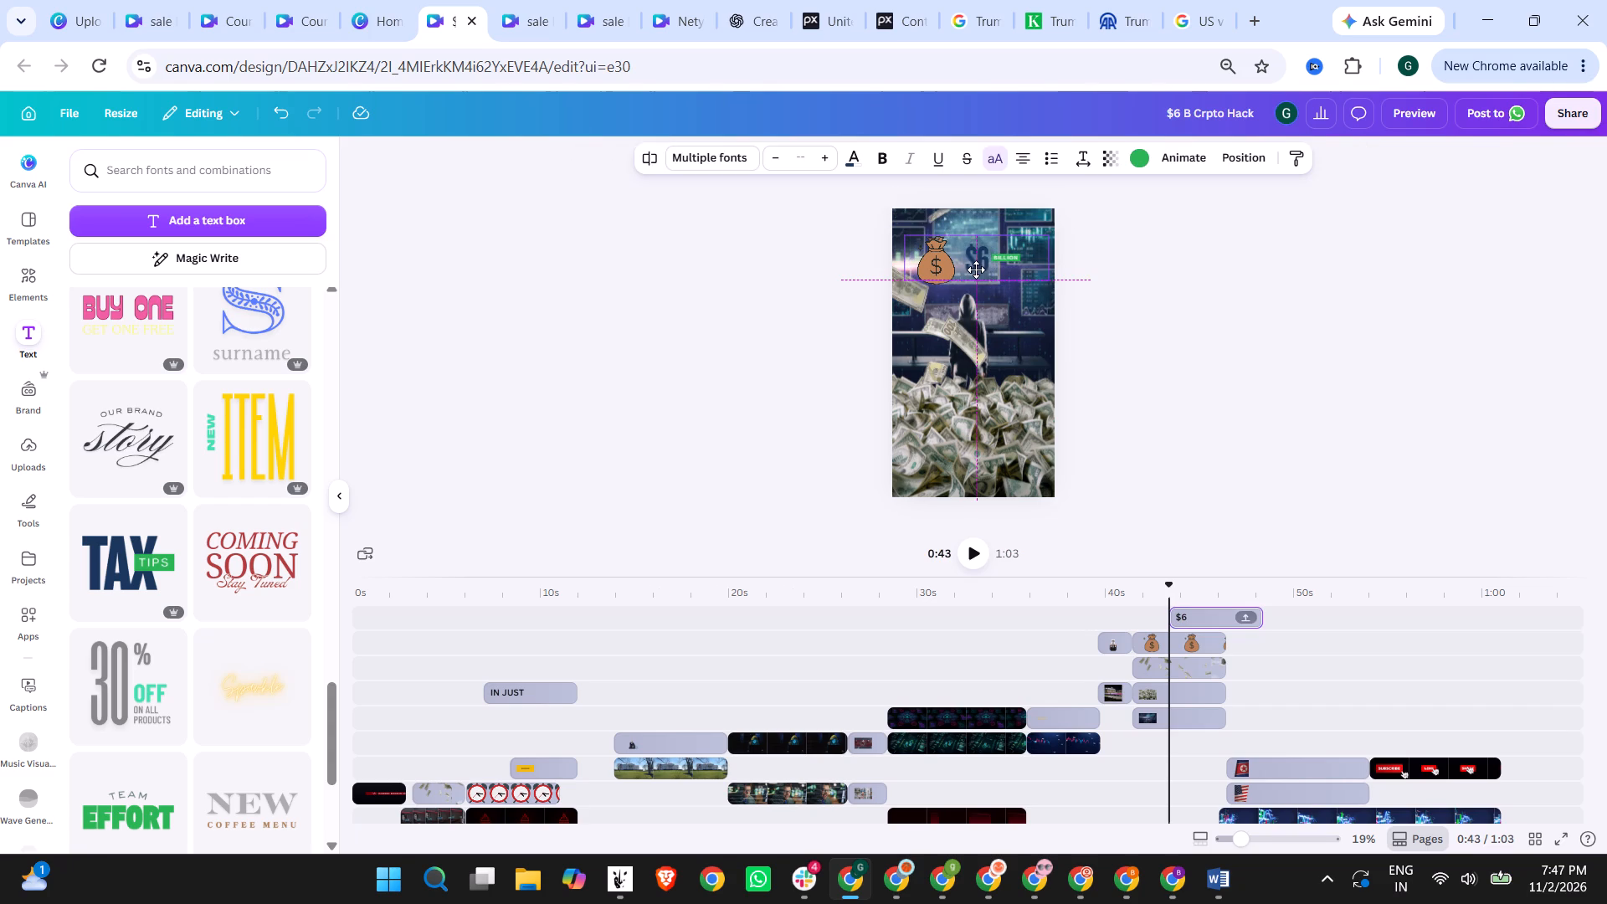
left_click_drag(976, 270, 971, 270)
left_click(1161, 272)
Apply the Breathe animation to the grouped "$6 BILLION" text design.
left_click(971, 265)
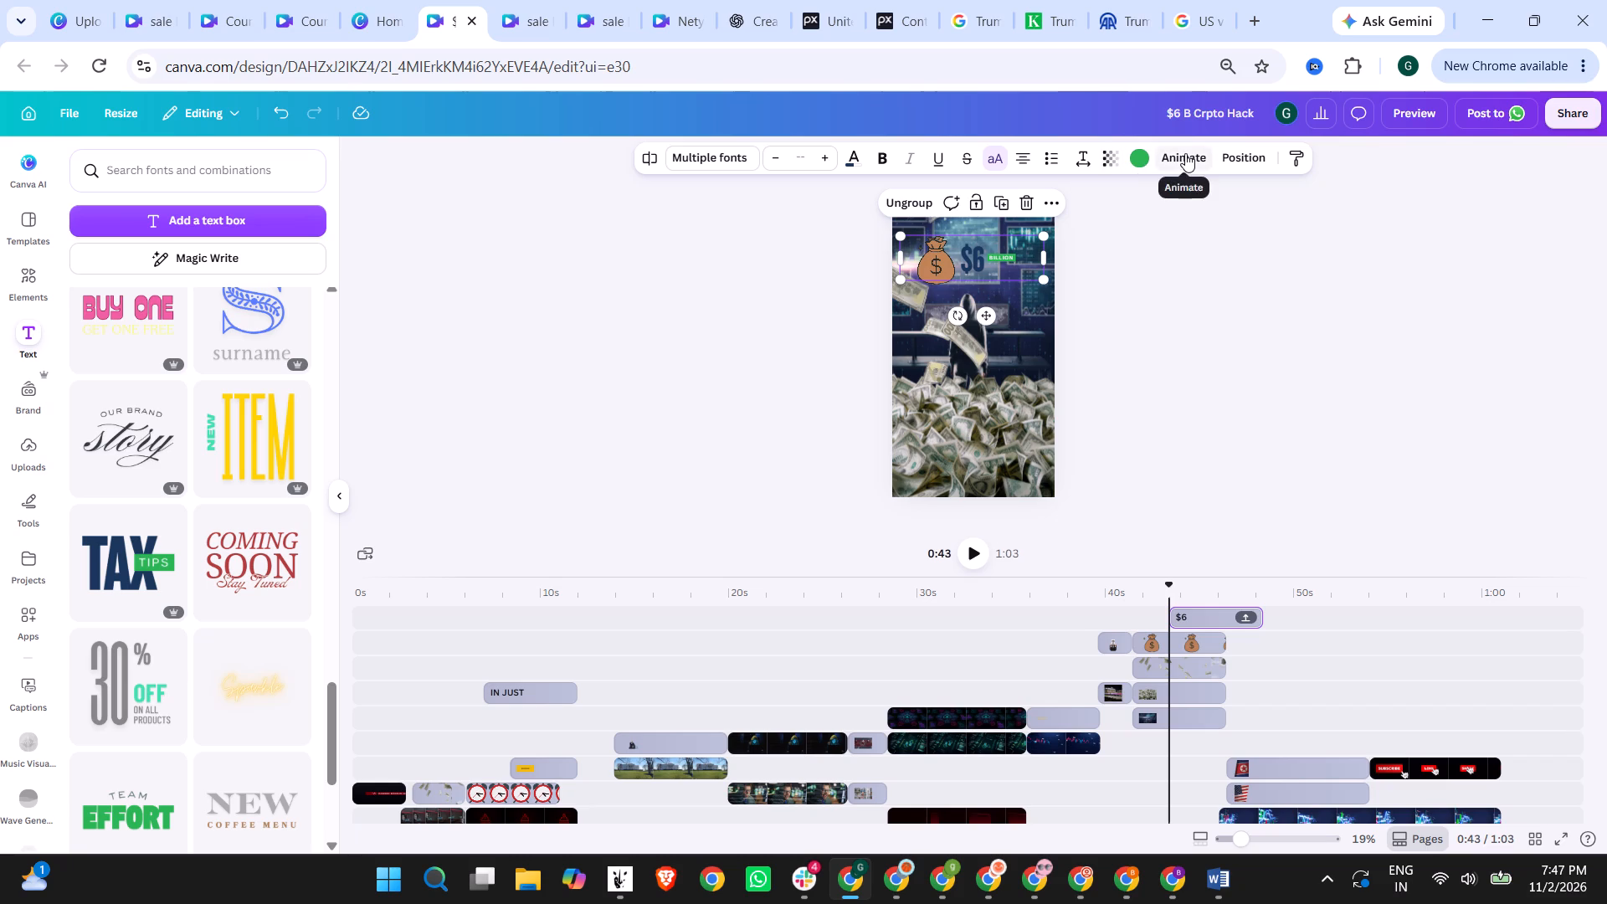
left_click(1185, 153)
scroll(194, 399, "down", 6)
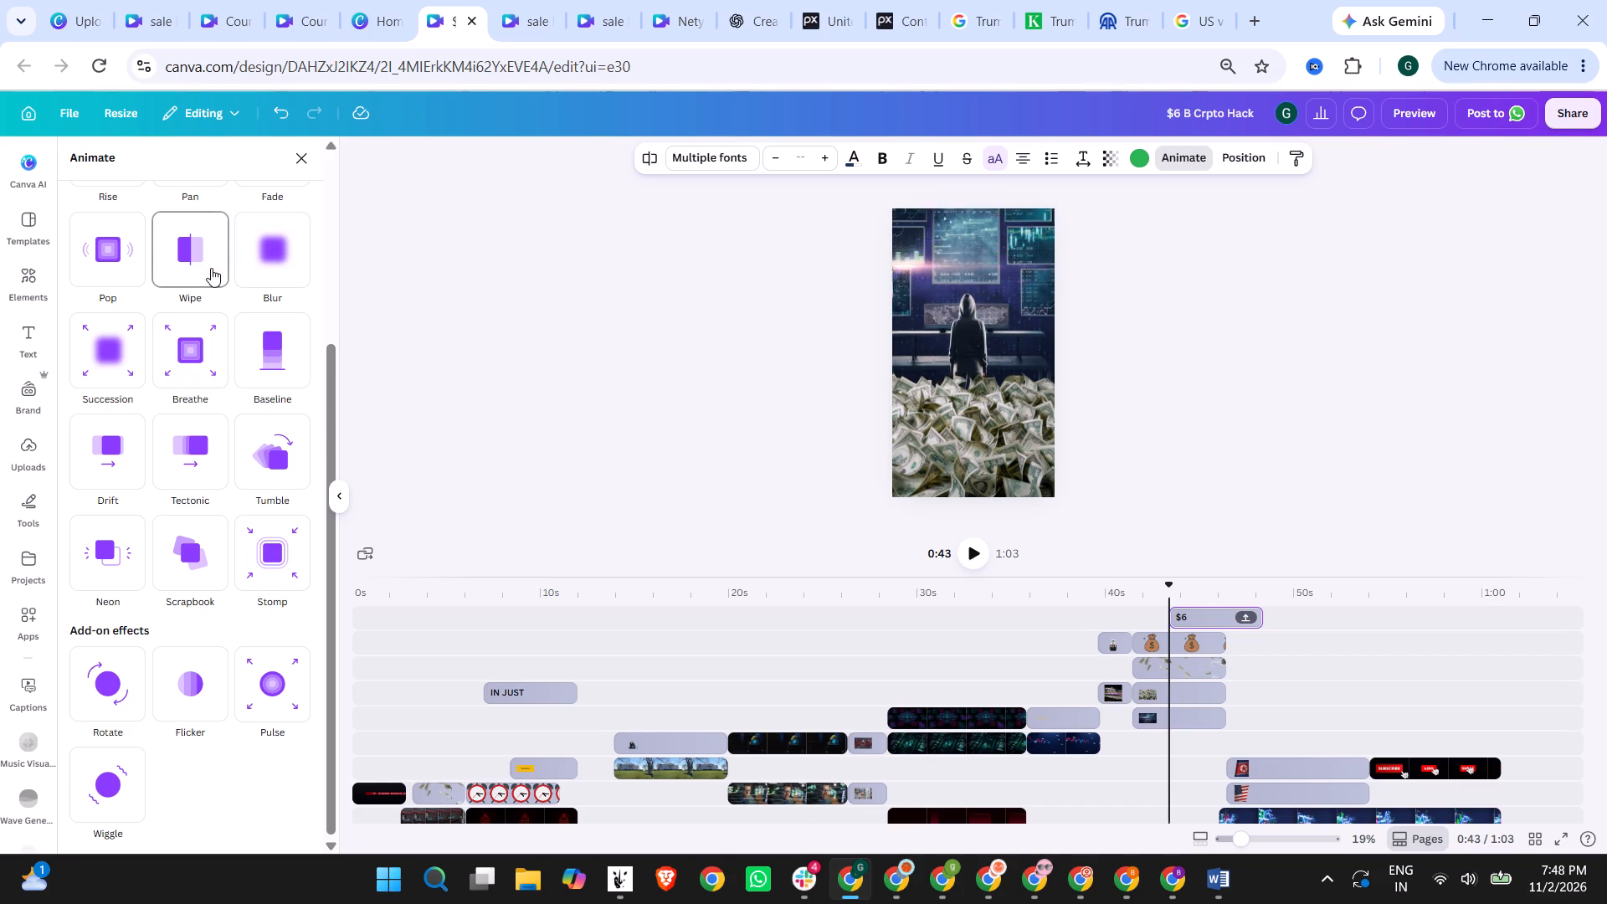
left_click(199, 378)
left_click(1111, 259)
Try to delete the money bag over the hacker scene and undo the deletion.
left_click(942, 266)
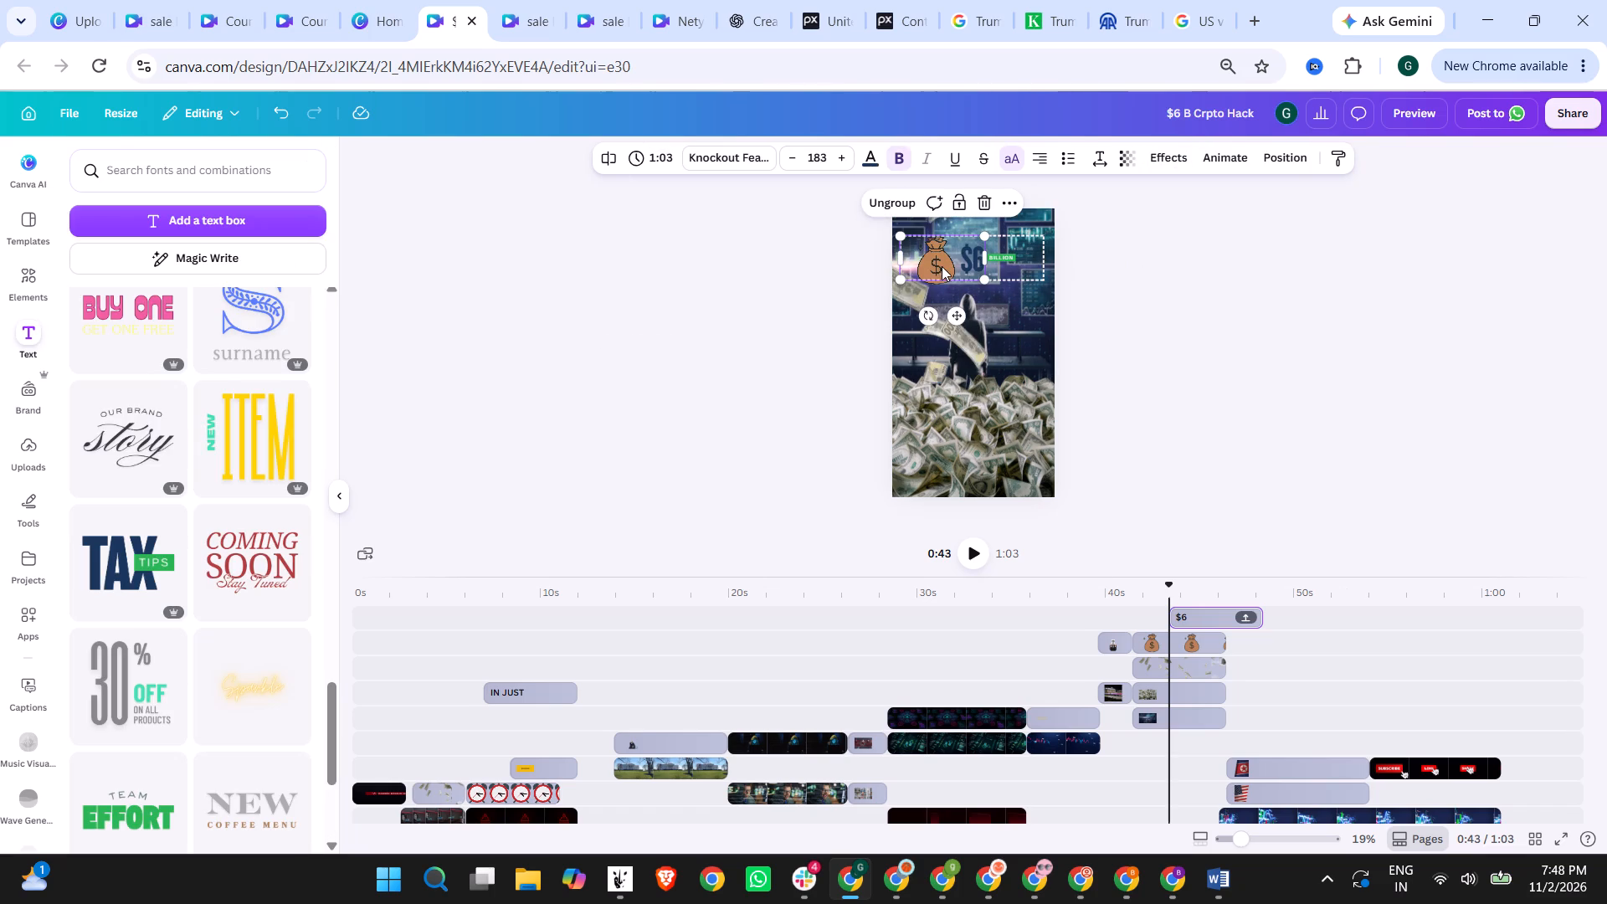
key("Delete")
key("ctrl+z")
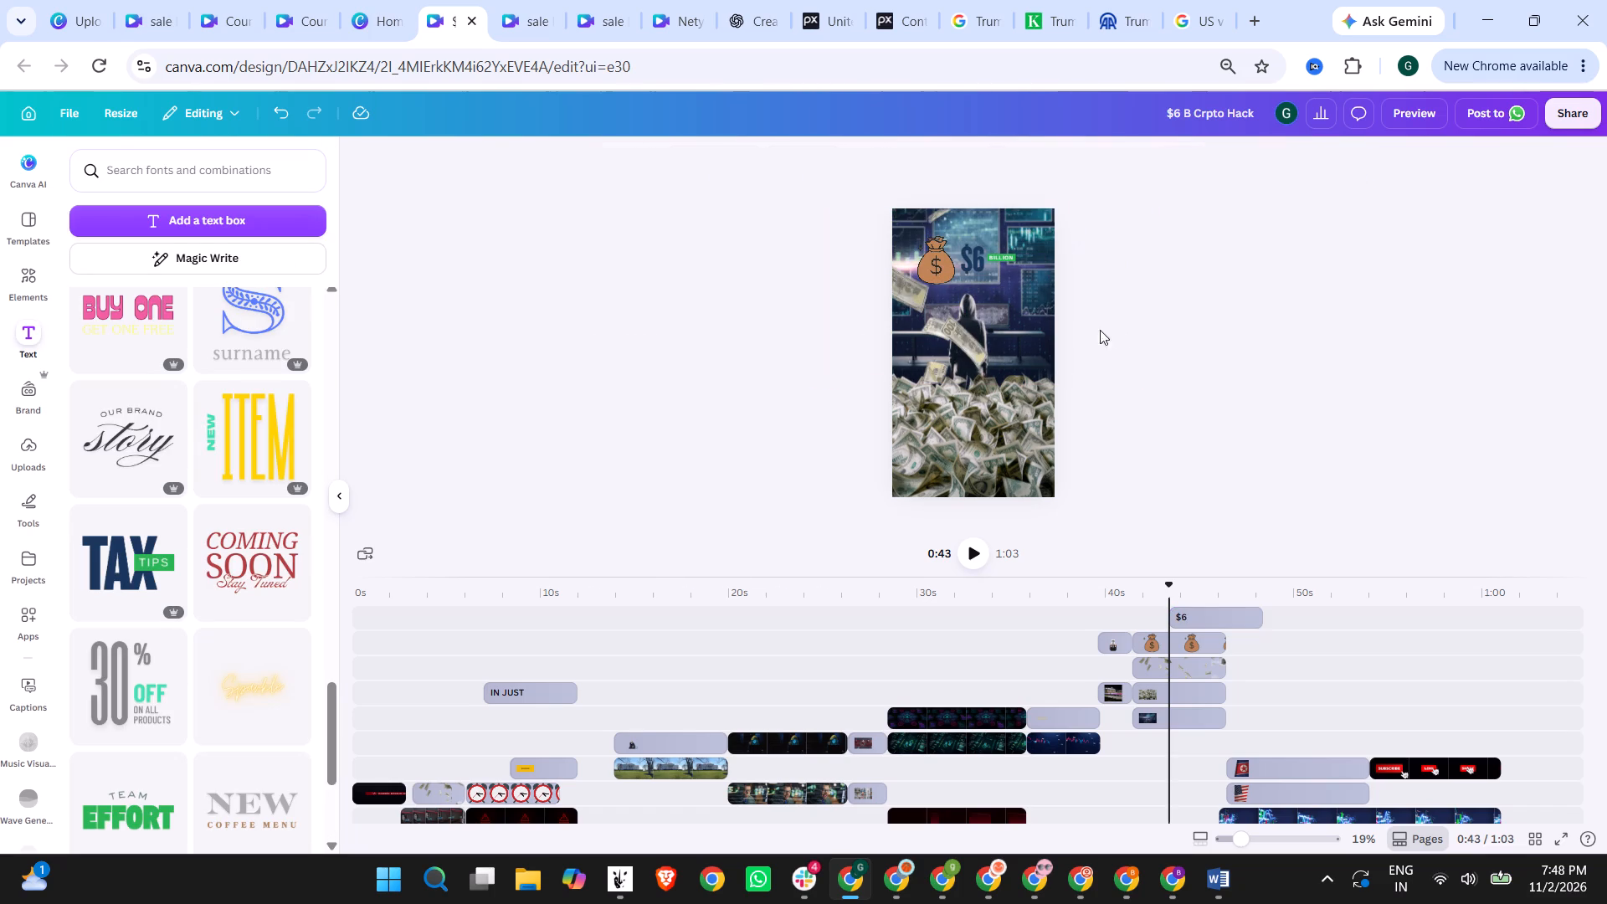
Delete the money bag clip from the hacker scene on the timeline.
left_click(925, 308)
left_click(944, 263)
left_click(920, 267)
left_click(925, 290)
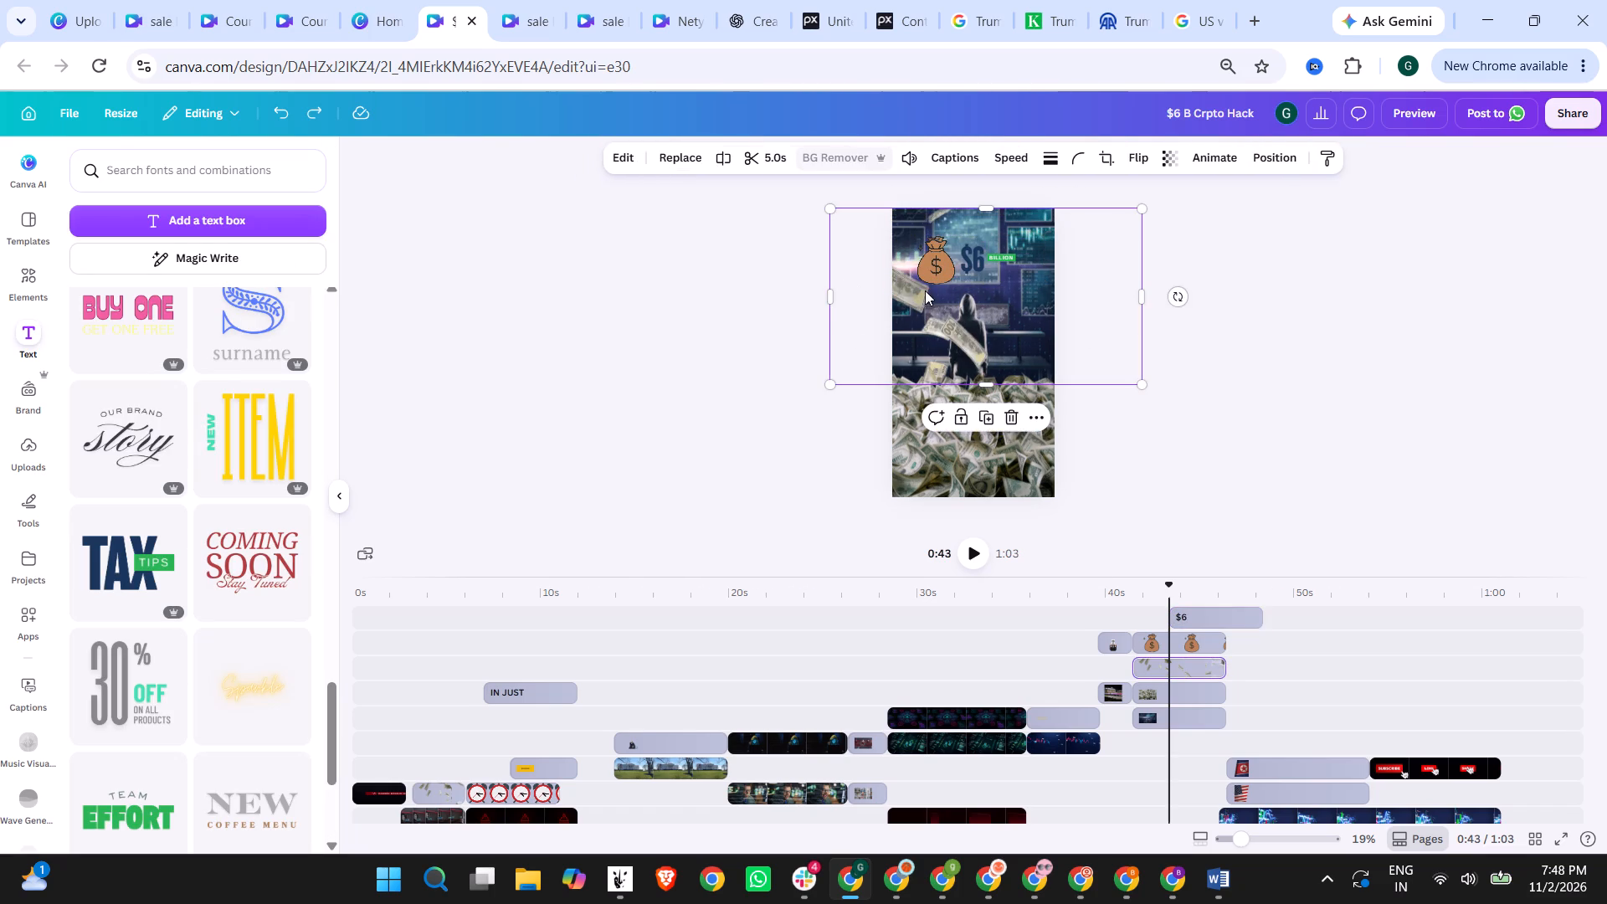
left_click(936, 284)
left_click(1163, 639)
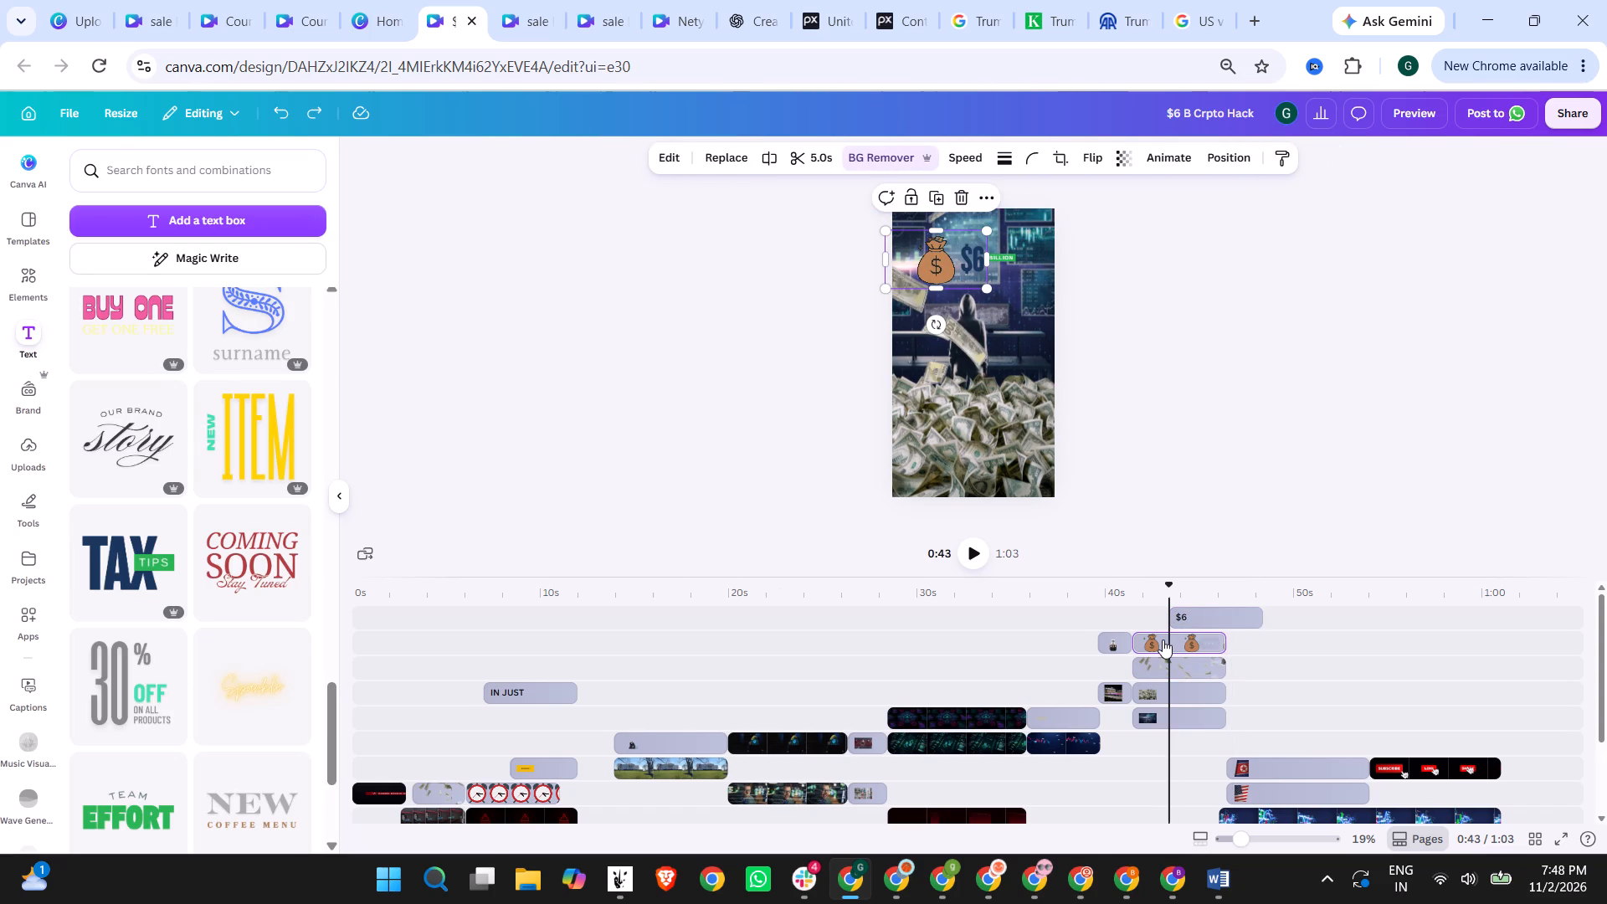
key("Delete")
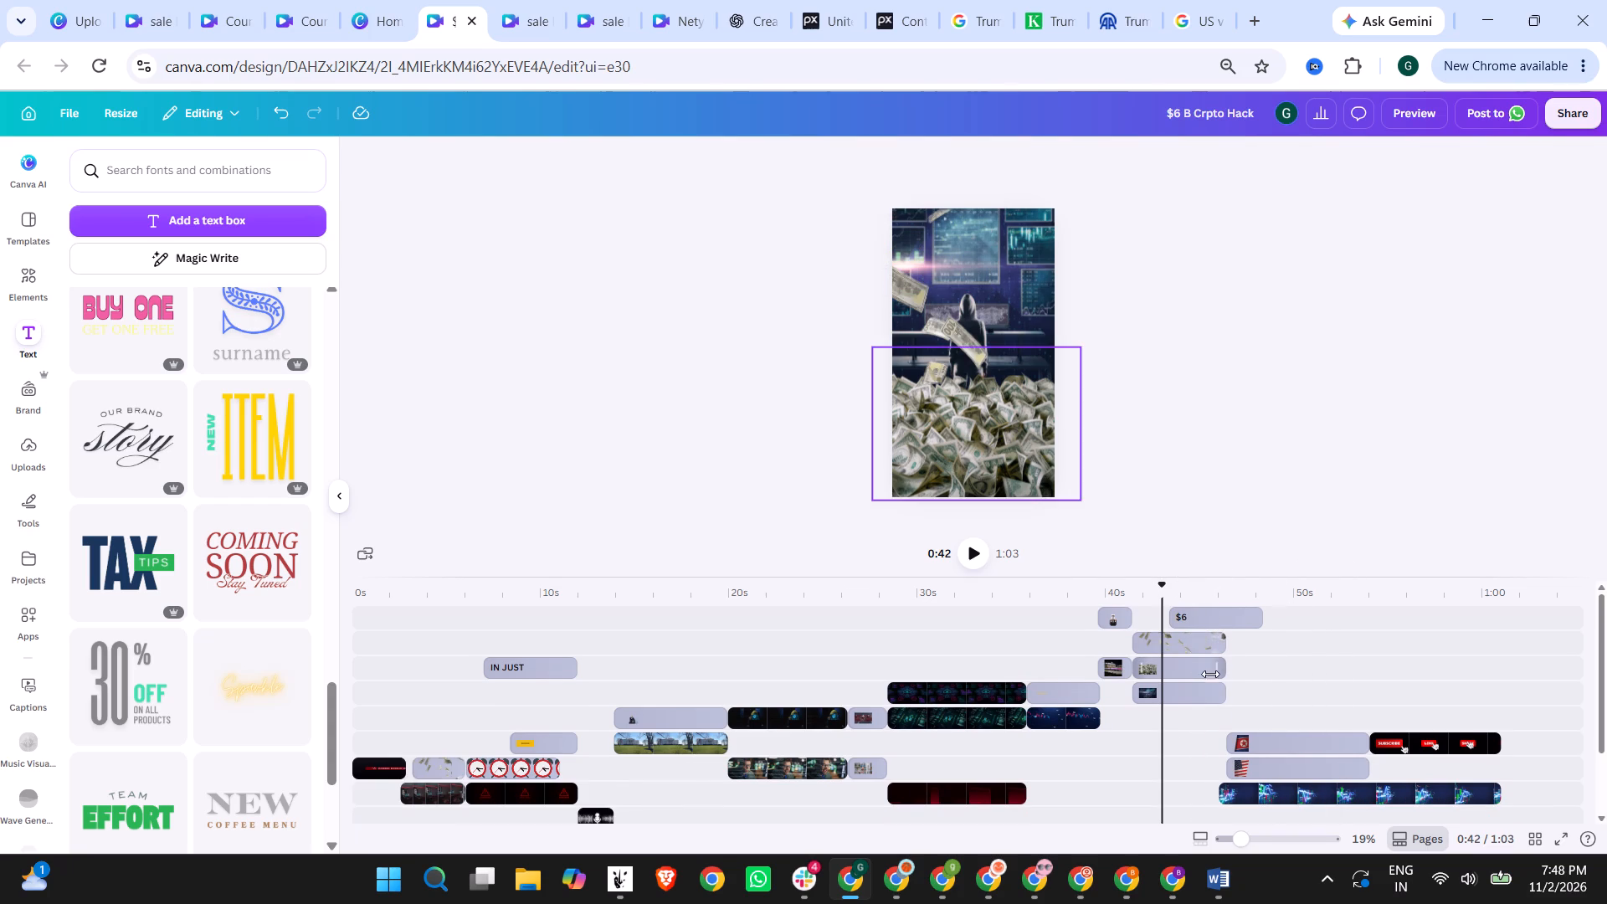
Enlarge the "$6 BILLION" text design and move it left into the space the money bag occupied.
left_click(1198, 620)
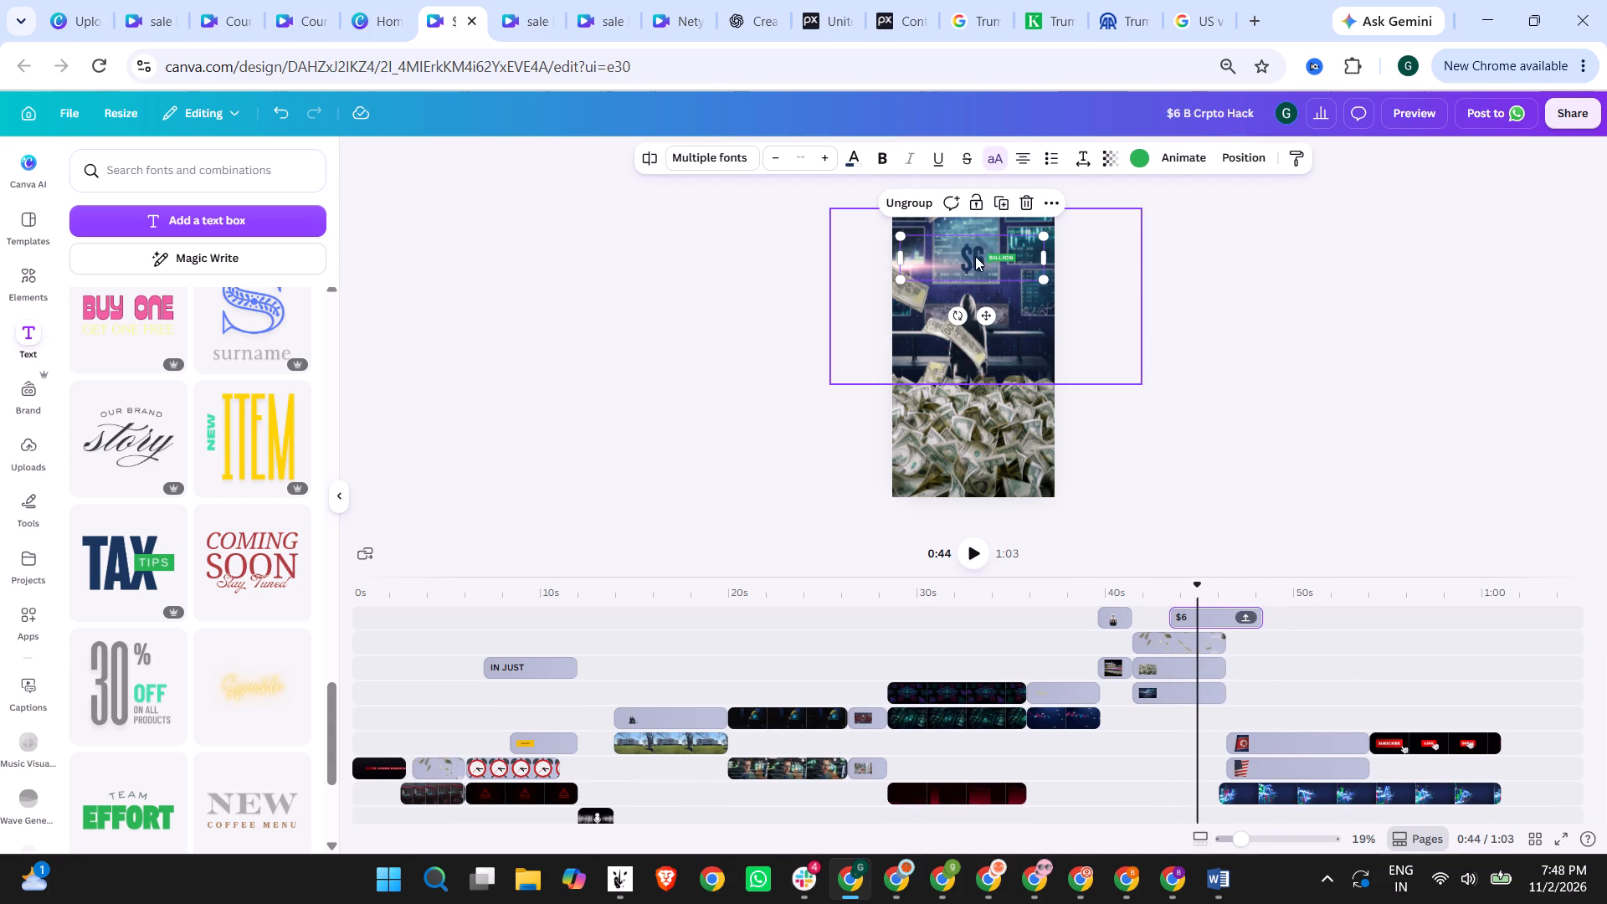
left_click_drag(975, 256, 951, 256)
left_click_drag(1020, 281, 1044, 295)
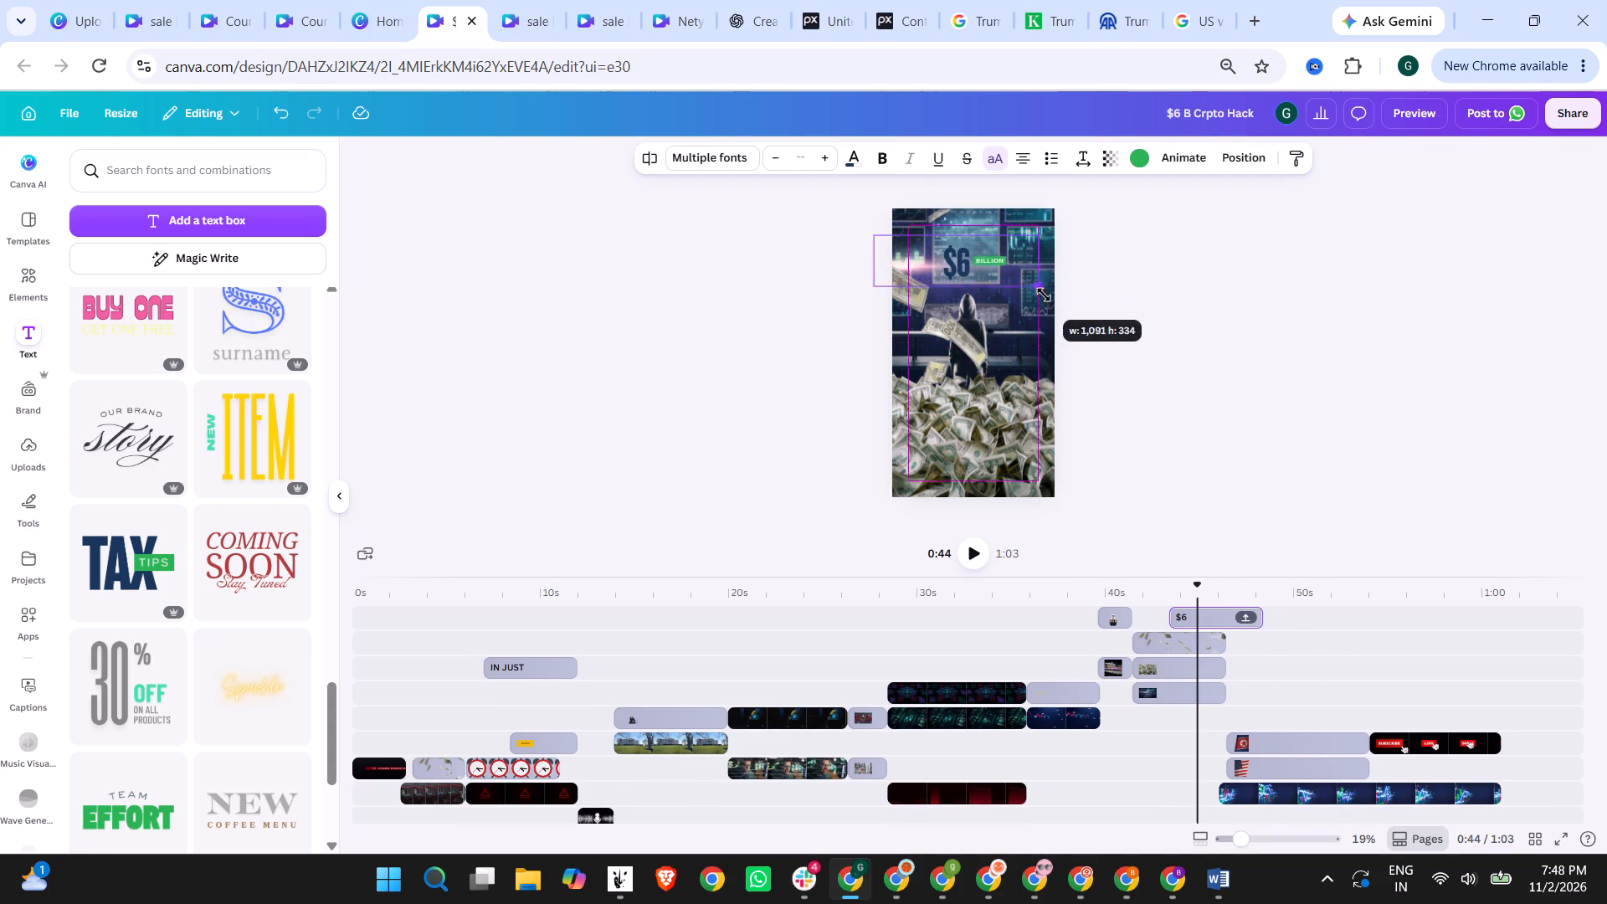
left_click_drag(1044, 295, 1089, 320)
left_click_drag(986, 284, 940, 278)
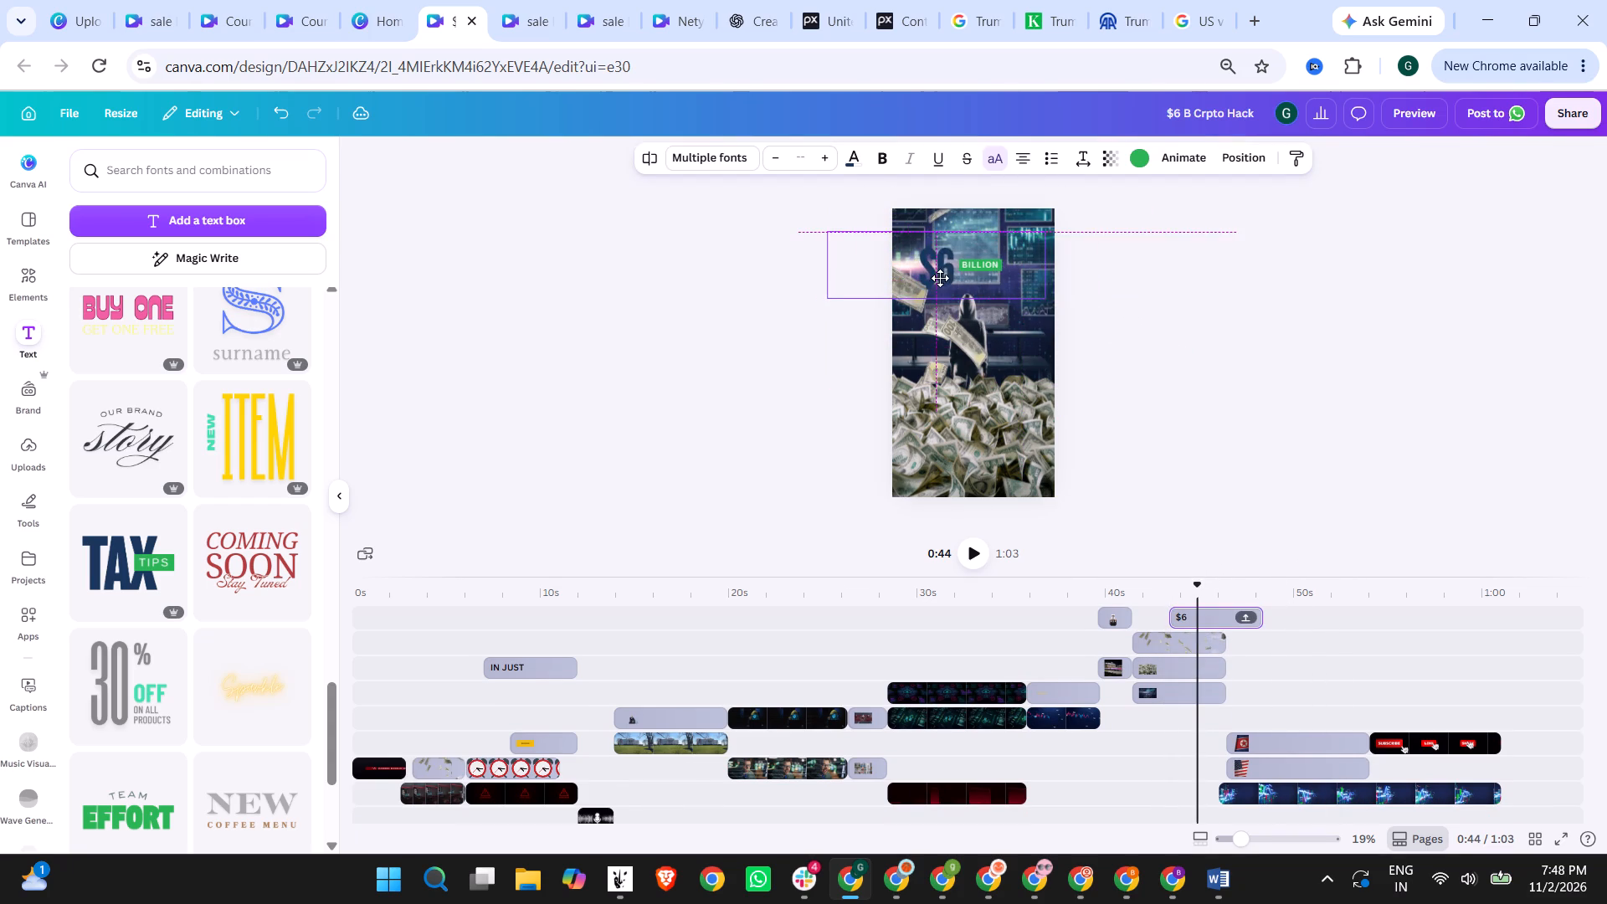
left_click_drag(940, 278, 945, 277)
Increase the "BILLION" font size to 73.6 and move the whole text design slightly up and left.
double_click(977, 265)
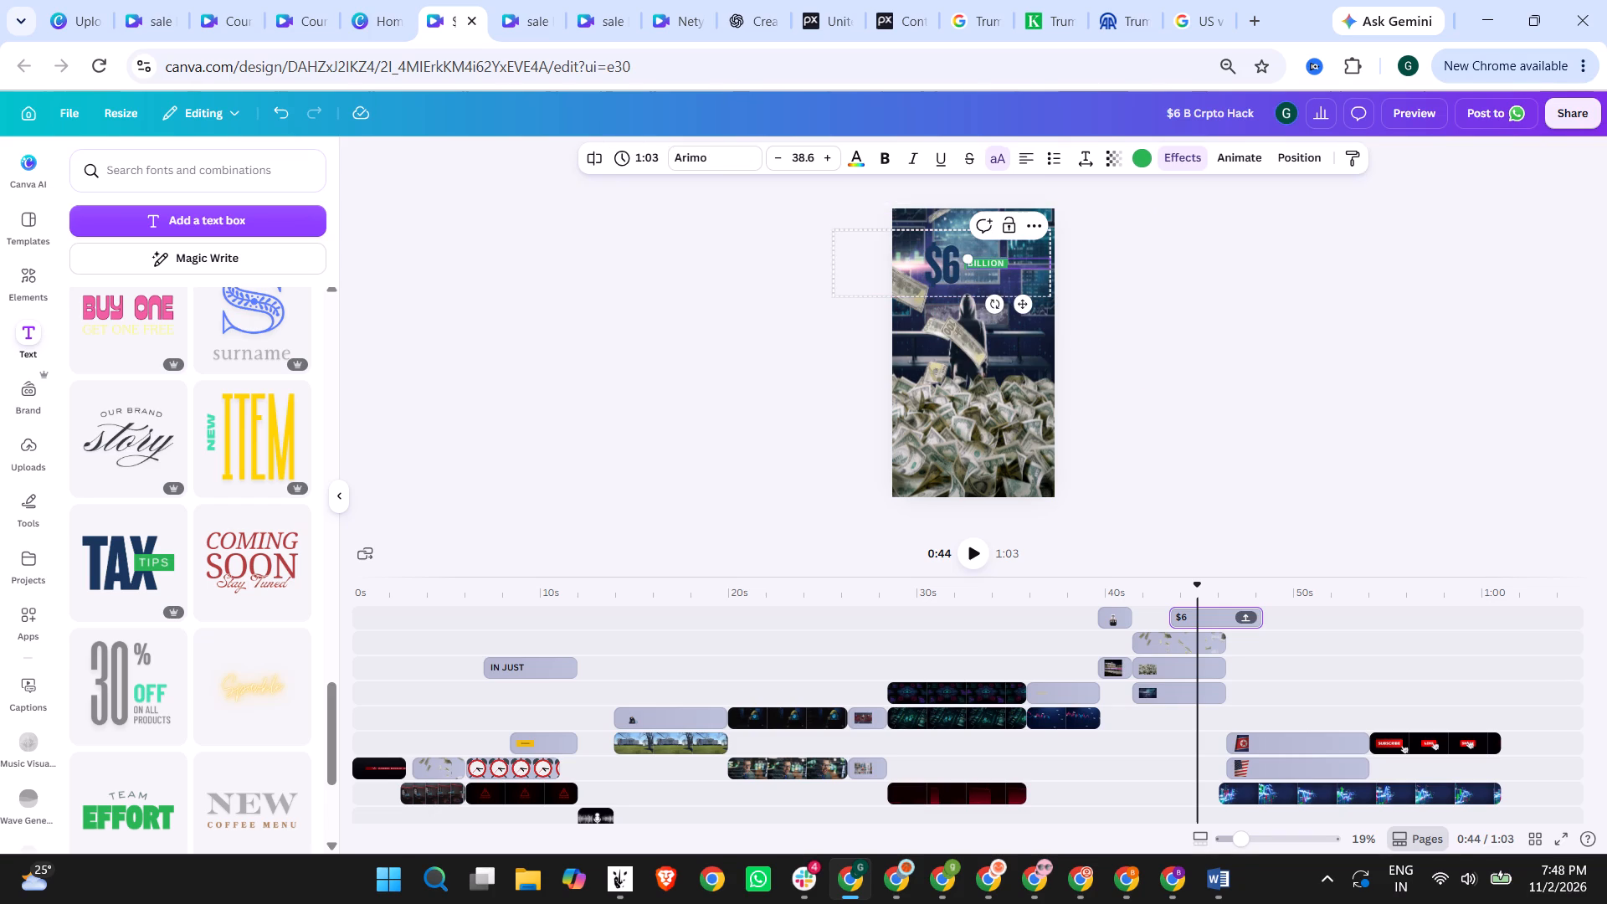
key("ctrl+a")
left_click(822, 156)
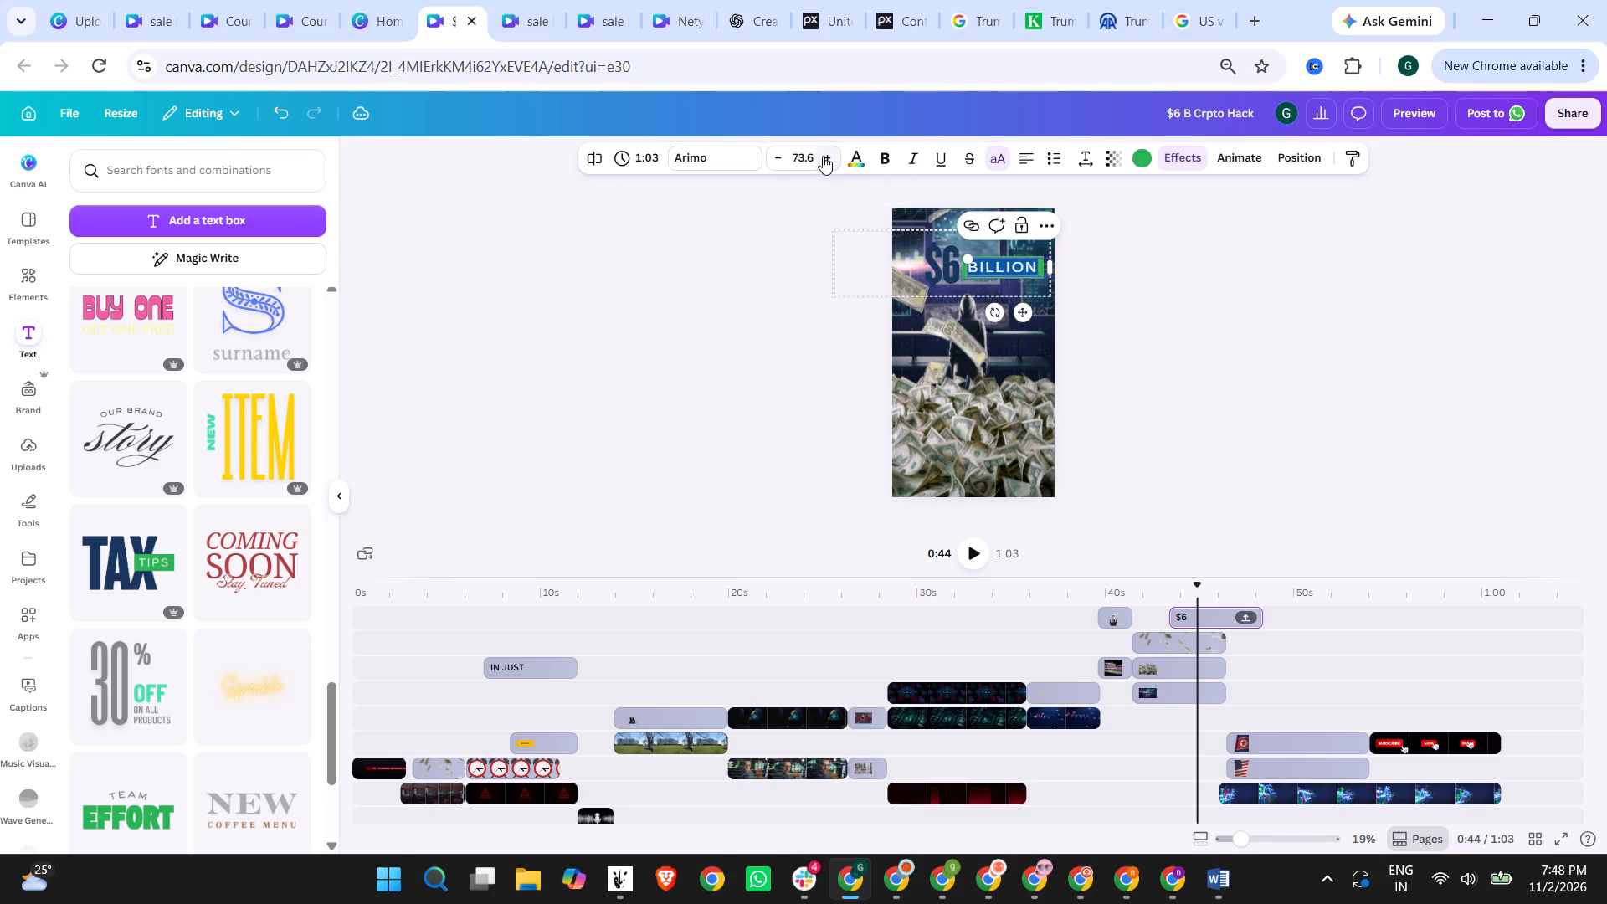
left_click(1250, 303)
left_click_drag(958, 273, 946, 265)
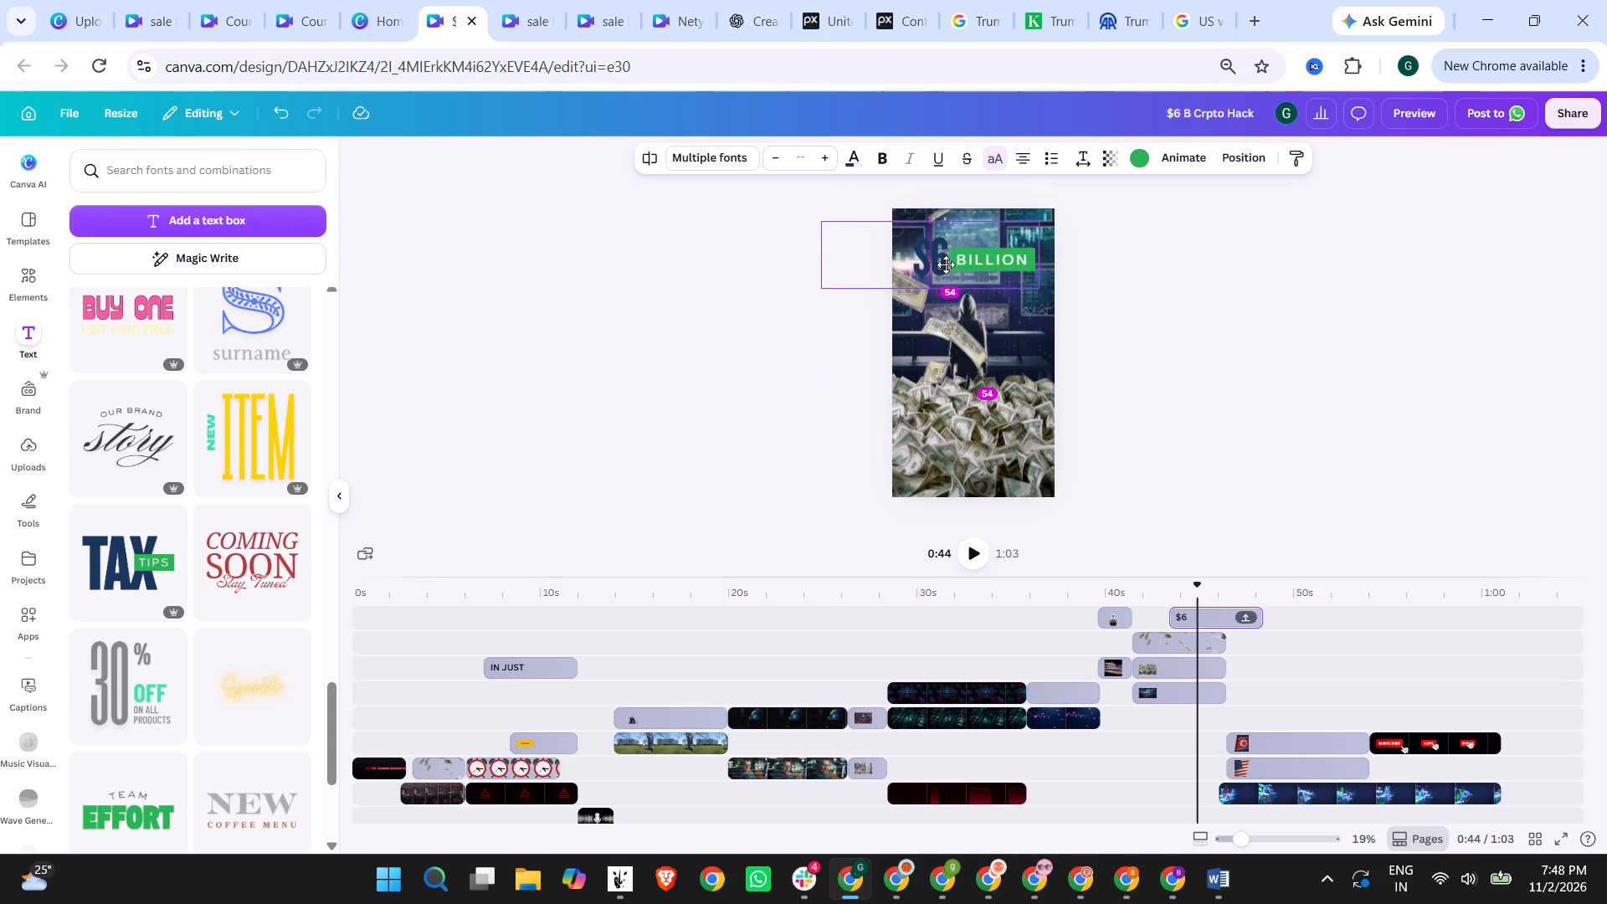
left_click_drag(946, 265, 947, 261)
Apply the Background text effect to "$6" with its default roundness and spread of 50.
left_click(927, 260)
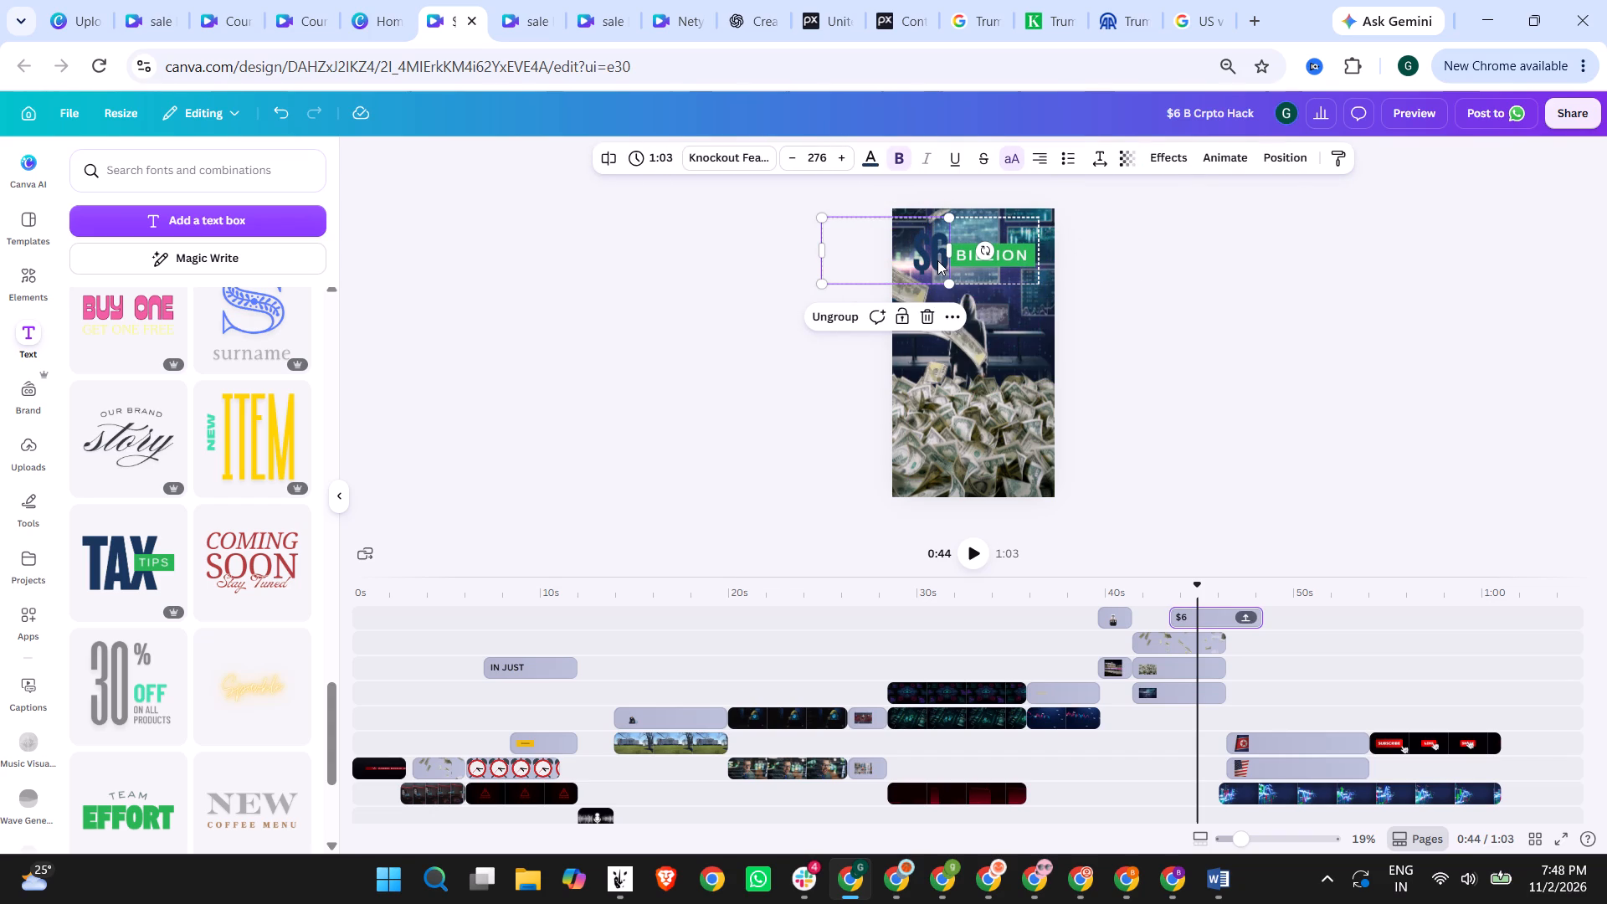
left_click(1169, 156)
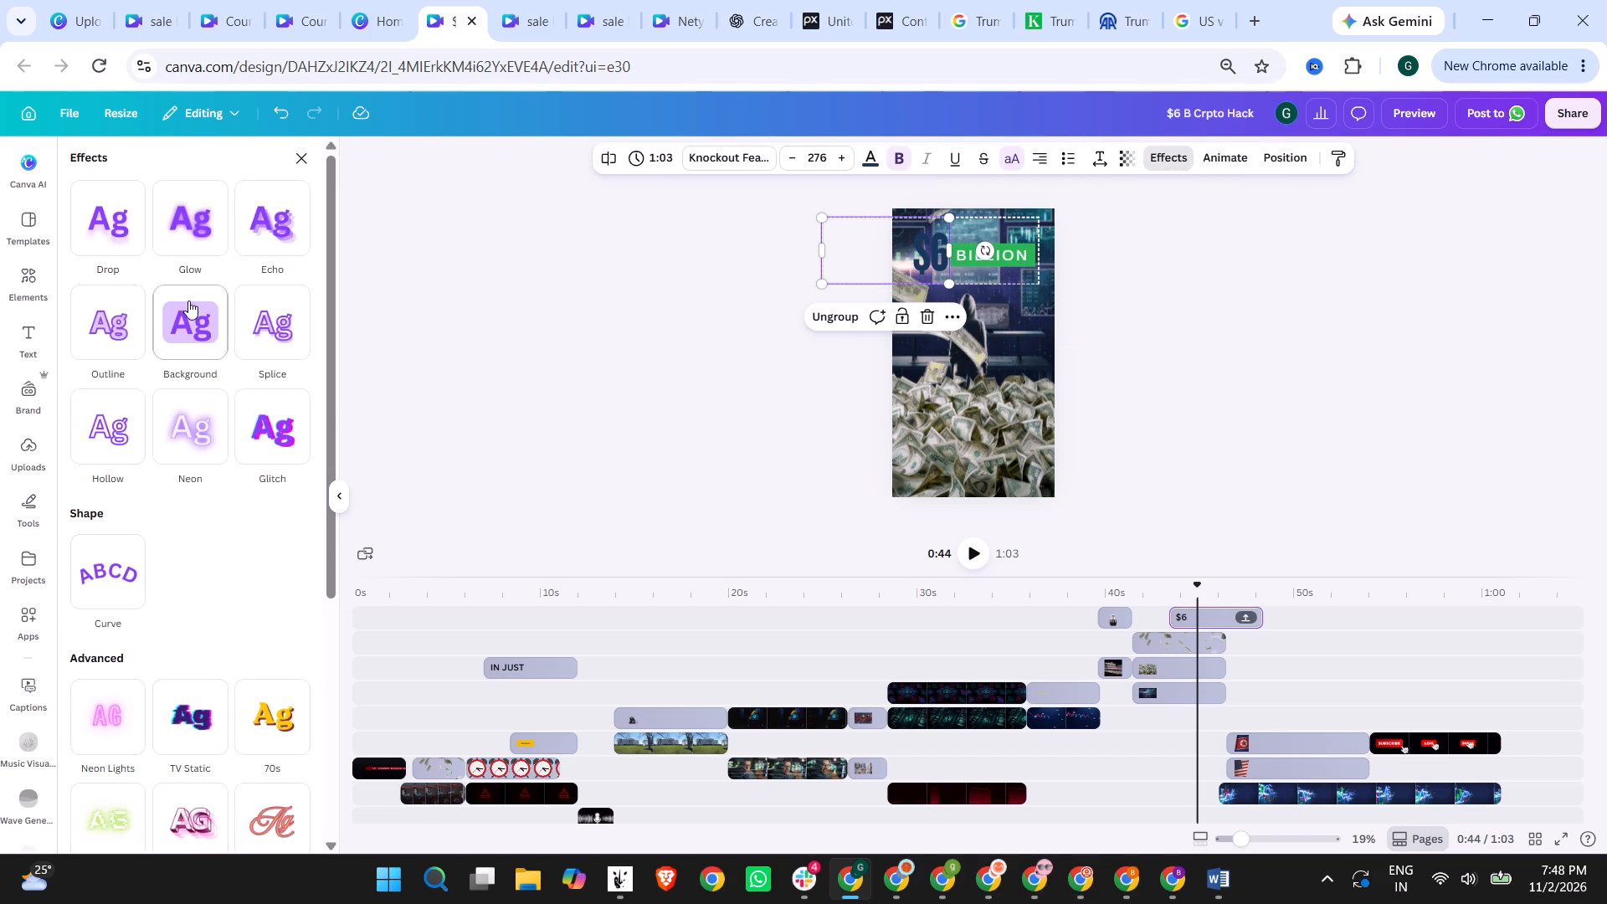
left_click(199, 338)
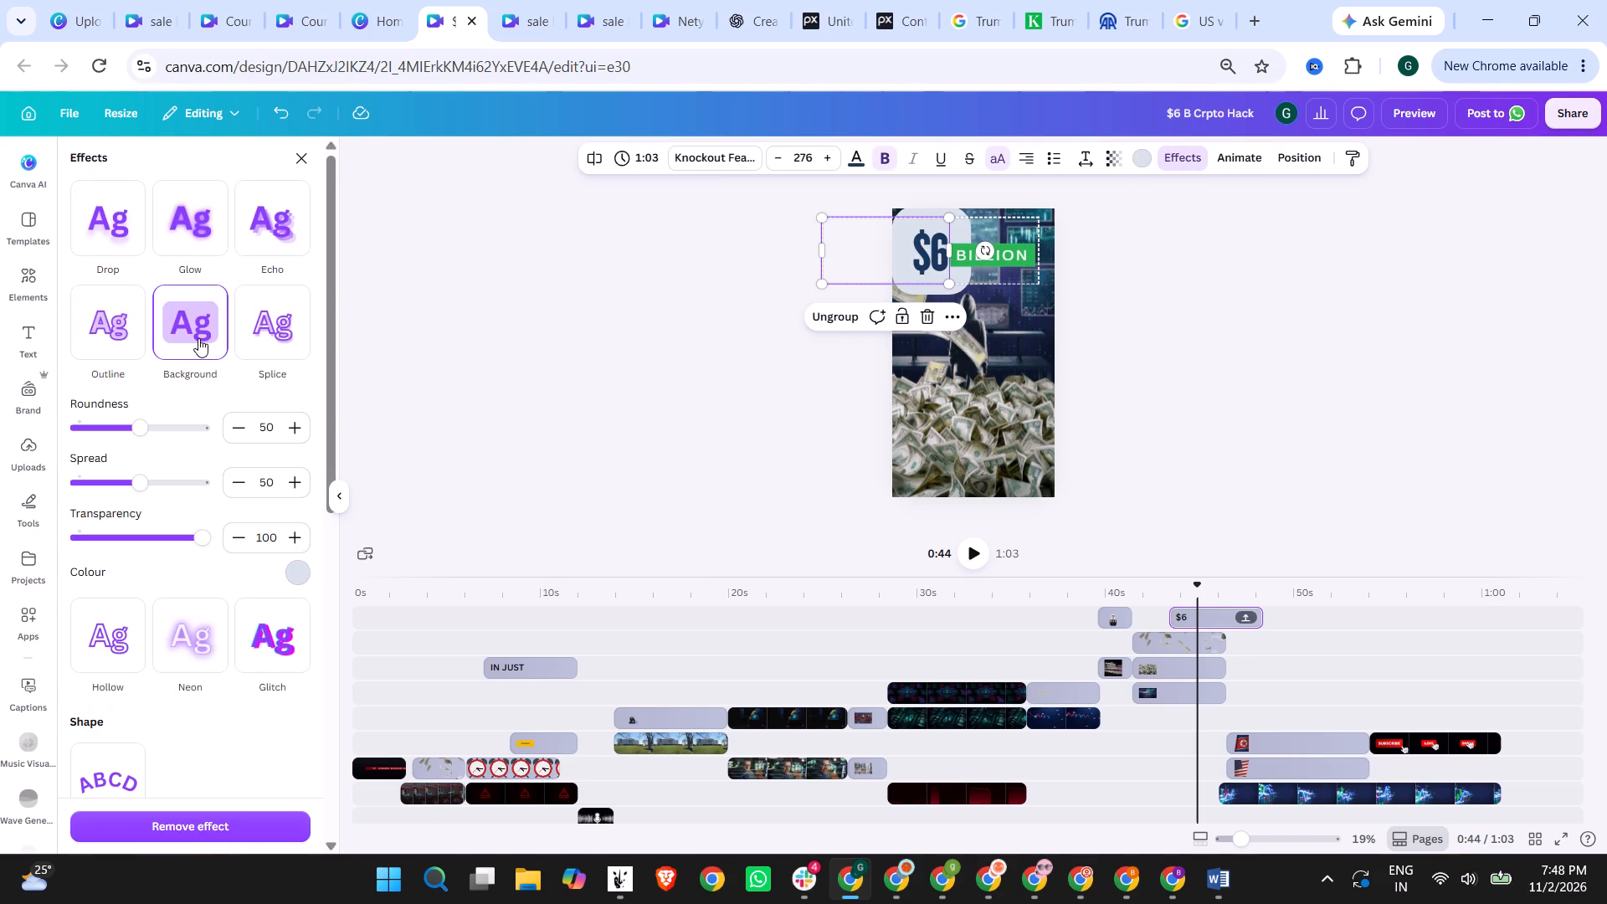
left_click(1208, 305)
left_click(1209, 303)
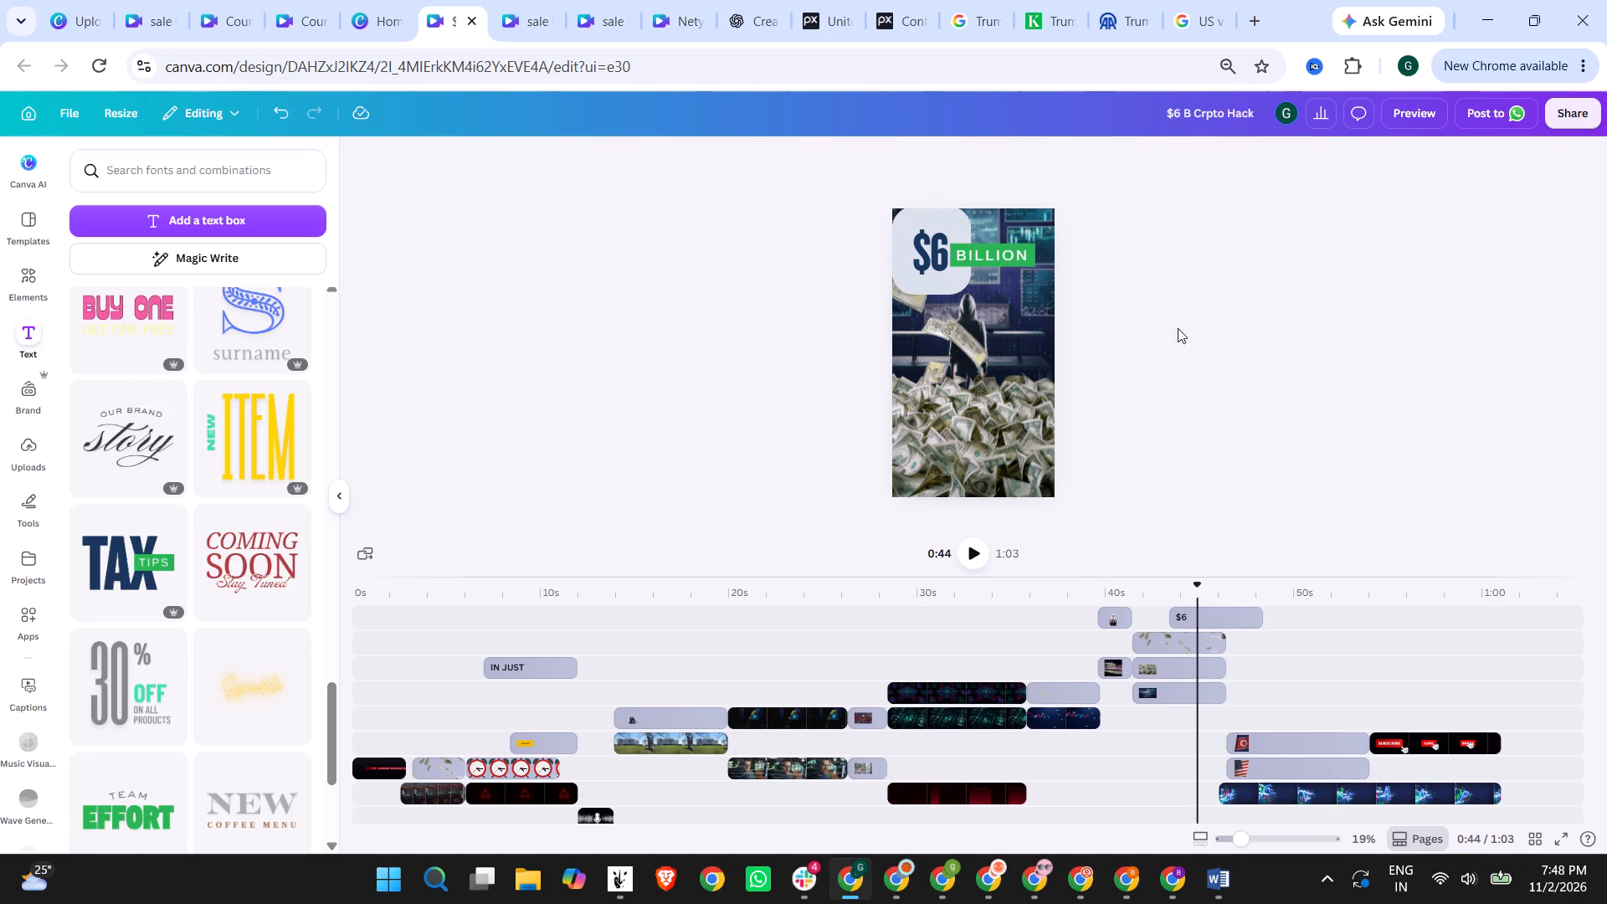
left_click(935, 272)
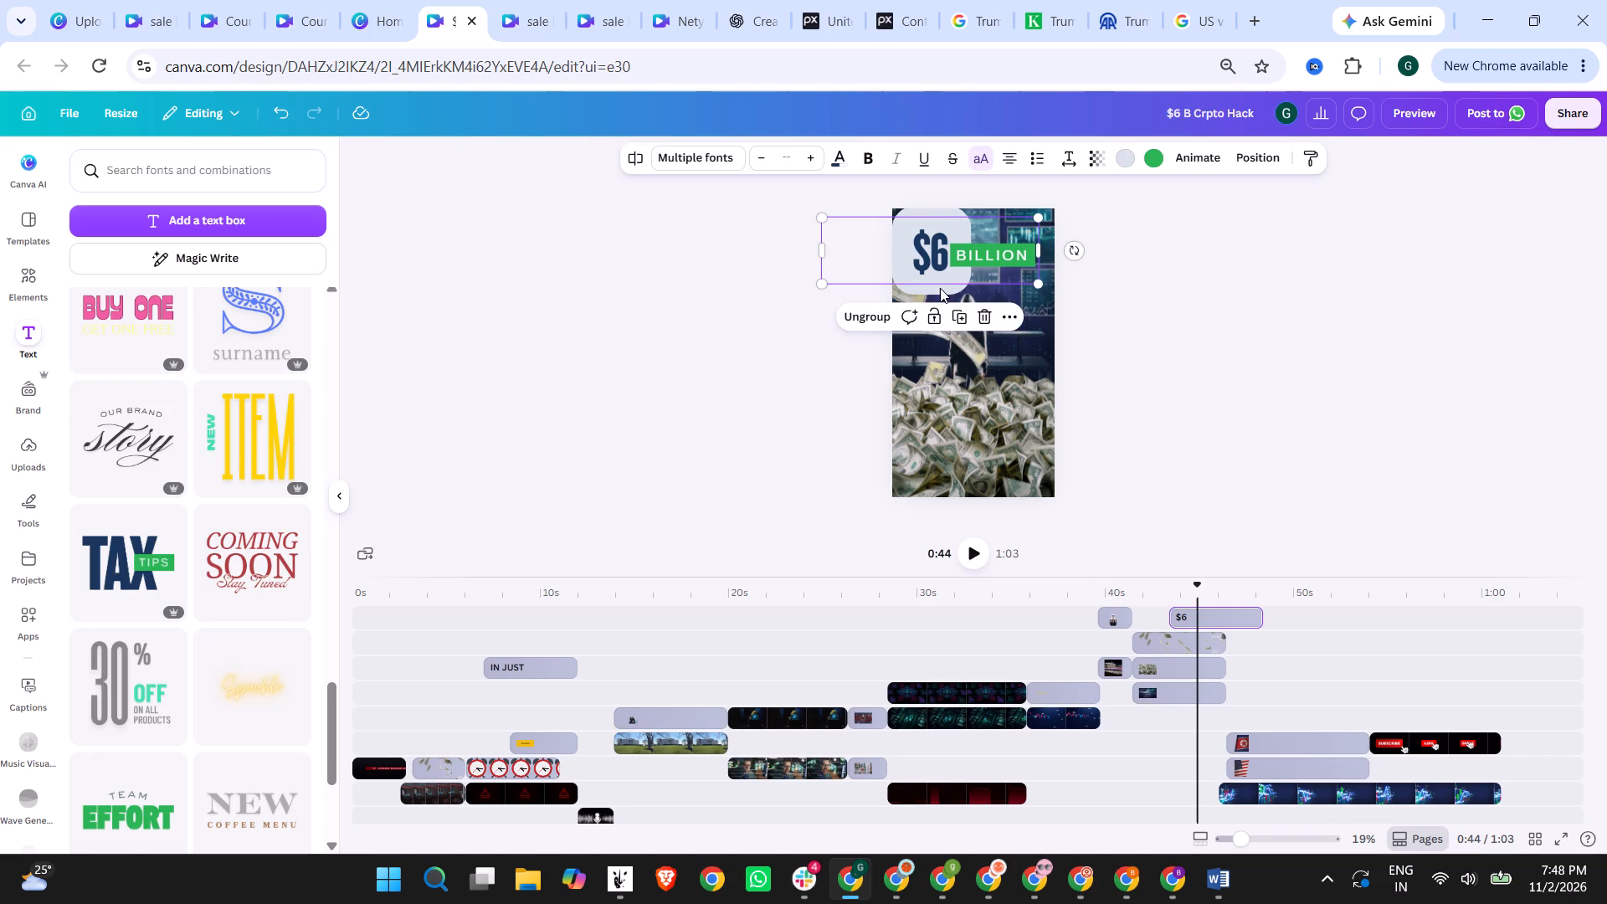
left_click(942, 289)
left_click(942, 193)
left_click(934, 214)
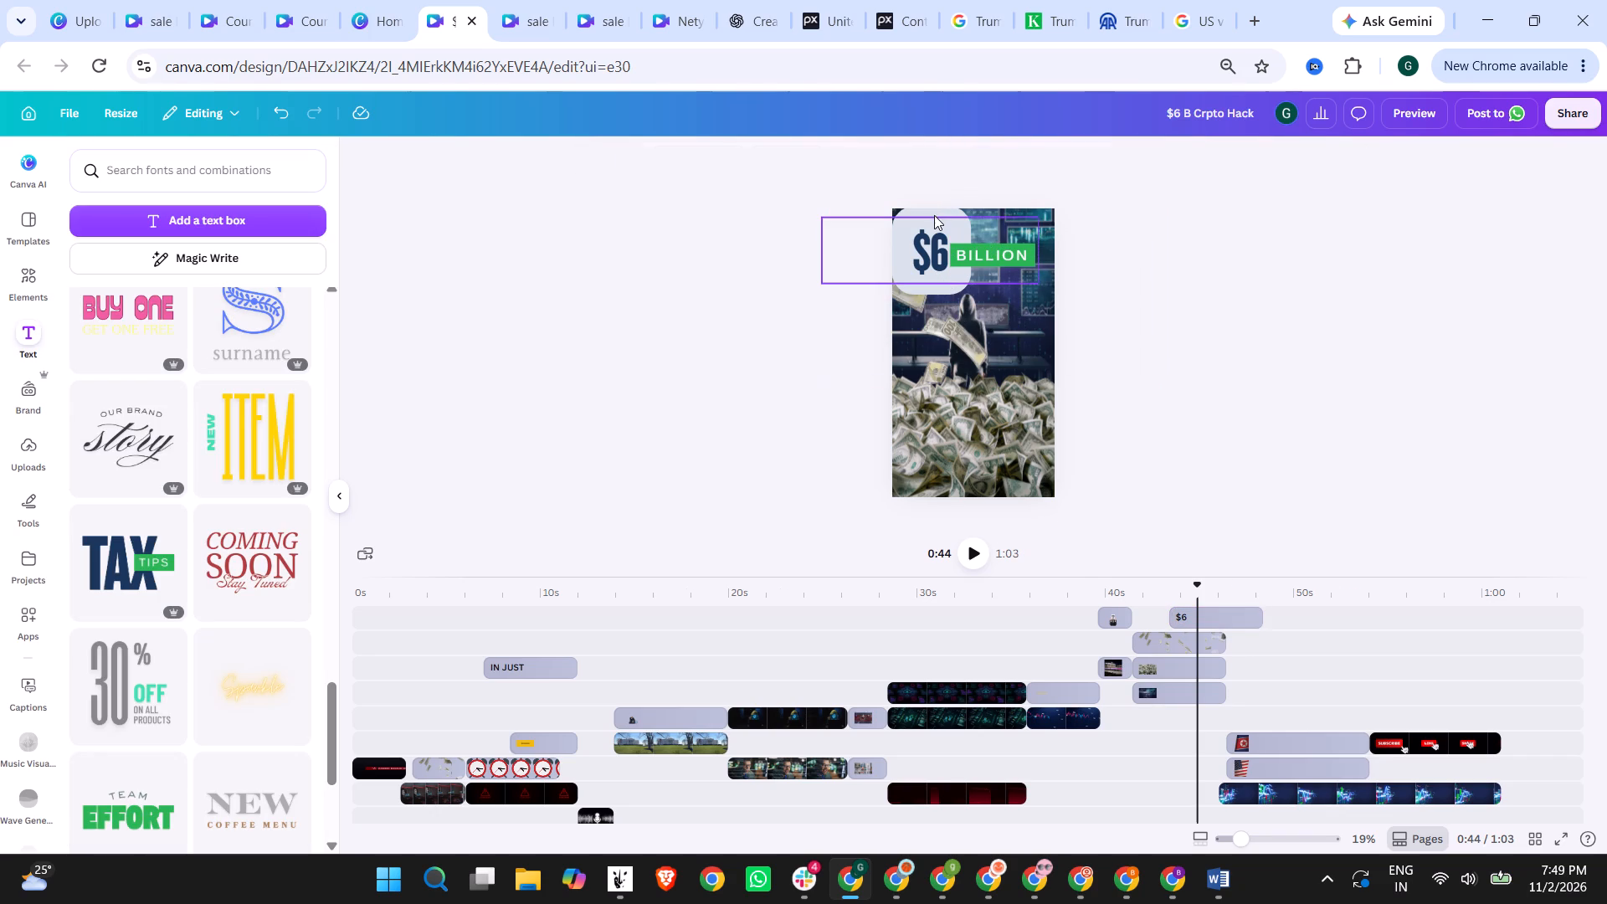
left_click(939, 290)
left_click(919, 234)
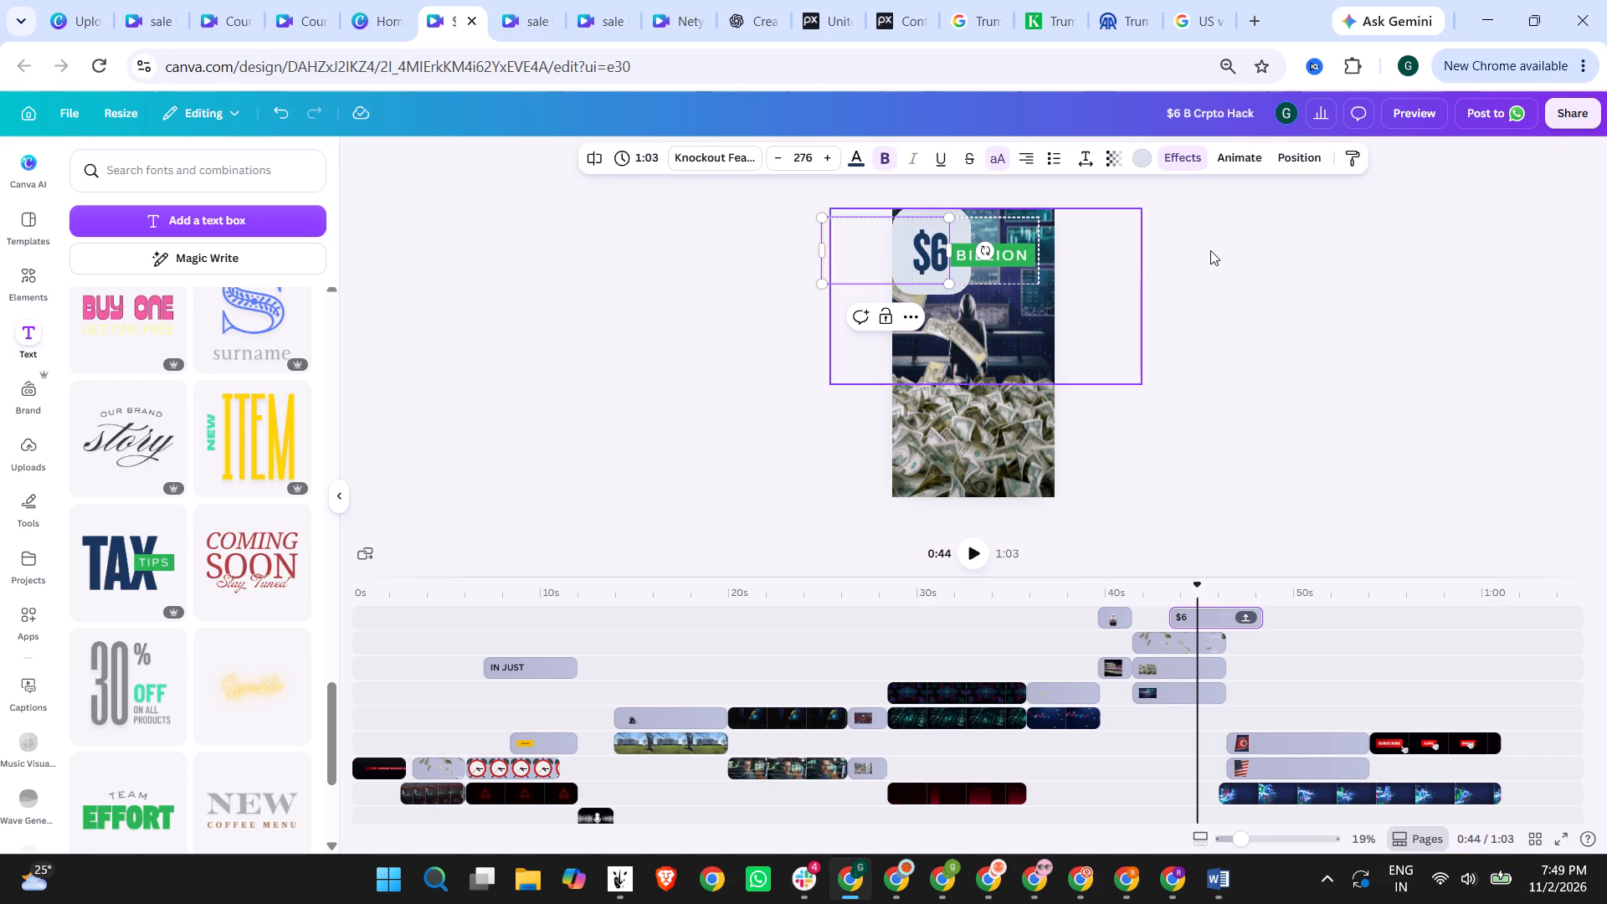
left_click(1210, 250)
Try the Neon, Outline and Splice text effects on "$6", settling on Glitch with direction -55 and offset 9.
left_click(940, 237)
left_click(932, 252)
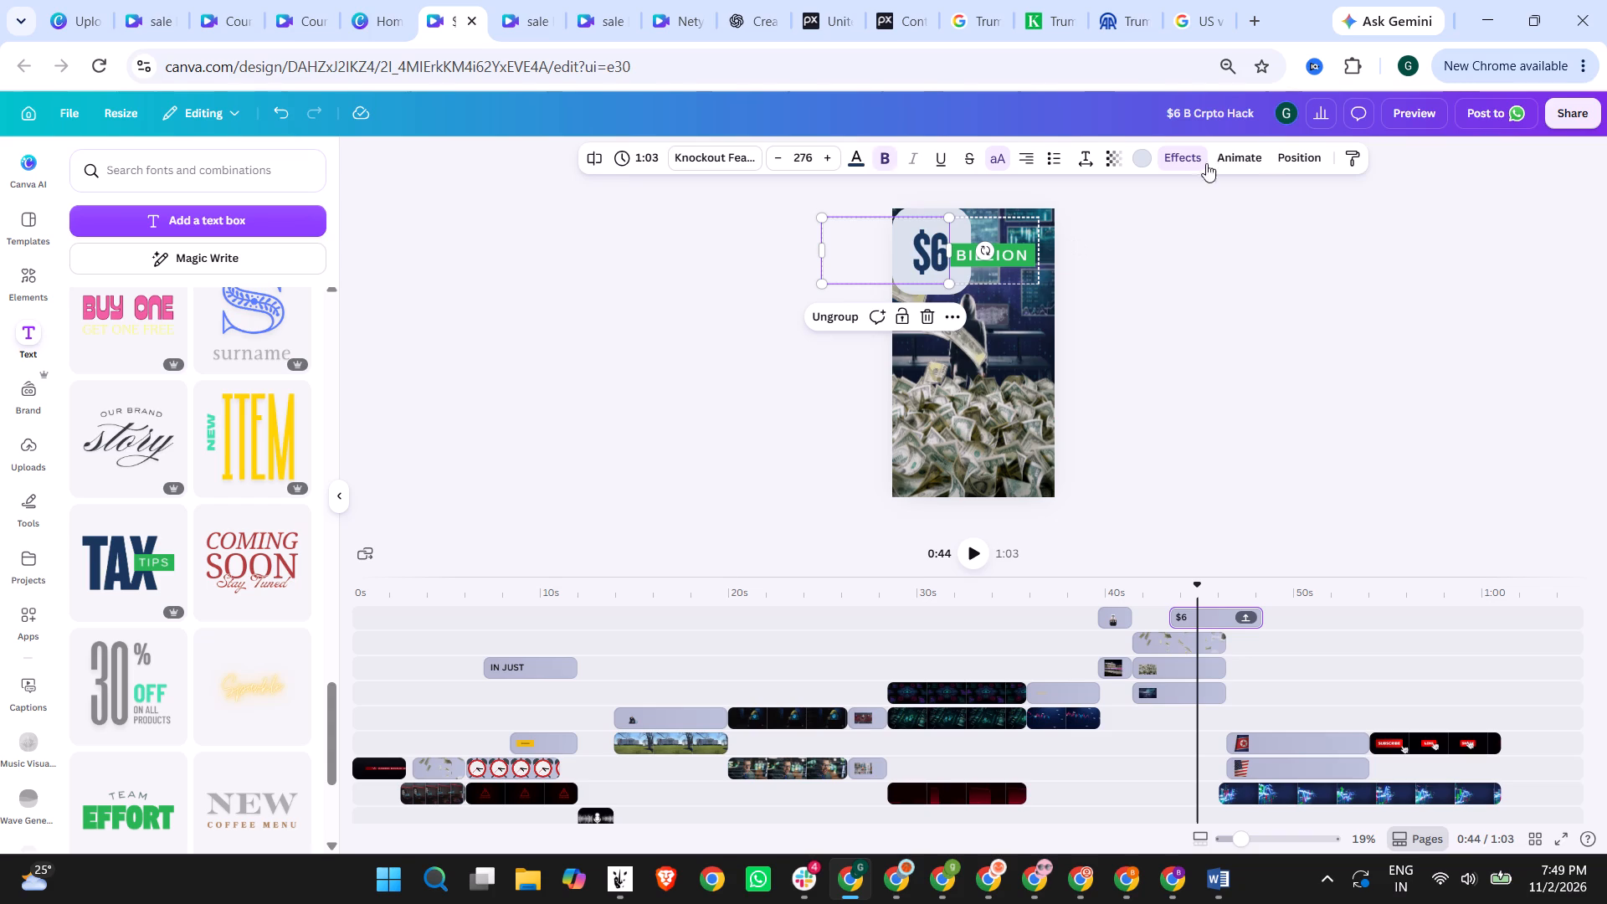
left_click(1199, 154)
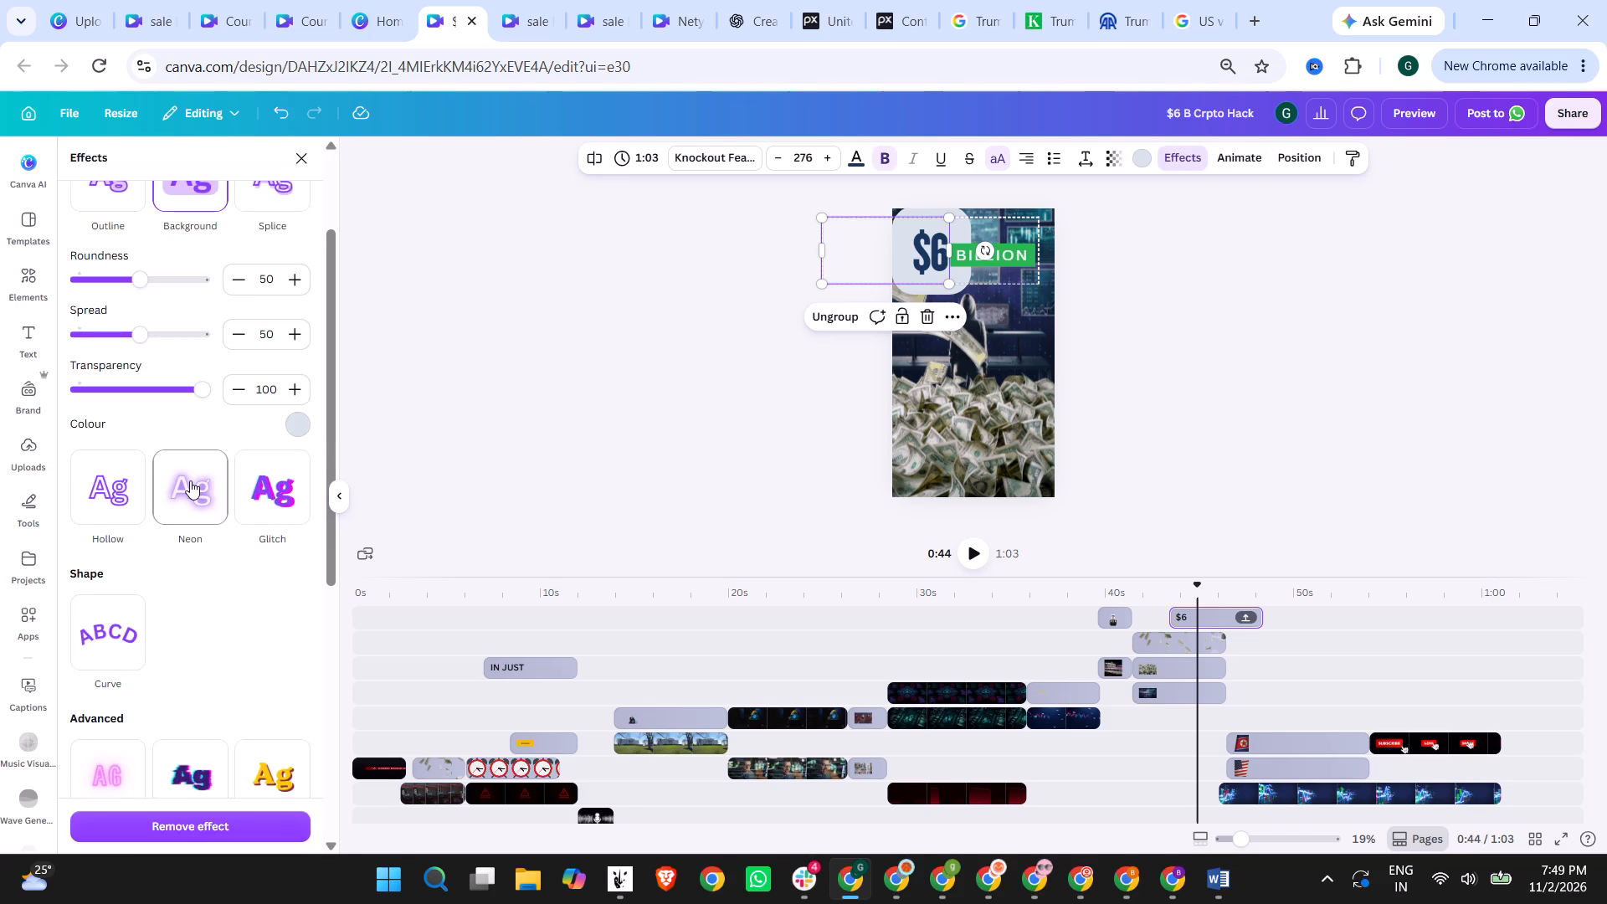
left_click(190, 480)
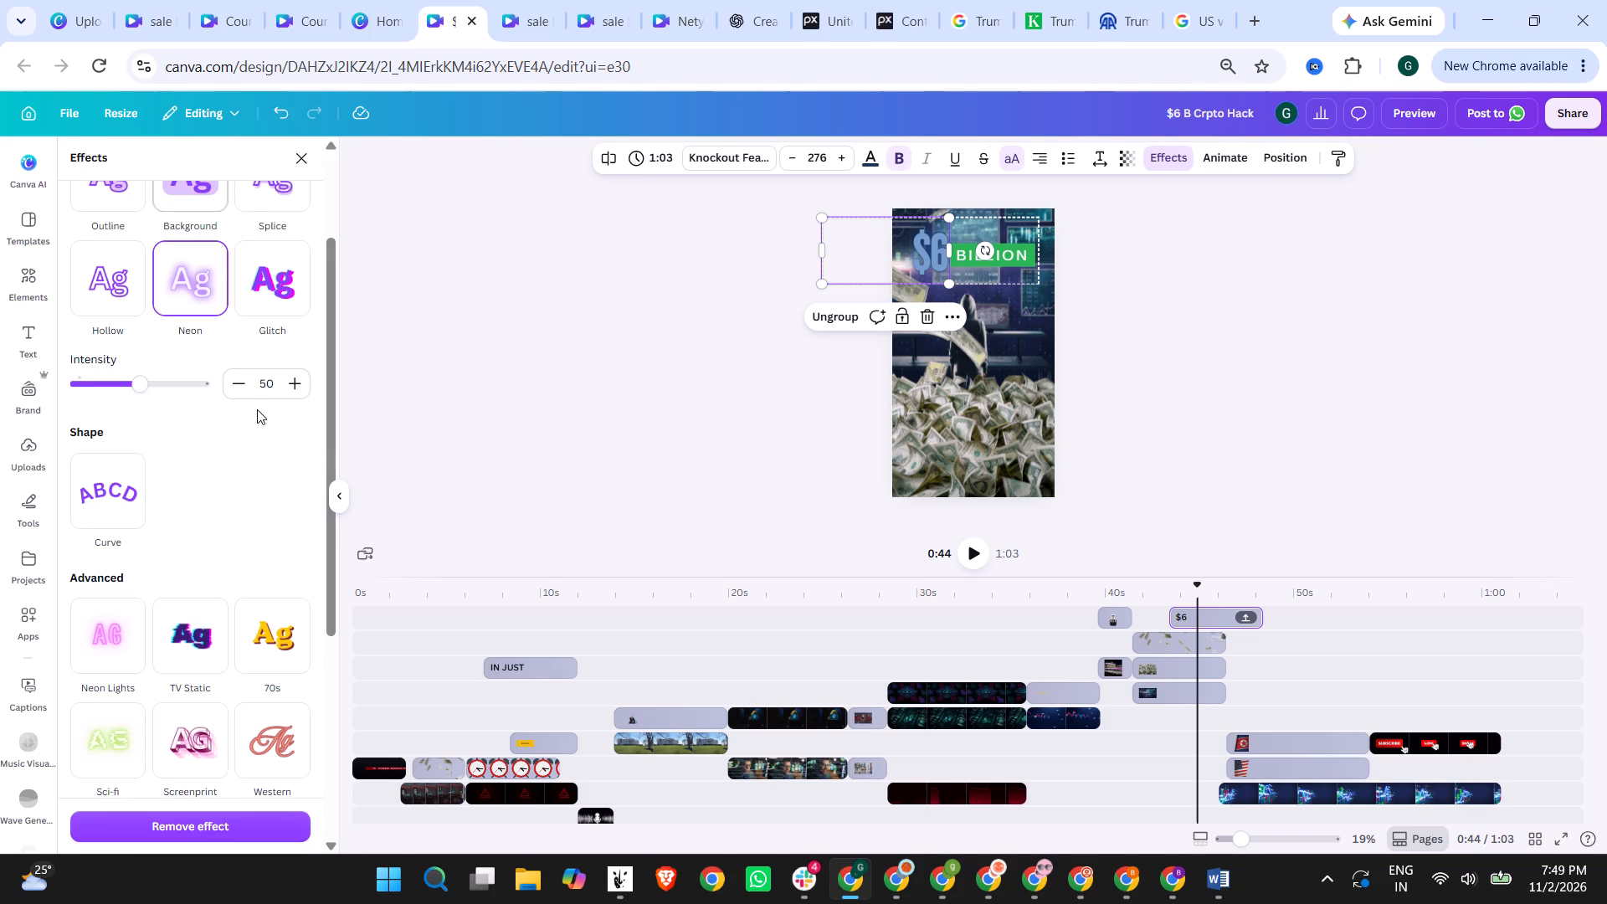
left_click(284, 282)
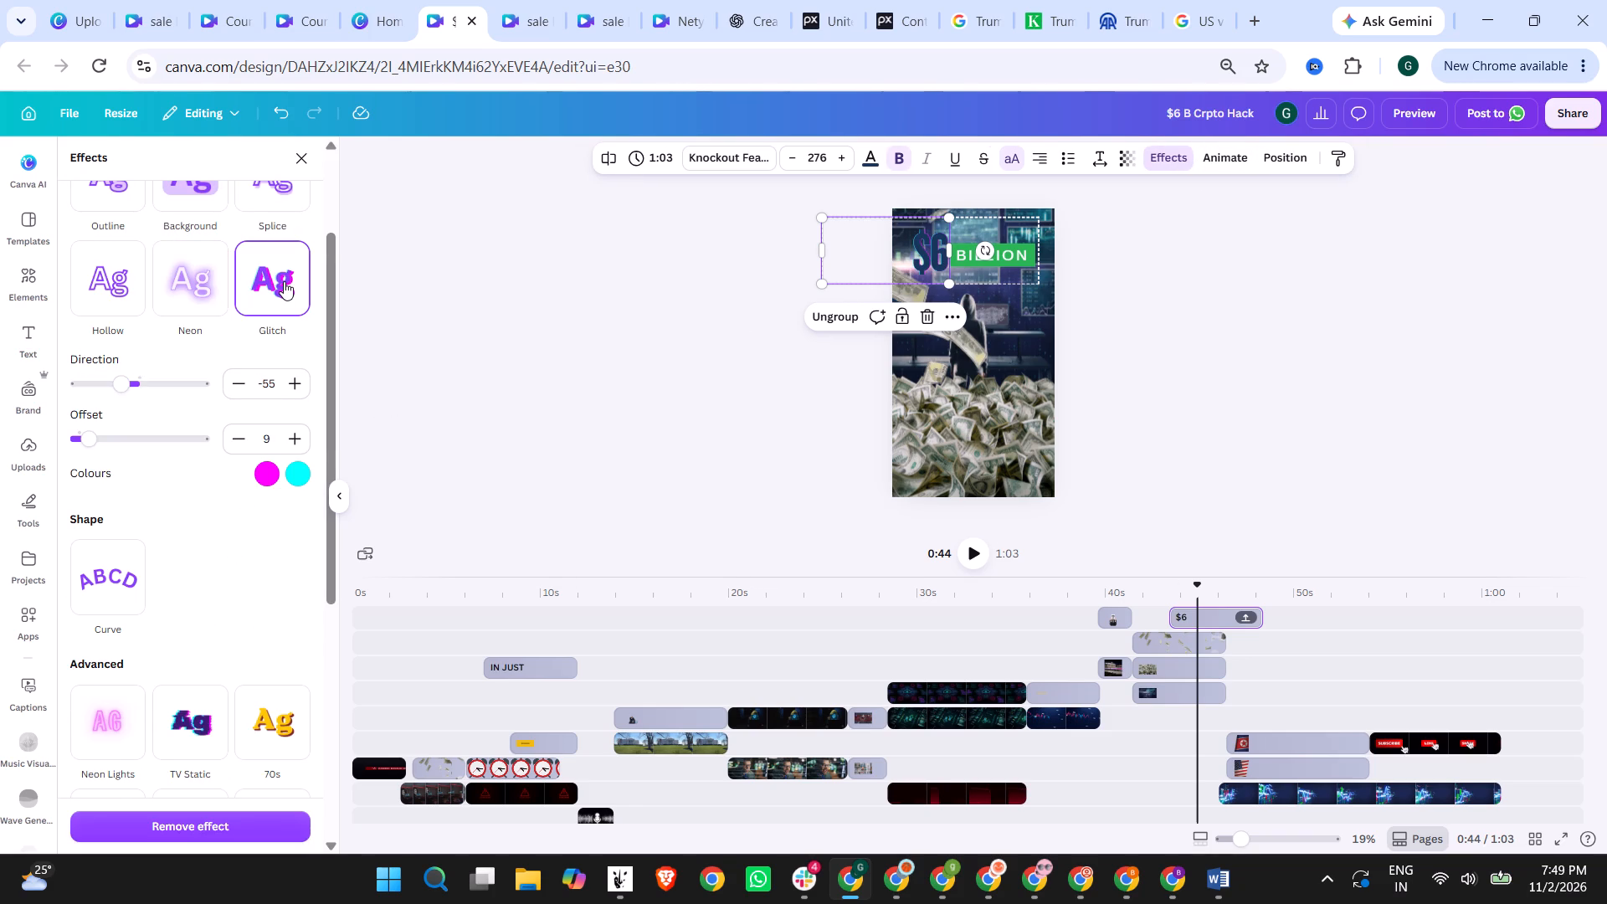
scroll(141, 316, "up", 2)
left_click(131, 330)
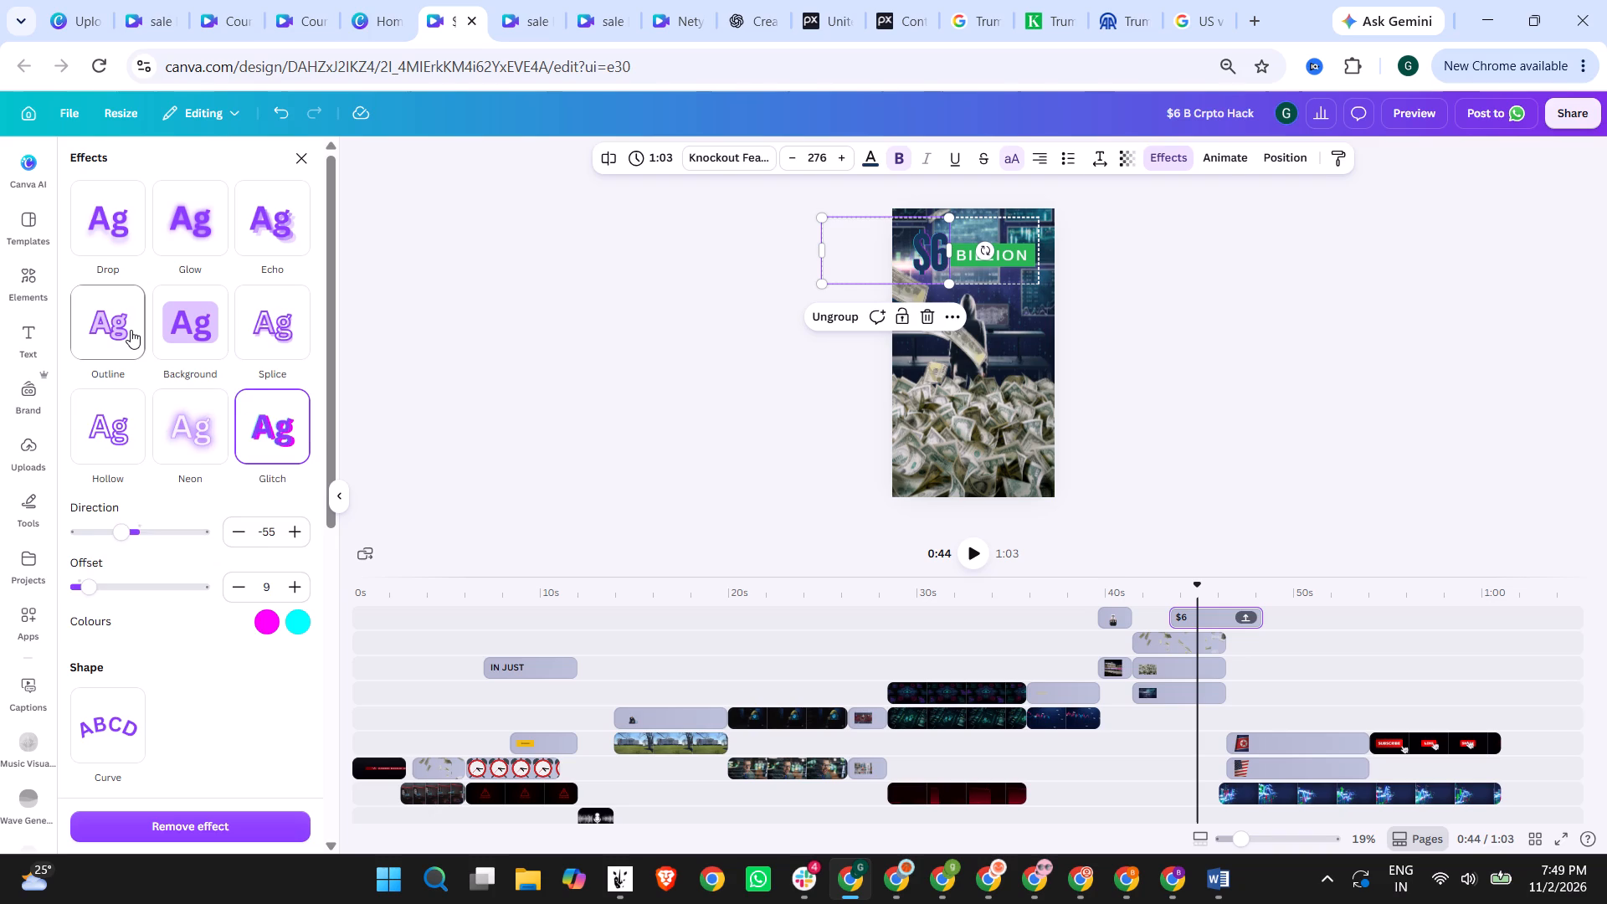
left_click(264, 336)
left_click(259, 656)
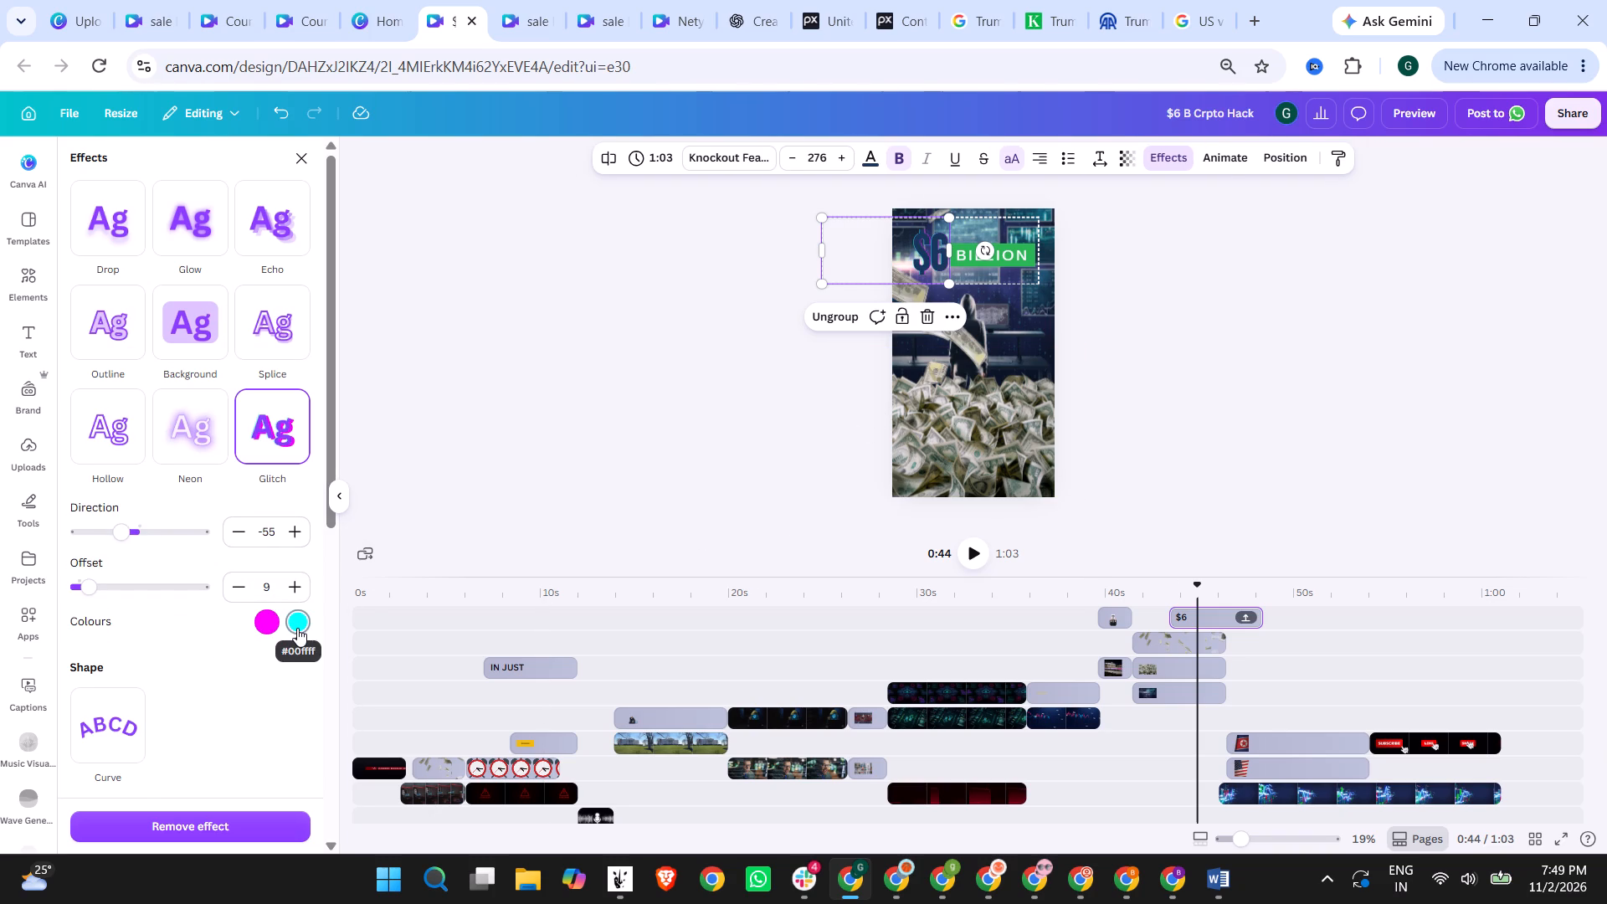
Select all of the "$6" text and recolour it white.
double_click(928, 245)
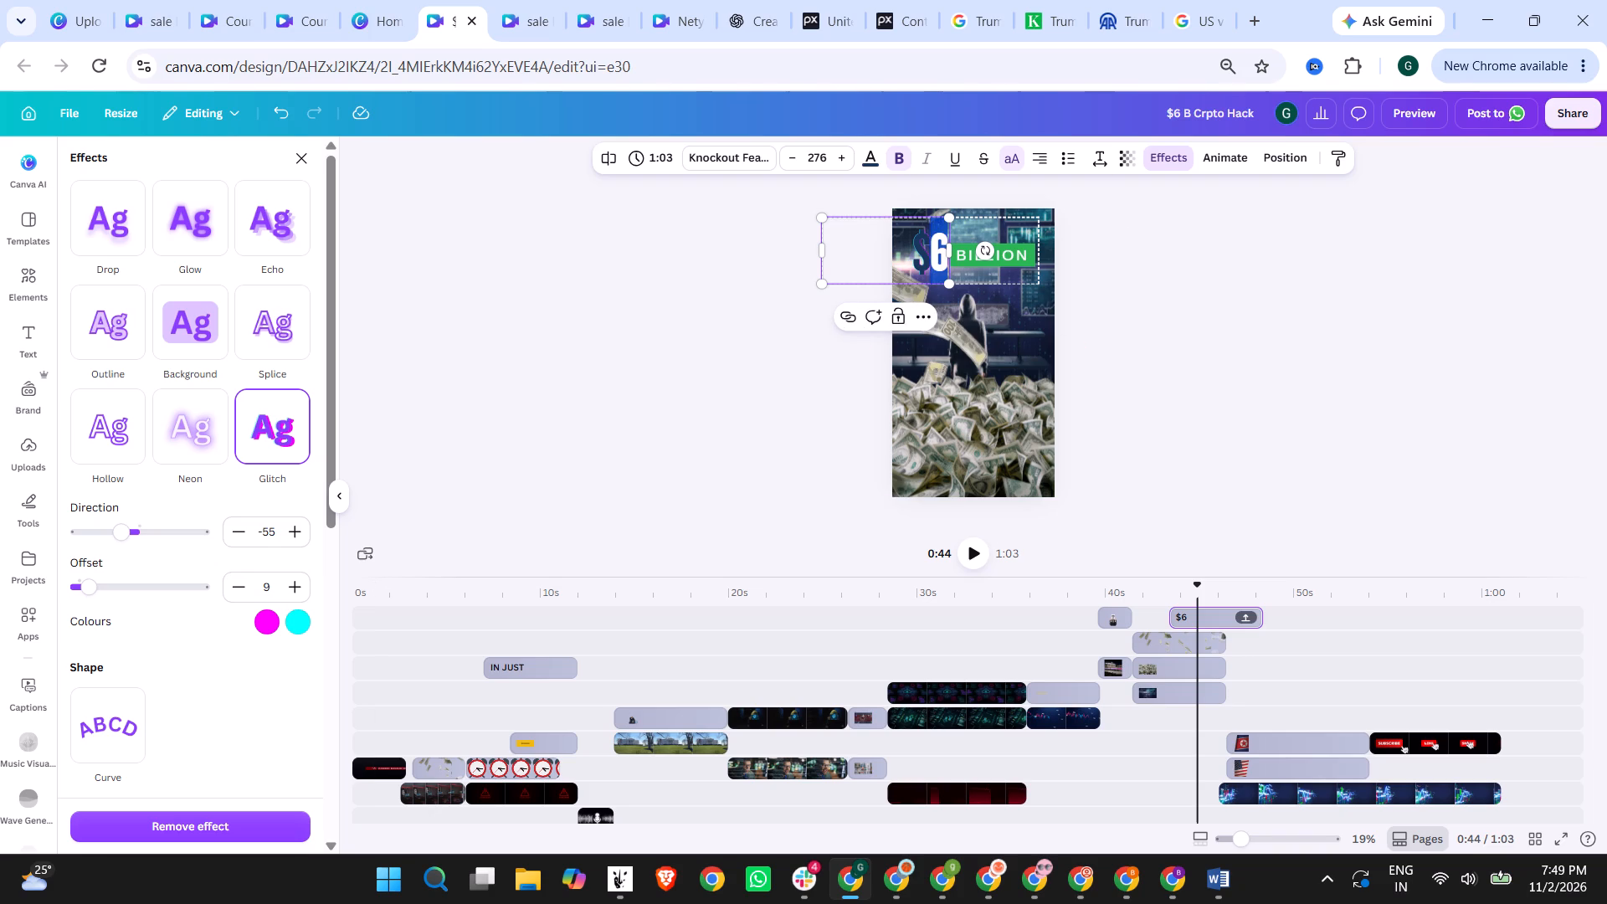
left_click_drag(916, 245, 936, 245)
left_click(936, 245)
left_click(918, 246)
left_click_drag(911, 245, 942, 247)
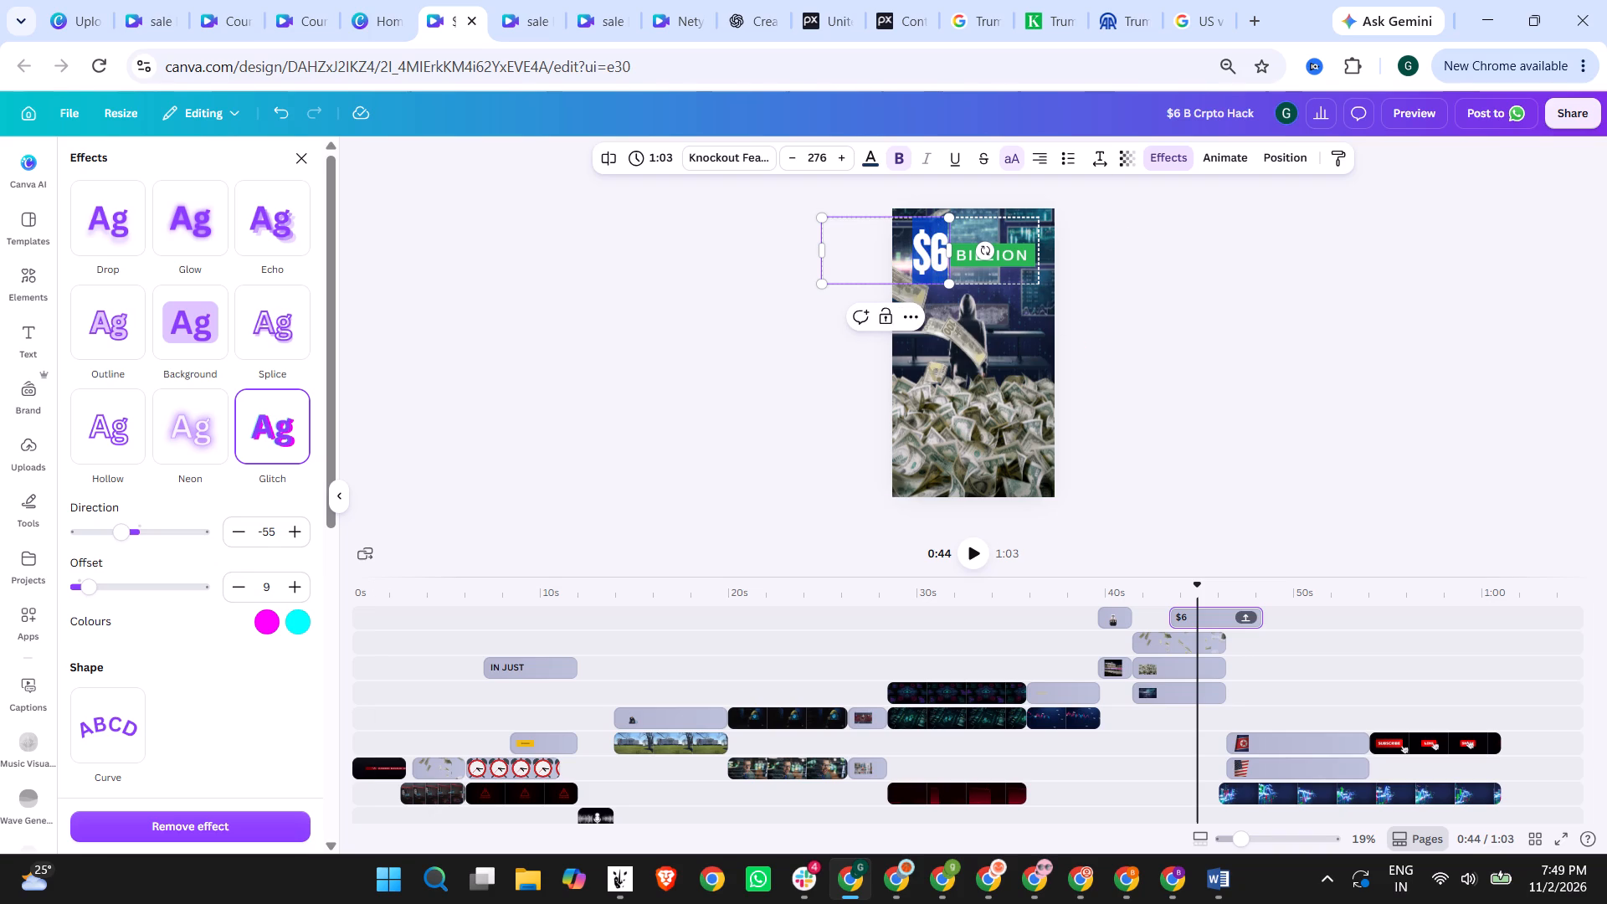
left_click_drag(942, 247, 945, 247)
left_click(870, 152)
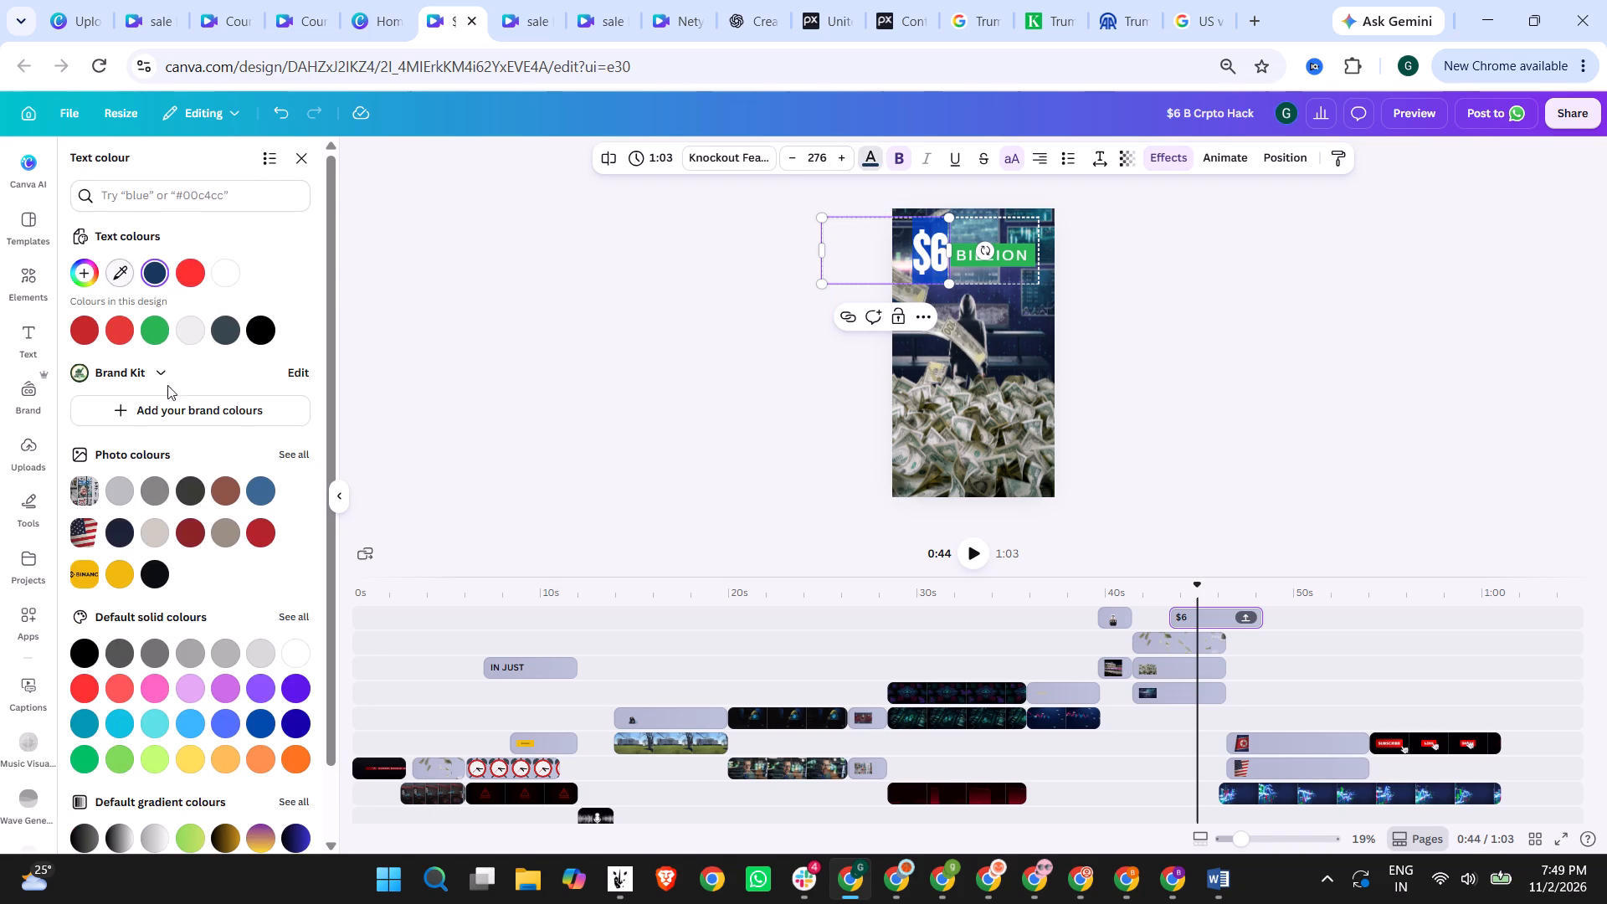
left_click(229, 277)
left_click(820, 316)
left_click(1450, 370)
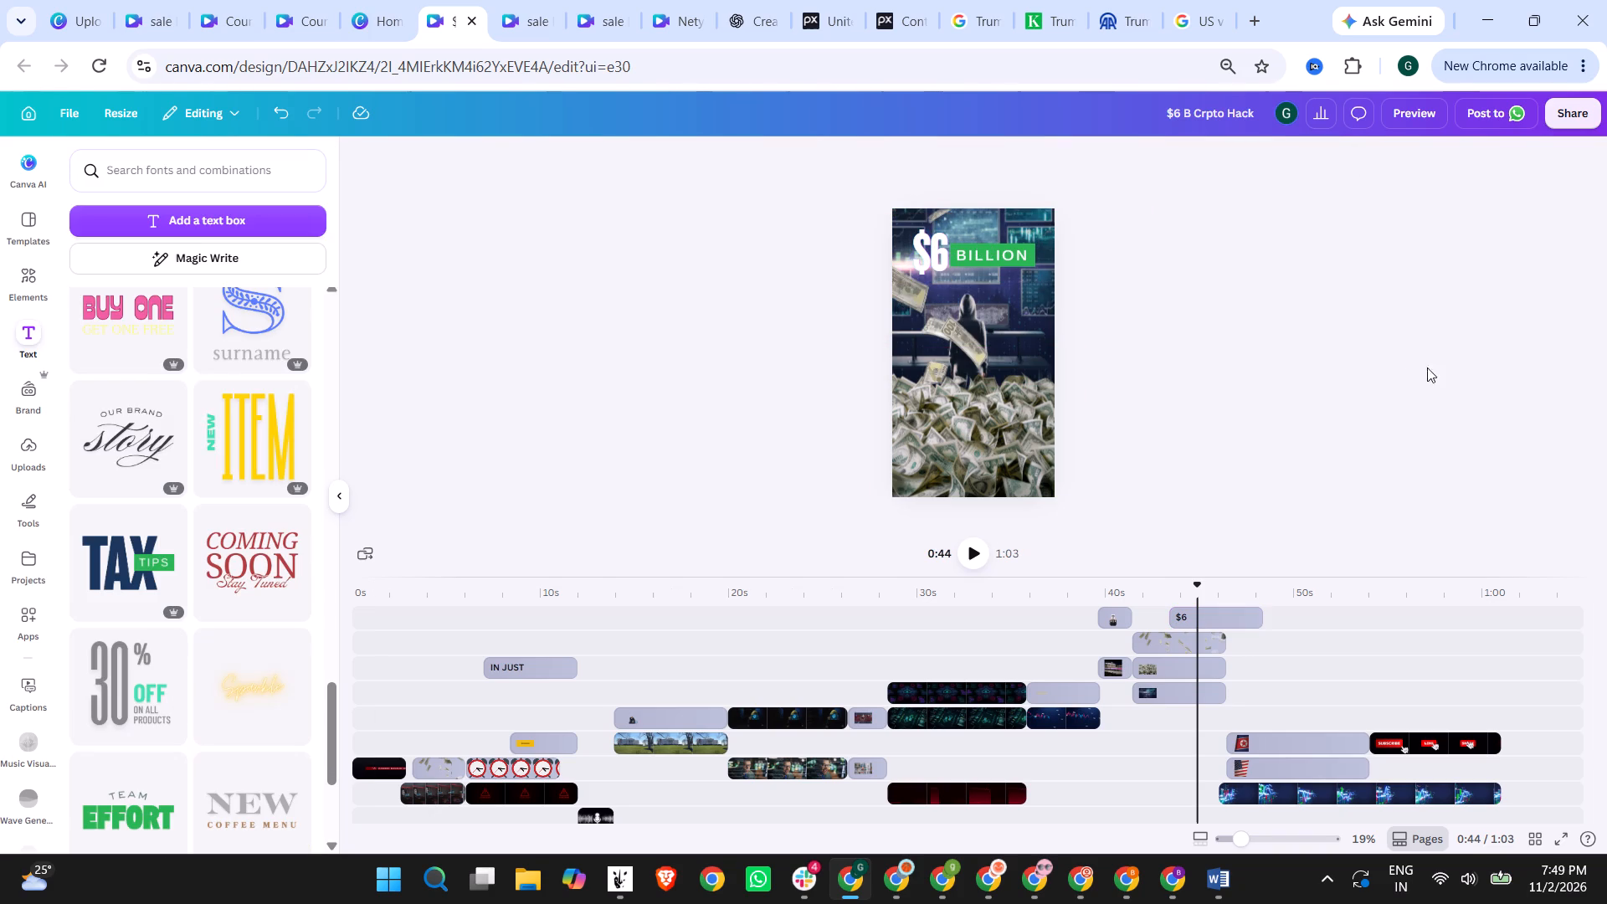
Move the "$6 BILLION" design rightward to the video frame's edge and shrink it slightly.
left_click_drag(977, 259, 991, 266)
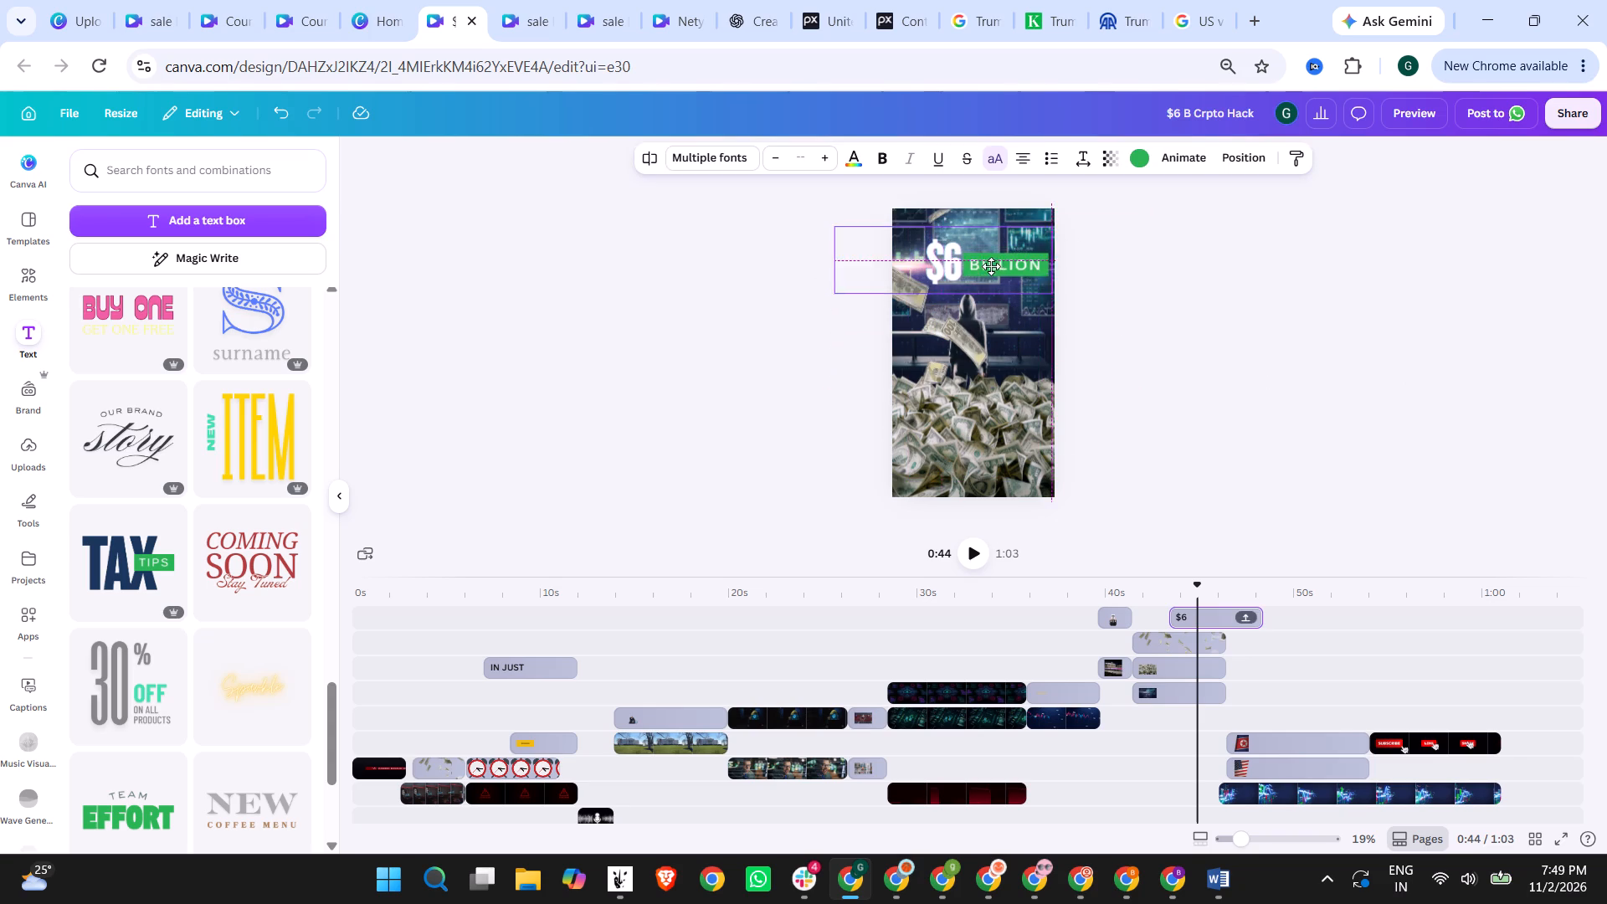
left_click_drag(991, 266, 993, 258)
left_click_drag(837, 285, 846, 285)
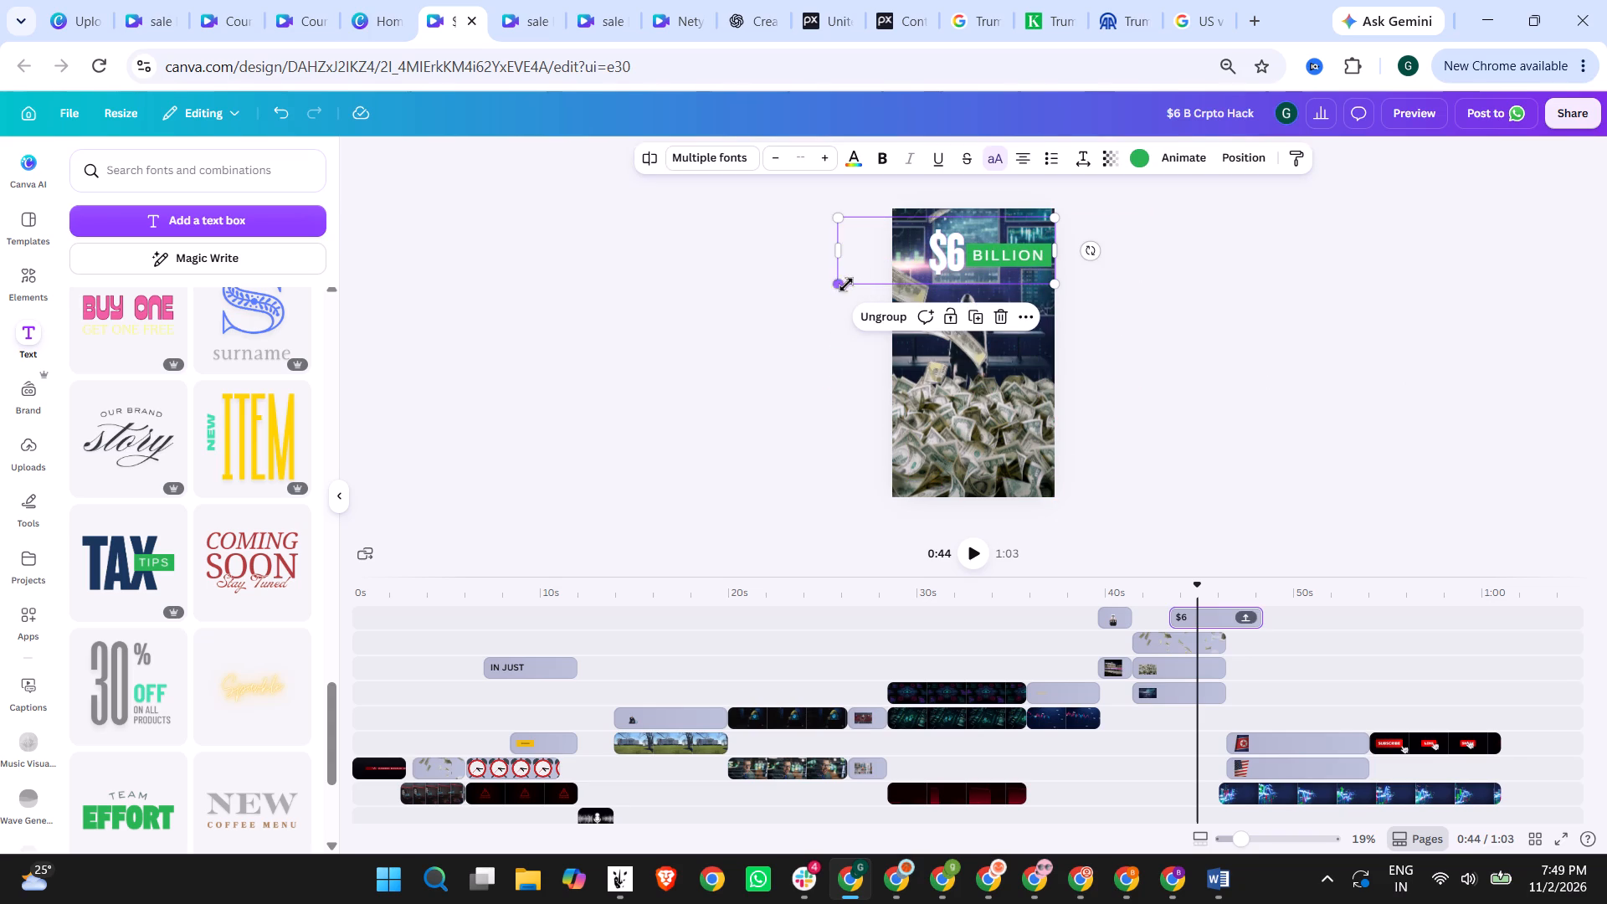
left_click_drag(846, 285, 855, 283)
left_click(1254, 264)
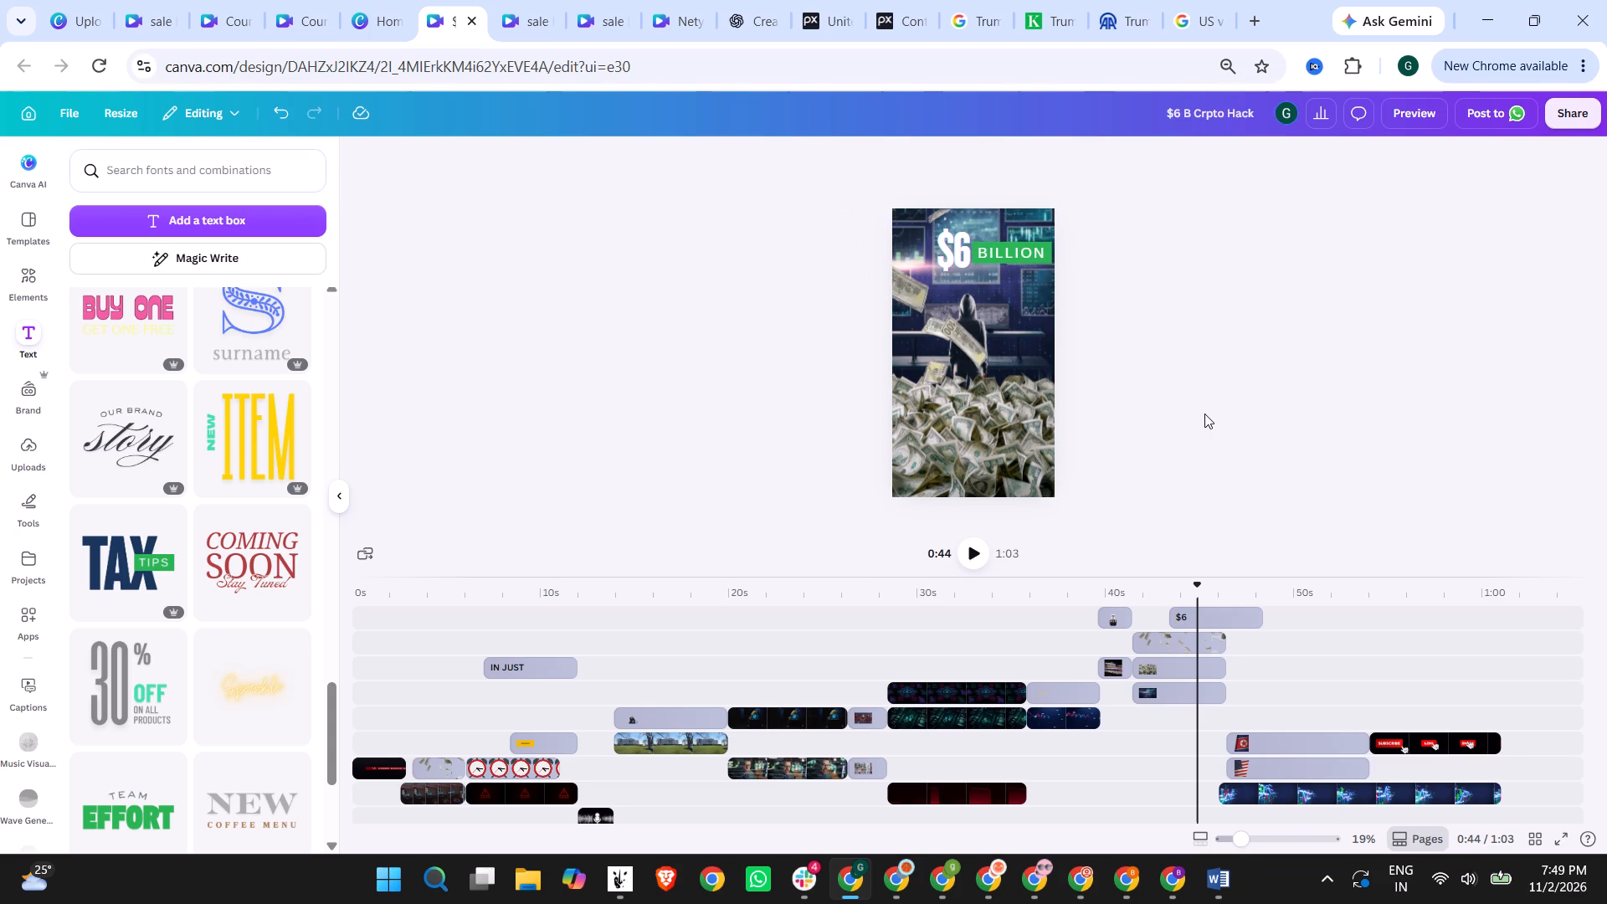
Play the hacker scene from 0:38 and shift the "$6" clip earlier on the timeline, aligning it with the scene's money clips.
left_click(1076, 602)
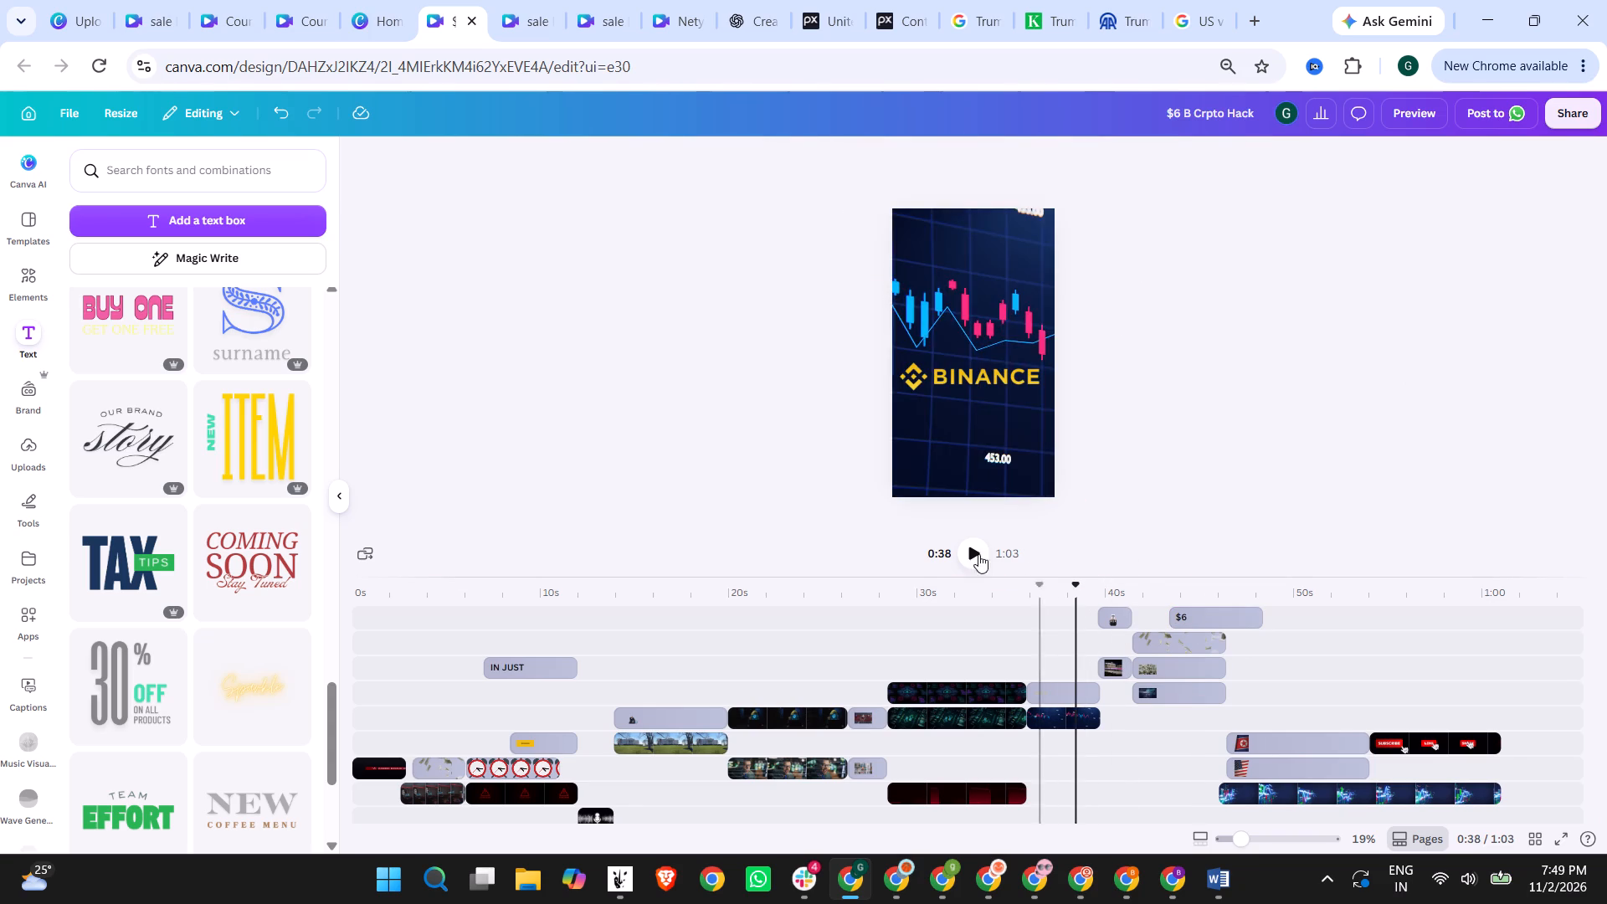
left_click(978, 553)
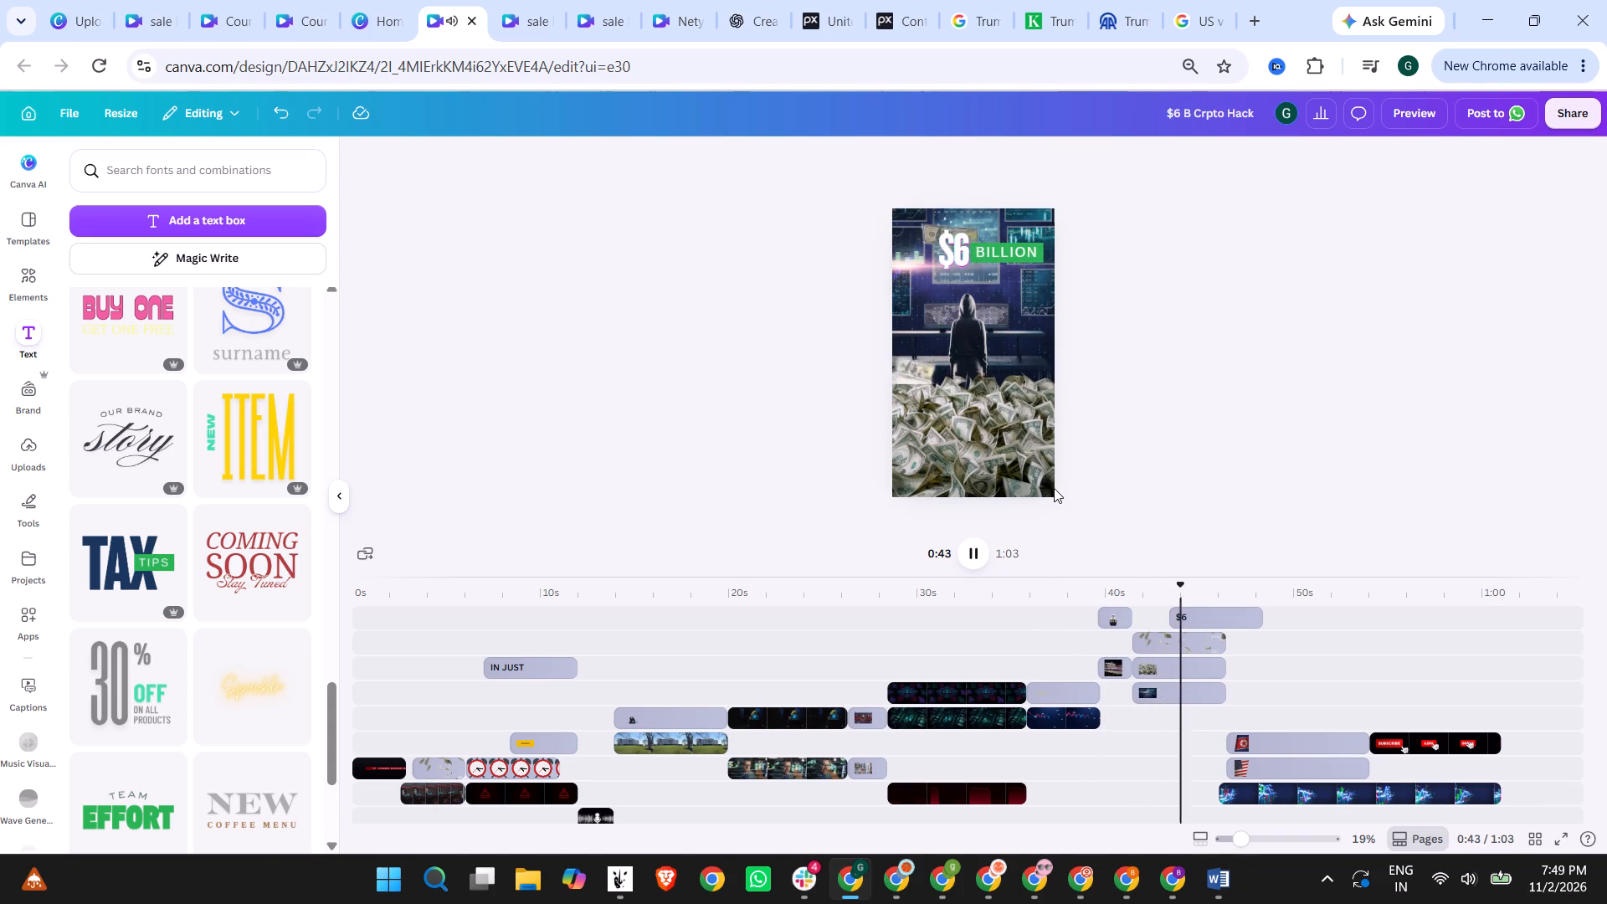
left_click(973, 543)
left_click_drag(1208, 617, 1171, 617)
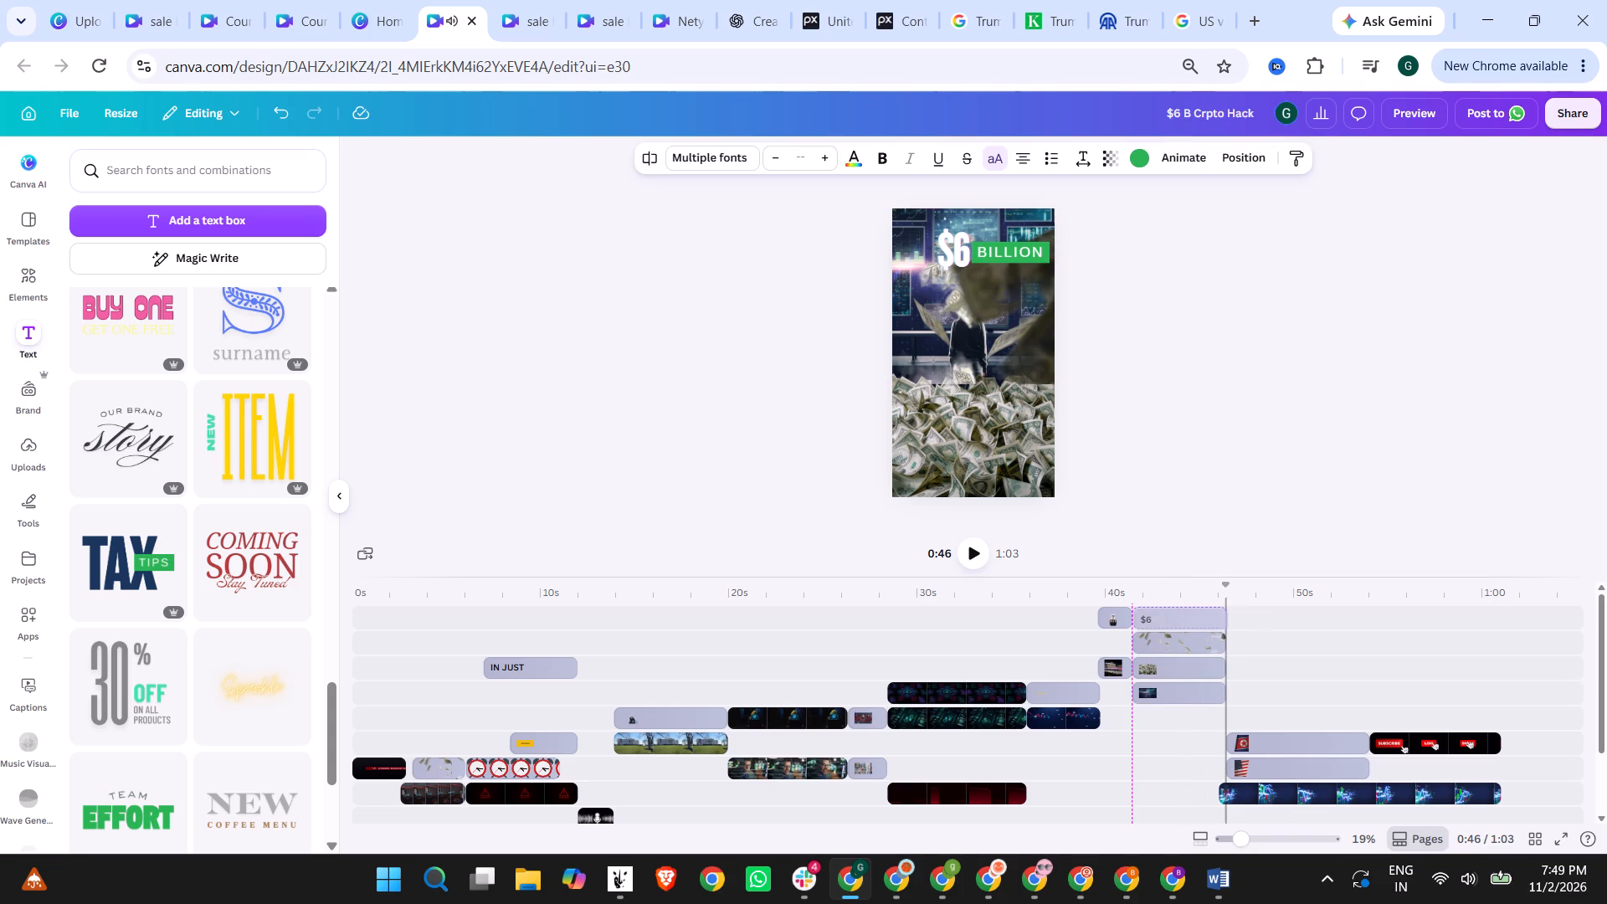
left_click_drag(1171, 617, 1174, 616)
left_click(1183, 616)
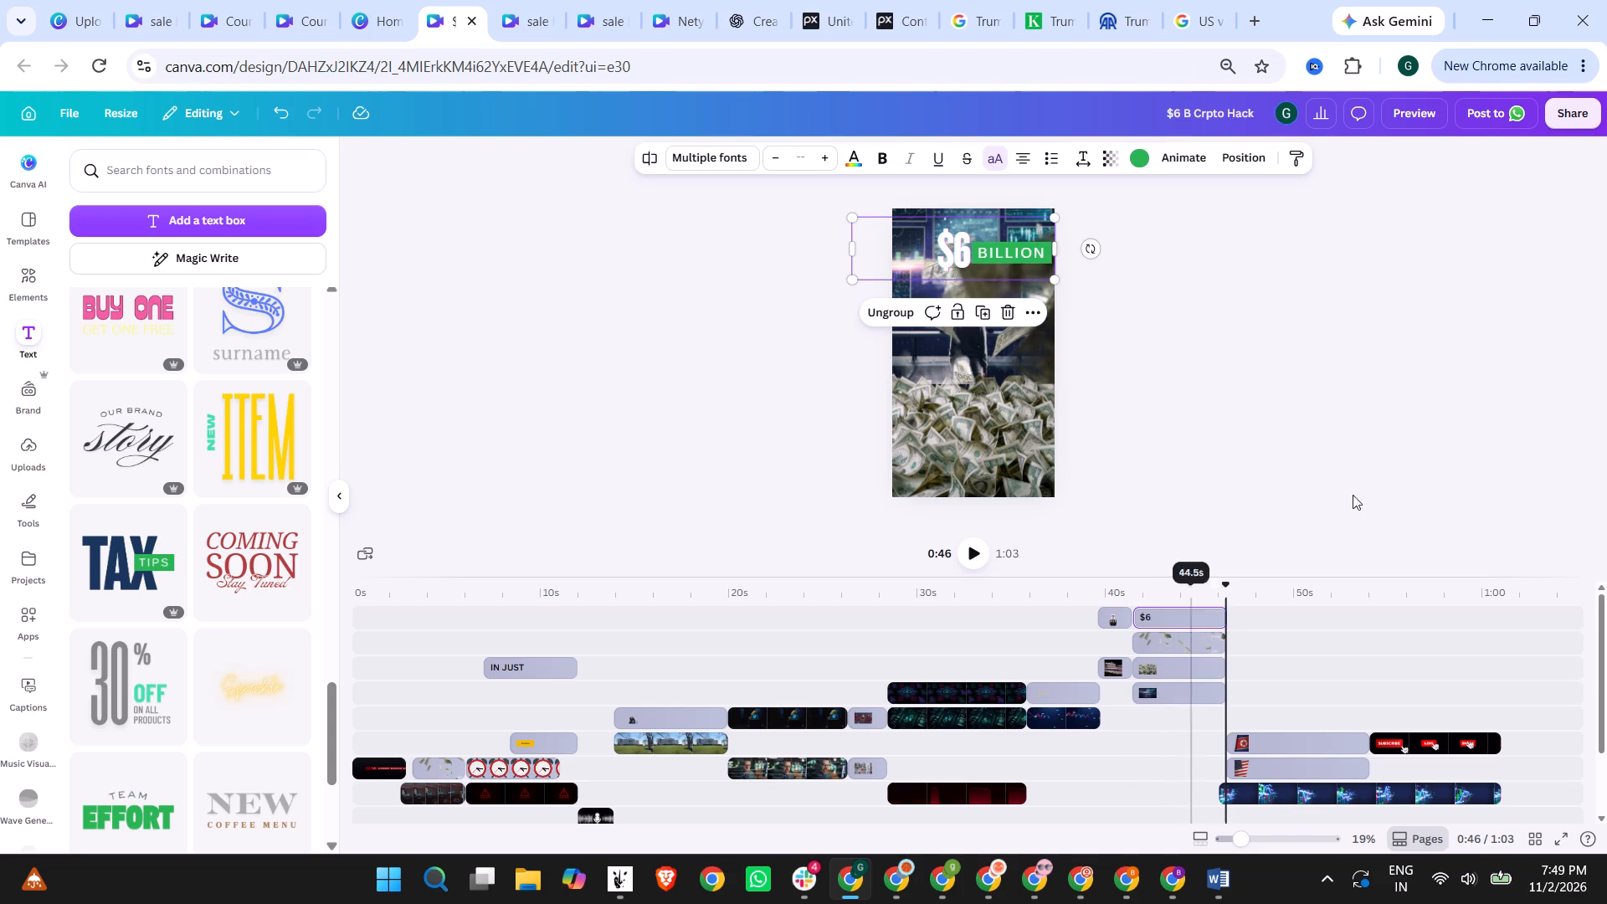
left_click(1364, 479)
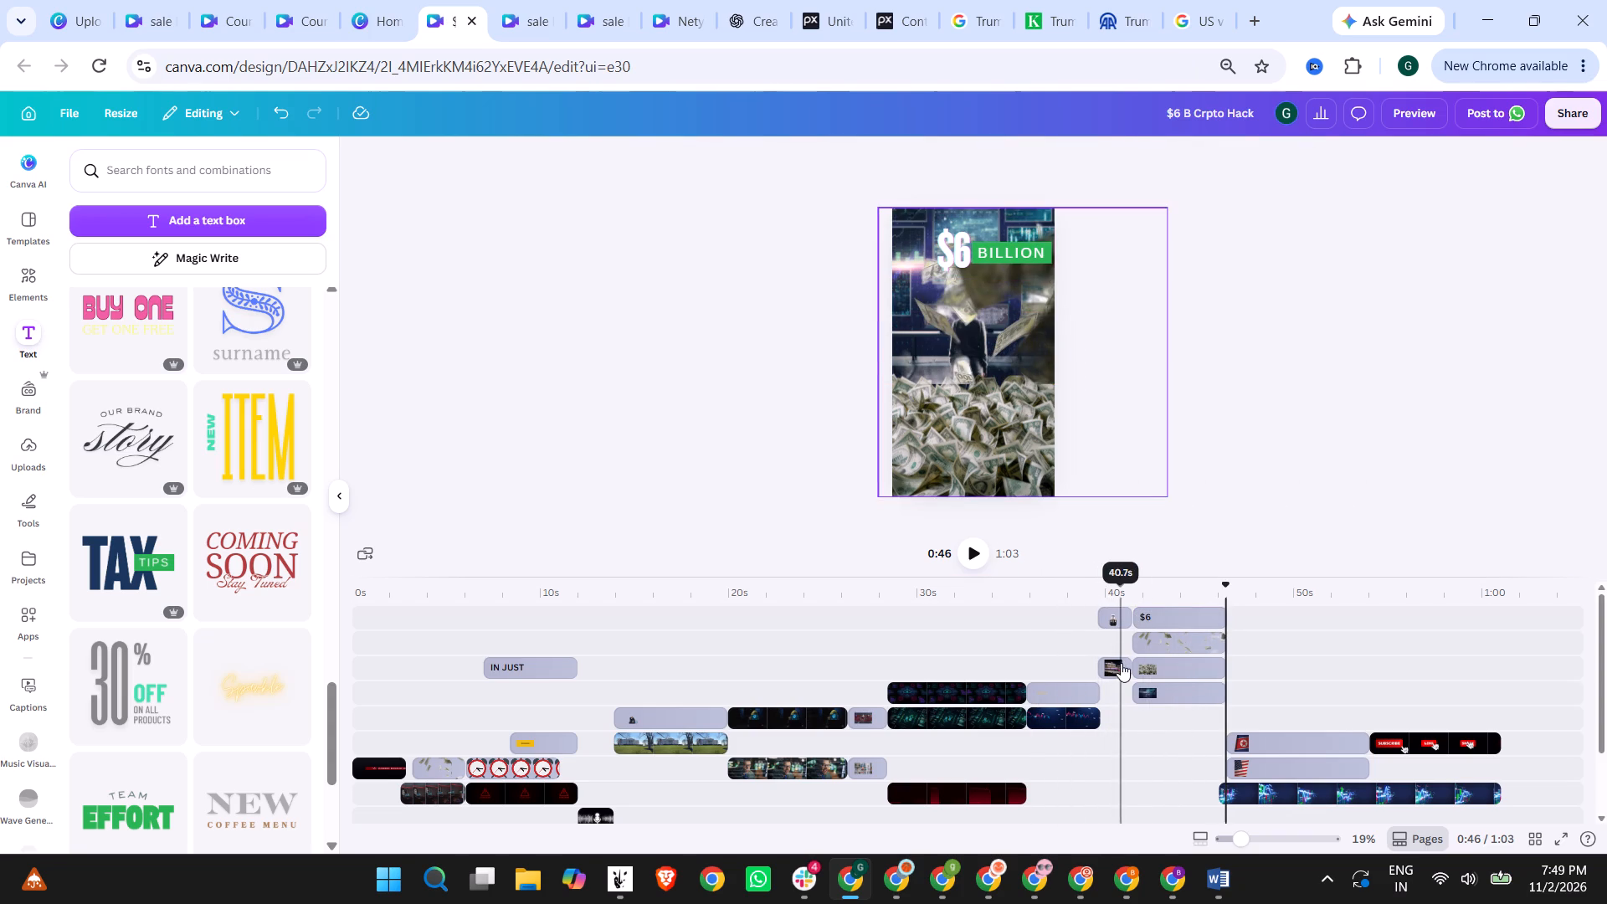
Apply the Whip Slide animation to the night parade building image at 0:40.
left_click(1120, 665)
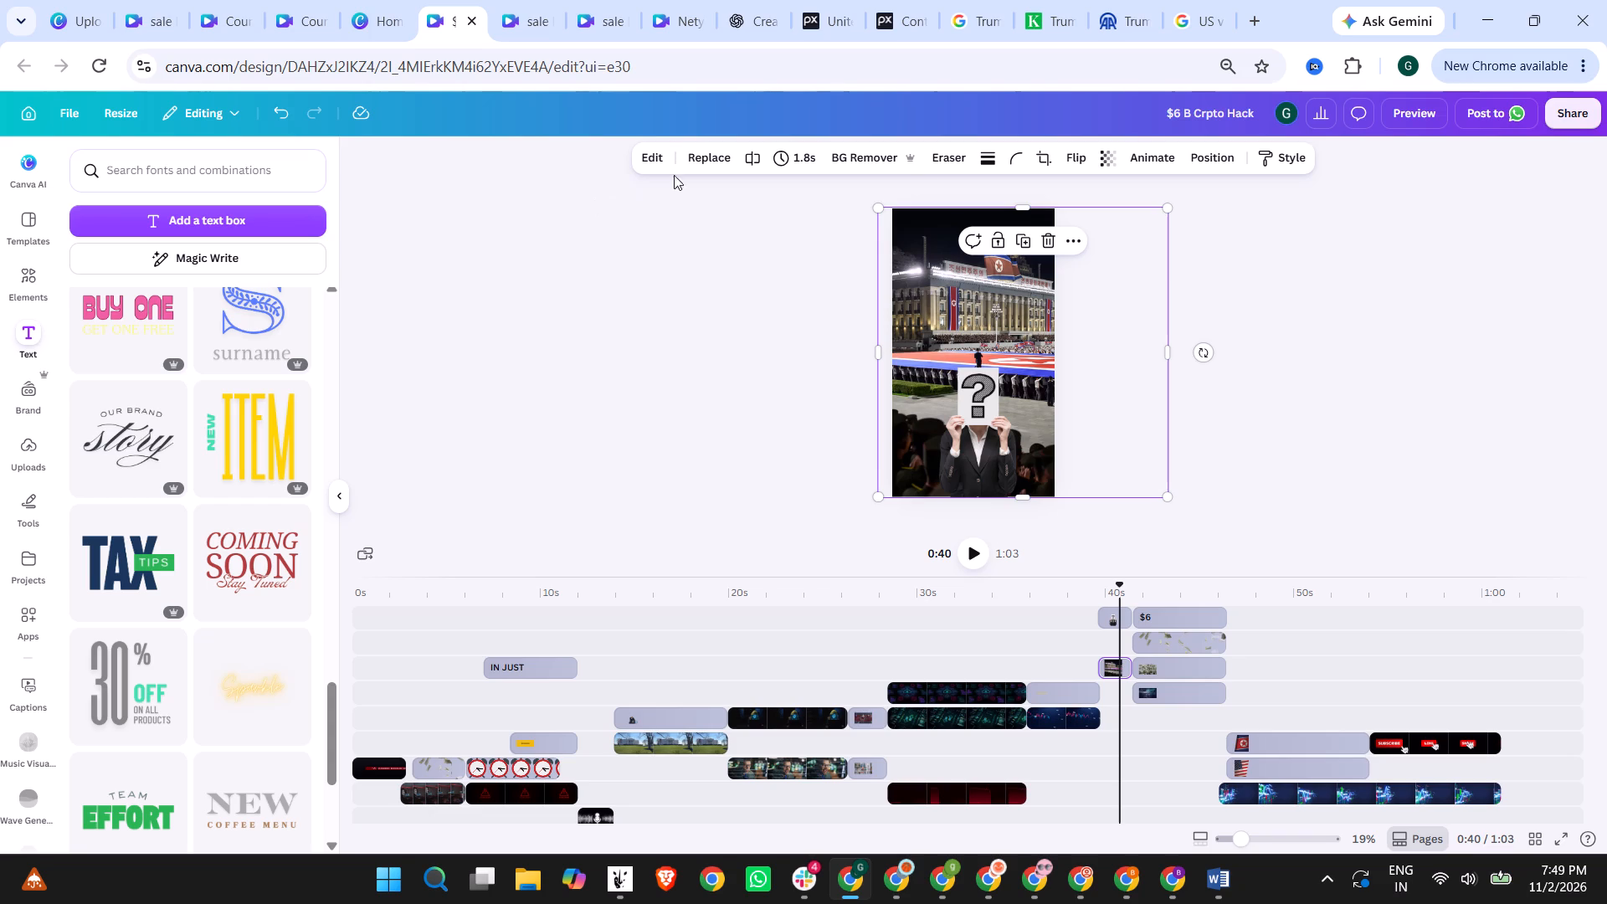
left_click(1154, 158)
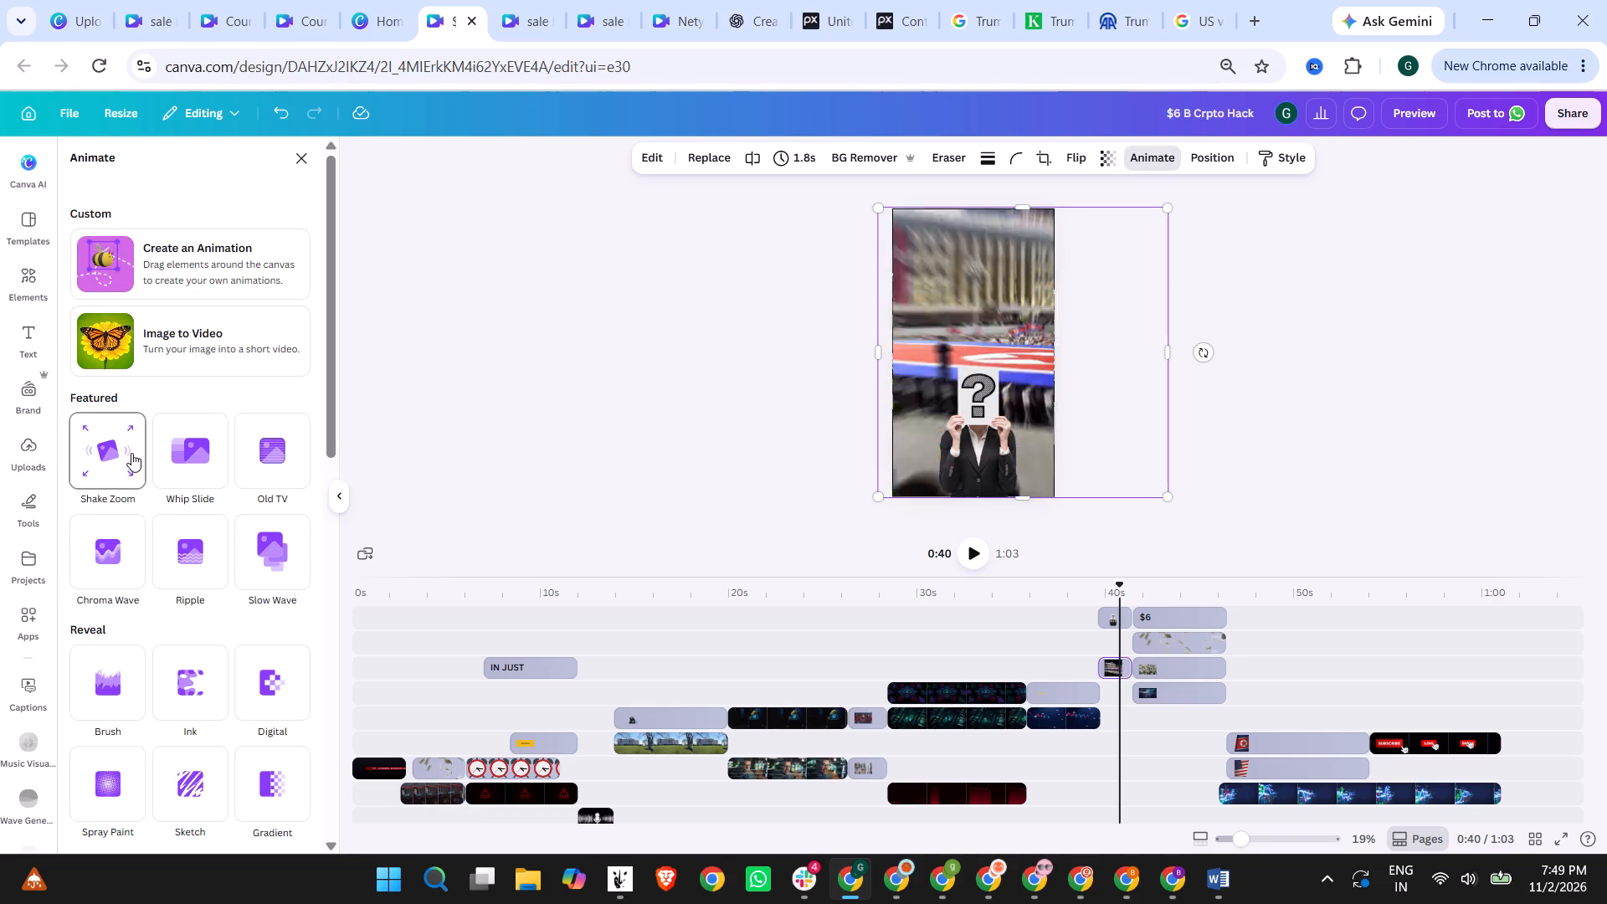
left_click(178, 452)
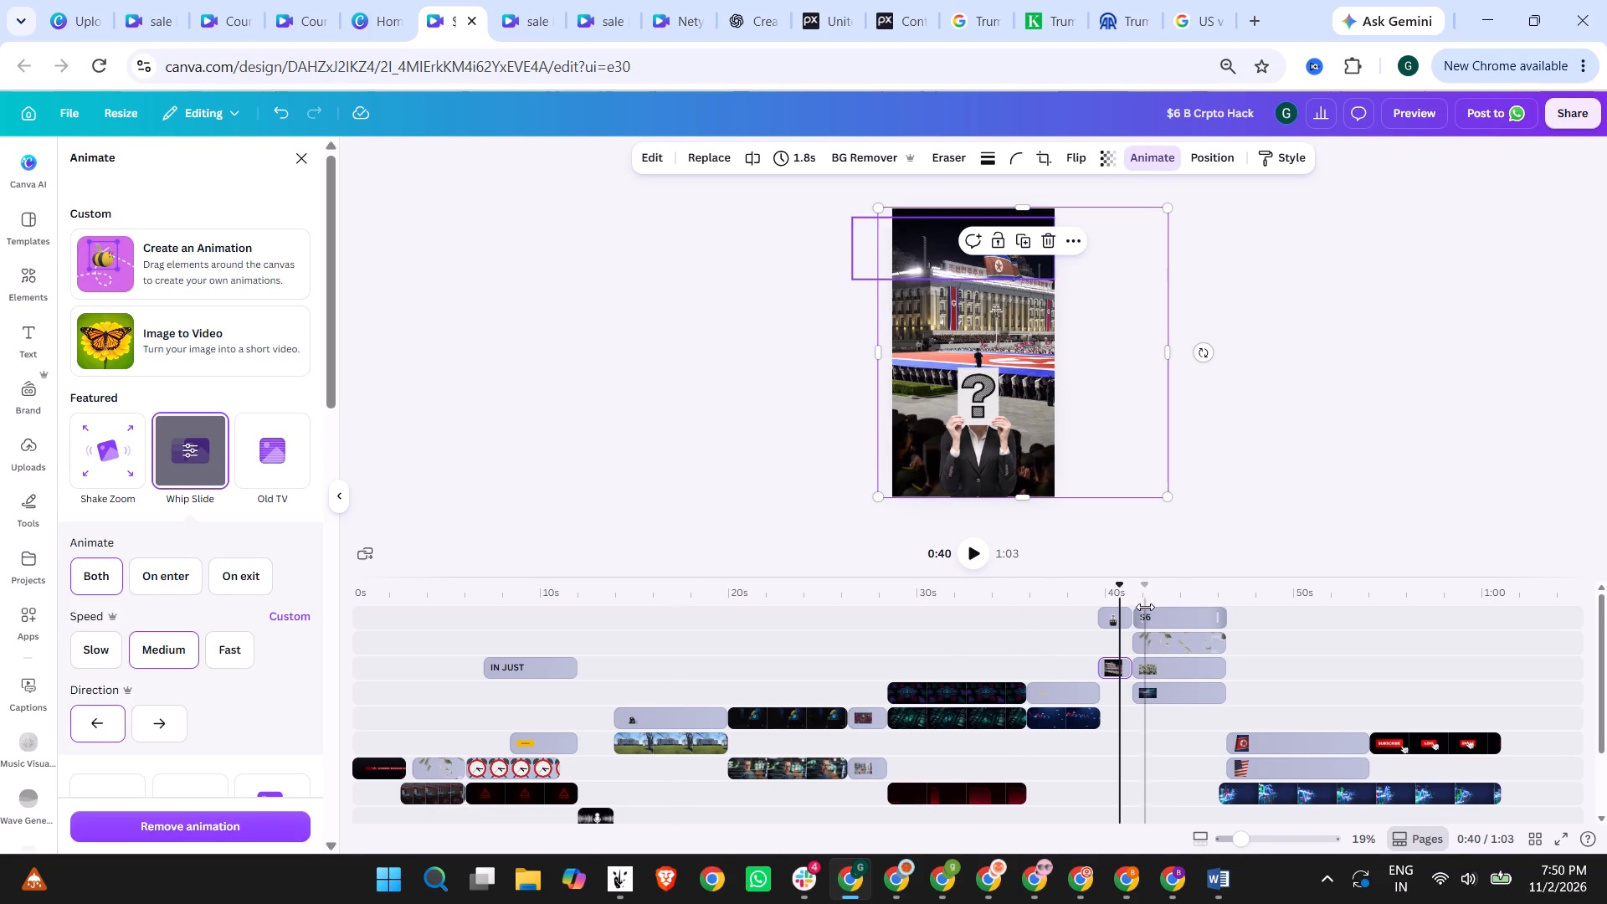
Apply the Rise animation to the suited figure holding the question mark at 0:40.
left_click(1114, 609)
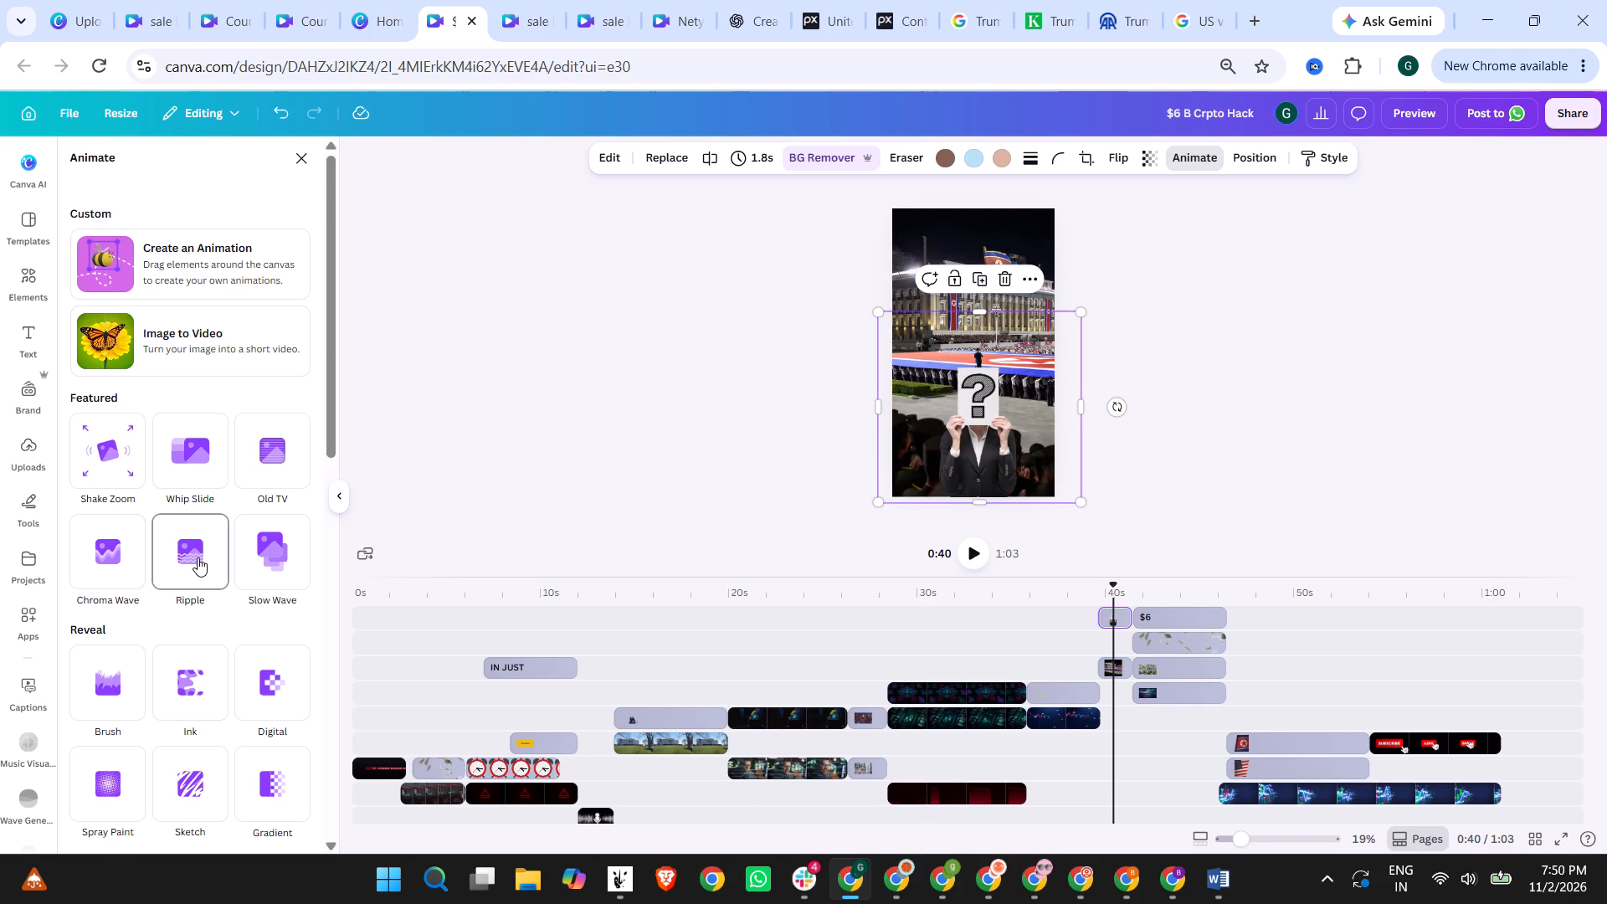
scroll(198, 557, "down", 2)
scroll(198, 784, "down", 1)
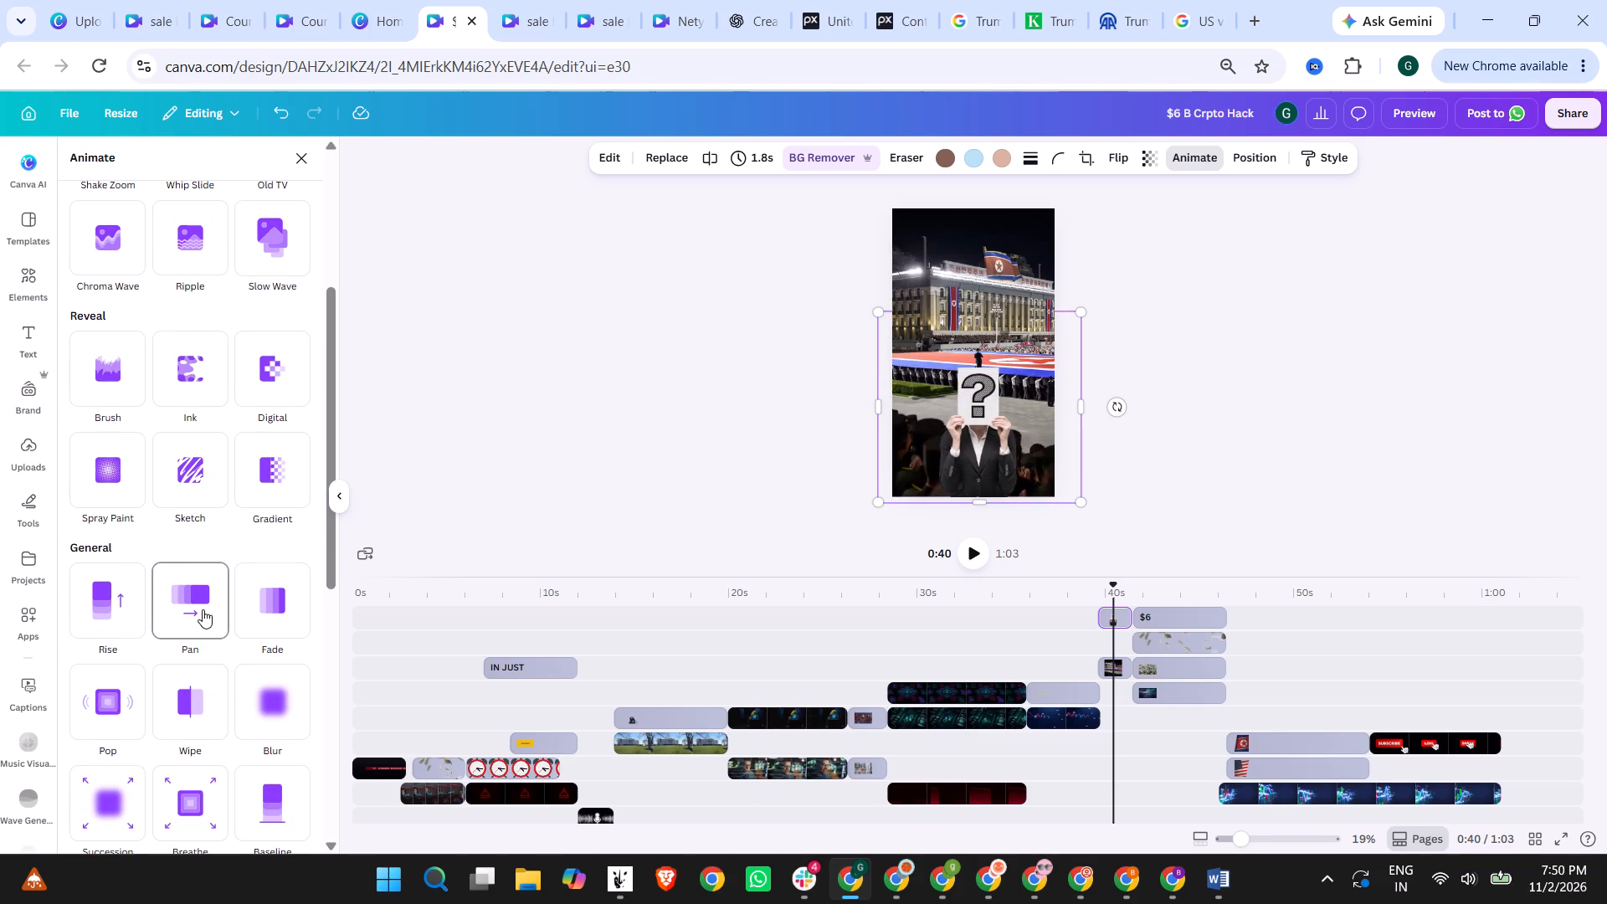
left_click(119, 607)
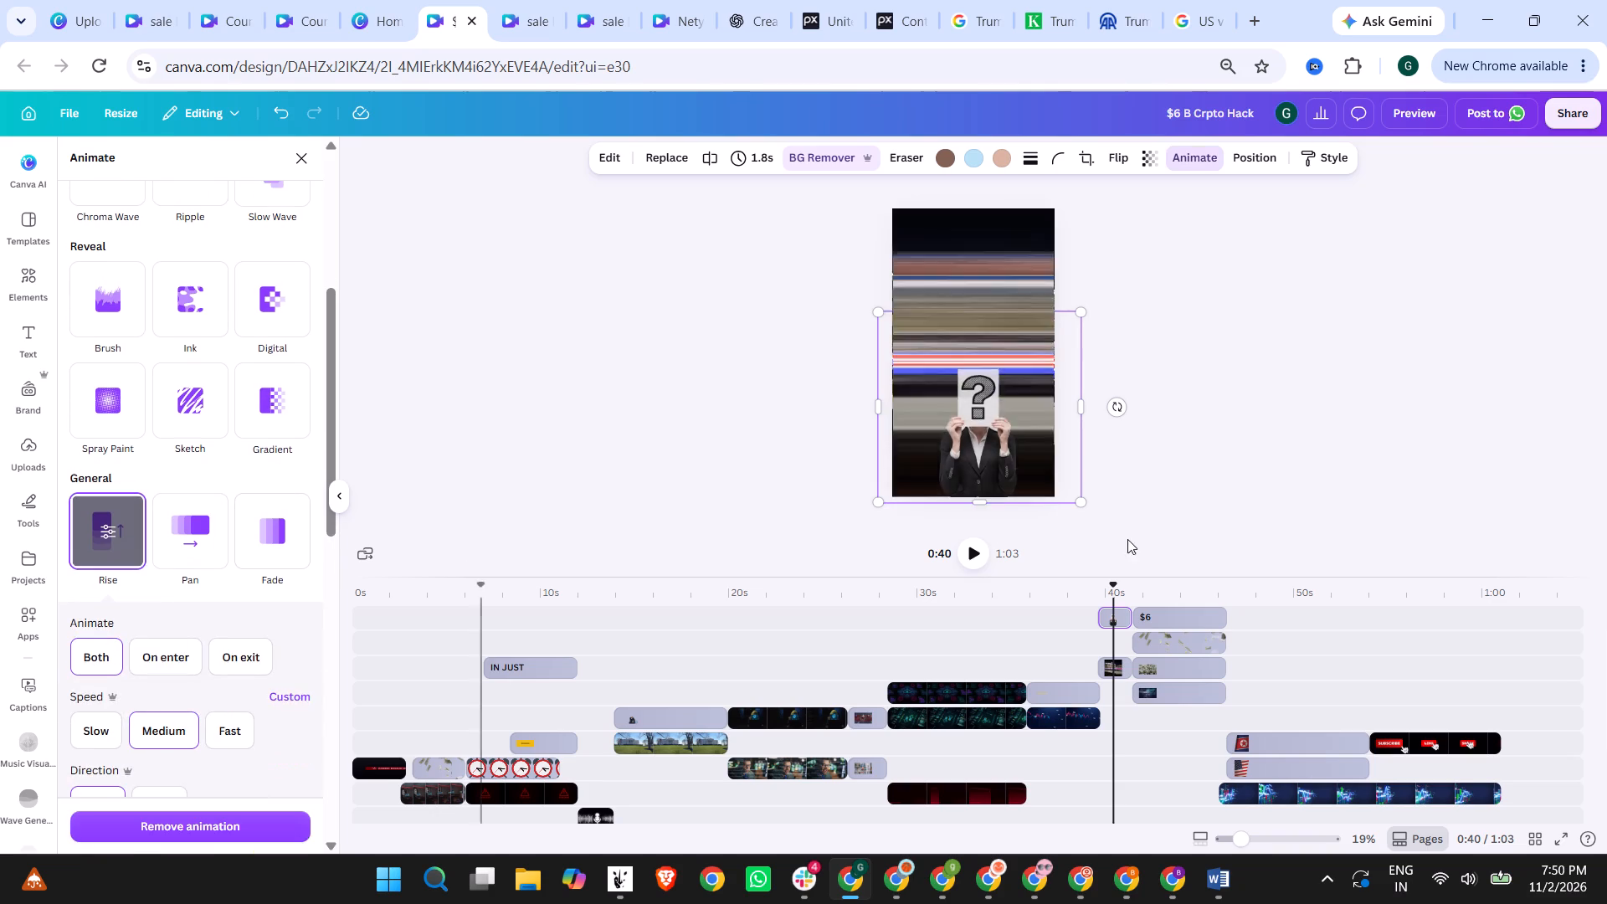
left_click(1230, 539)
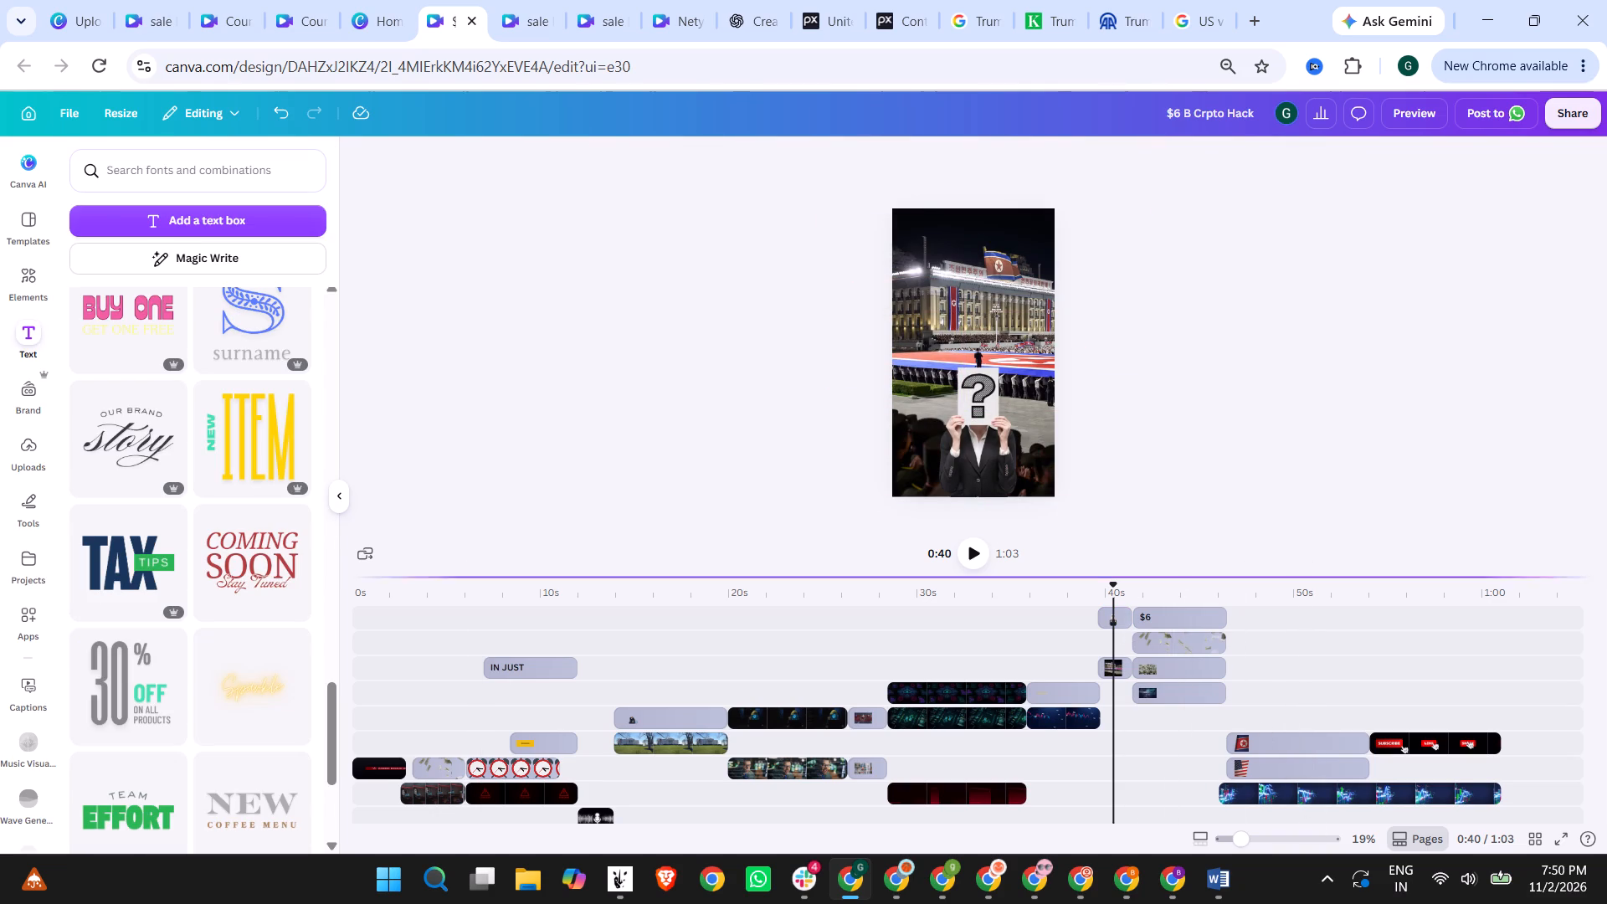
Play the video from 0:43 to the closing scene and remove the black background from the red "SHARE" button clip.
left_click(1168, 593)
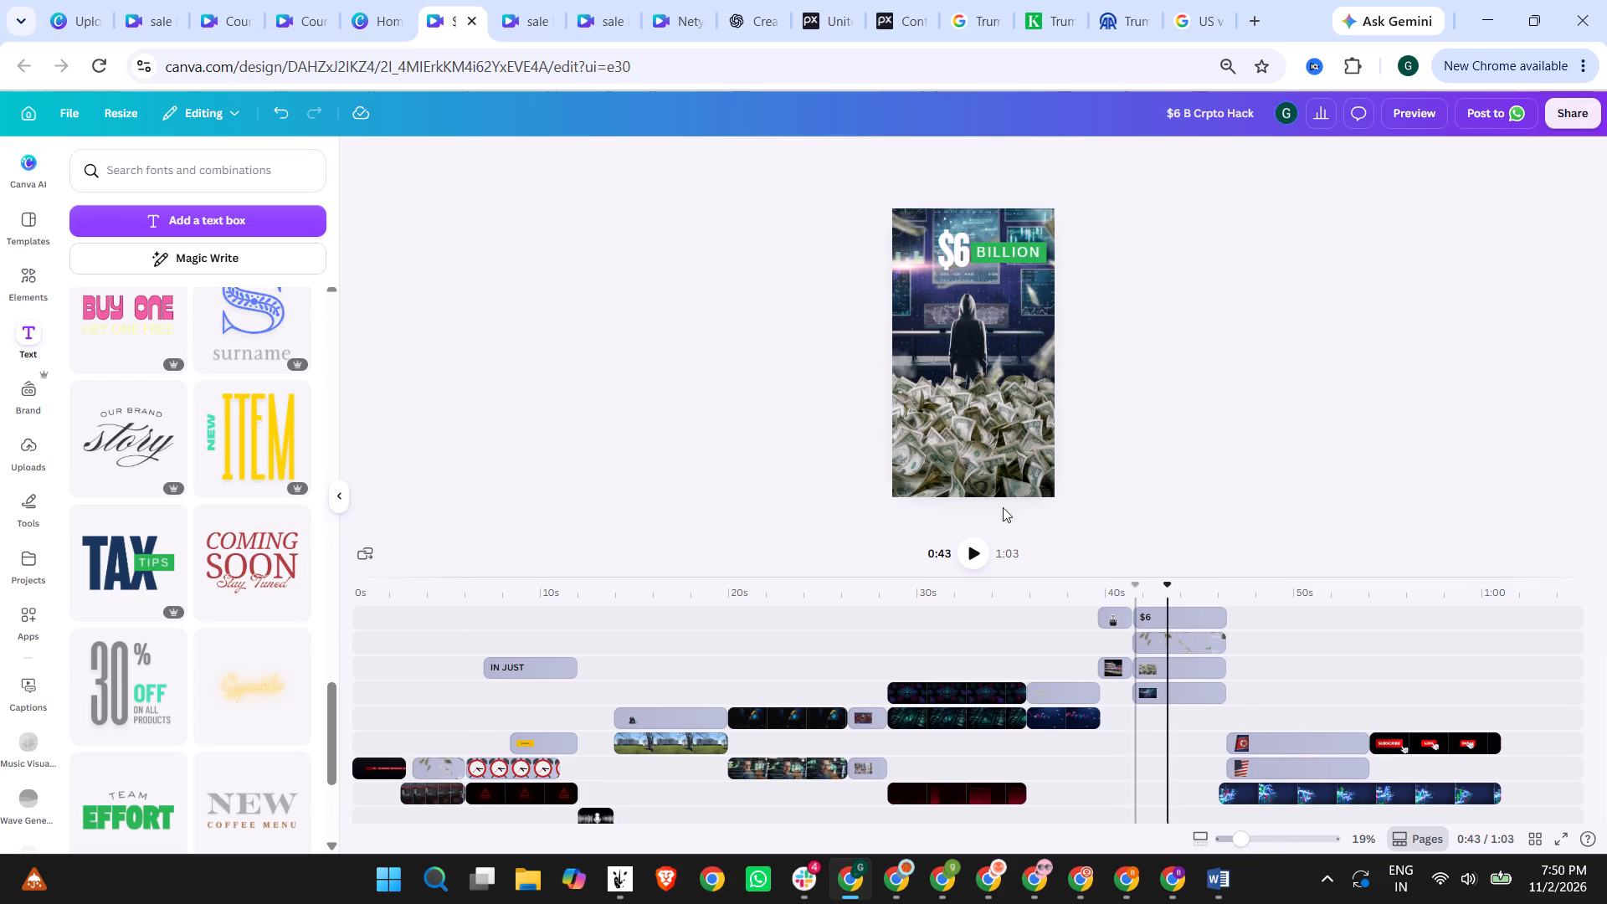
left_click(971, 539)
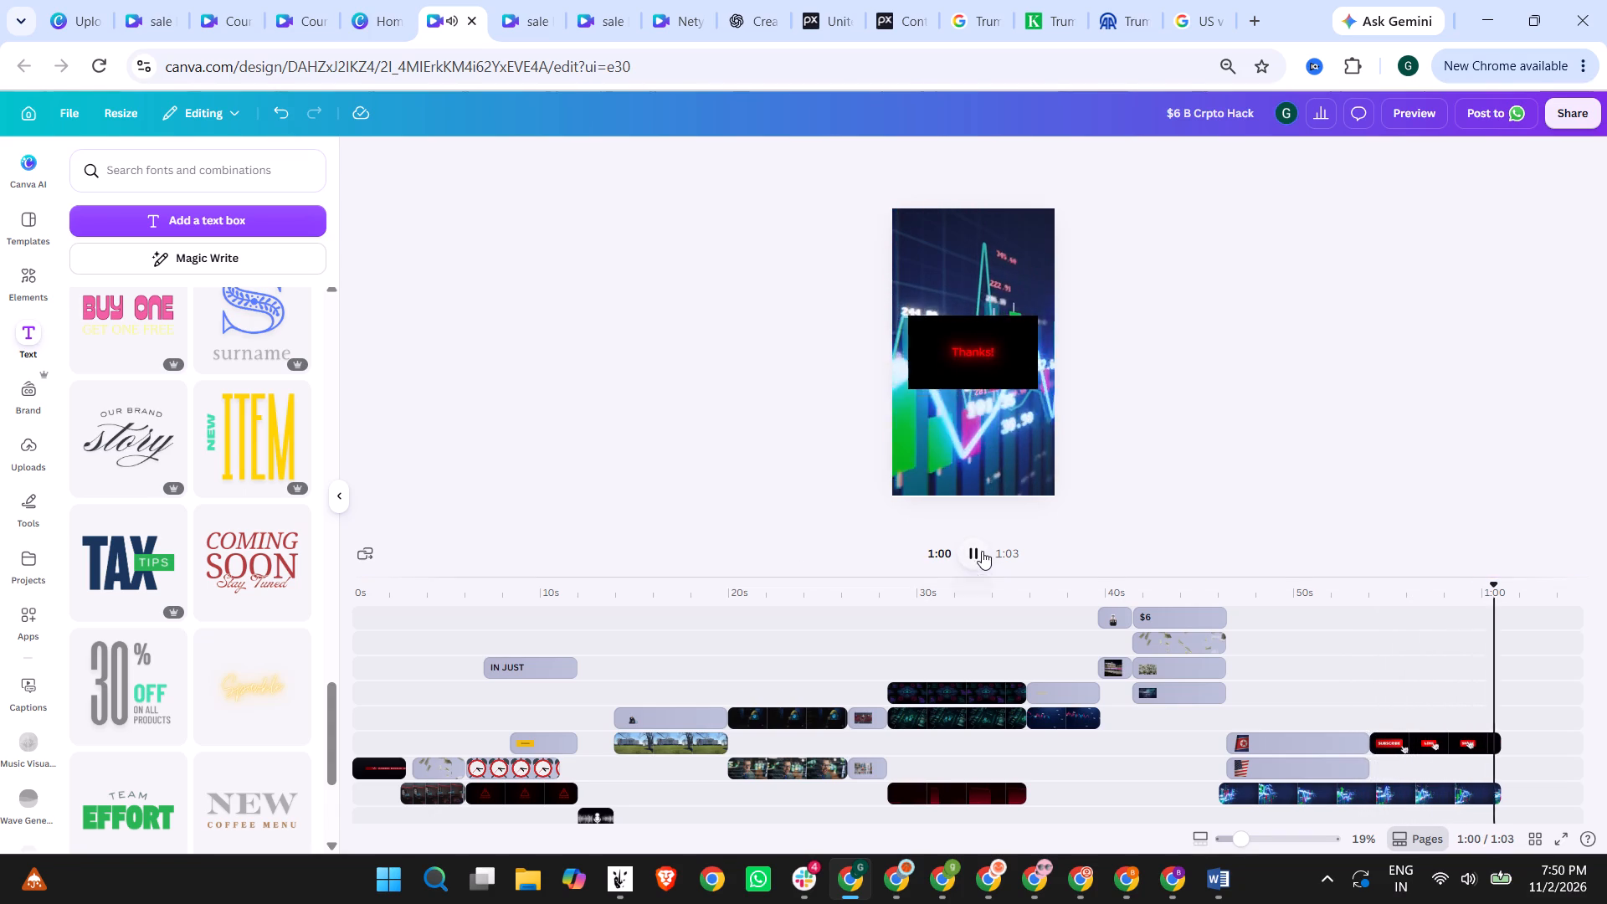
left_click(979, 549)
left_click(1443, 746)
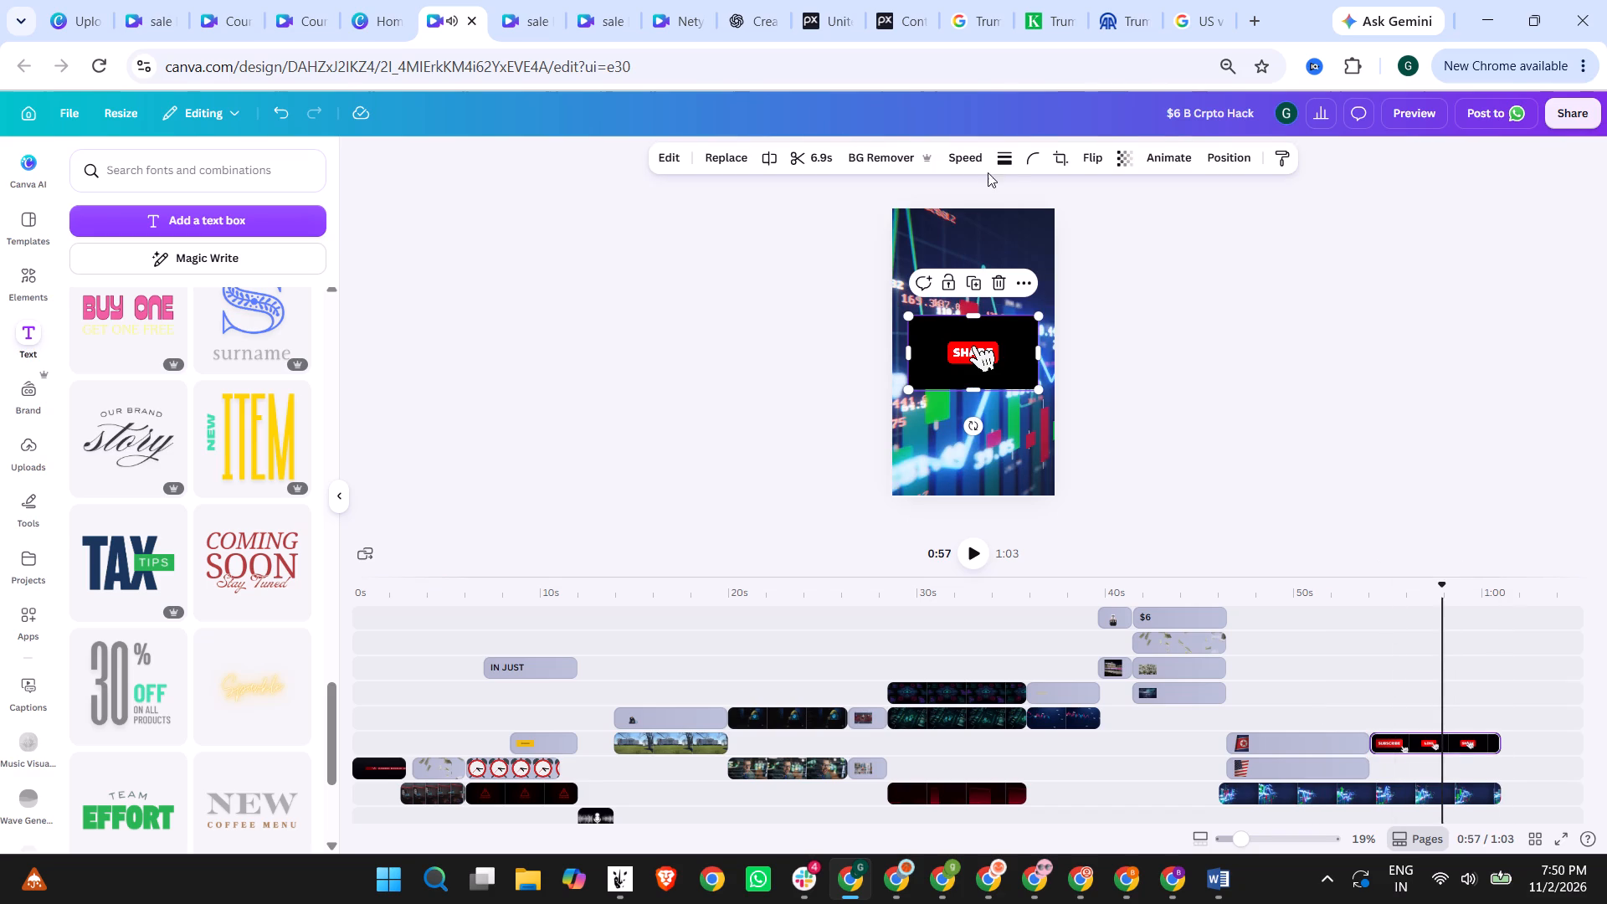
left_click(897, 157)
left_click(1356, 369)
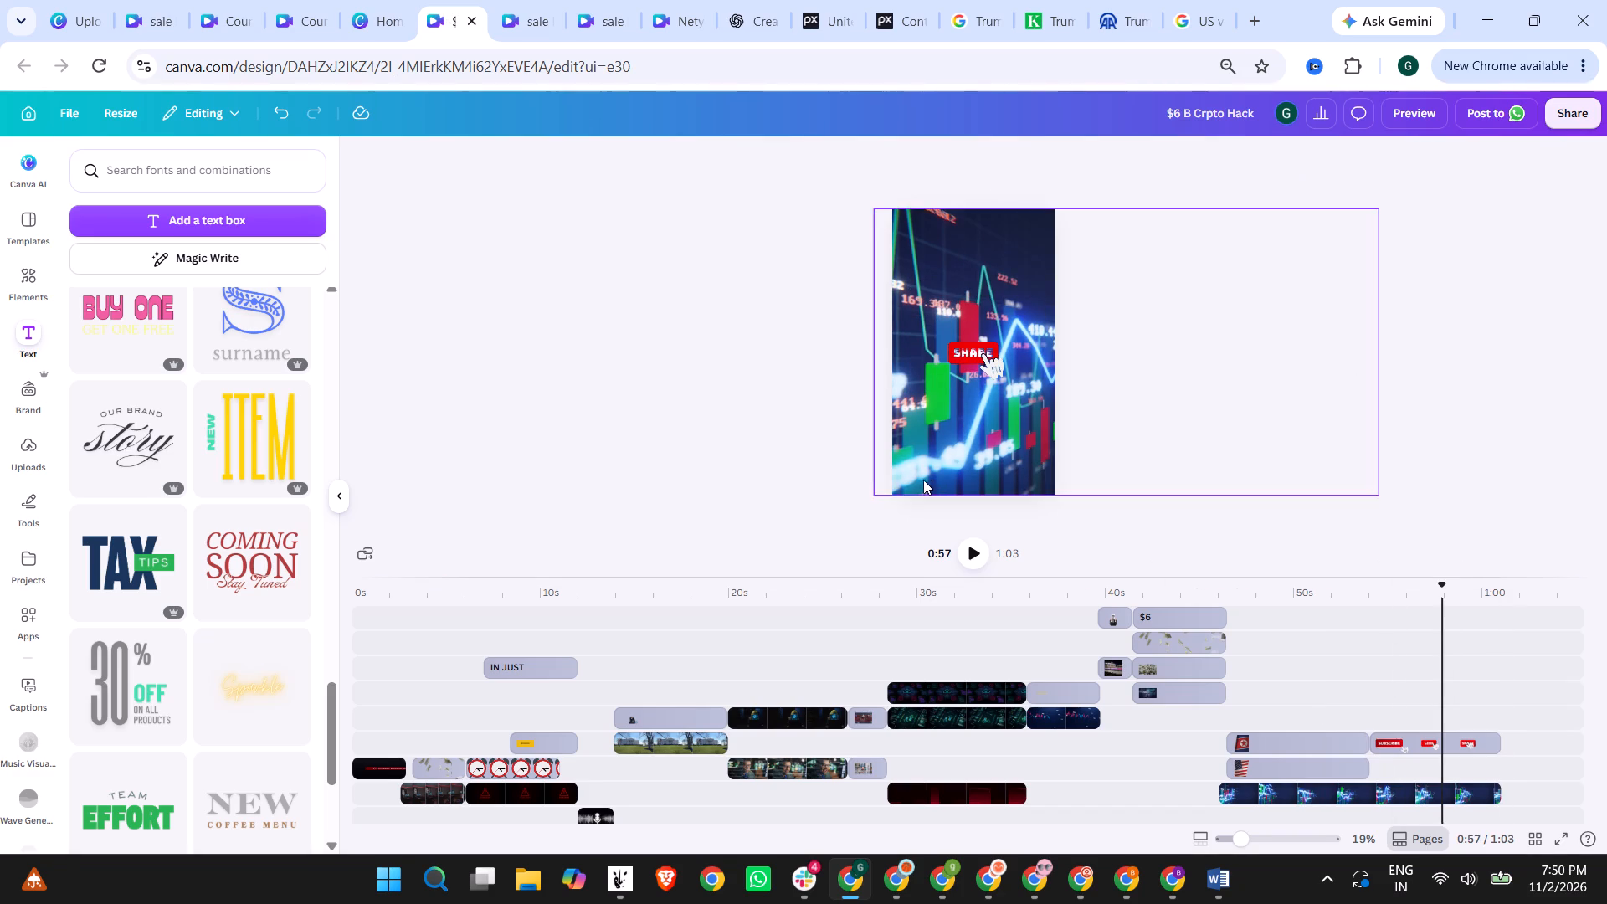
left_click(718, 409)
left_click(971, 360)
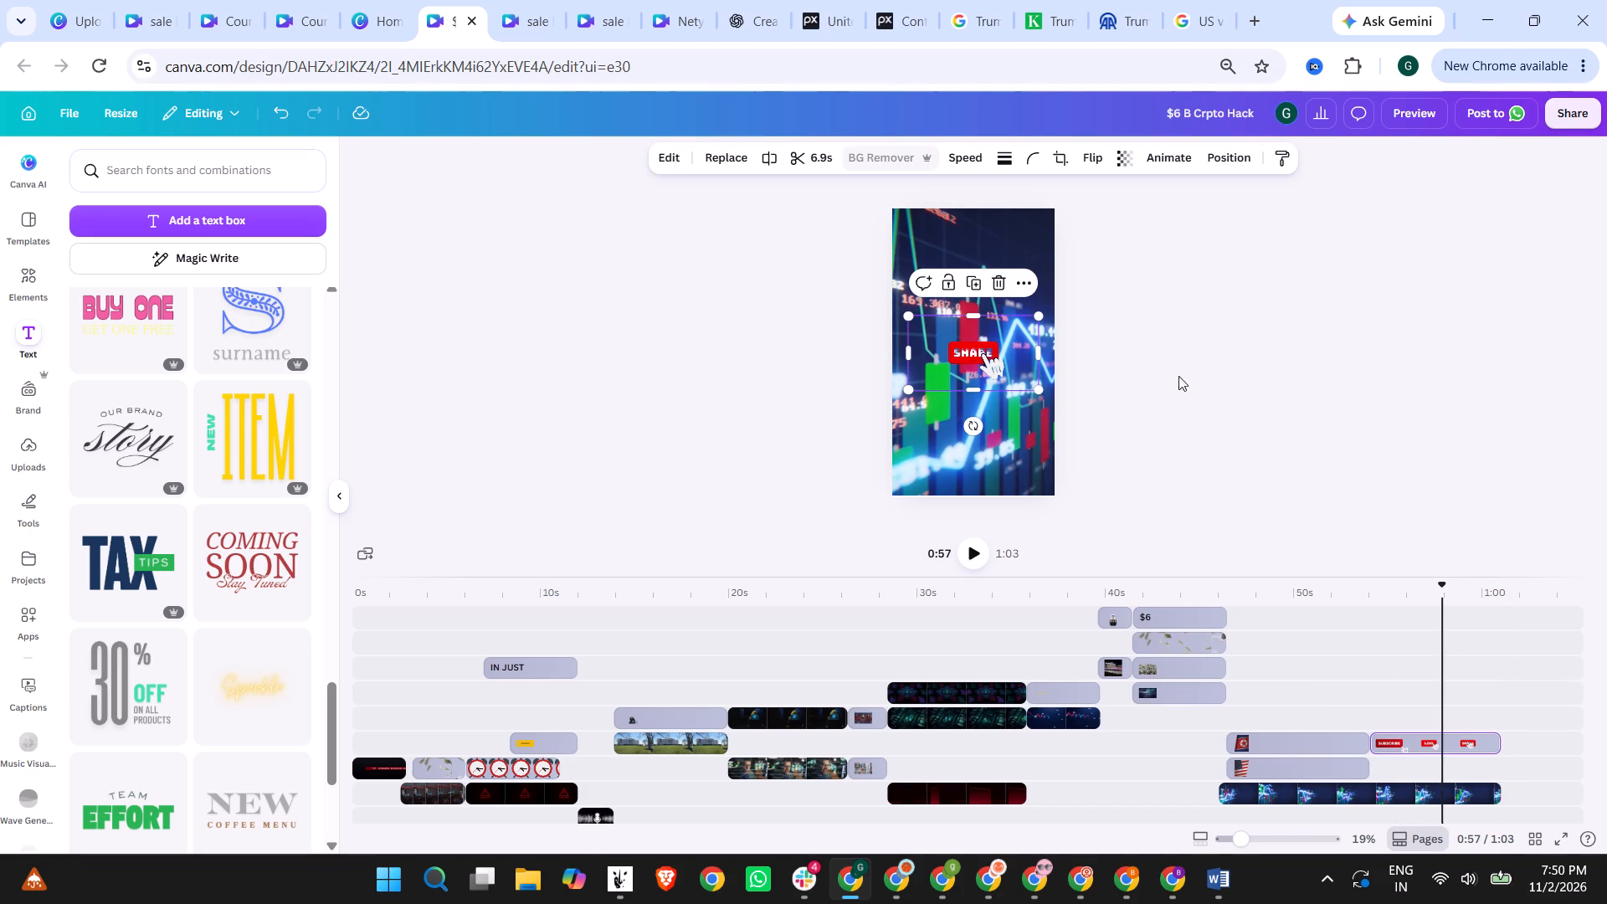
left_click(1219, 376)
Play the closing section from about 0:47 through to the end of the video.
left_click(1247, 592)
left_click(970, 552)
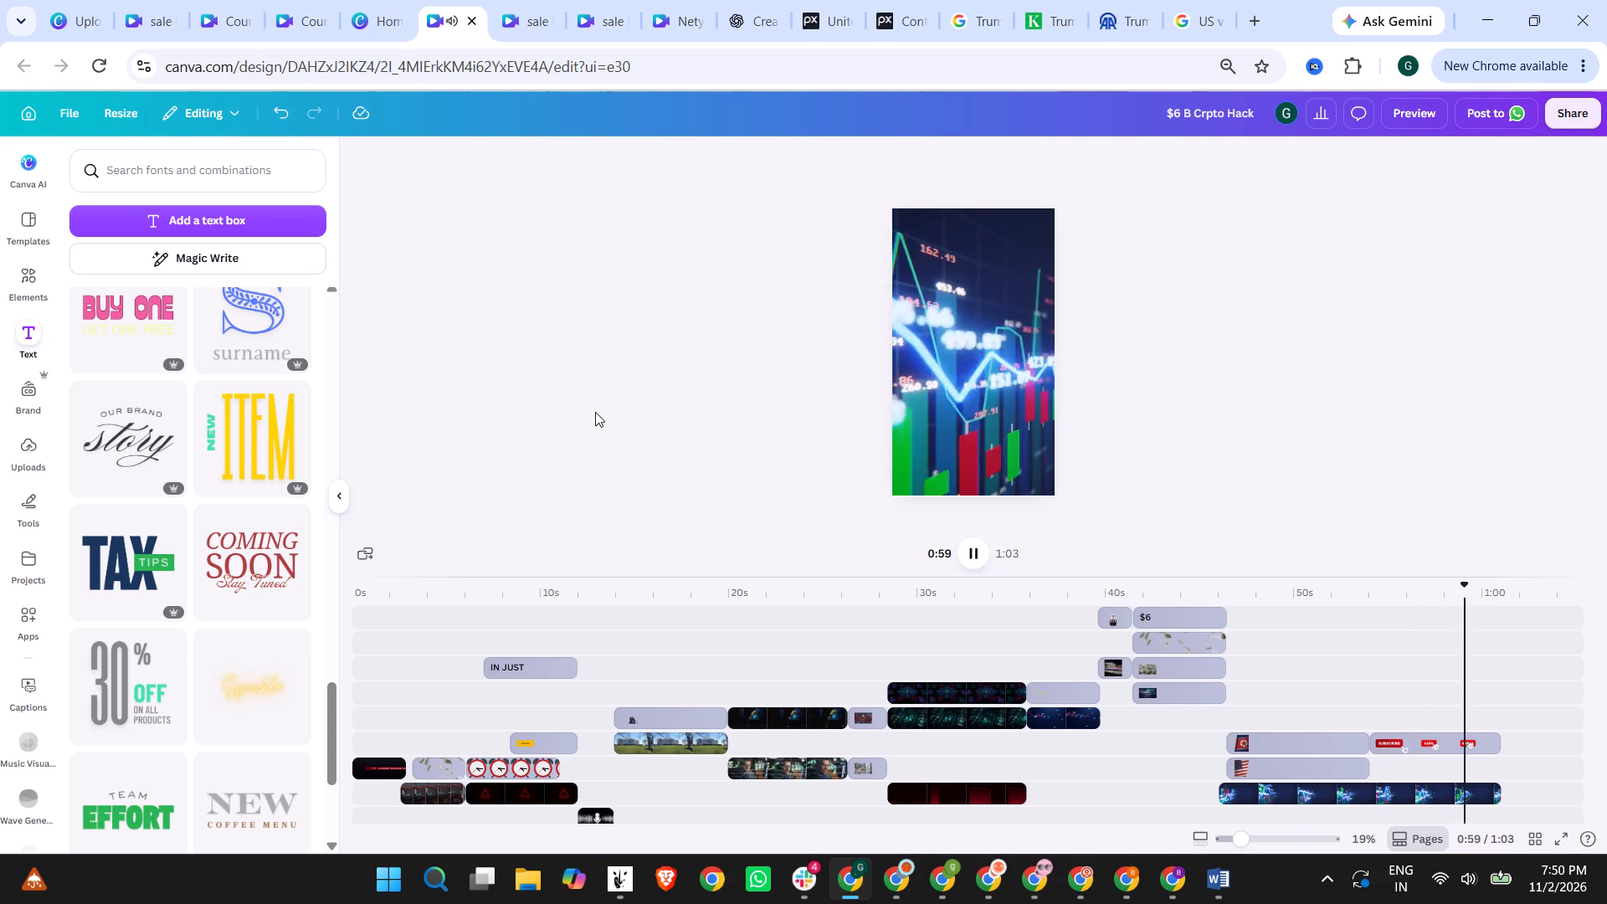
left_click(979, 560)
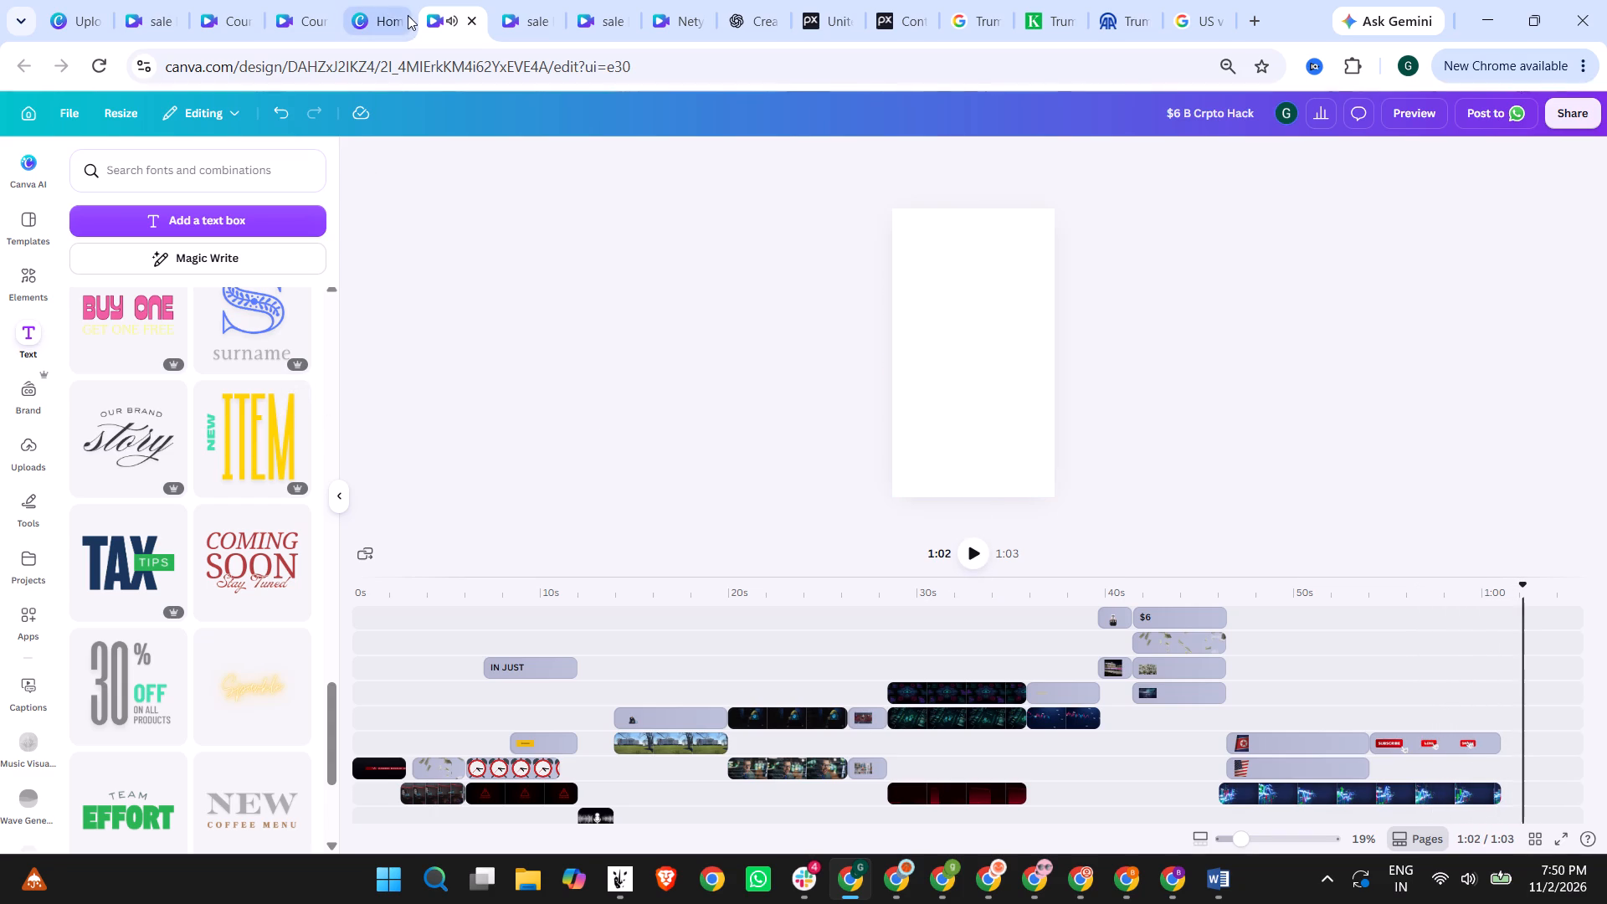
Find the "sale EPSTIEN FILES" design and copy its two closing clips, the WSW logo and the red background behind it.
left_click(400, 0)
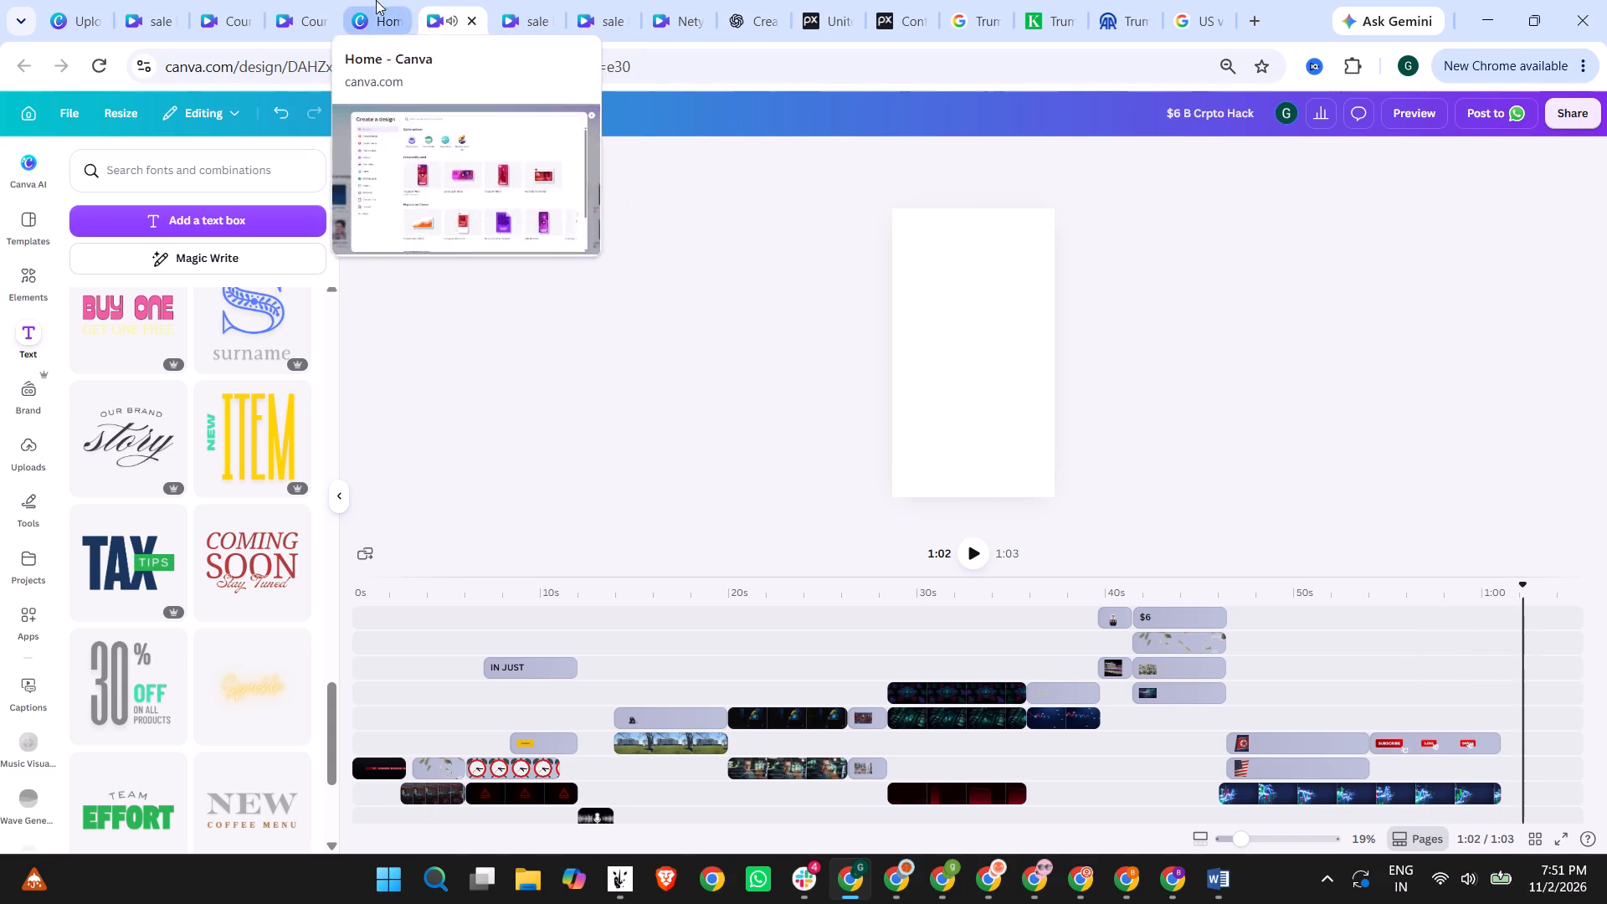
left_click(332, 0)
left_click(253, 0)
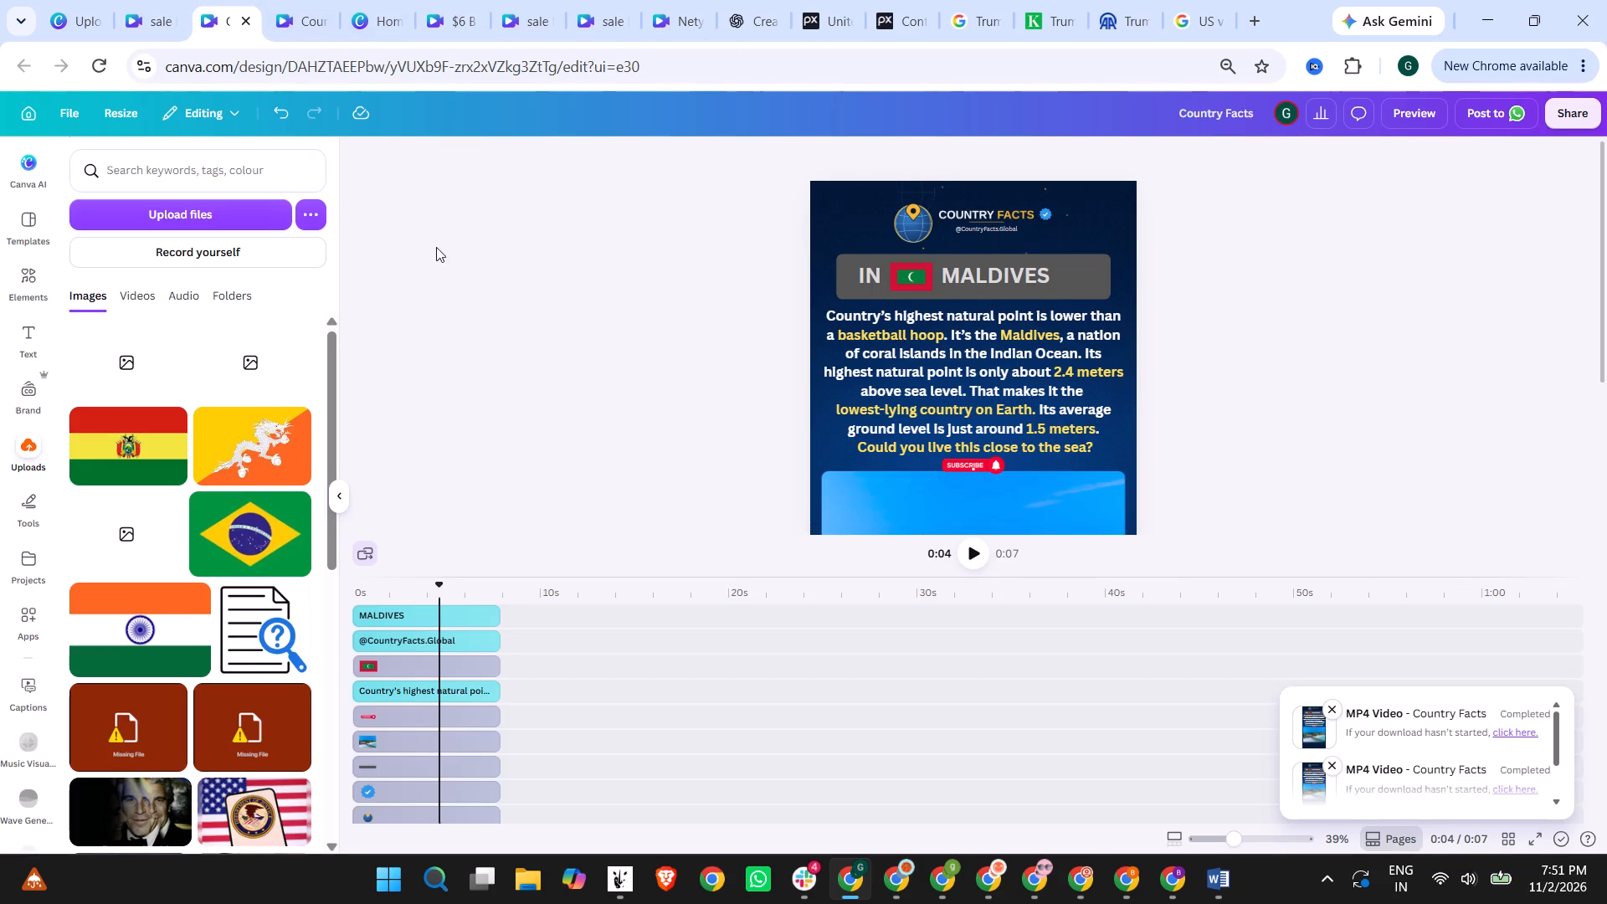
left_click(541, 0)
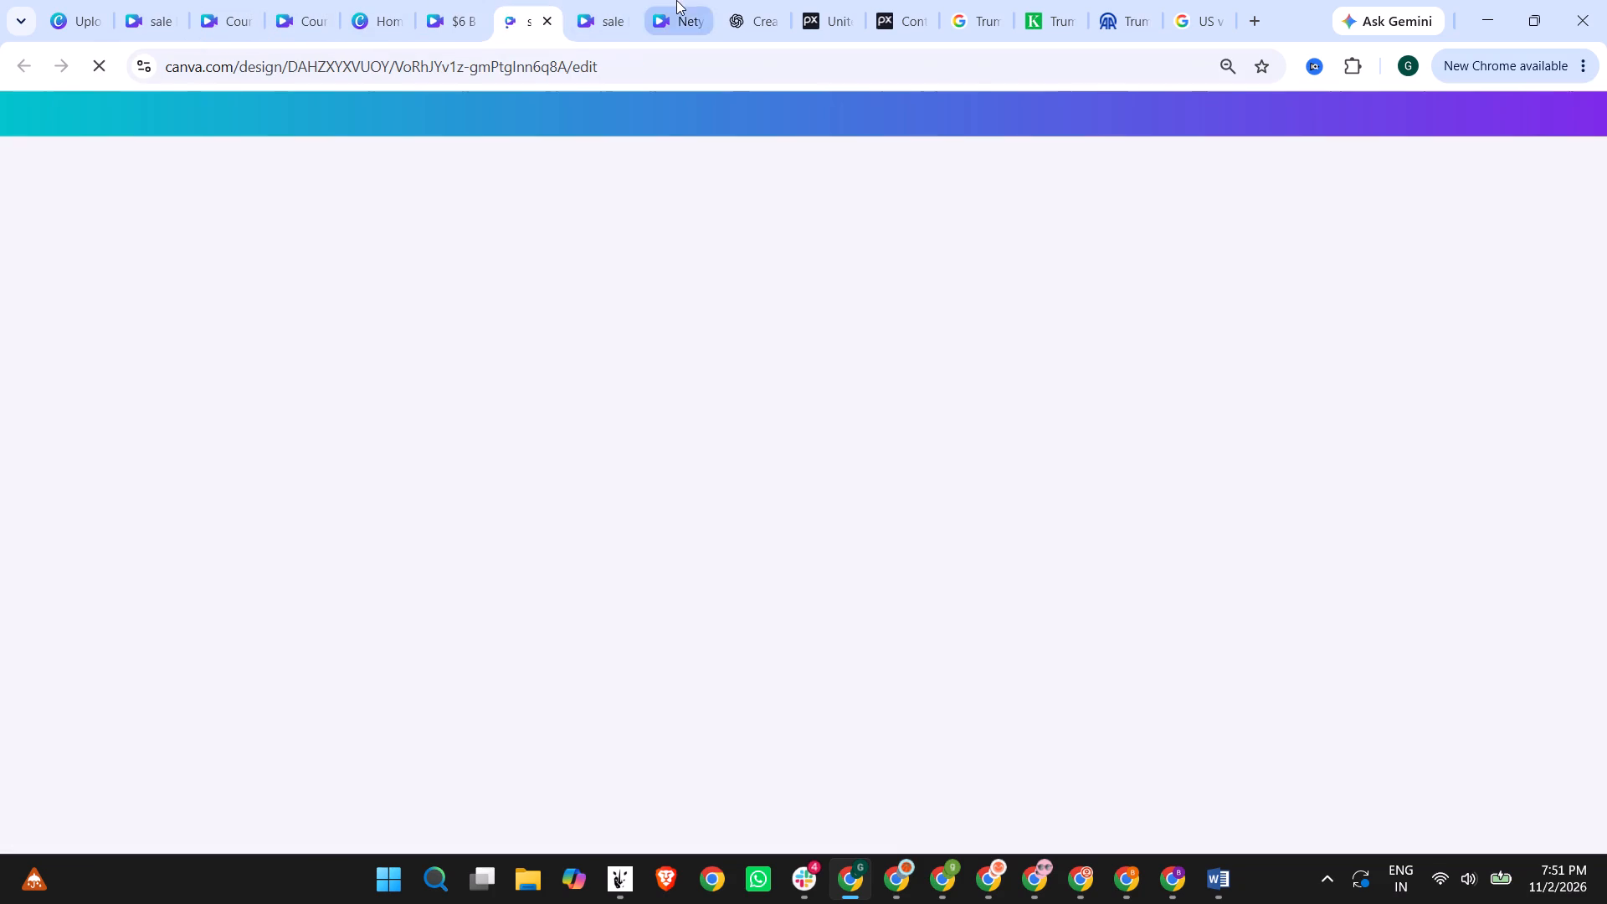
left_click(676, 0)
left_click(545, 6)
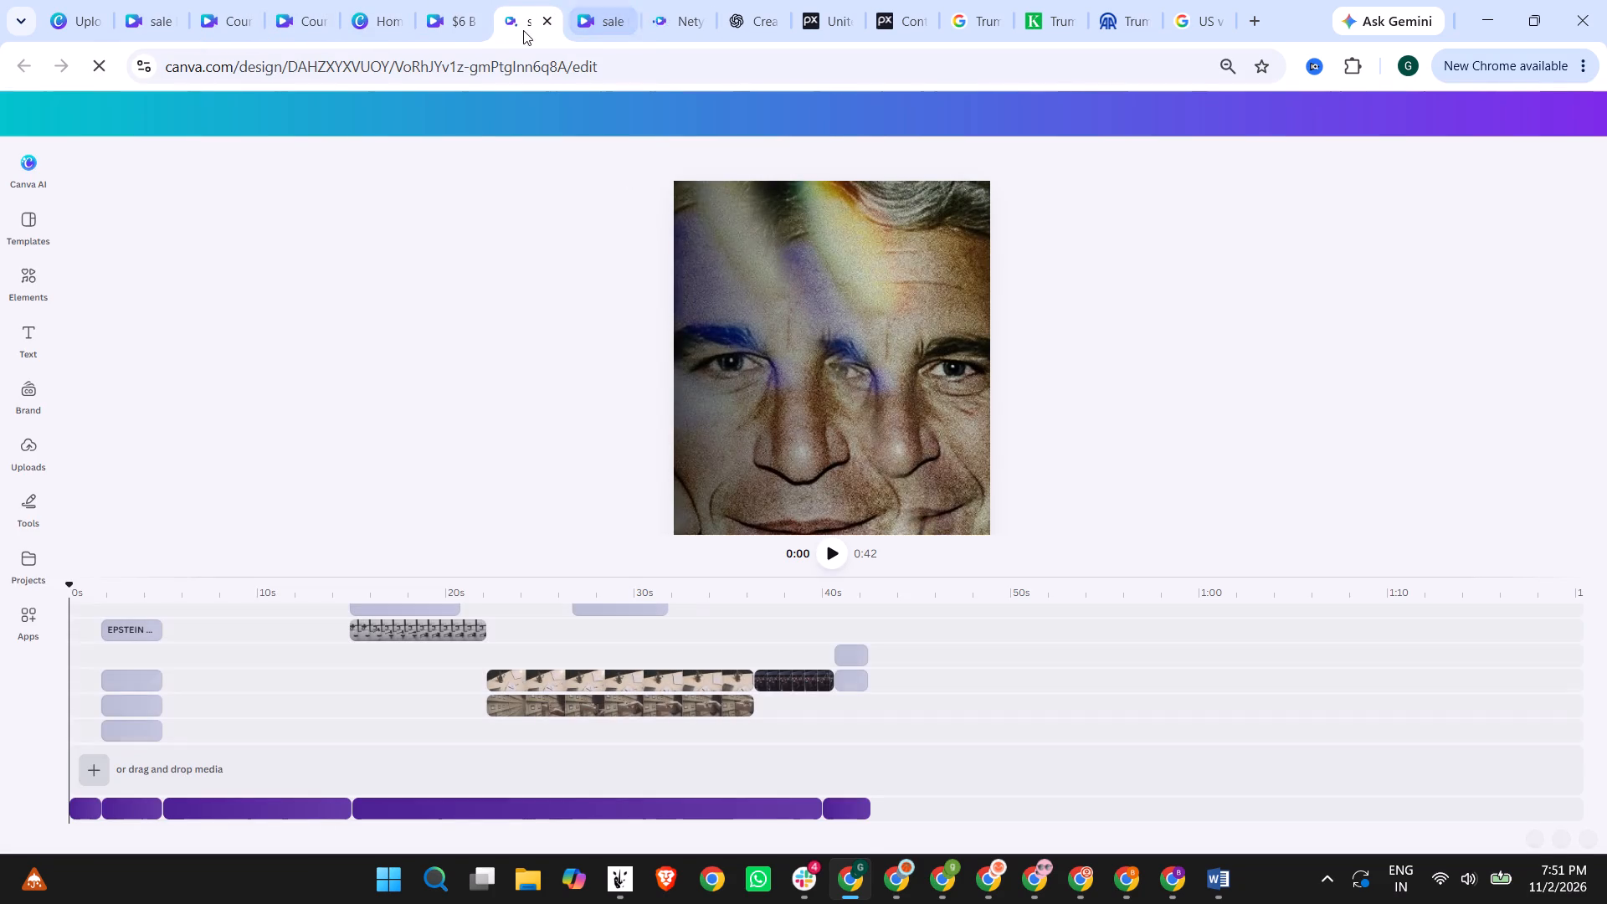
left_click(847, 652)
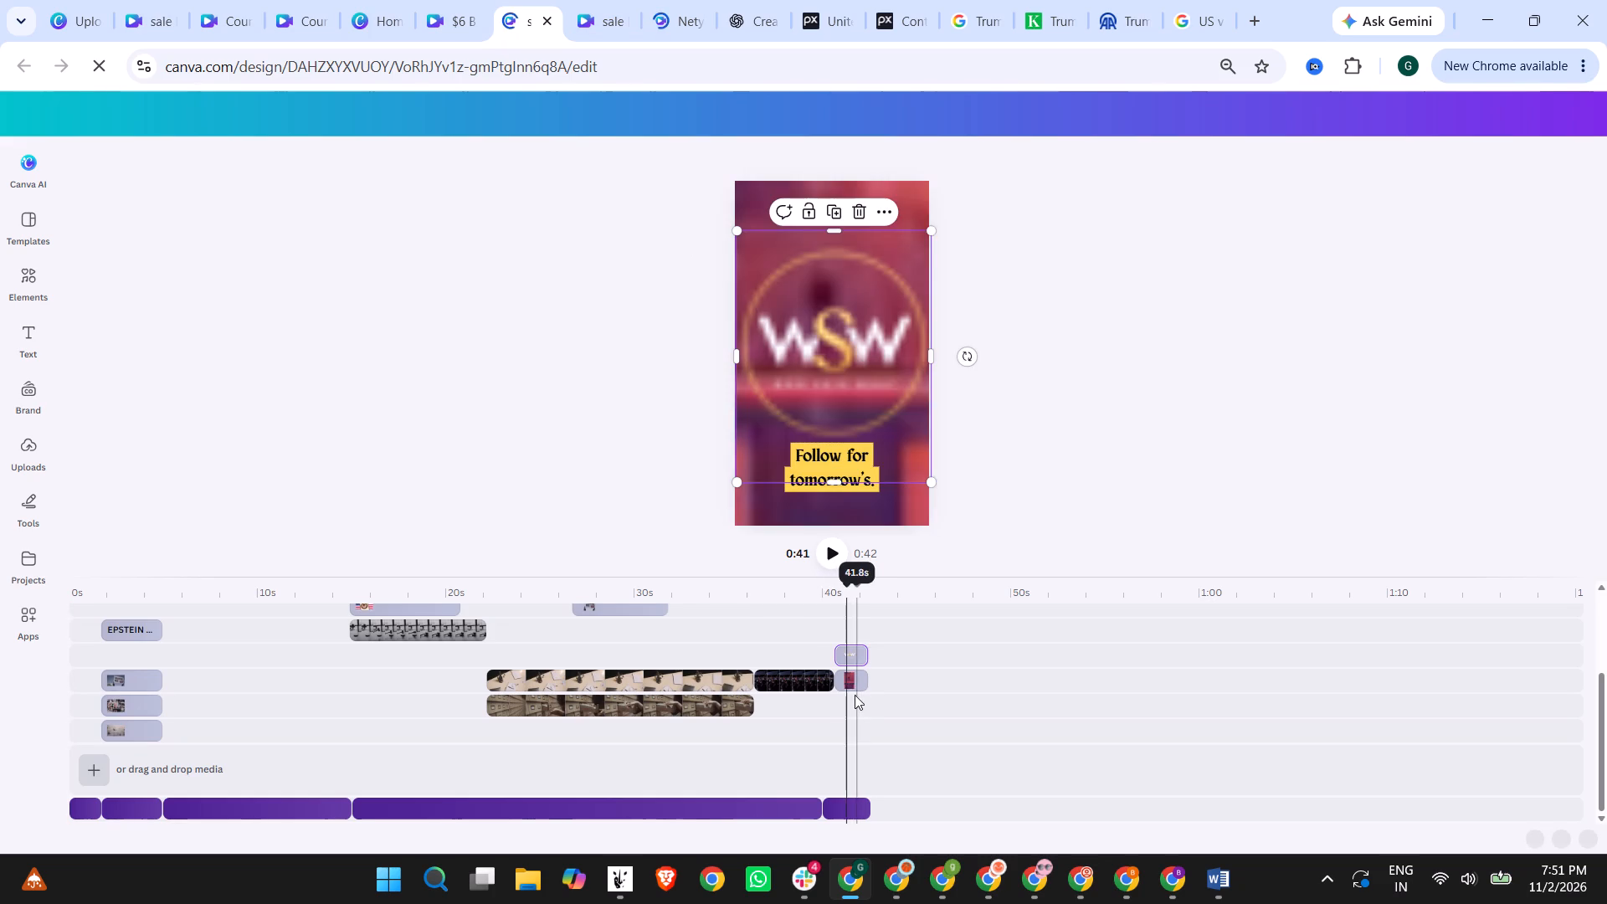
left_click(847, 682, "ctrl")
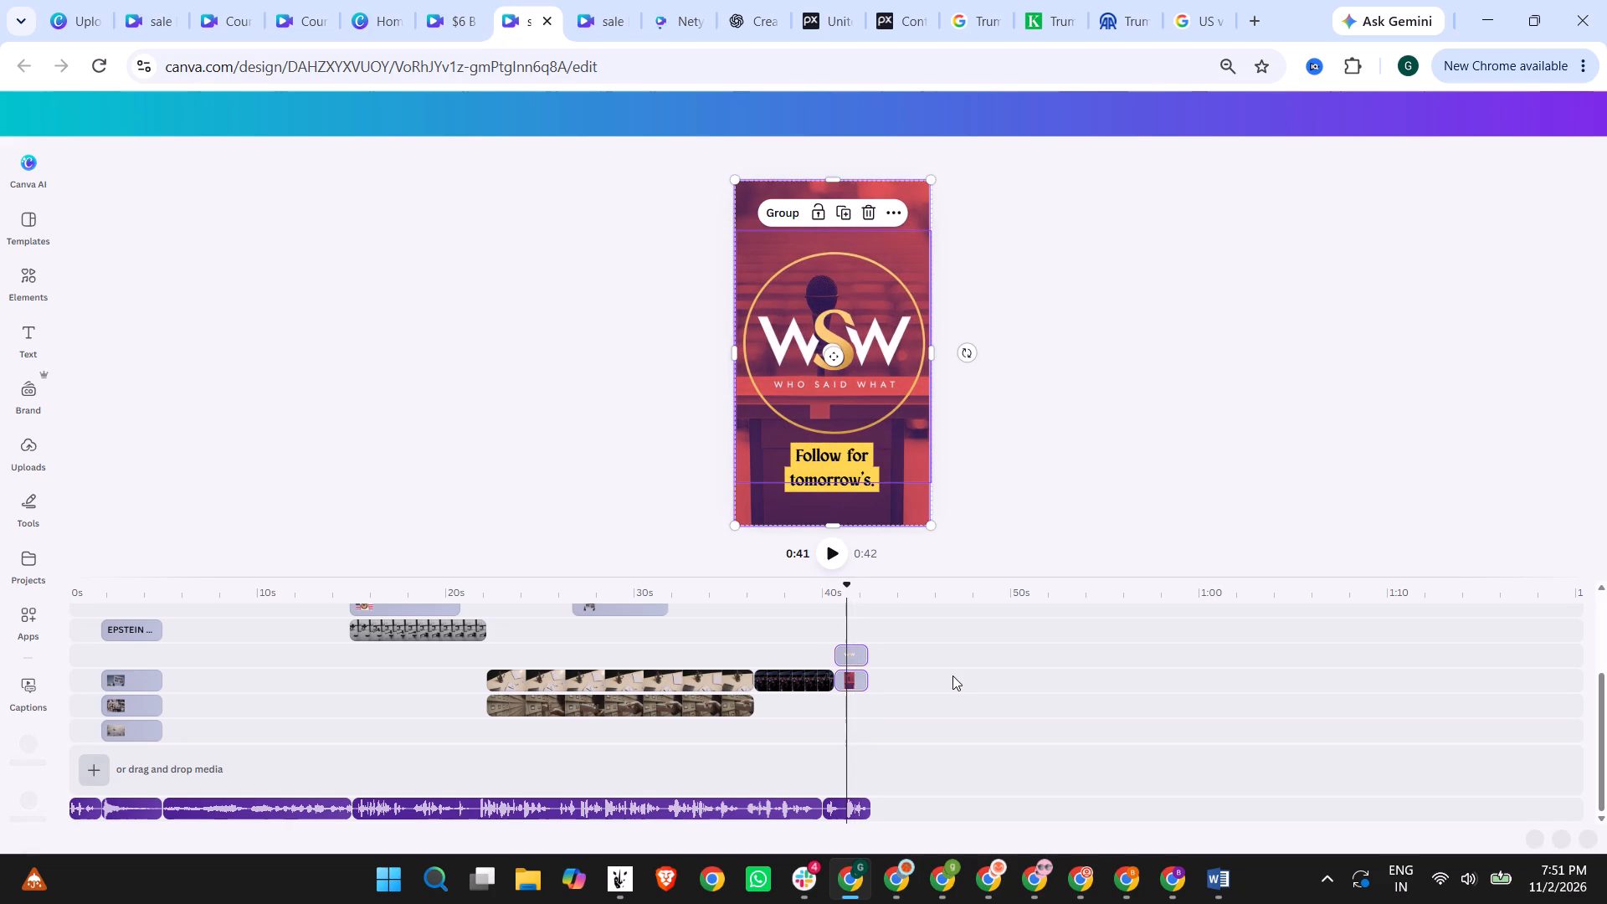
key("ctrl+c")
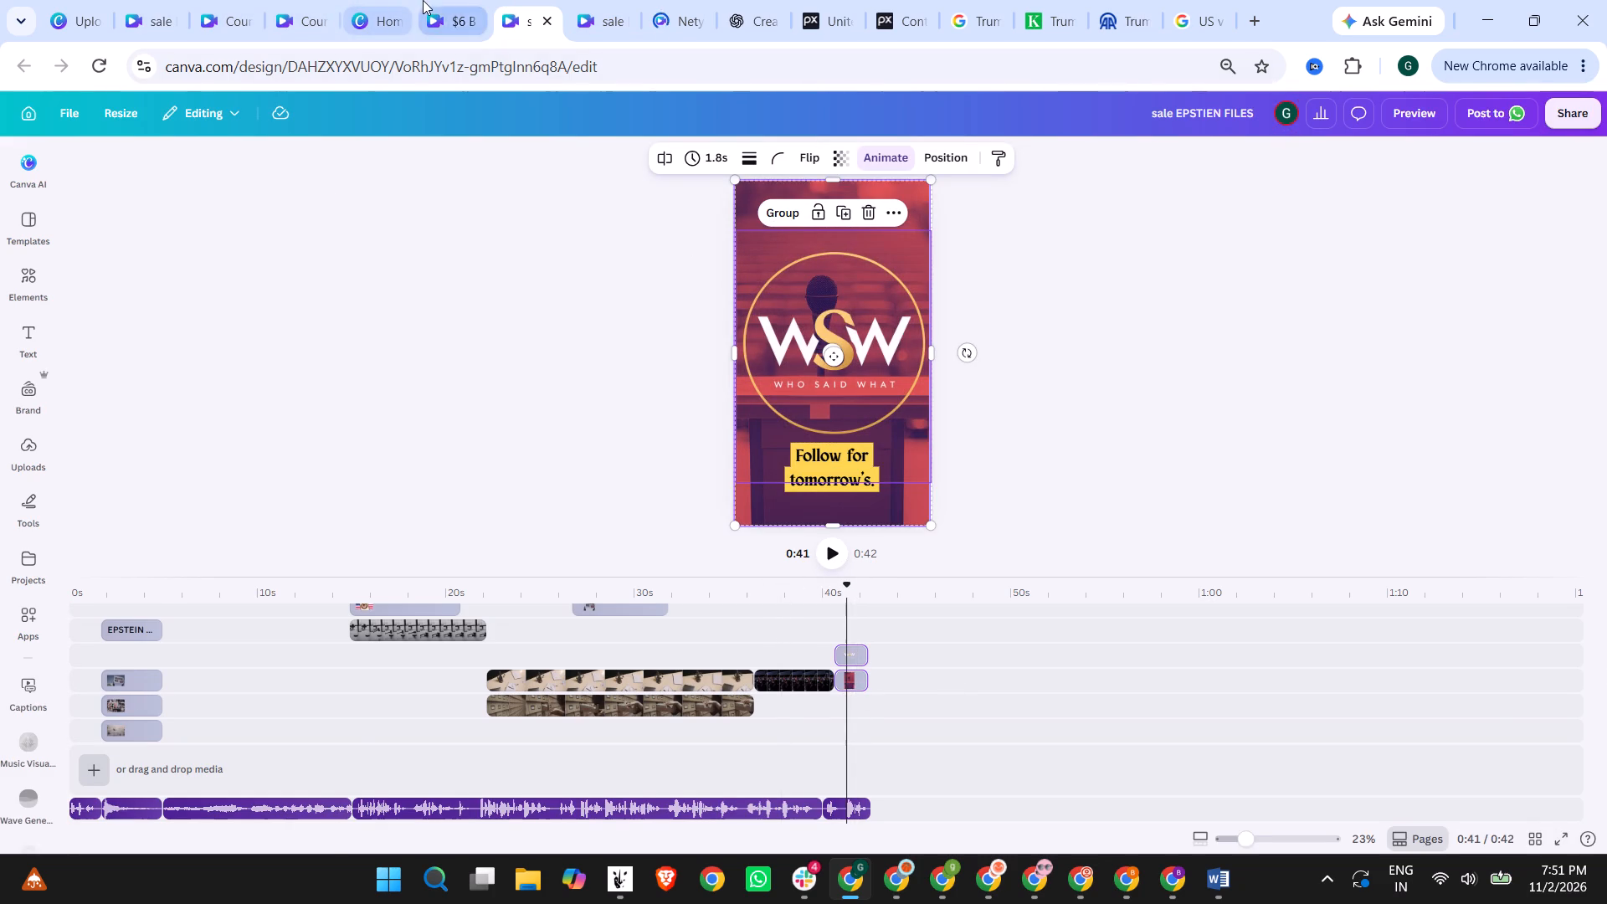
Paste the WSW outro clips into the "$6 B Crpto Hack" design and place them directly after the "SHARE" button clip.
left_click(423, 0)
key("ctrl+v")
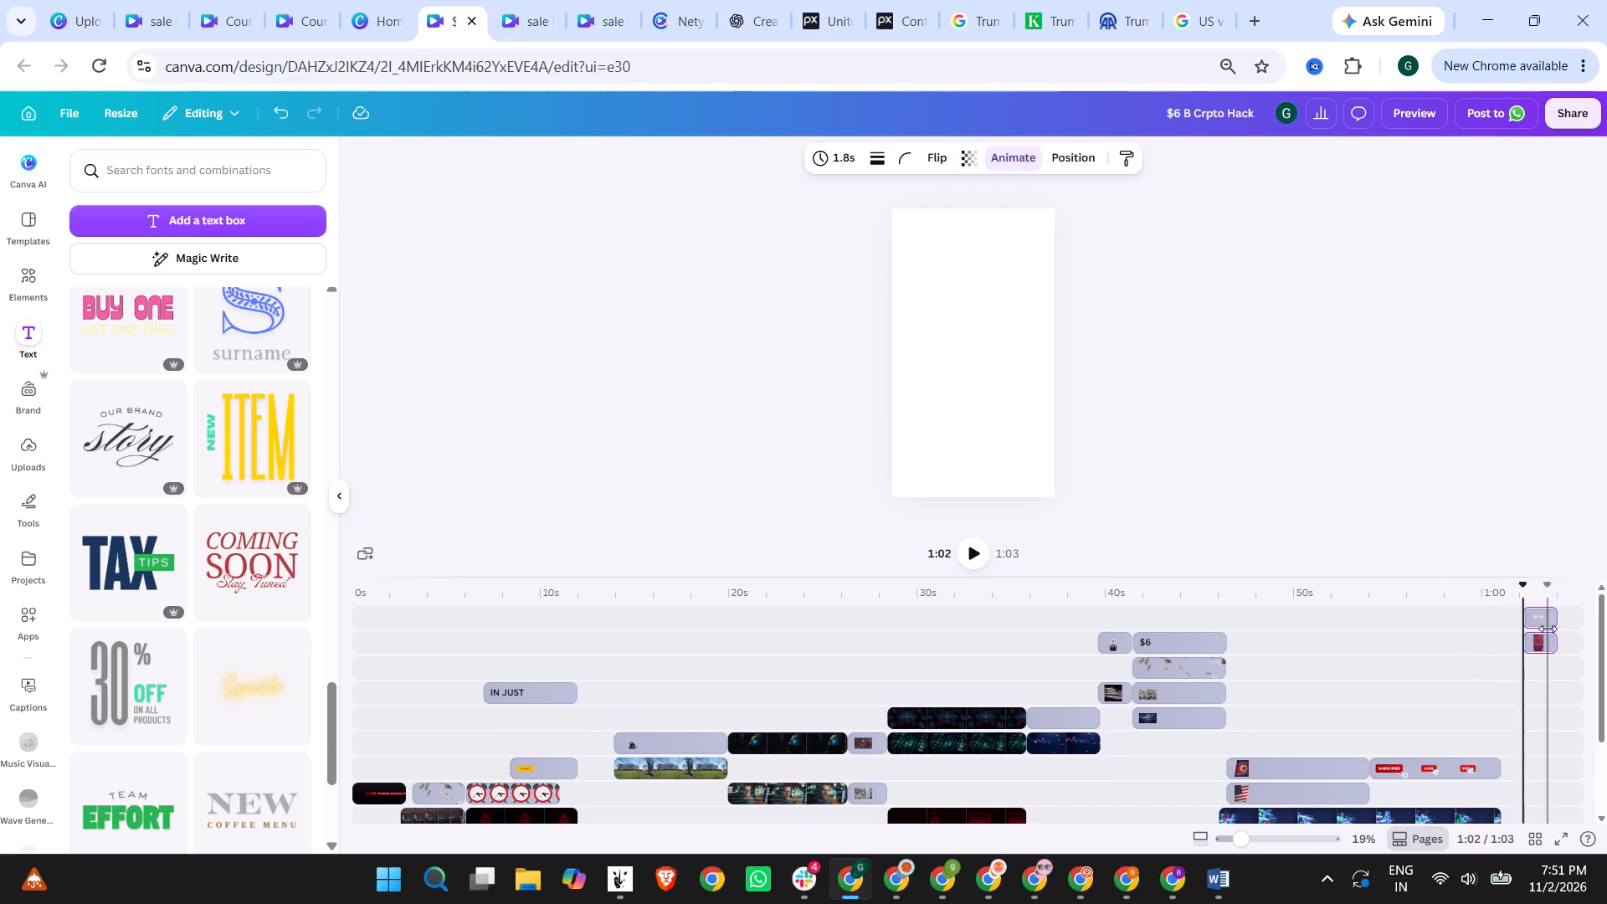
left_click_drag(1545, 613, 1526, 769)
Play the ending from 0:59 to check the transition into the WSW outro.
left_click(1479, 589)
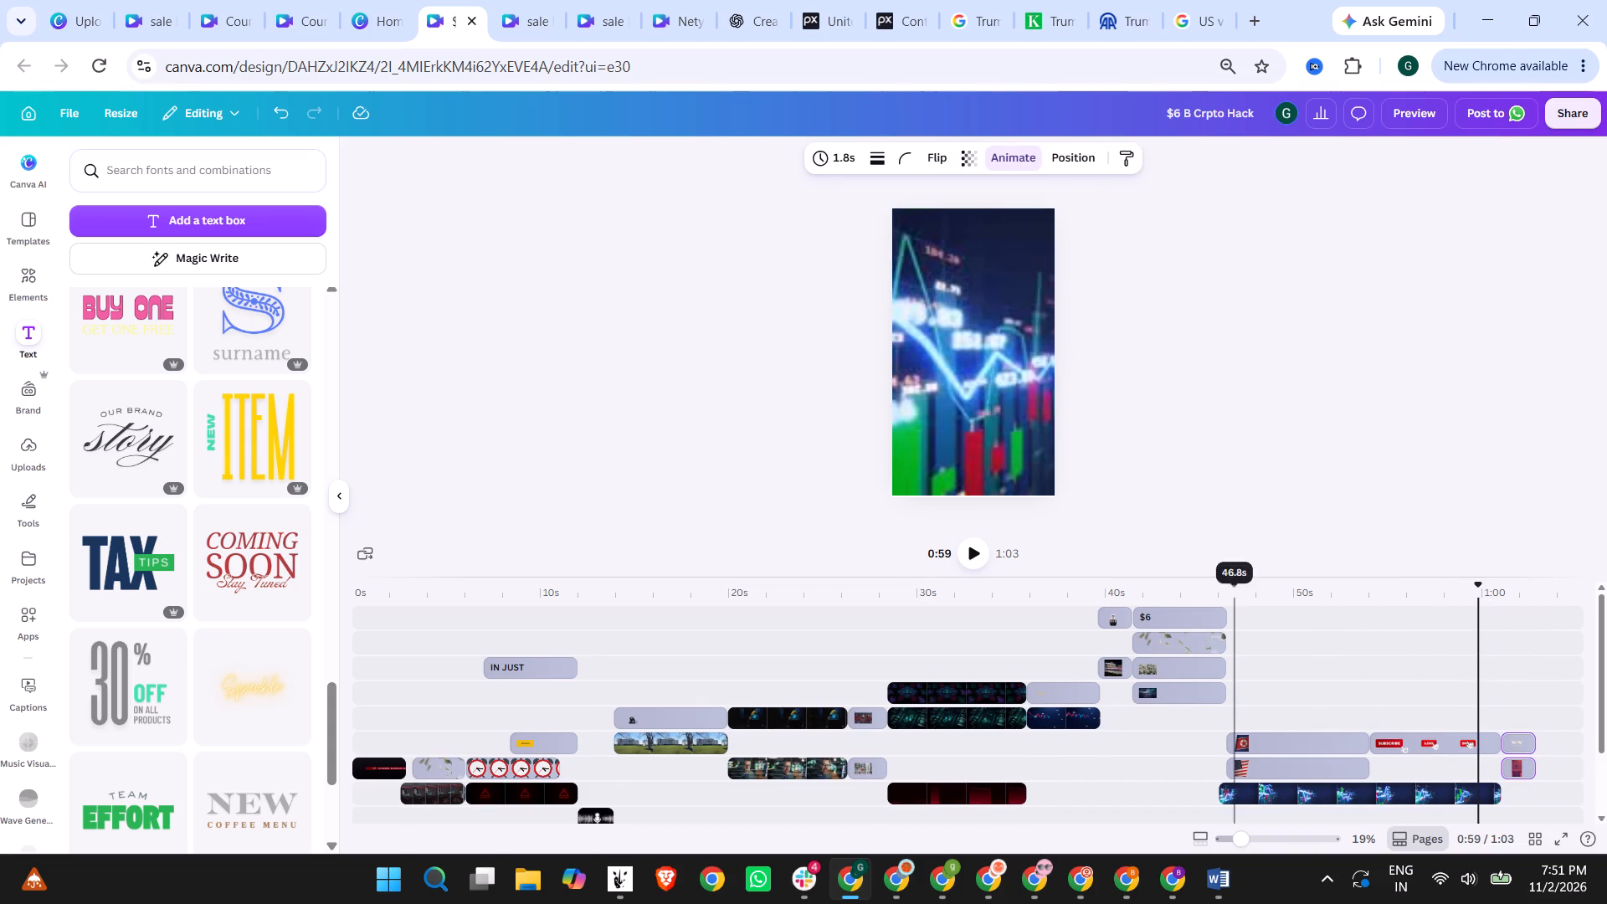
left_click(976, 557)
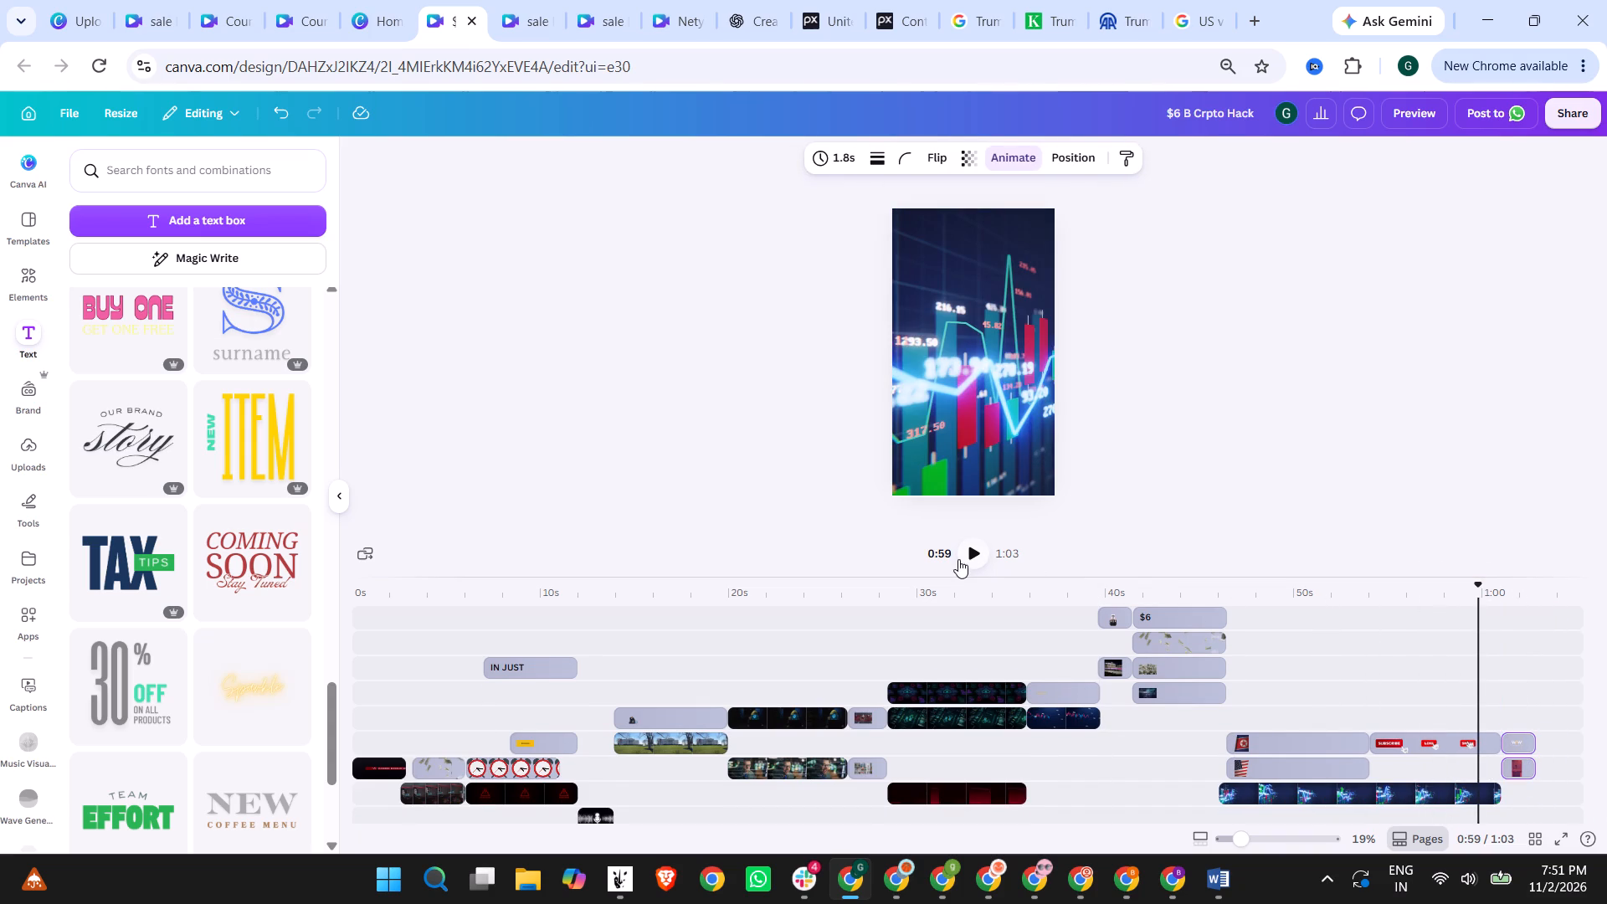
left_click(973, 553)
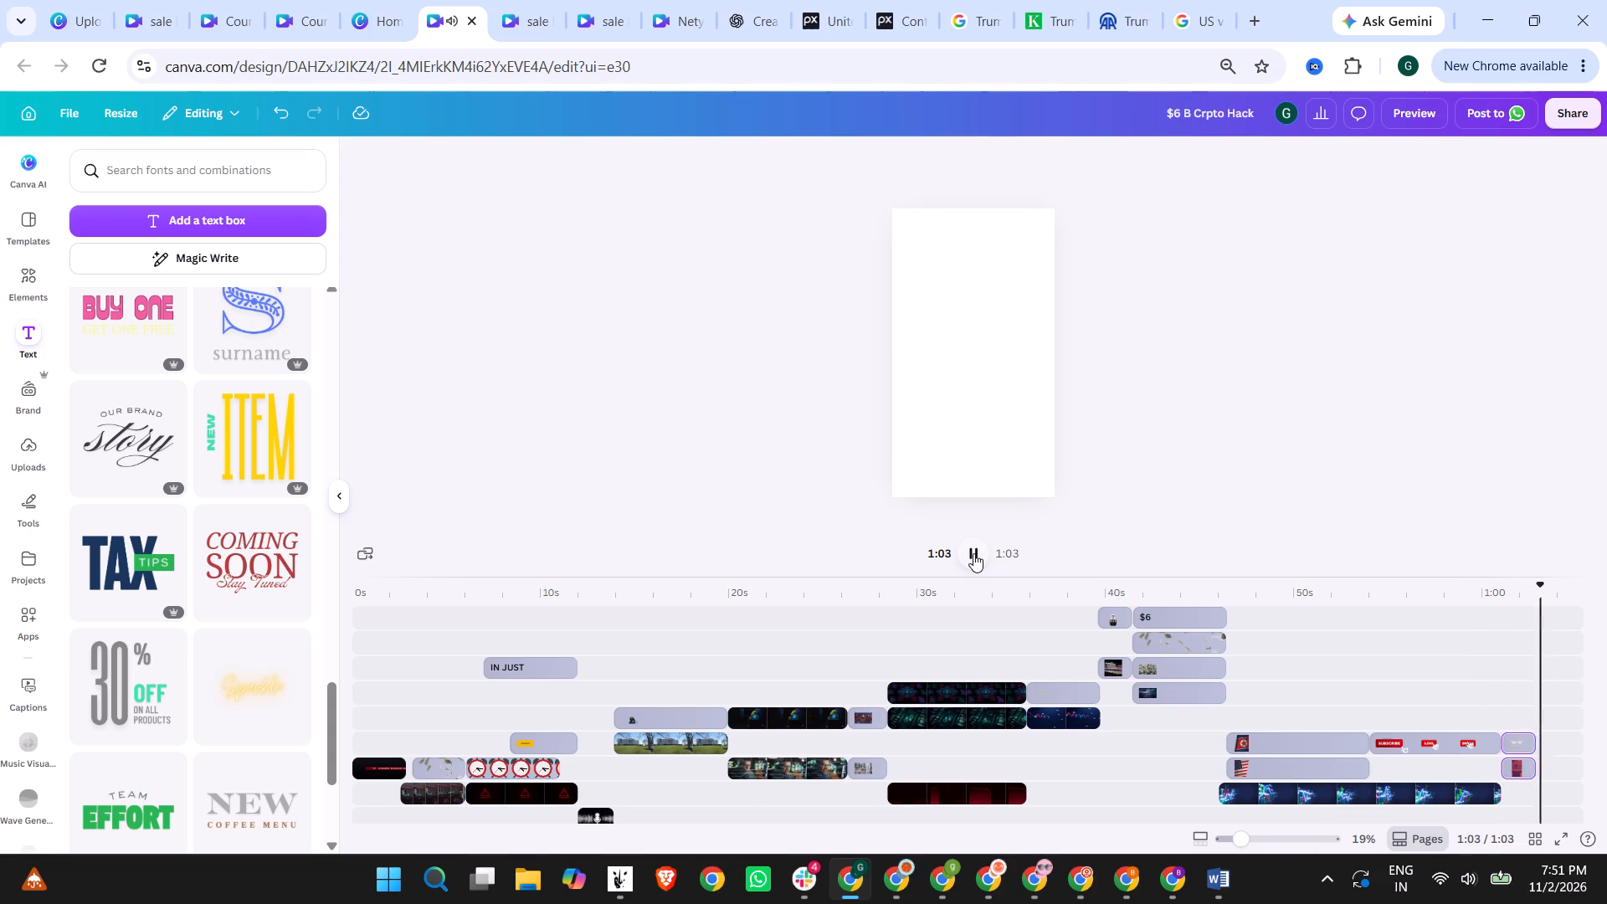
left_click(973, 553)
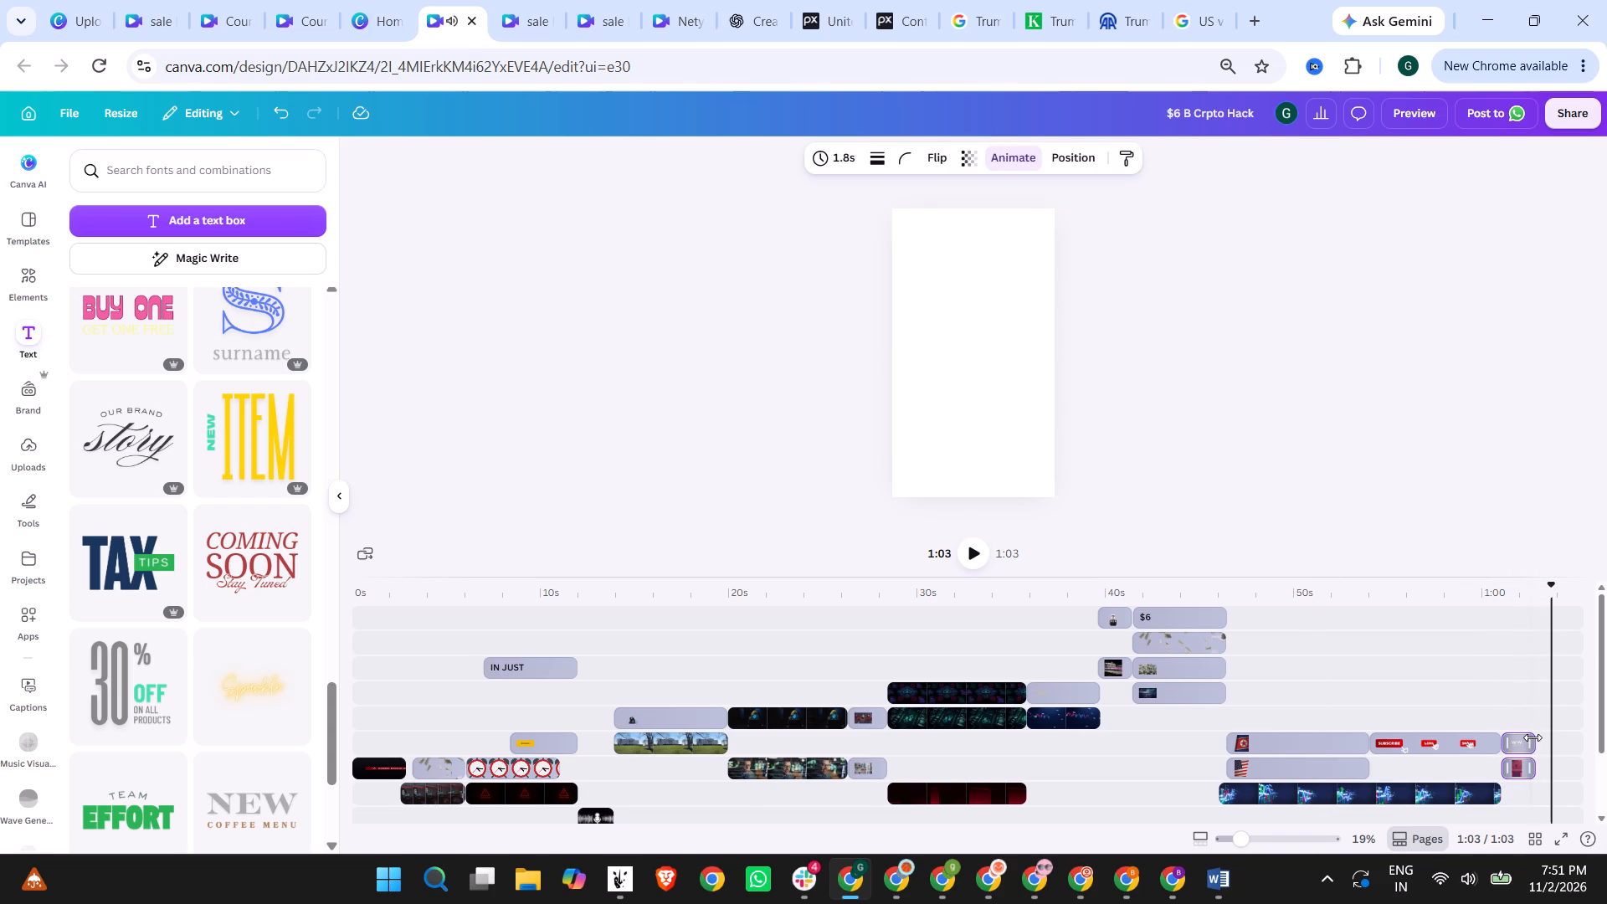
Extend the two closing clips after the "SHARE" clip to 2.9 s, matching the audio's end, and play the ending from 0:59.
left_click_drag(1533, 737, 1546, 738)
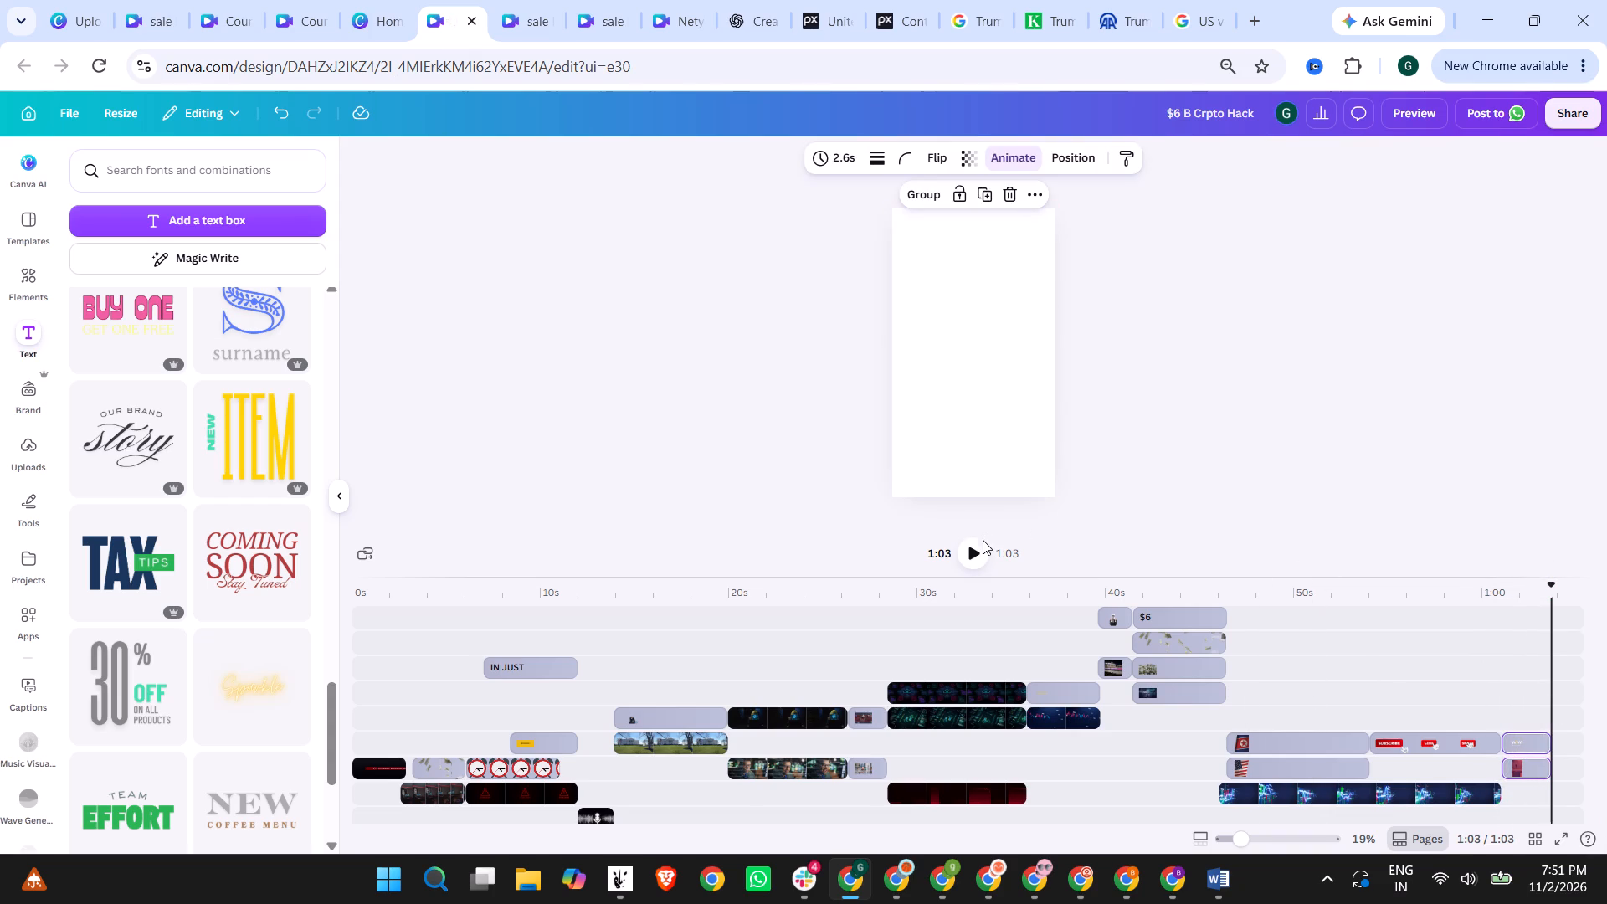
left_click(1466, 600)
left_click(976, 559)
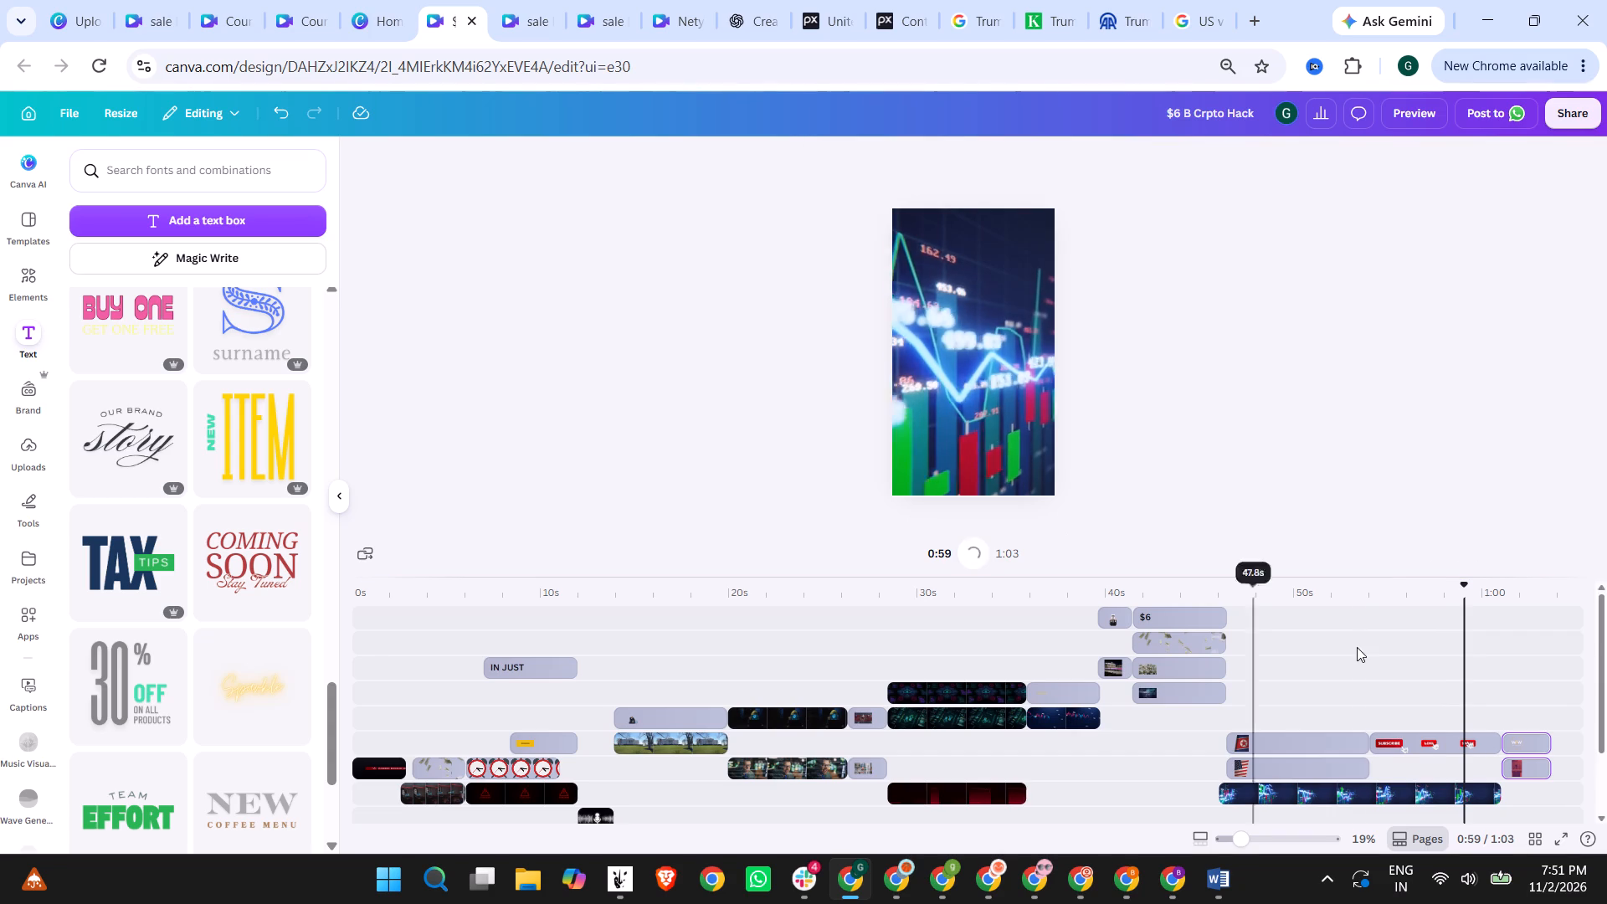
scroll(1406, 400, "down", 7)
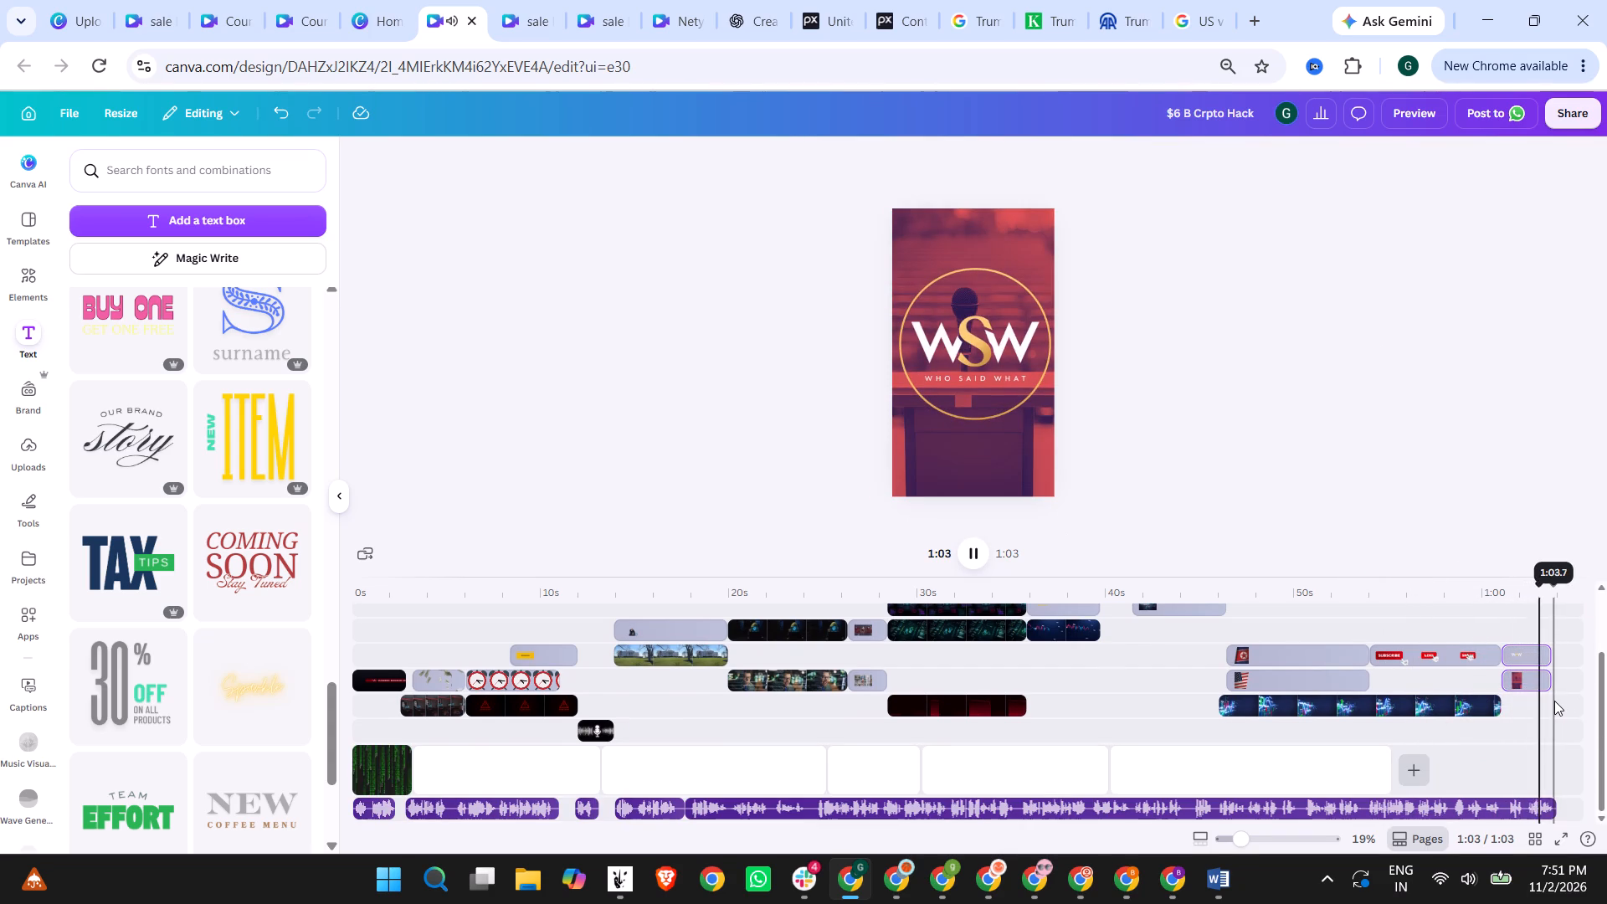
left_click(1548, 647)
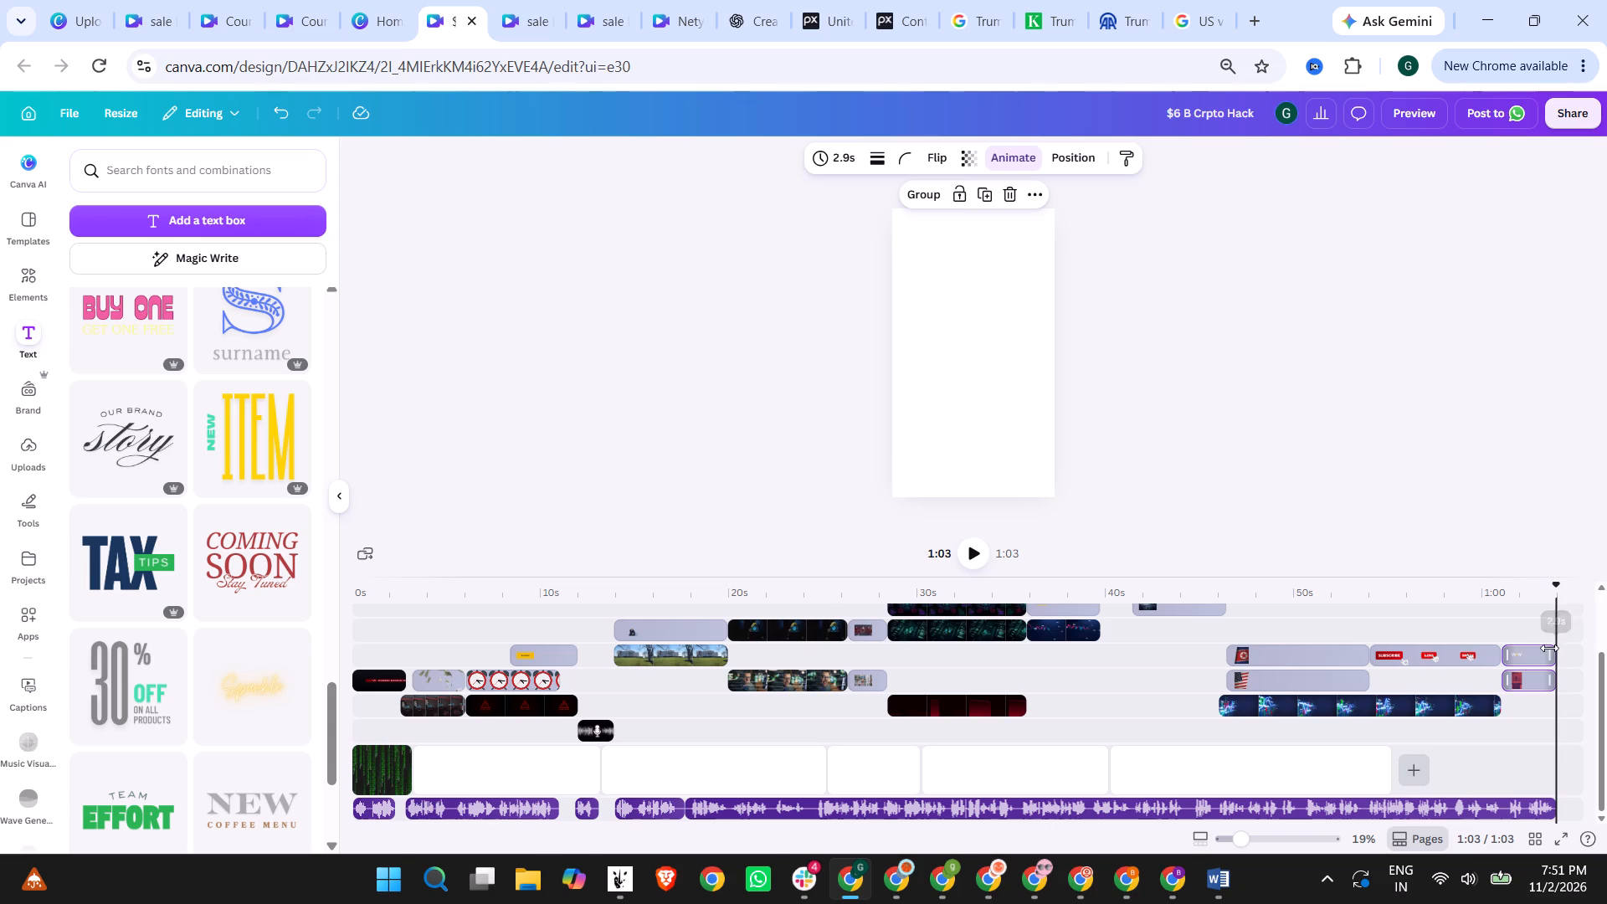
left_click(1329, 451)
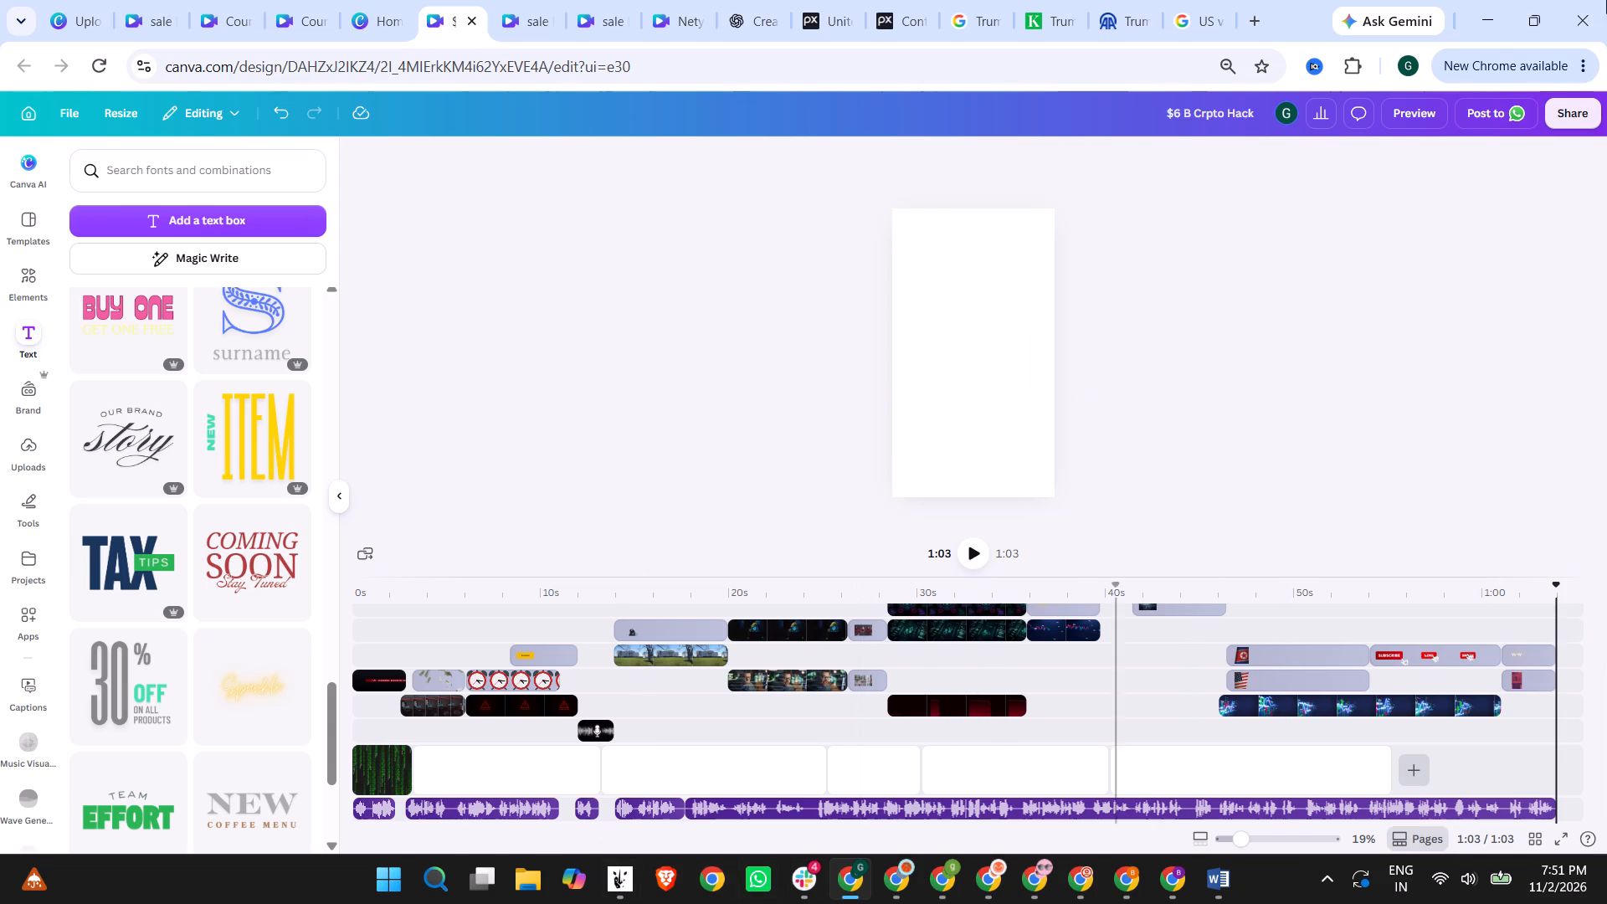
Preview the video from the beginning through the White House scene and close the preview.
left_click(1414, 114)
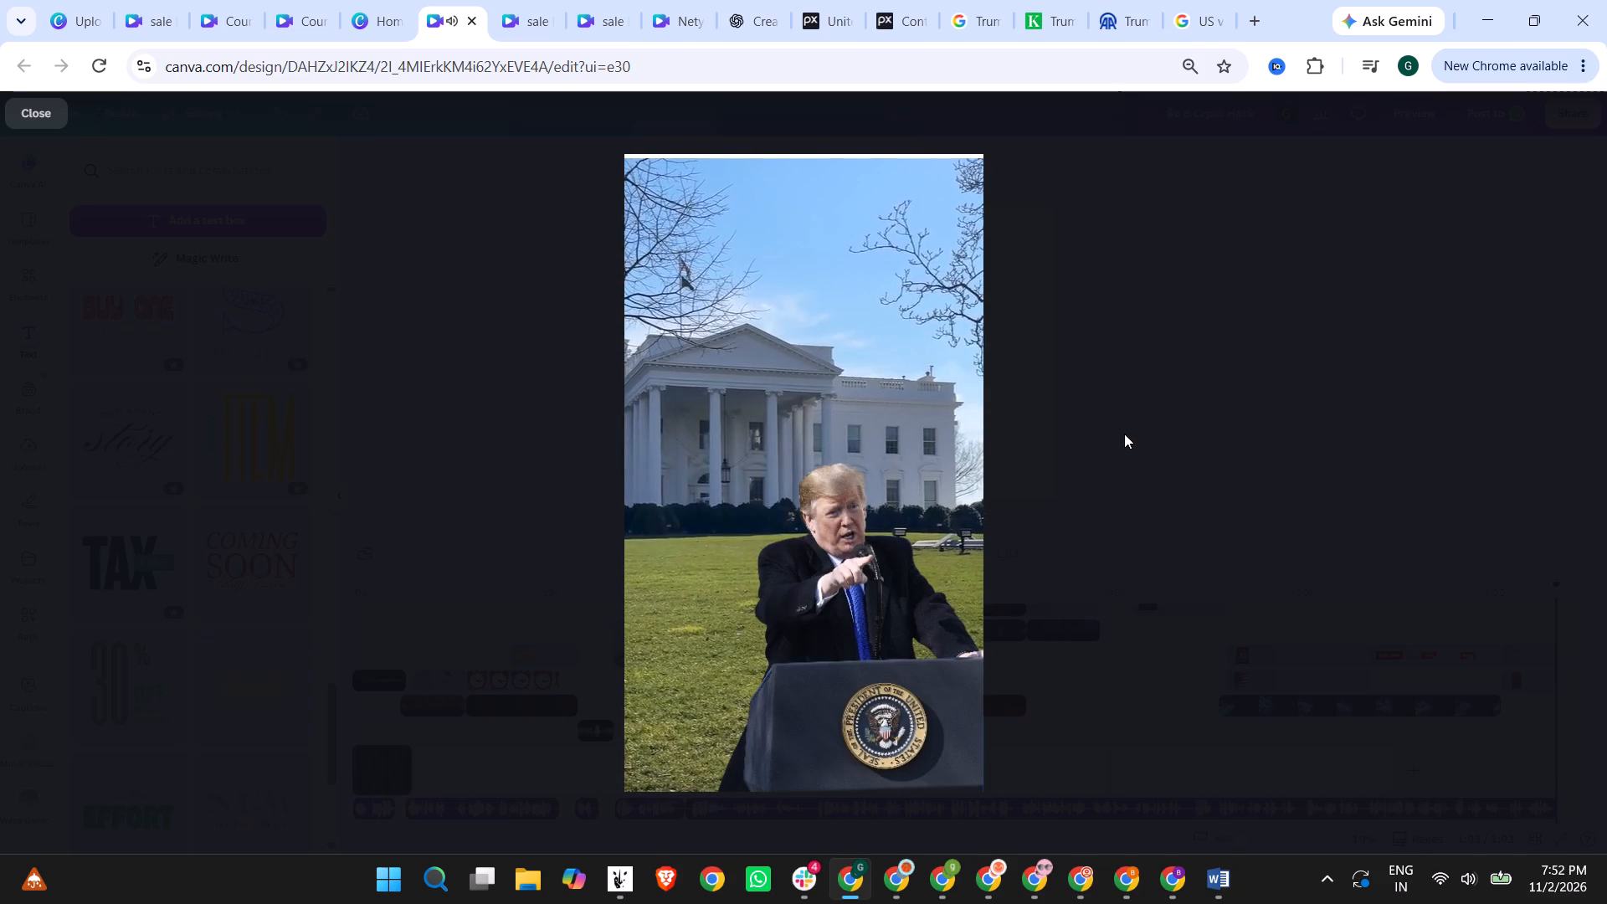
left_click(480, 396)
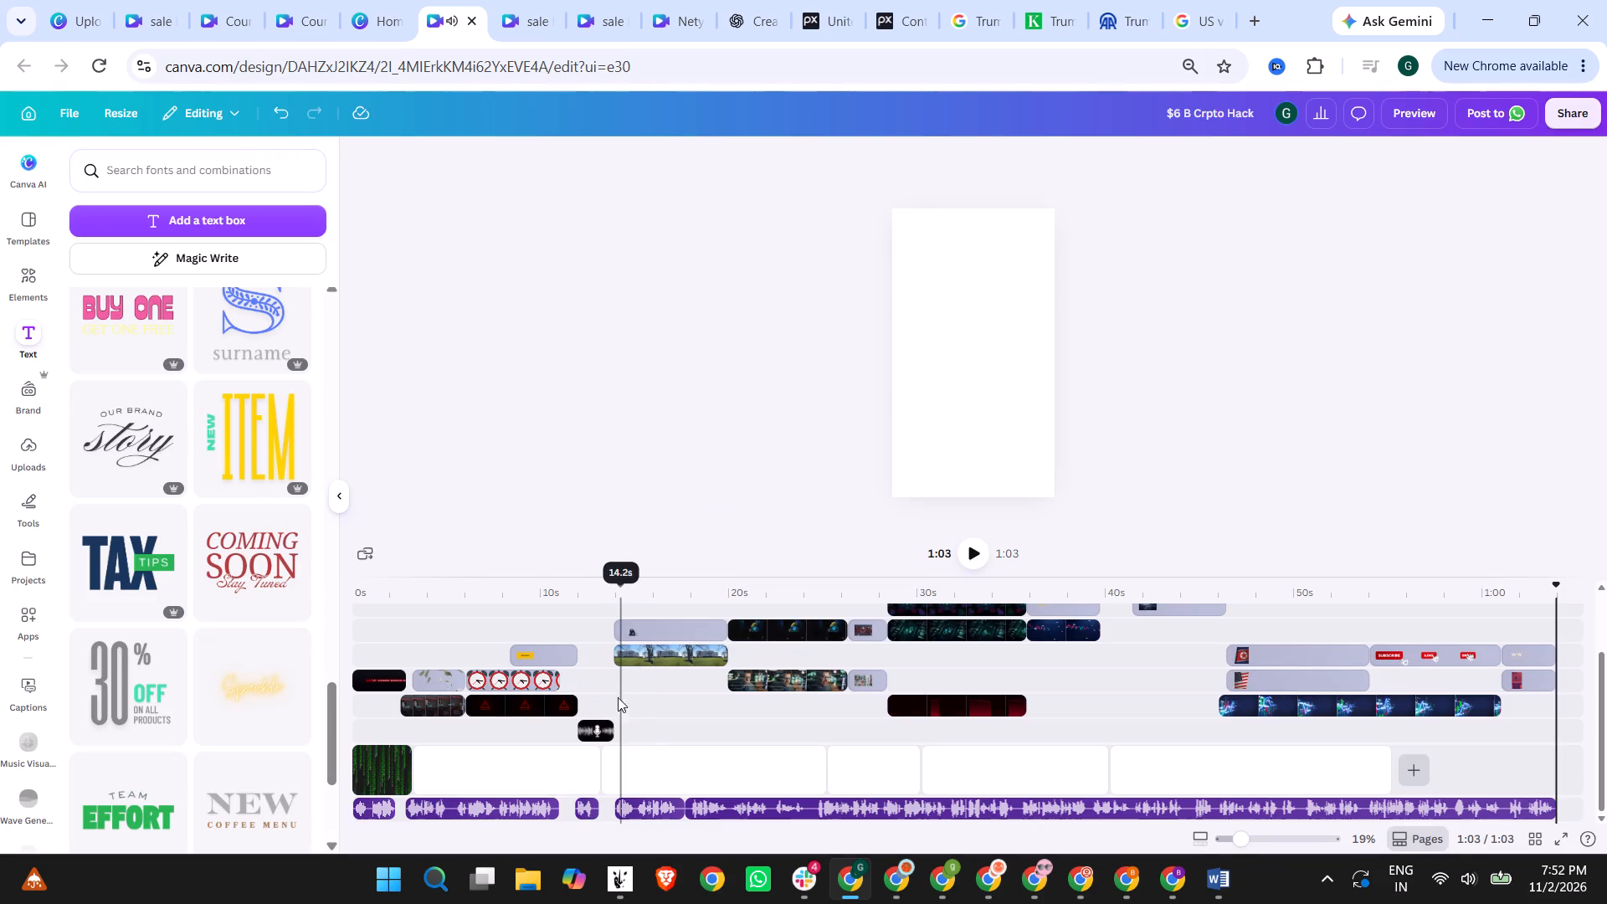
Add a square shape over the microphone clip at 0:12.
left_click(593, 585)
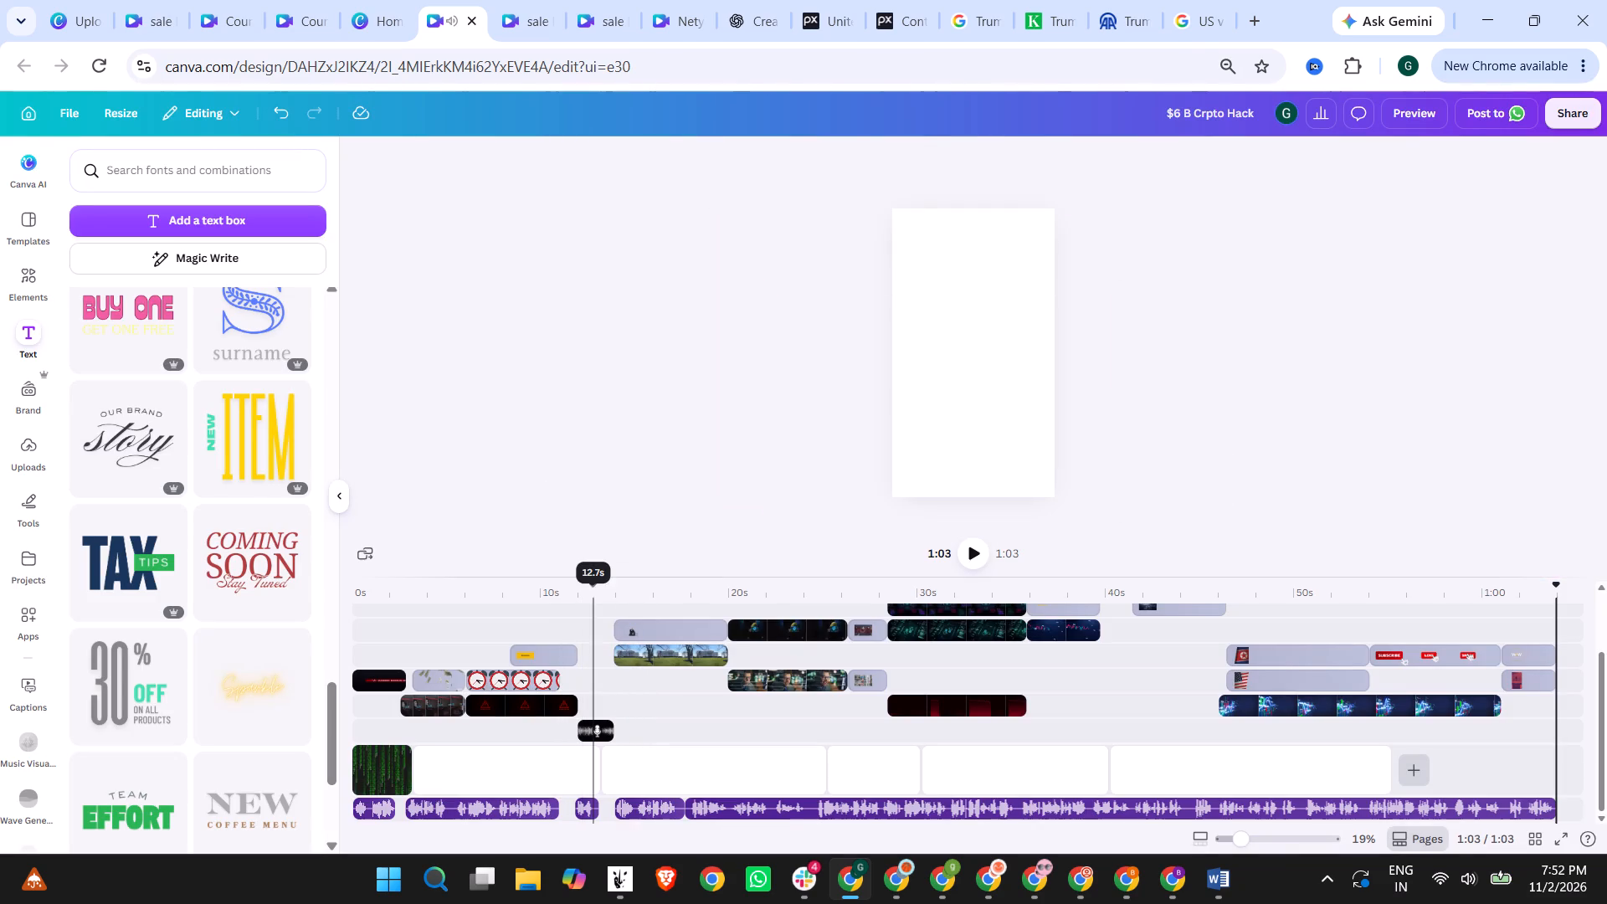
left_click(968, 387)
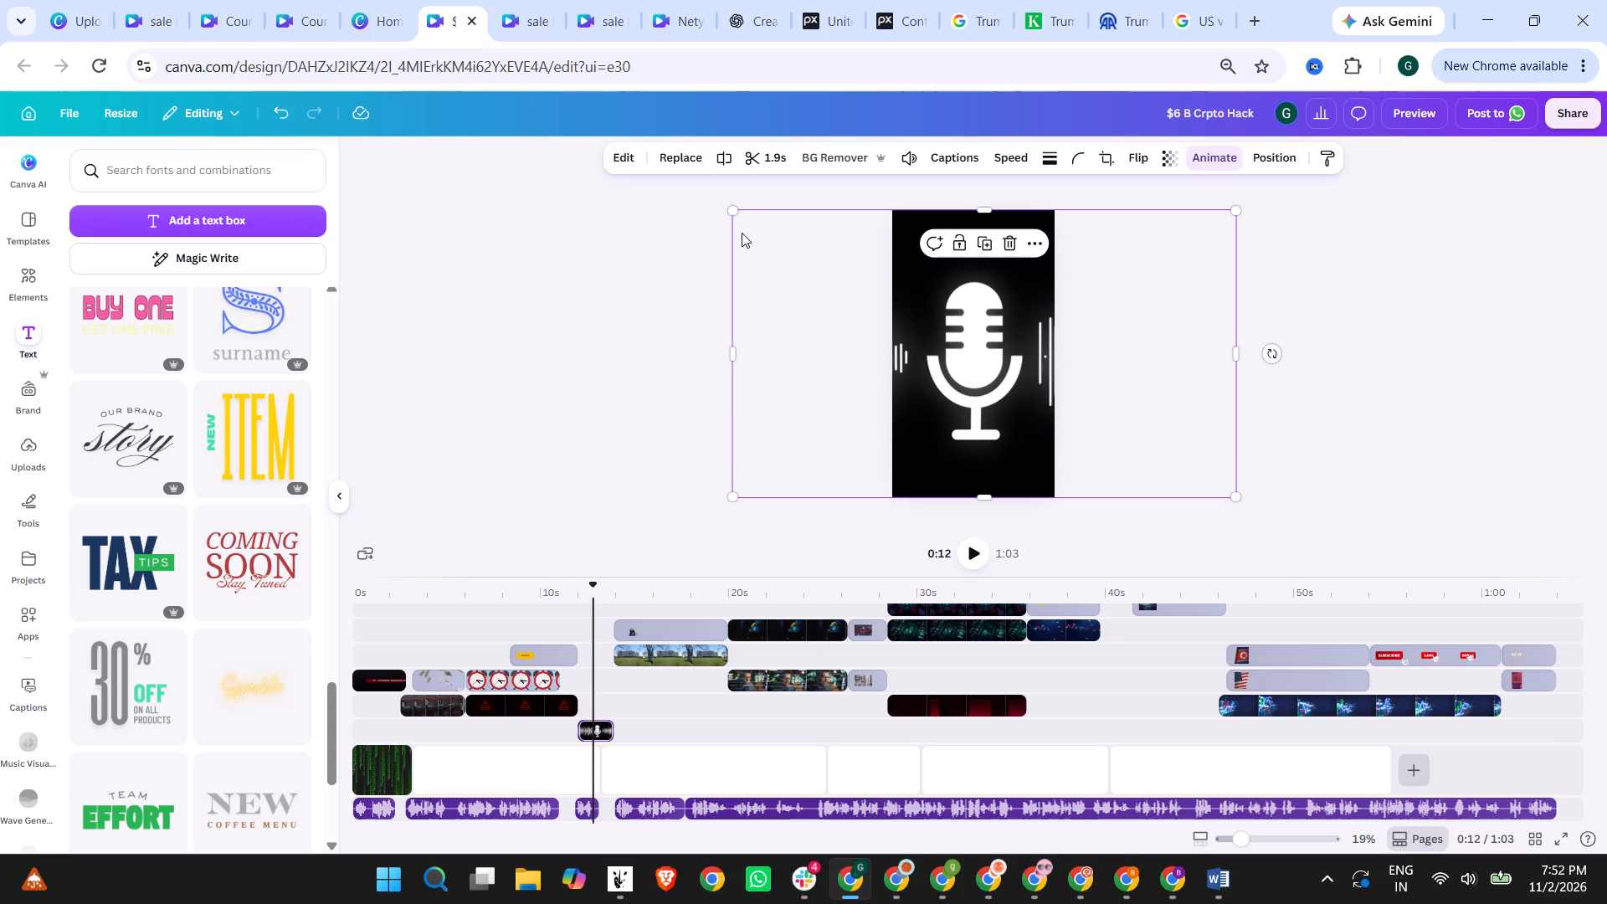
left_click(728, 209)
left_click(649, 275)
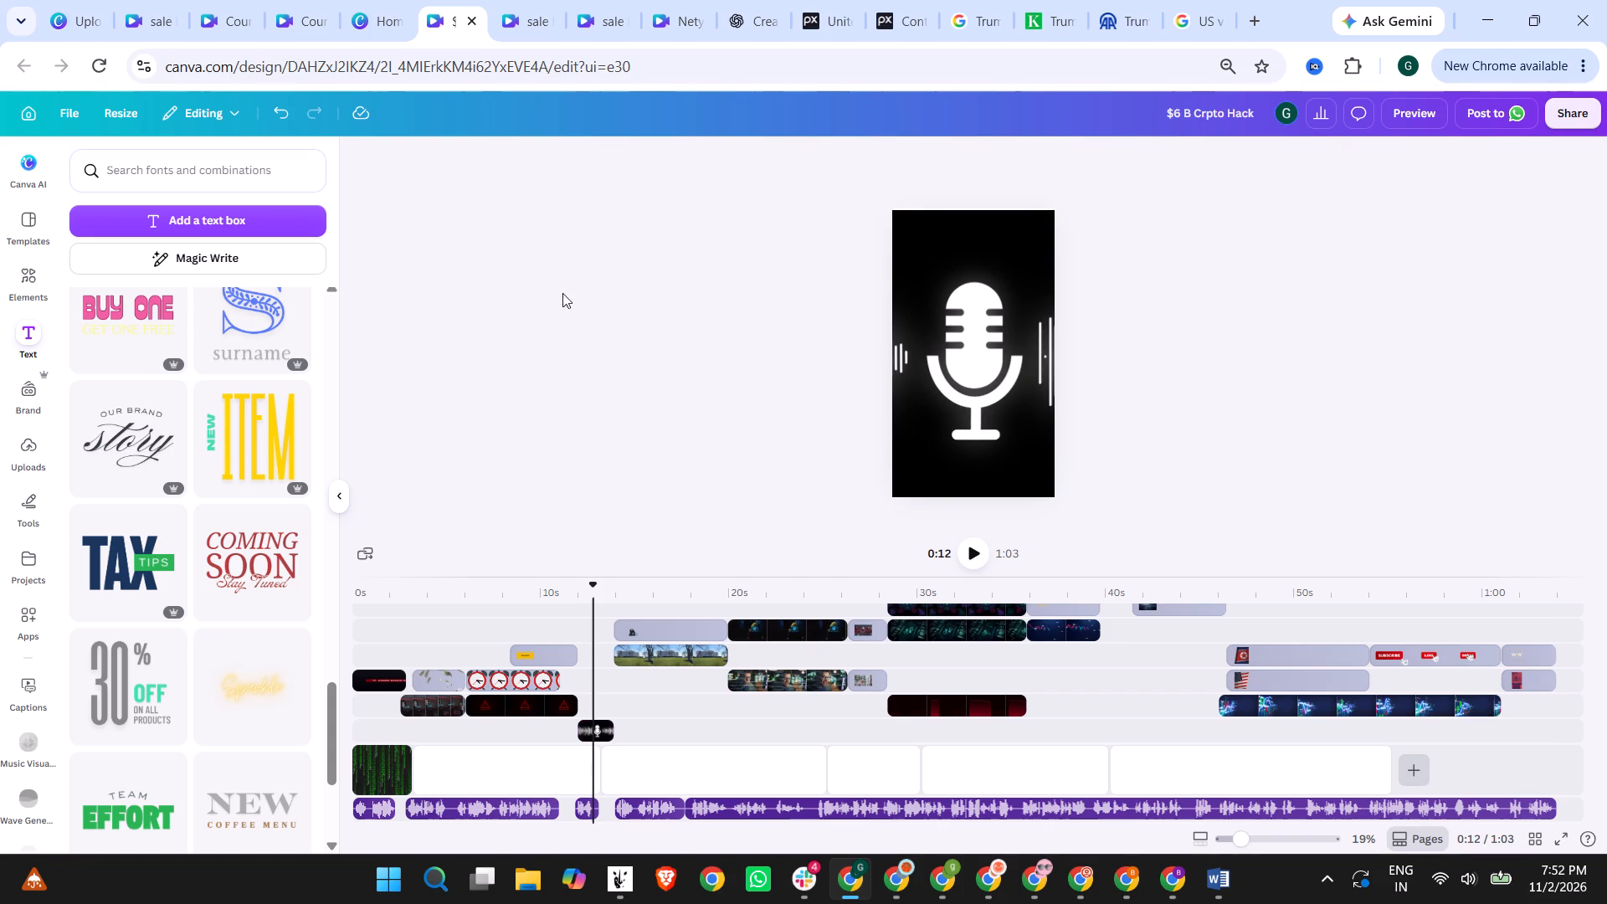
left_click(34, 275)
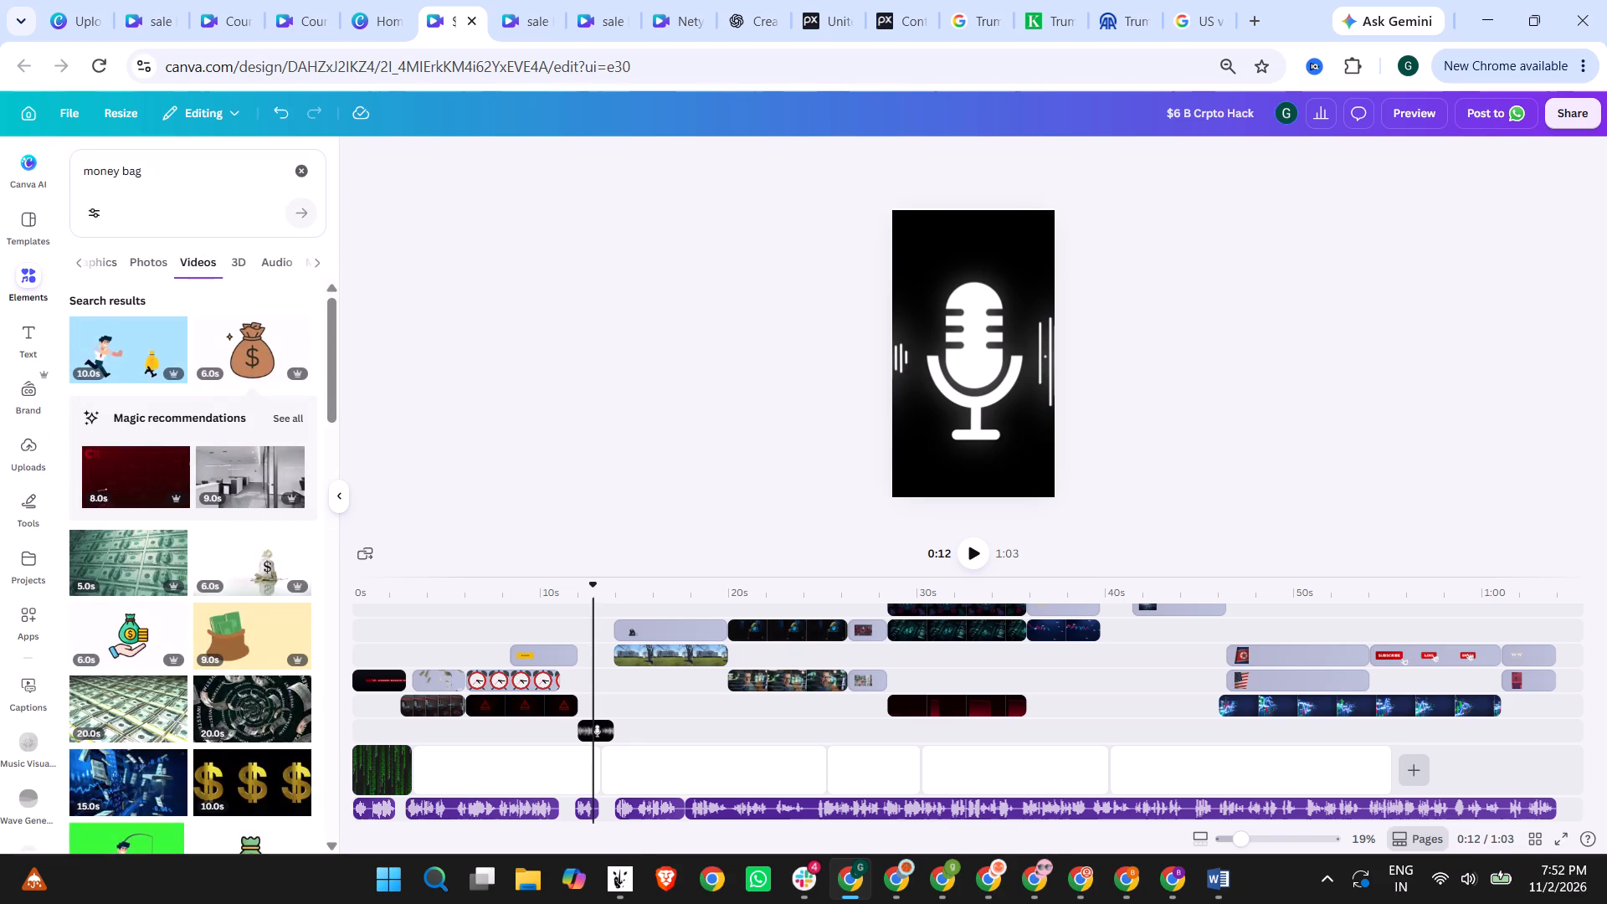
left_click(304, 165)
left_click(406, 332)
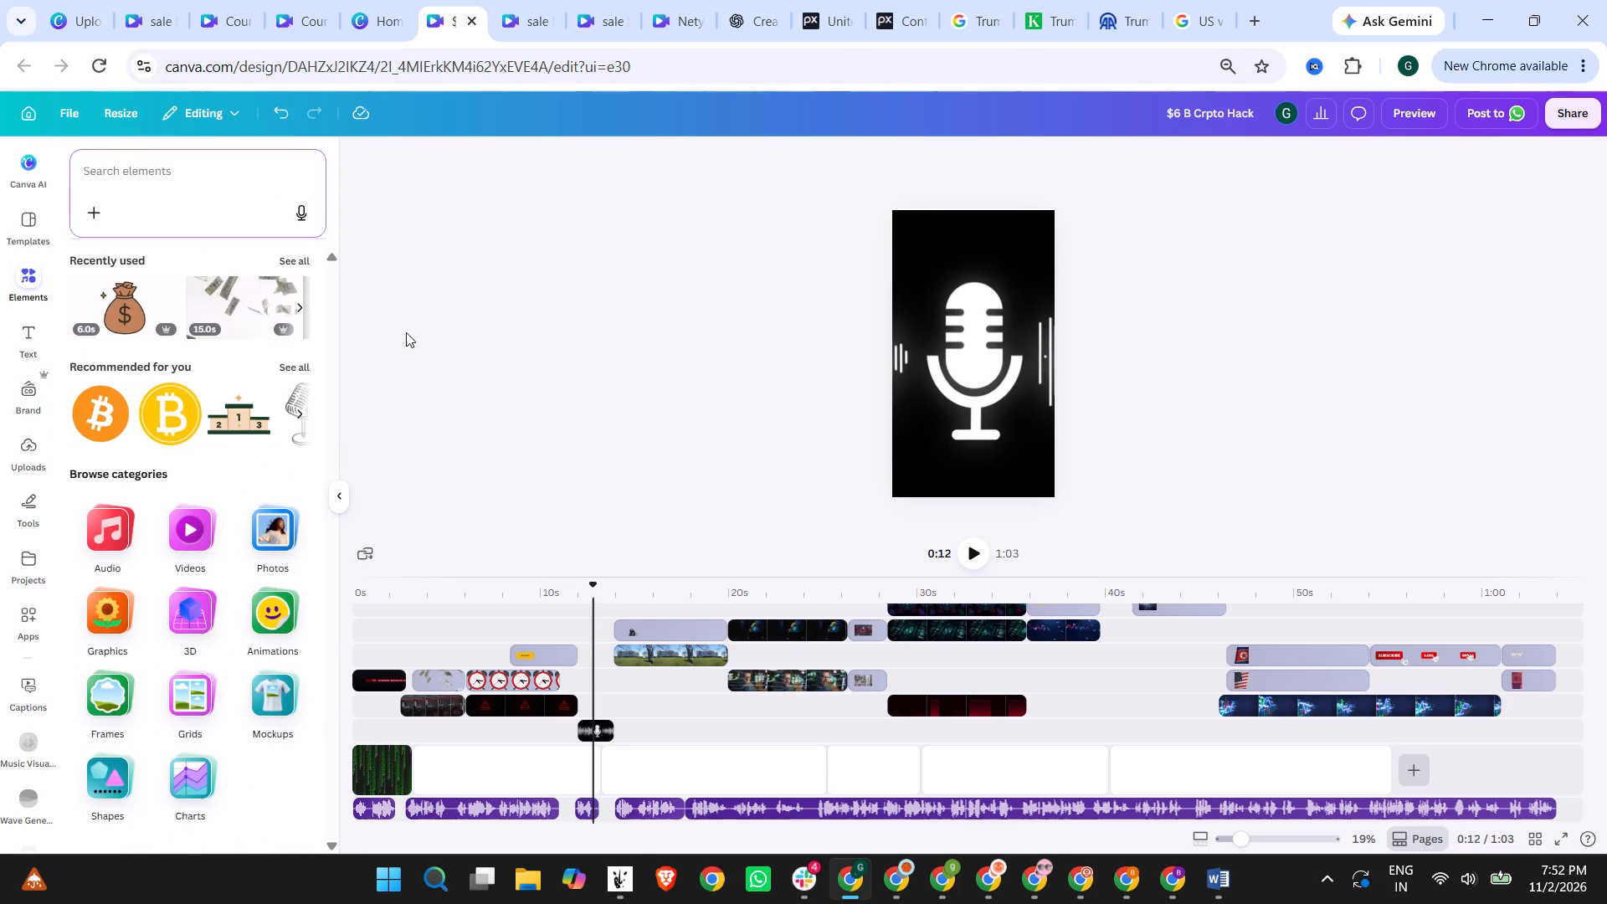
left_click(114, 730)
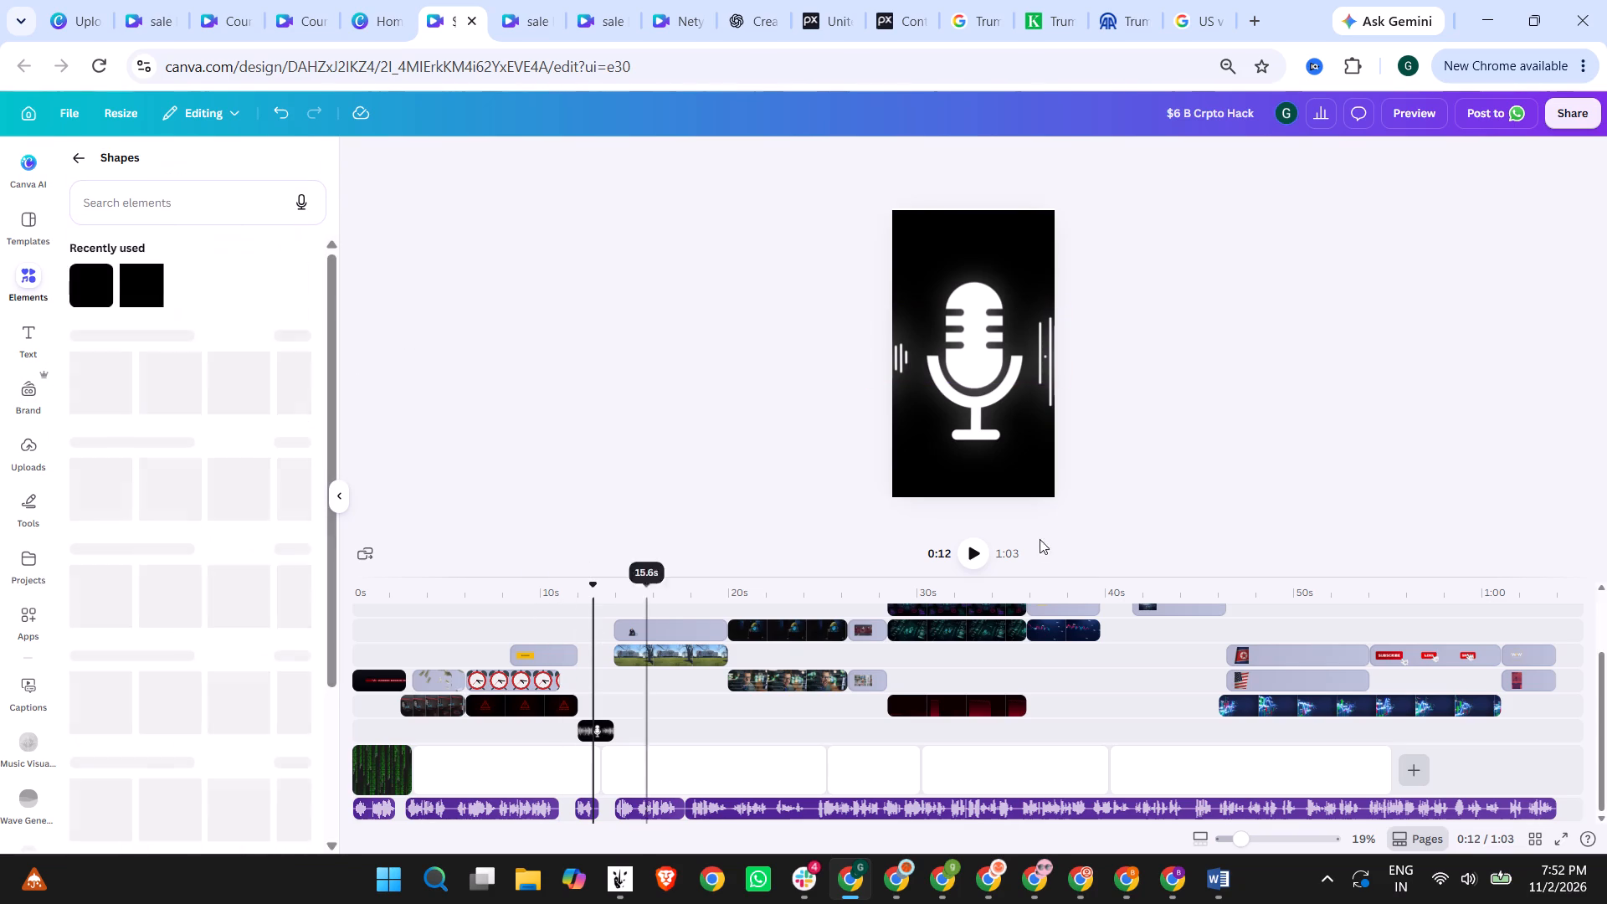
left_click(139, 281)
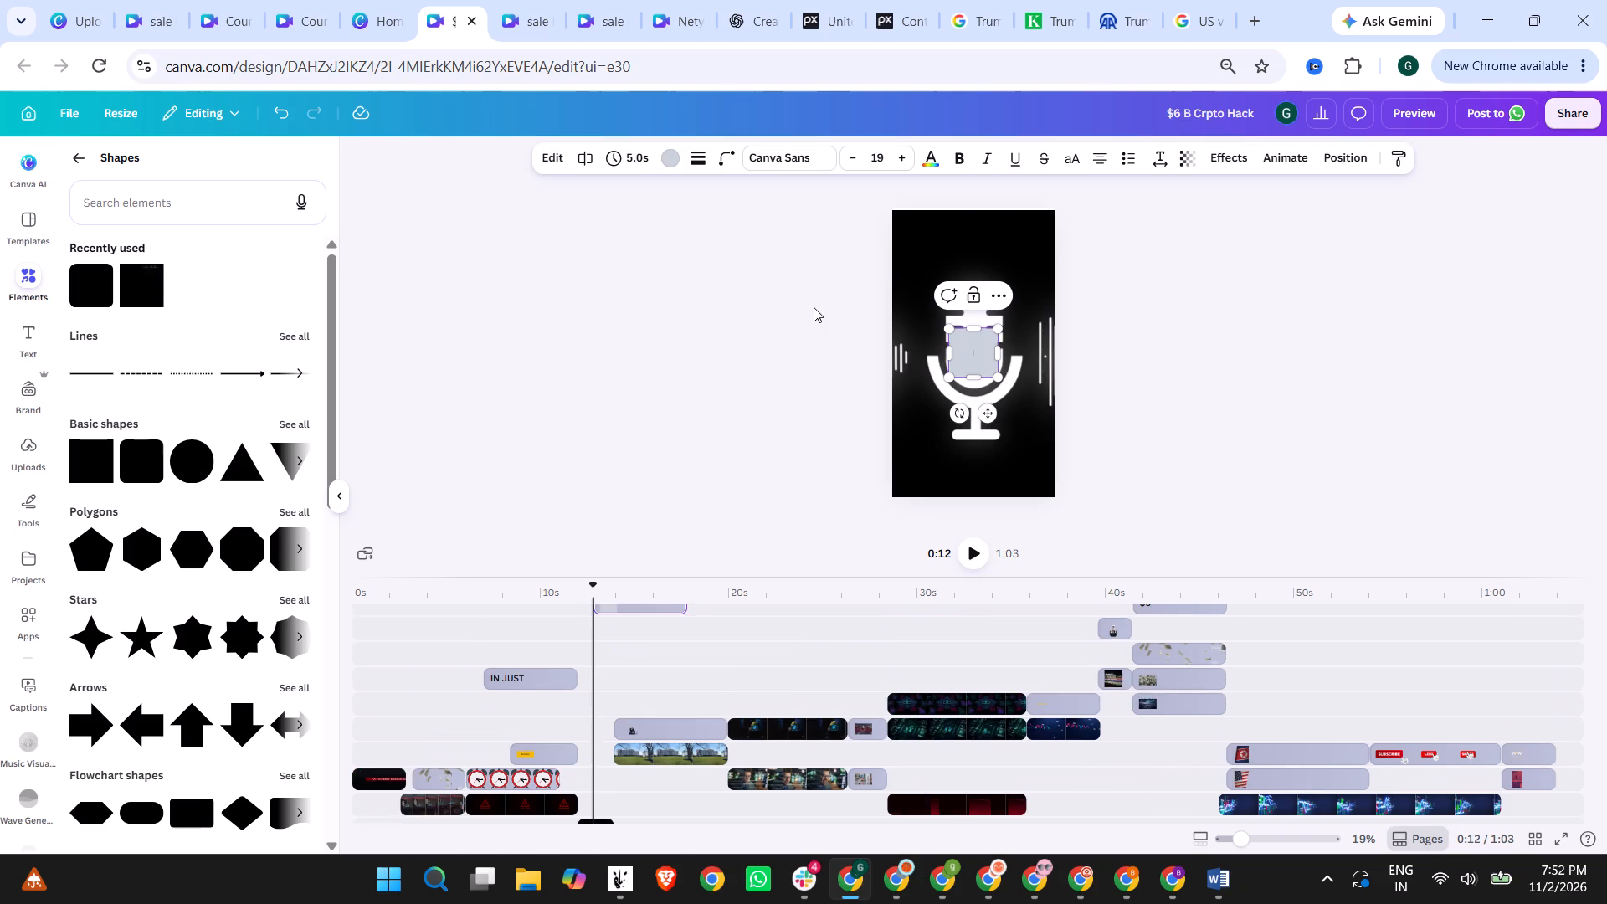
left_click_drag(972, 349, 928, 259)
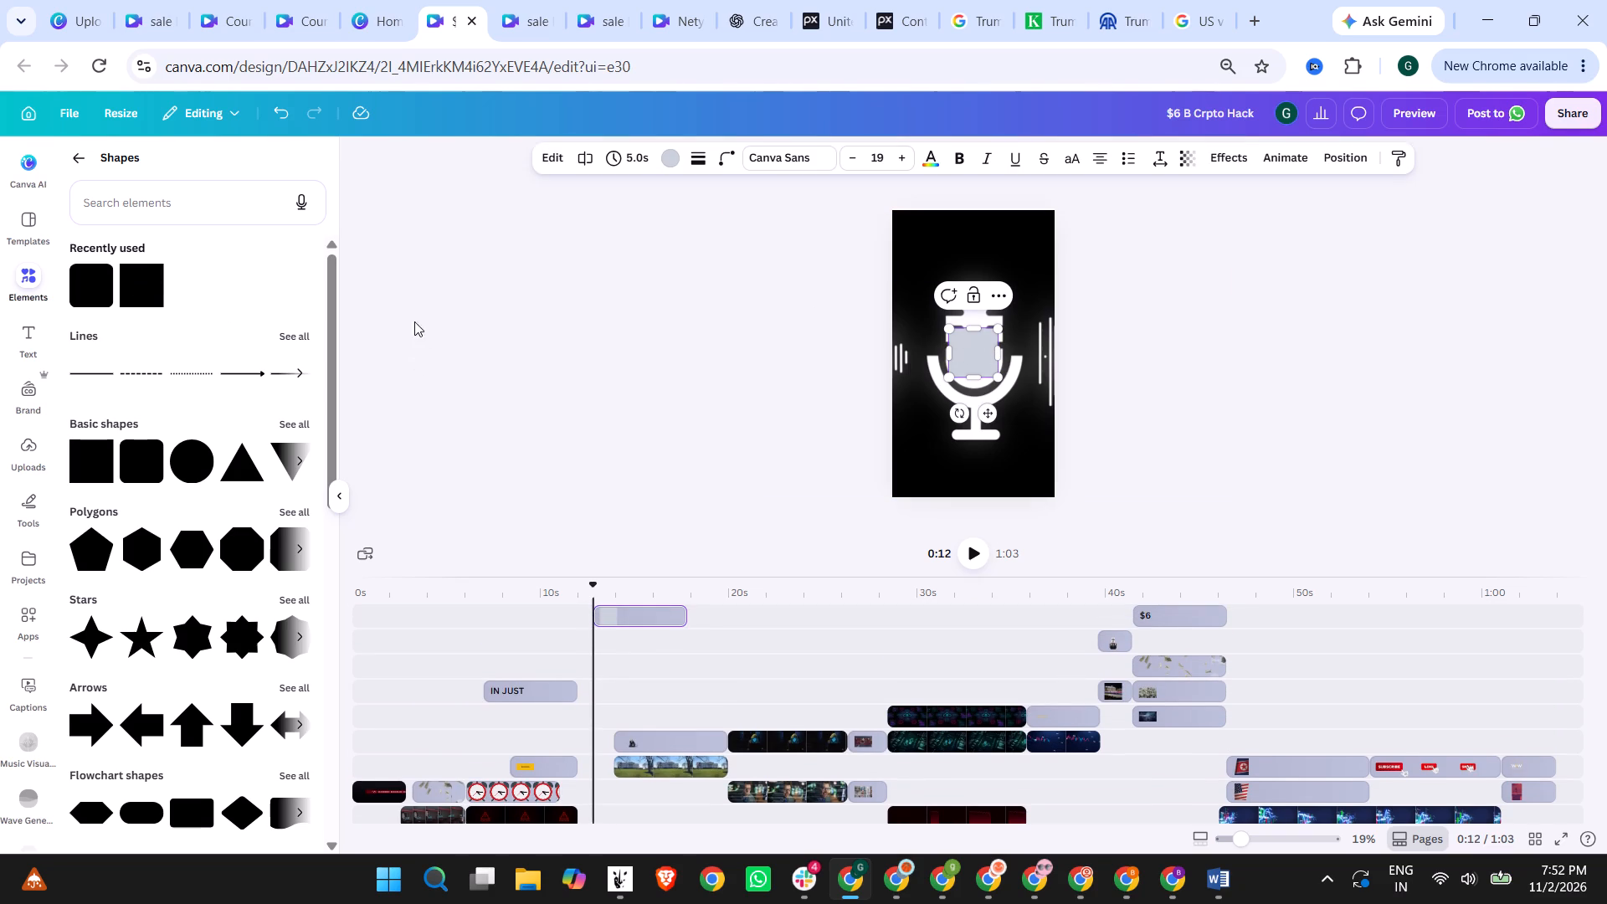
Fill the square with the black sampled from the microphone clip and enlarge it to cover the whole frame.
left_click(675, 155)
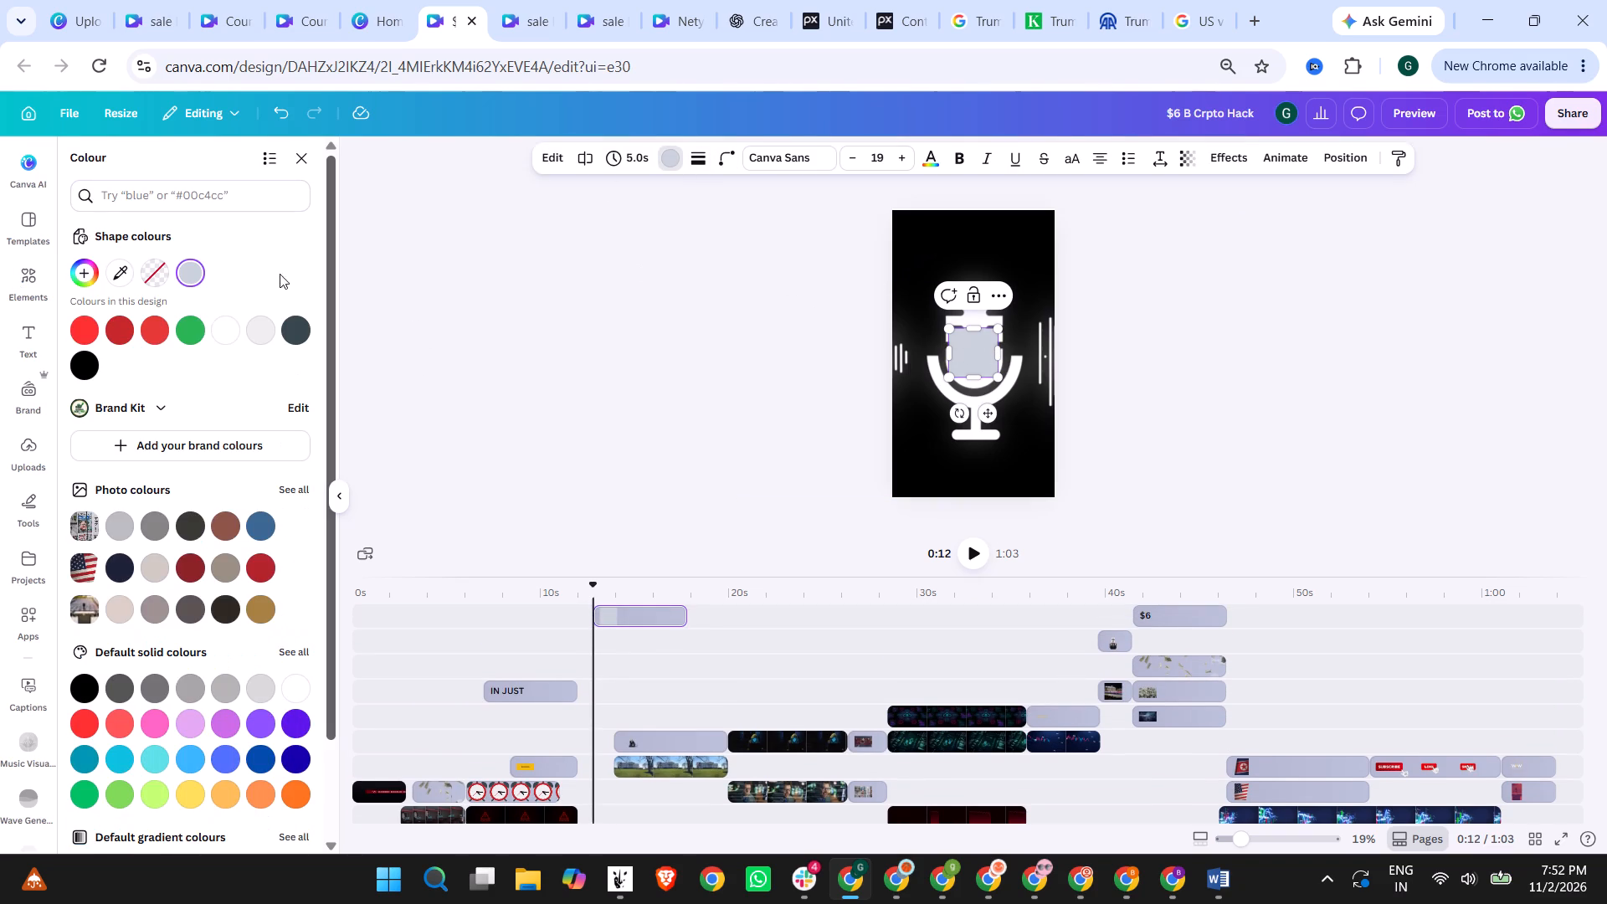
left_click(116, 275)
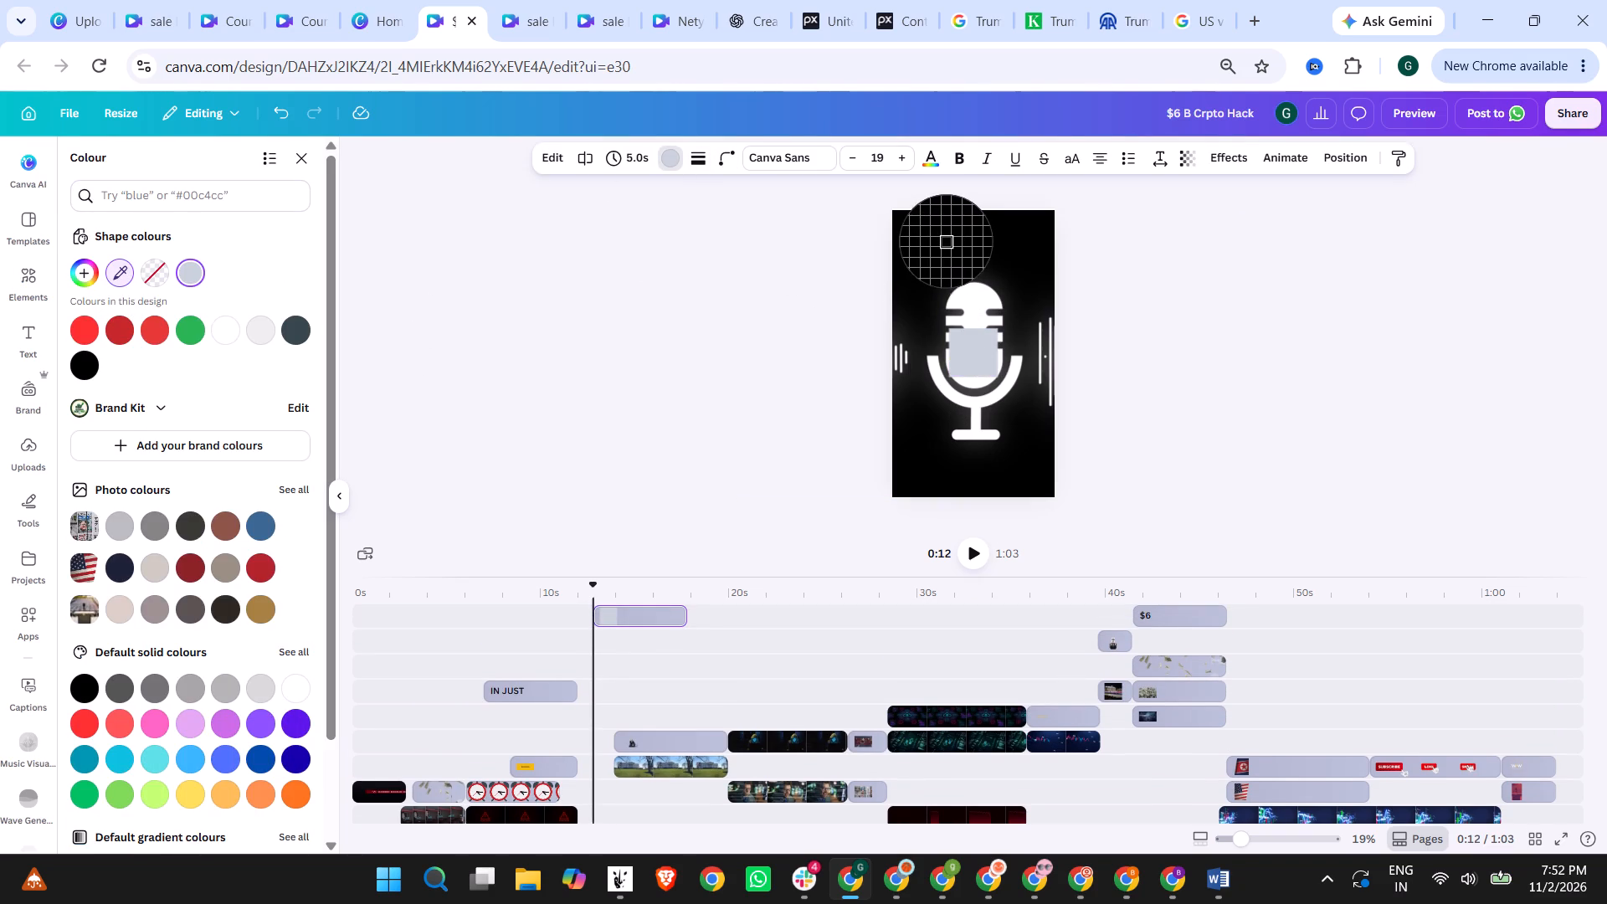
left_click(942, 246)
left_click_drag(995, 331, 1064, 199)
left_click_drag(944, 377, 869, 498)
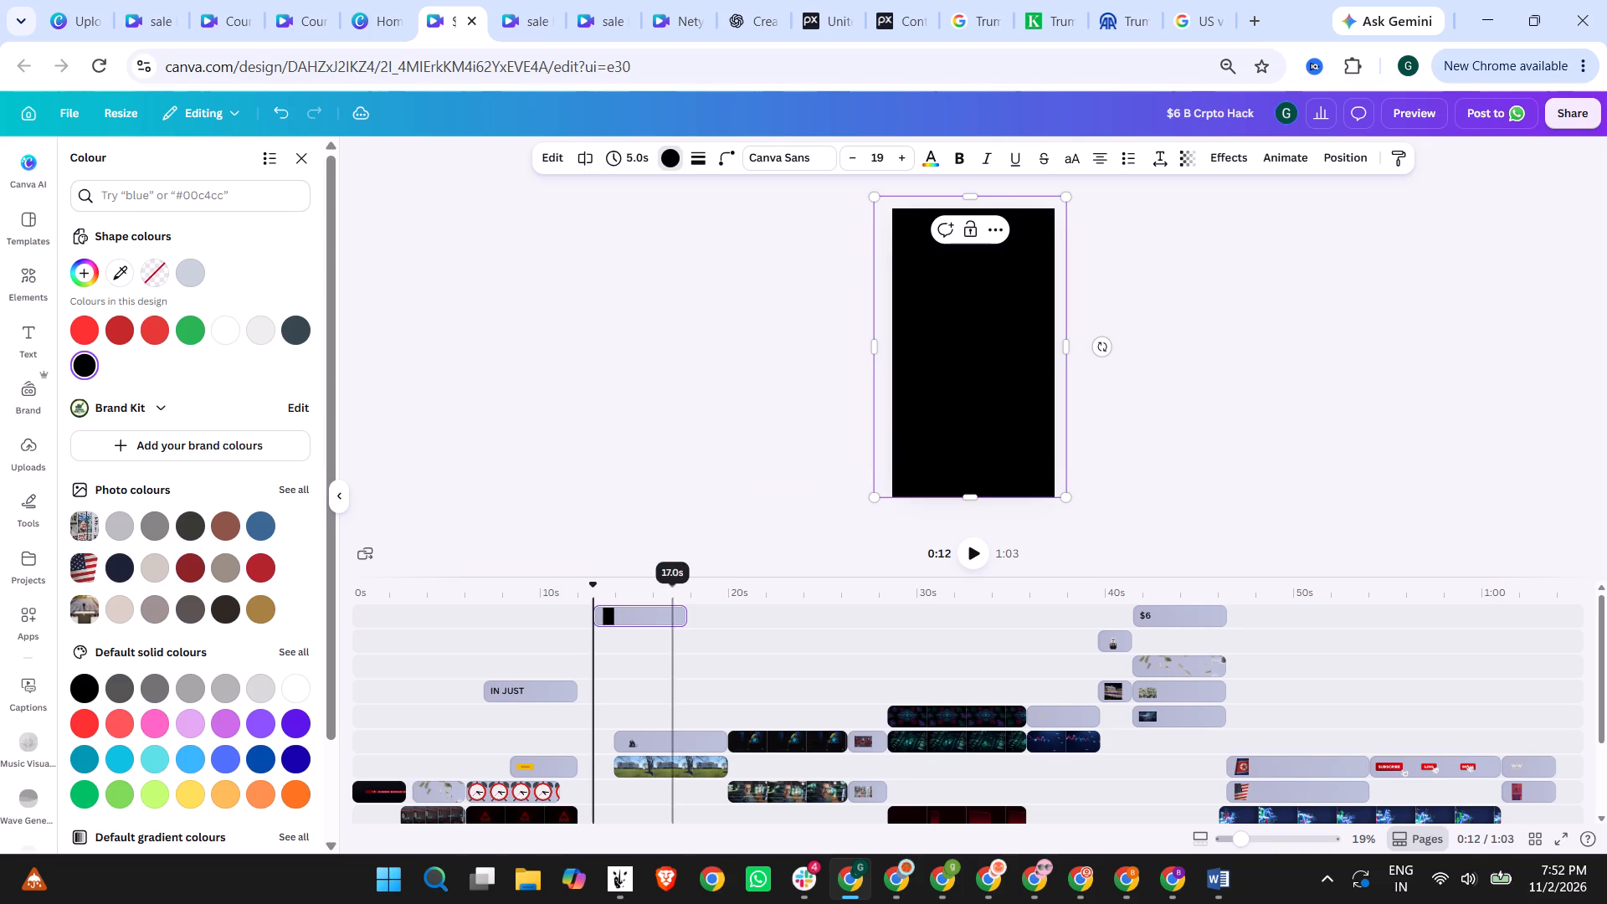
Layer the black square beneath the microphone clip, align their starts on the timeline and trim the square to the microphone clip's length.
left_click_drag(631, 617, 682, 768)
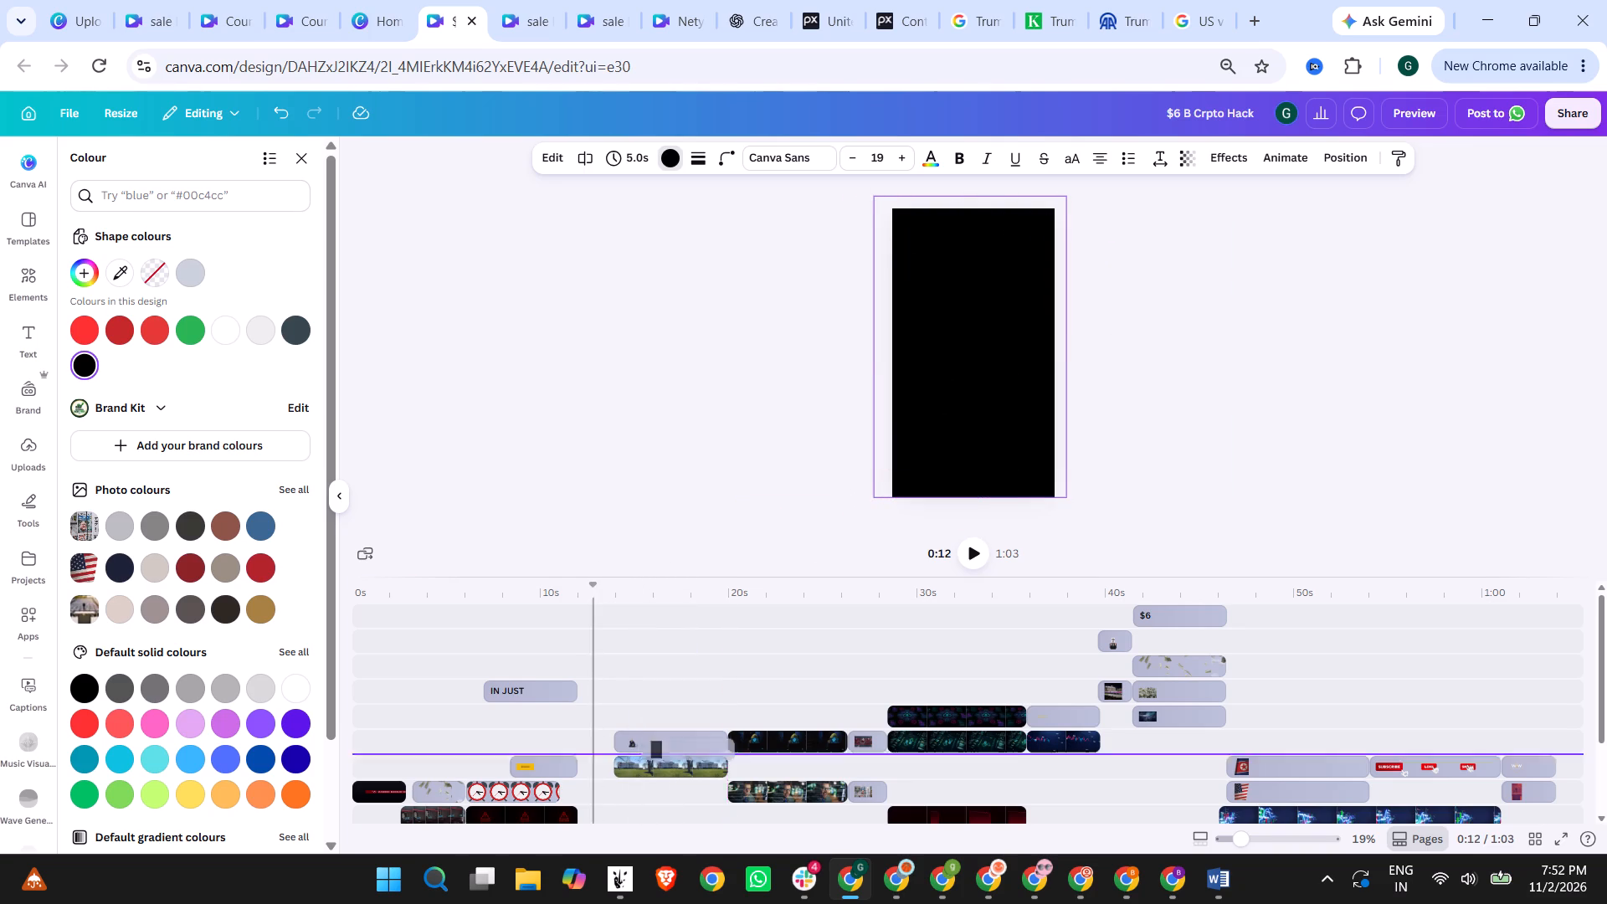
left_click_drag(682, 768, 684, 791)
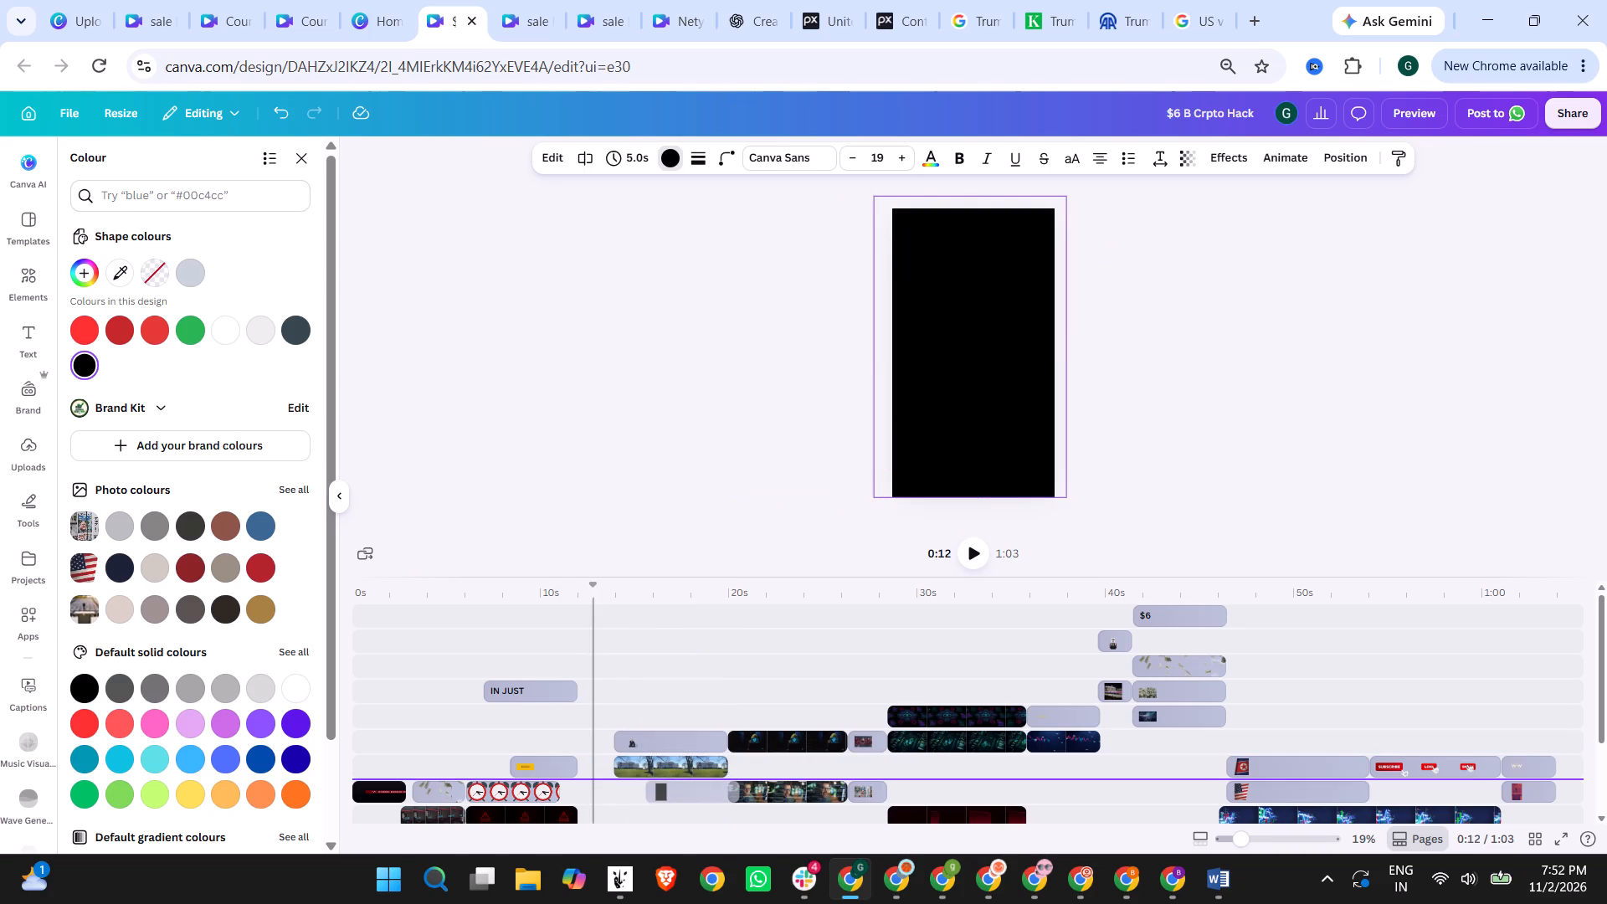
left_click_drag(684, 791, 633, 788)
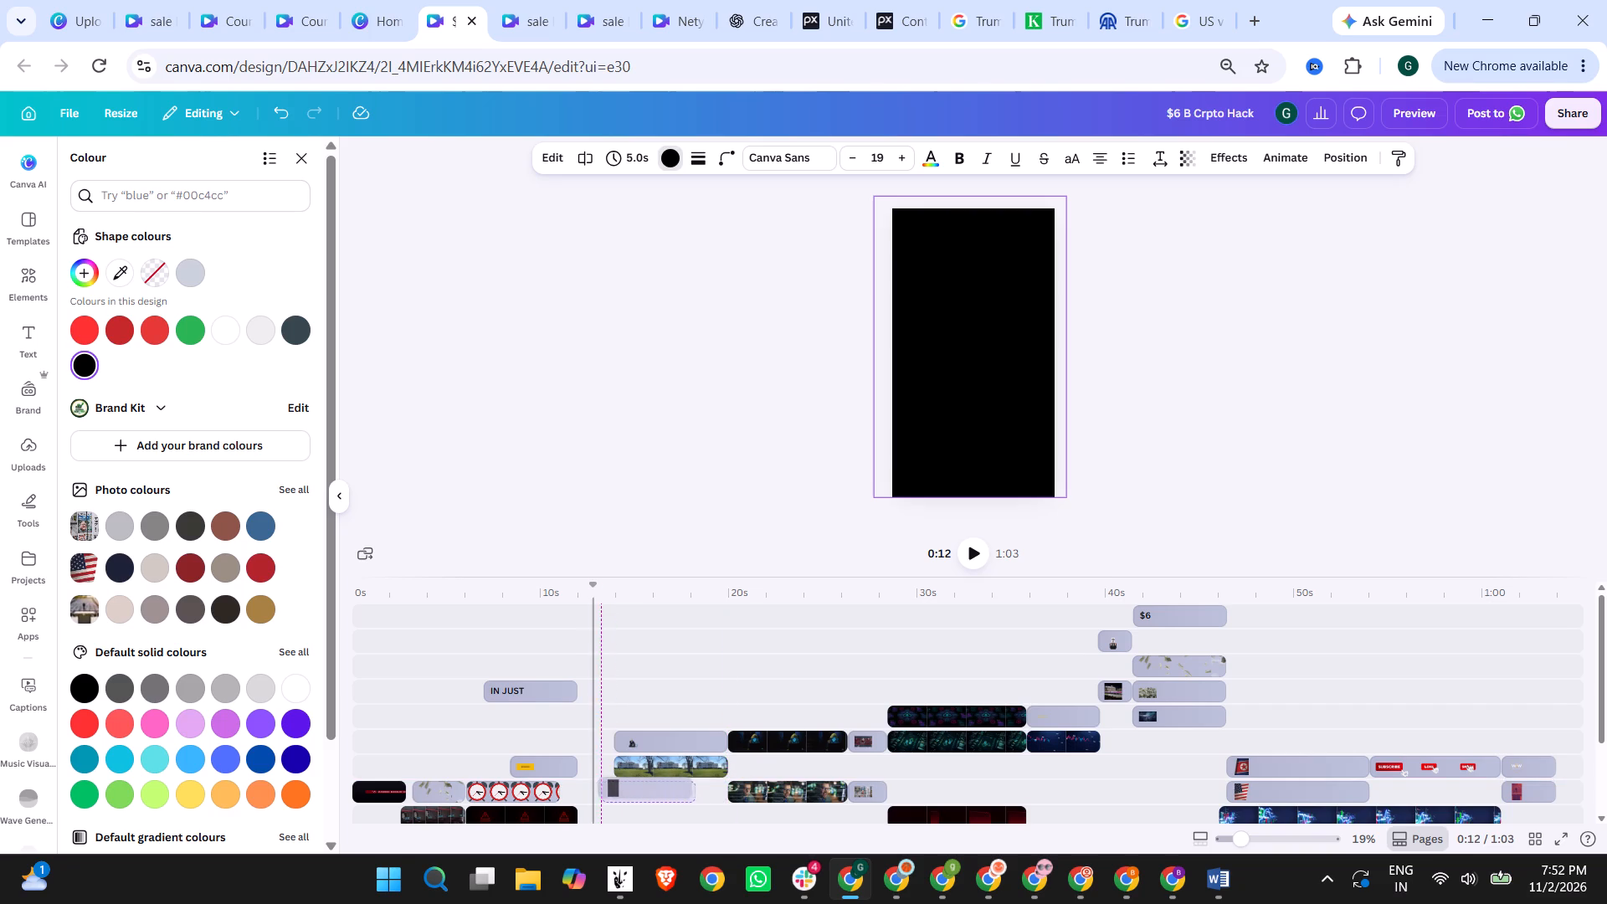
left_click_drag(633, 788, 617, 788)
scroll(614, 645, "down", 2)
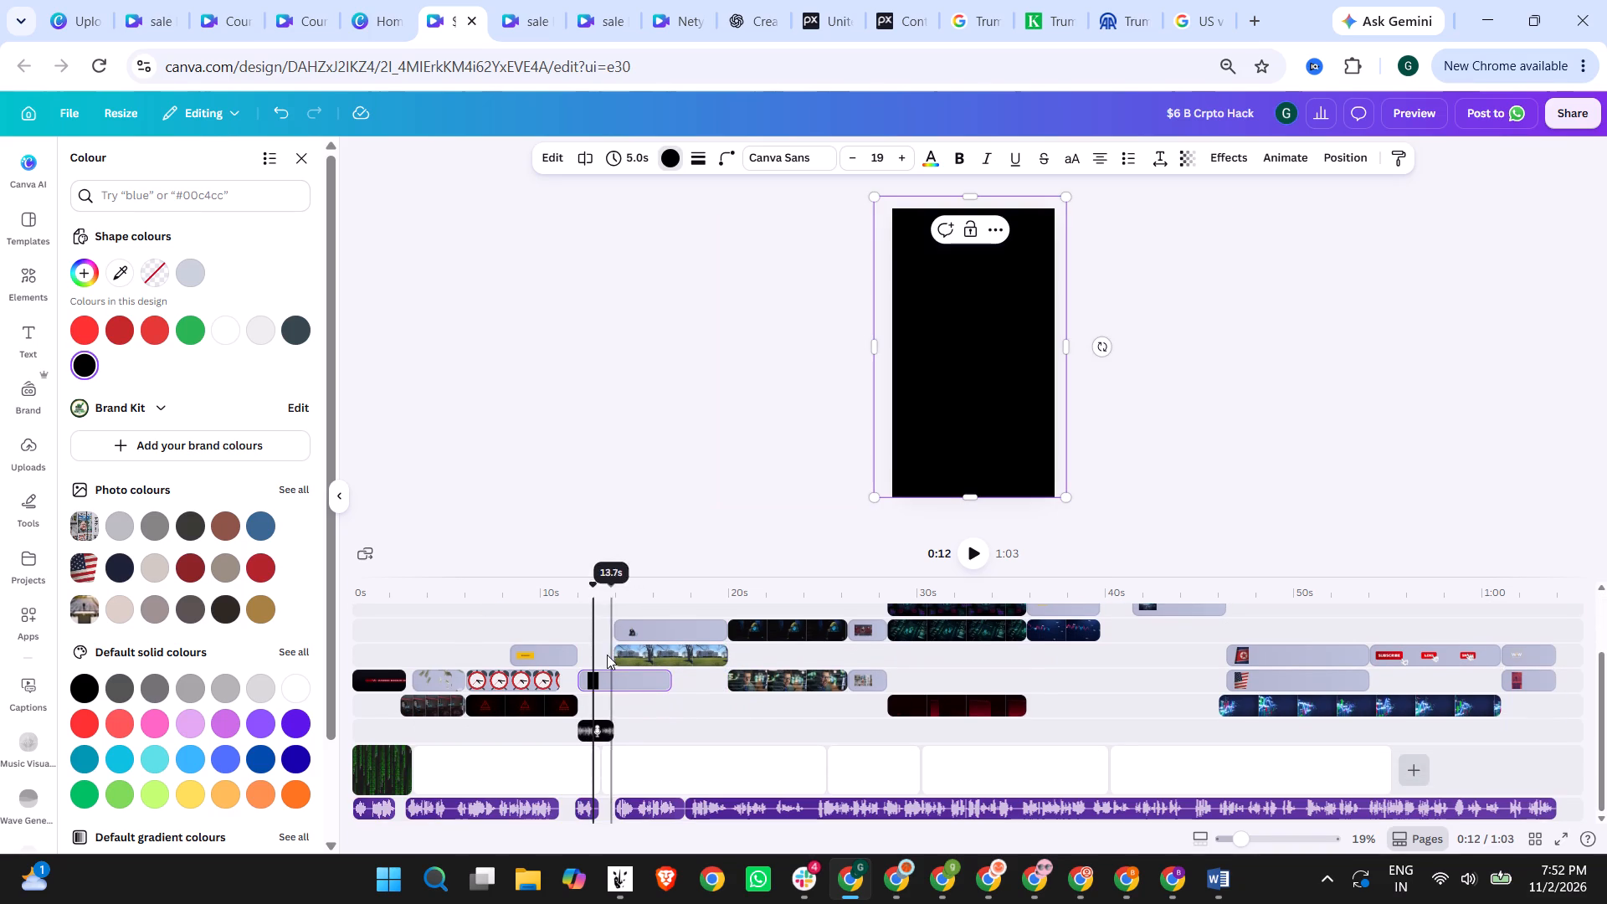
left_click_drag(614, 680, 620, 727)
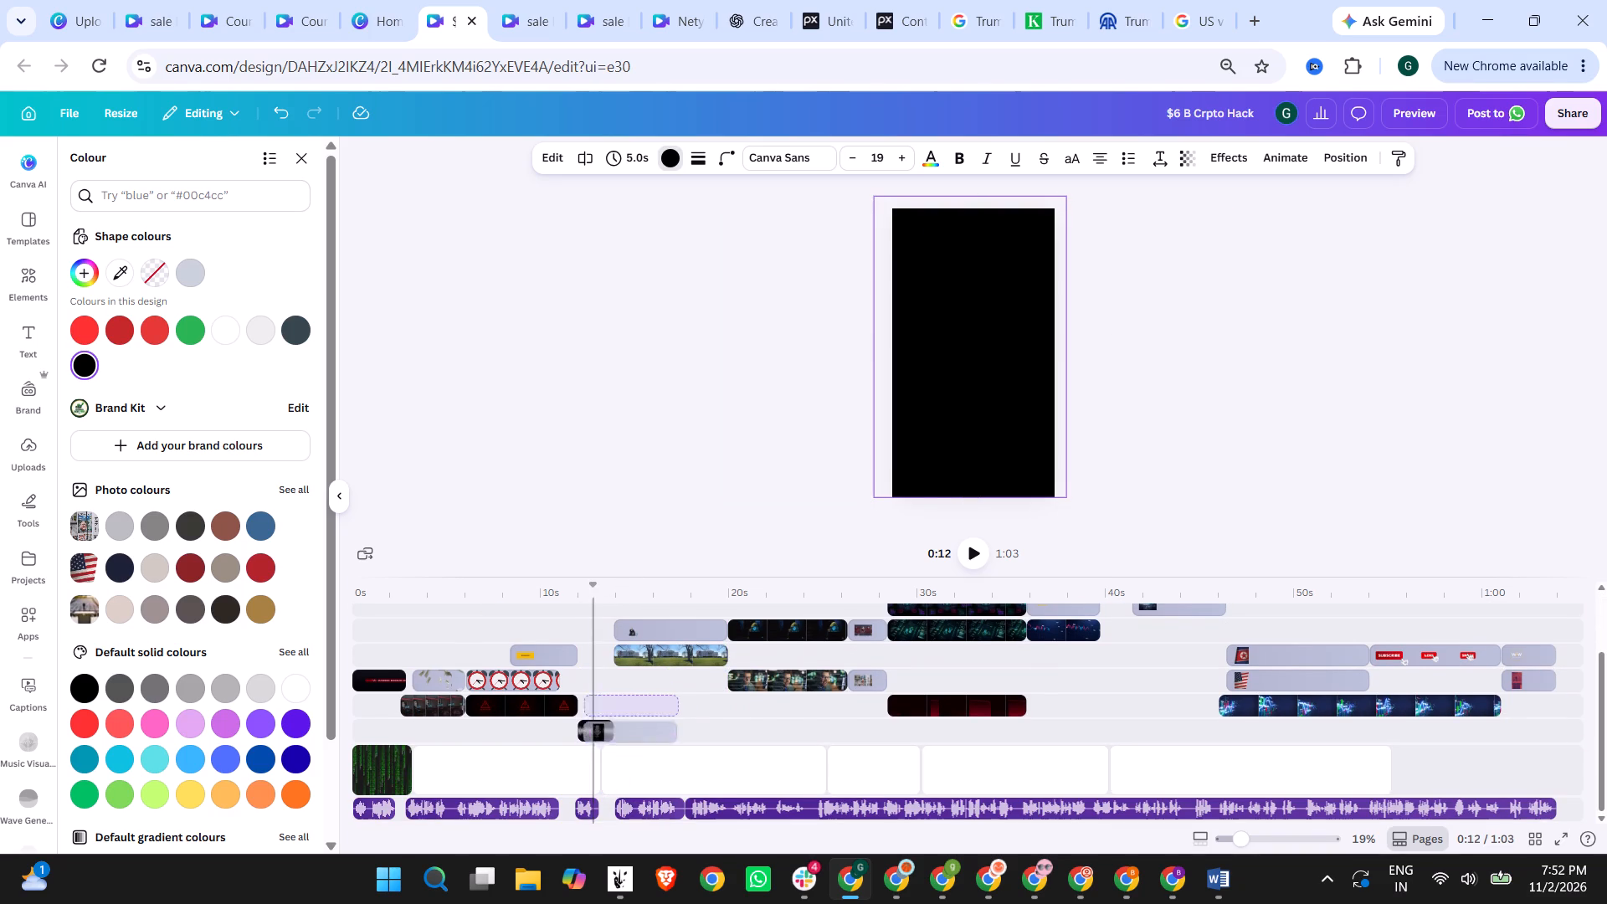
left_click_drag(620, 727, 598, 735)
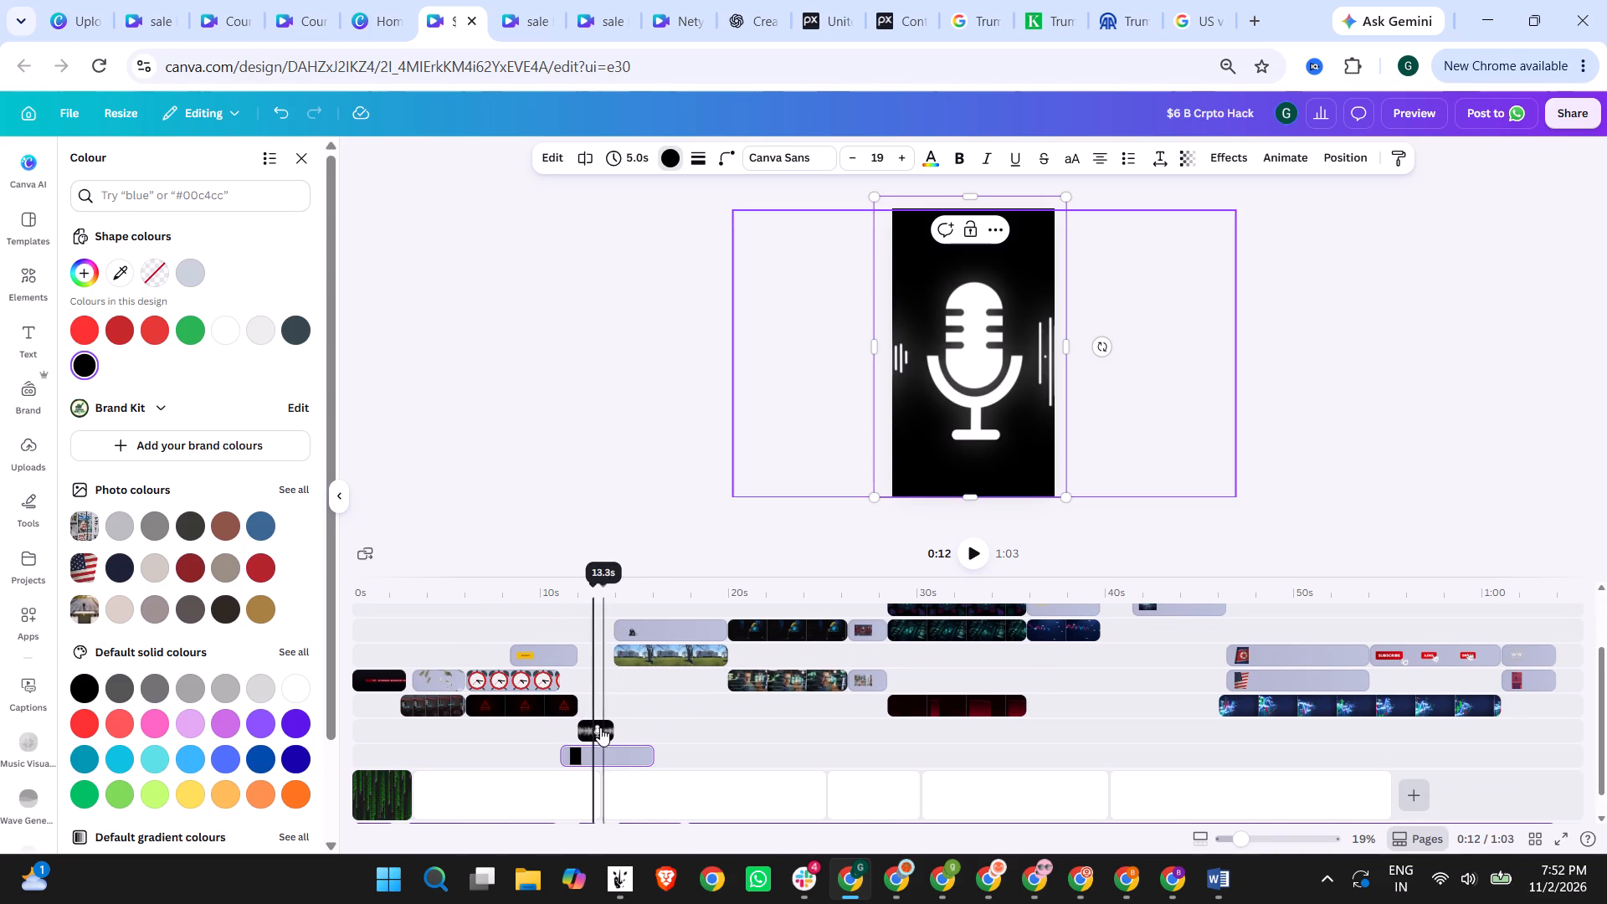
left_click_drag(600, 727, 598, 702)
left_click_drag(609, 727, 626, 725)
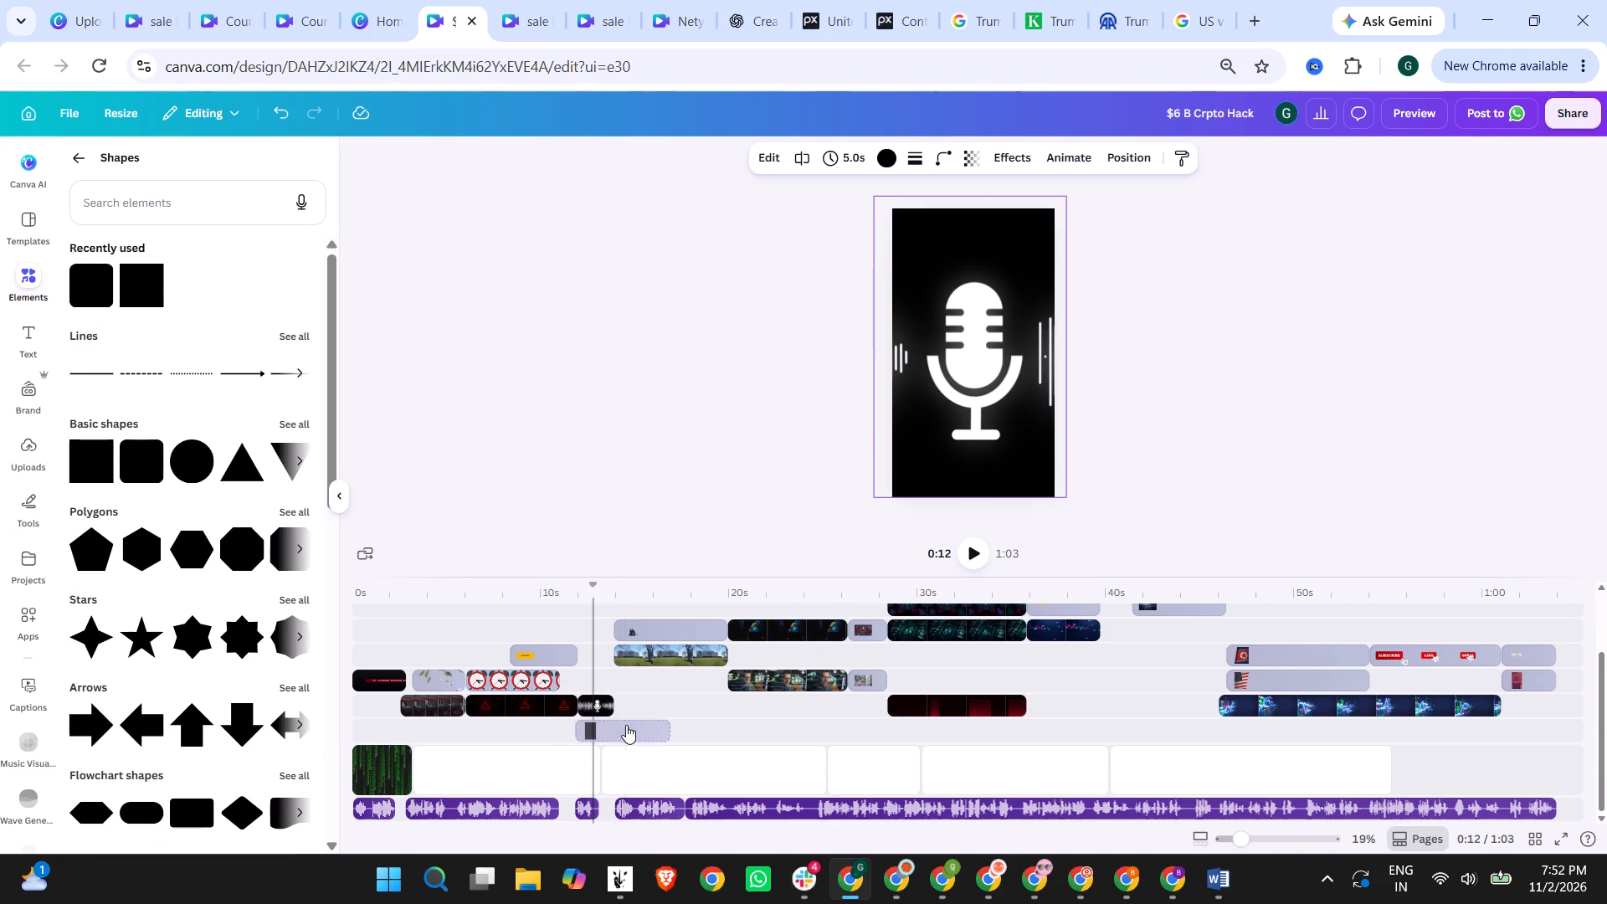
left_click(626, 727)
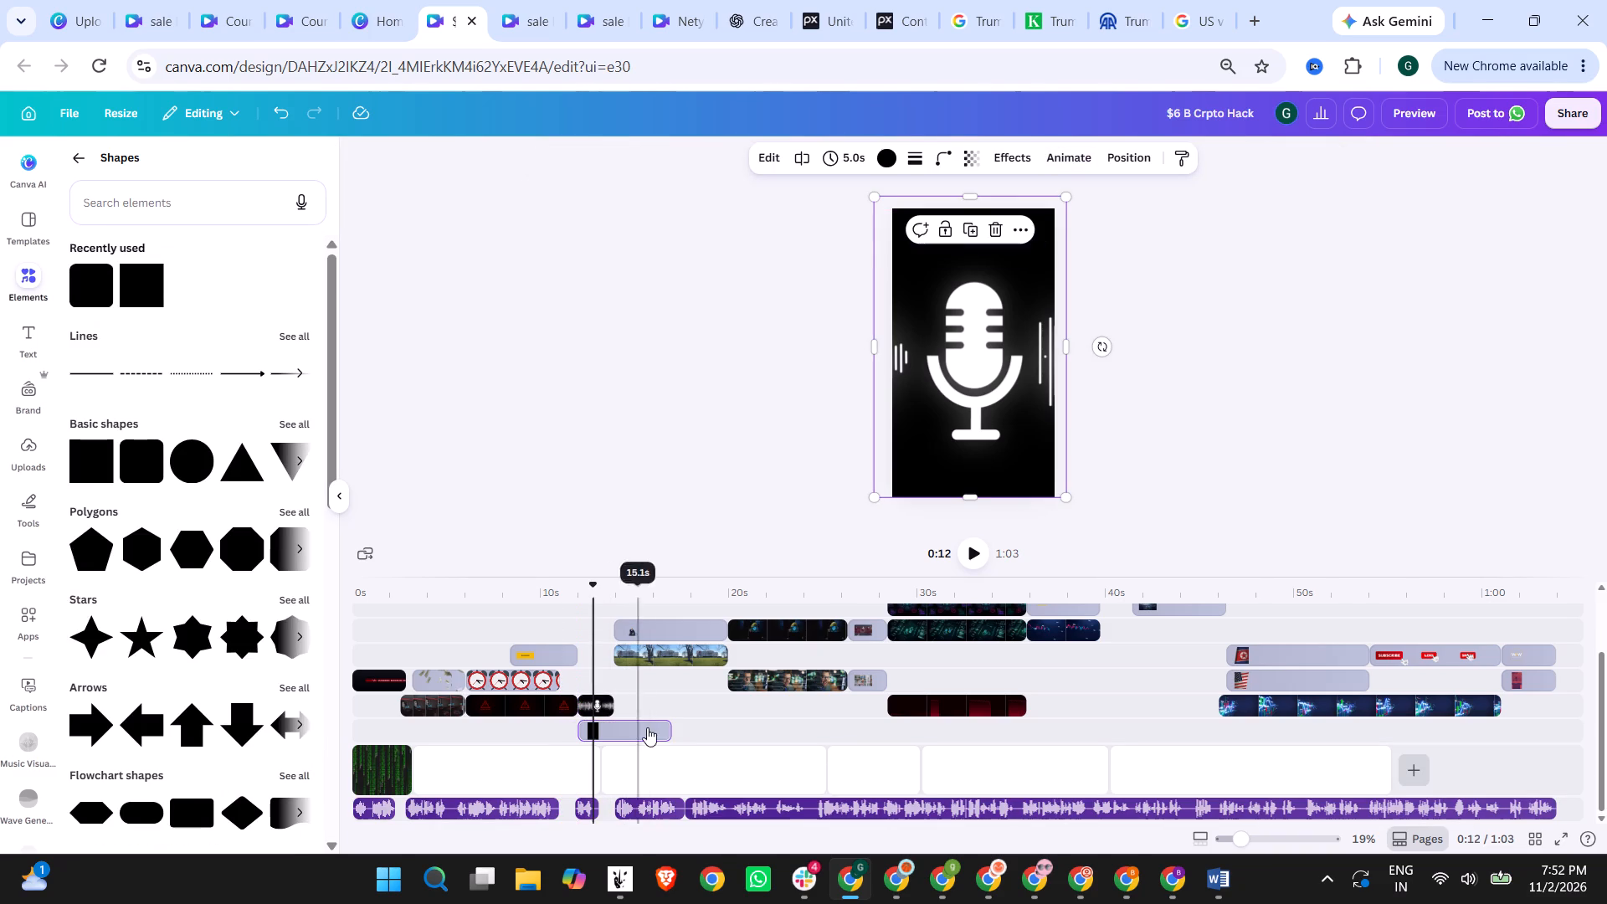
left_click_drag(669, 728, 605, 727)
Extend the White House background video at 0:16 upward to cover the frame's top edge.
left_click(660, 651)
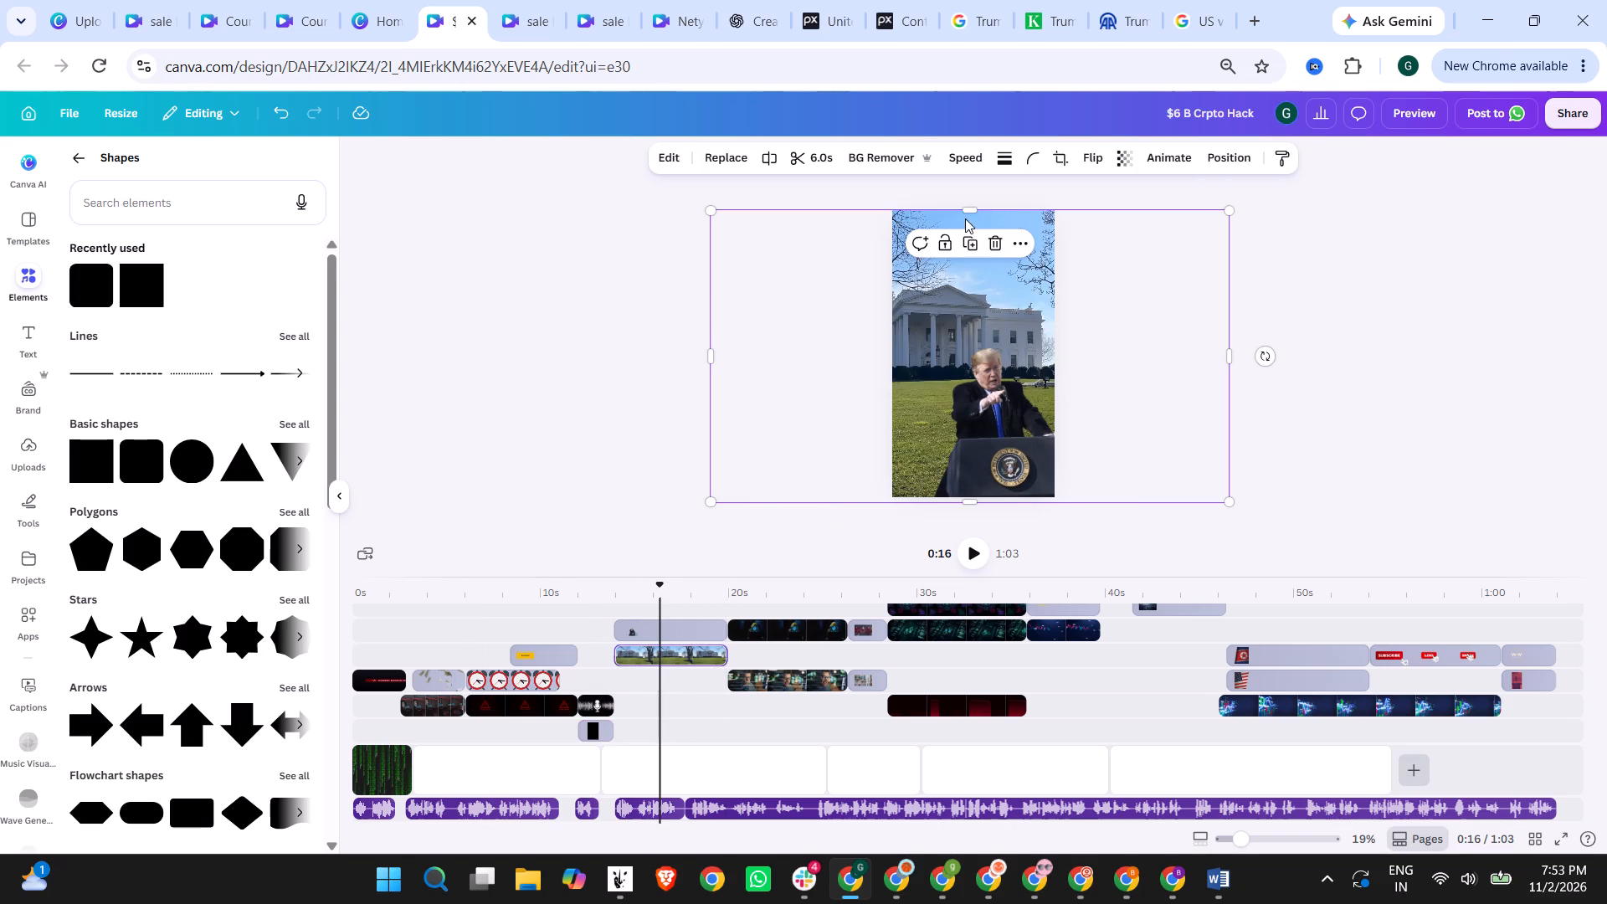
left_click_drag(966, 212, 966, 203)
left_click(703, 217)
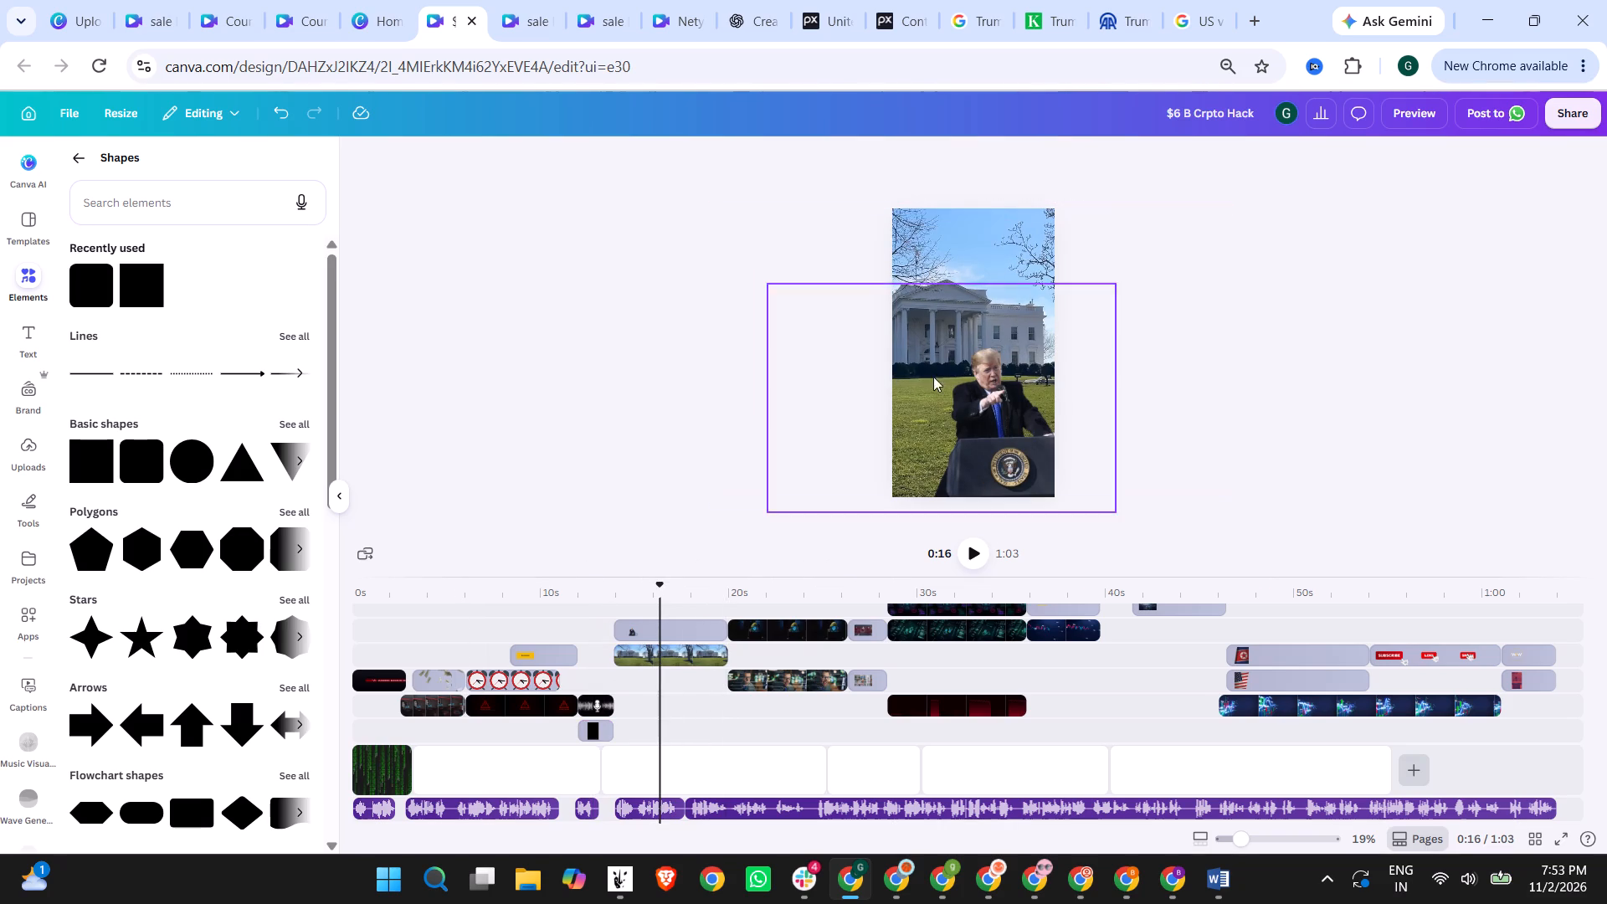
Play the video from about 0:09 to check the microphone and White House scenes.
left_click(633, 631)
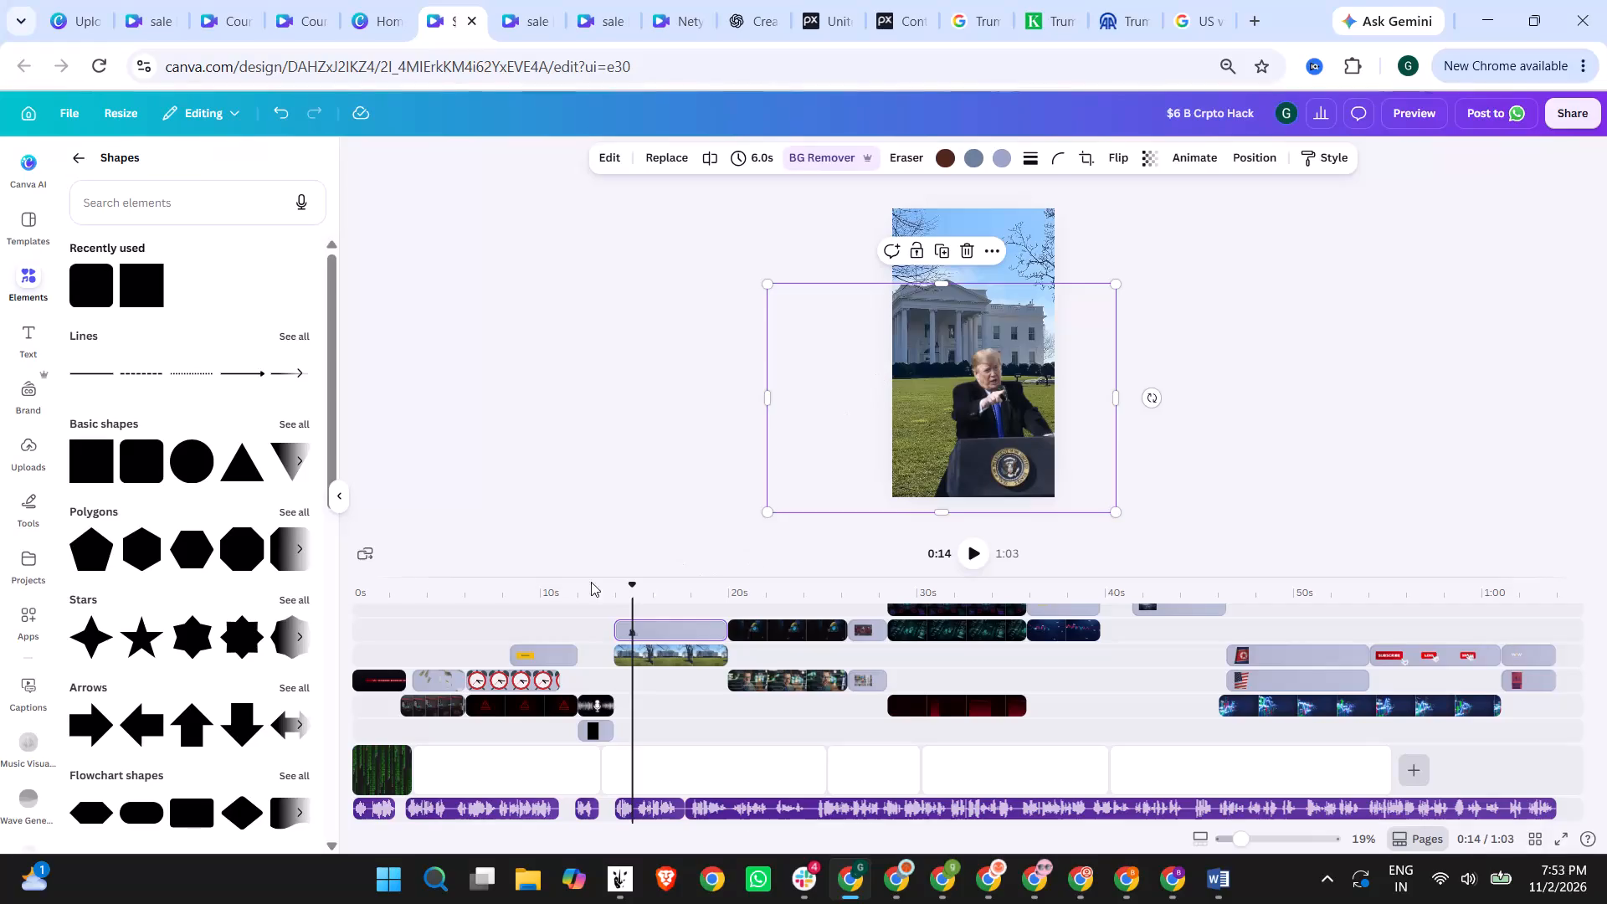
left_click(532, 598)
left_click(971, 555)
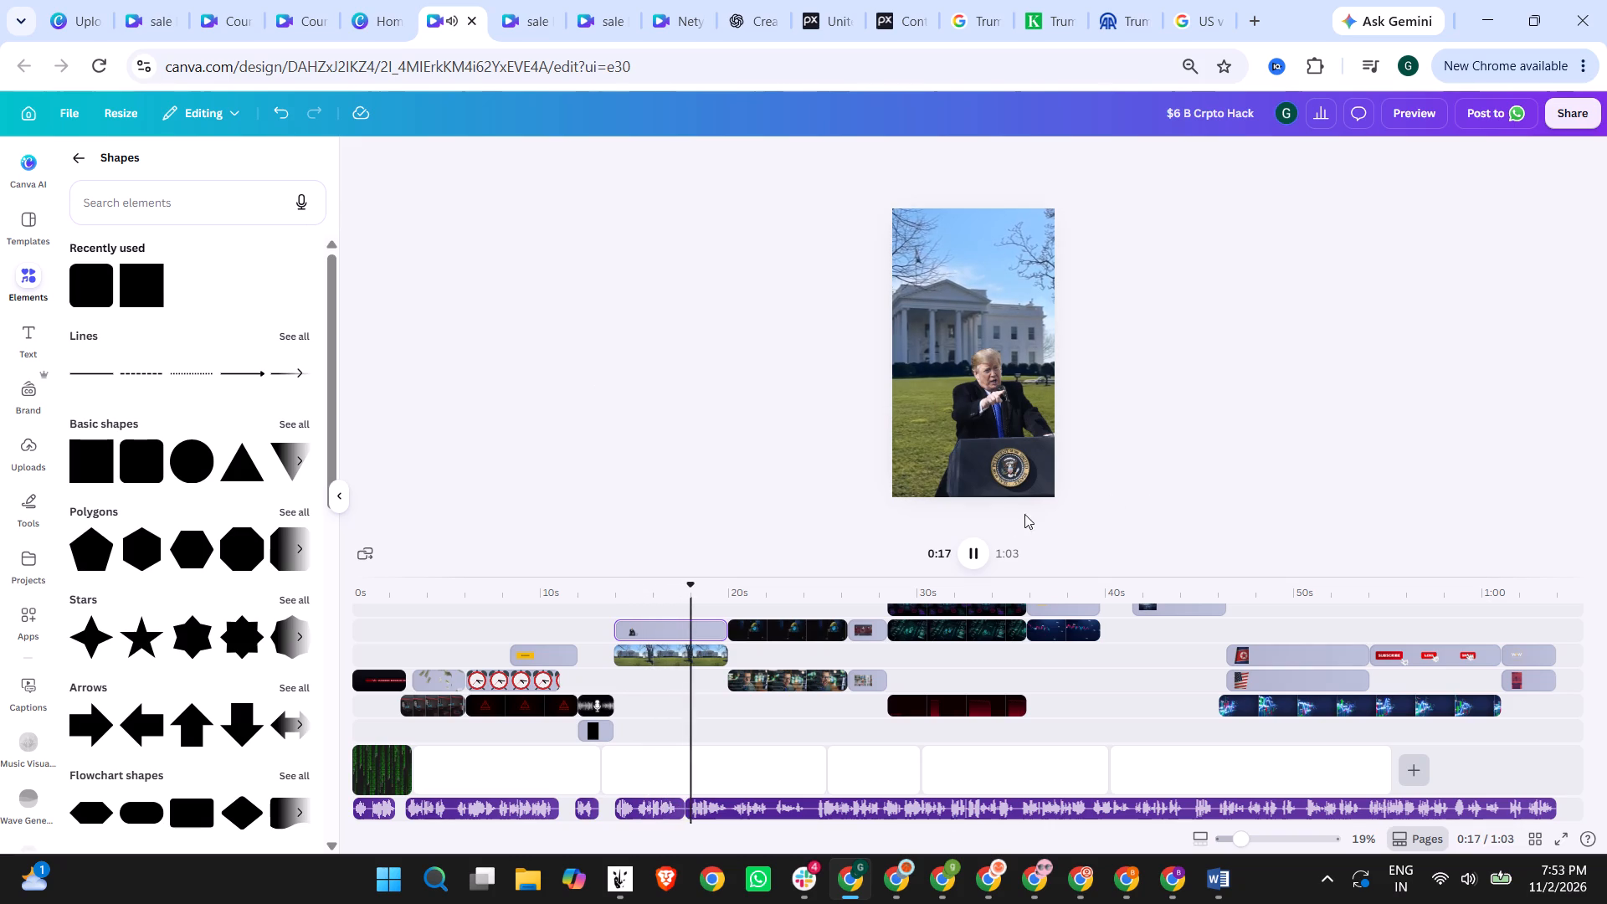
left_click(983, 545)
Enlarge the White House background video at 0:15 so it extends further past the frame's top and bottom edges.
left_click(653, 655)
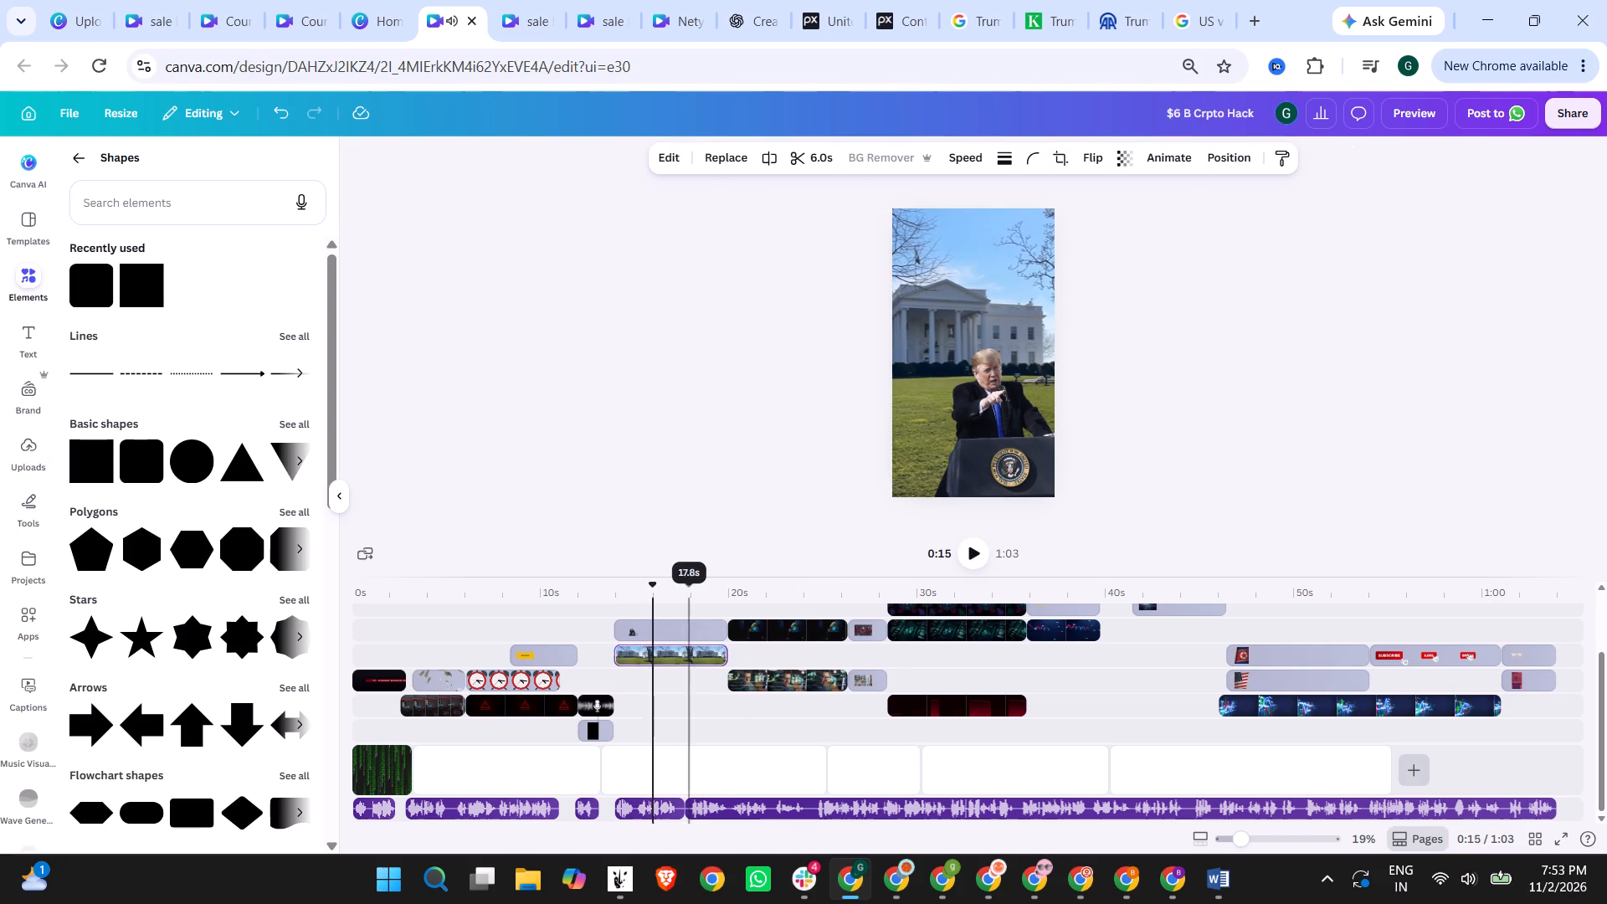
left_click(1168, 153)
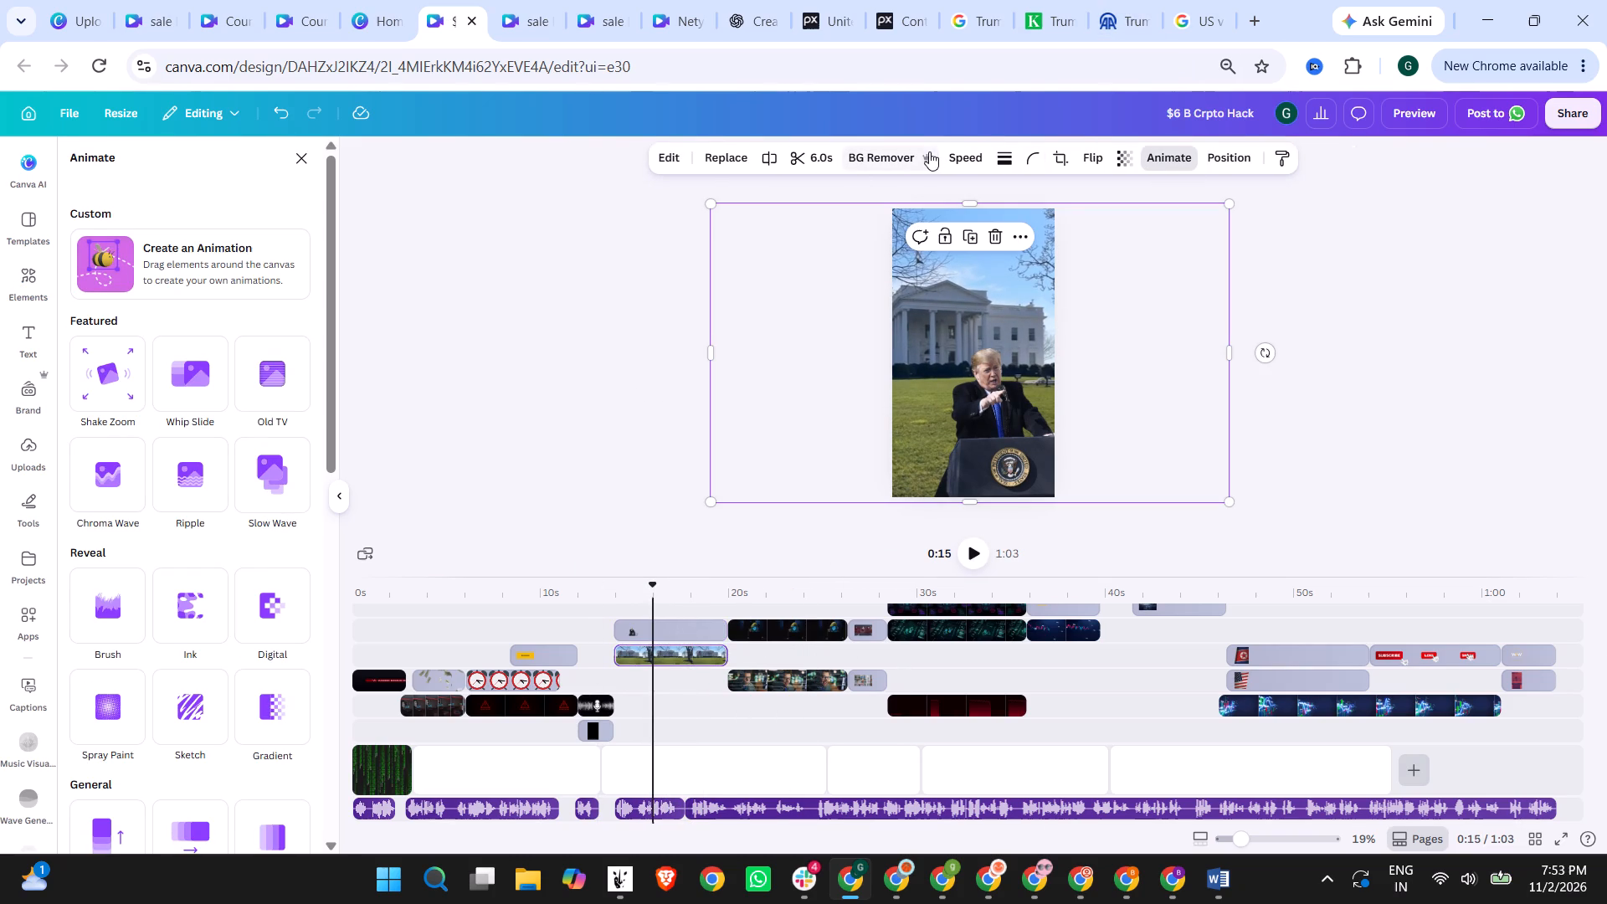
scroll(278, 388, "down", 2)
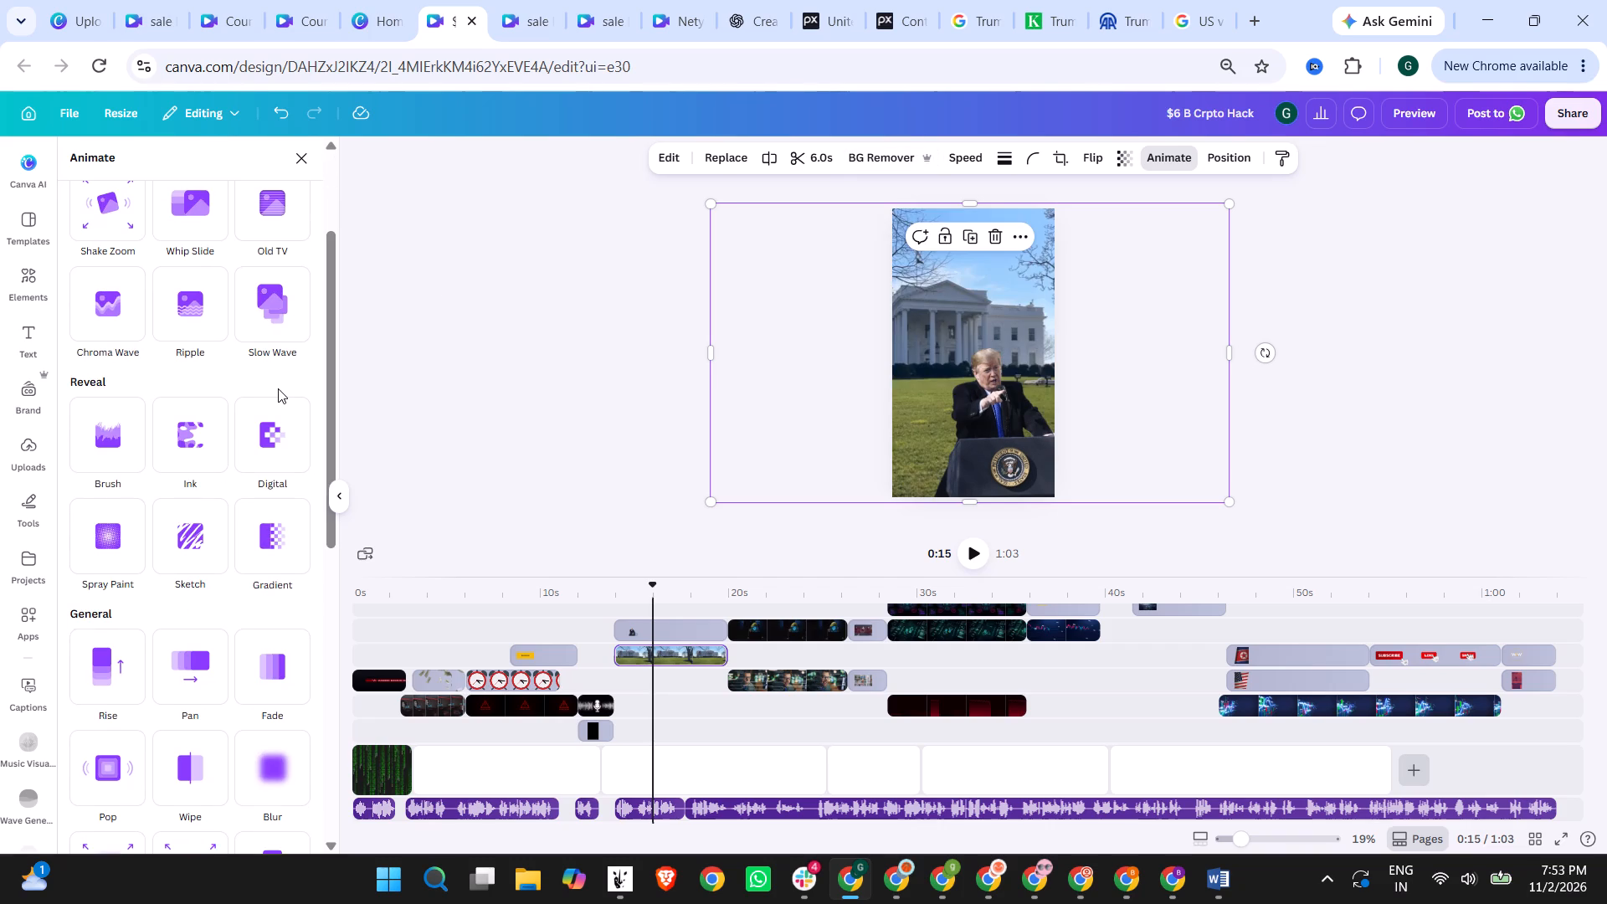
scroll(172, 386, "down", 3)
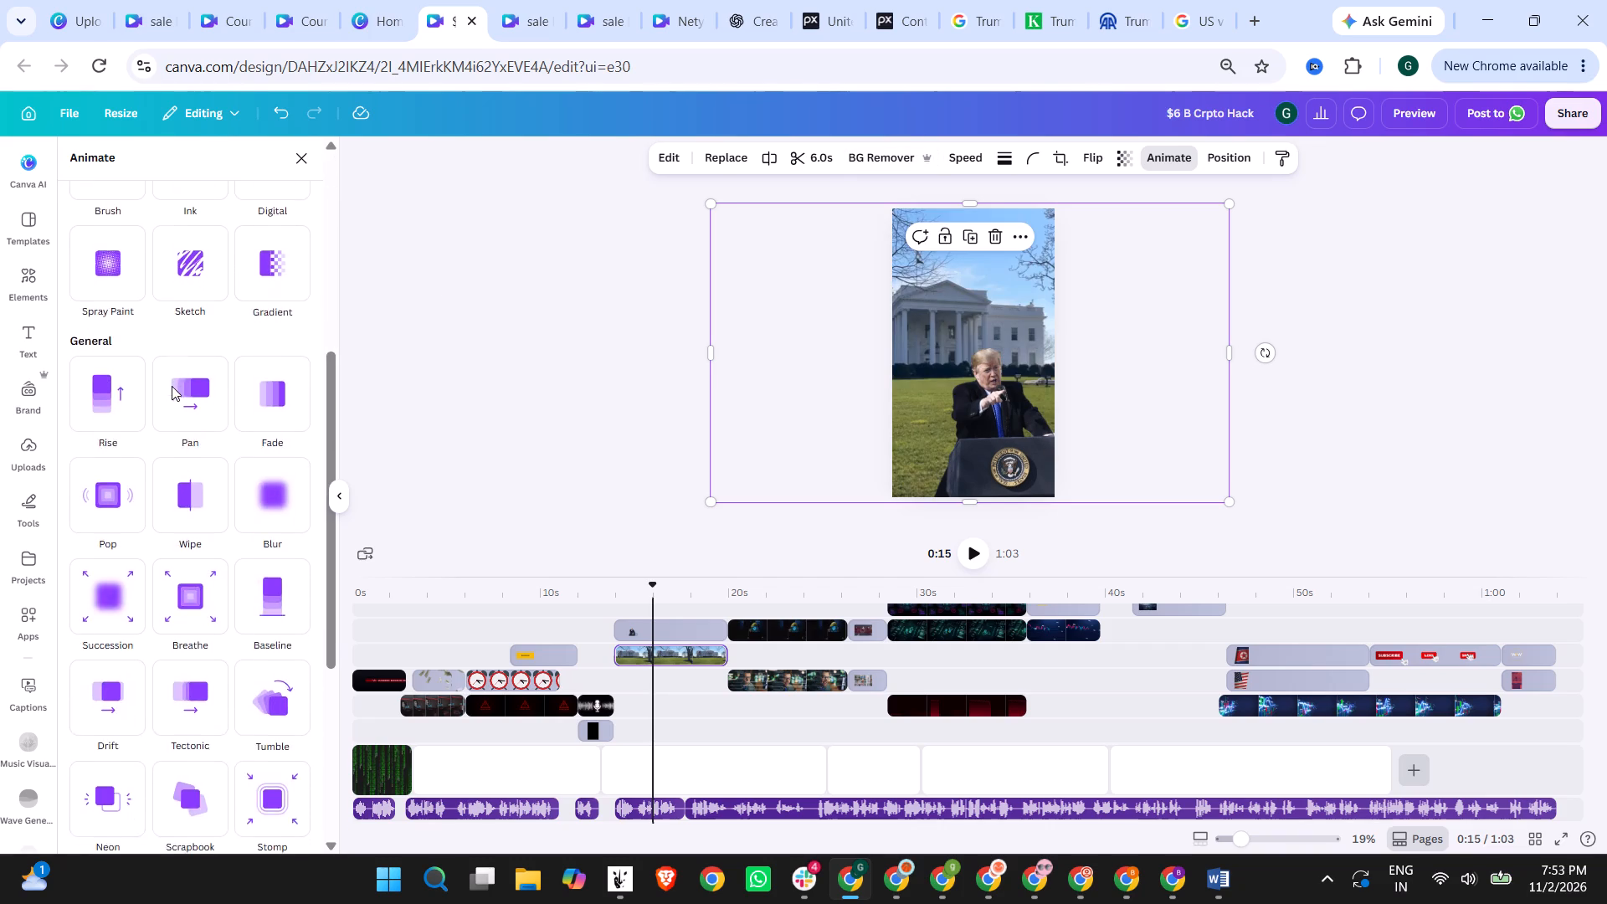
scroll(172, 386, "down", 1)
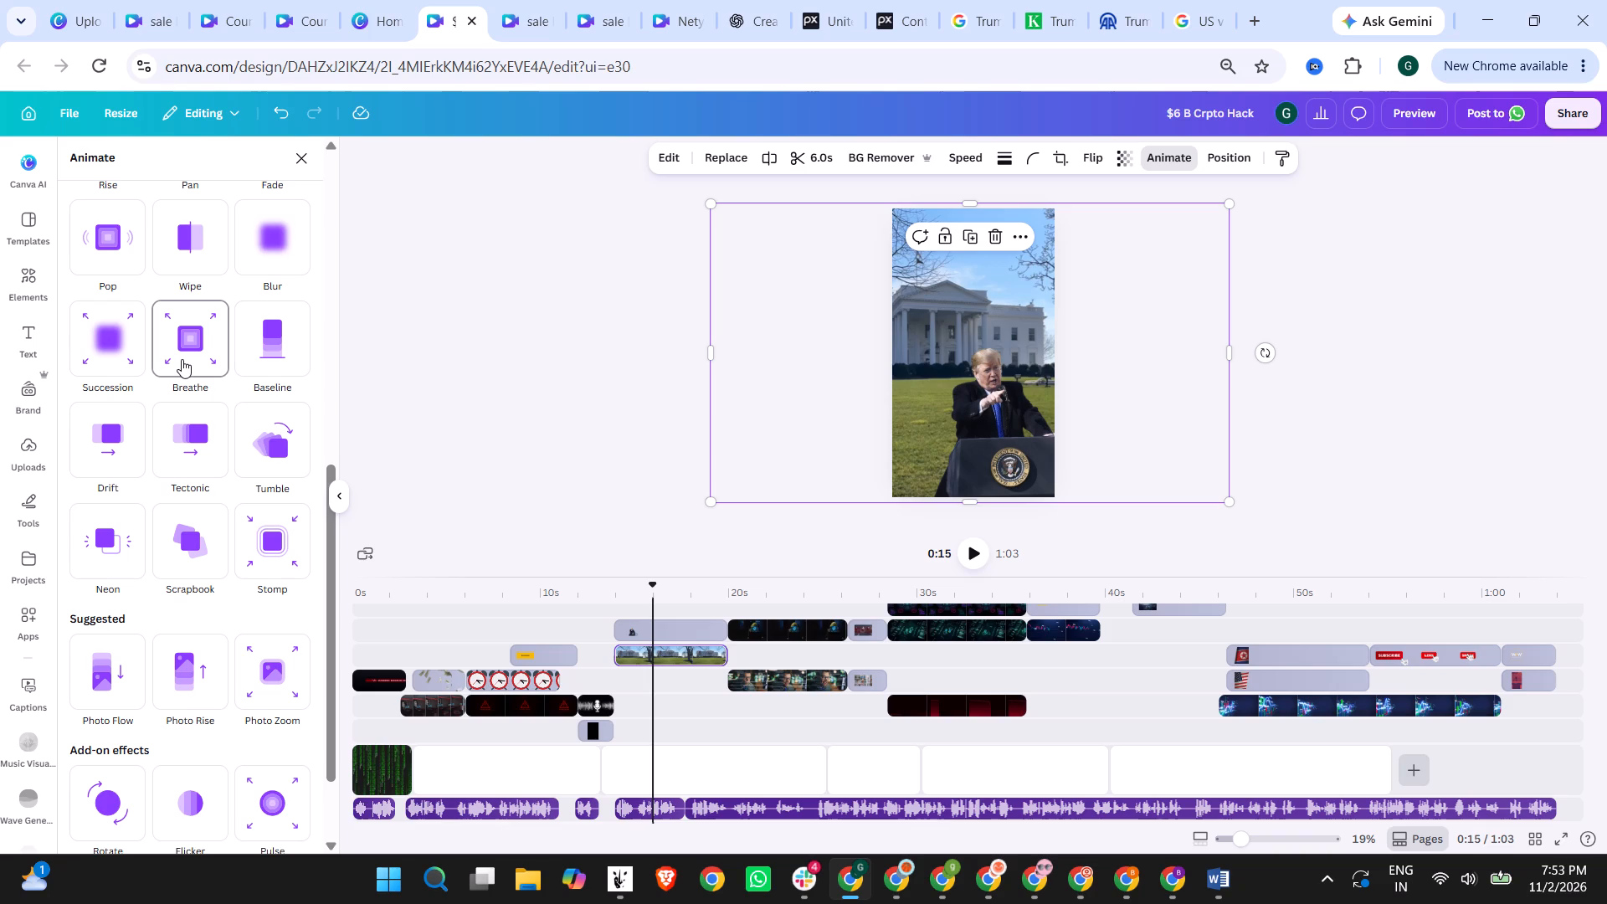
left_click_drag(714, 503, 687, 534)
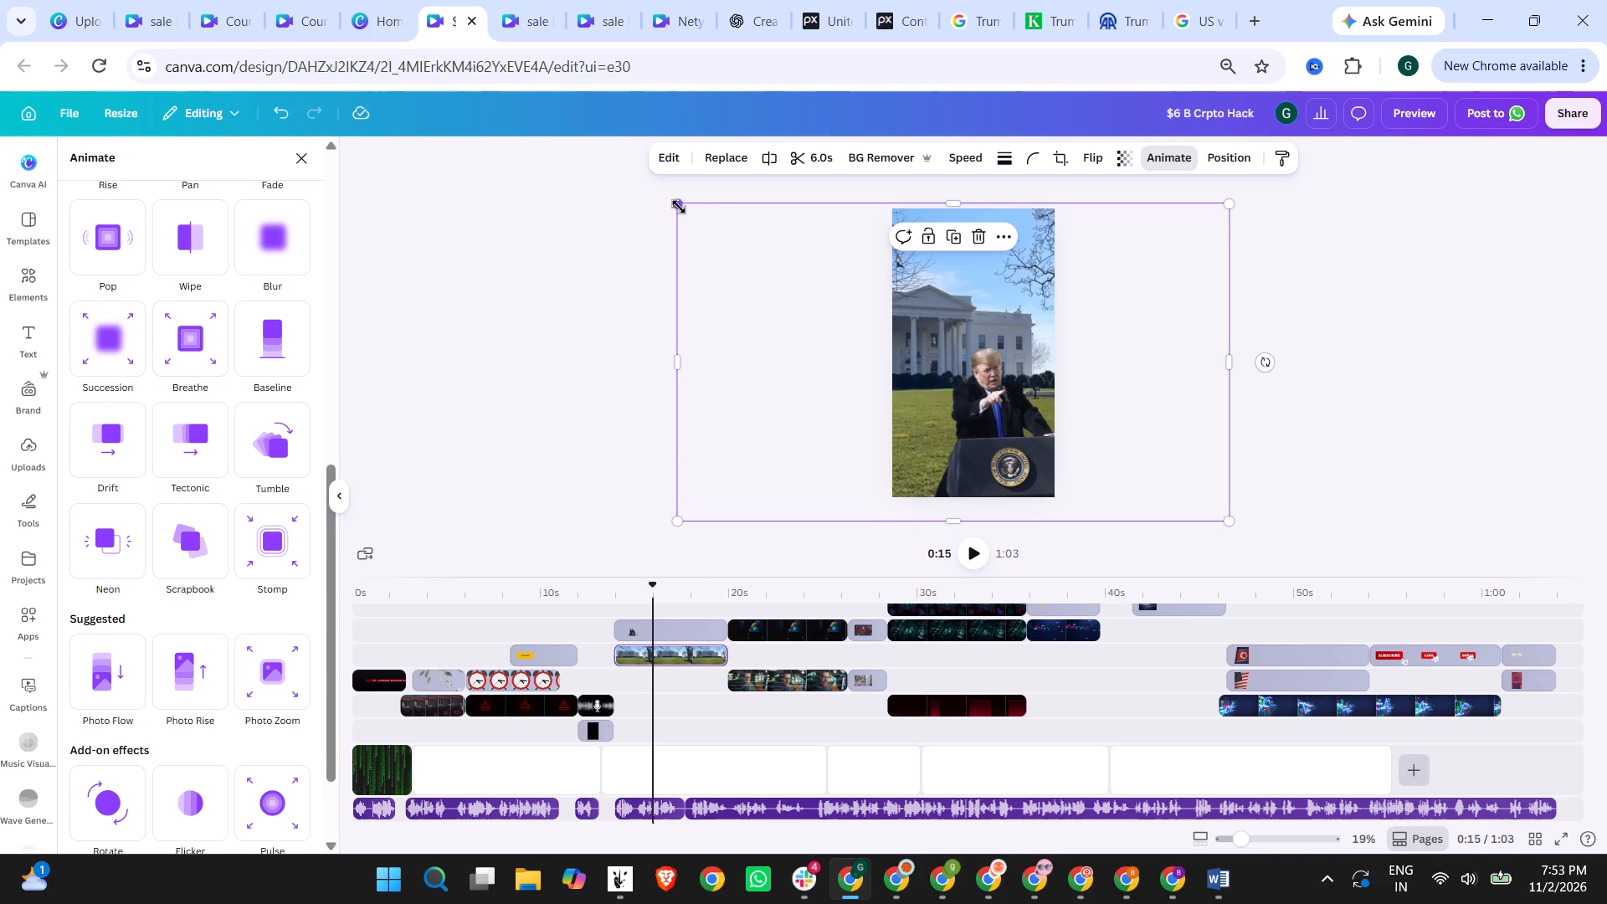
left_click_drag(679, 201, 649, 181)
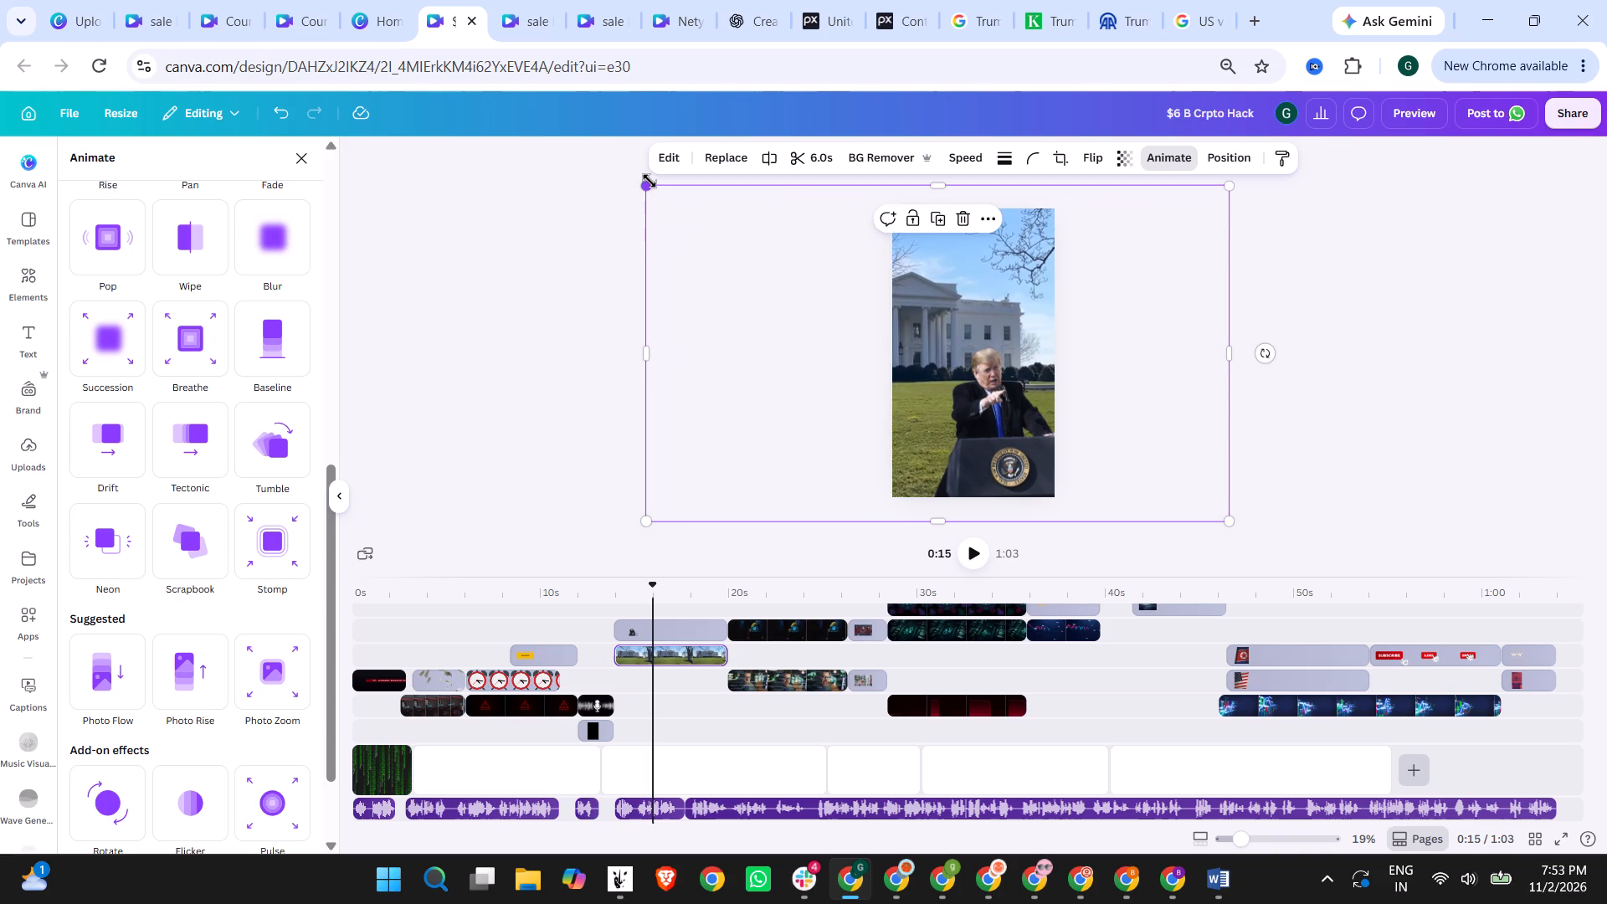
left_click(531, 266)
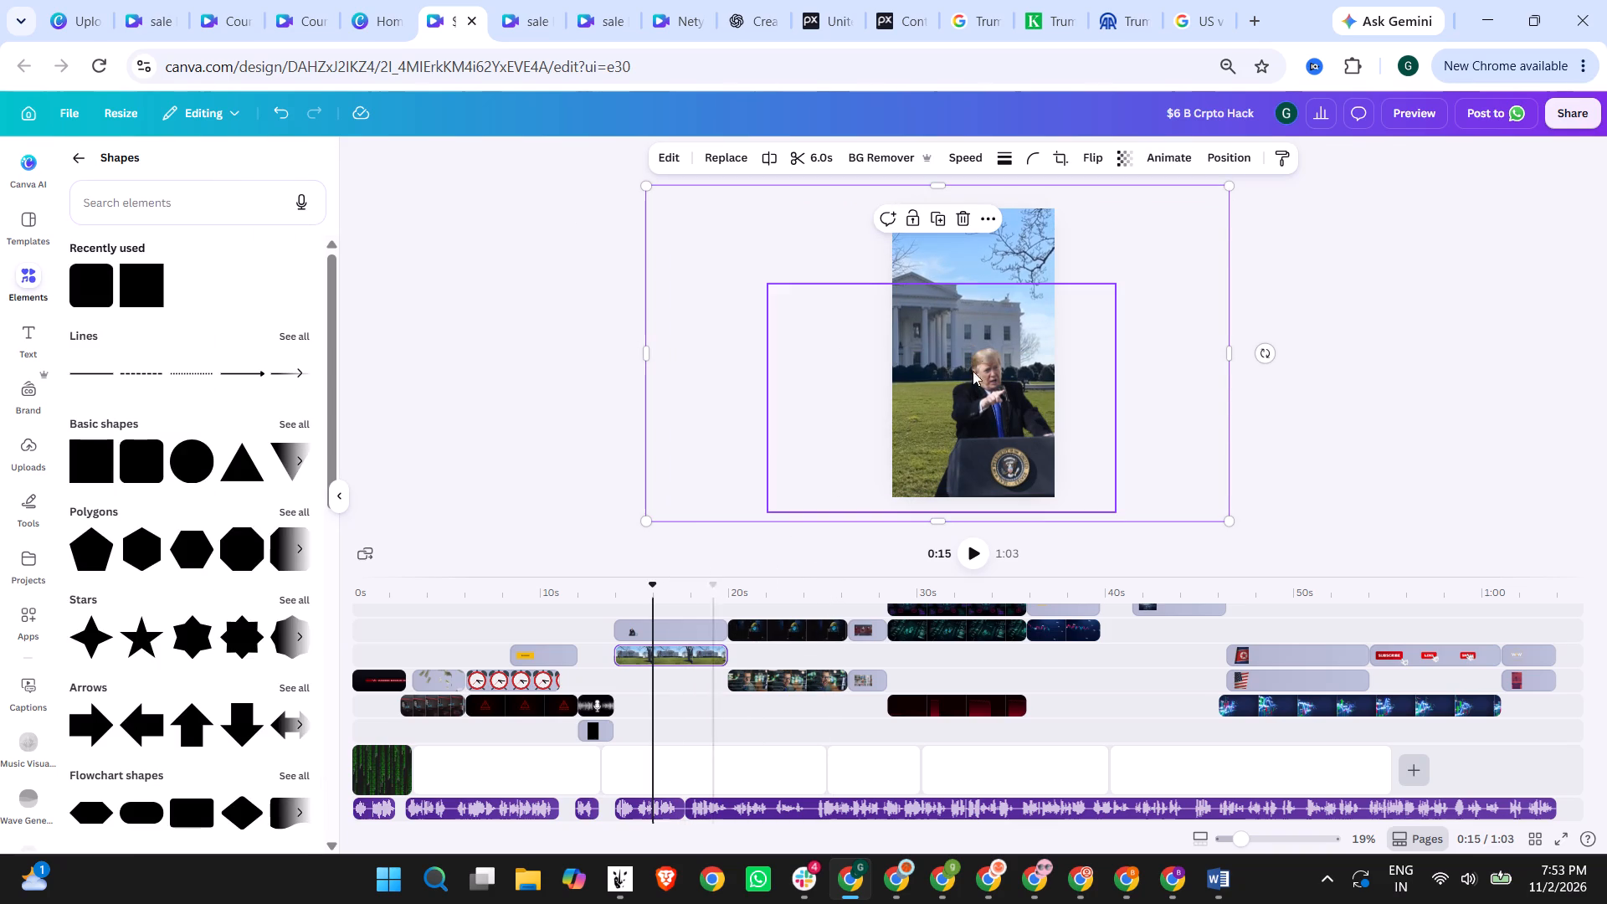
Apply the Breathe animation to the podium speaker cutout in front of the White House.
left_click(988, 352)
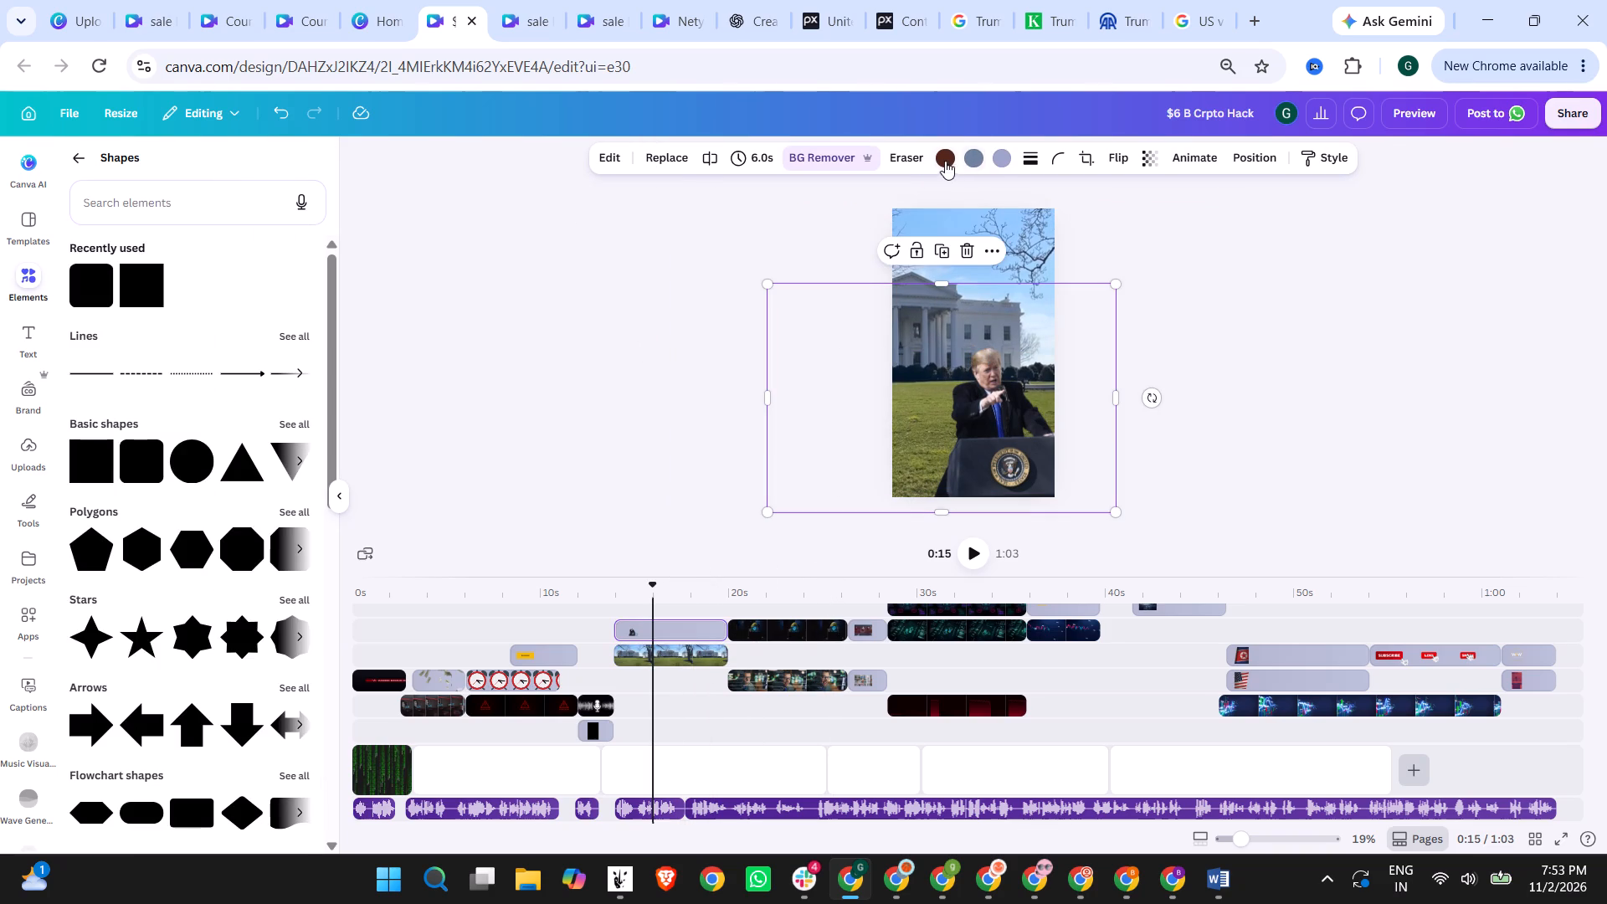
left_click(1173, 150)
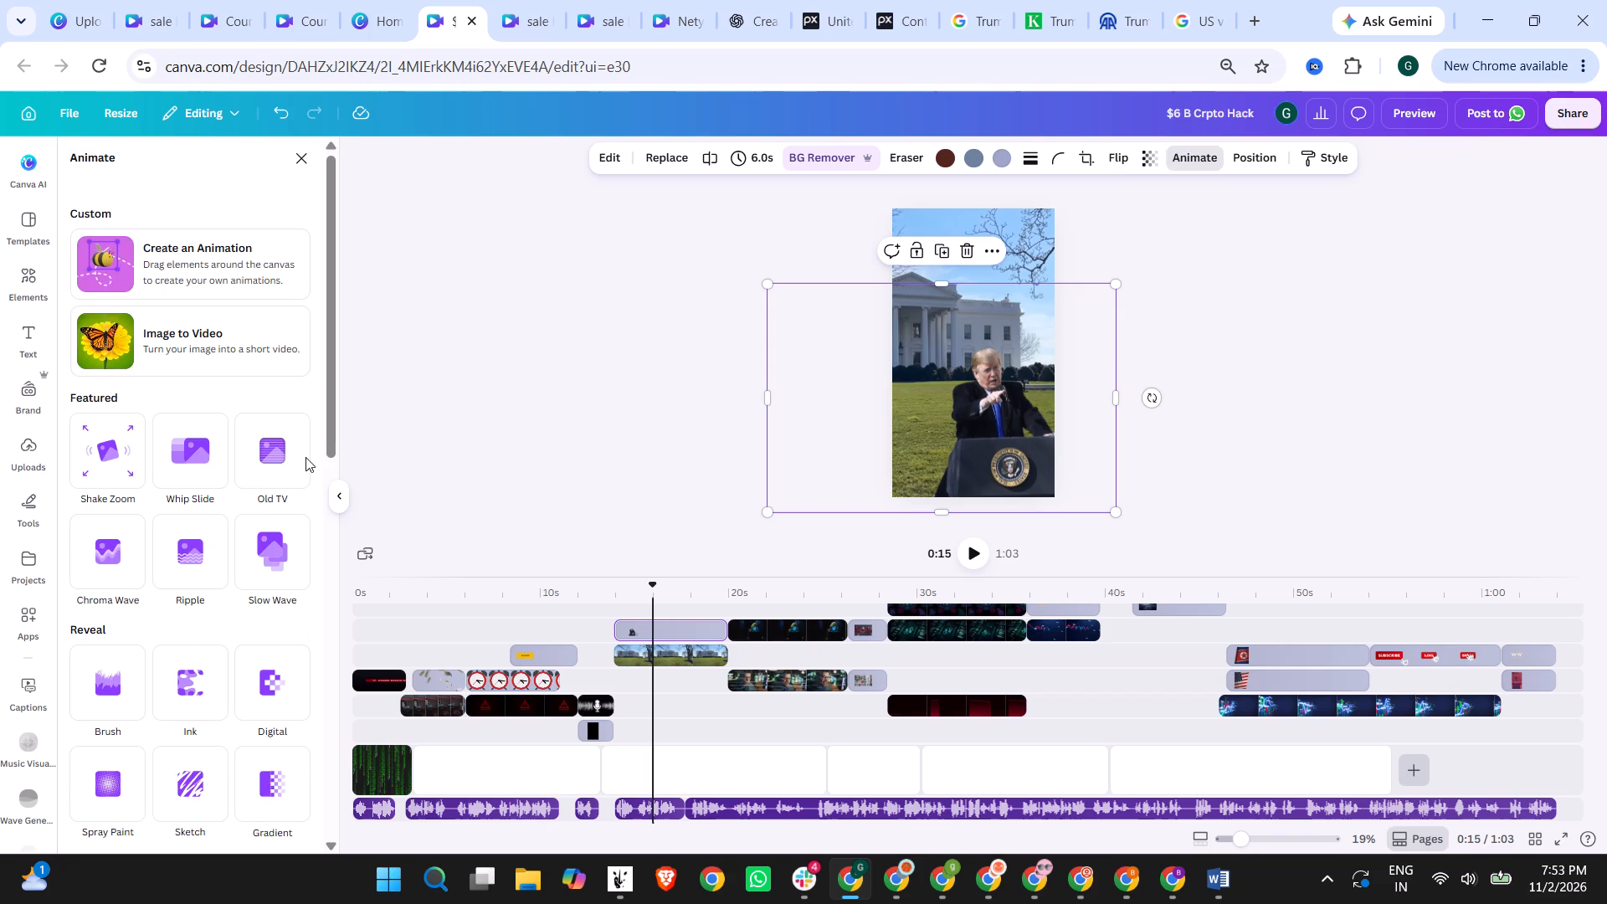
scroll(203, 506, "down", 1)
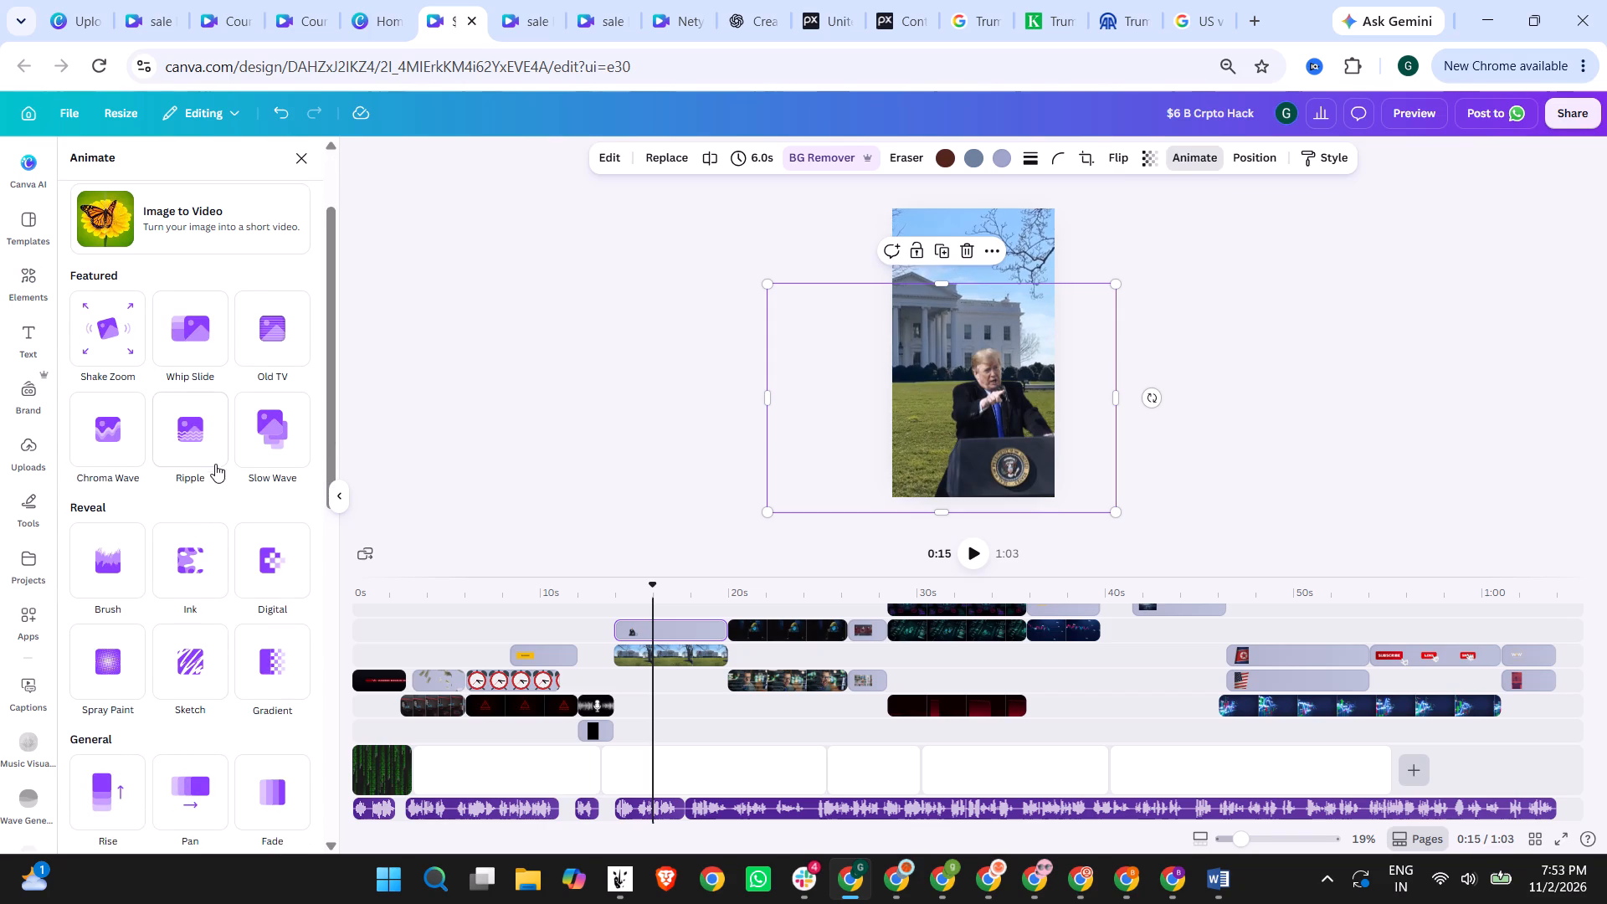
scroll(214, 737, "down", 5)
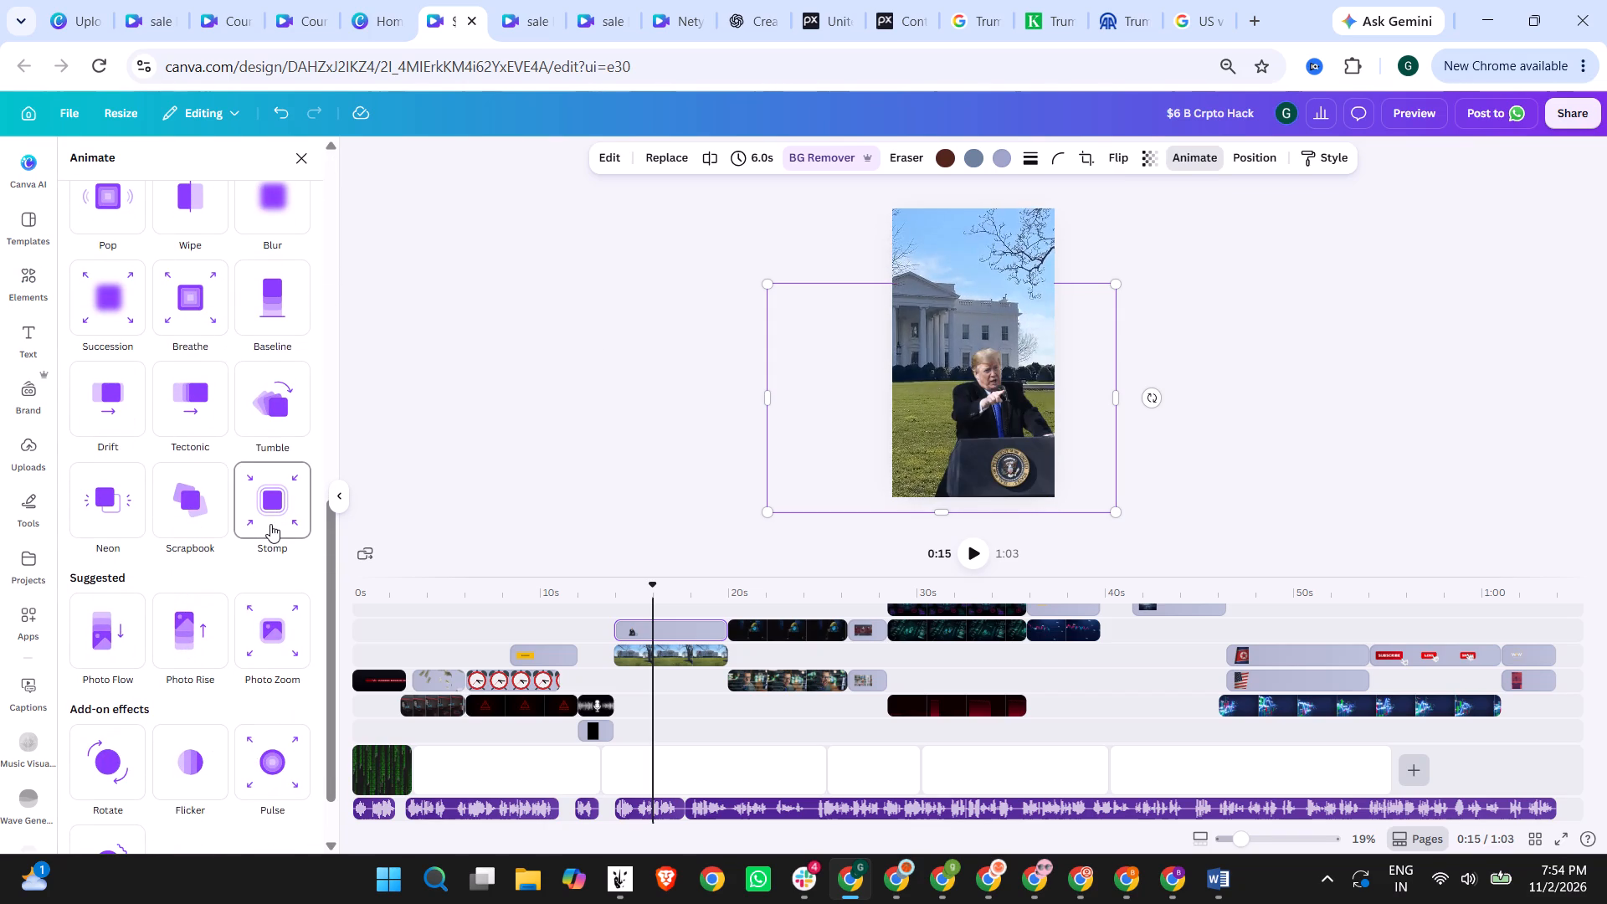
left_click(213, 316)
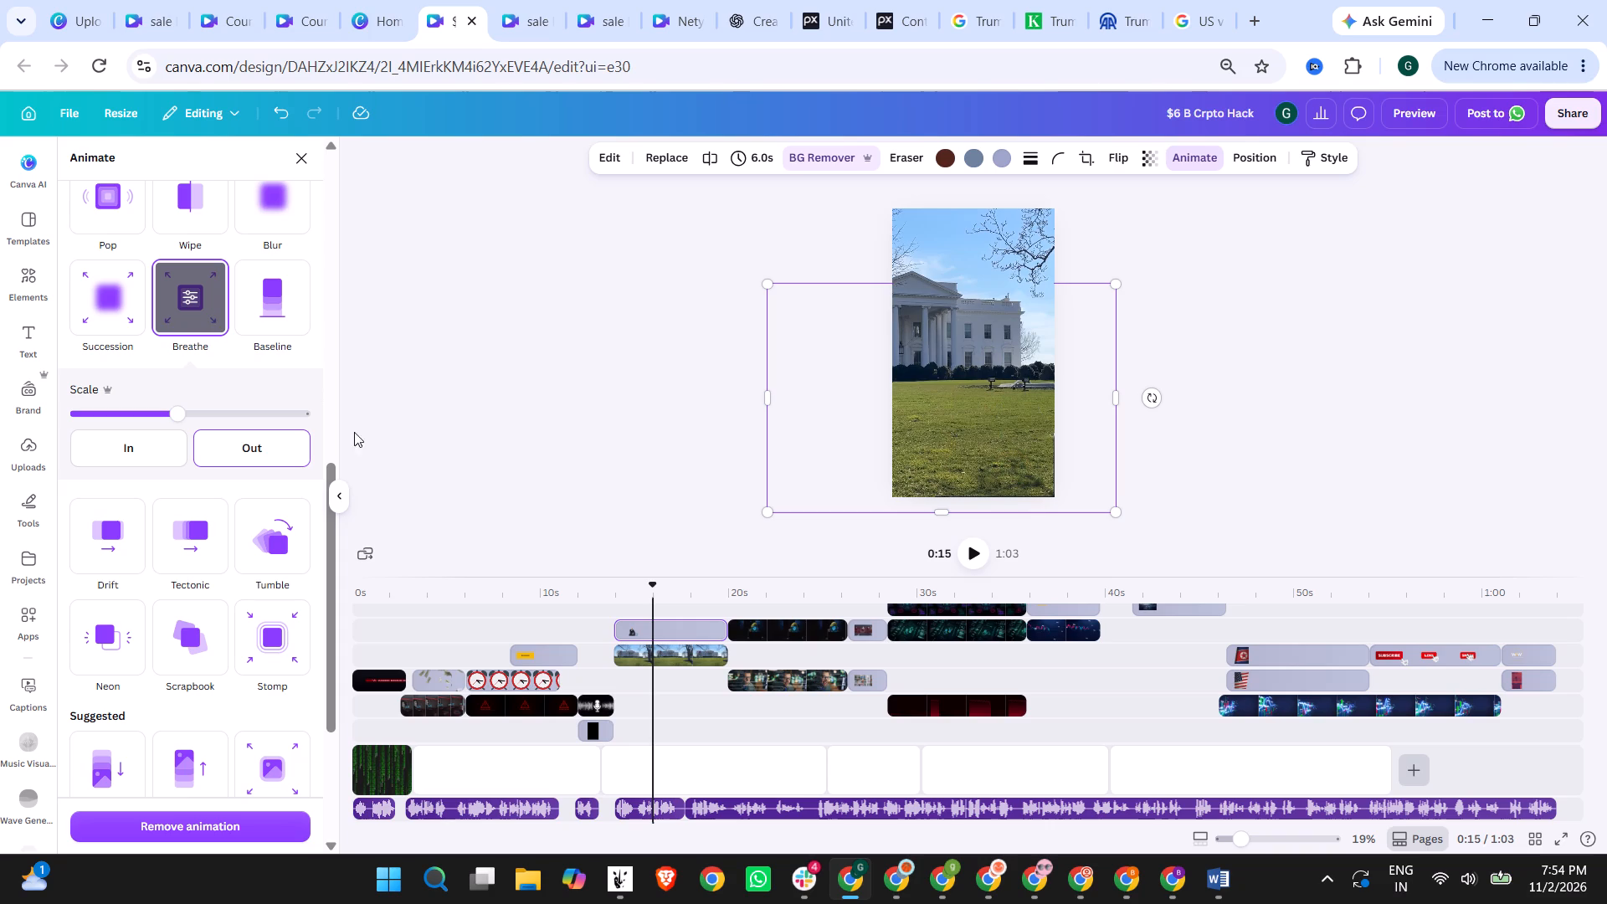
left_click(592, 305)
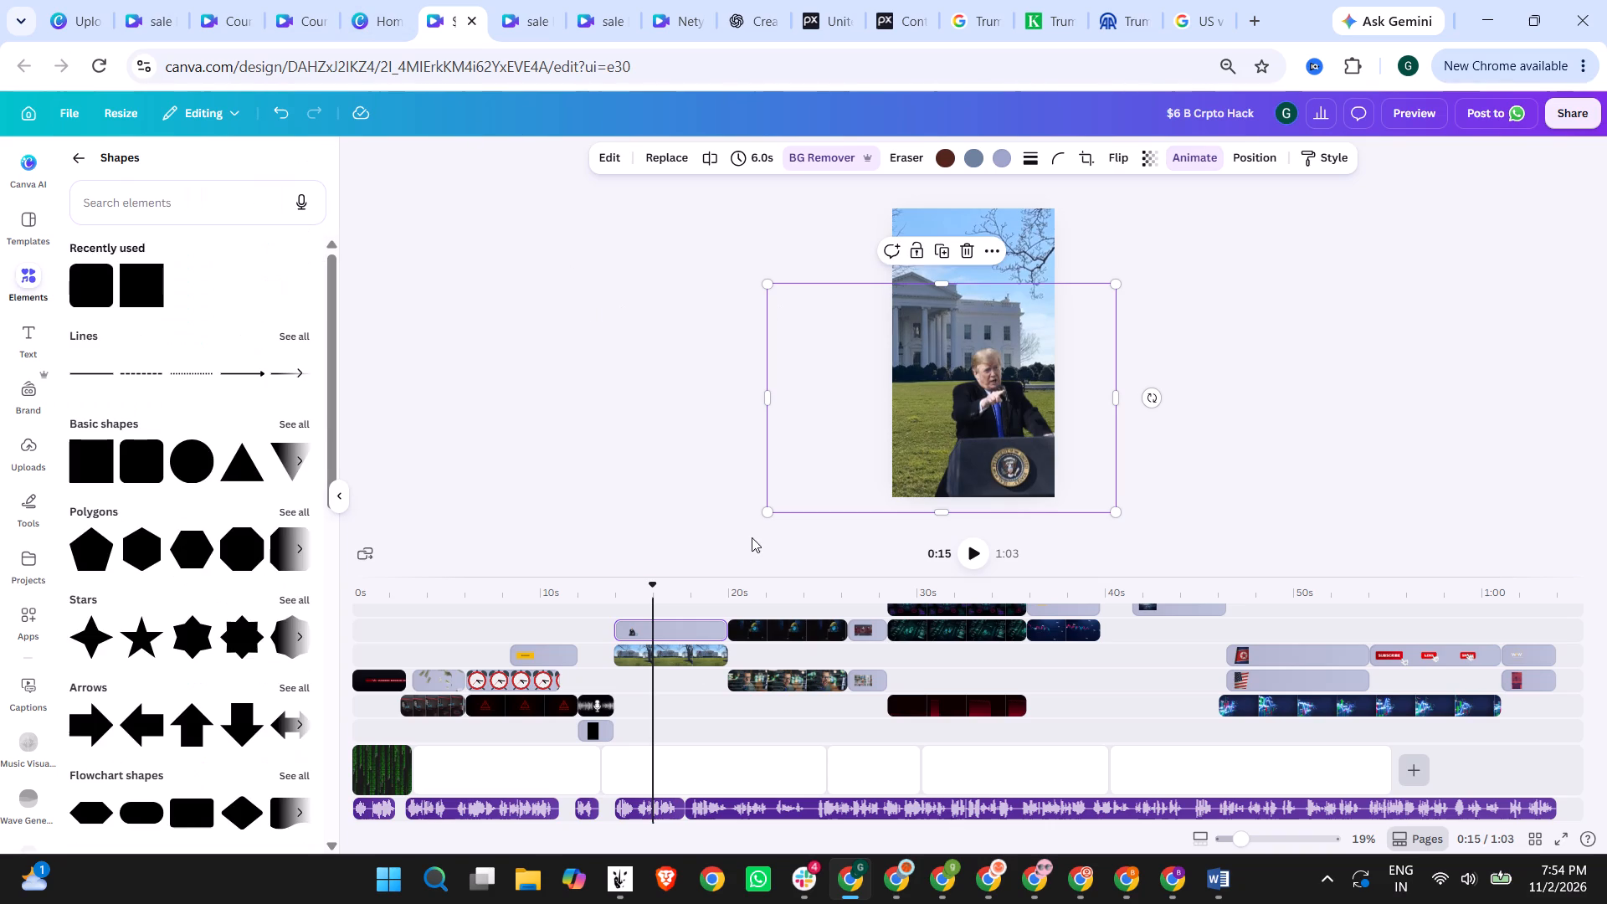
Play the video from 0:15 to about 0:28 to check the White House, hacker and newspaper scenes.
left_click(978, 557)
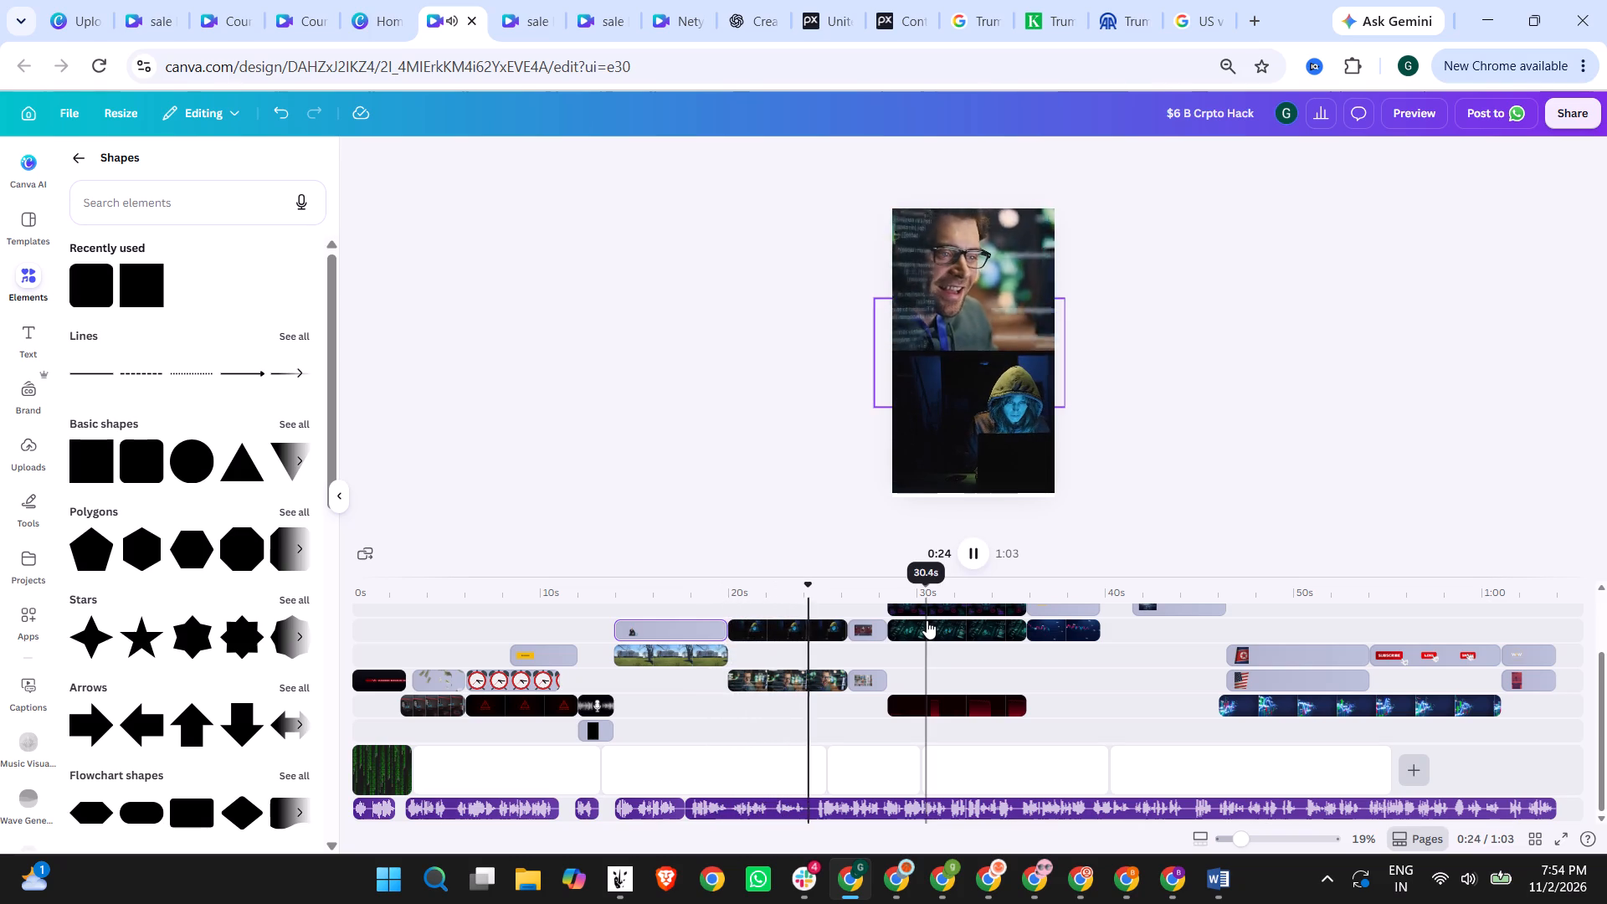
left_click(973, 552)
left_click(973, 551)
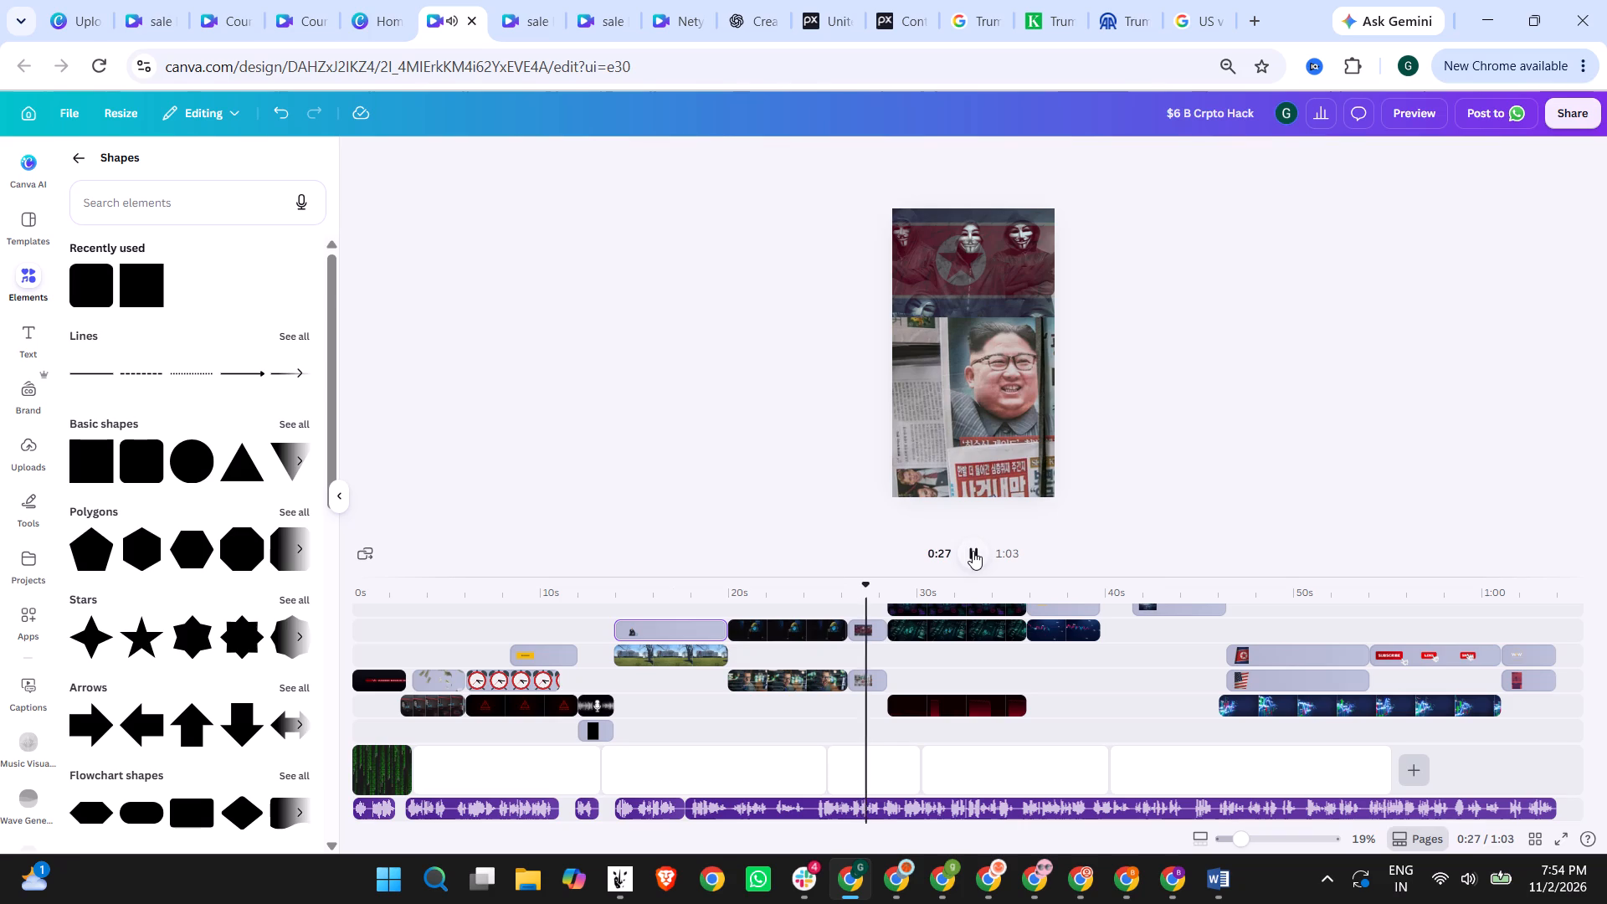
left_click(973, 551)
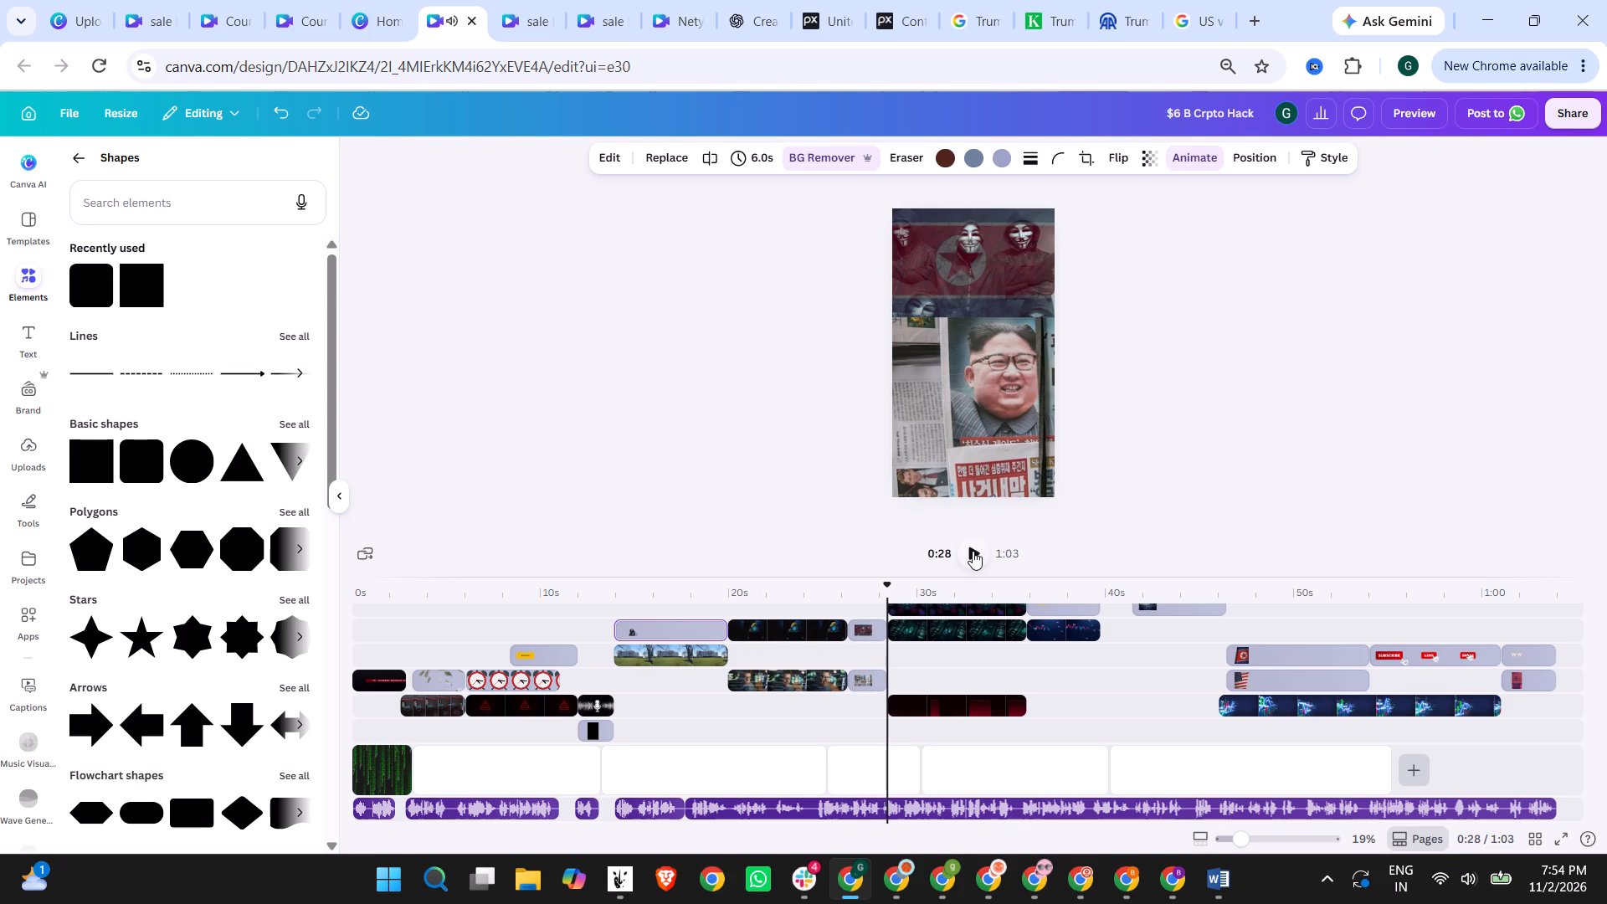
left_click(714, 380)
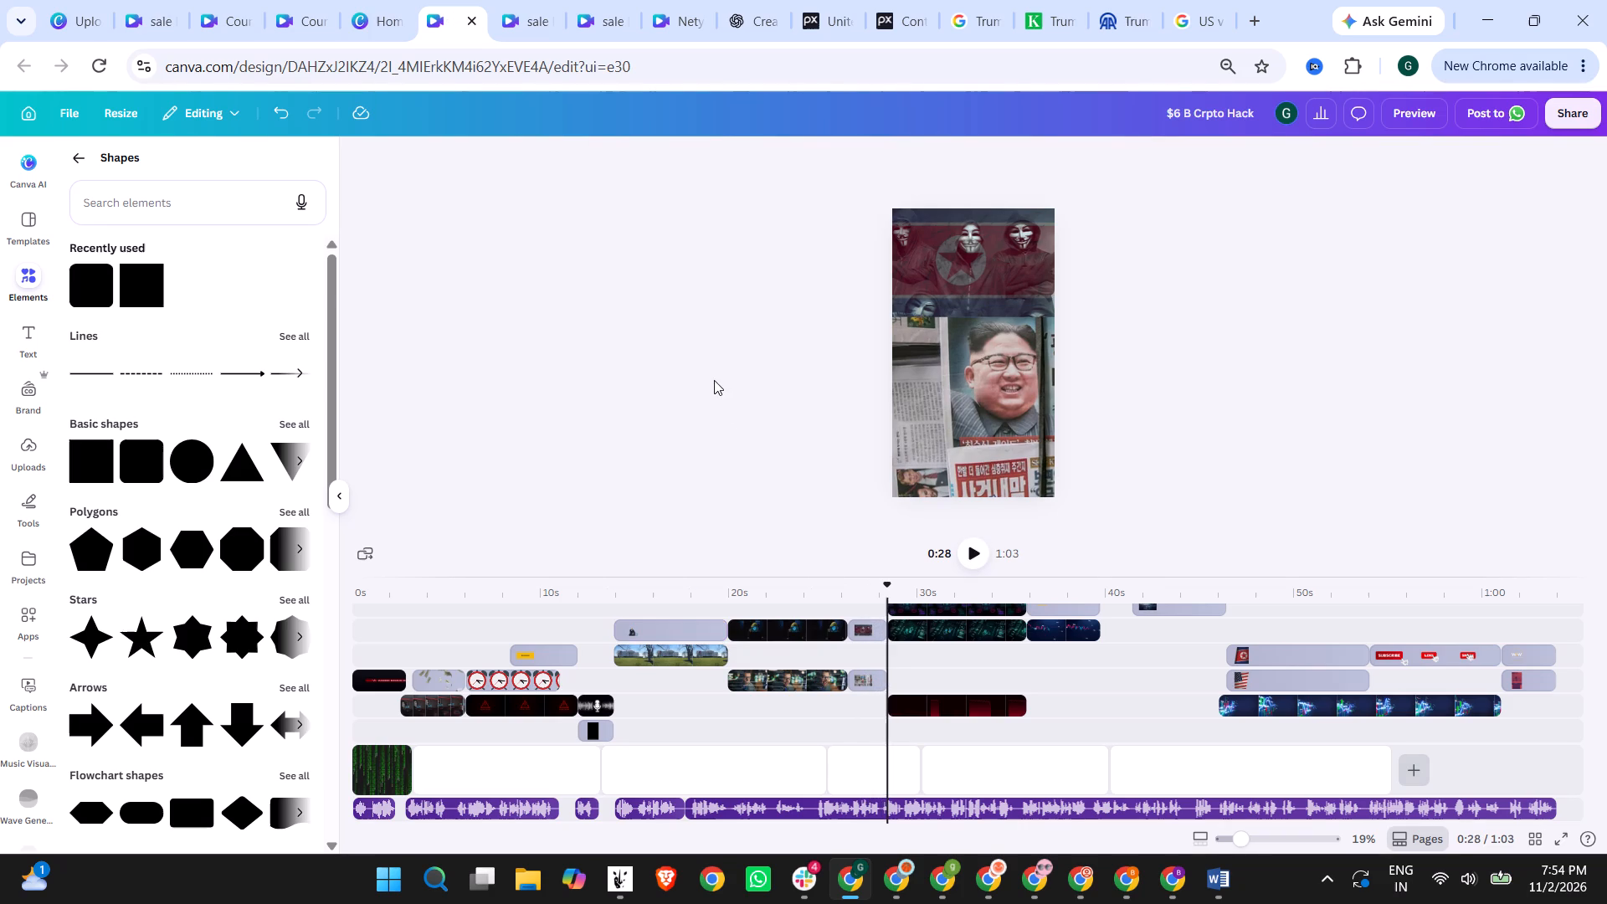
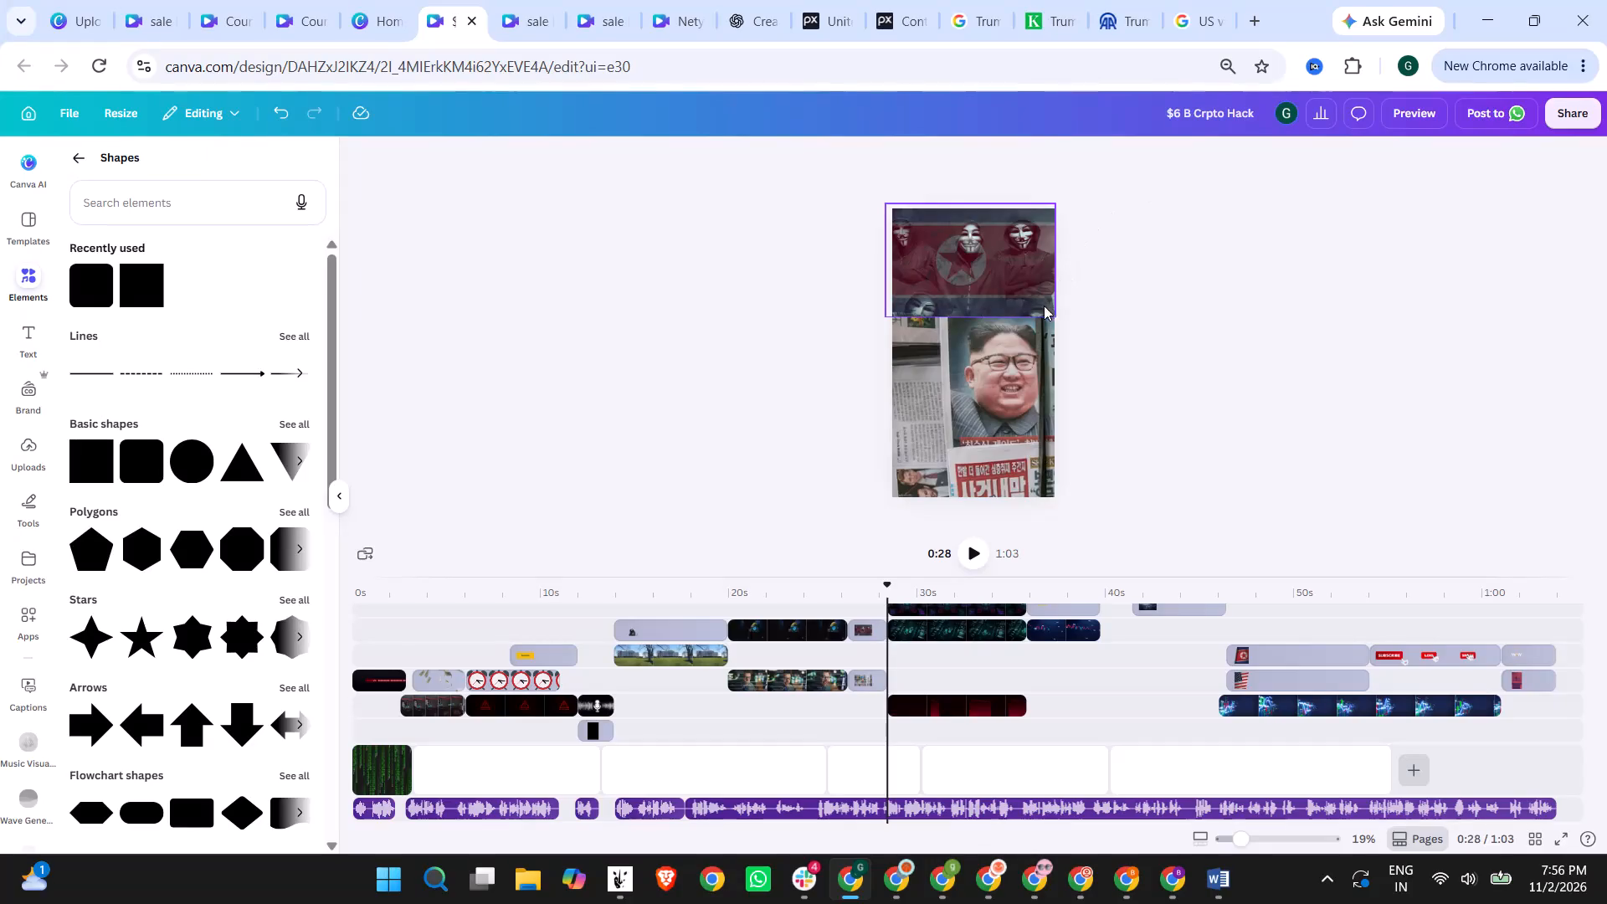
Apply the Ripple animation to the masked hackers image above the newspaper photo at 0:28.
left_click(1020, 303)
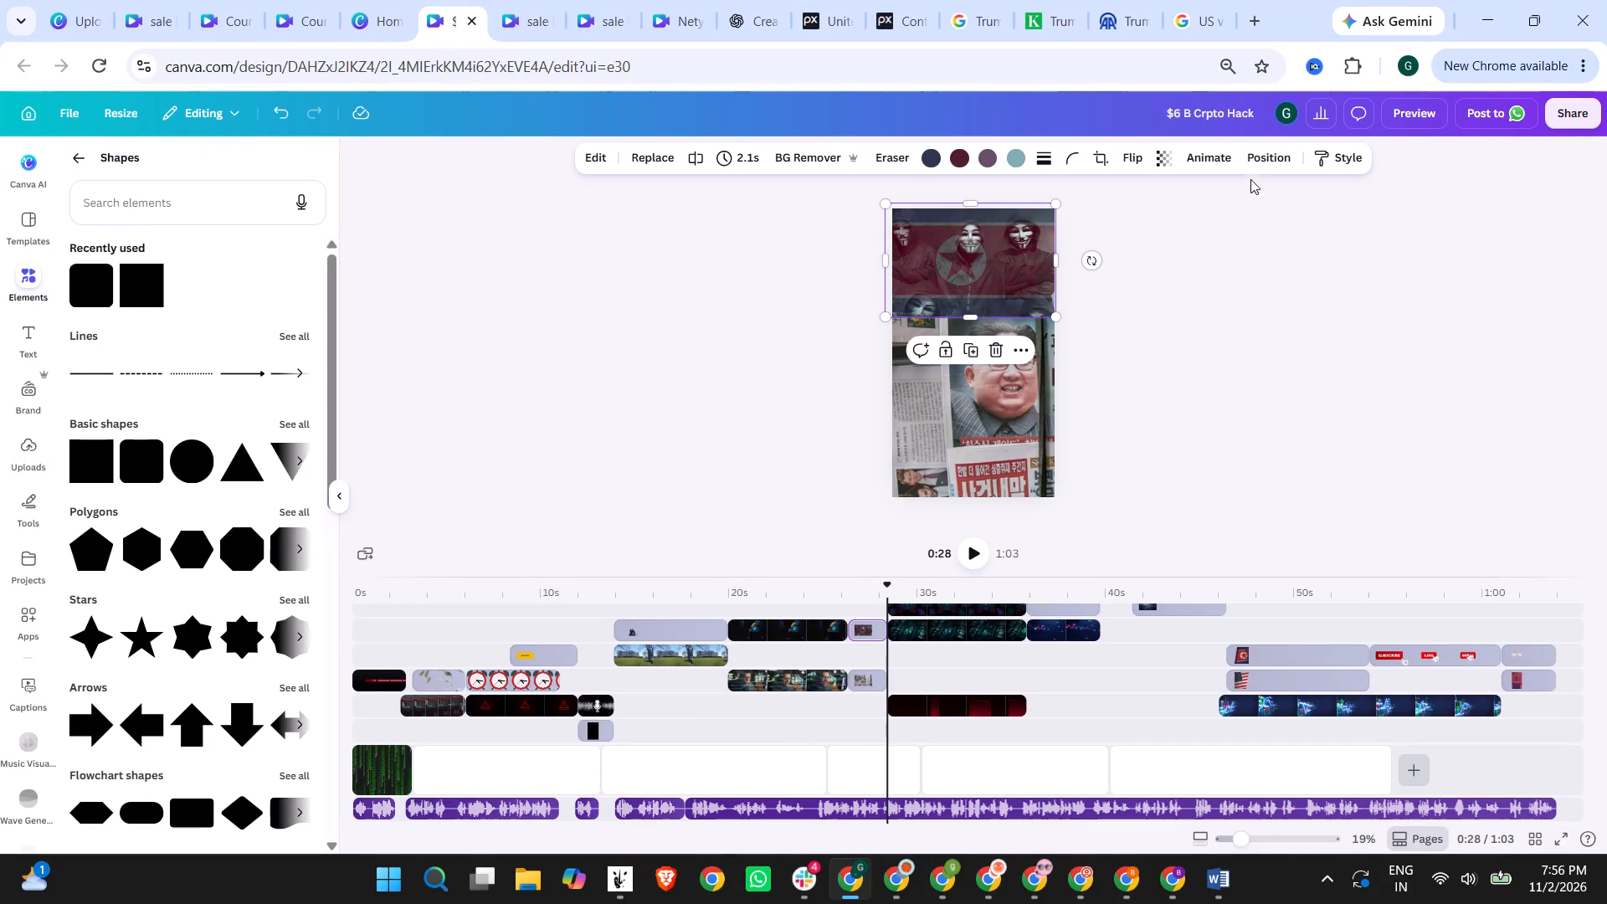
left_click(1220, 155)
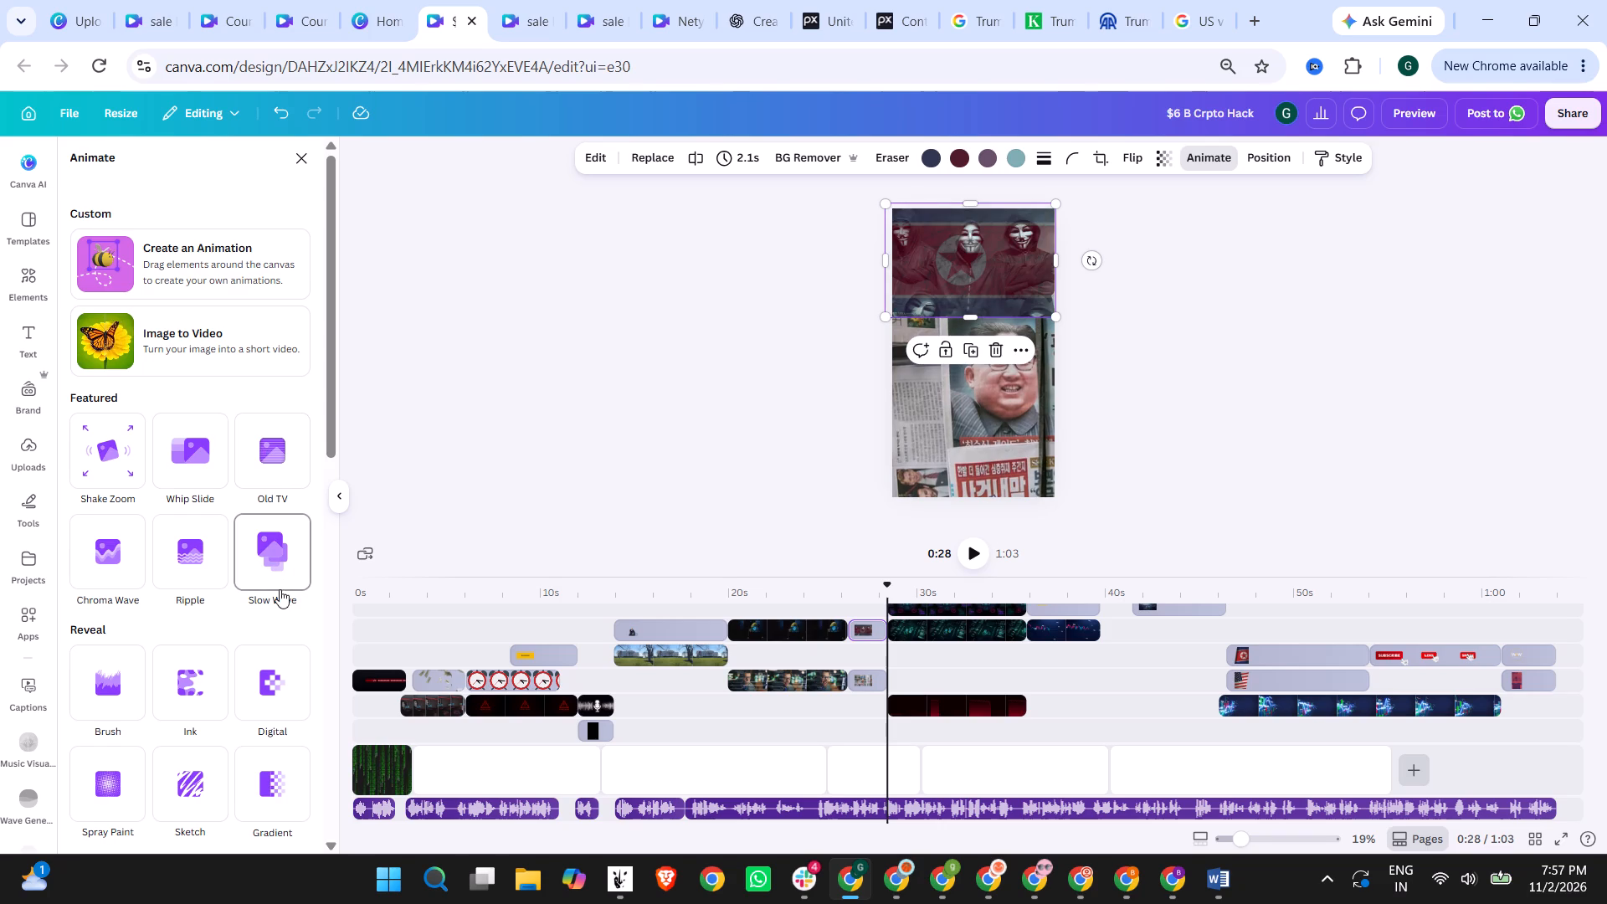
left_click(209, 560)
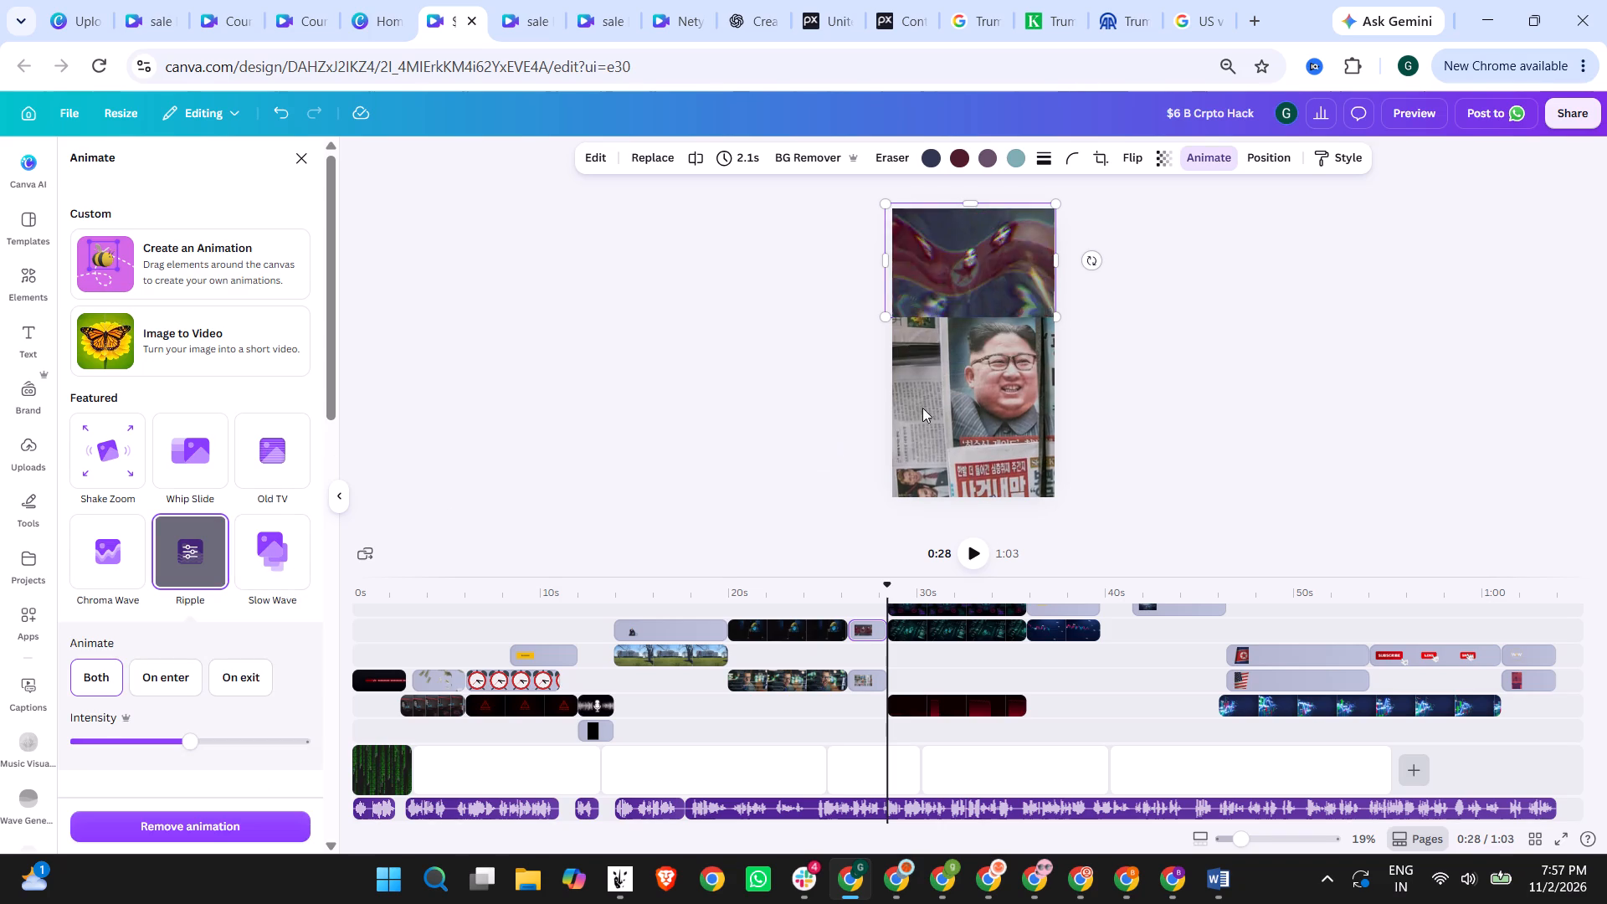
Apply the Rise animation to the newspaper photo at 0:27.
left_click(976, 401)
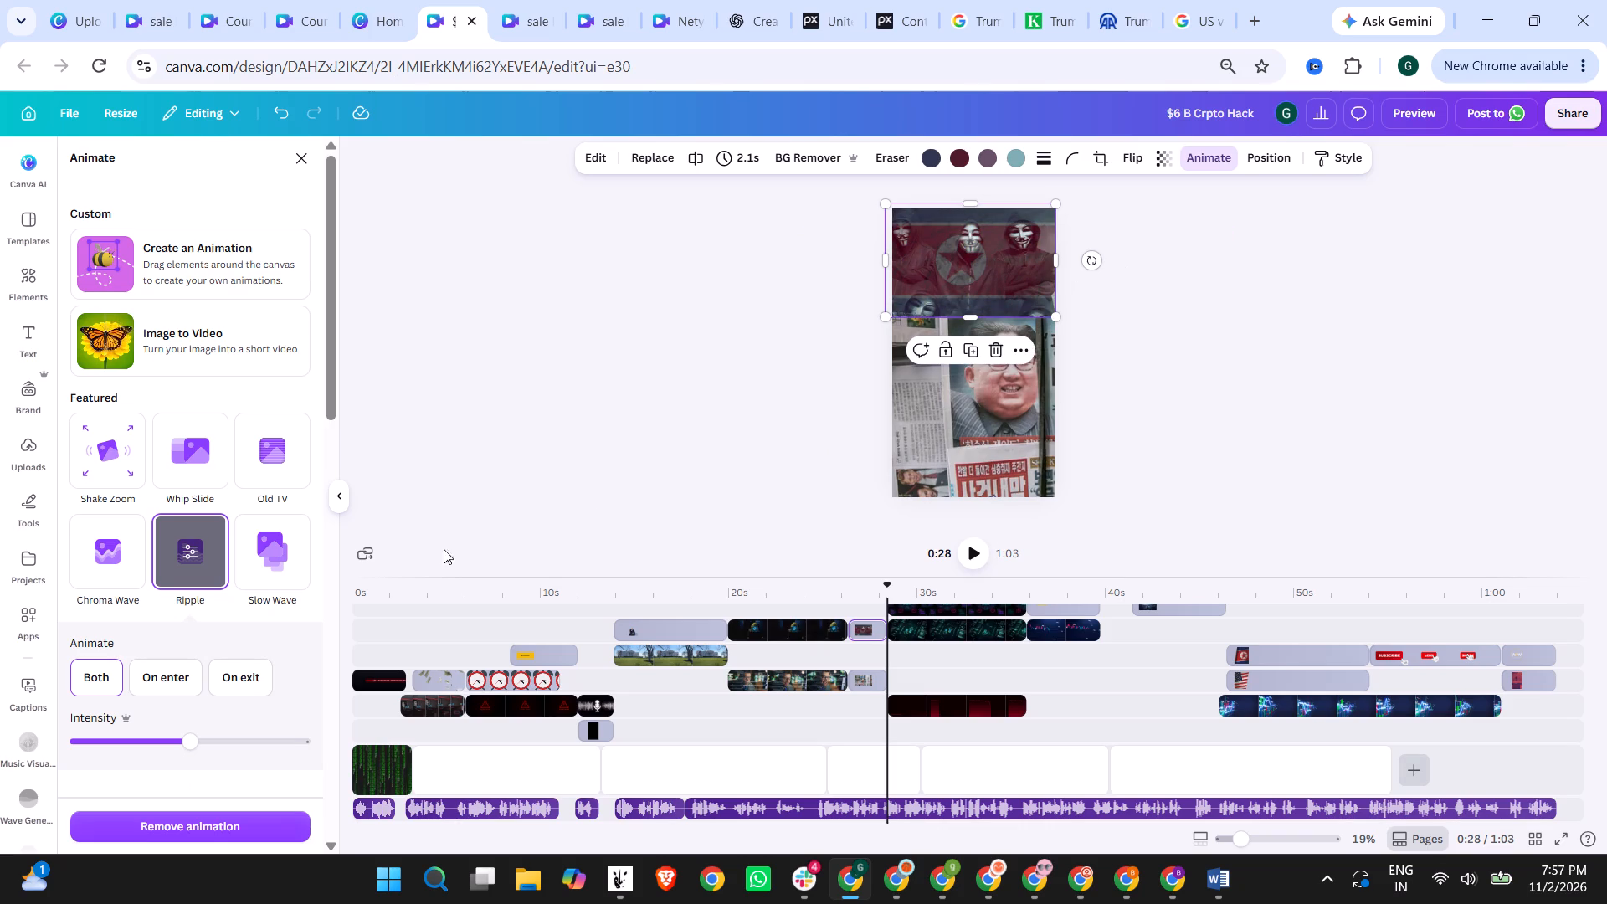
scroll(150, 551, "down", 2)
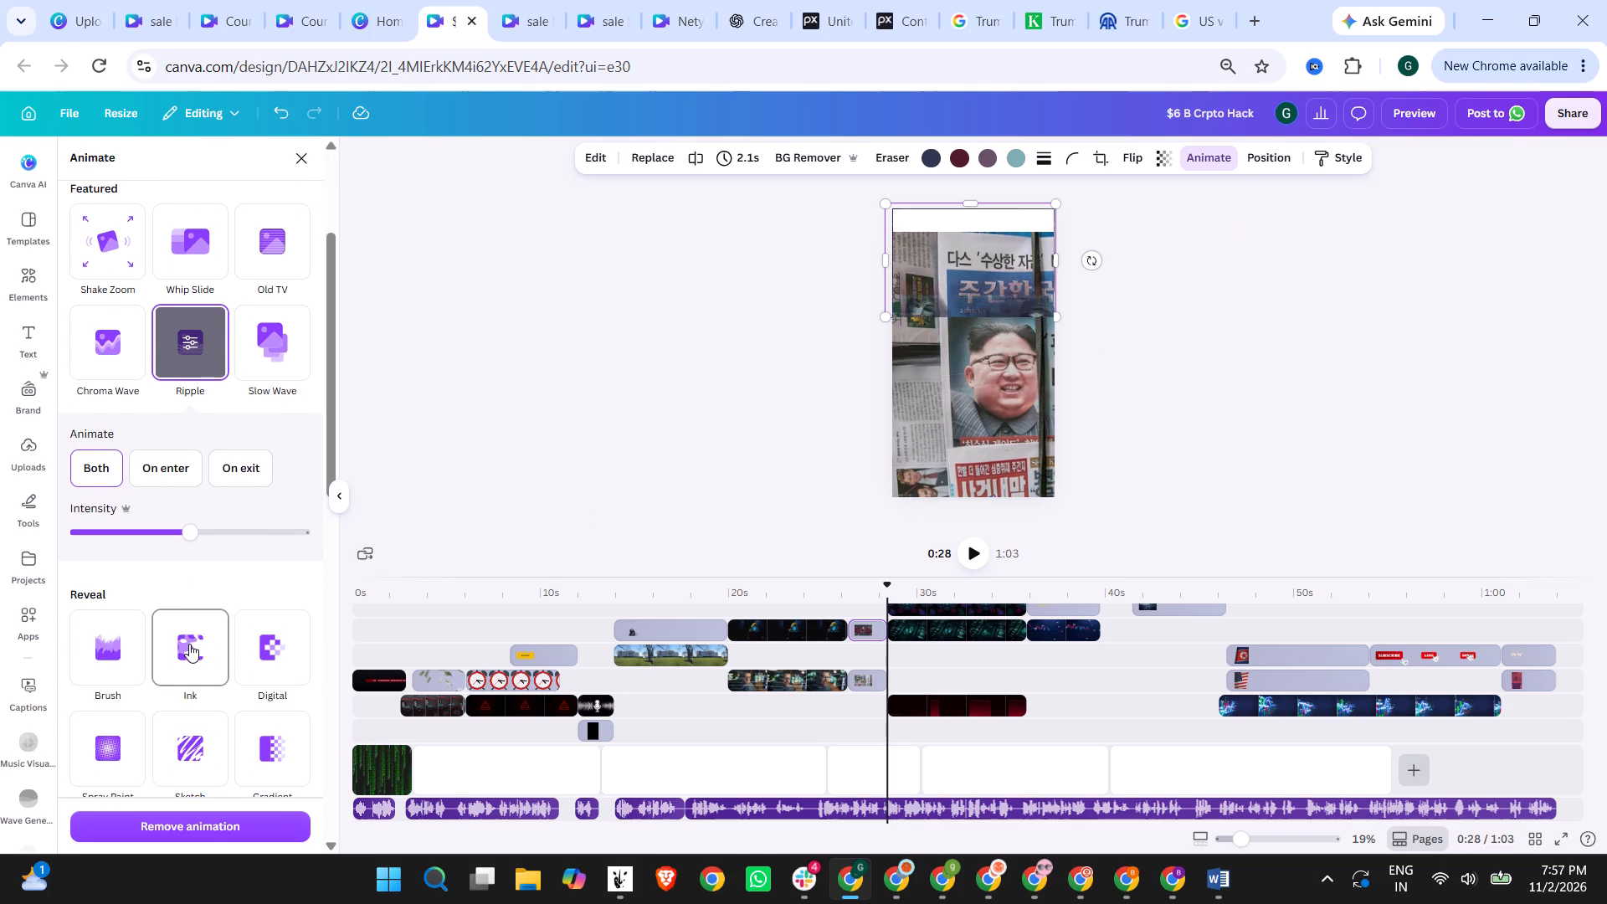
scroll(234, 677, "down", 1)
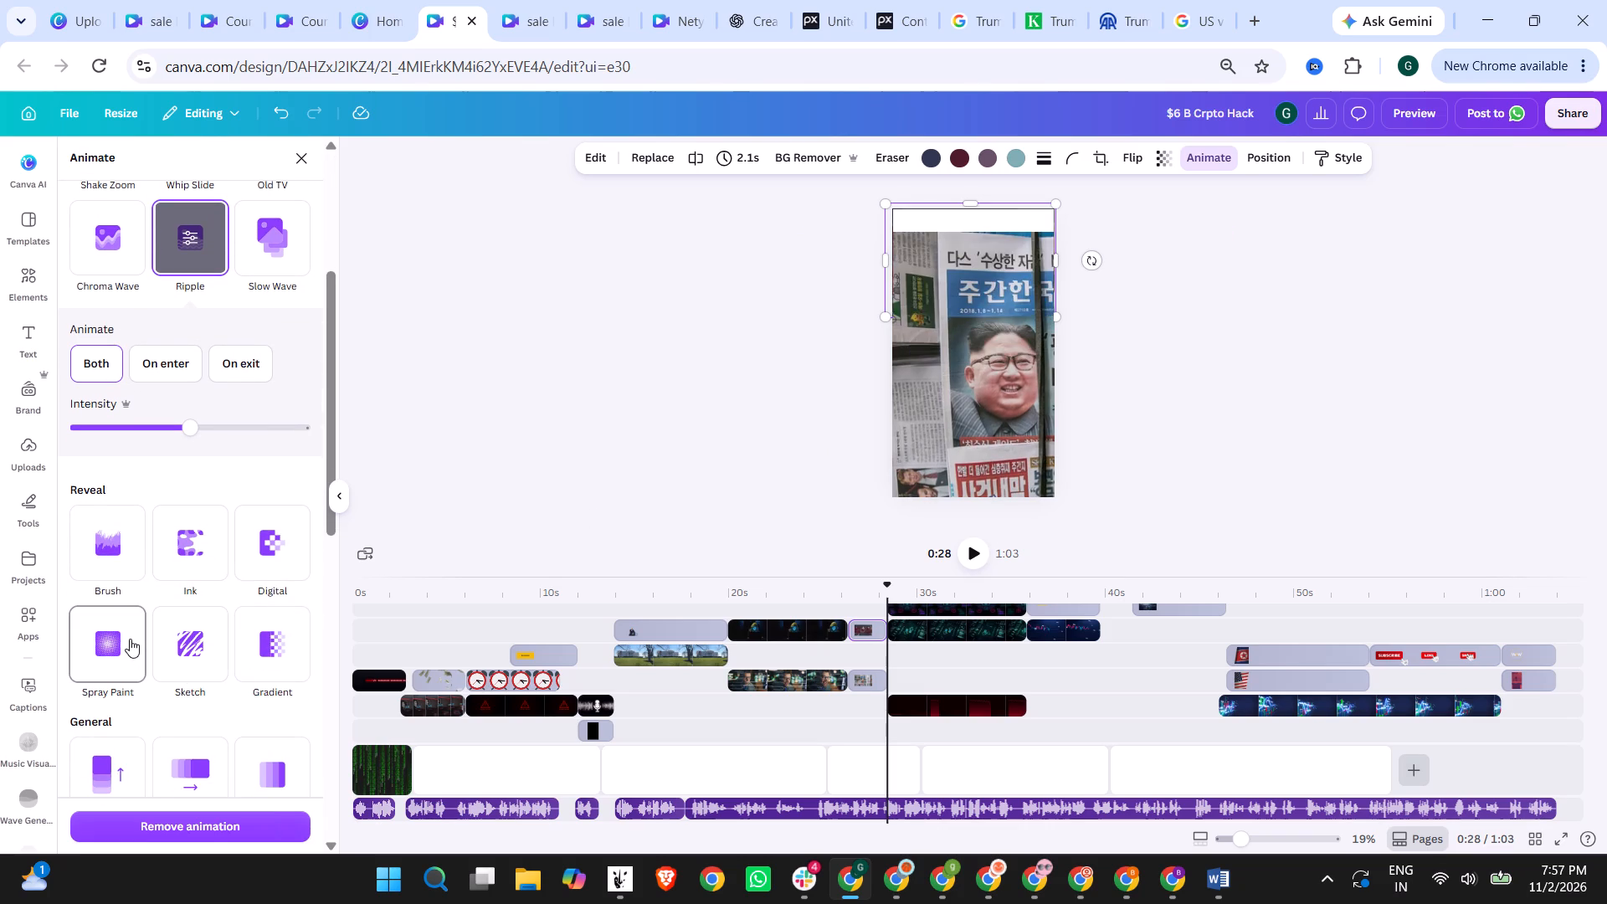
left_click(992, 415)
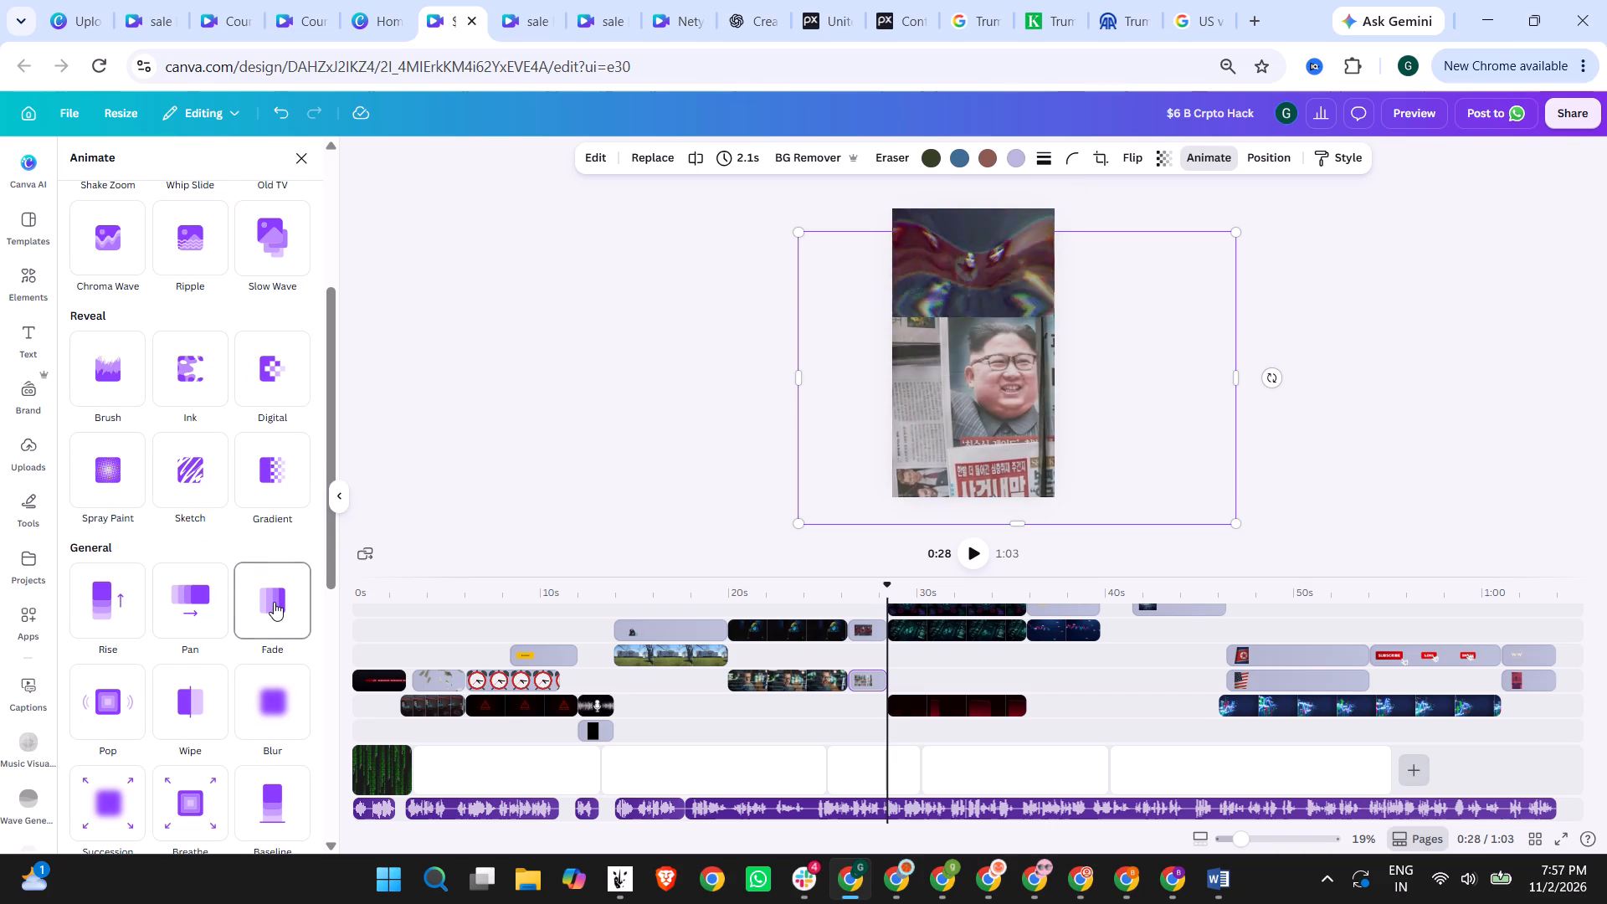
left_click(838, 470)
scroll(964, 637, "up", 2)
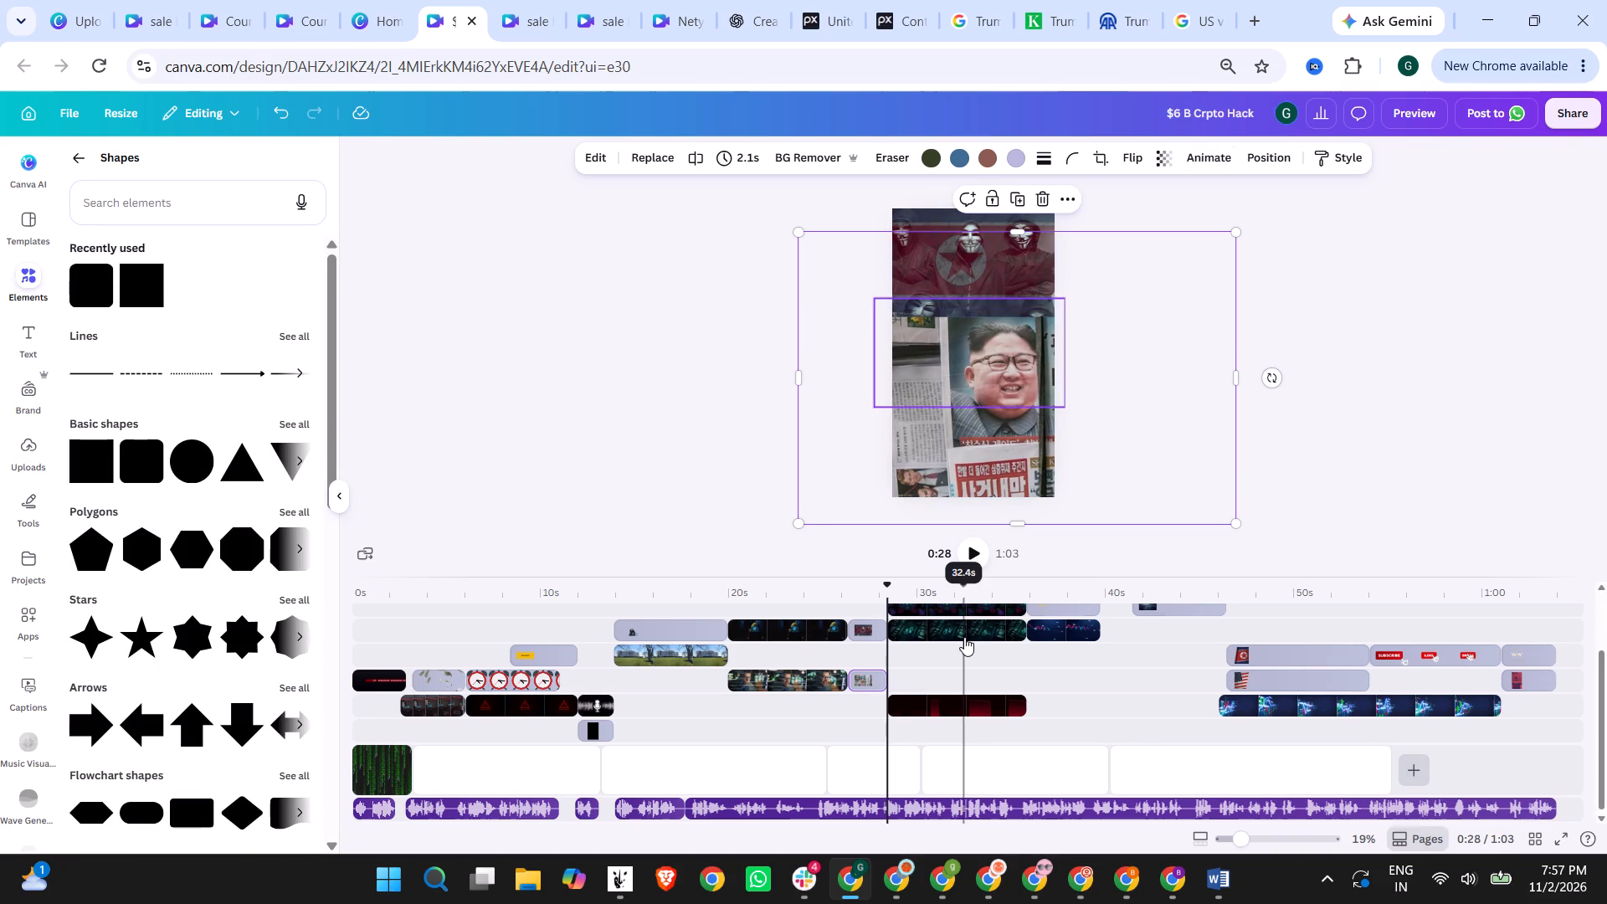
scroll(964, 637, "up", 1)
left_click(875, 717)
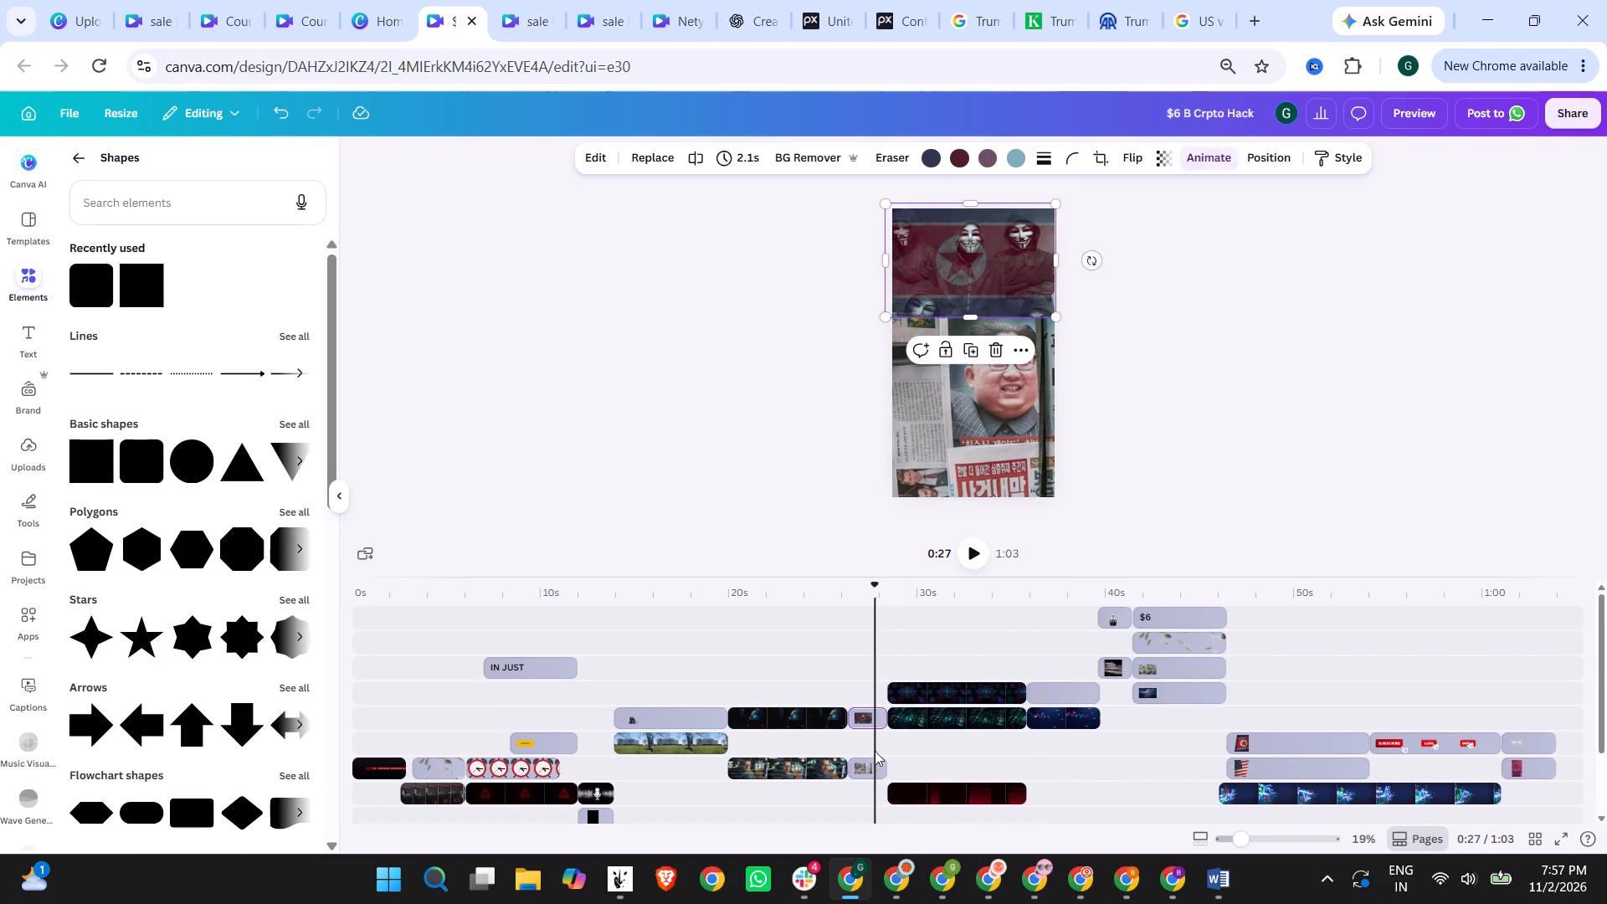
left_click(870, 764)
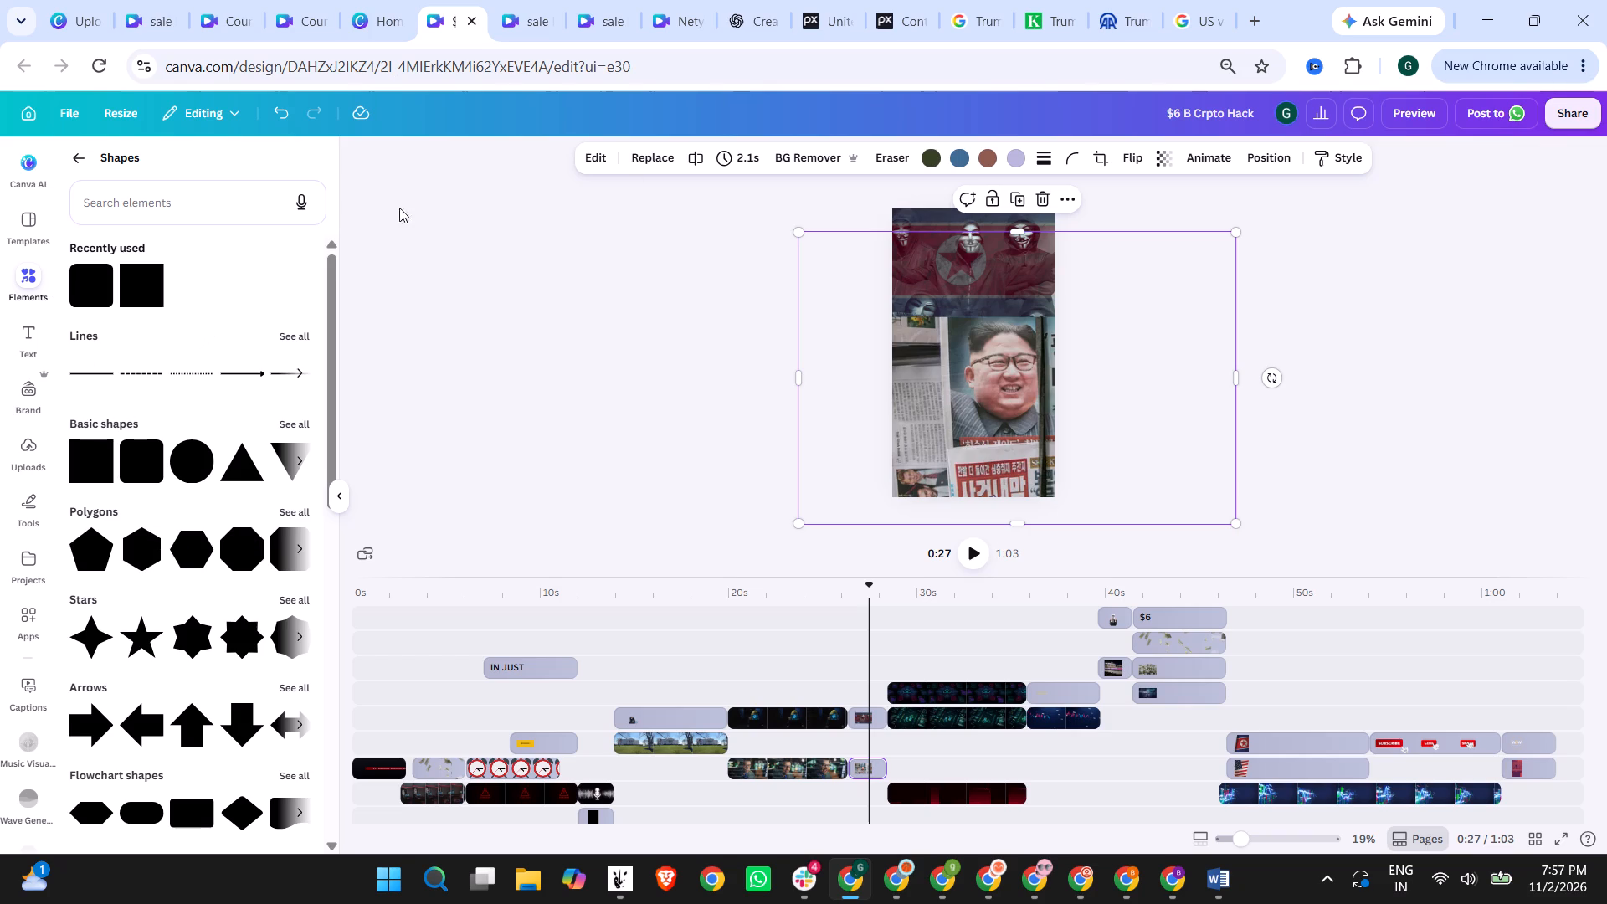
left_click(1211, 164)
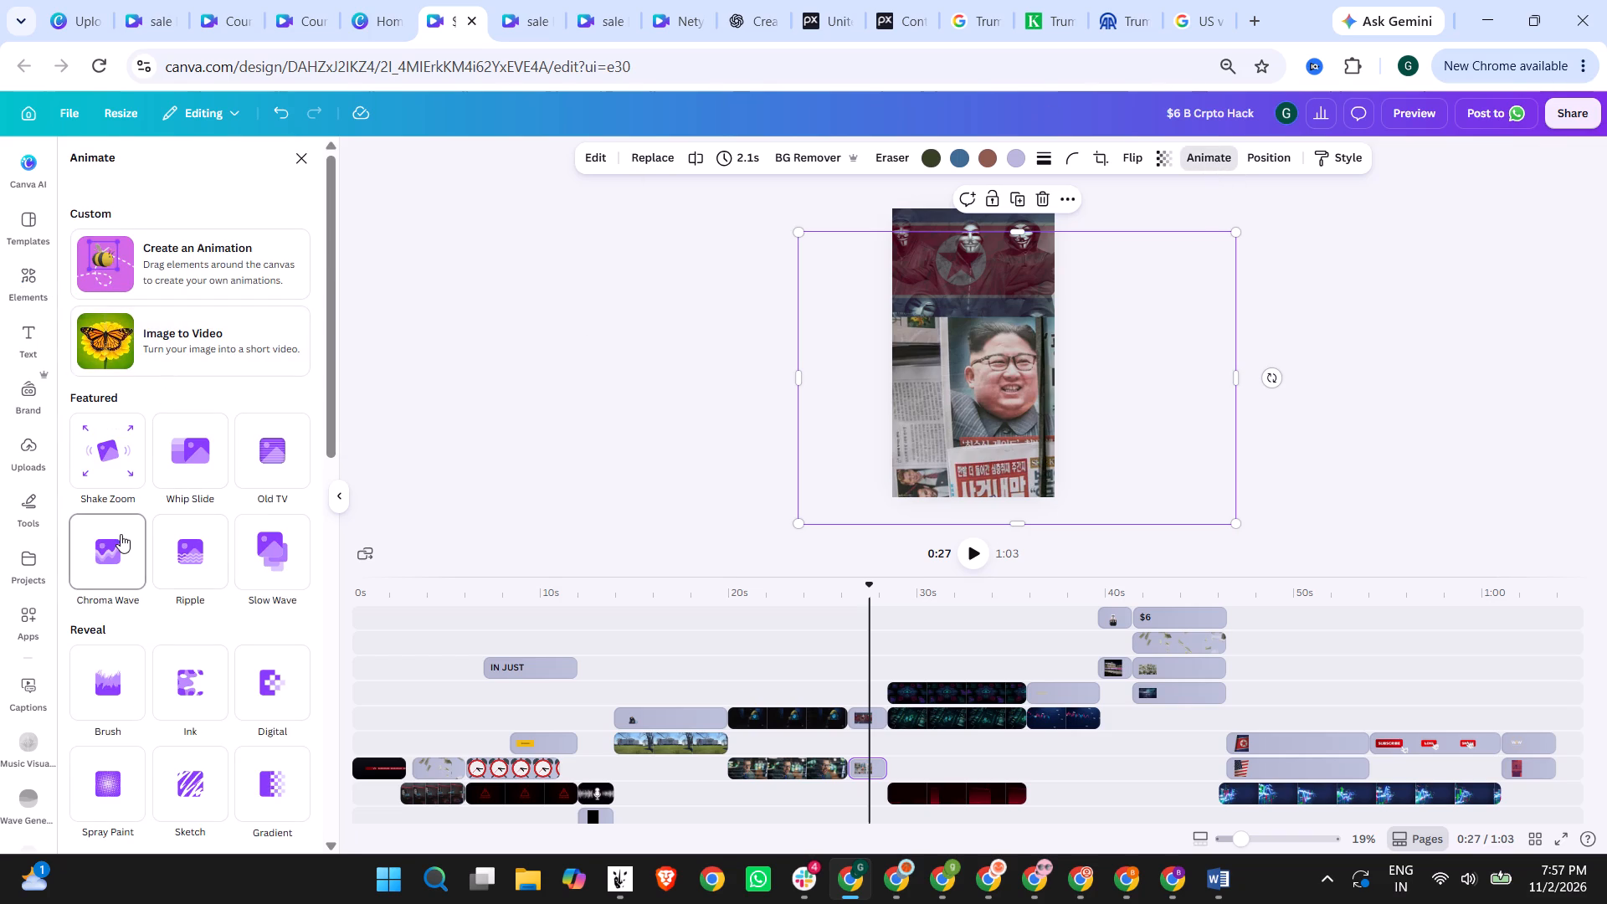
scroll(121, 534, "down", 4)
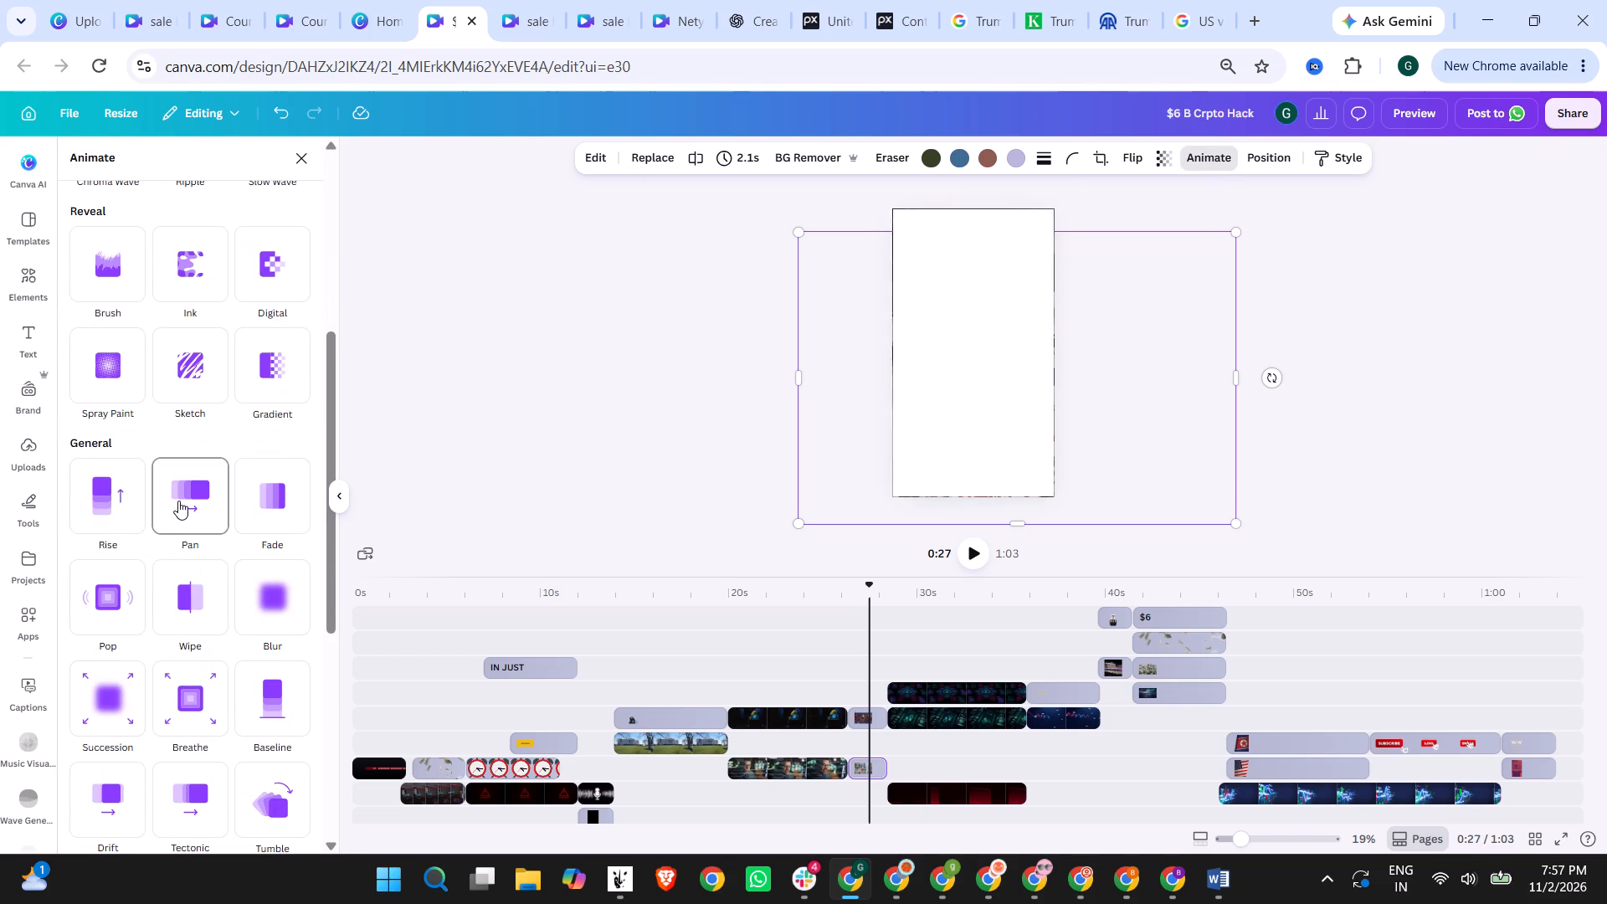
left_click(126, 504)
left_click(598, 442)
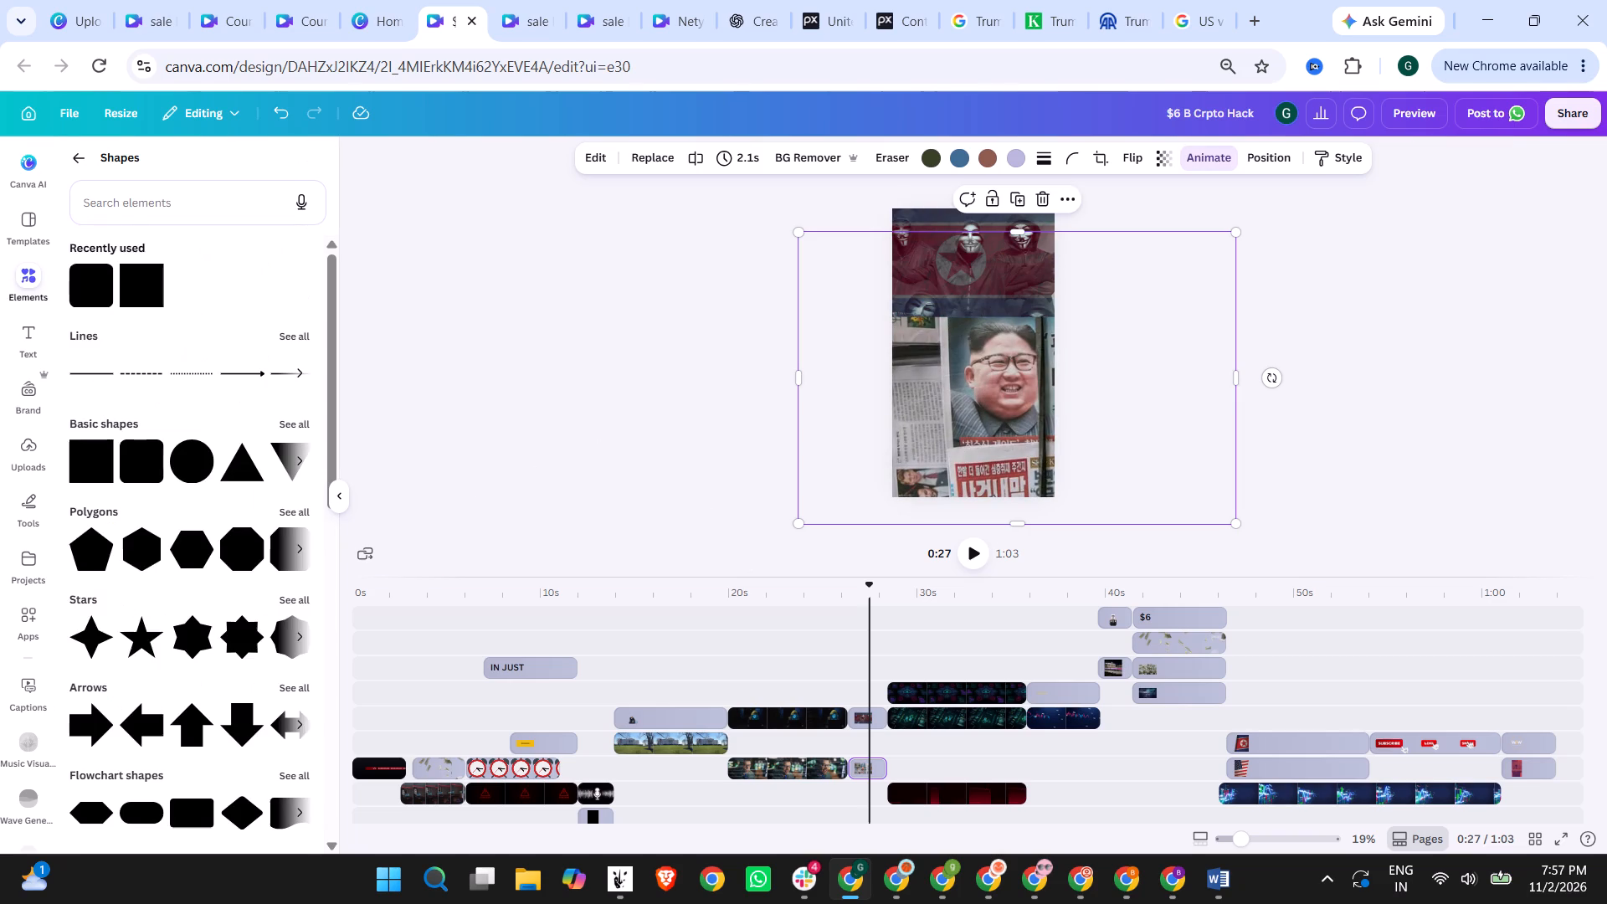
Play the opening of the cloud, data-transfer and red chart scene from about 0:28.
left_click(937, 691)
left_click(875, 586)
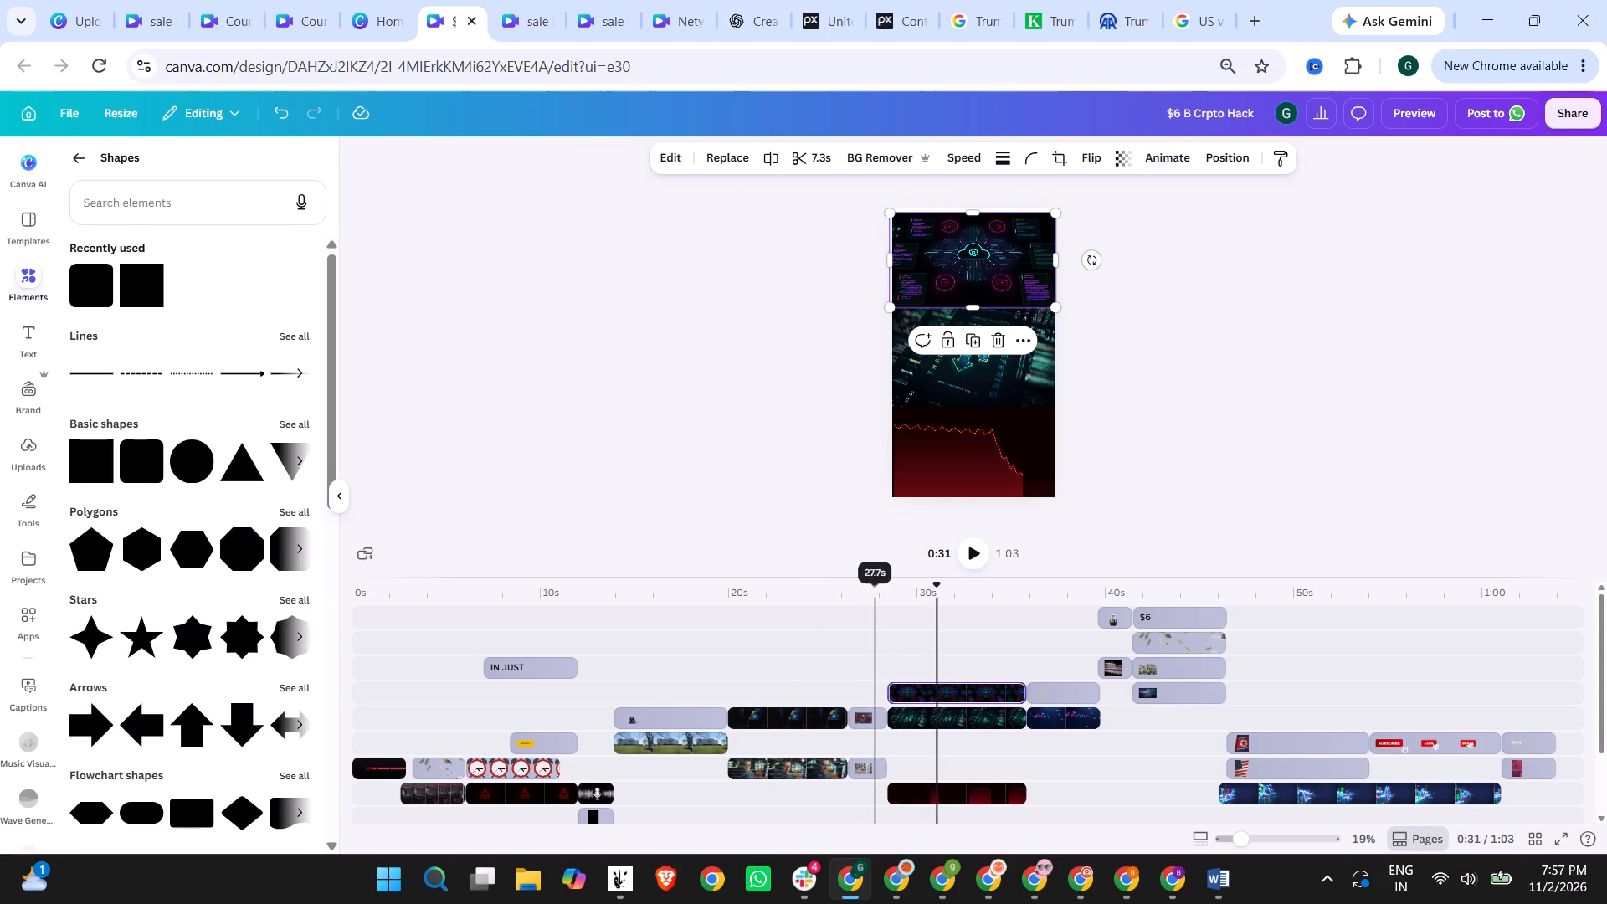
left_click(969, 561)
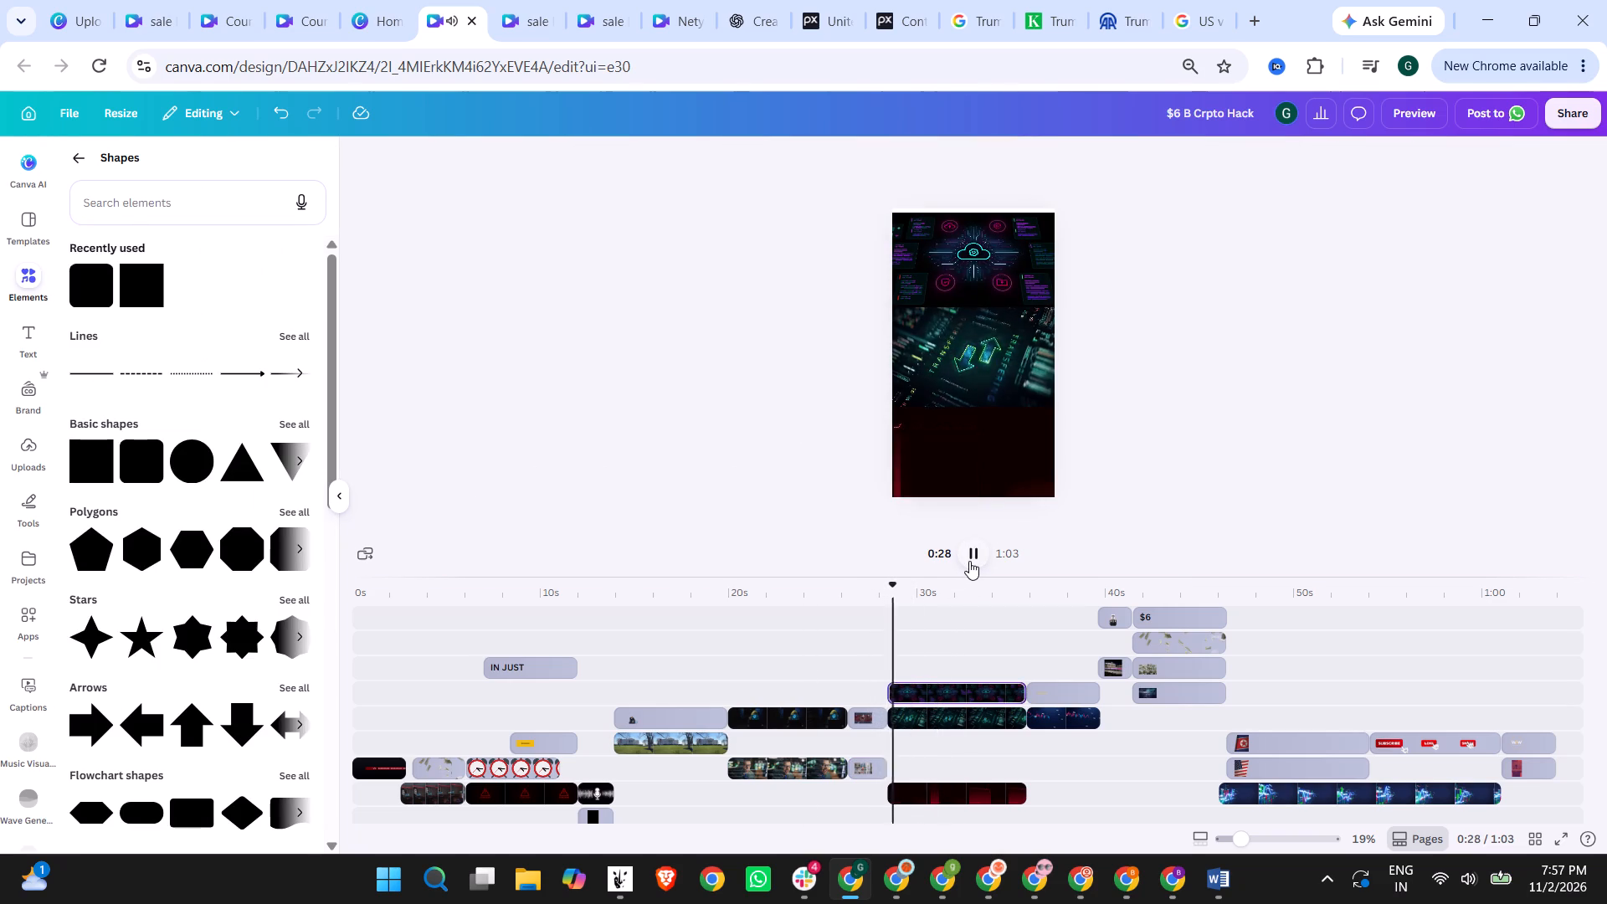
left_click(969, 561)
Apply the Blur animation to the cloud network video at the top of the three-part scene at 0:31.
left_click(954, 686)
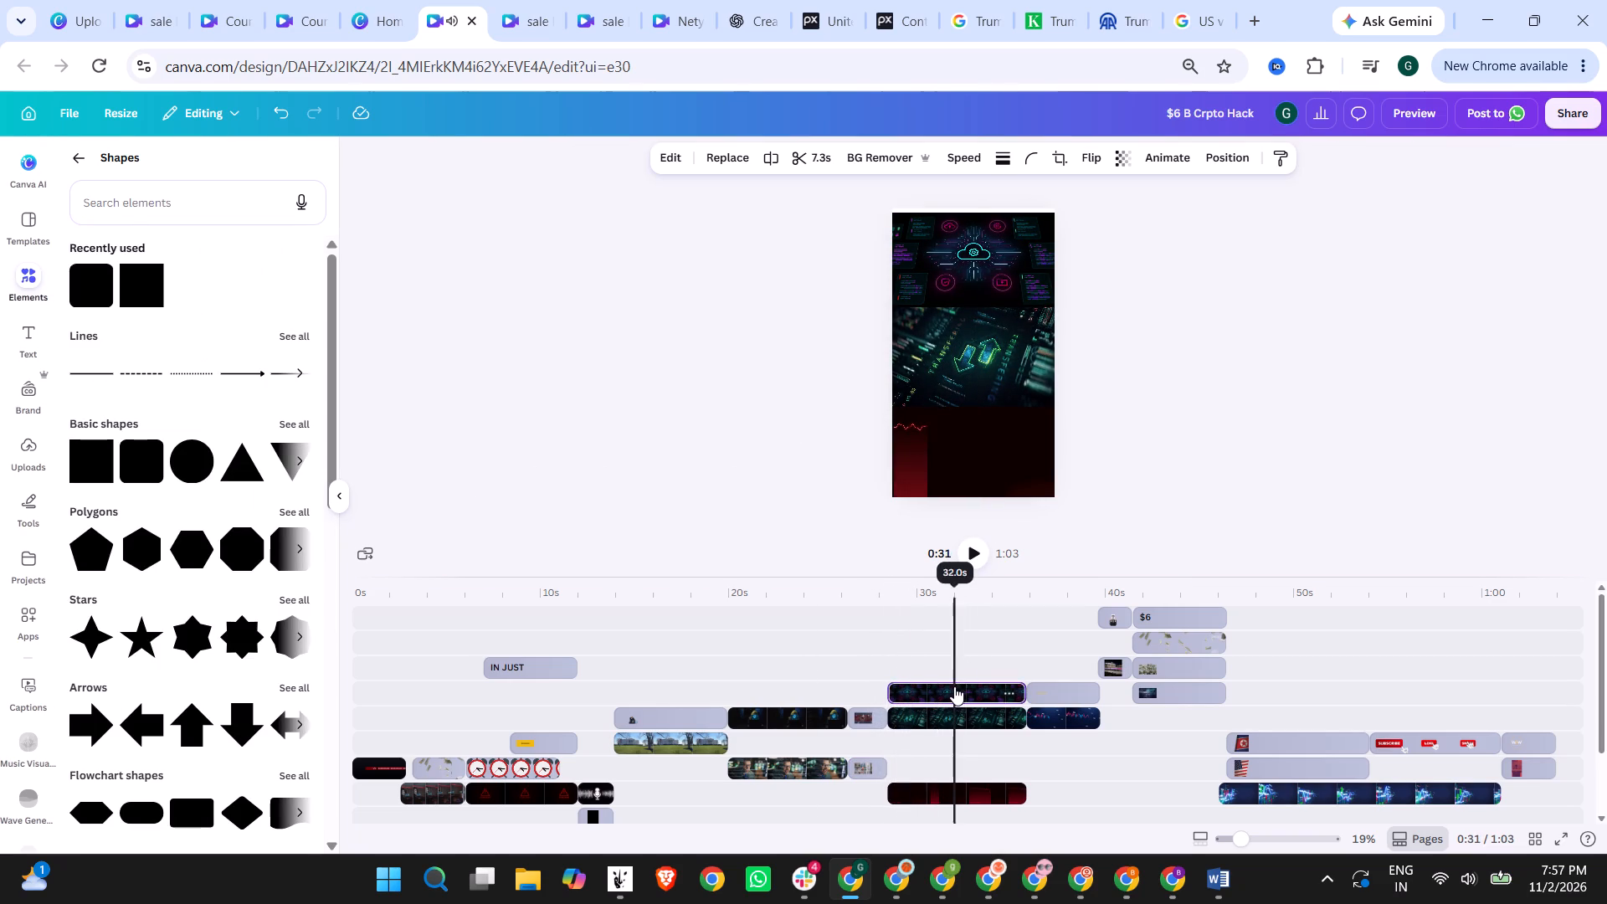
left_click(1153, 163)
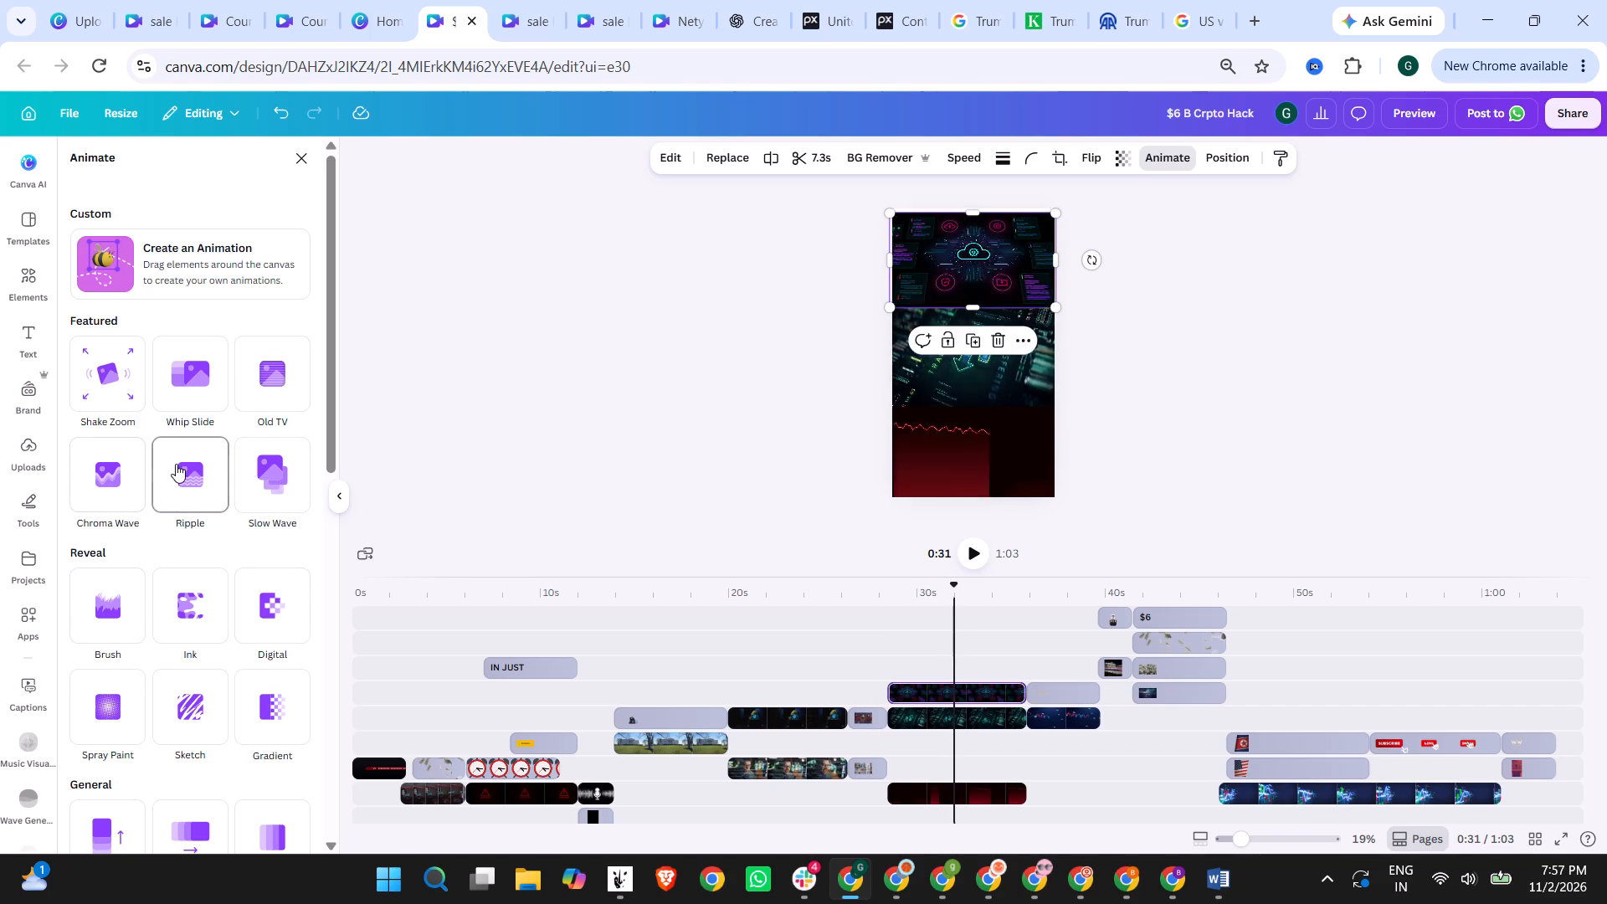
scroll(176, 464, "down", 2)
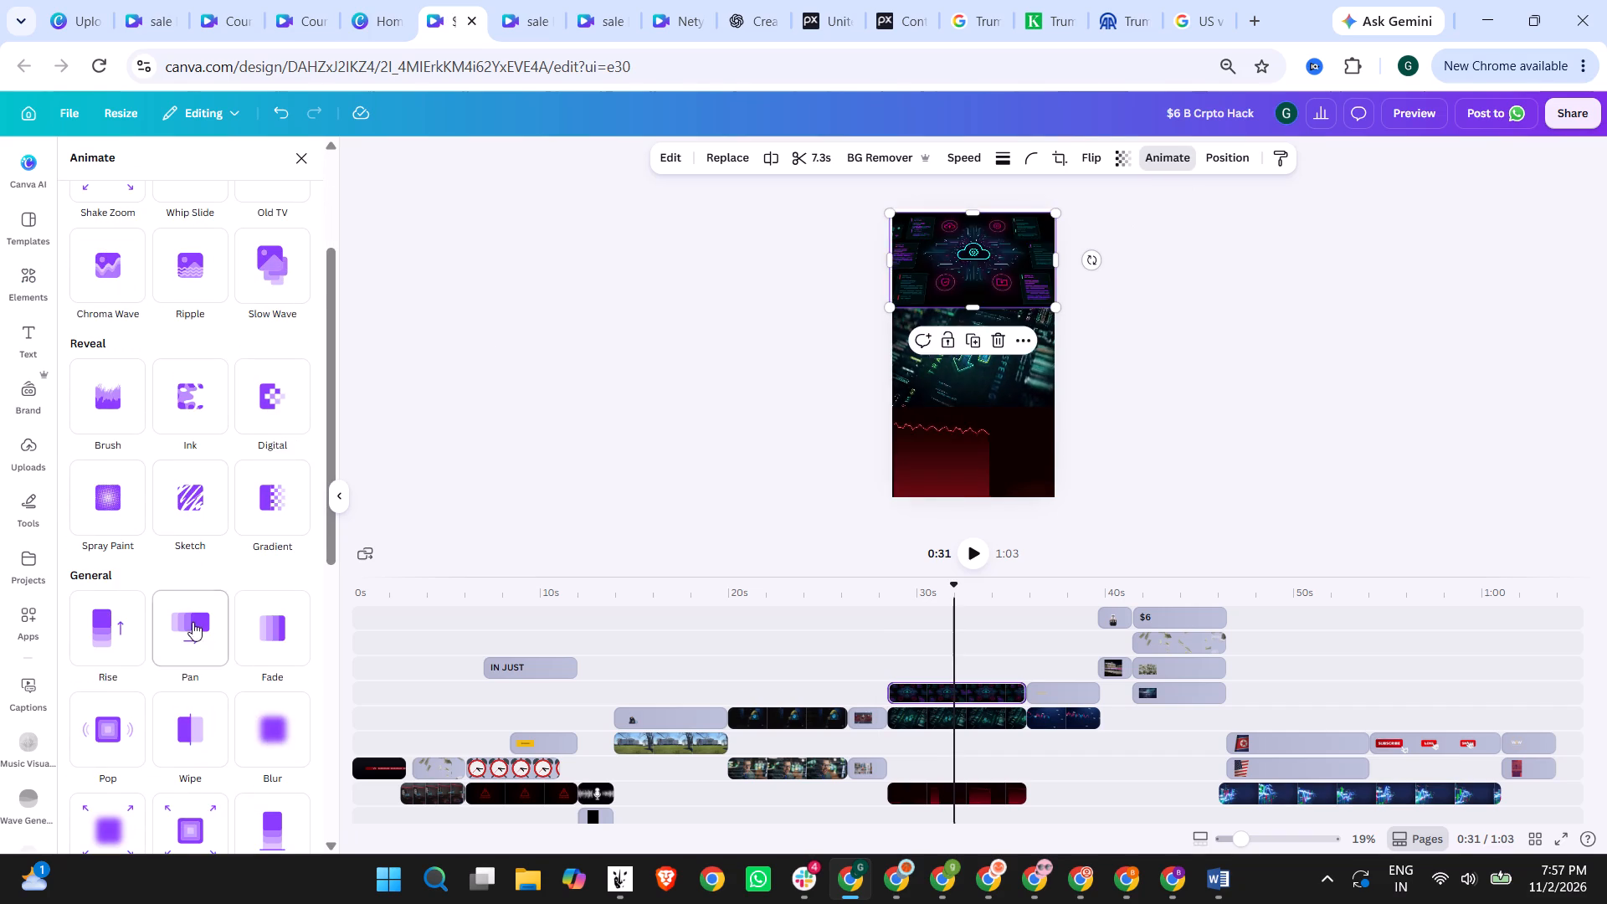
scroll(190, 629, "down", 1)
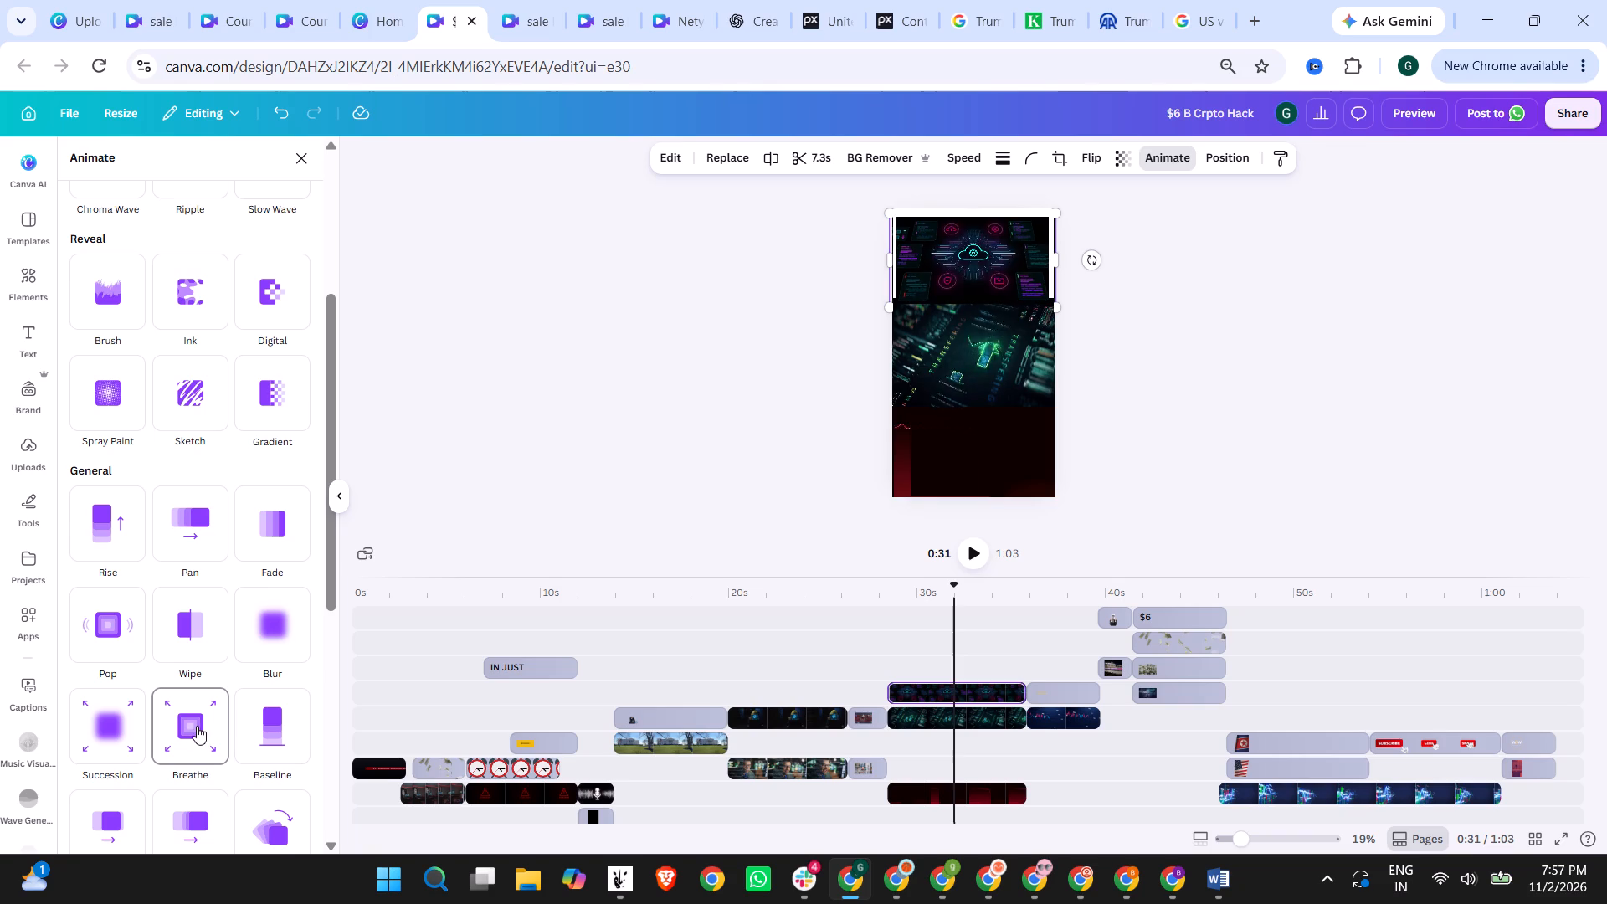
scroll(222, 732, "down", 2)
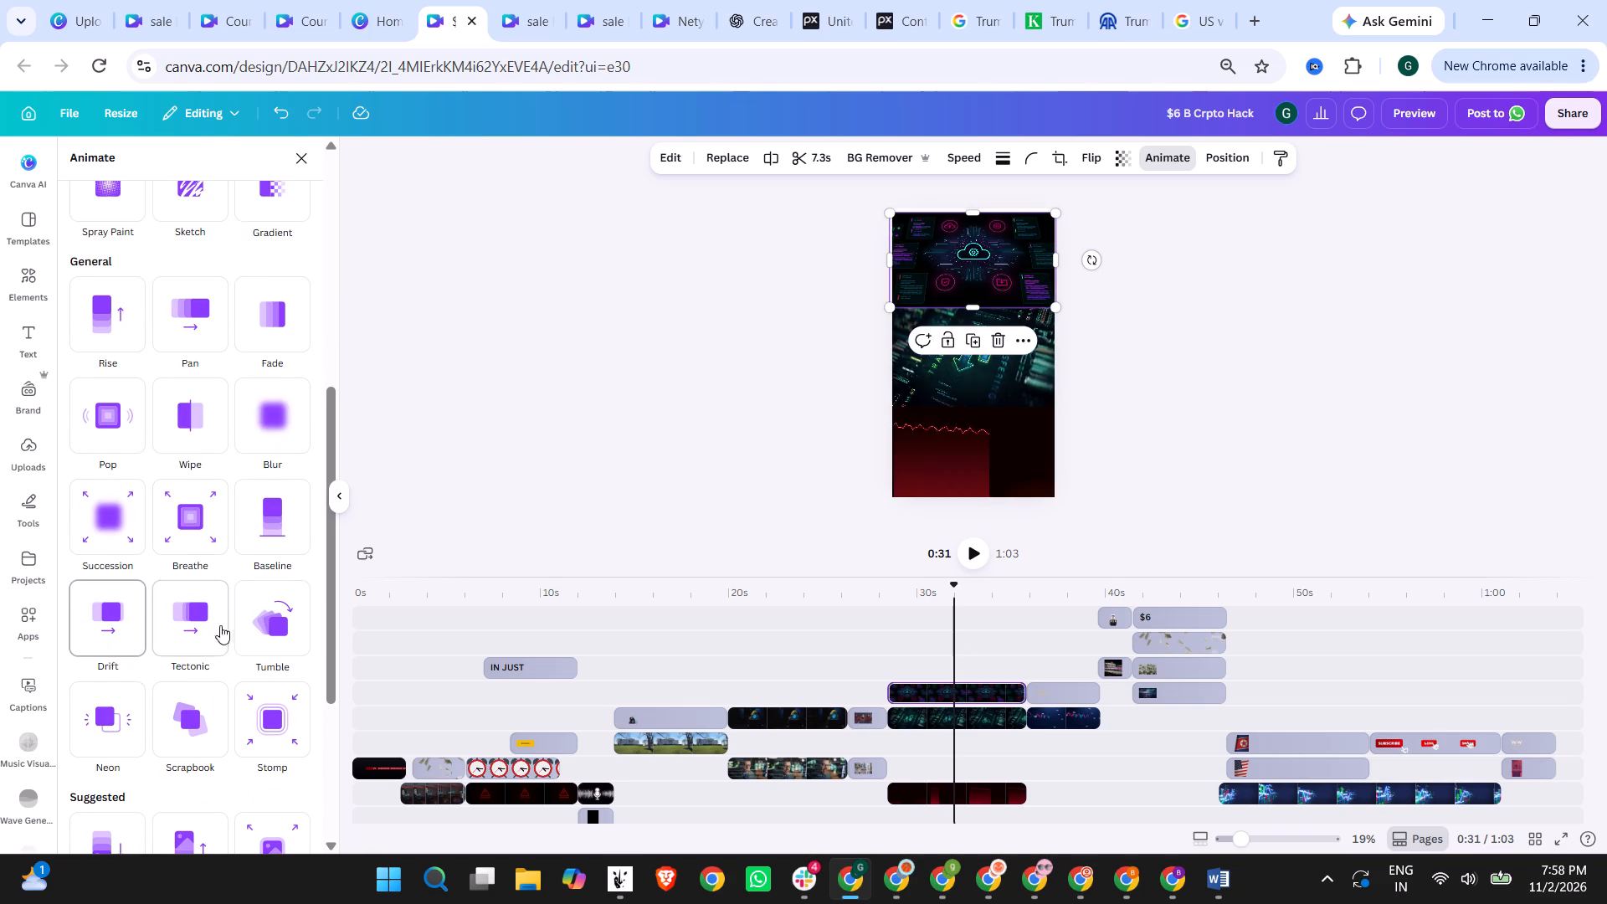
scroll(290, 518, "down", 3)
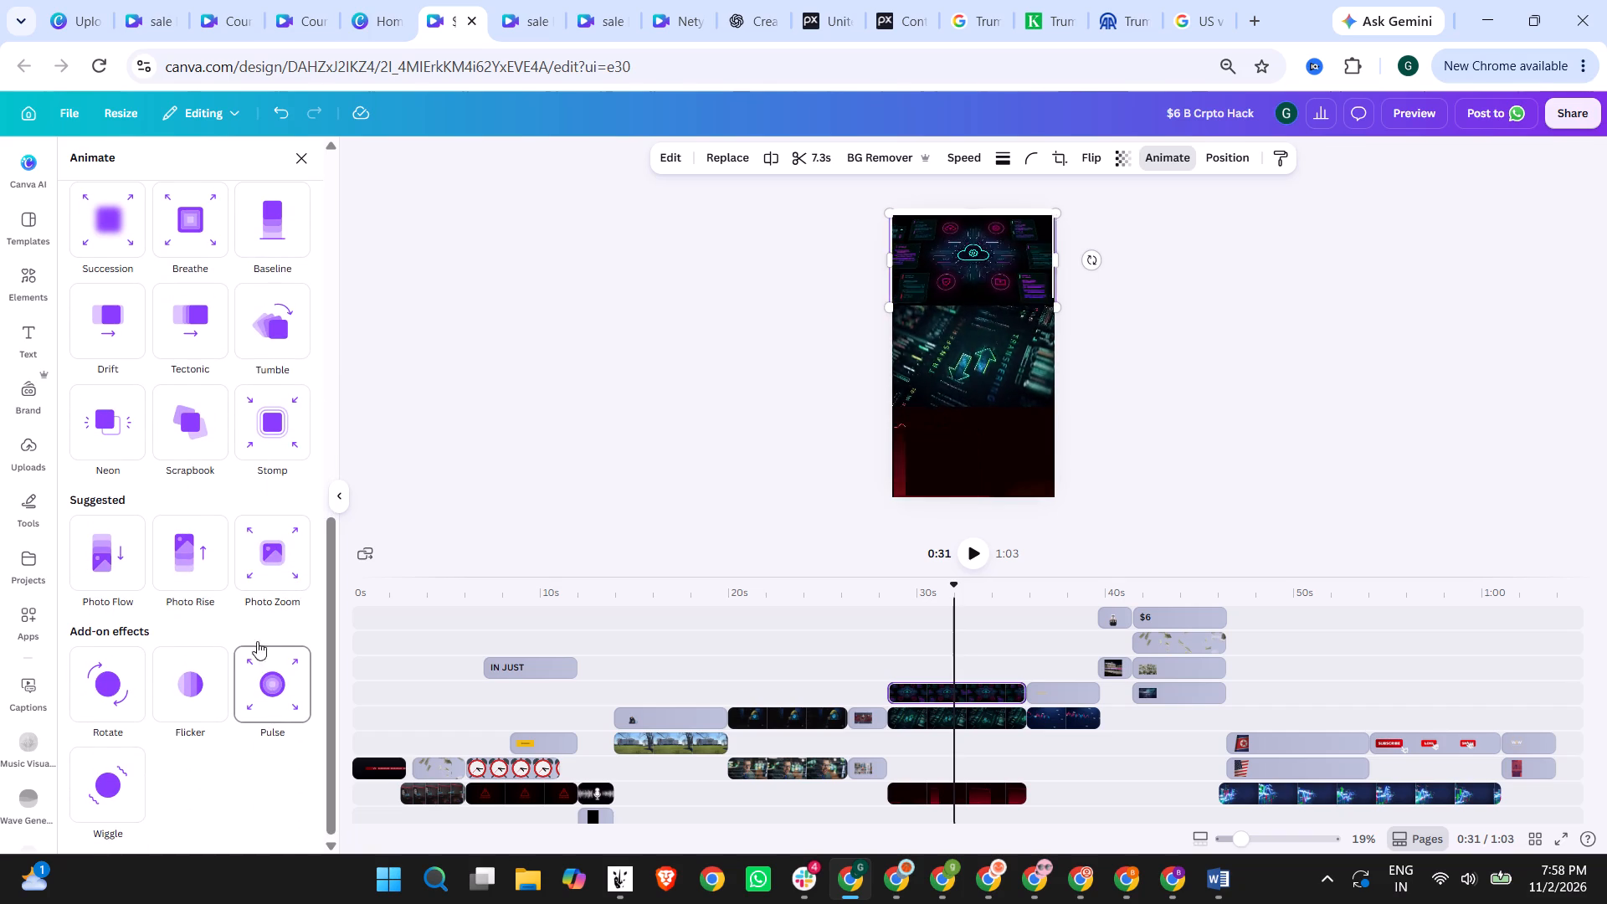
scroll(248, 524, "up", 7)
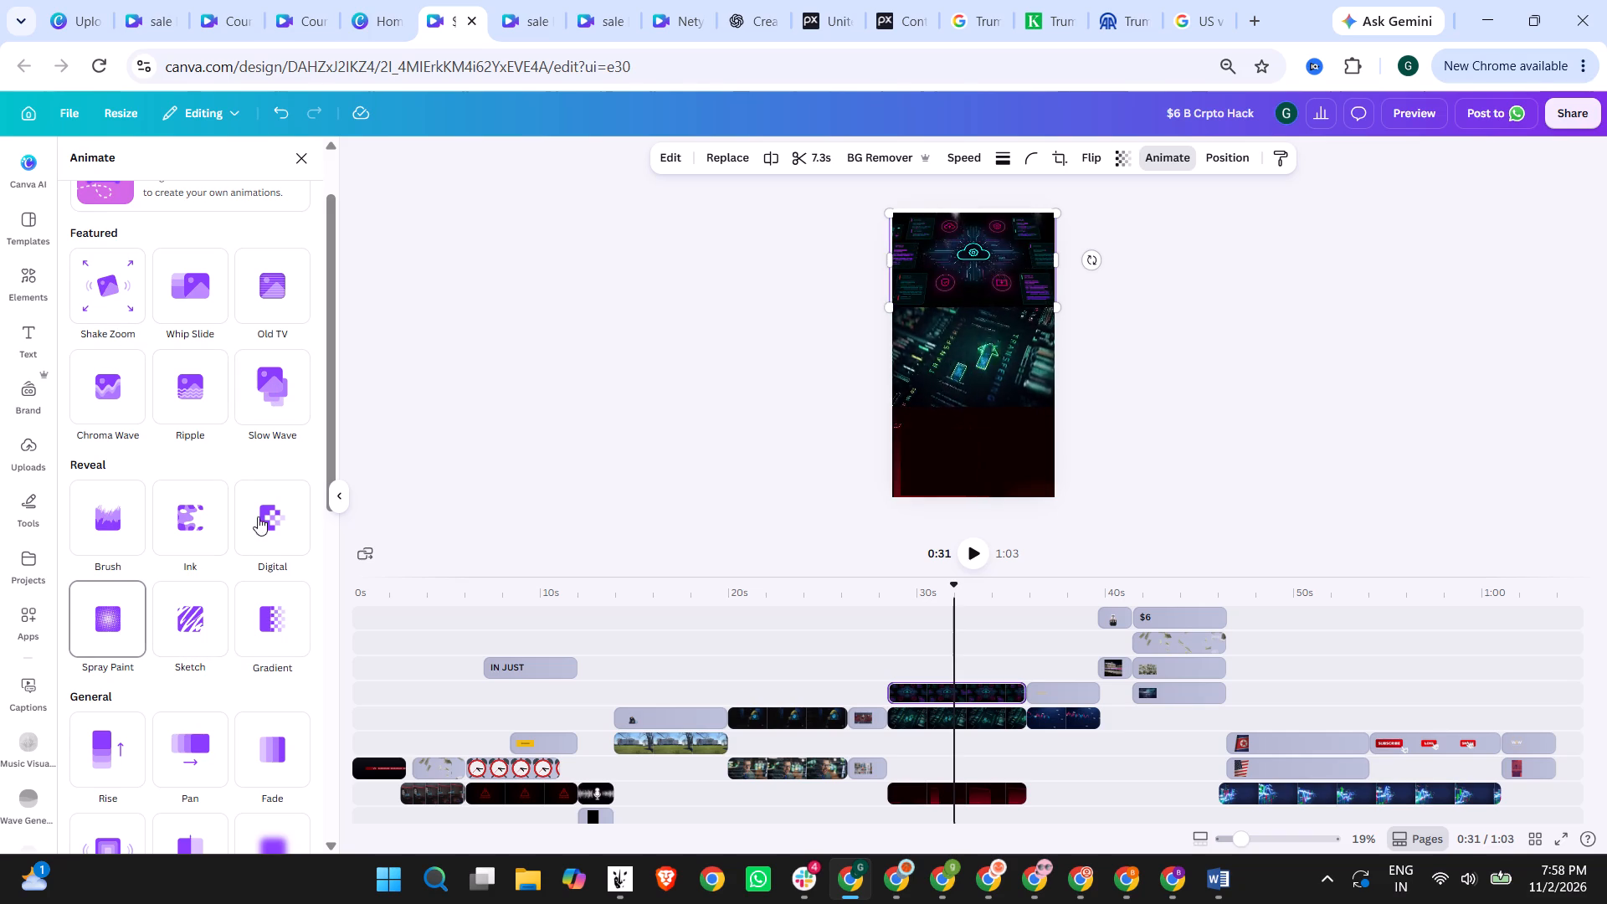
scroll(188, 606, "down", 1)
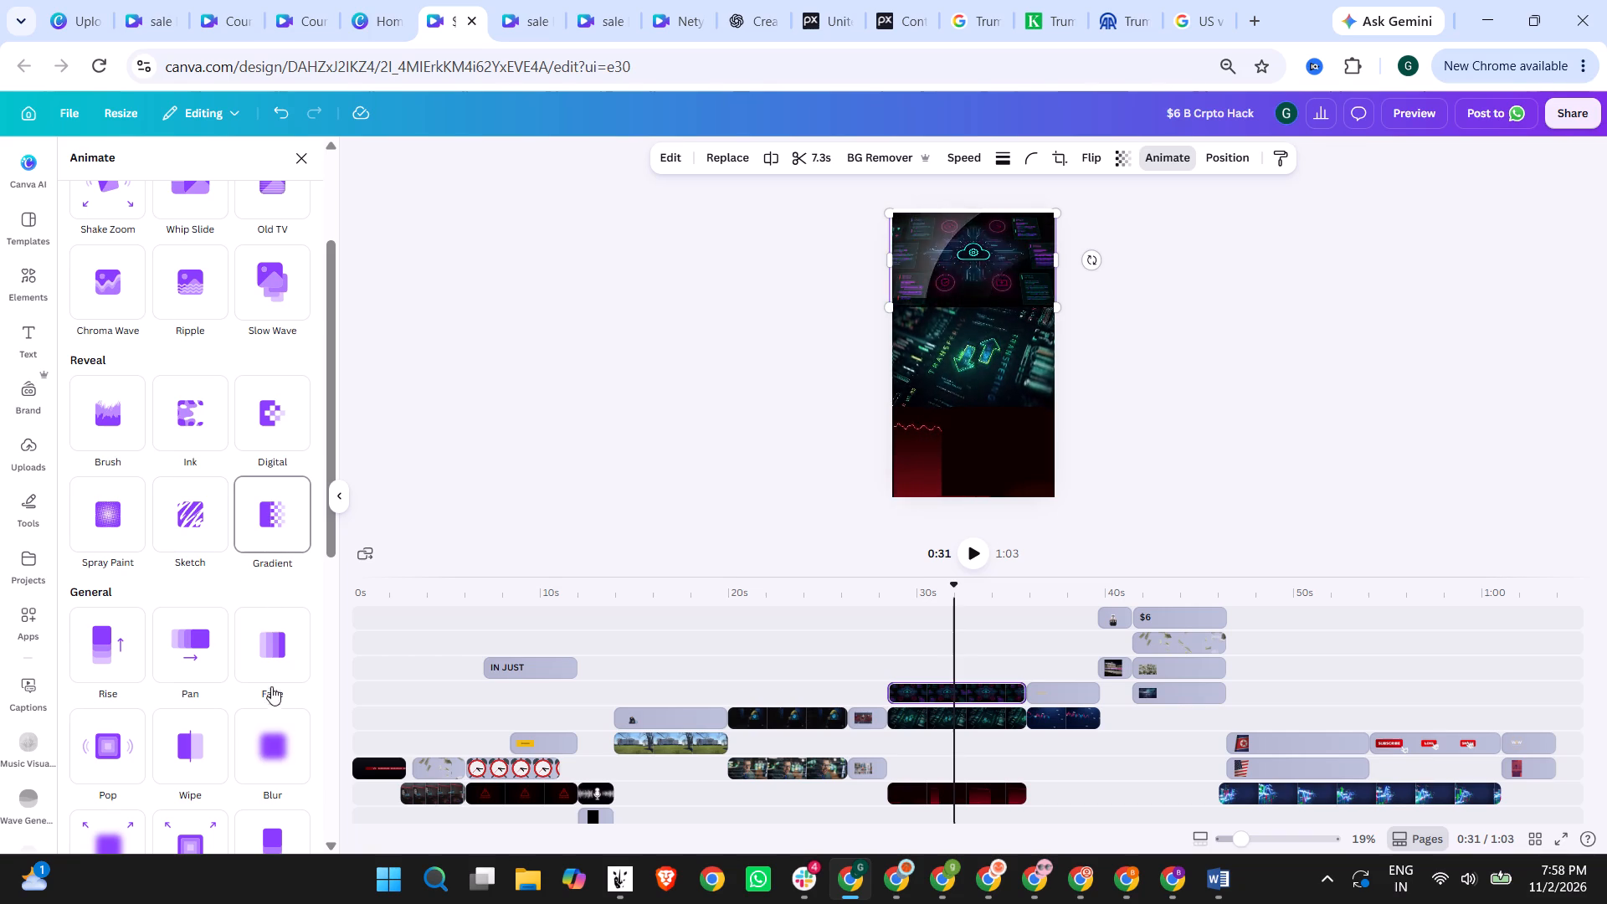
left_click(273, 752)
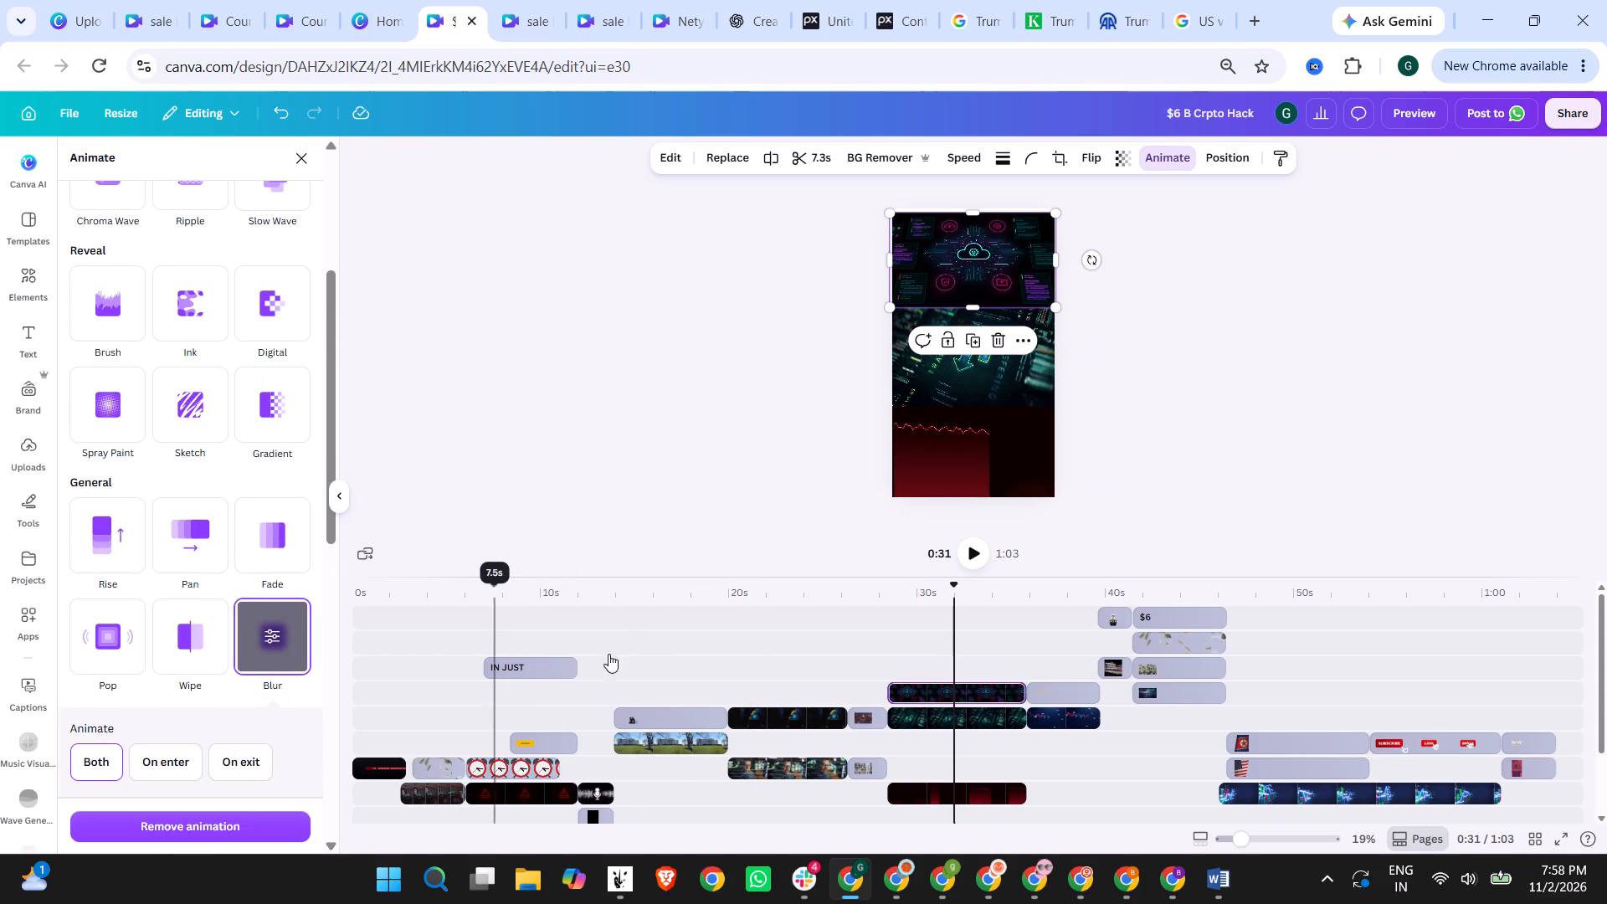
Apply the Photo Zoom animation to the red falling chart video at the bottom of the scene at 0:30.
left_click(918, 787)
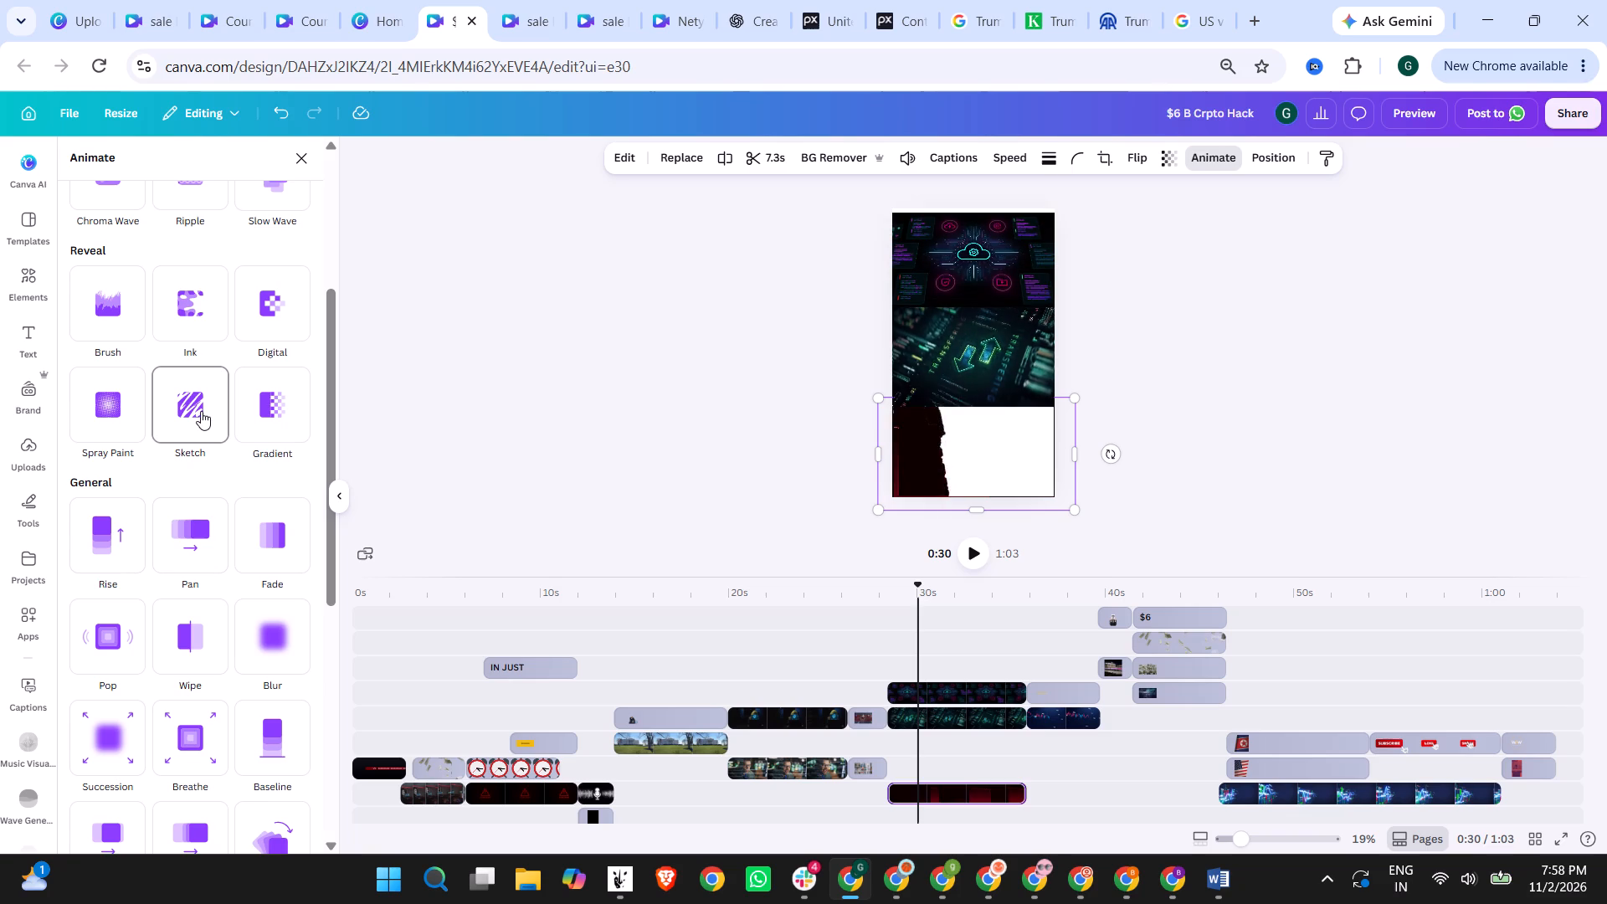
scroll(121, 401, "down", 5)
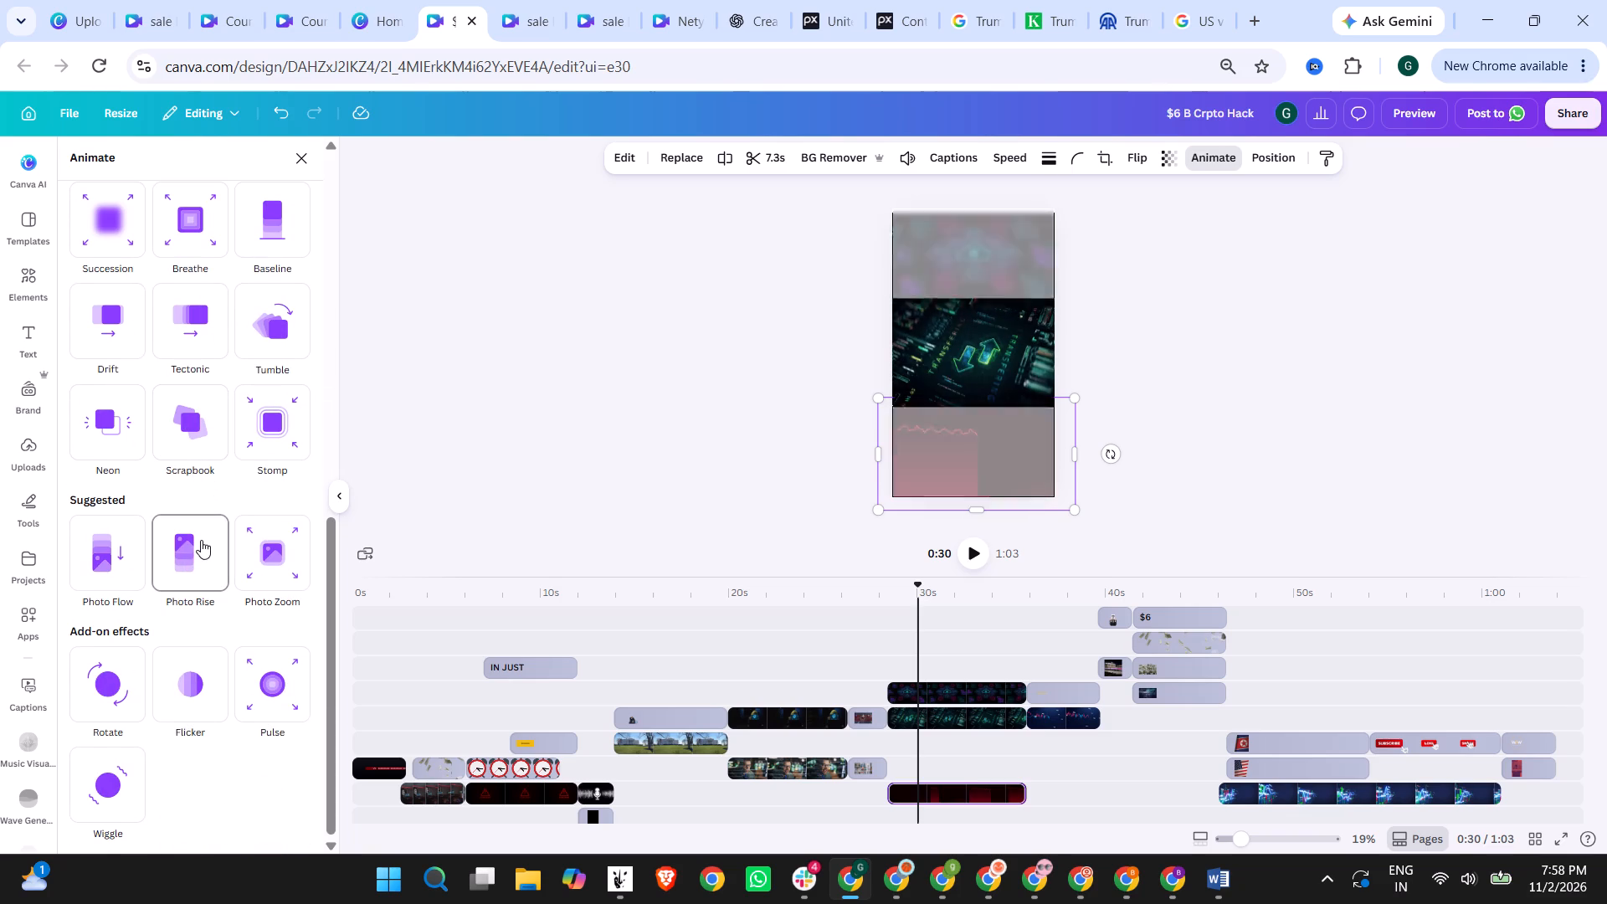
left_click(255, 549)
Apply the Stomp animation to the green data-transfer arrows video in the middle of the scene at 0:30.
left_click(984, 349)
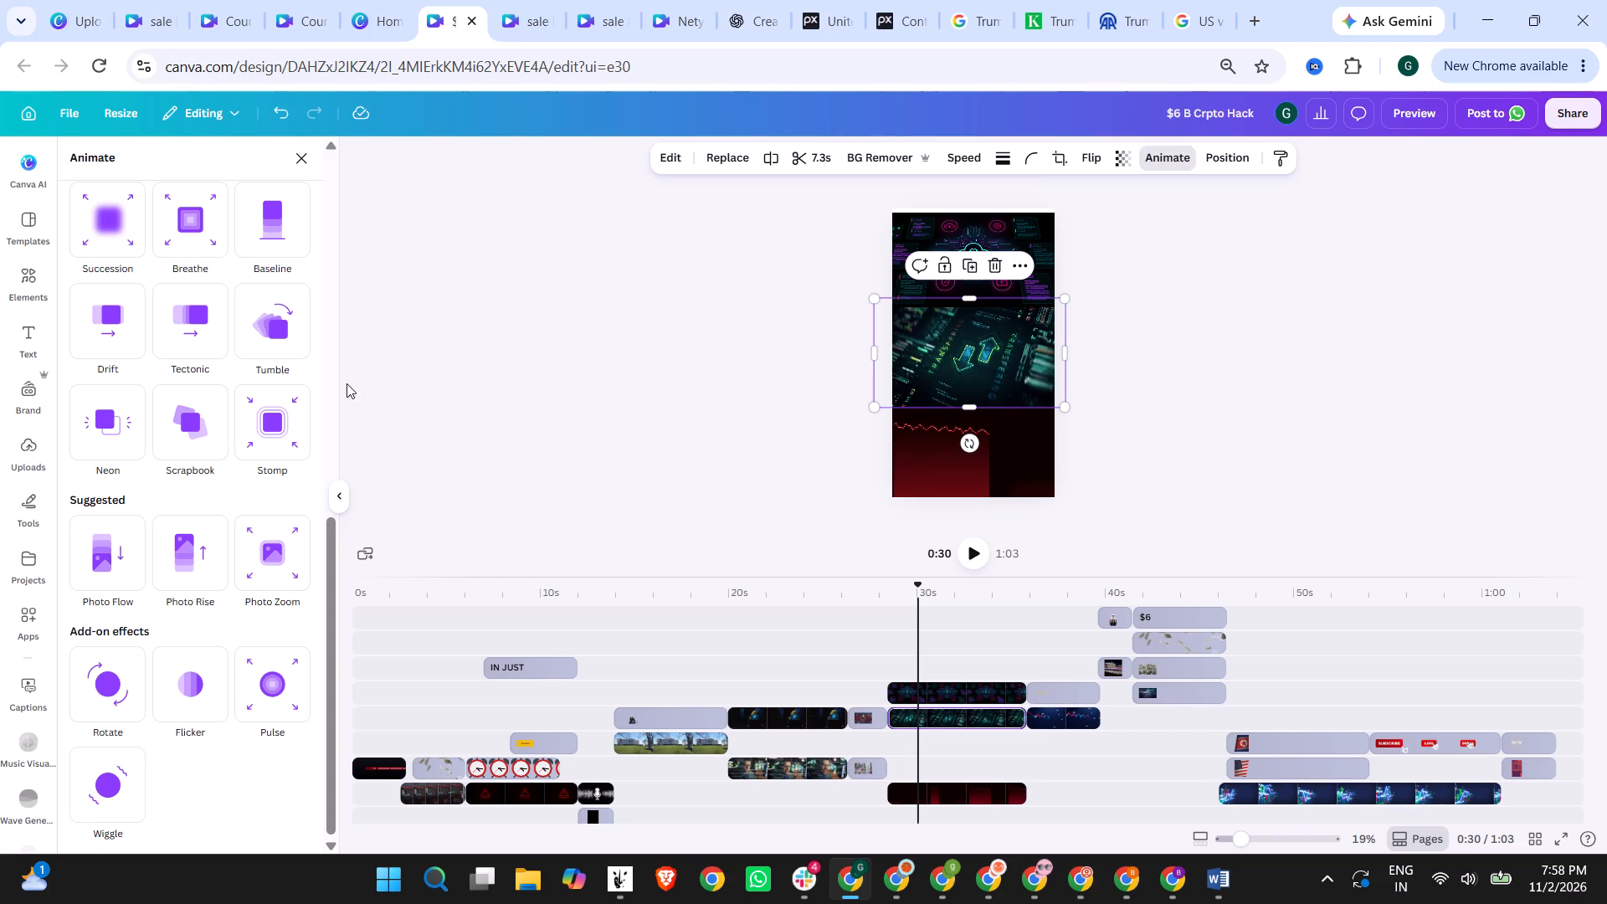
left_click(273, 429)
Play the video from about 0:23 to 0:42 to check the newly animated scenes.
left_click(788, 596)
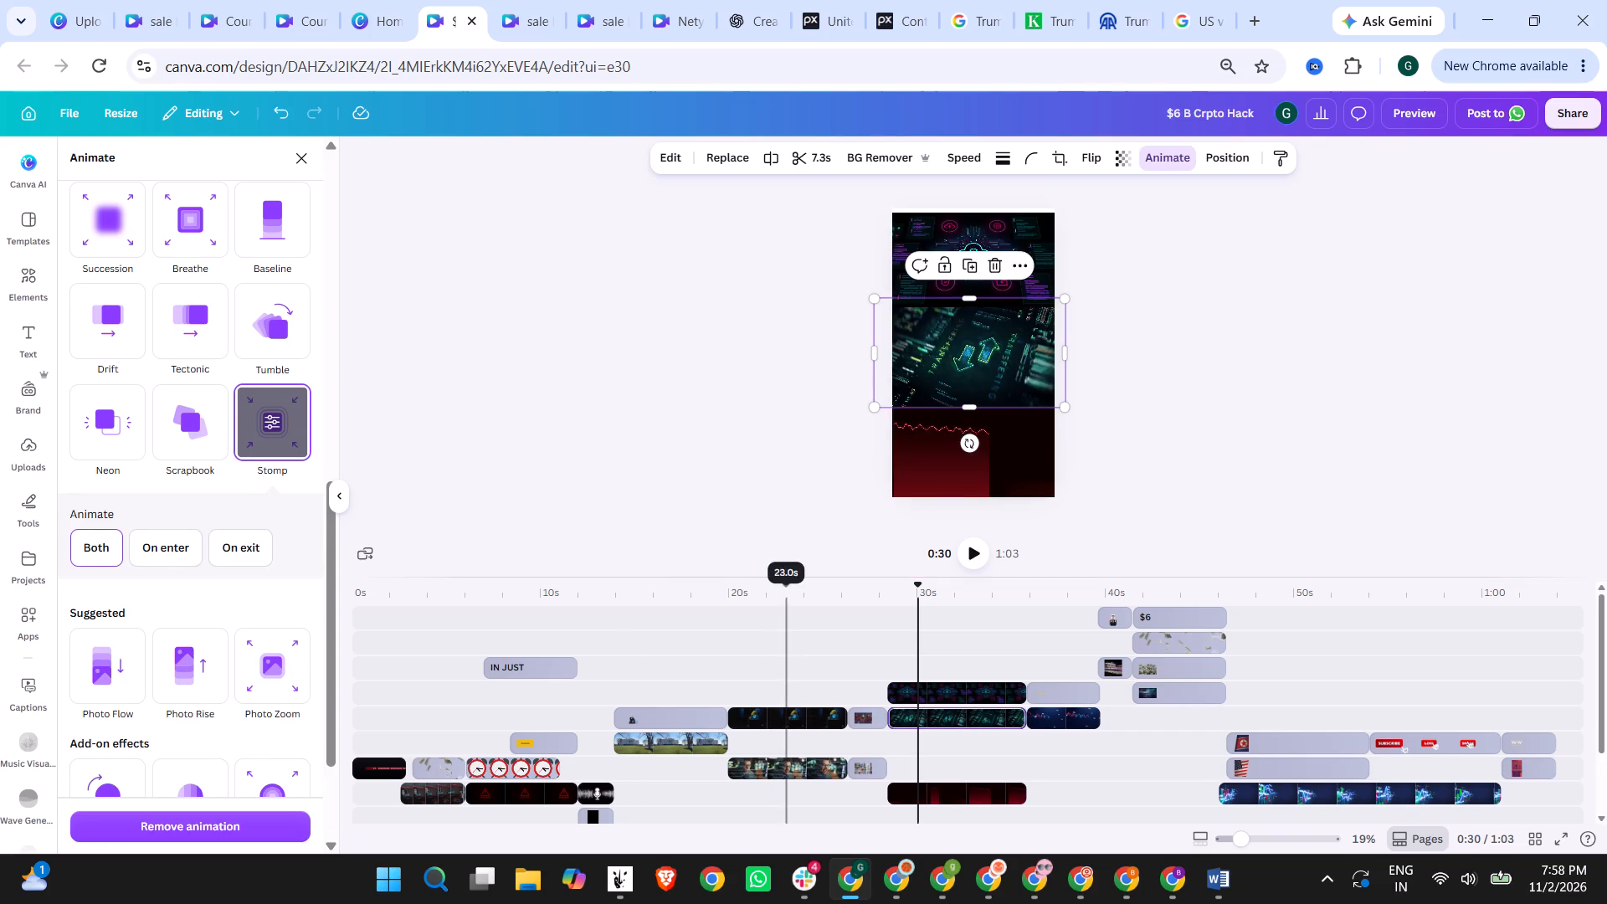
left_click(974, 551)
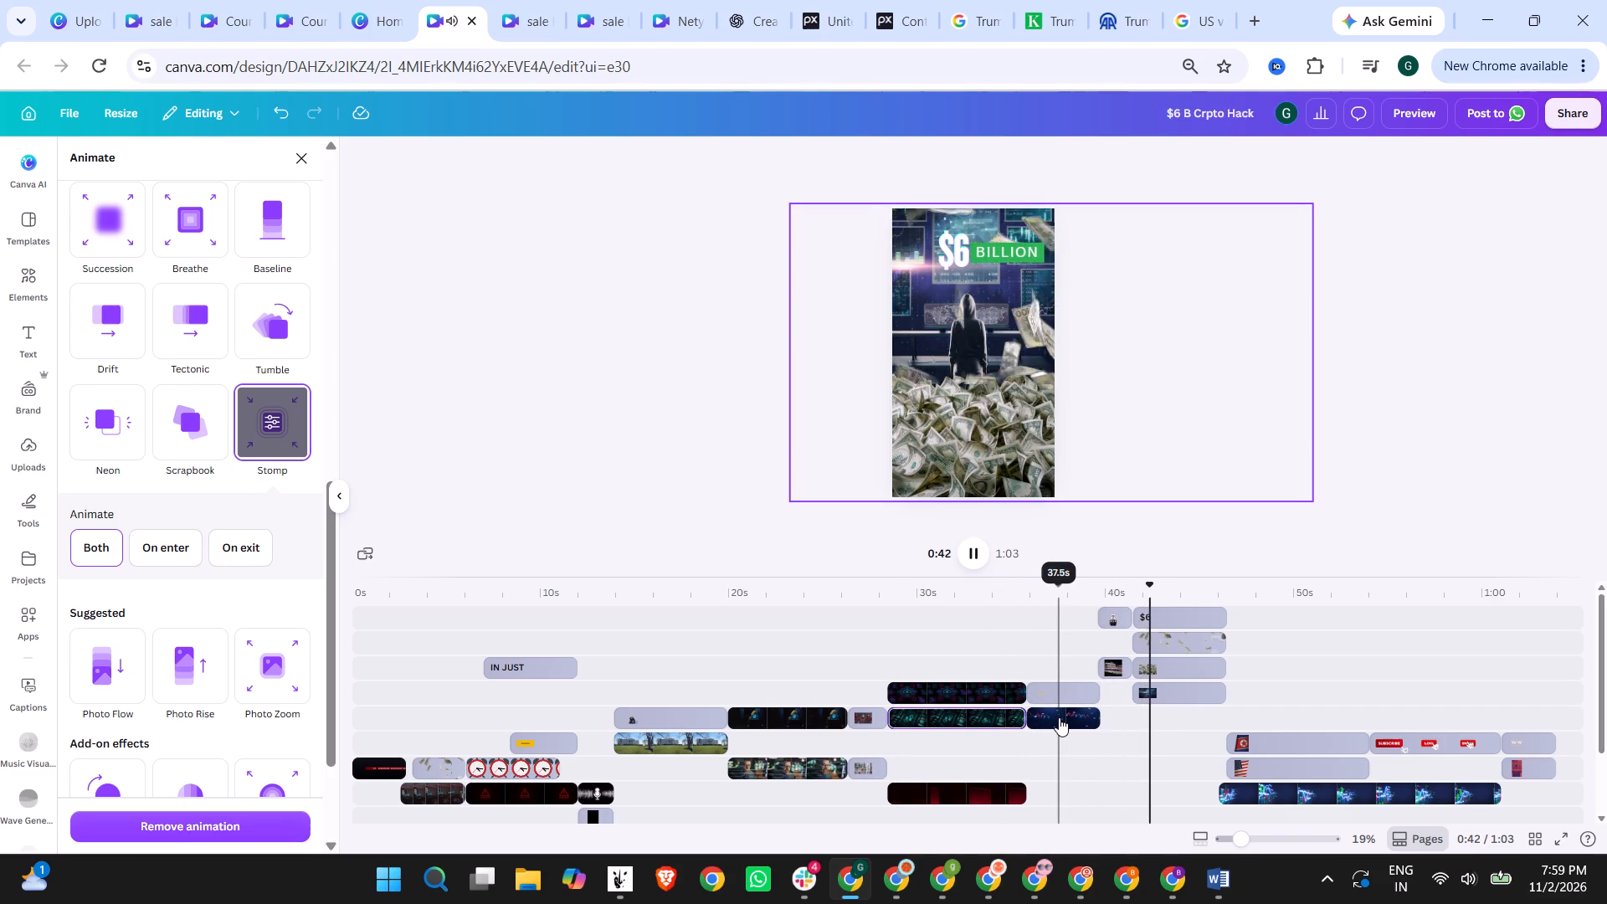
Move the candlestick background clip behind the Binance logo down one track, shift its start slightly earlier and extend it to 4.6 s.
left_click_drag(1059, 717, 1058, 740)
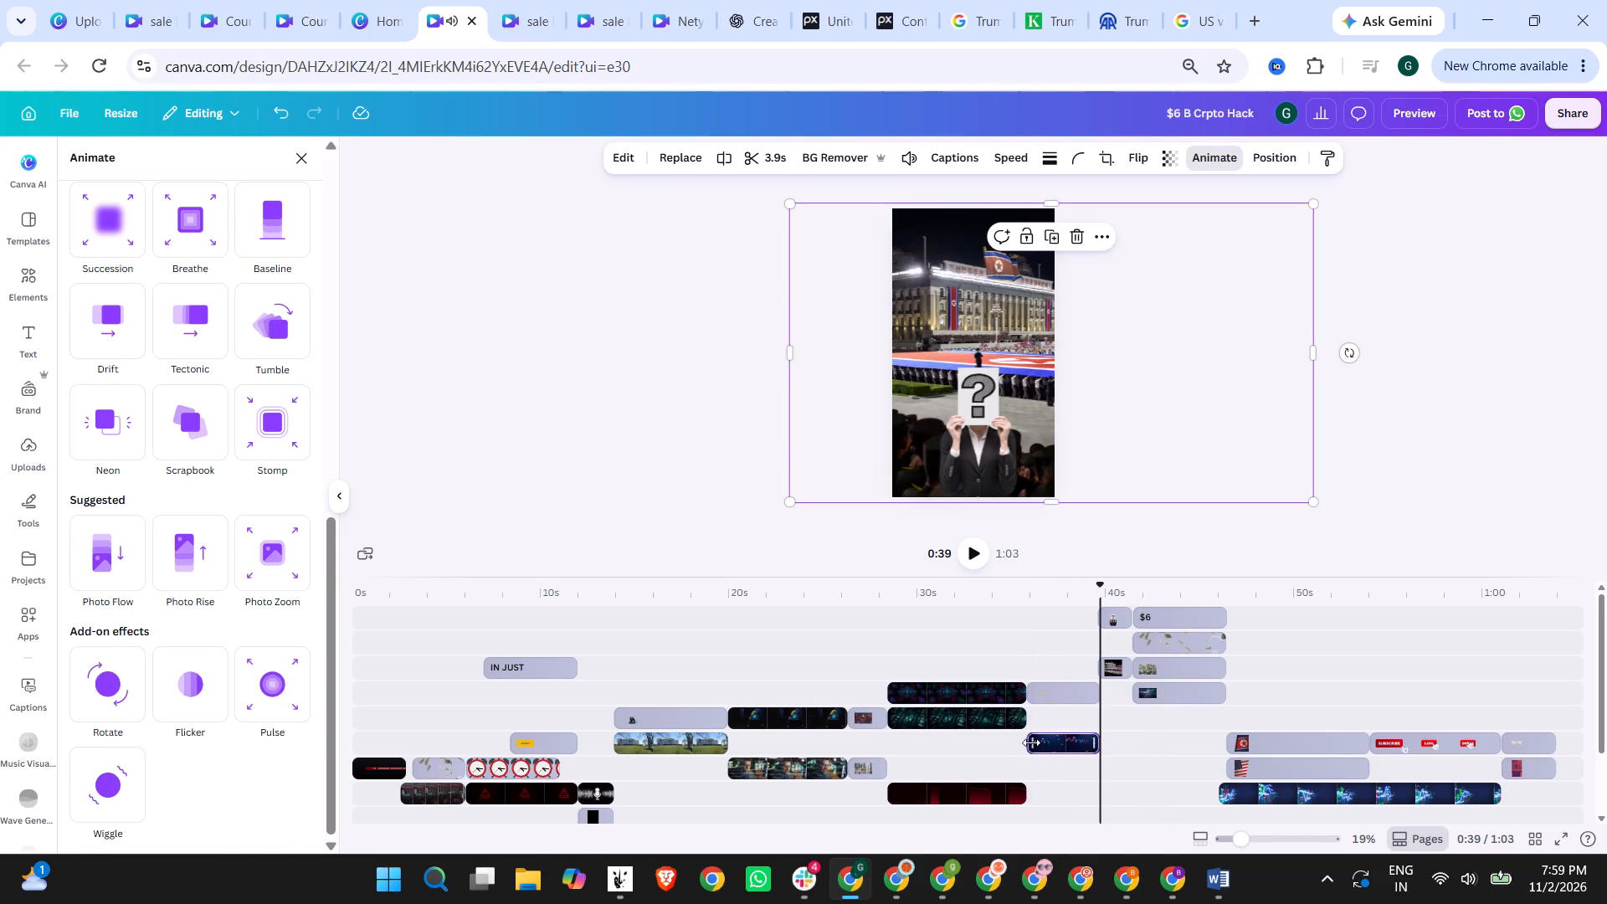
left_click_drag(1031, 742, 1004, 743)
left_click_drag(1070, 742, 1060, 742)
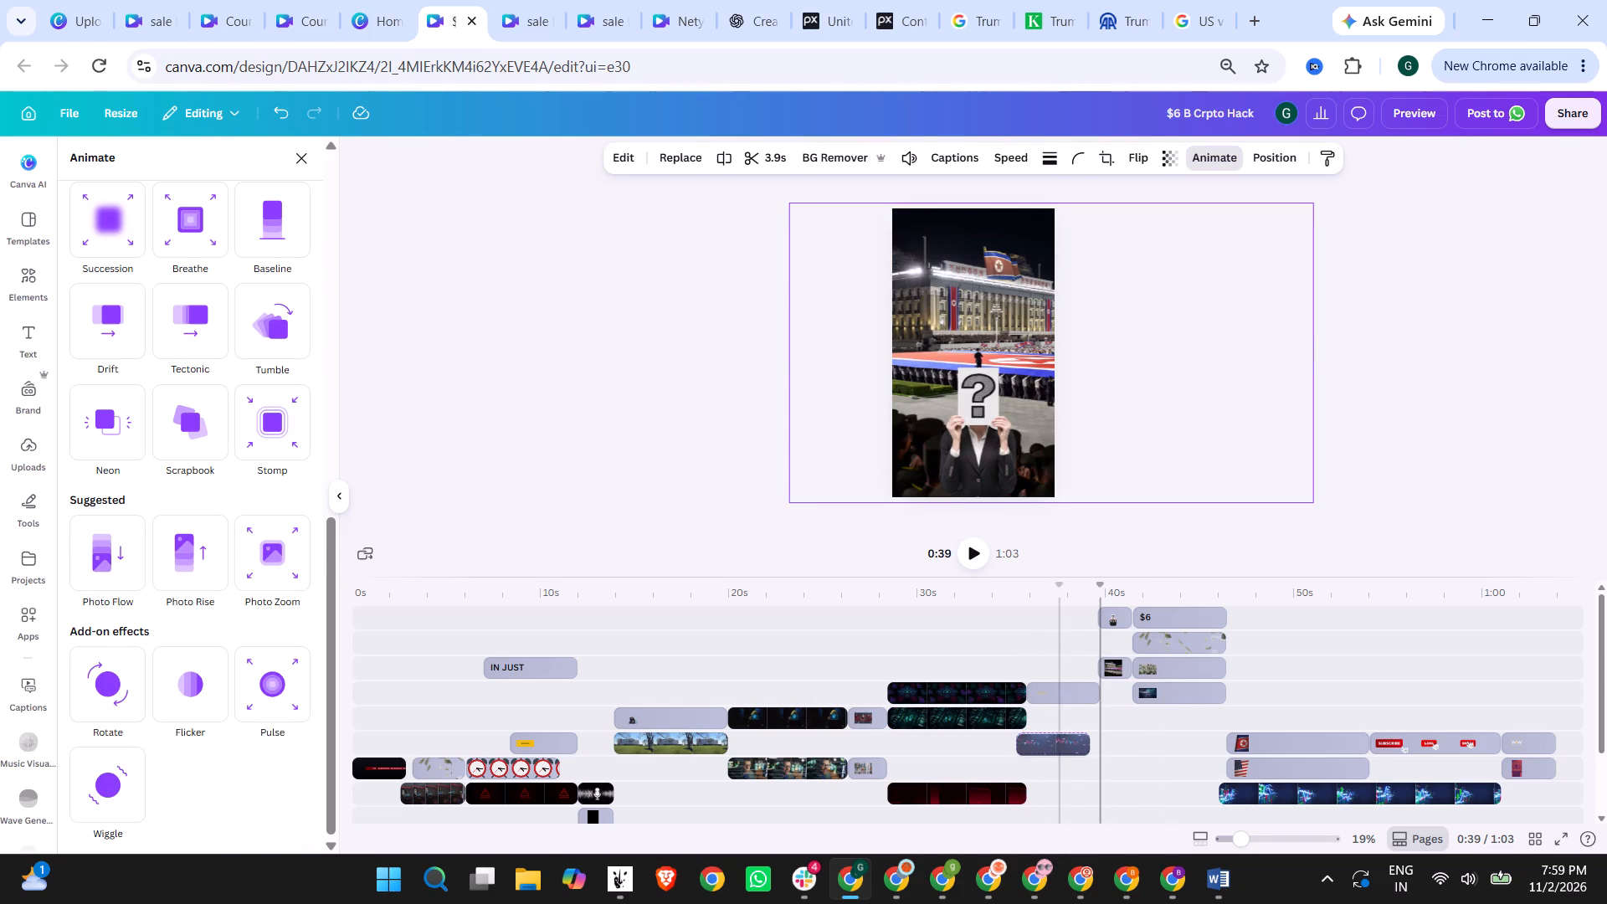
left_click_drag(1060, 742, 1056, 742)
left_click_drag(1081, 741, 1094, 740)
Play the video from about 0:32 through the end at 1:03 to check the Binance transition and remaining scenes.
left_click(962, 598)
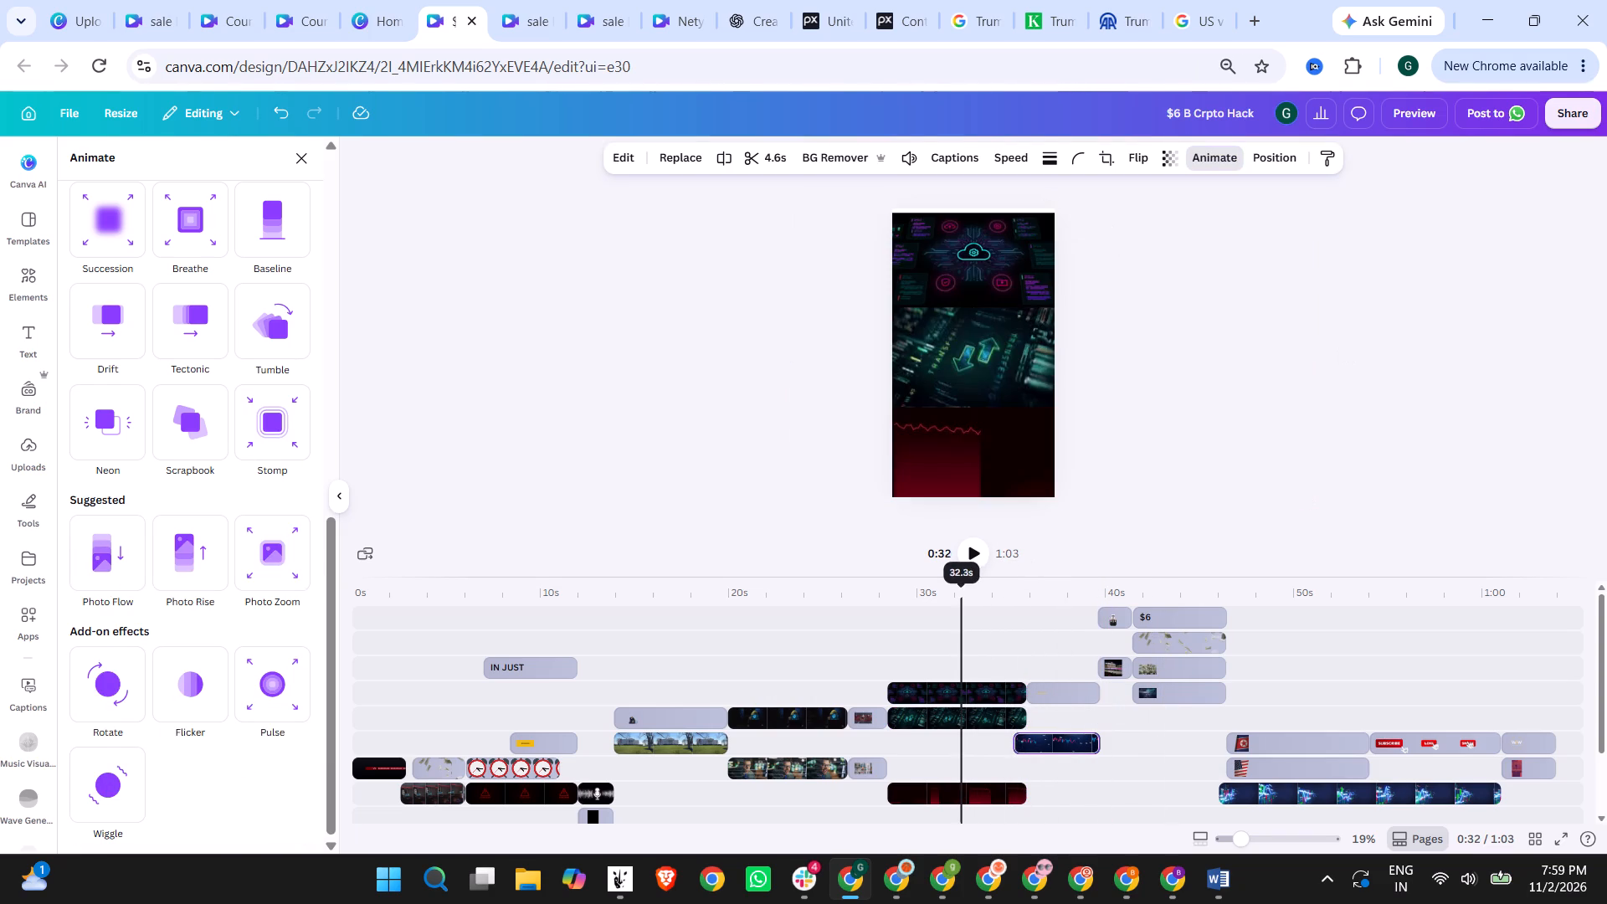
left_click(972, 552)
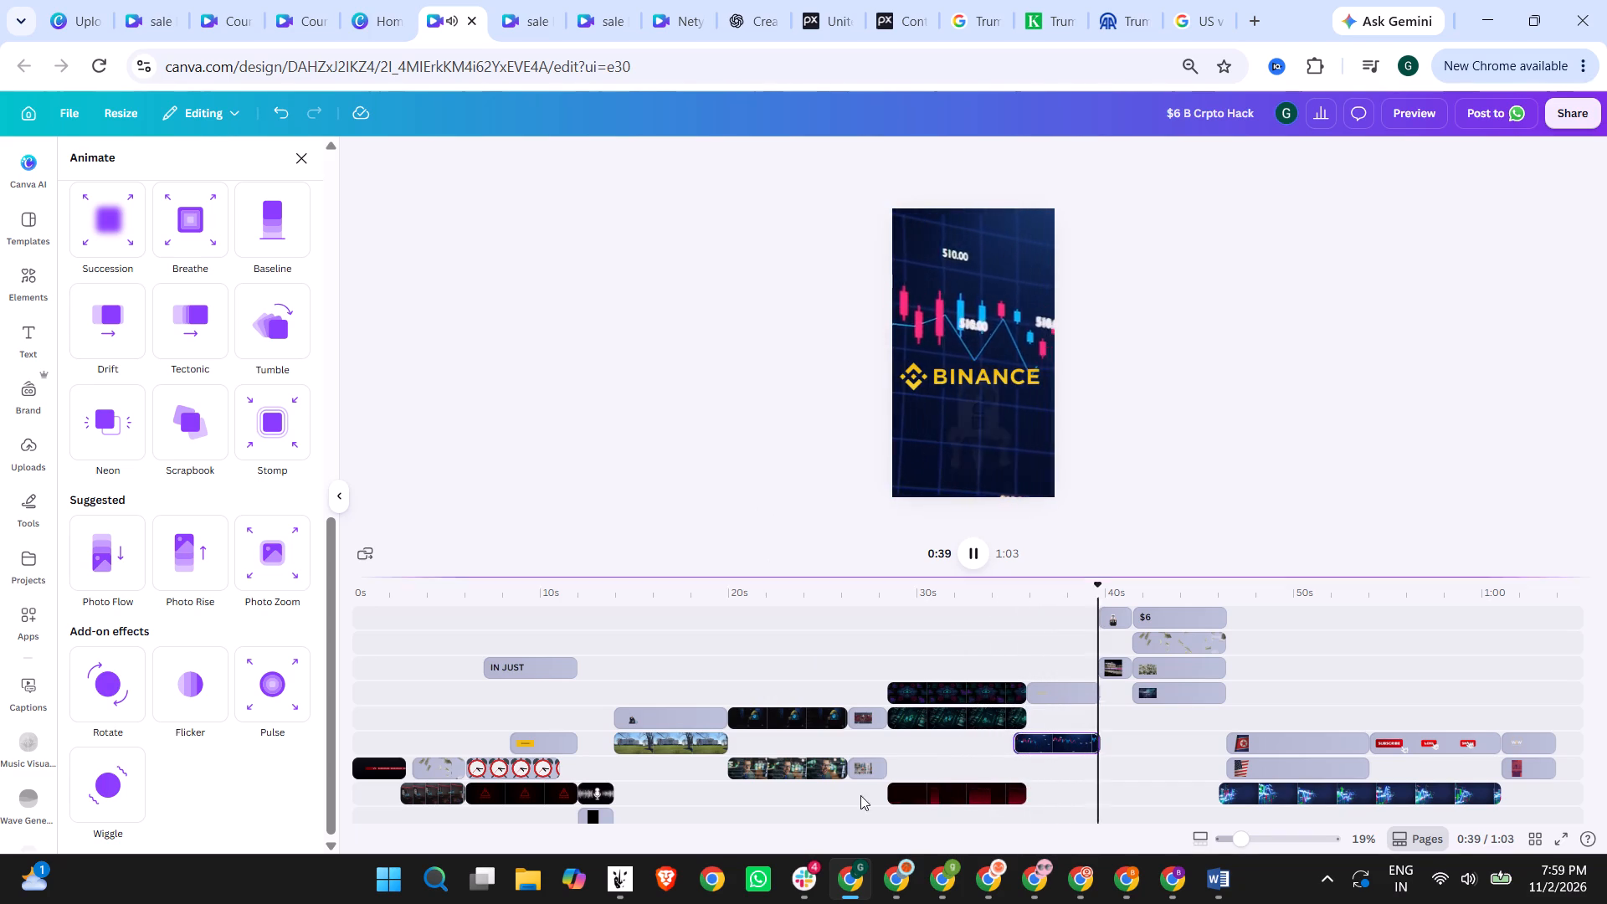
left_click(971, 791)
left_click(978, 553)
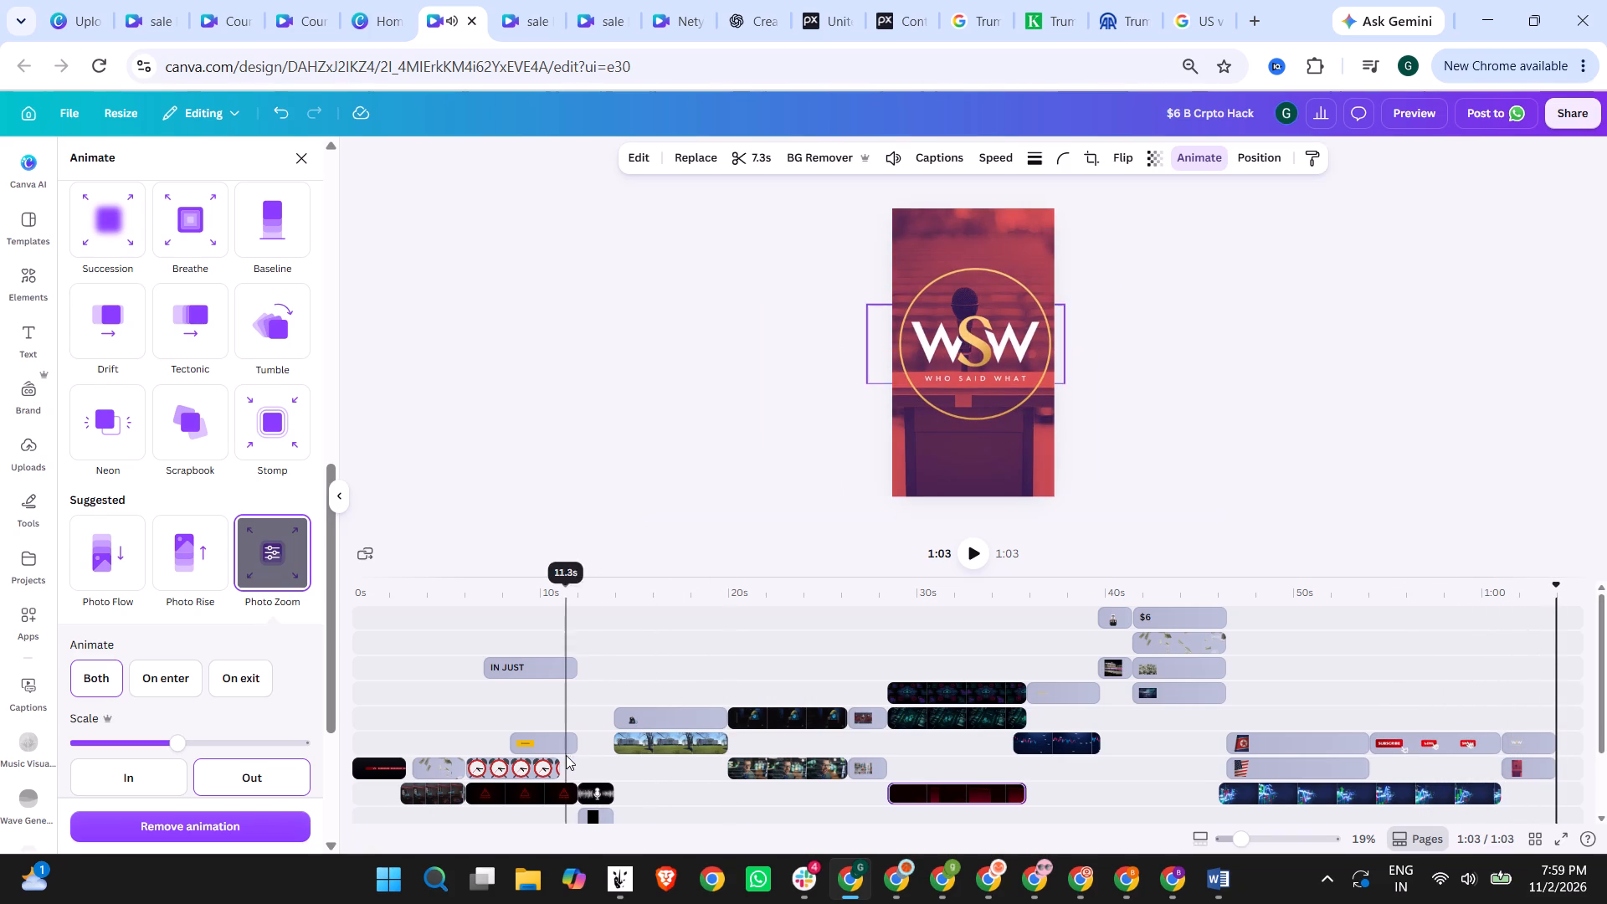
Preview the video from the start through the "IN JUST 20 MINS" scene.
left_click(1440, 113)
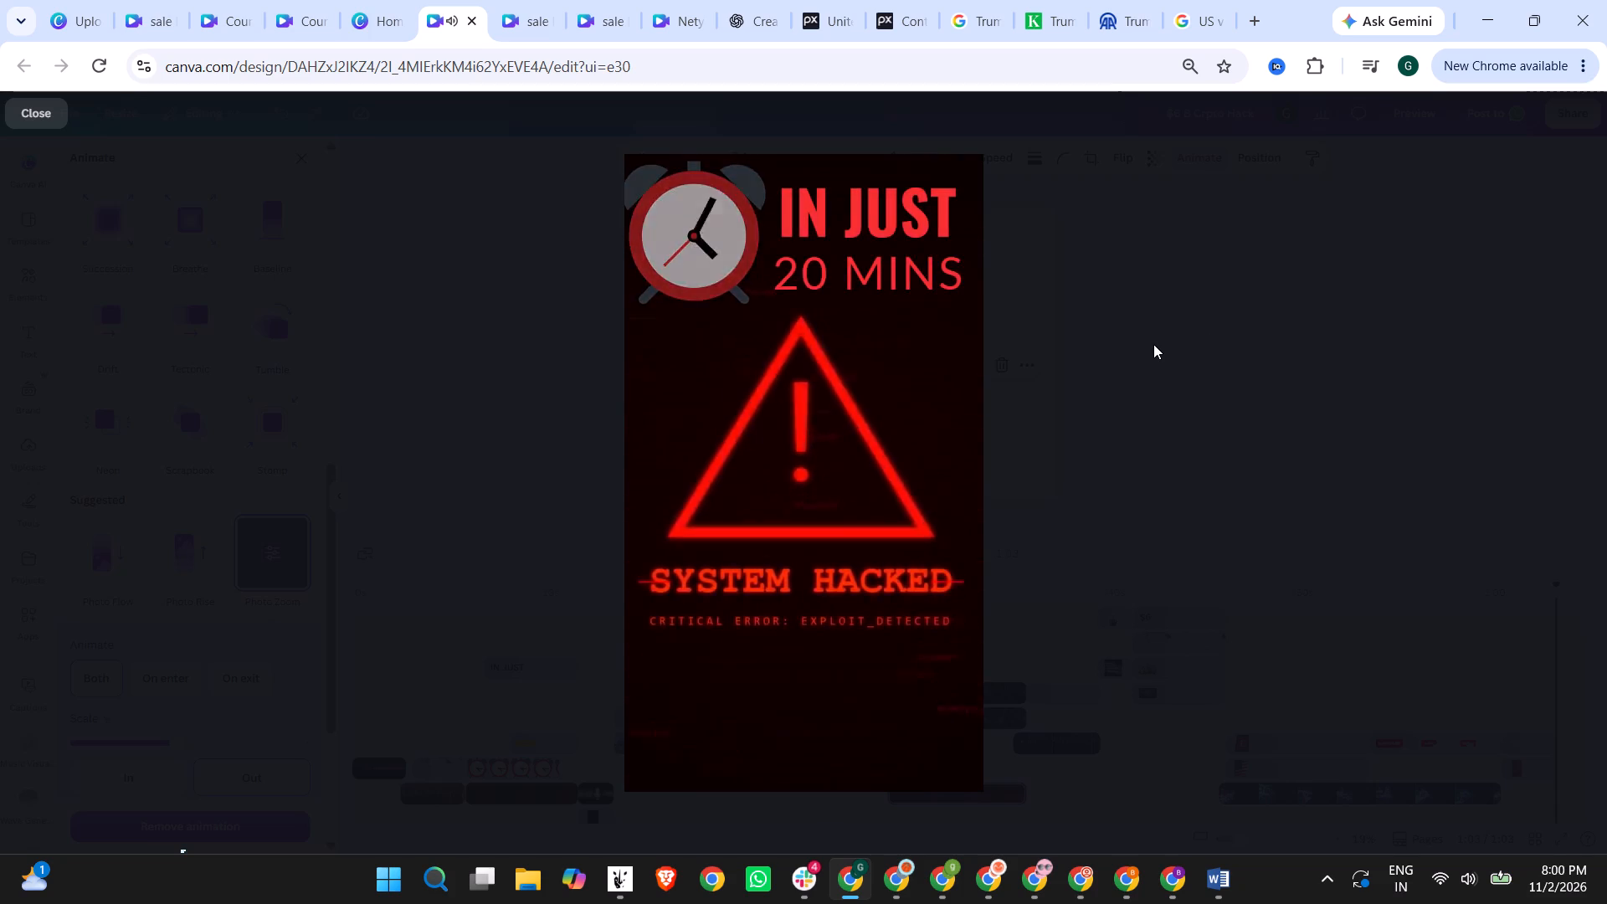
key("Escape")
Generate captions in the Momentum style for all suitable clips in the video.
left_click(15, 342)
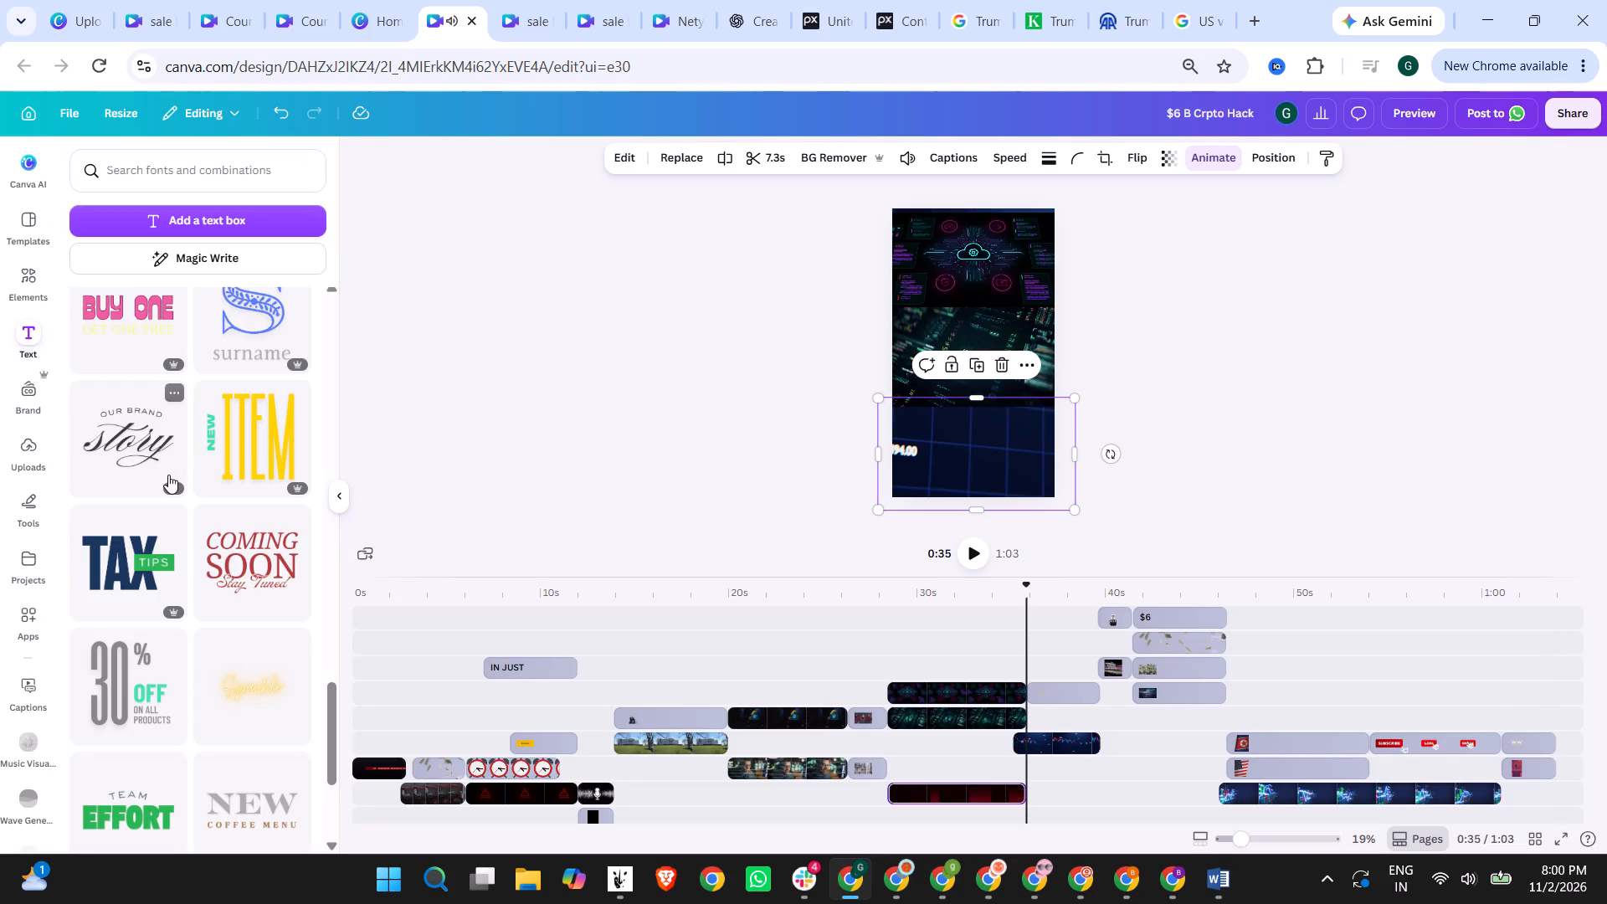
scroll(197, 467, "up", 19)
scroll(183, 441, "down", 1)
scroll(183, 441, "up", 12)
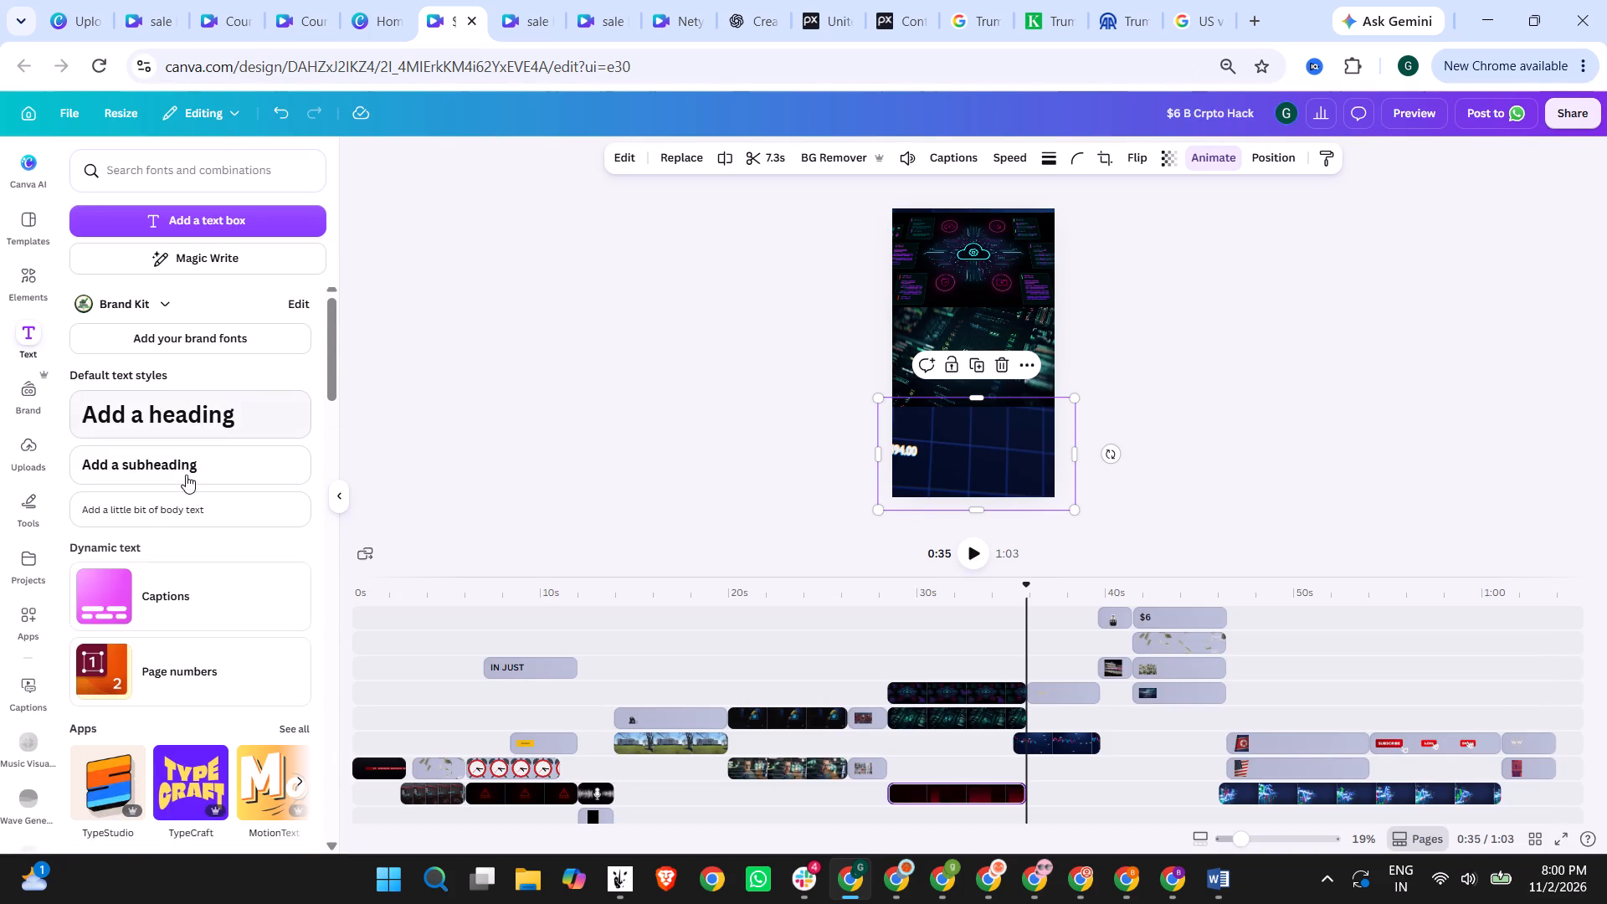
left_click(171, 606)
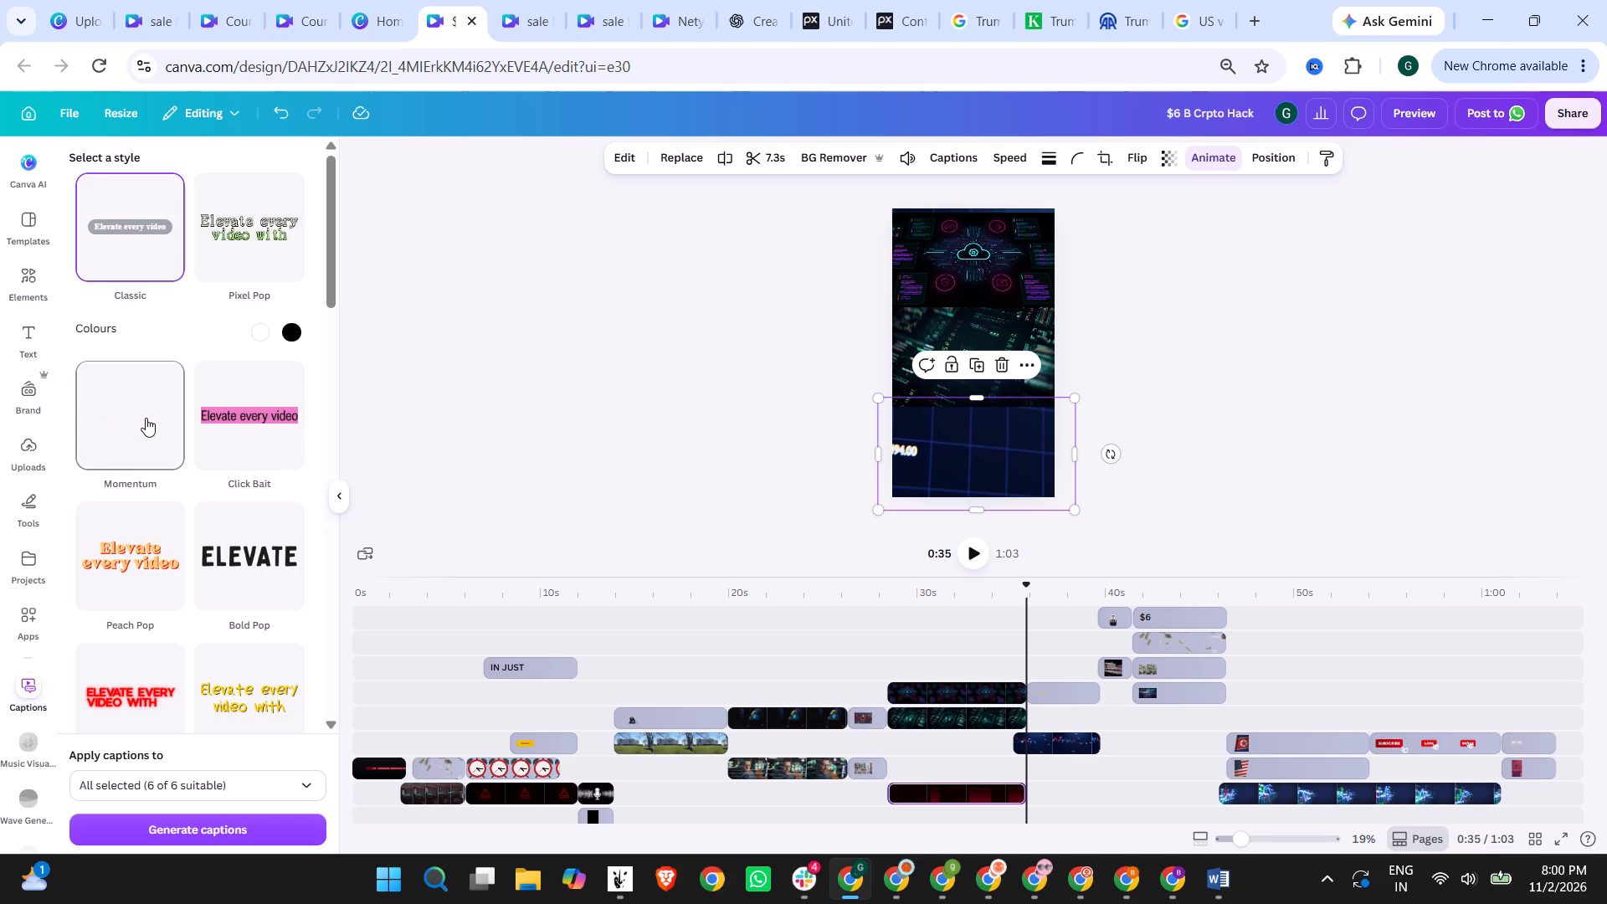
left_click(146, 418)
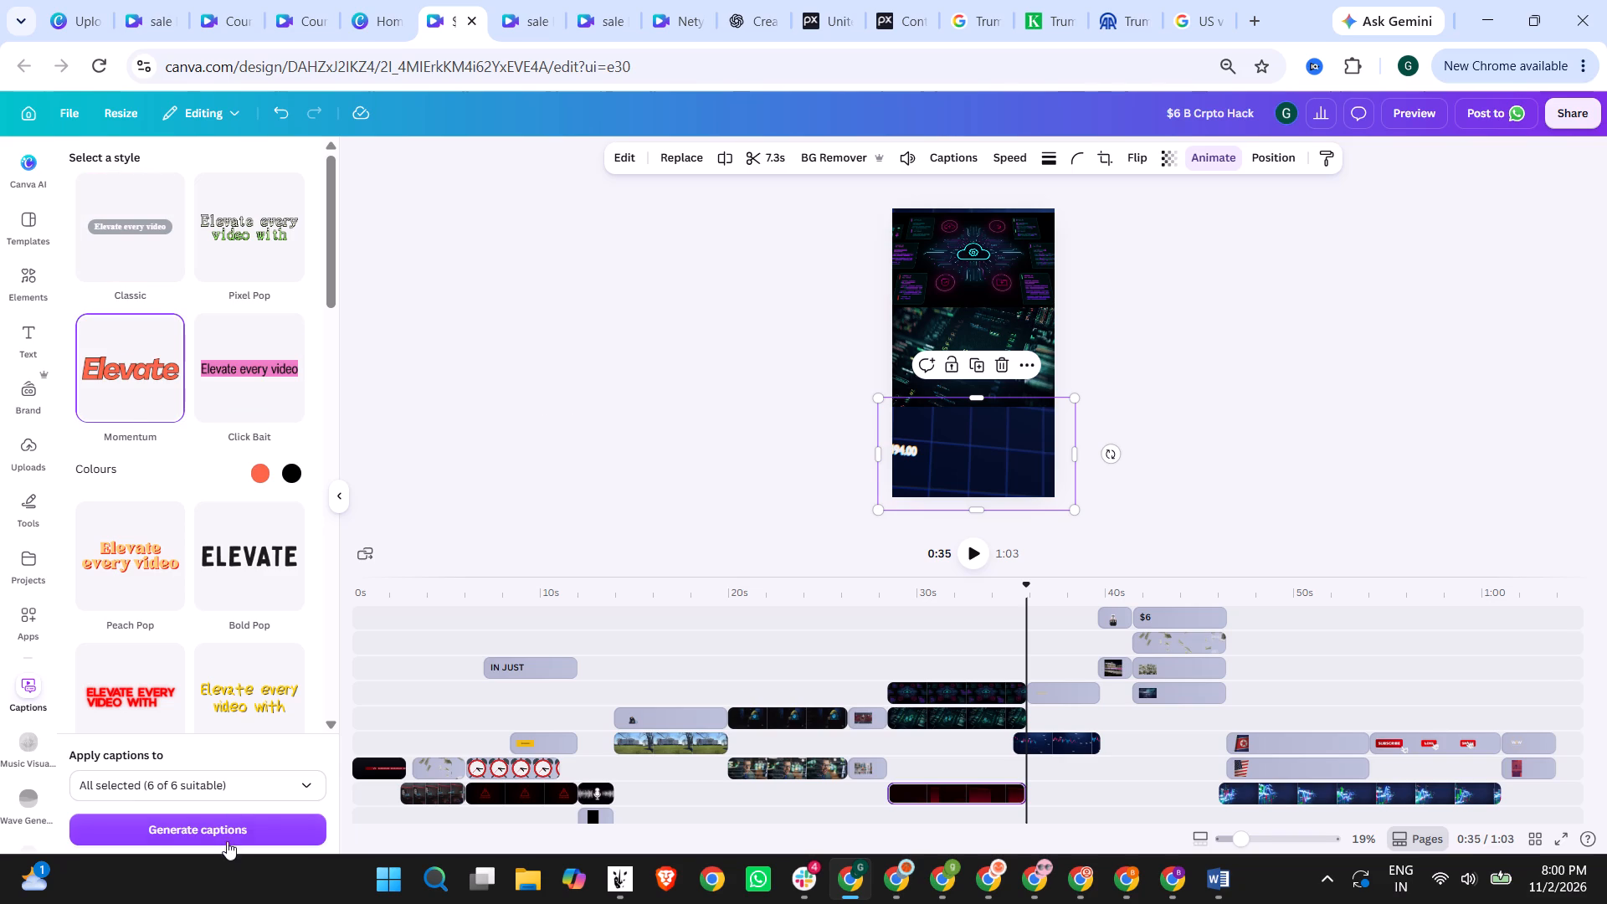
left_click(227, 841)
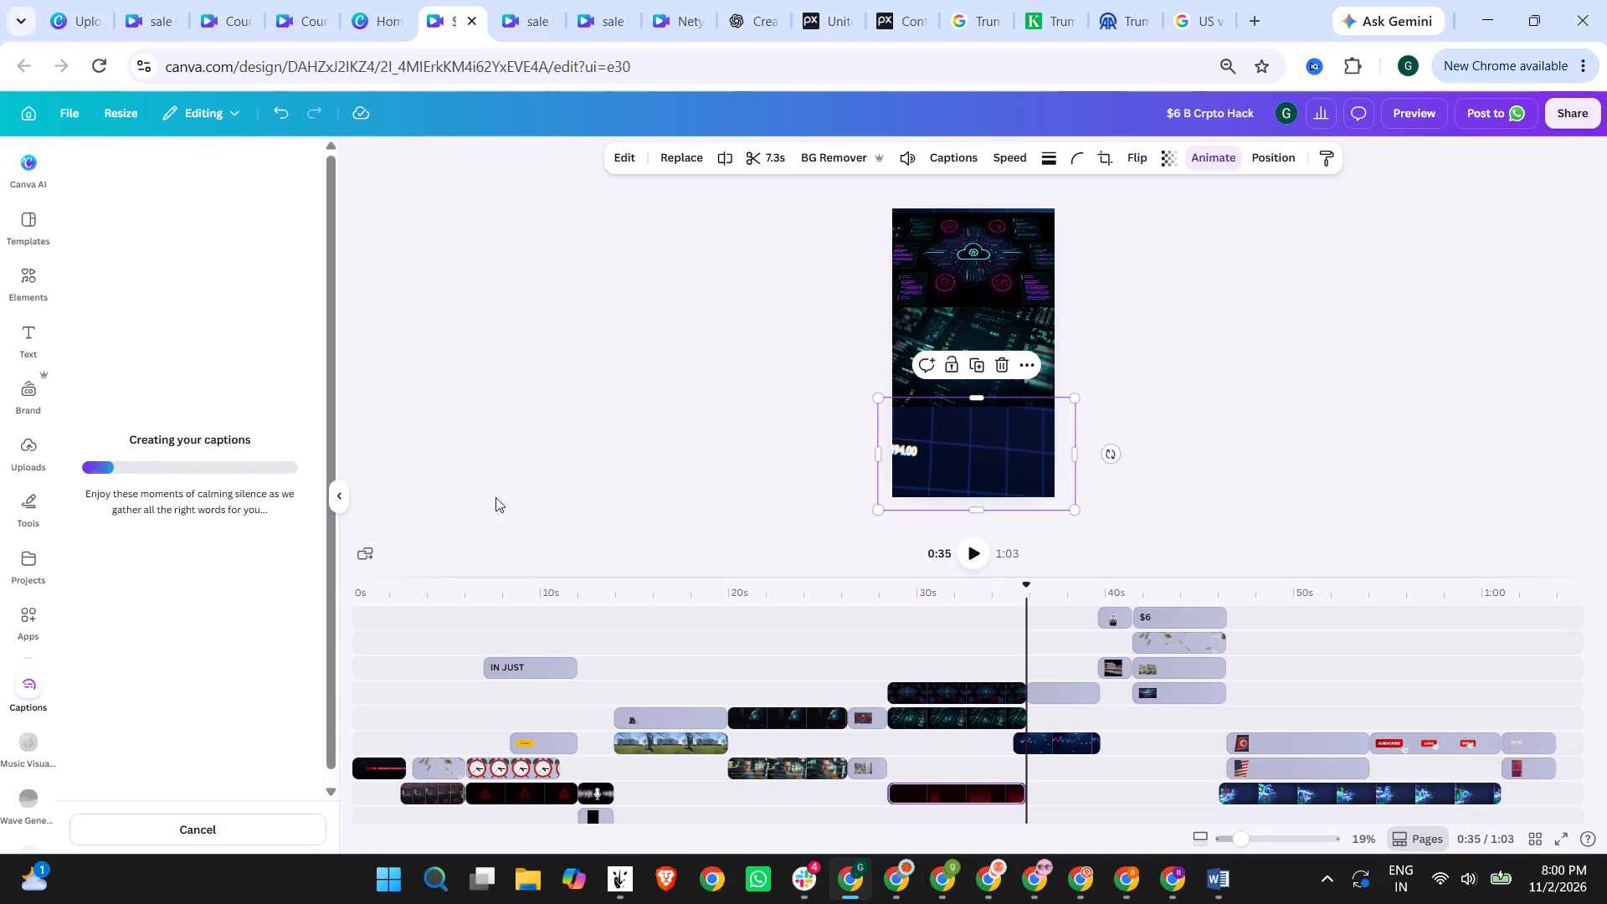
left_click(509, 411)
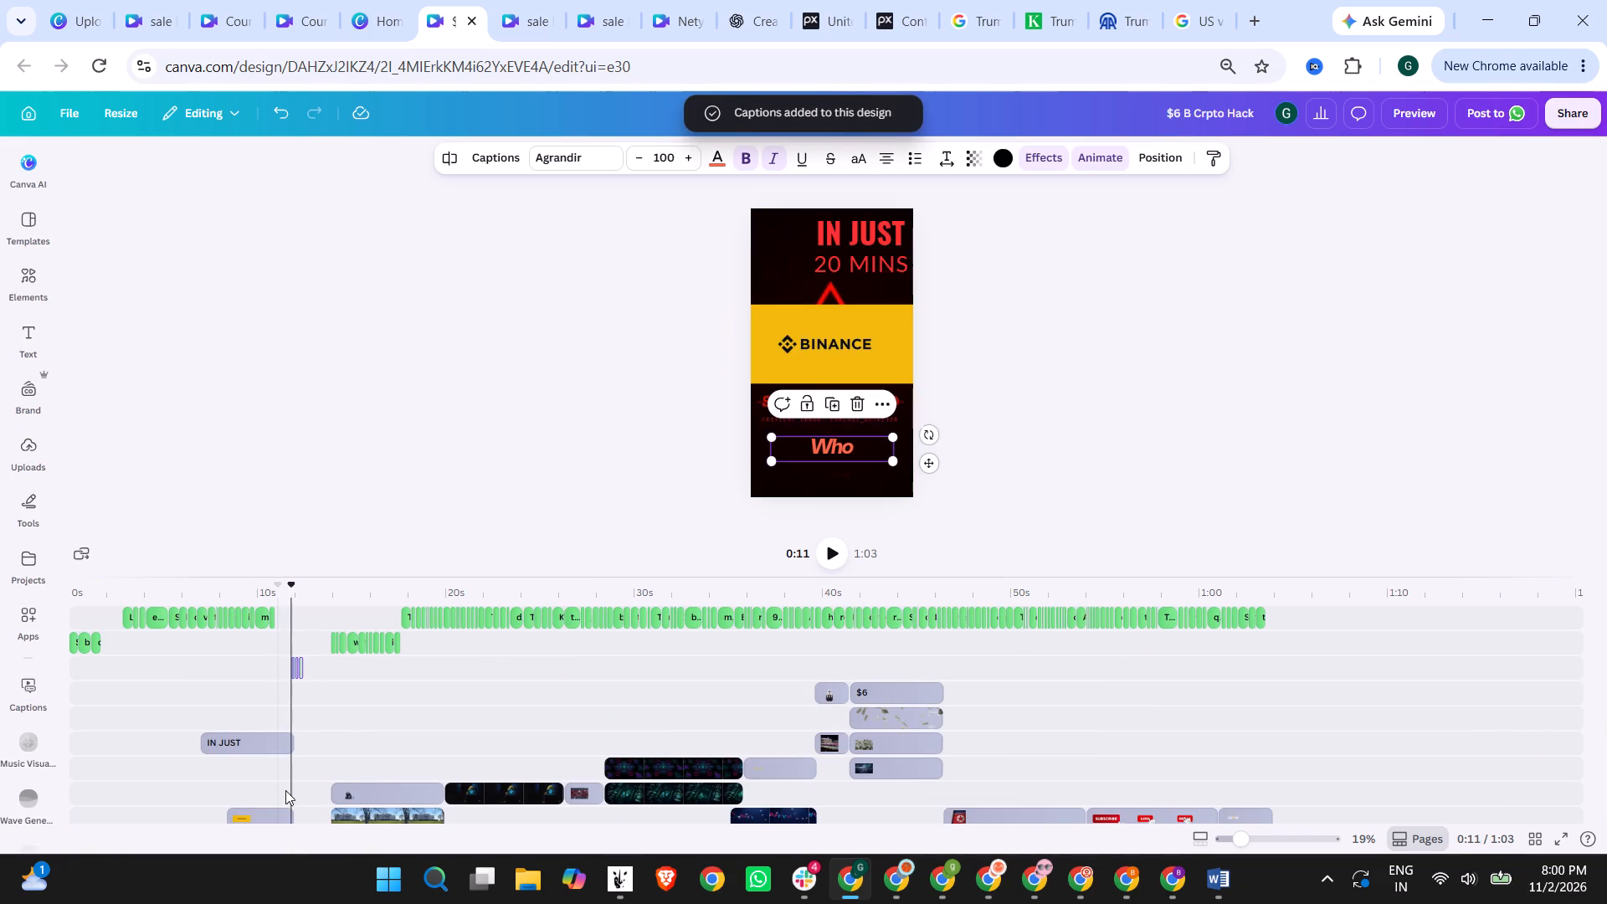
Preview the captioned video from the start through the hooded hacker scene at about 0:22.
scroll(285, 785, "down", 7)
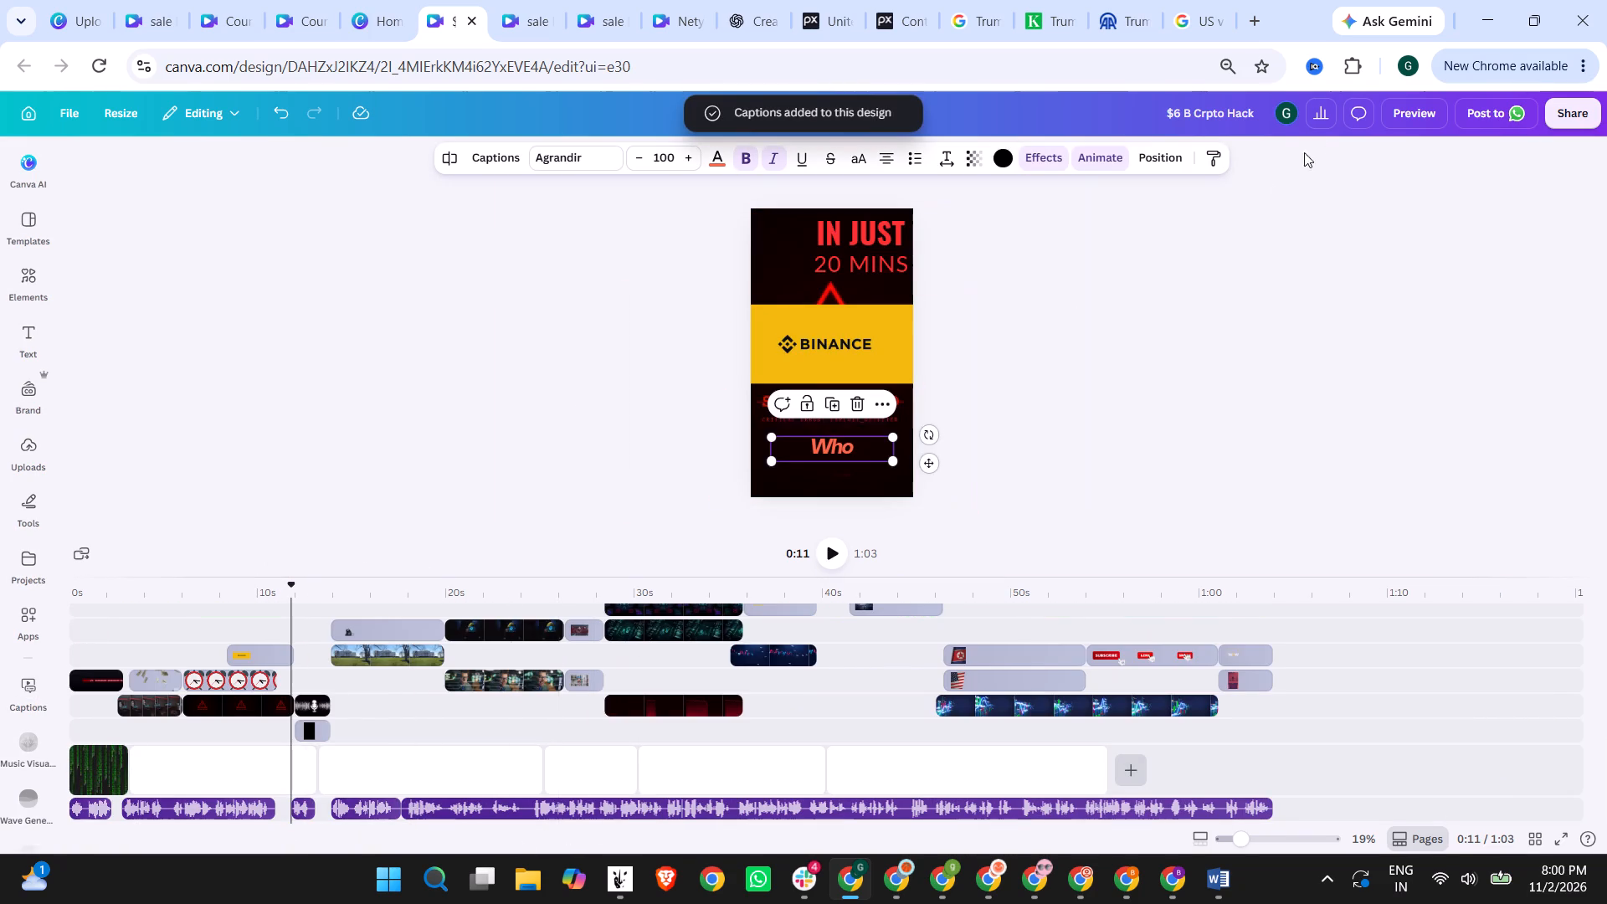
left_click(1410, 105)
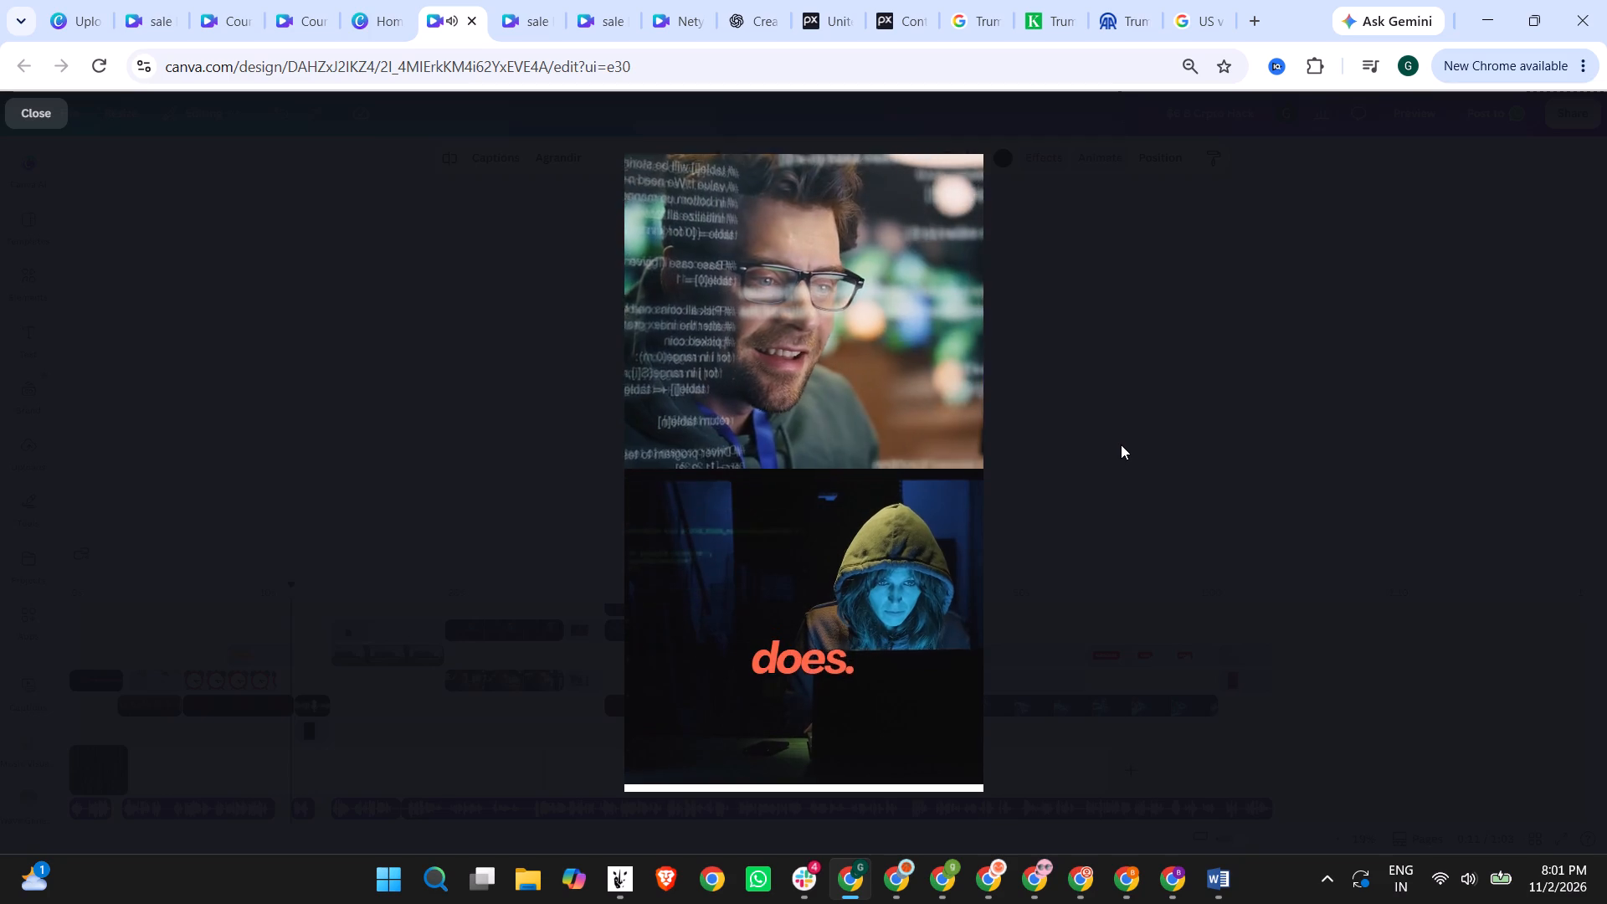
left_click(1121, 444)
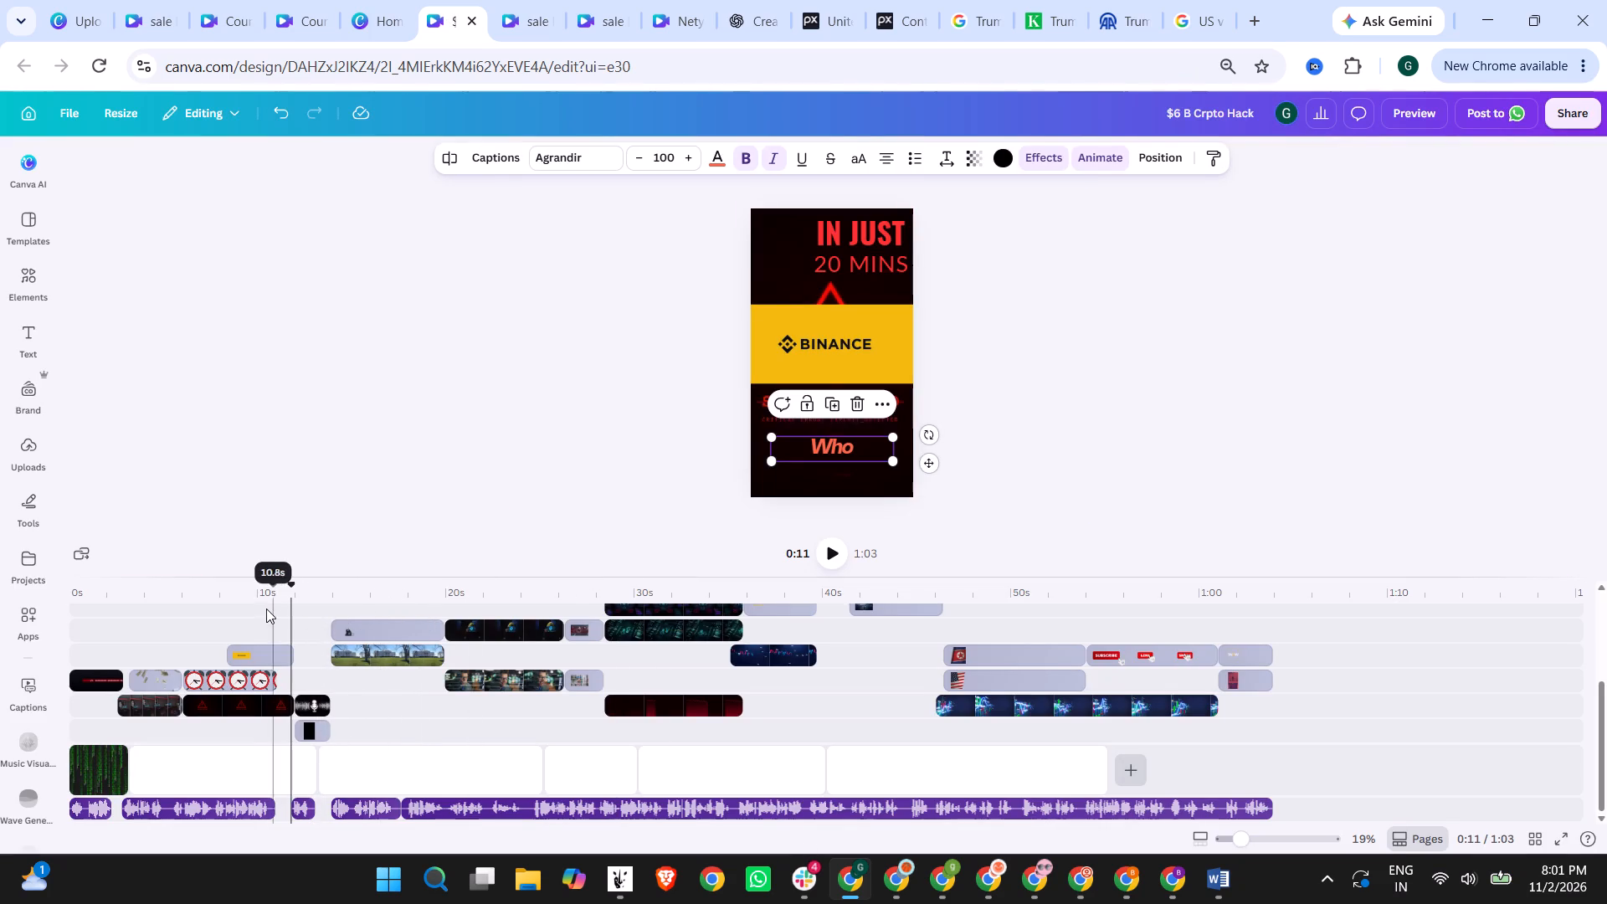
Enlarge the hooded hacker clip at 0:22 slightly so it covers the gap at the page's bottom edge.
left_click(494, 607)
left_click(843, 395)
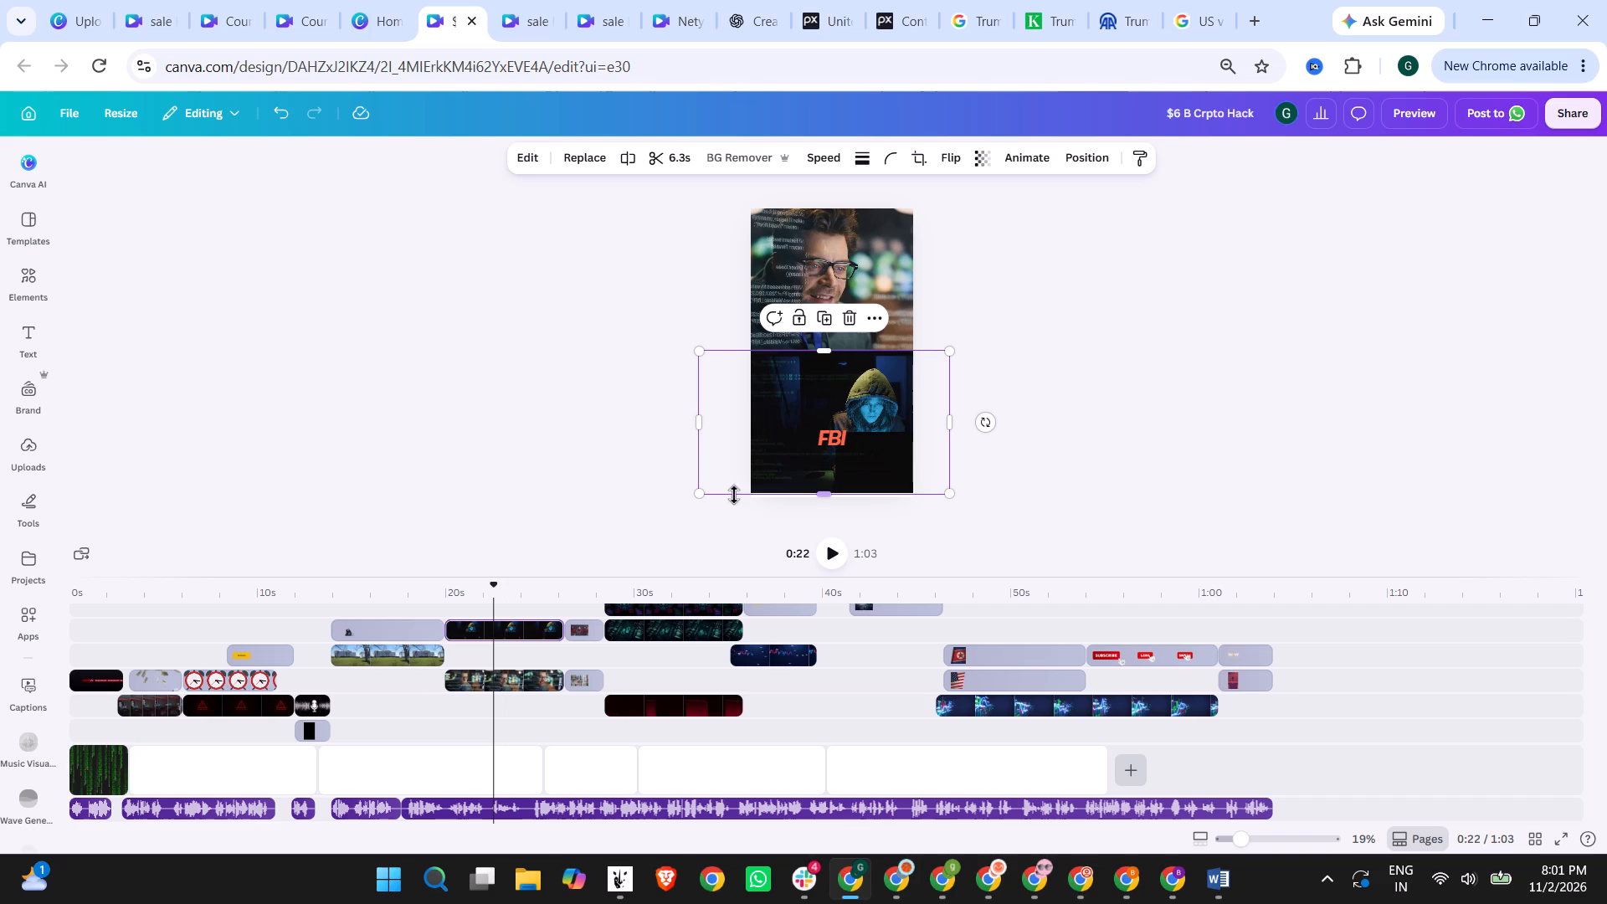
left_click_drag(701, 497, 691, 506)
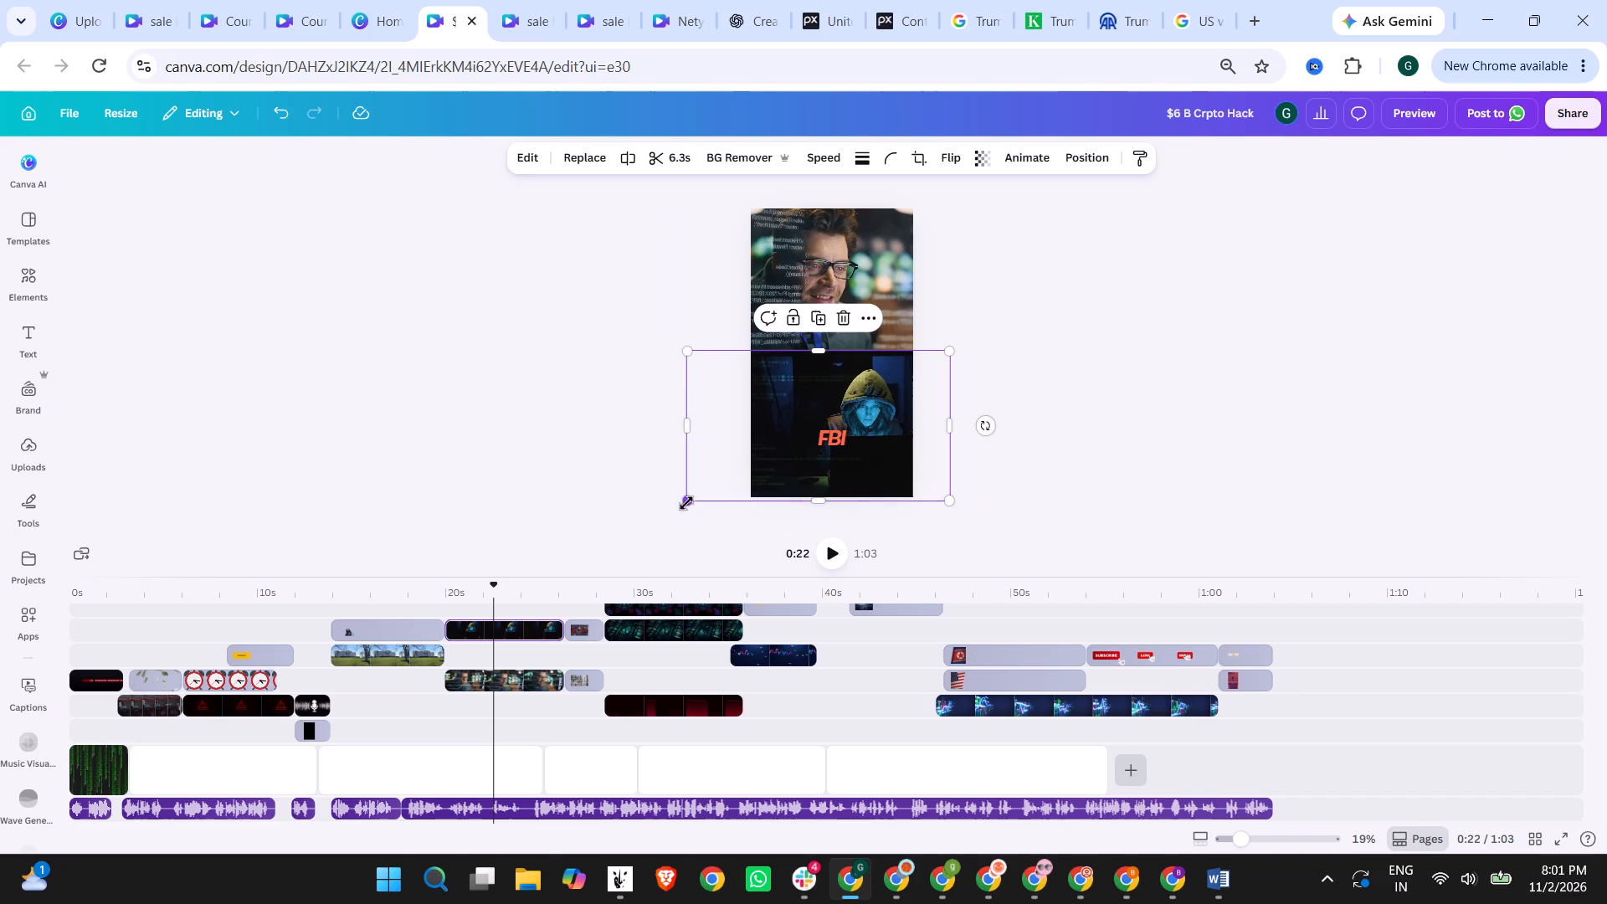
left_click(636, 465)
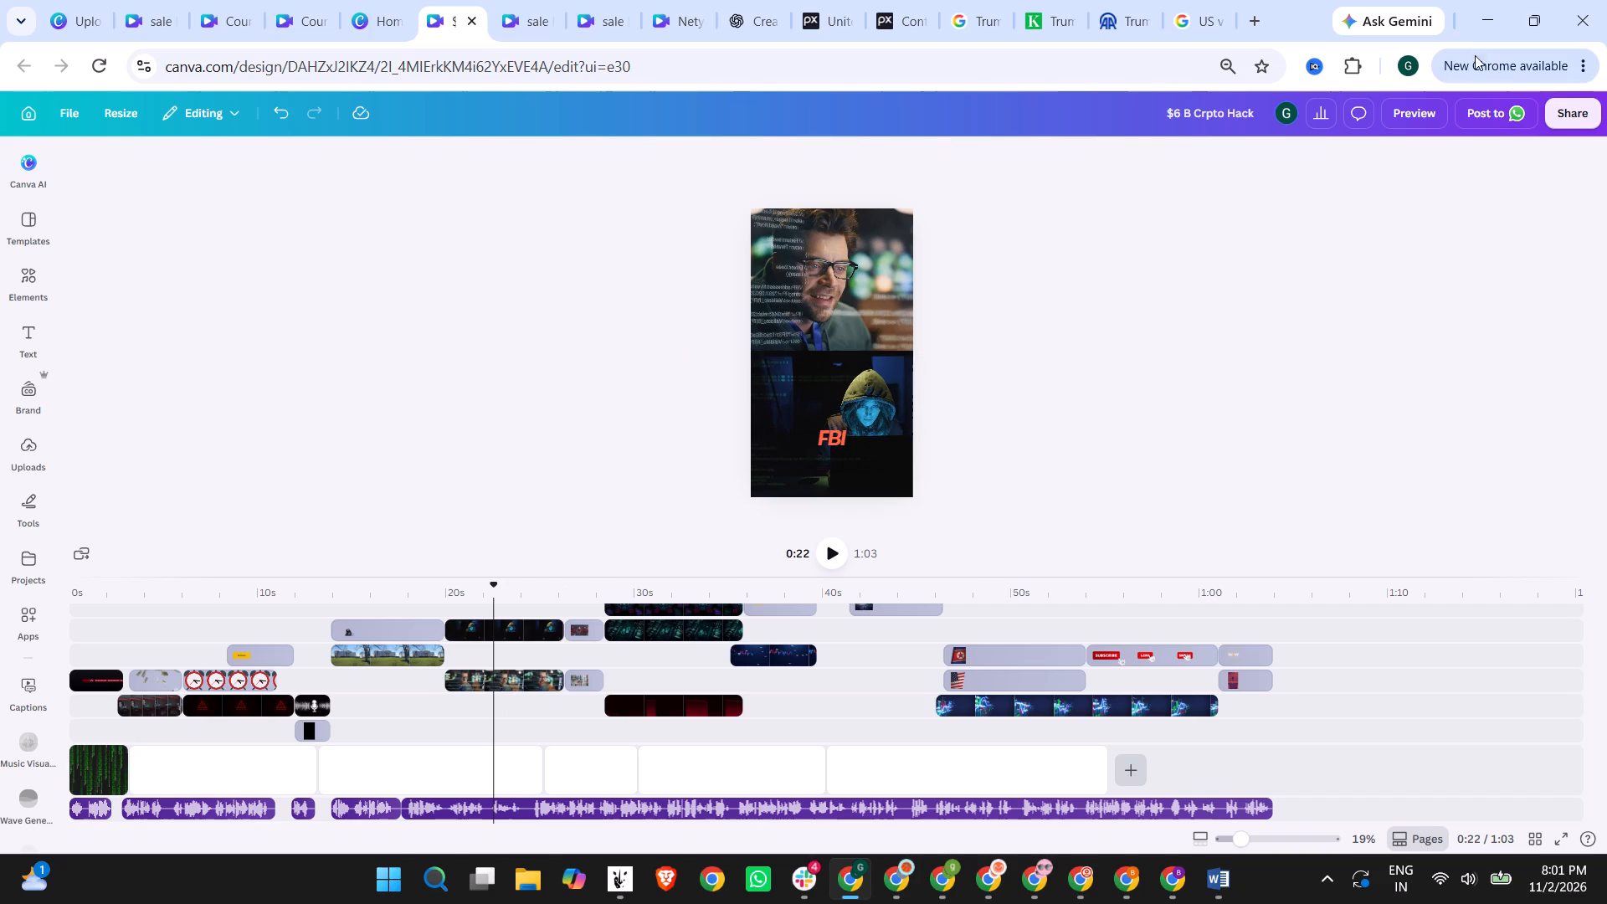
Preview the video again up to the cloud and data-transfer scene at about 0:28.
left_click(1409, 112)
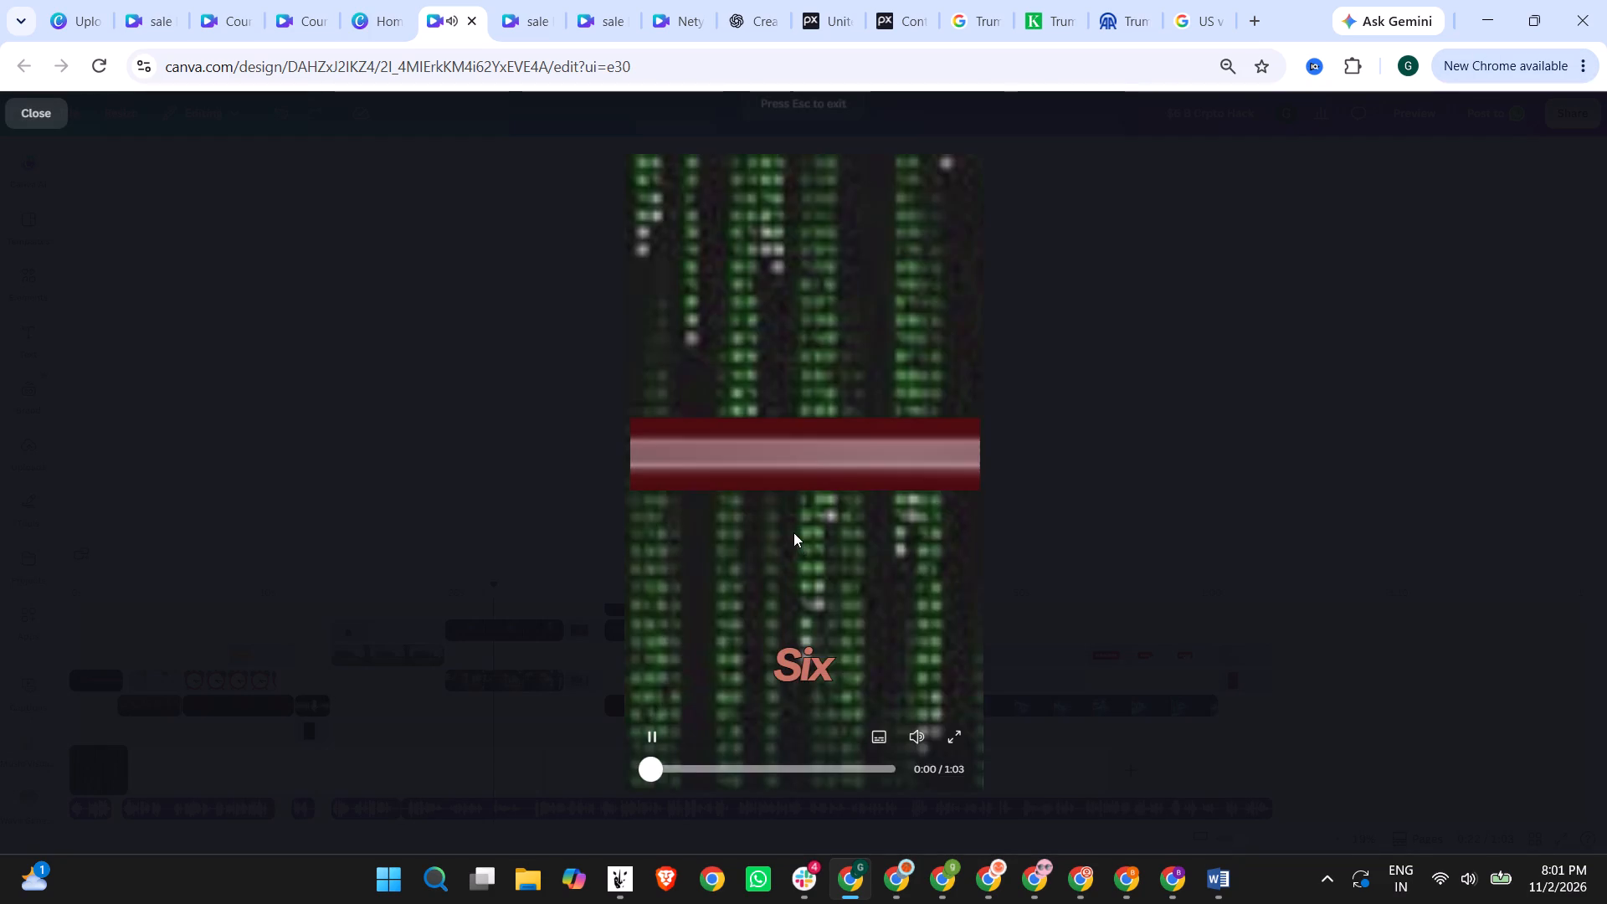
left_click(681, 768)
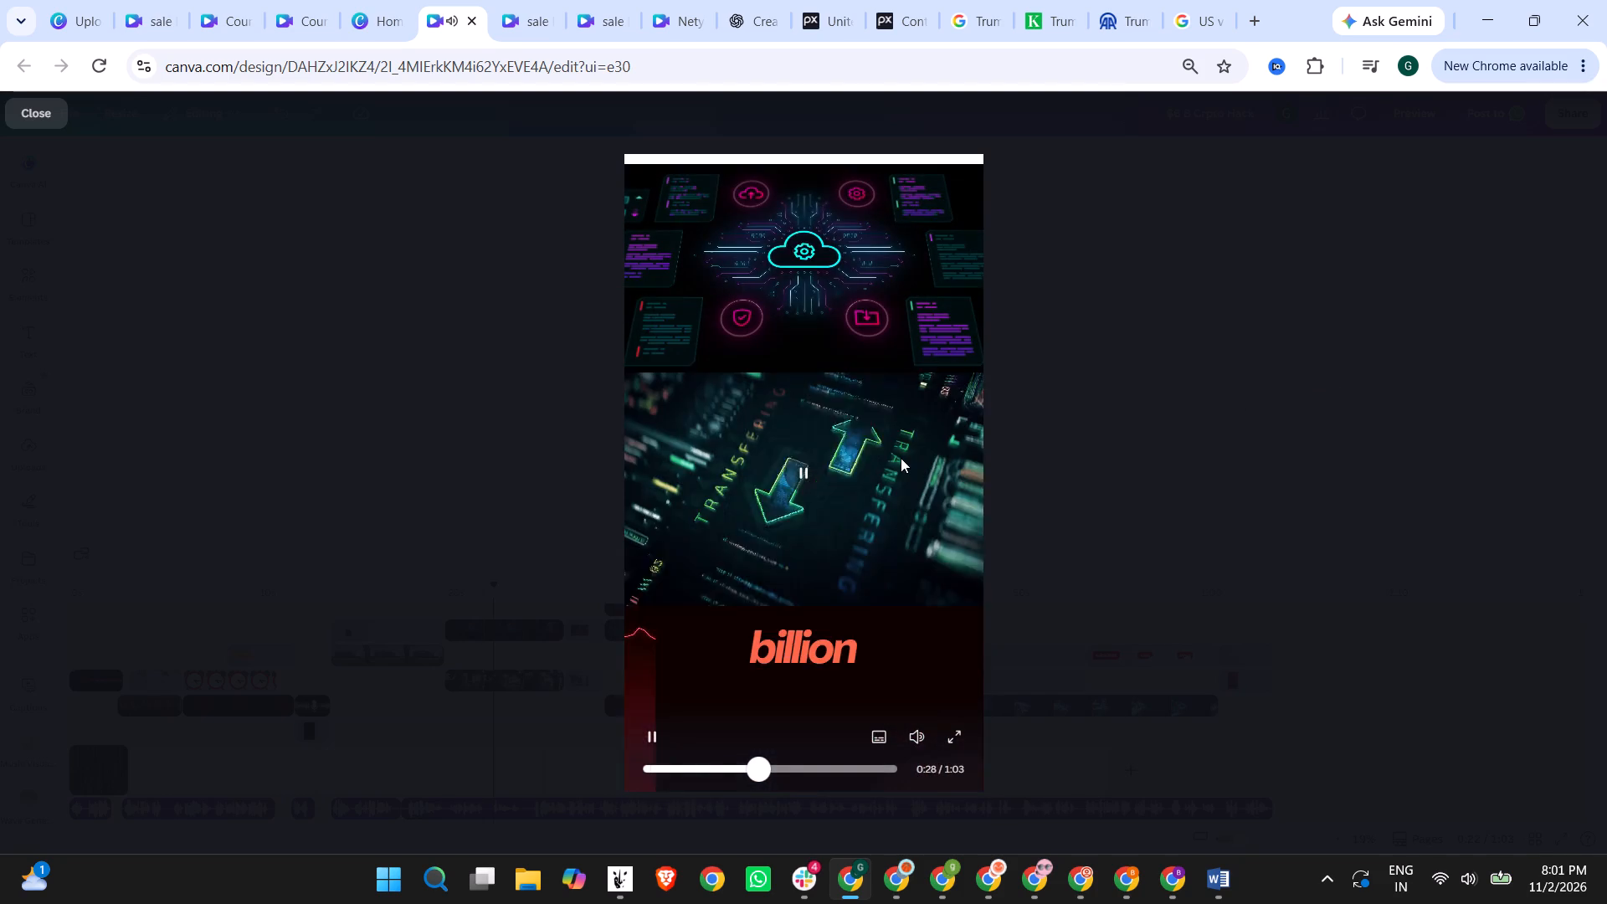
left_click(900, 458)
left_click(1114, 421)
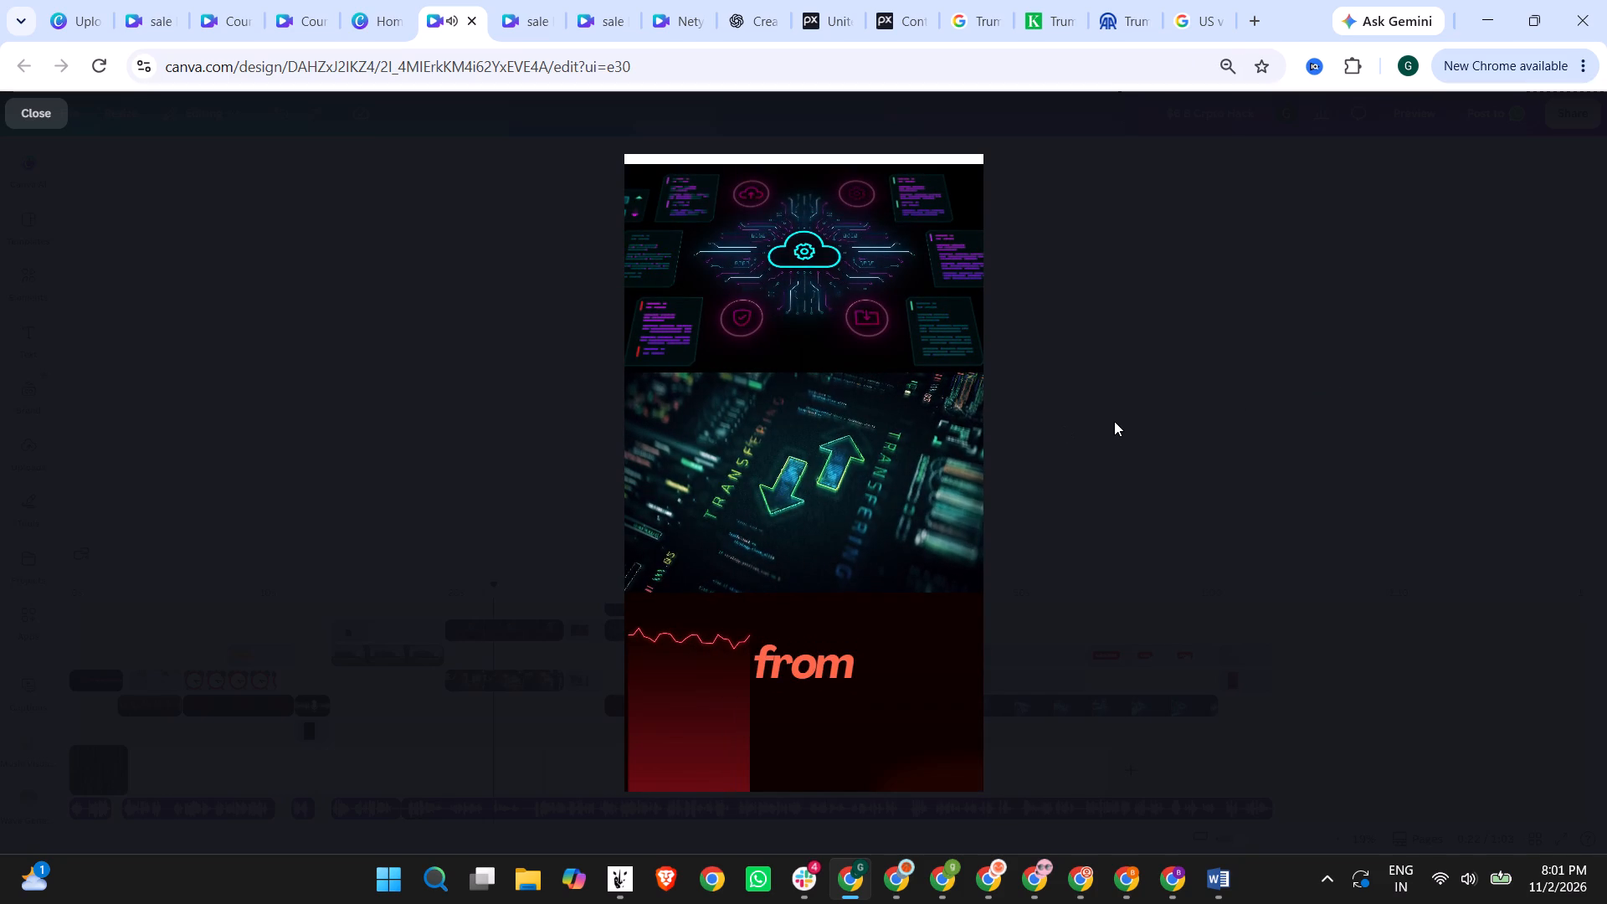
Move the cloud network video at 0:32 up so it aligns with the page's top edge.
left_click(675, 587)
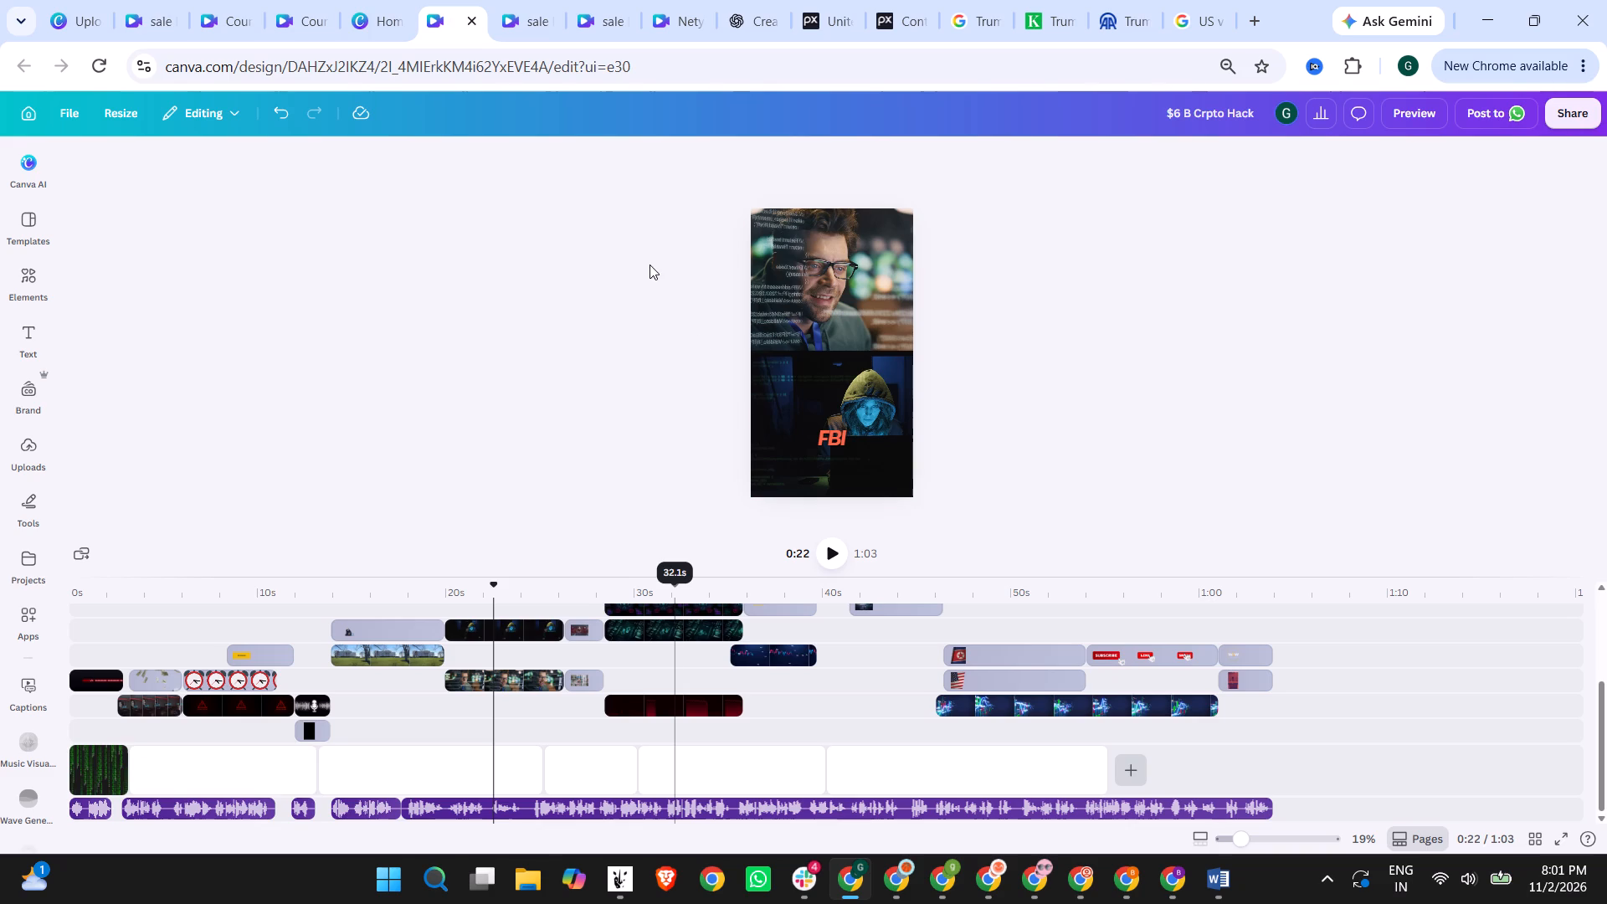
left_click(811, 229)
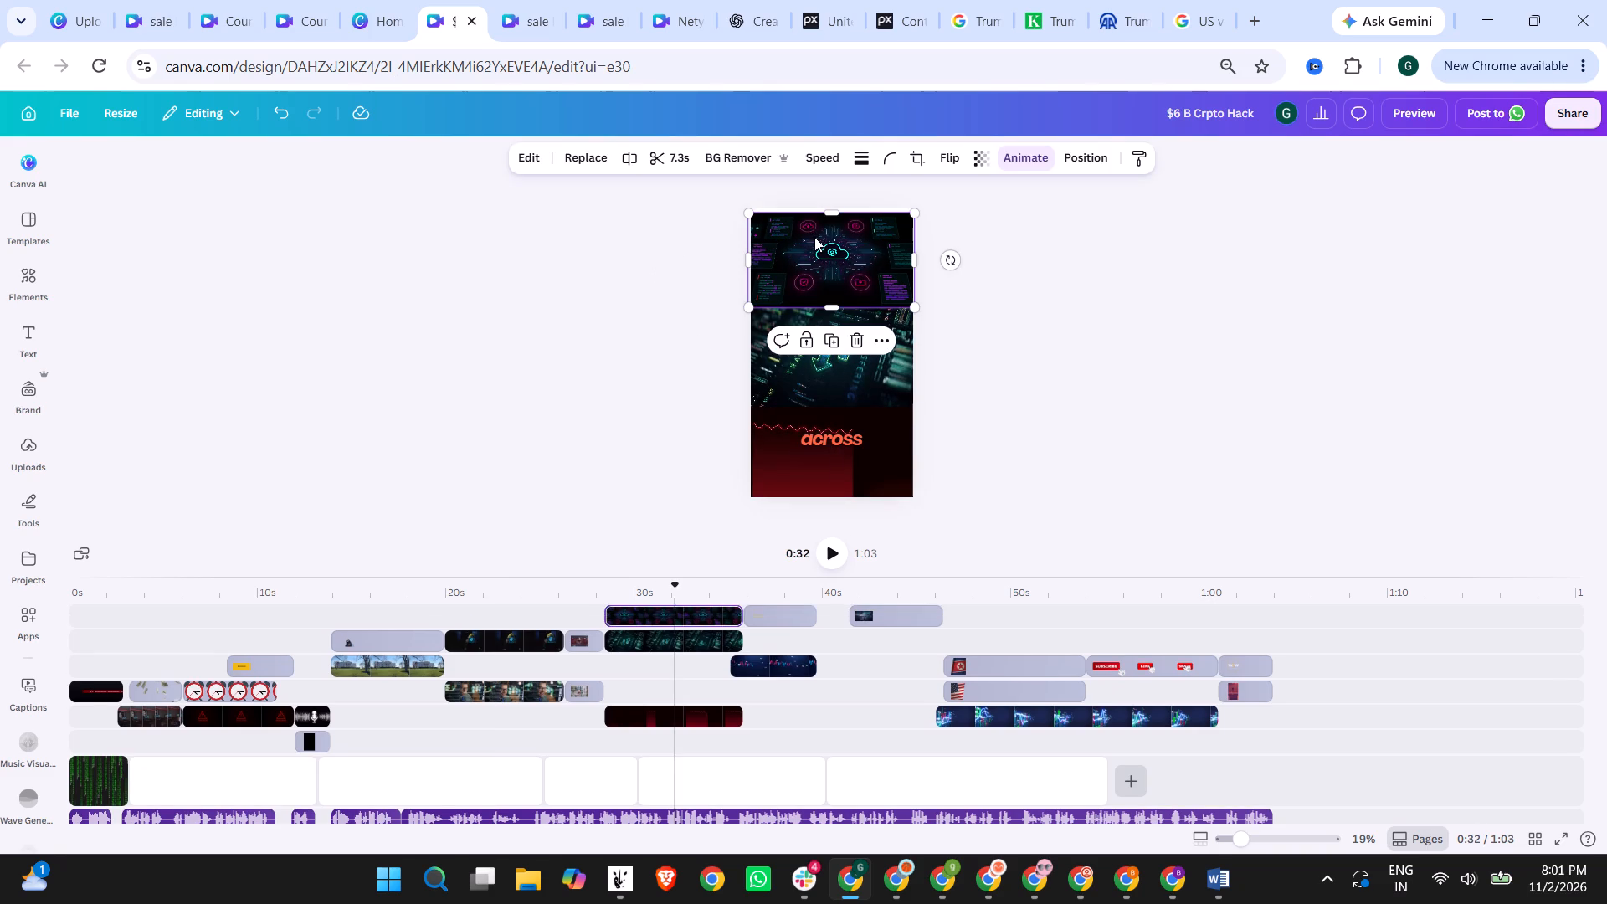
left_click_drag(828, 249, 829, 249)
left_click_drag(829, 249, 829, 241)
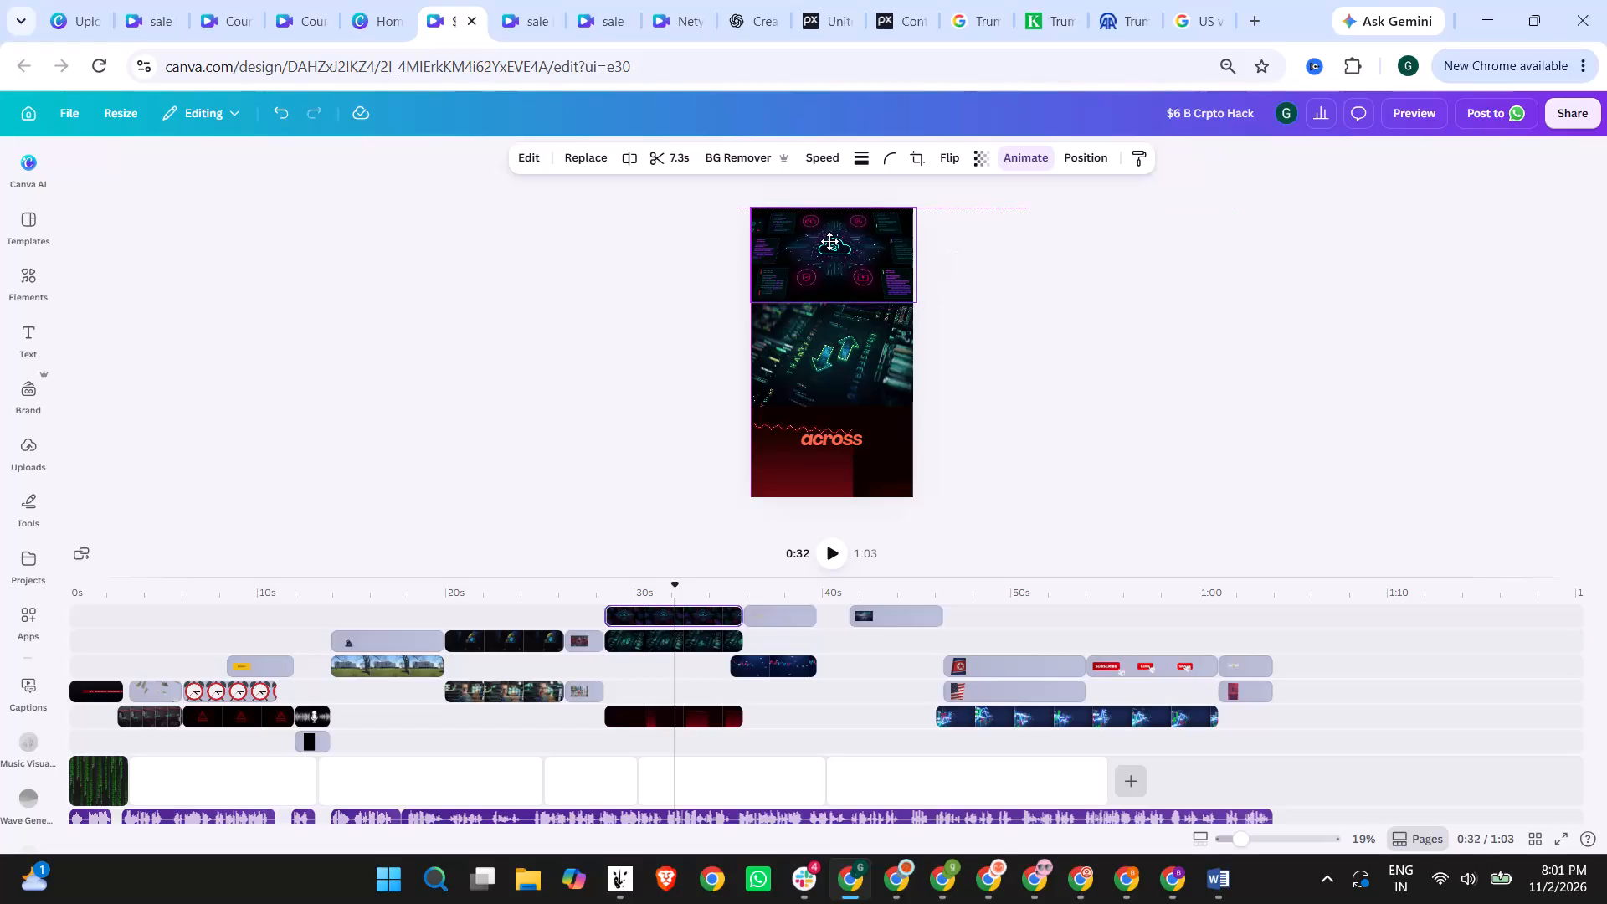
left_click_drag(829, 241, 826, 241)
left_click(991, 248)
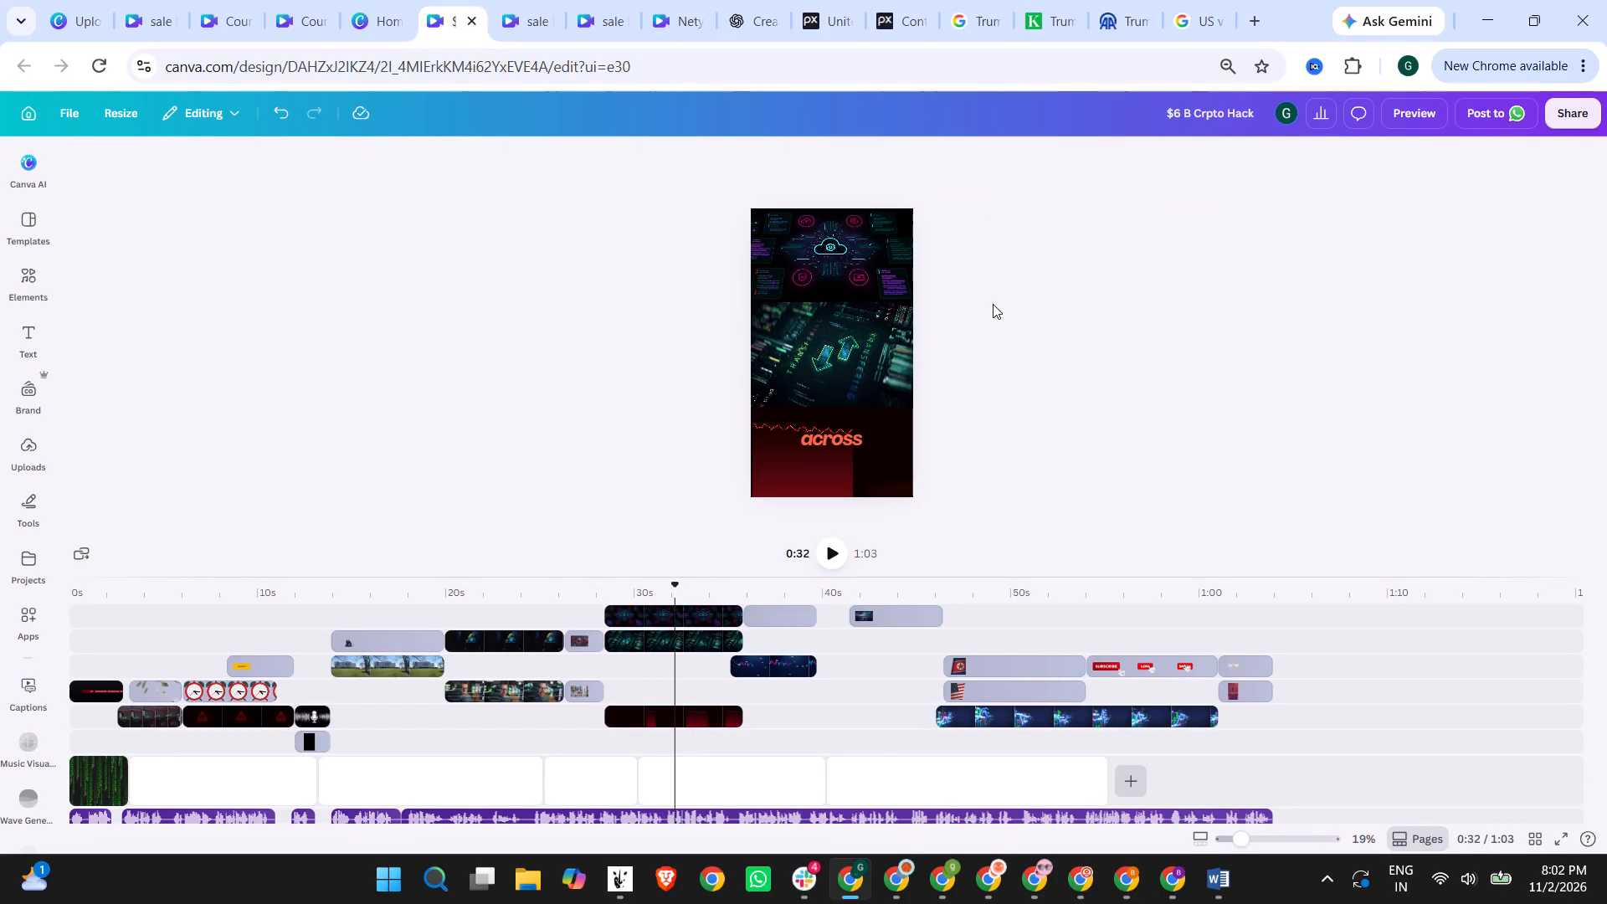
left_click(829, 248)
left_click(677, 221)
Change the first word of the "trader-trader" caption at 0:26 to "traitor".
left_click(566, 588)
left_click(827, 547)
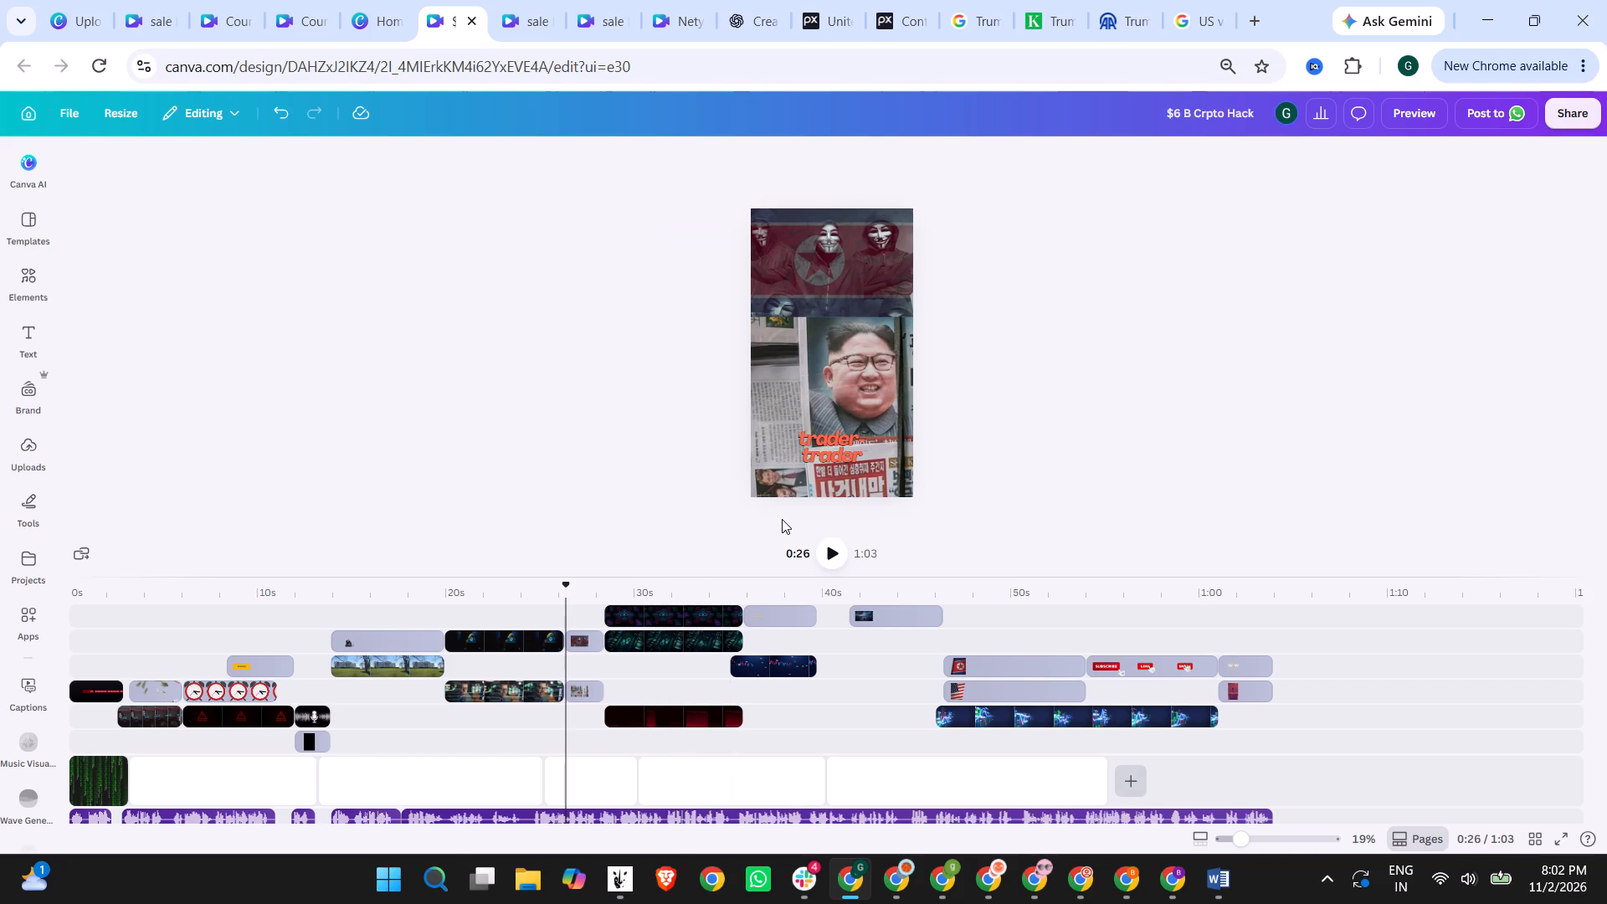
left_click(817, 446)
double_click(824, 444)
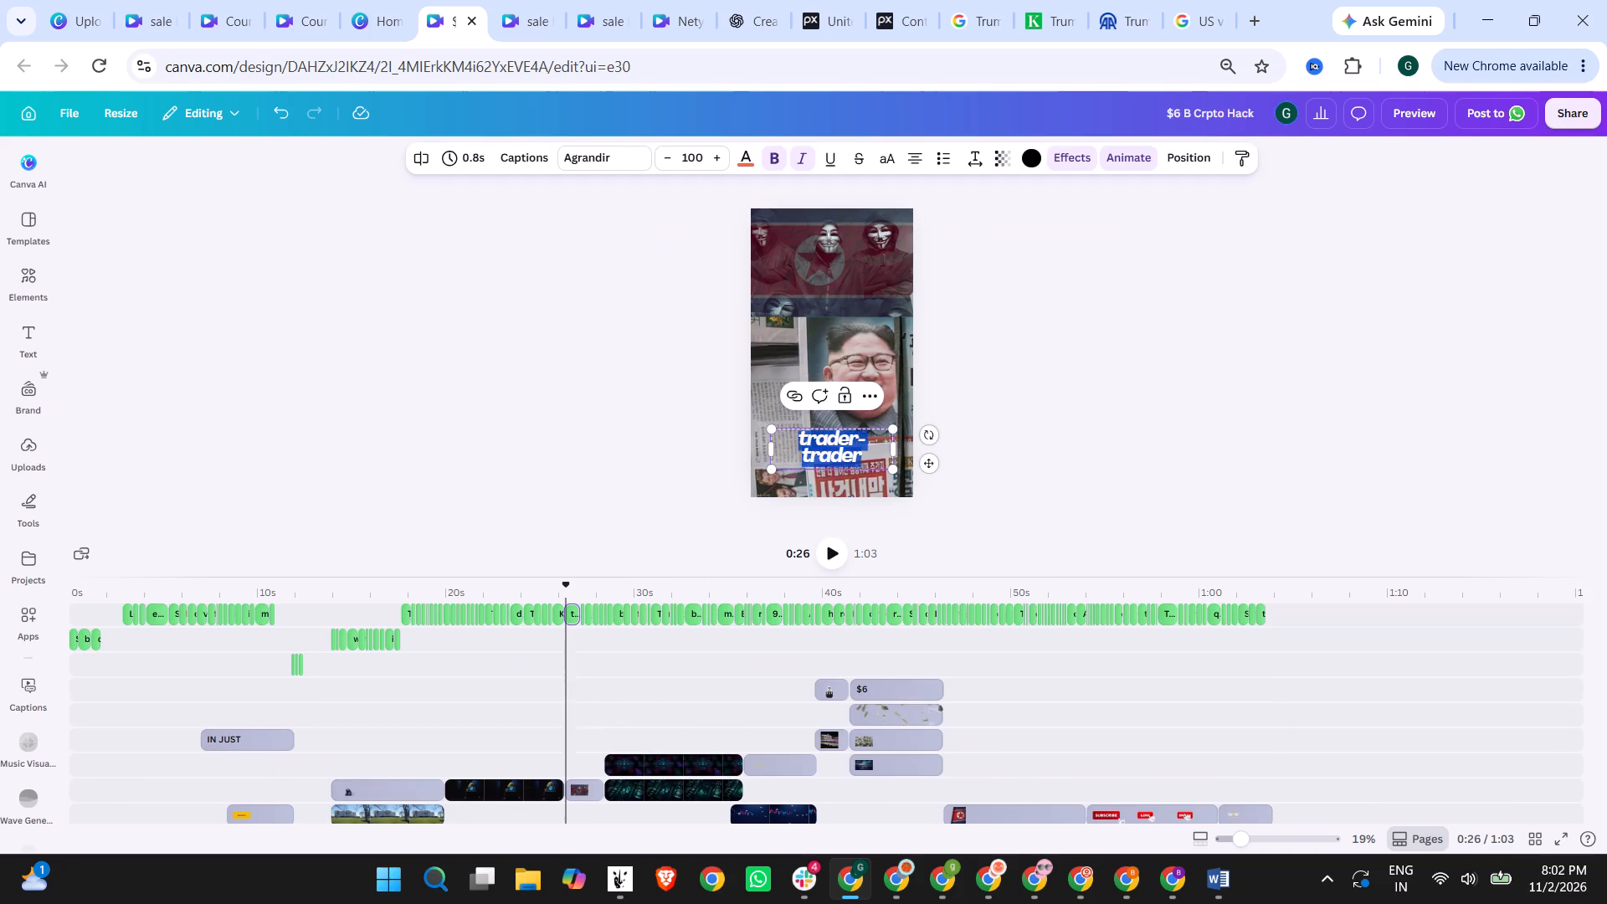
left_click(859, 438)
left_click_drag(858, 434, 805, 439)
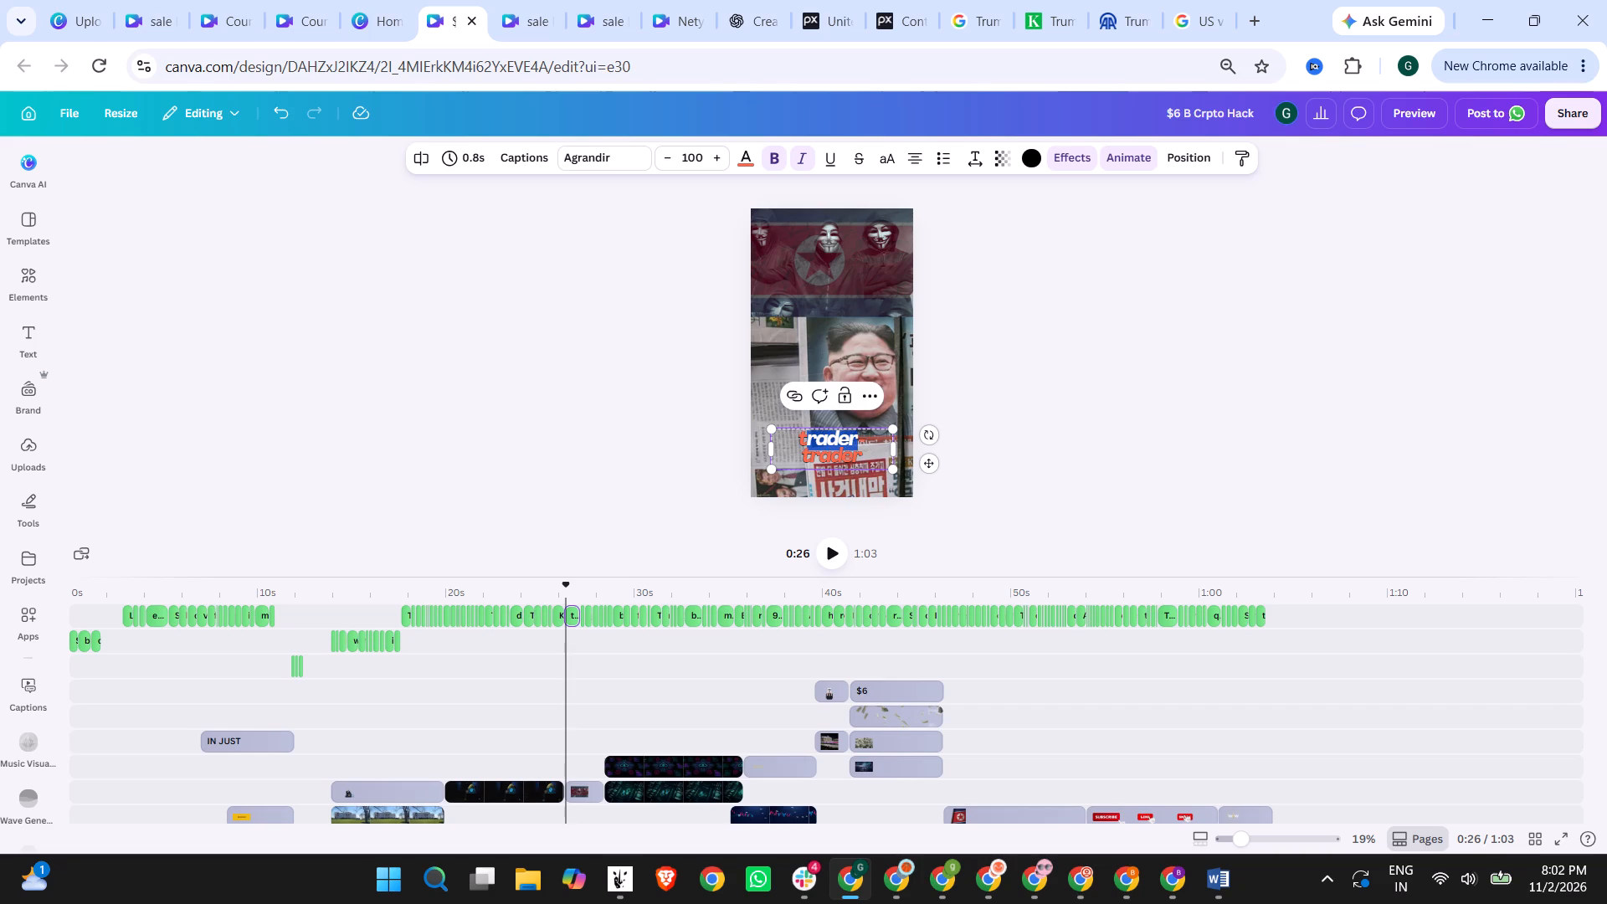
type("raitor")
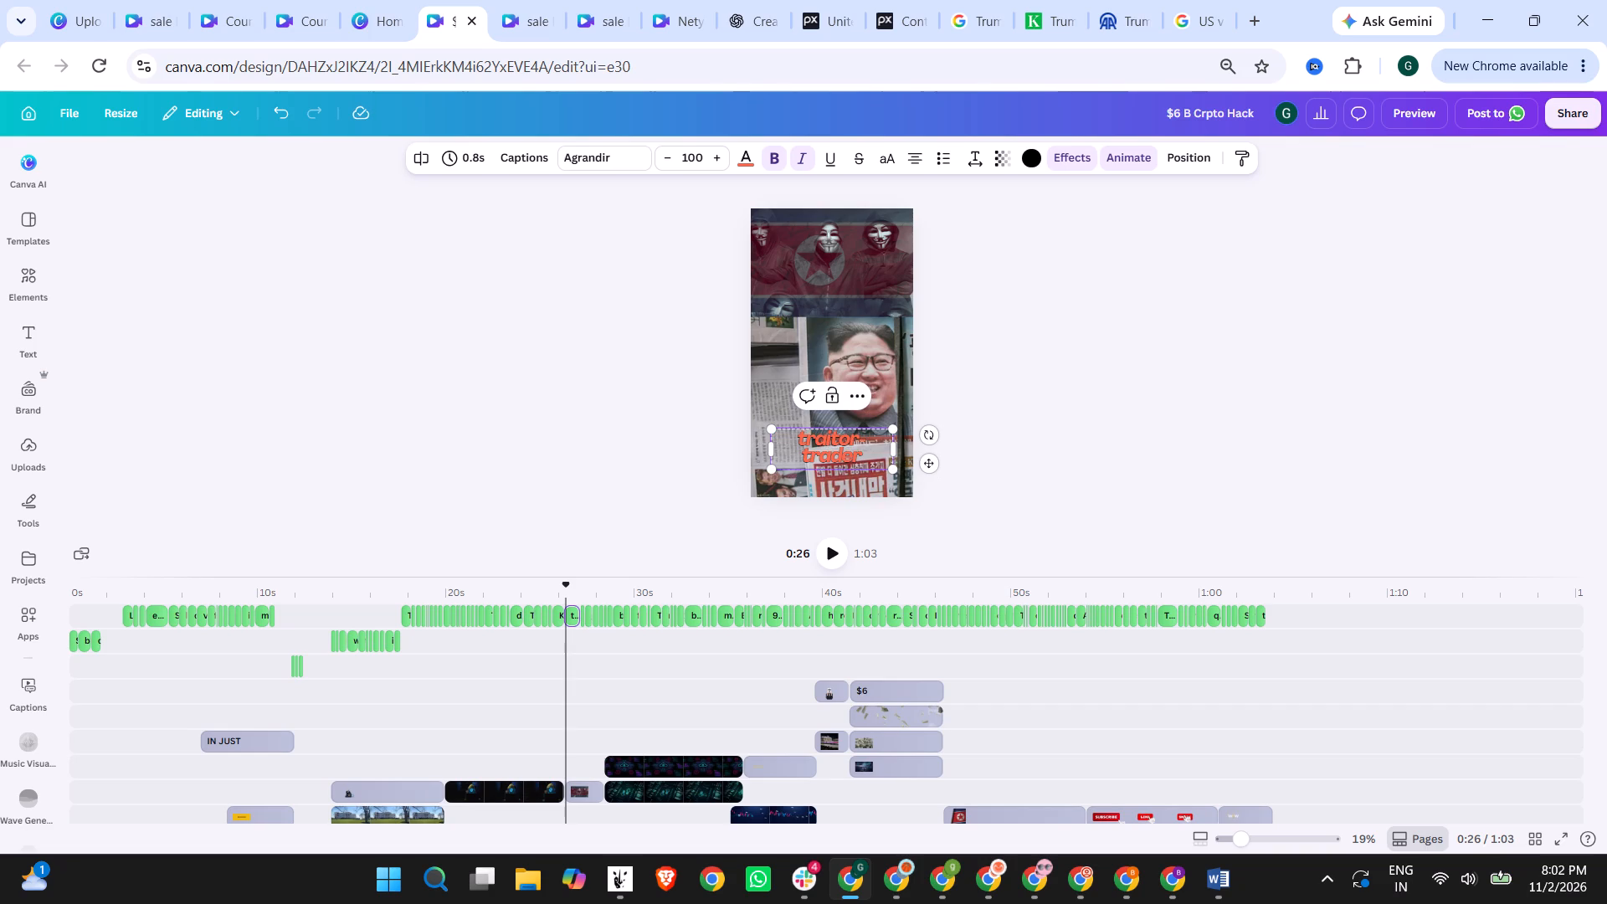
left_click(971, 426)
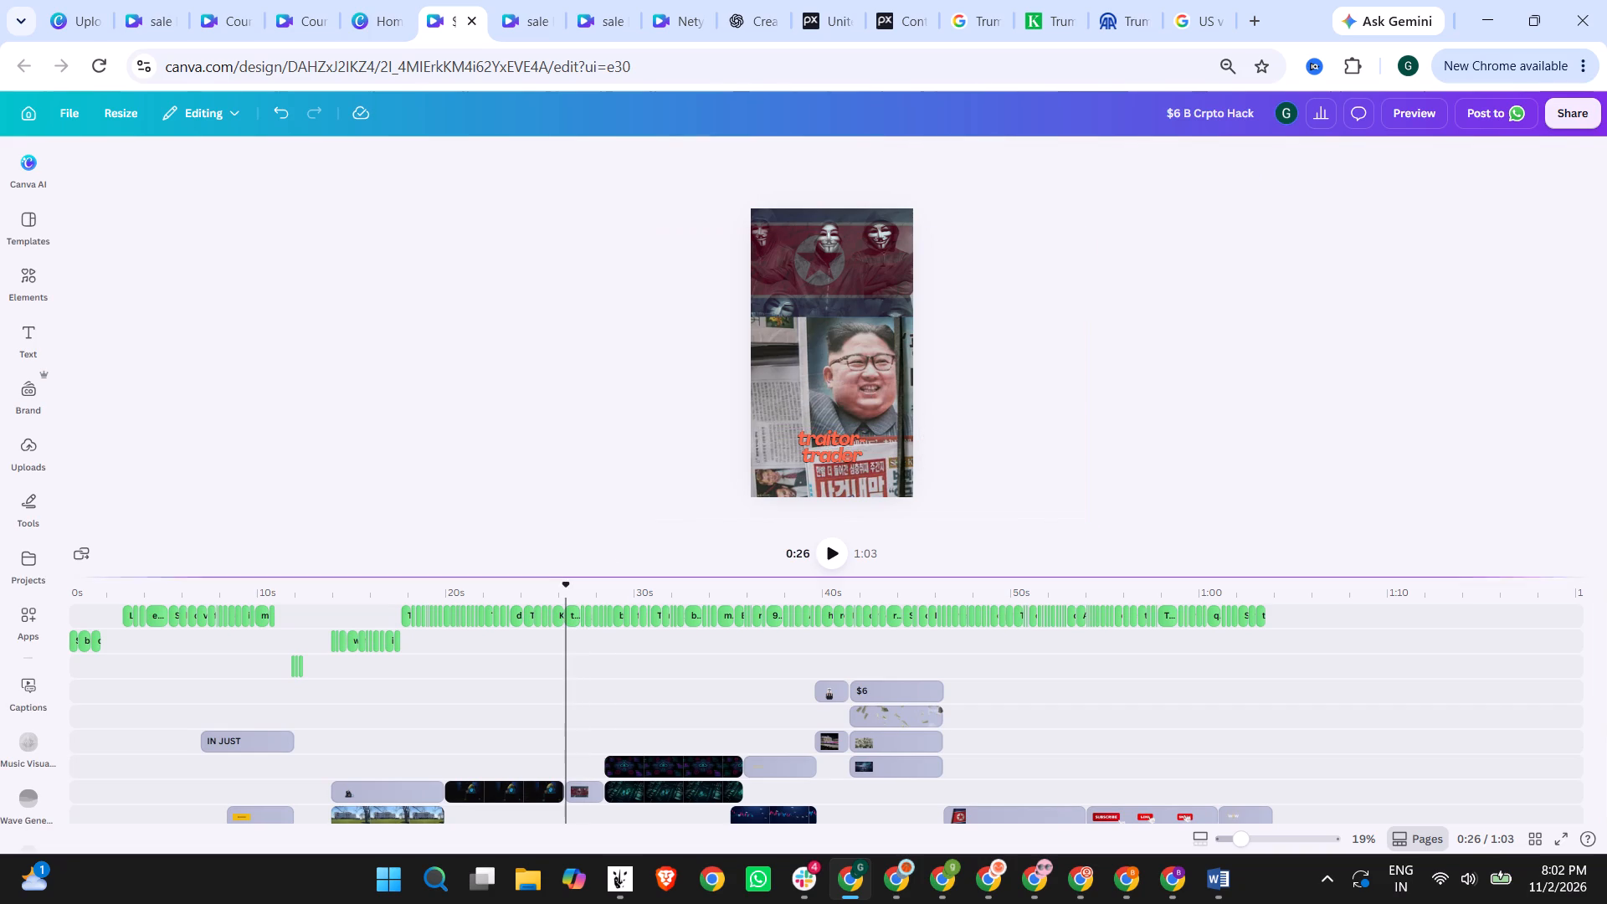
Play the video from 0:26 to about 1:00 to check the captions, returning to 0:57.
left_click(834, 546)
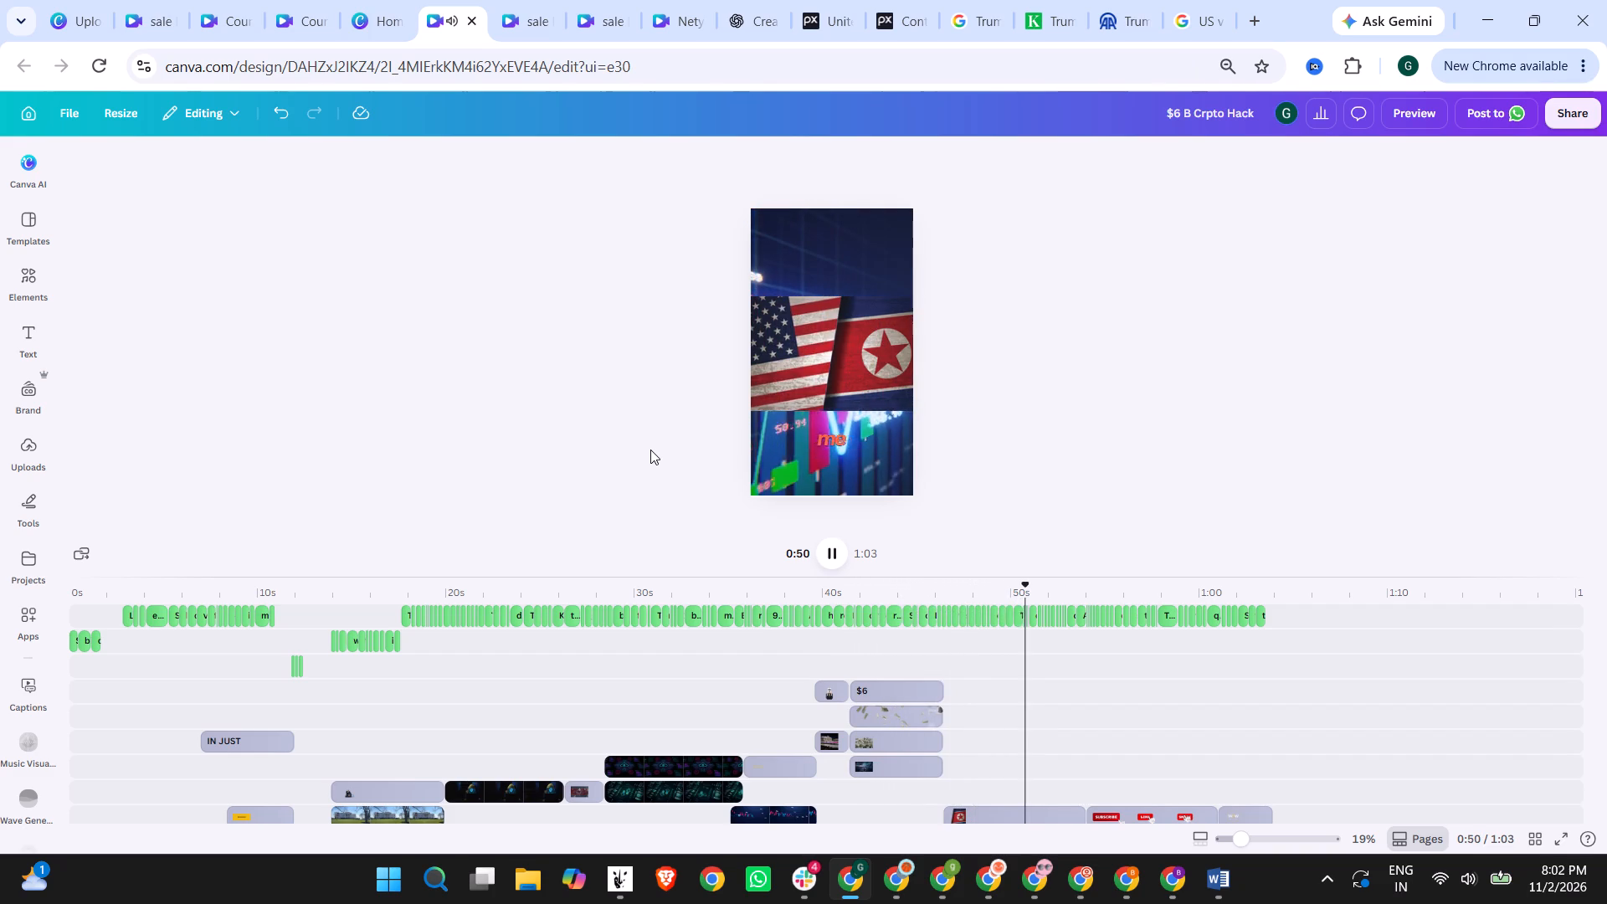
scroll(477, 752, "down", 4)
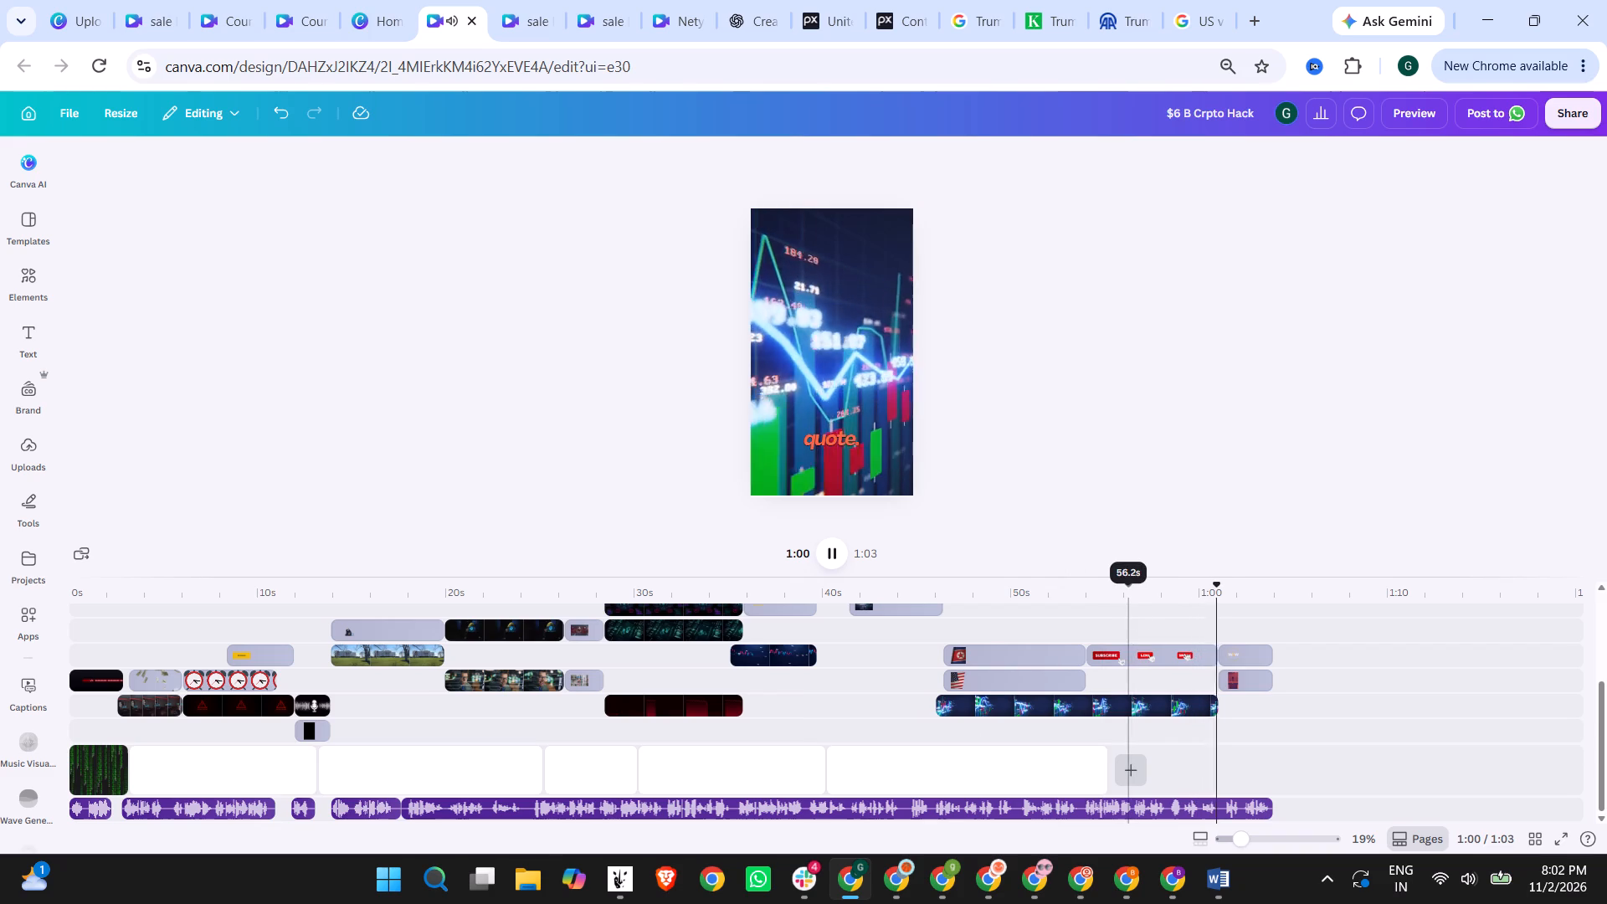
left_click(1150, 606)
left_click(1173, 593)
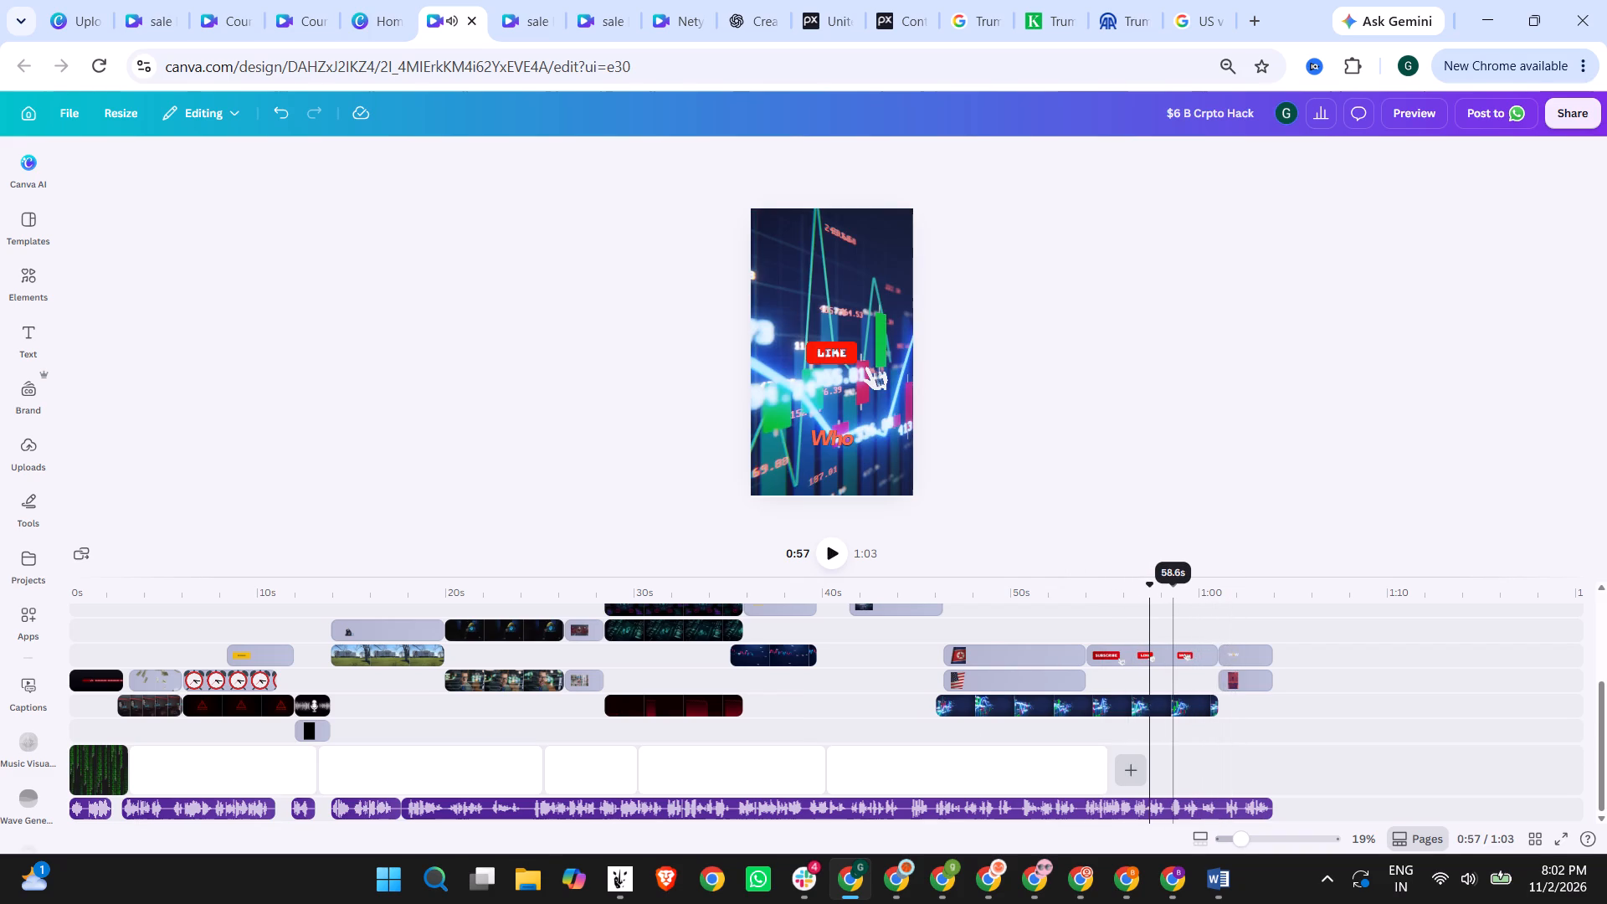
Examine the opening "Six", "billion" and "dollars?" captions on the timeline and in the caption transcript.
left_click(188, 589)
left_click(140, 588)
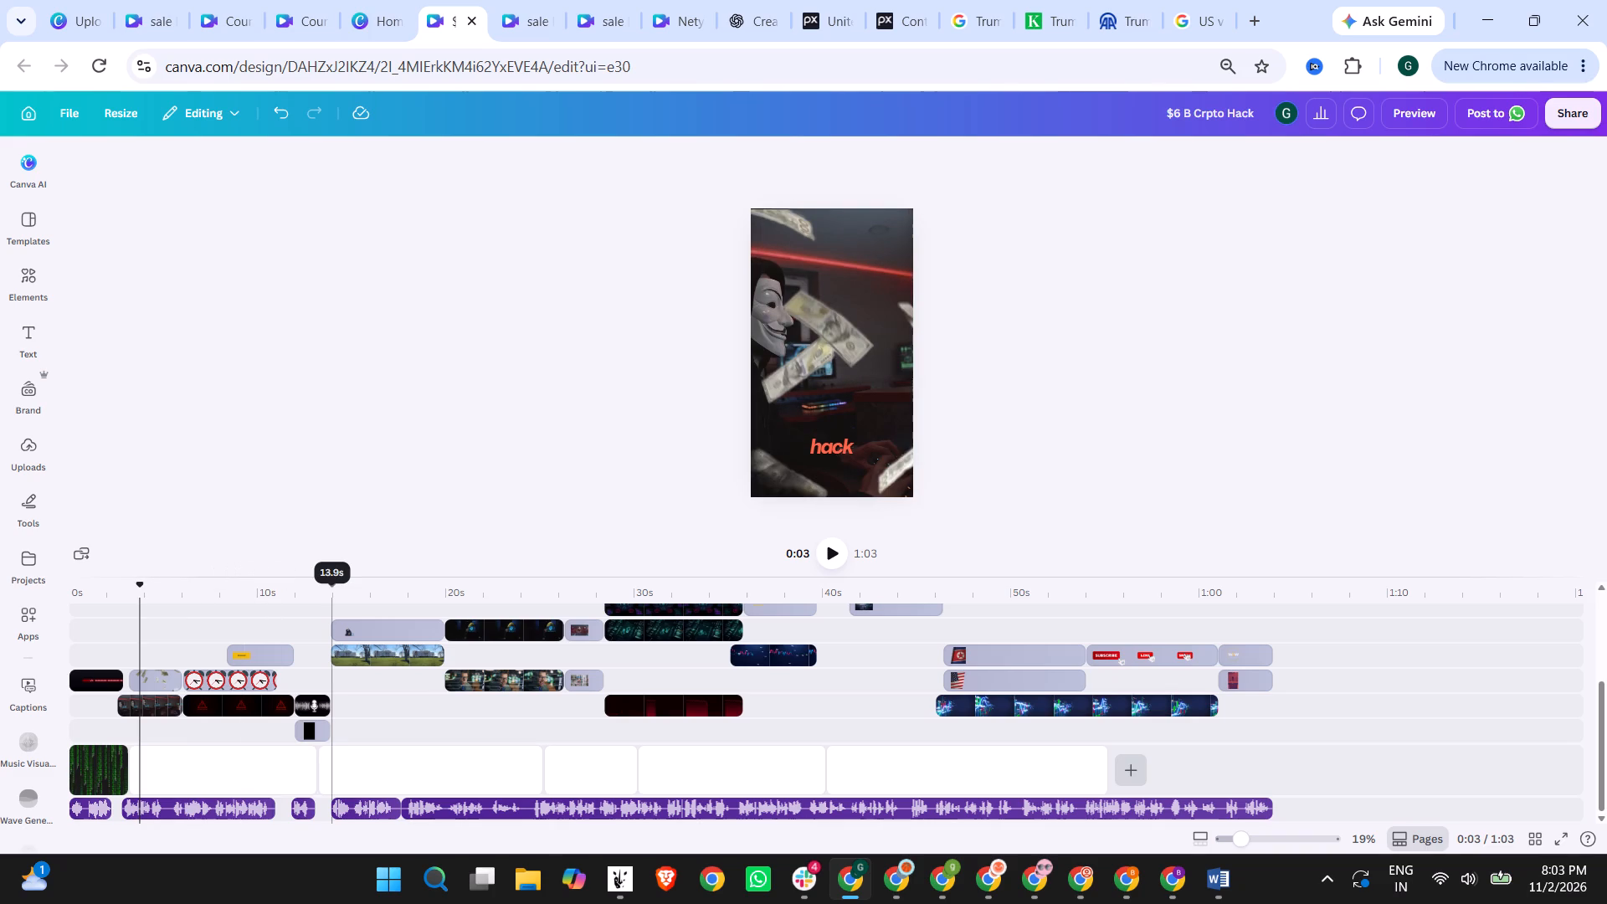
left_click(85, 593)
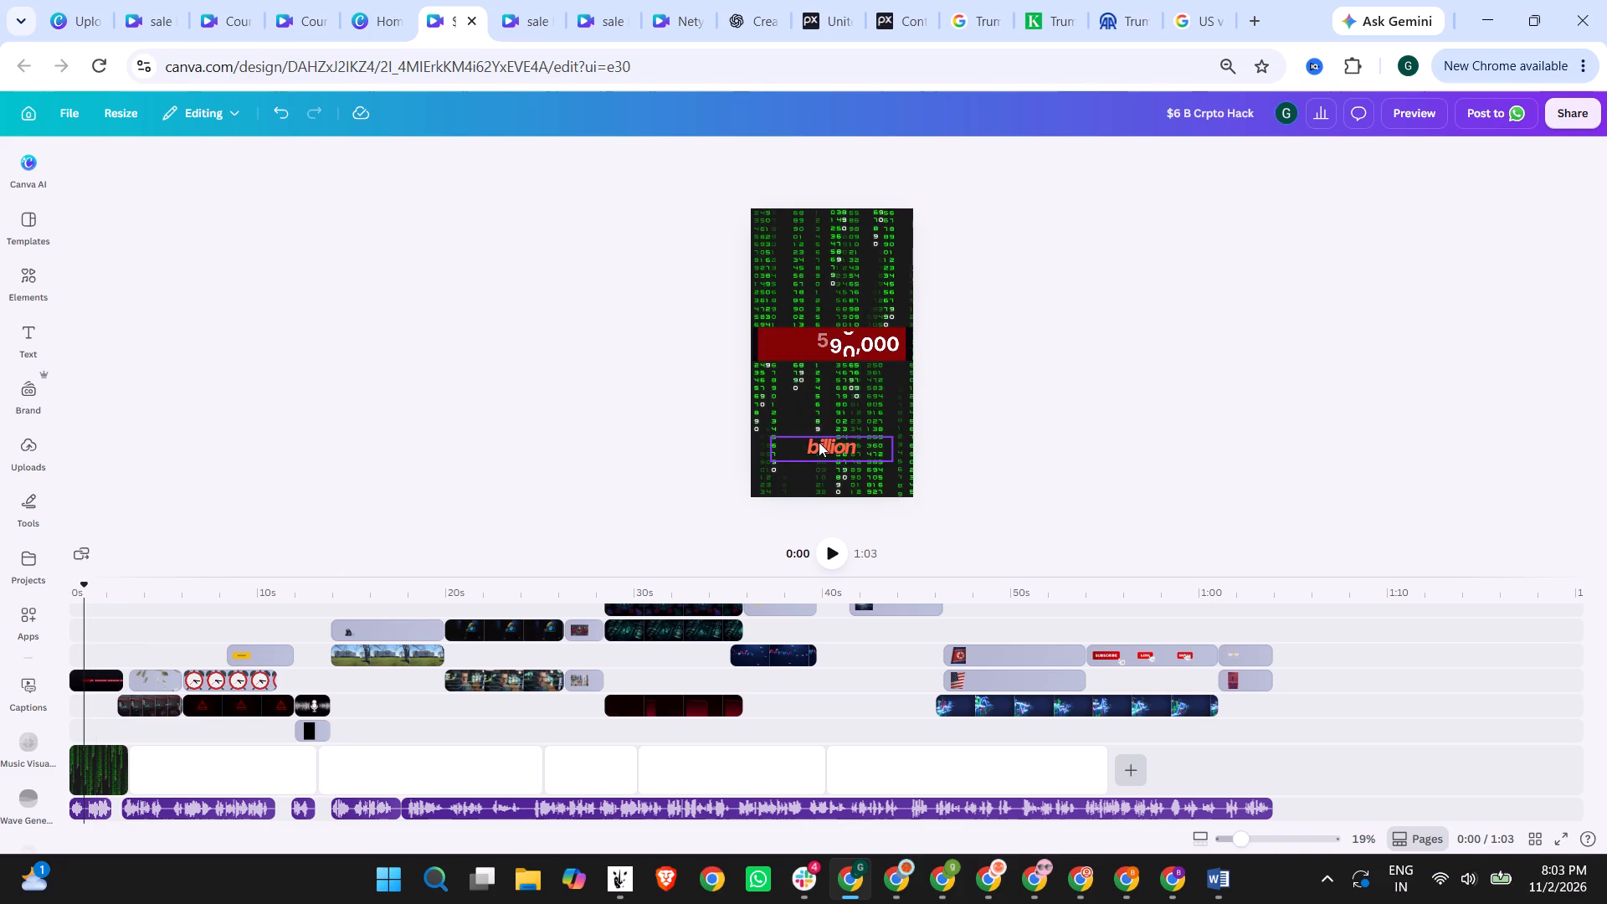
double_click(819, 442)
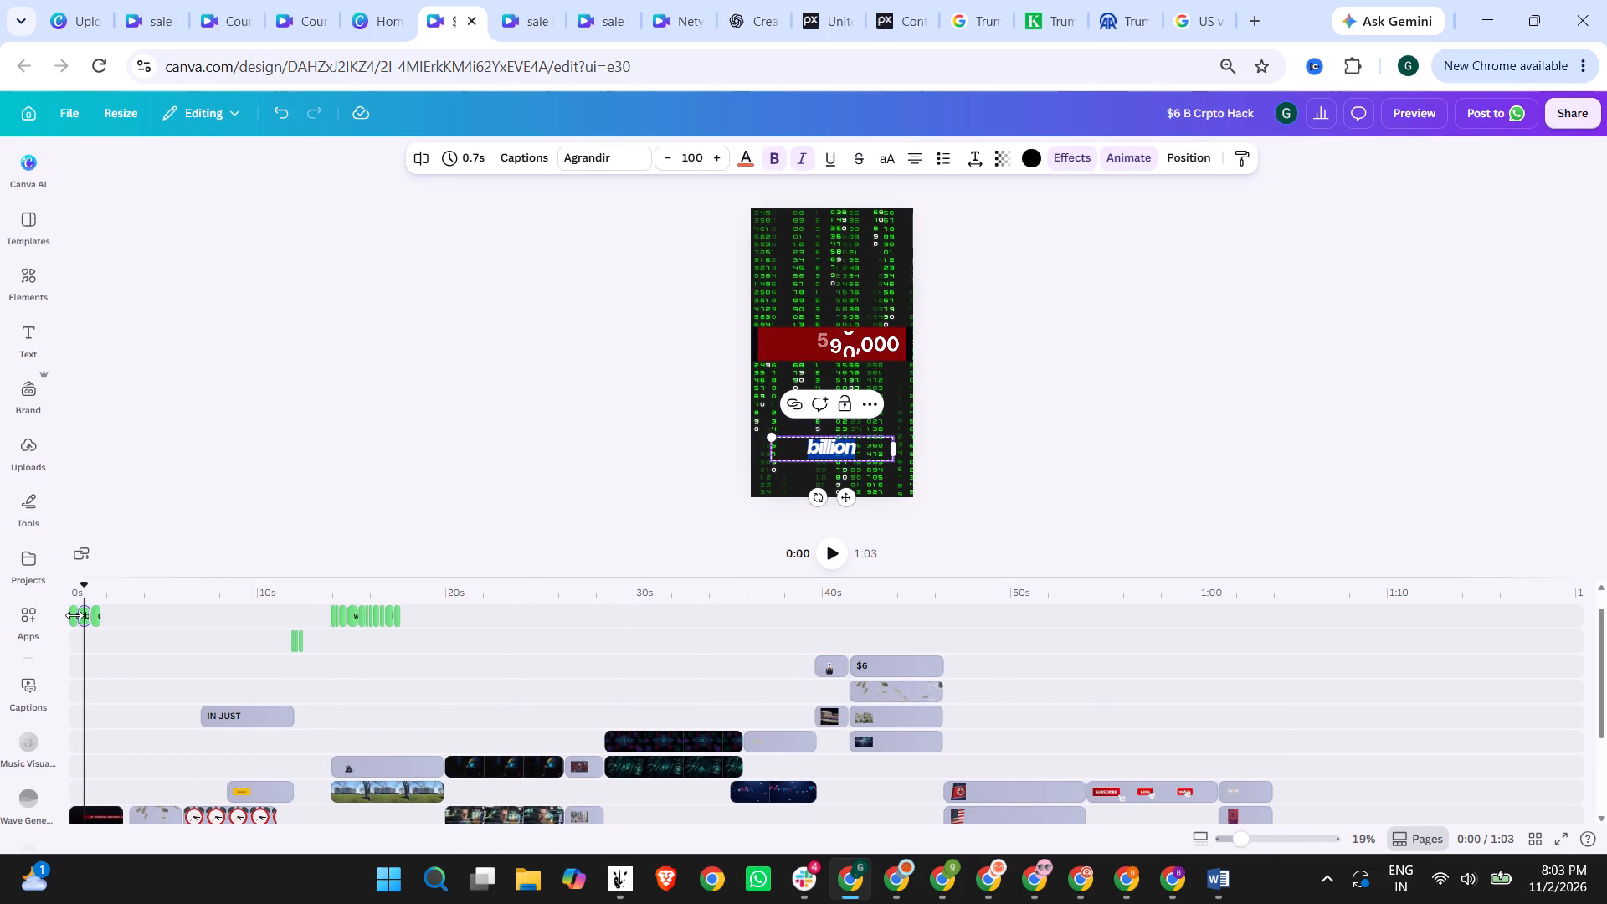
left_click(74, 615)
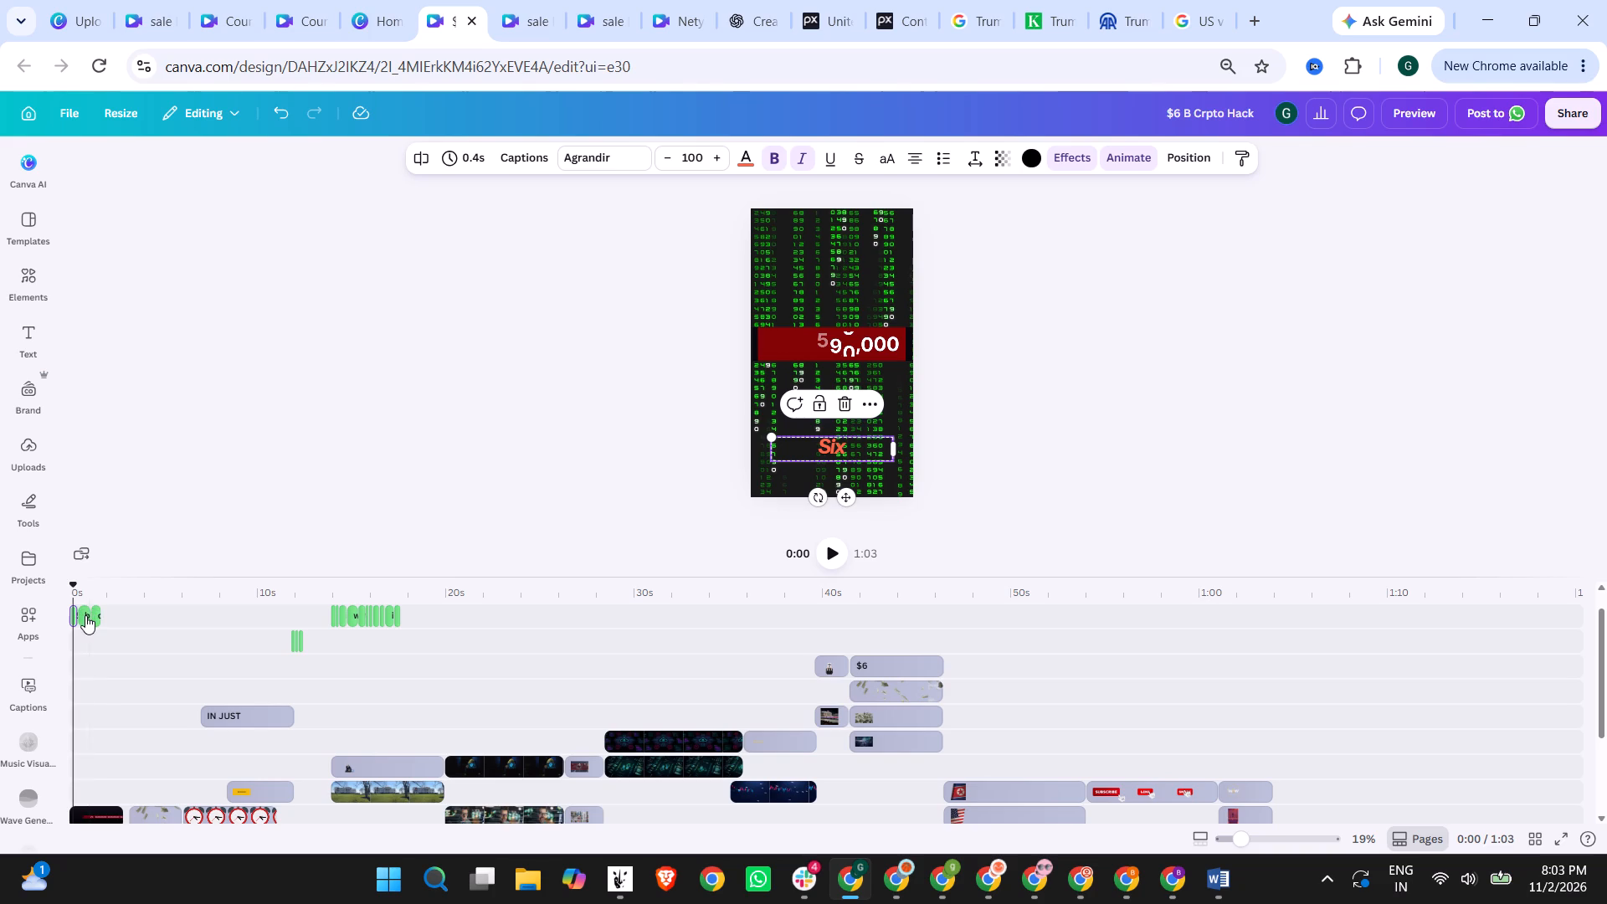
left_click(85, 615, "ctrl")
left_click(94, 615, "ctrl")
left_click_drag(112, 615, 91, 618)
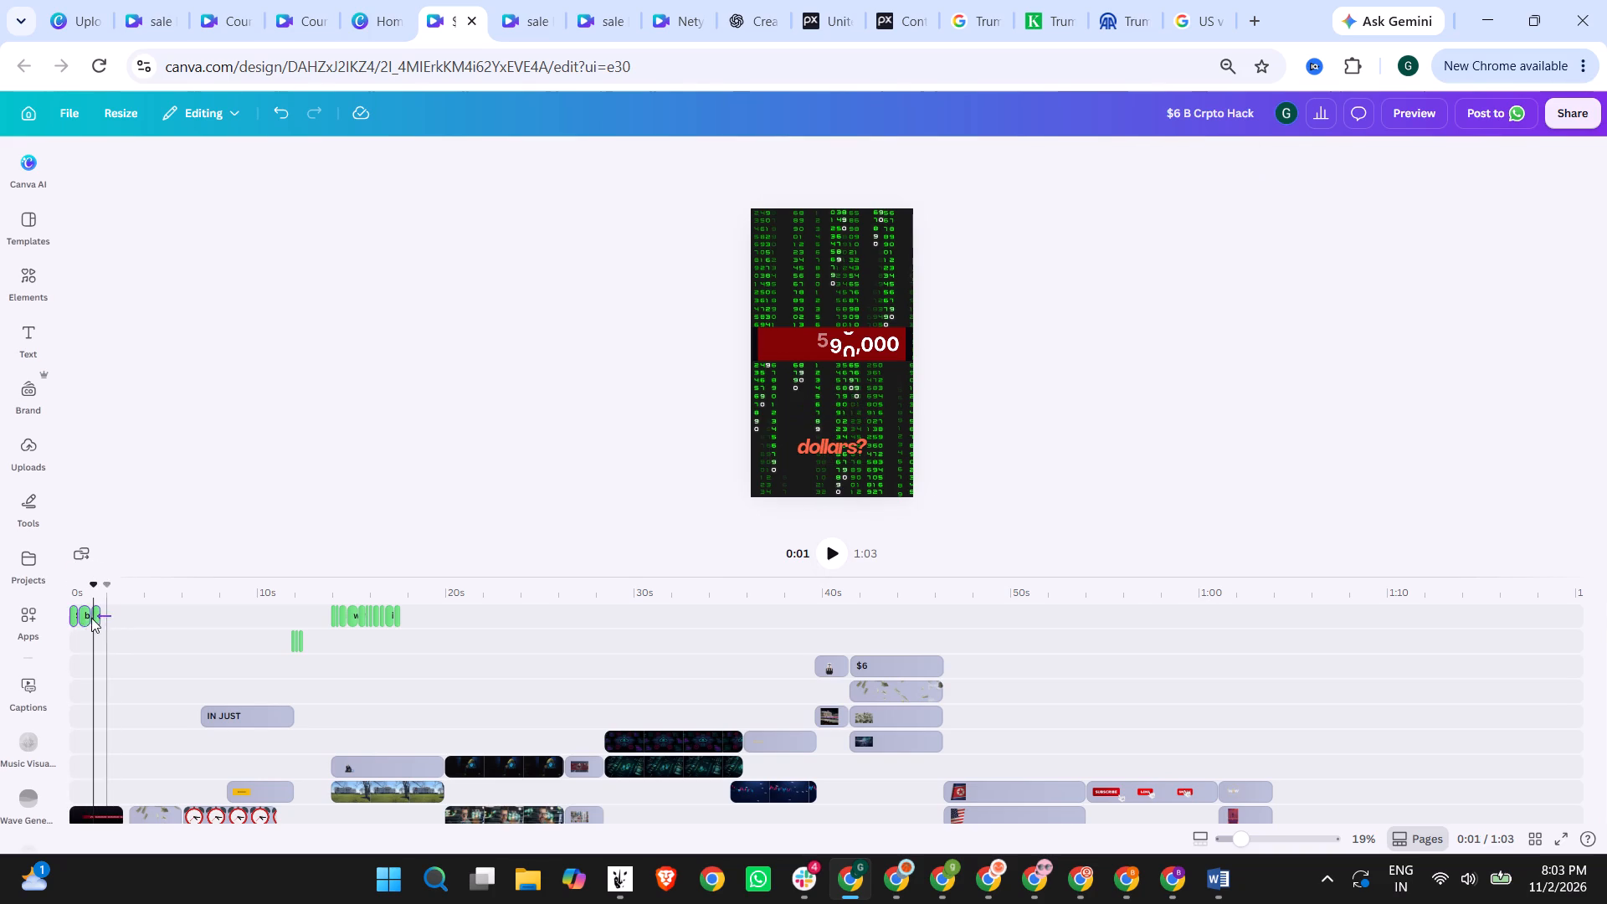
left_click_drag(91, 618, 69, 619)
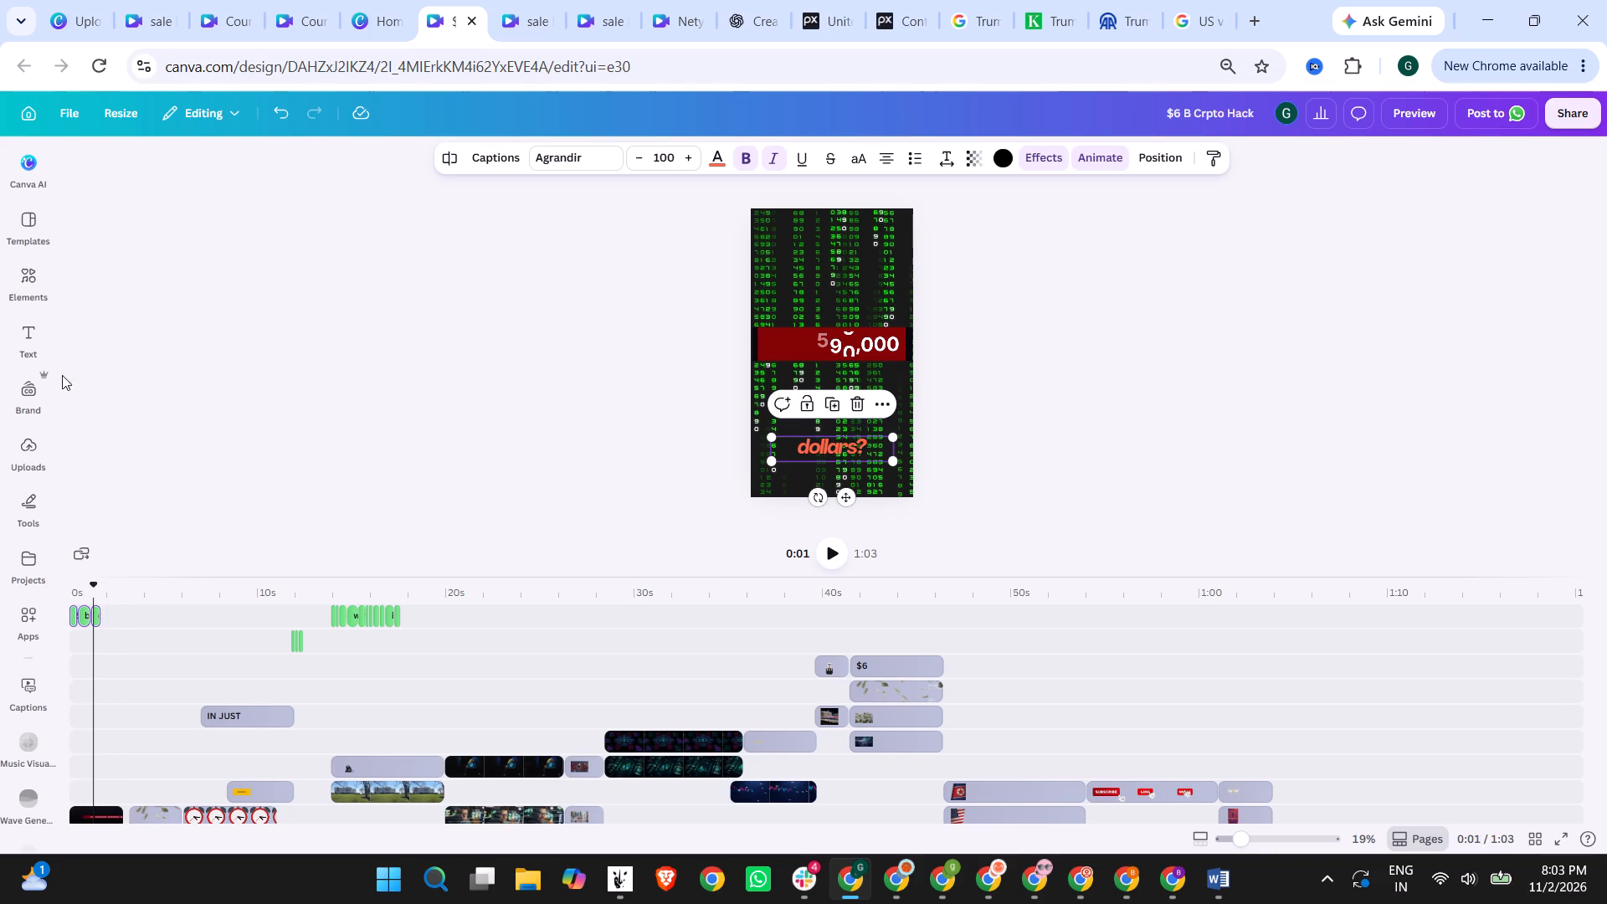
left_click(503, 157)
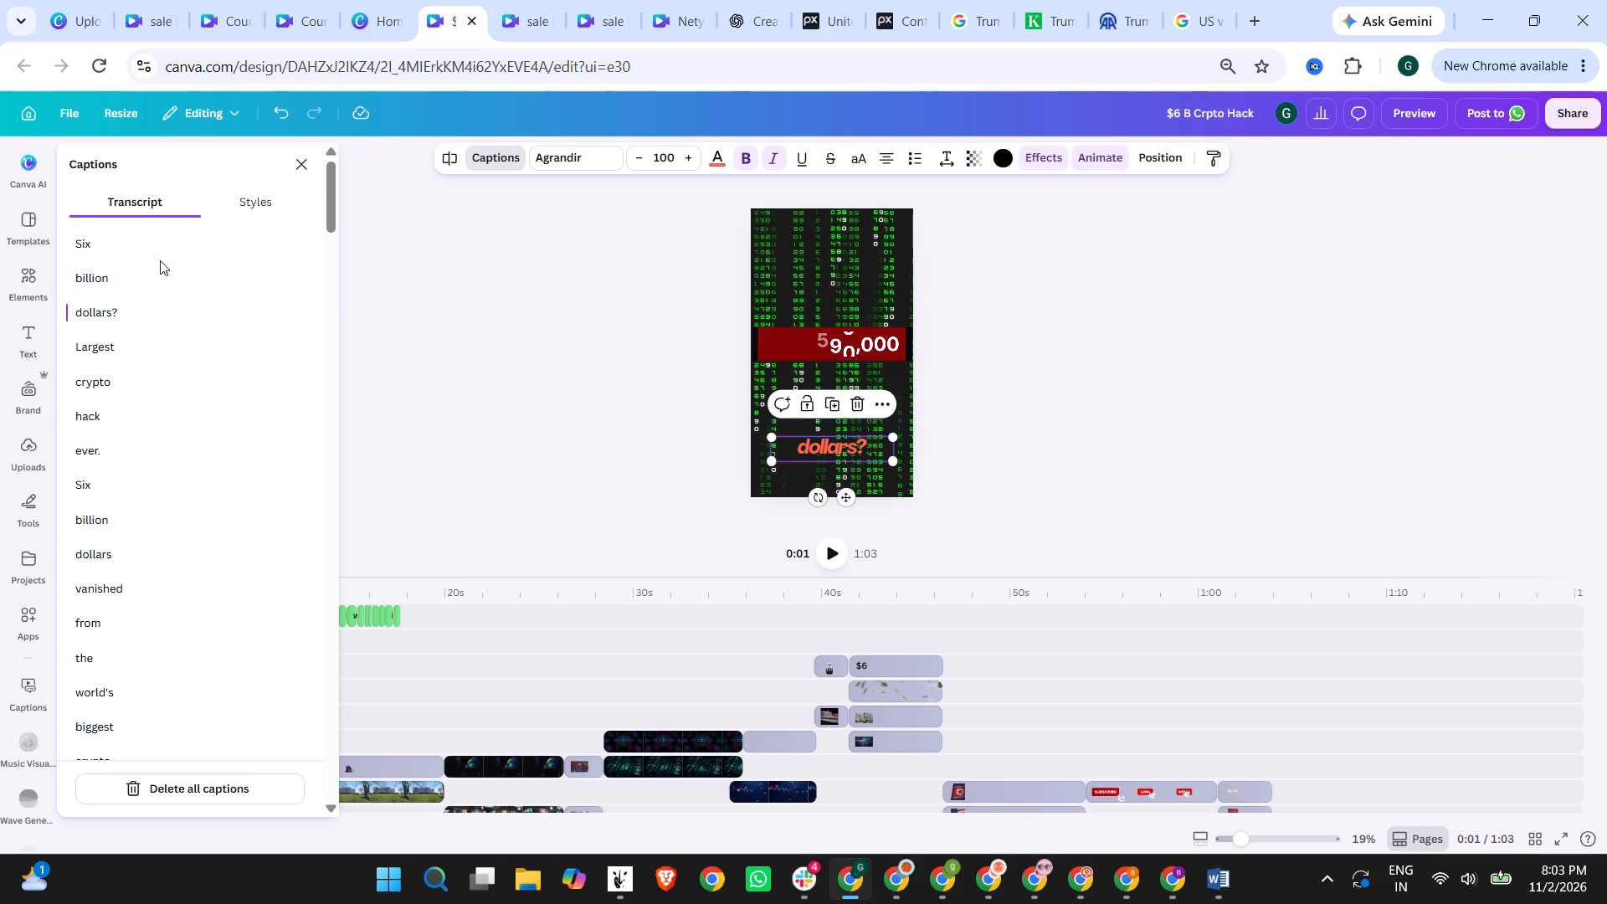
left_click(179, 244, "ctrl")
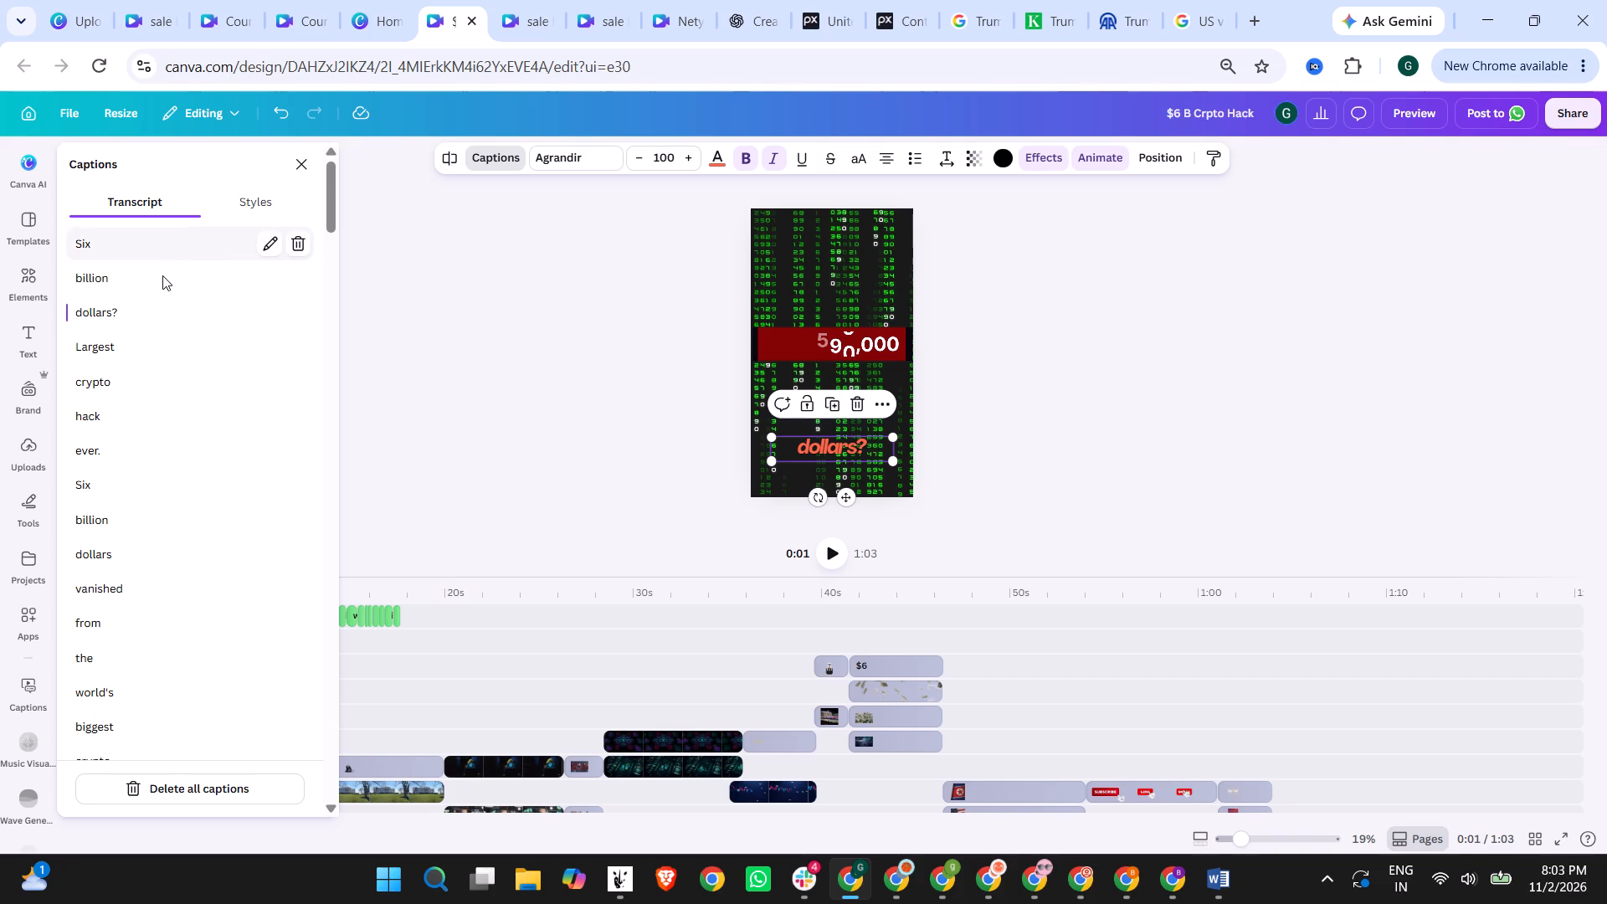
left_click(162, 275, "ctrl")
left_click(442, 266)
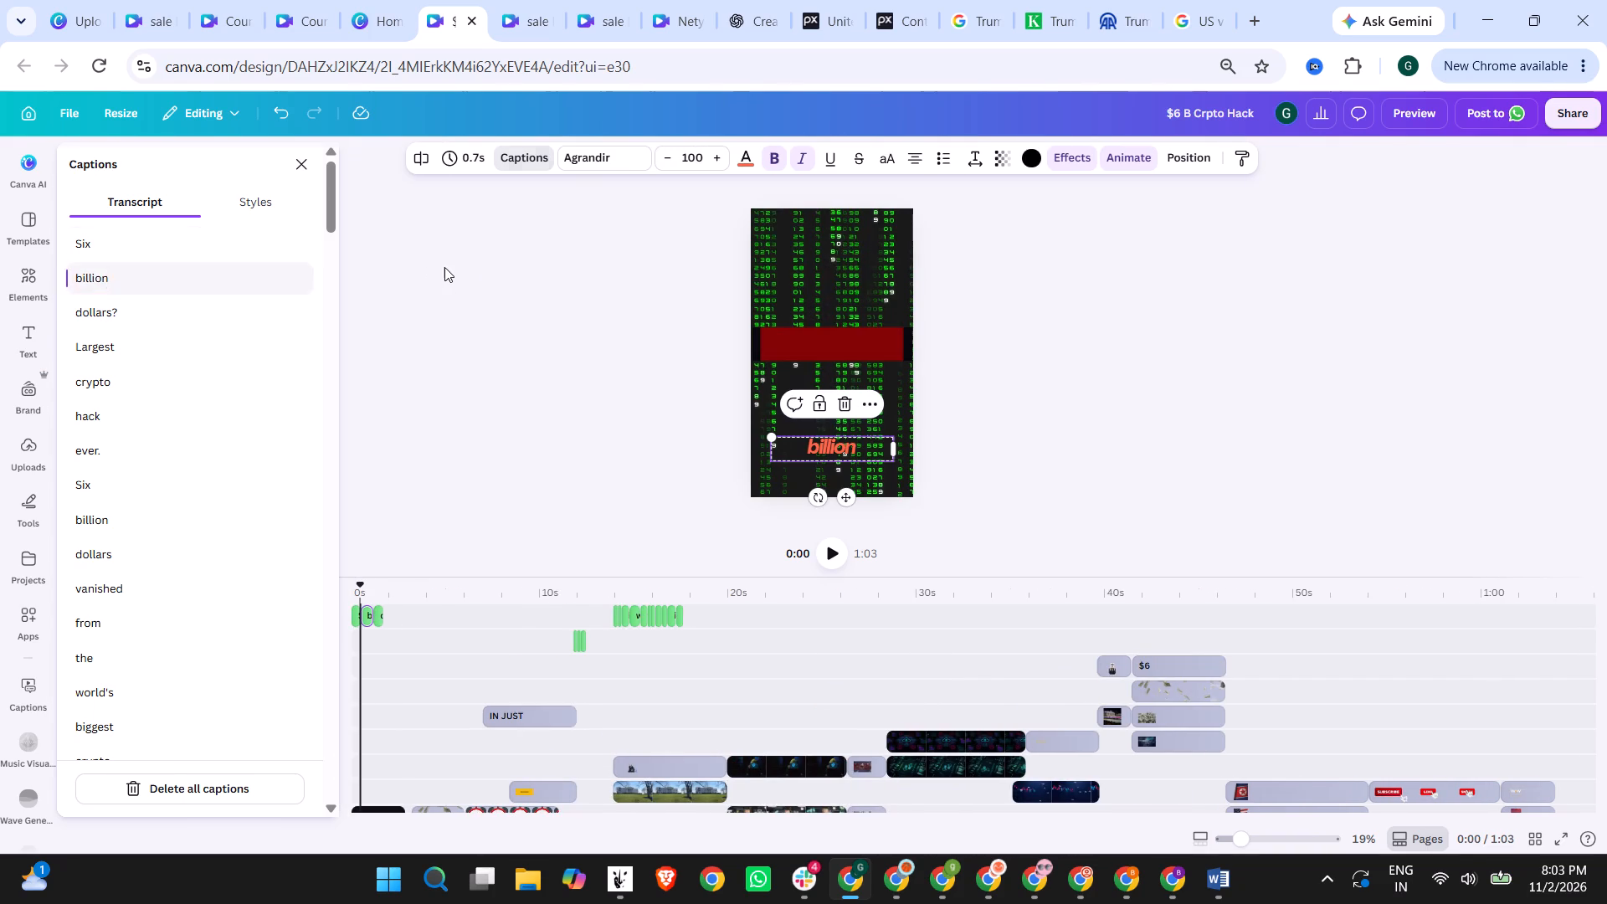
Apply the Background text effect to the three opening captions, "Six billion dollars?".
left_click_drag(124, 619, 68, 619)
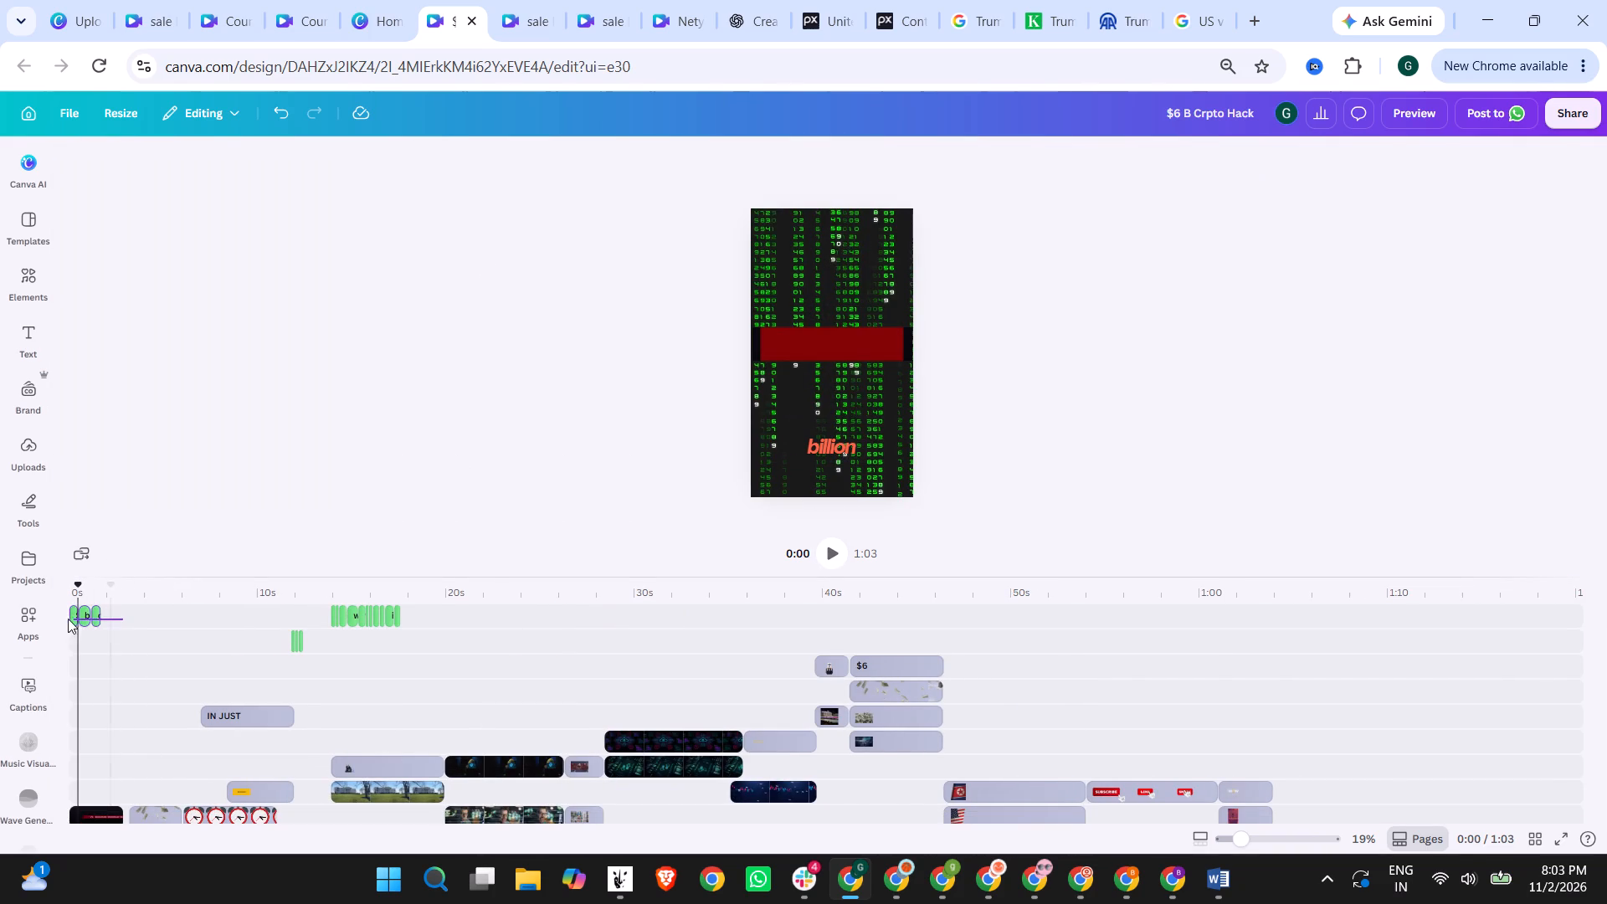
left_click_drag(68, 619, 65, 619)
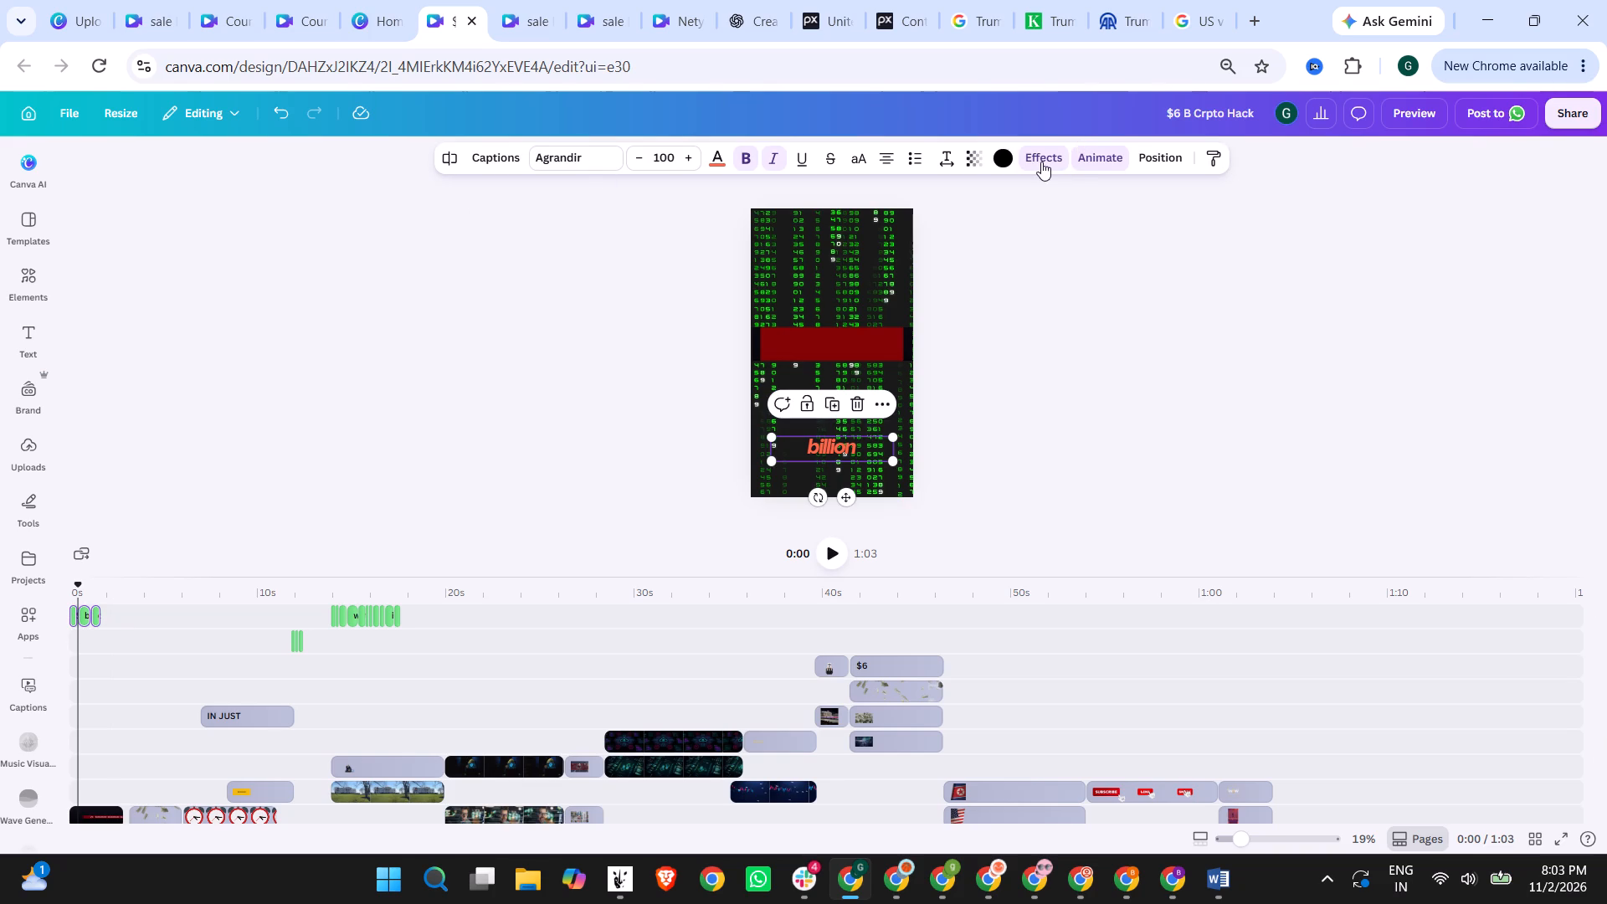
left_click(1043, 161)
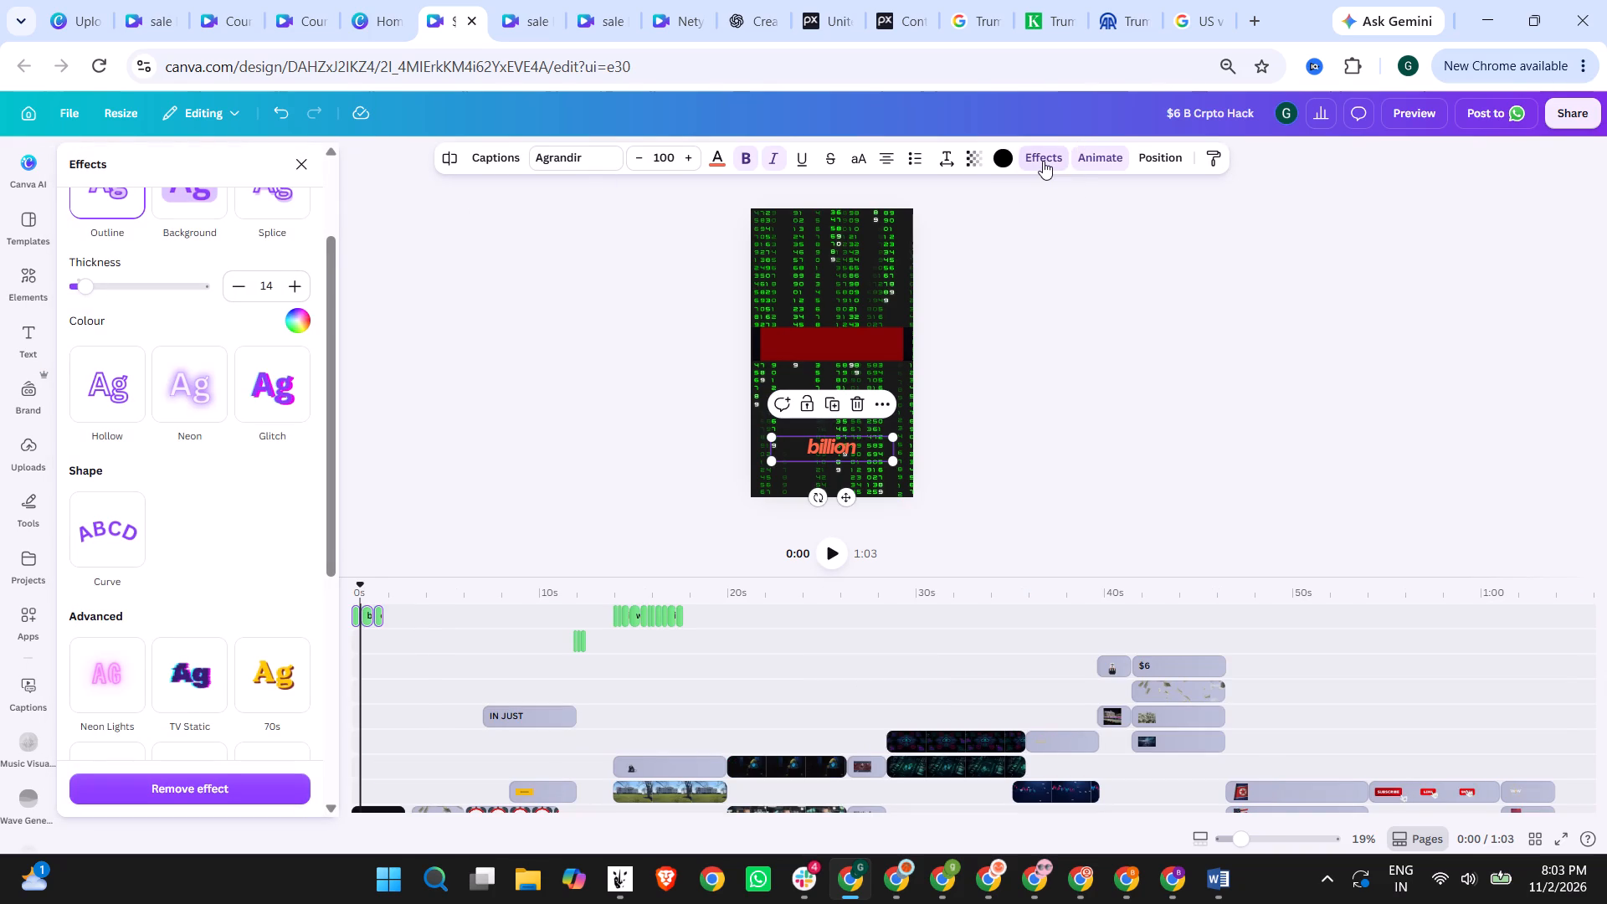
left_click(189, 208)
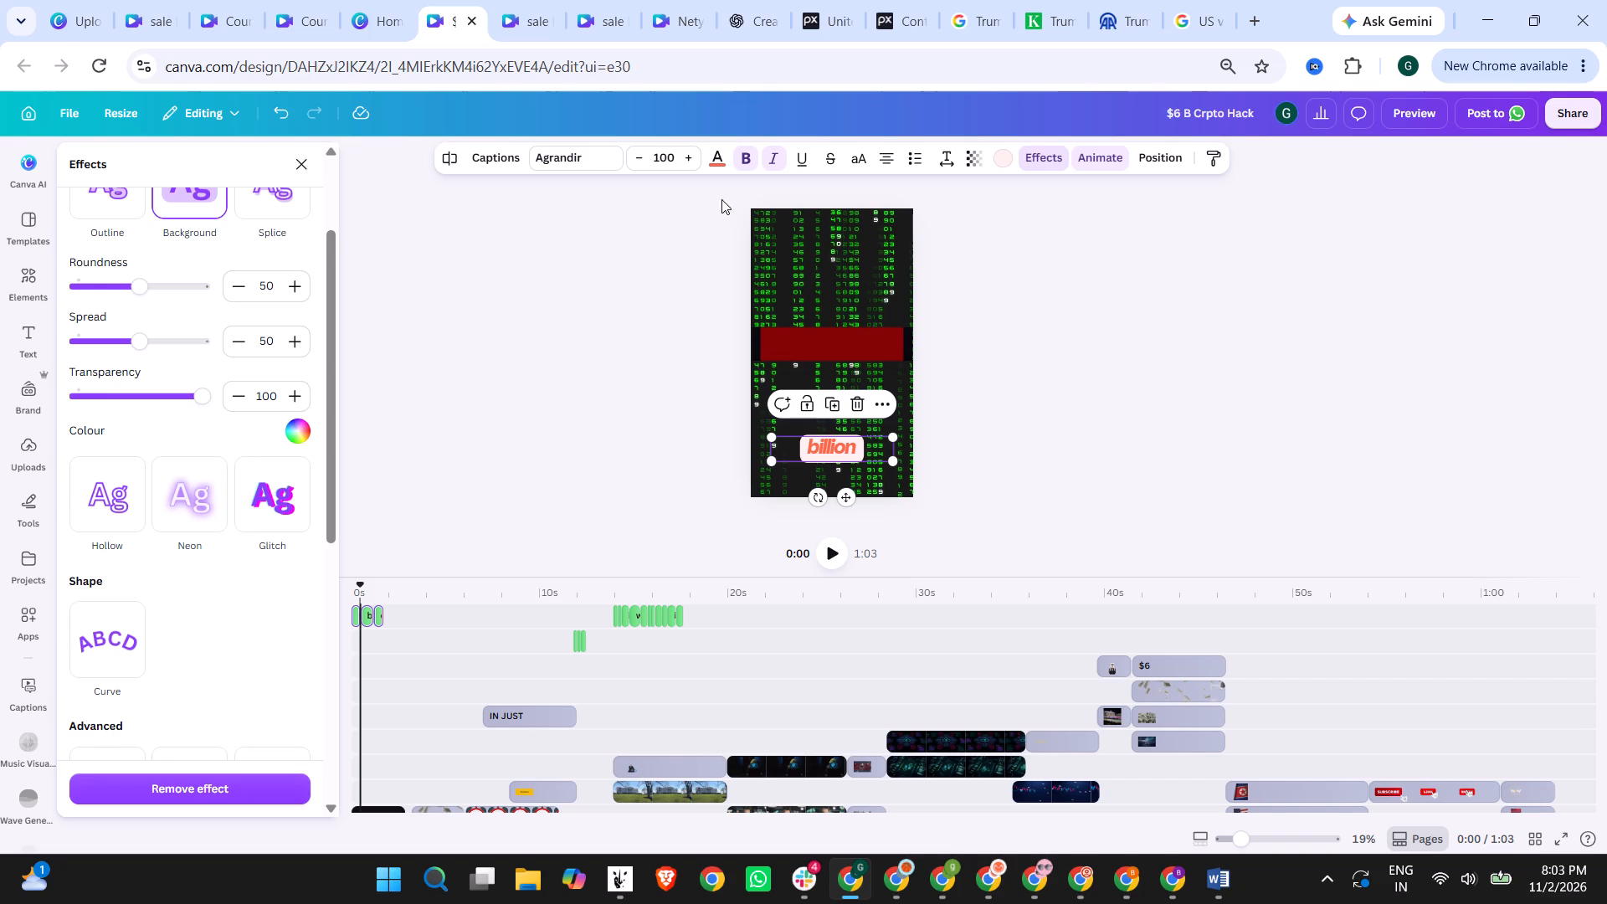
Enlarge the opening captions to font size 160 and move them up to just below the red counter banner.
left_click(686, 157)
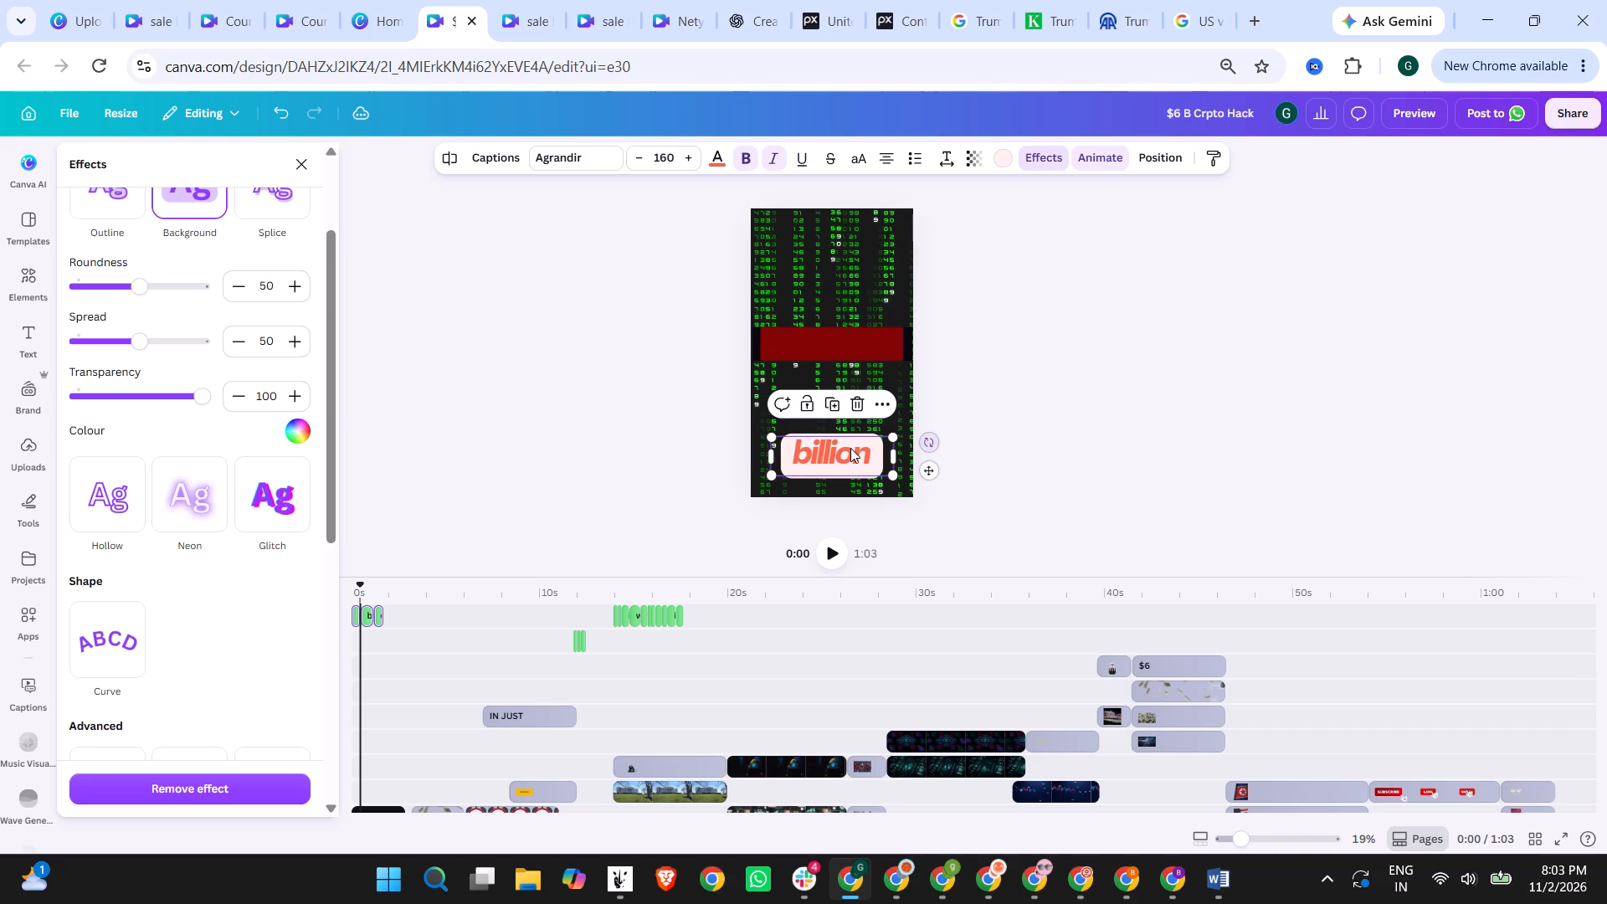
left_click_drag(837, 462, 837, 396)
left_click(1089, 395)
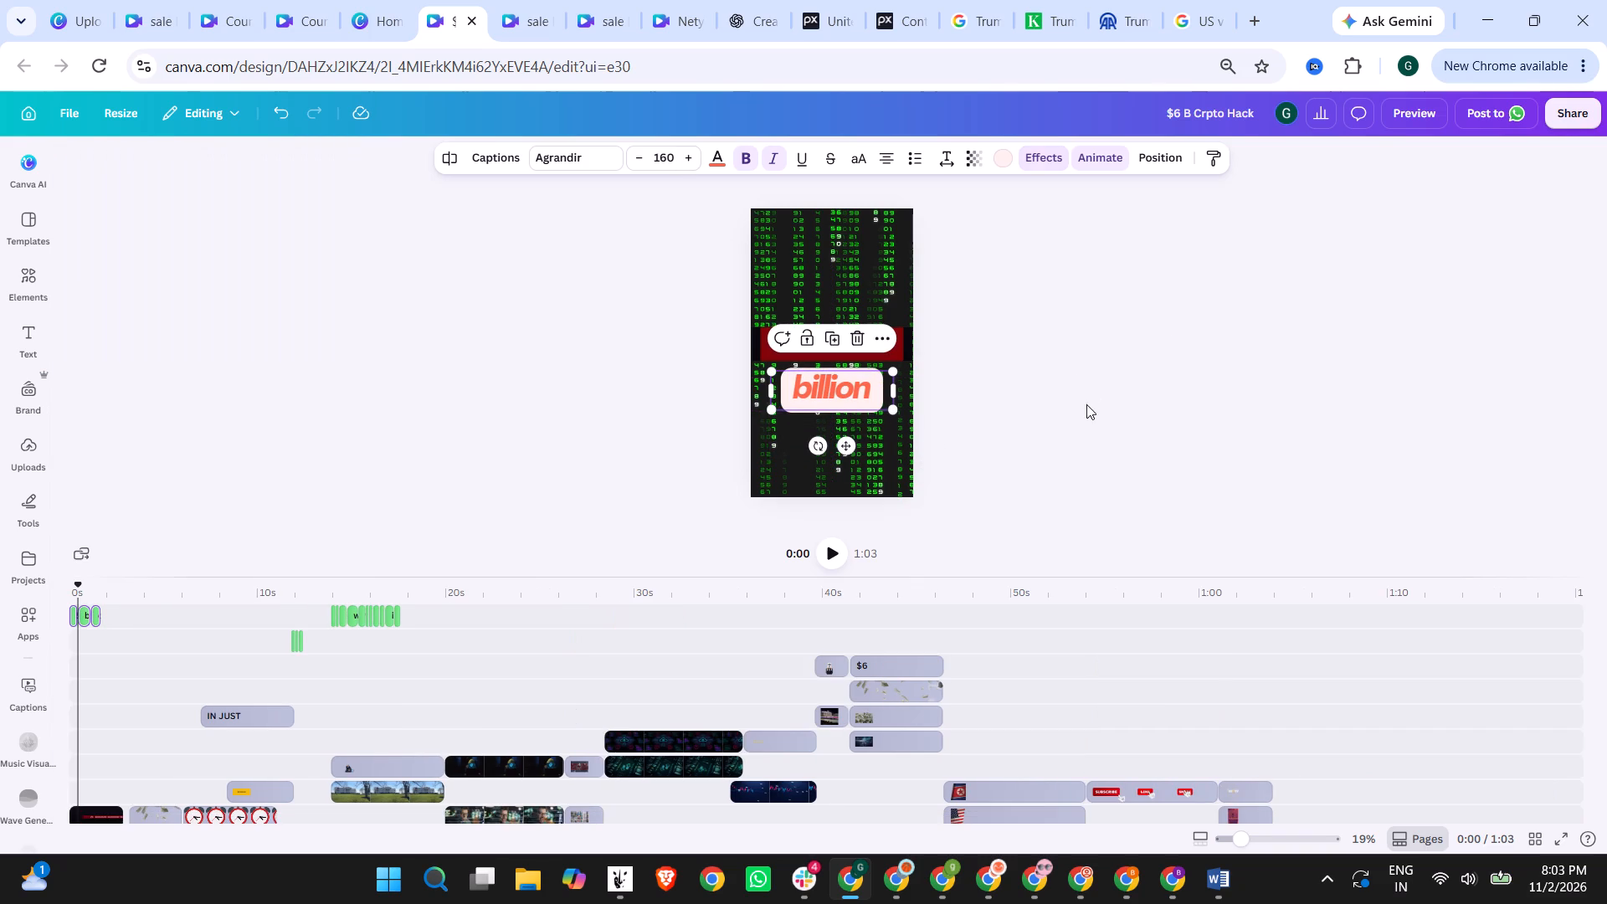
left_click(274, 473)
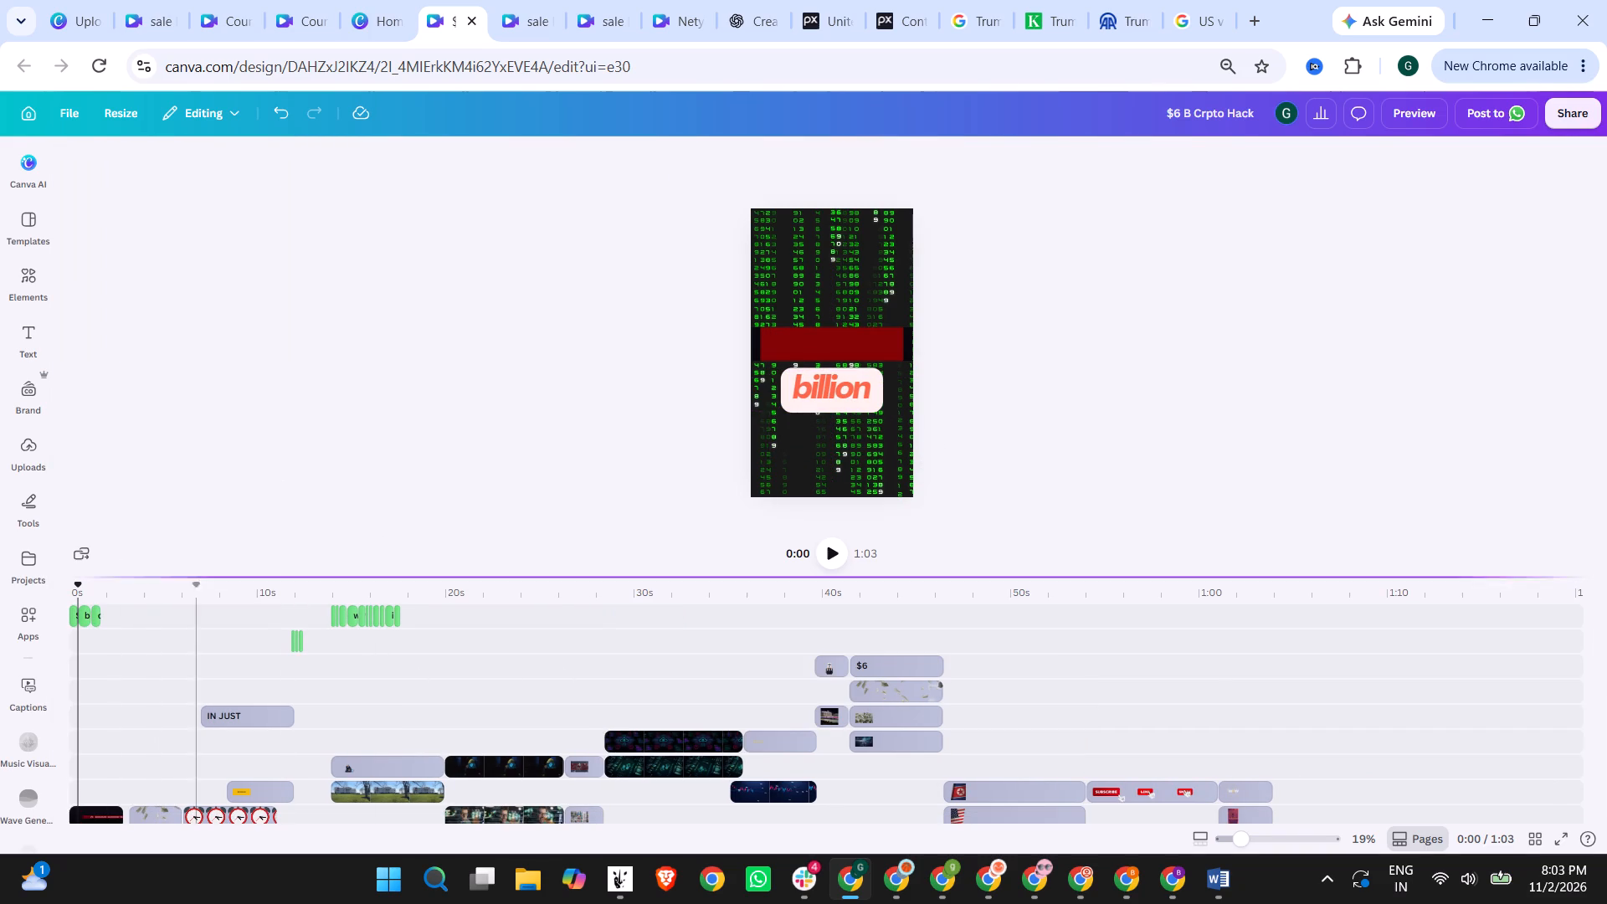
Play the video from the start to about 0:14 to check the captions.
left_click(829, 550)
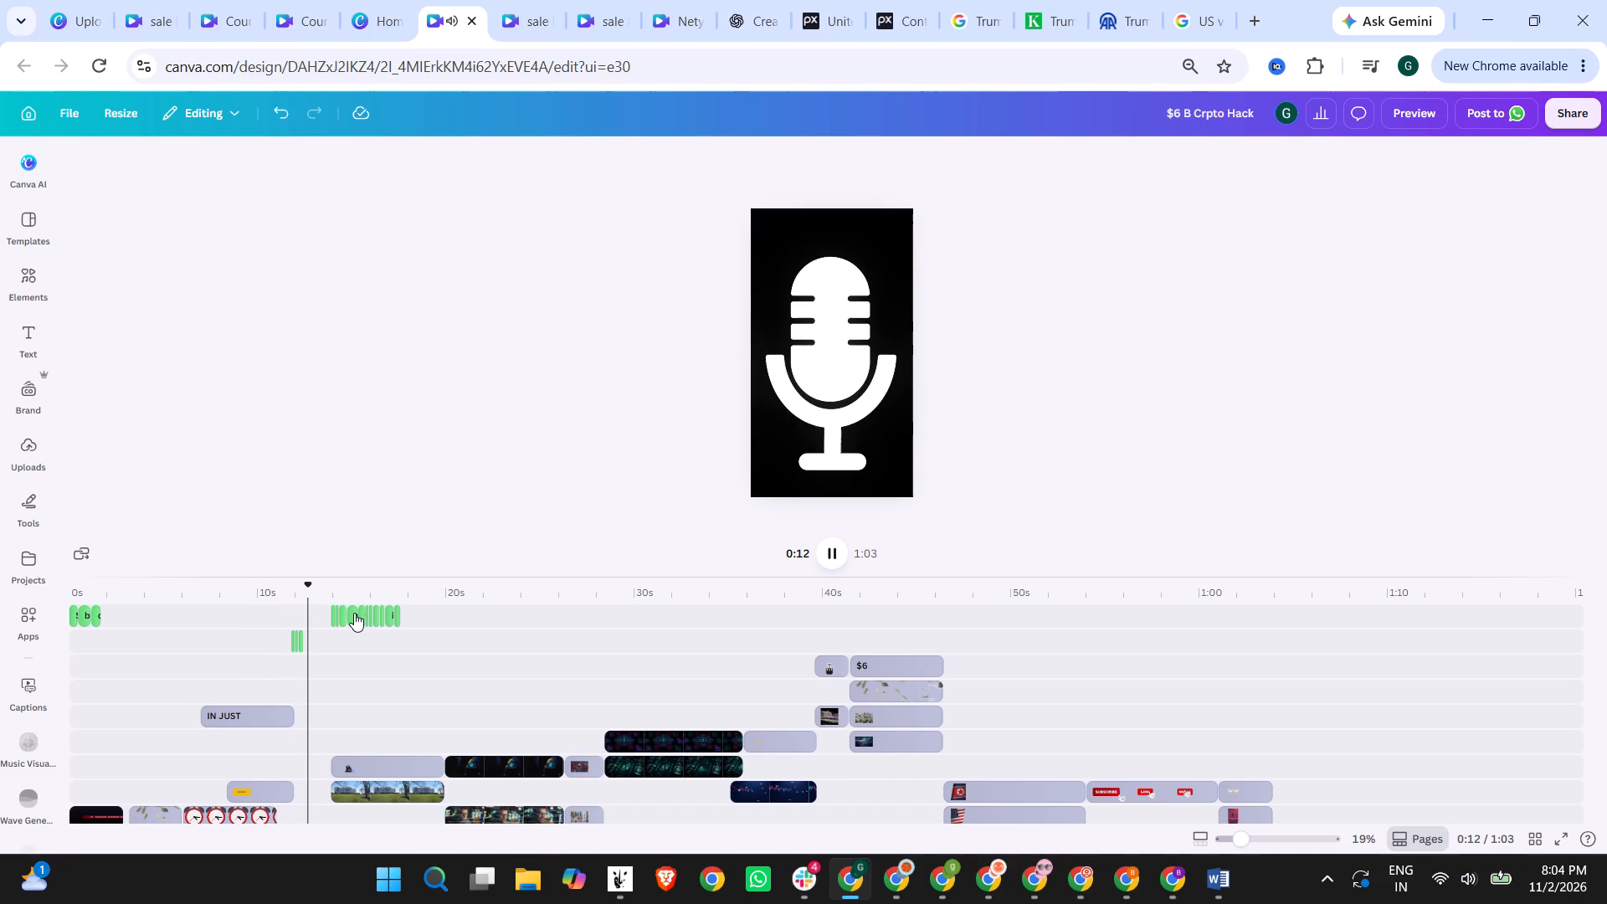
Delete the "Who", "said" and "what?" captions from the microphone scene at 0:12.
left_click(301, 588)
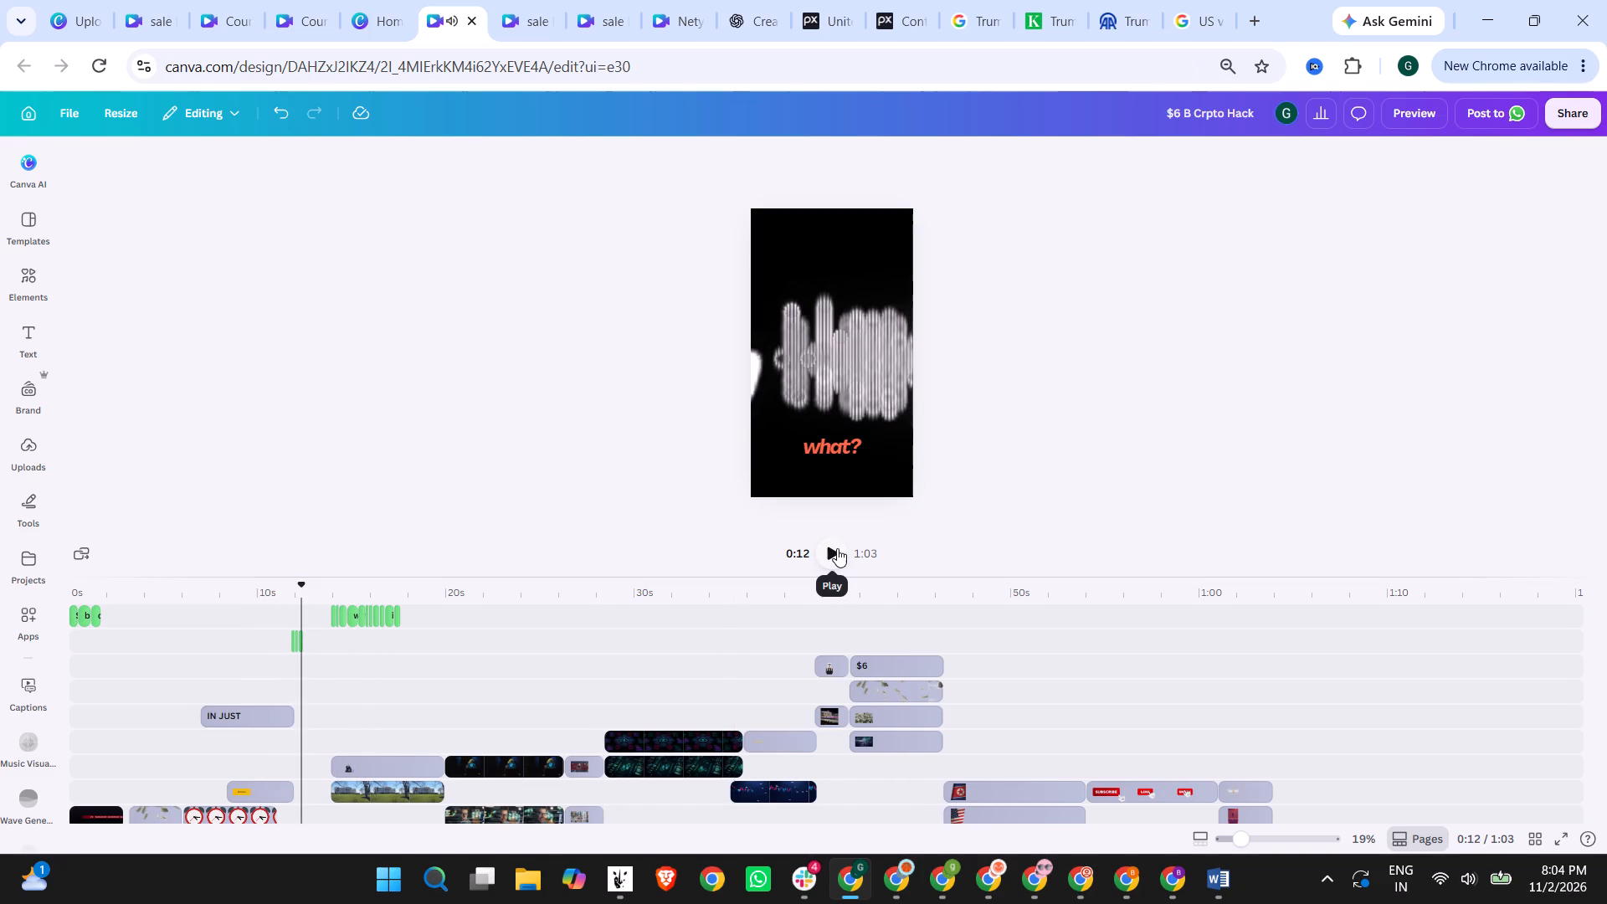
left_click(839, 455)
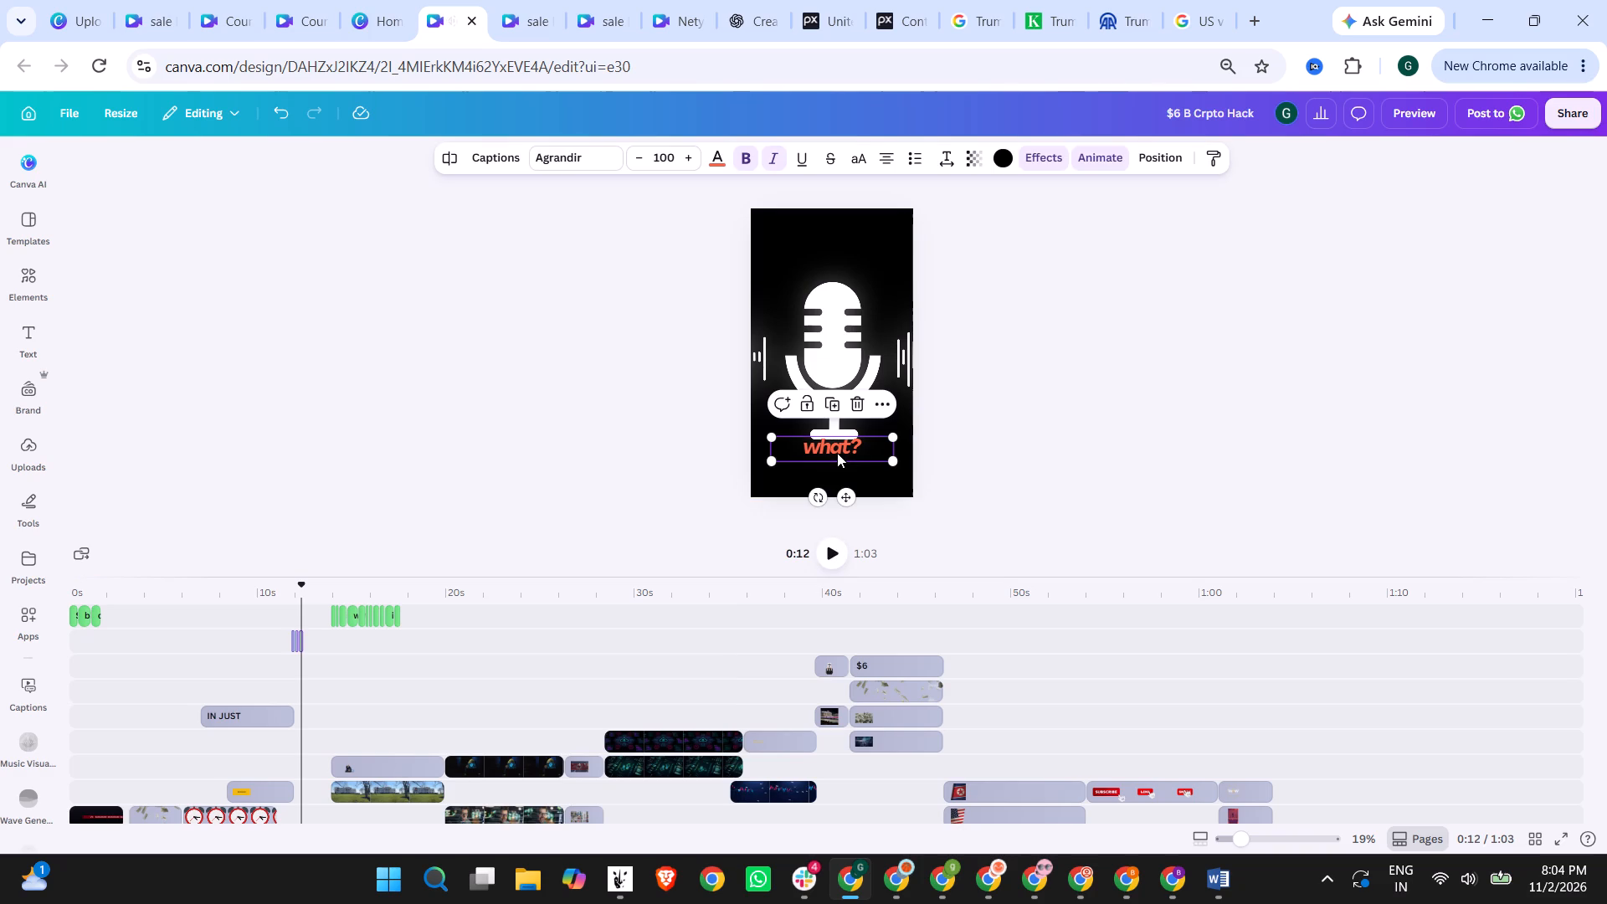
double_click(835, 452)
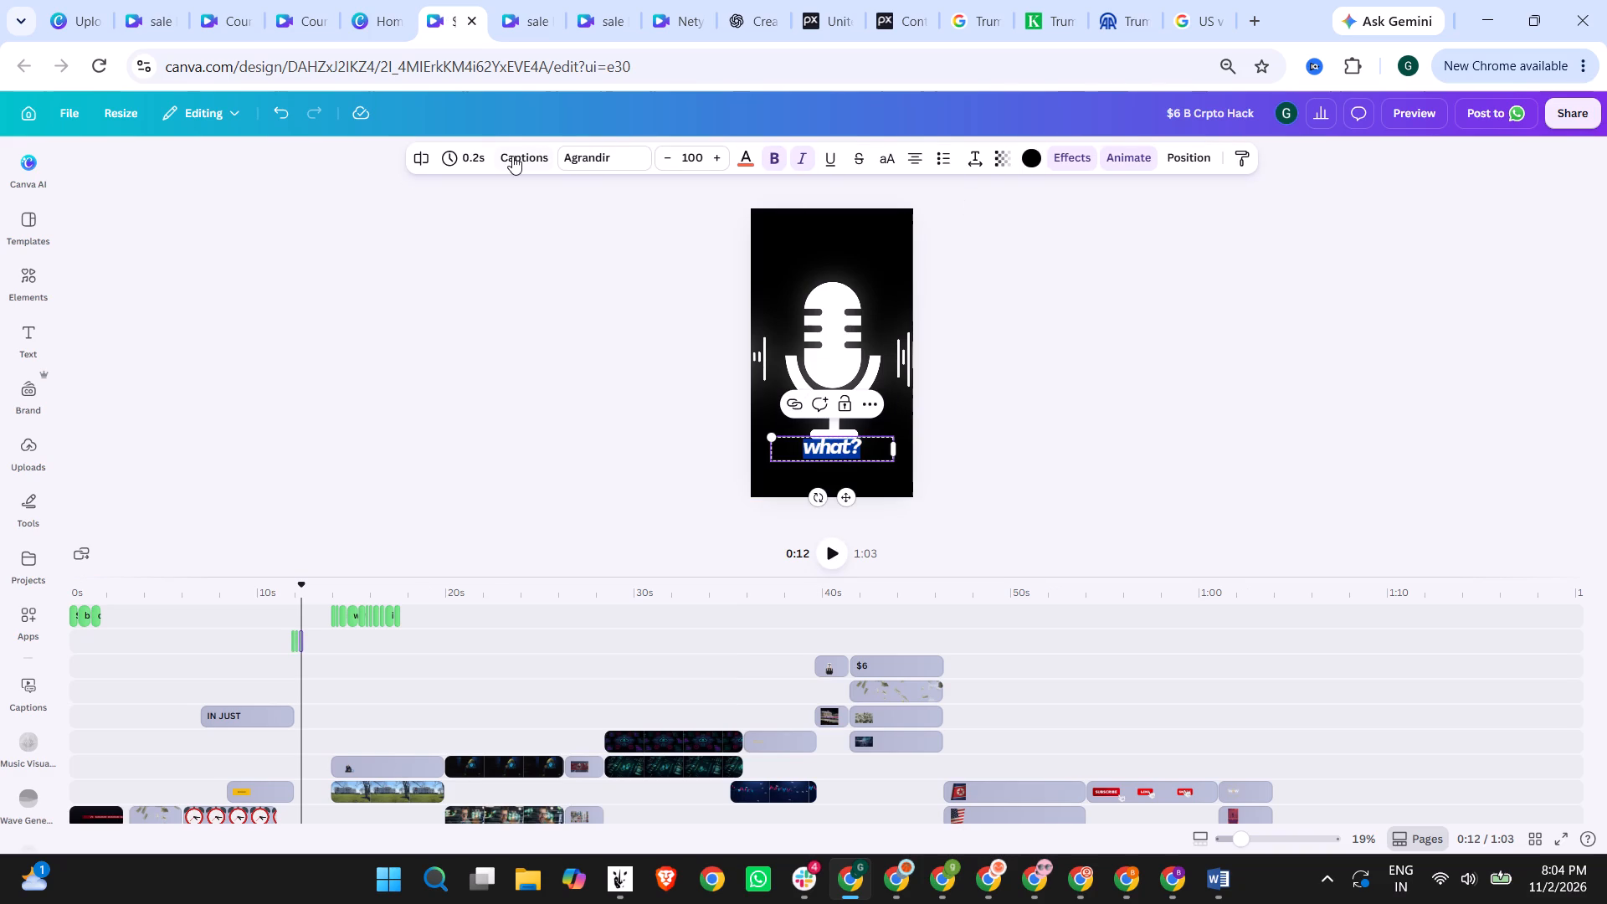
left_click(512, 156)
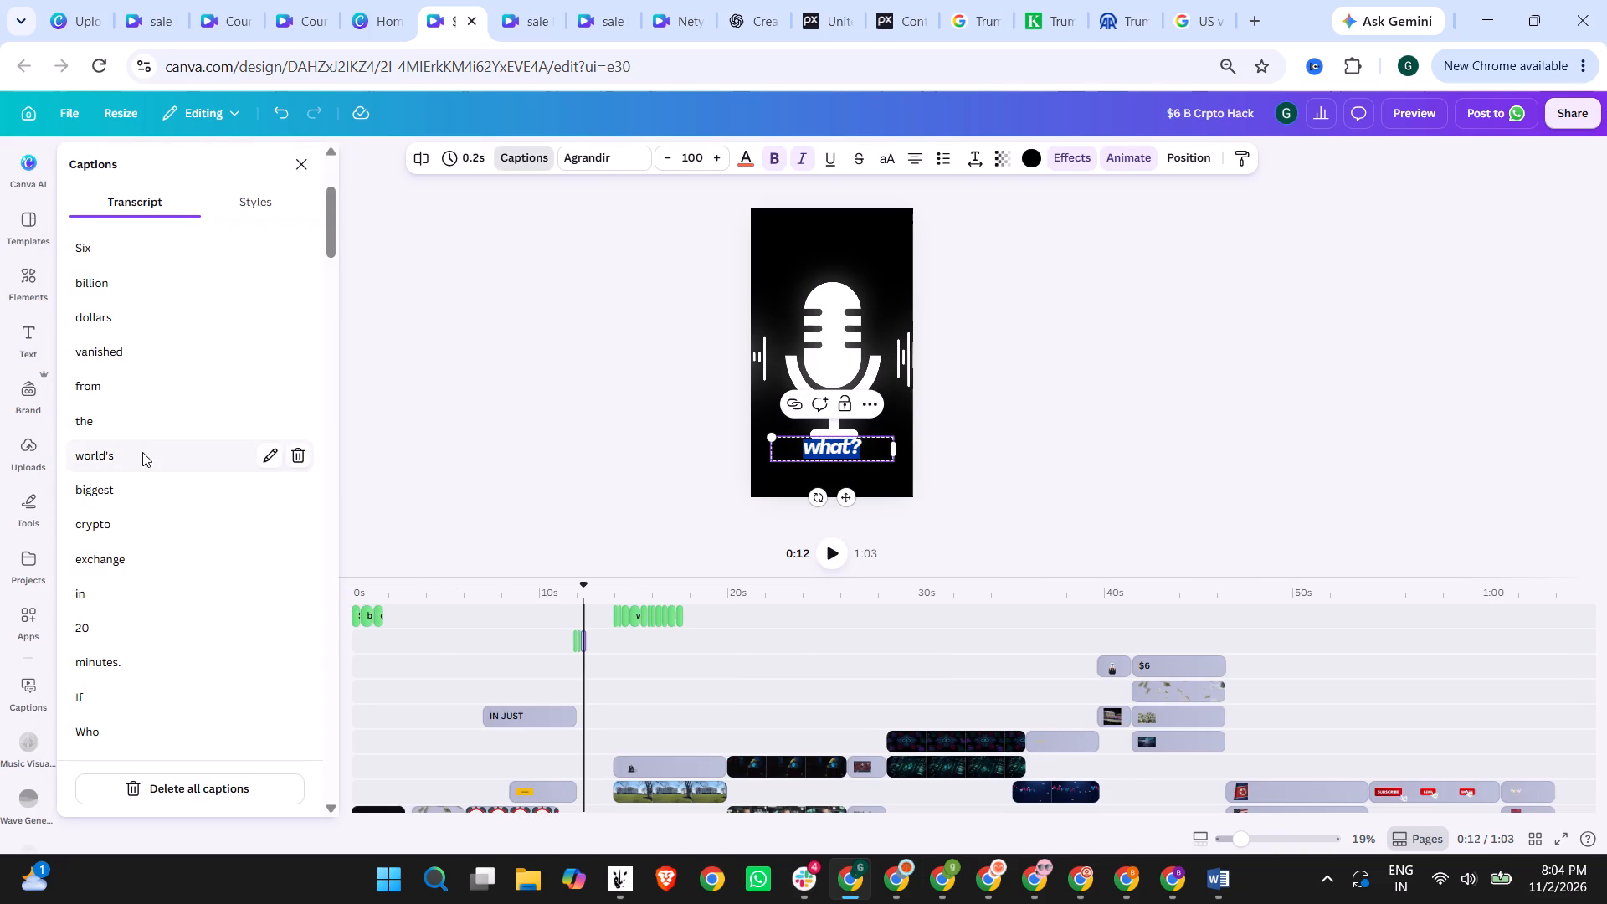
scroll(140, 488, "down", 2)
left_click(300, 517)
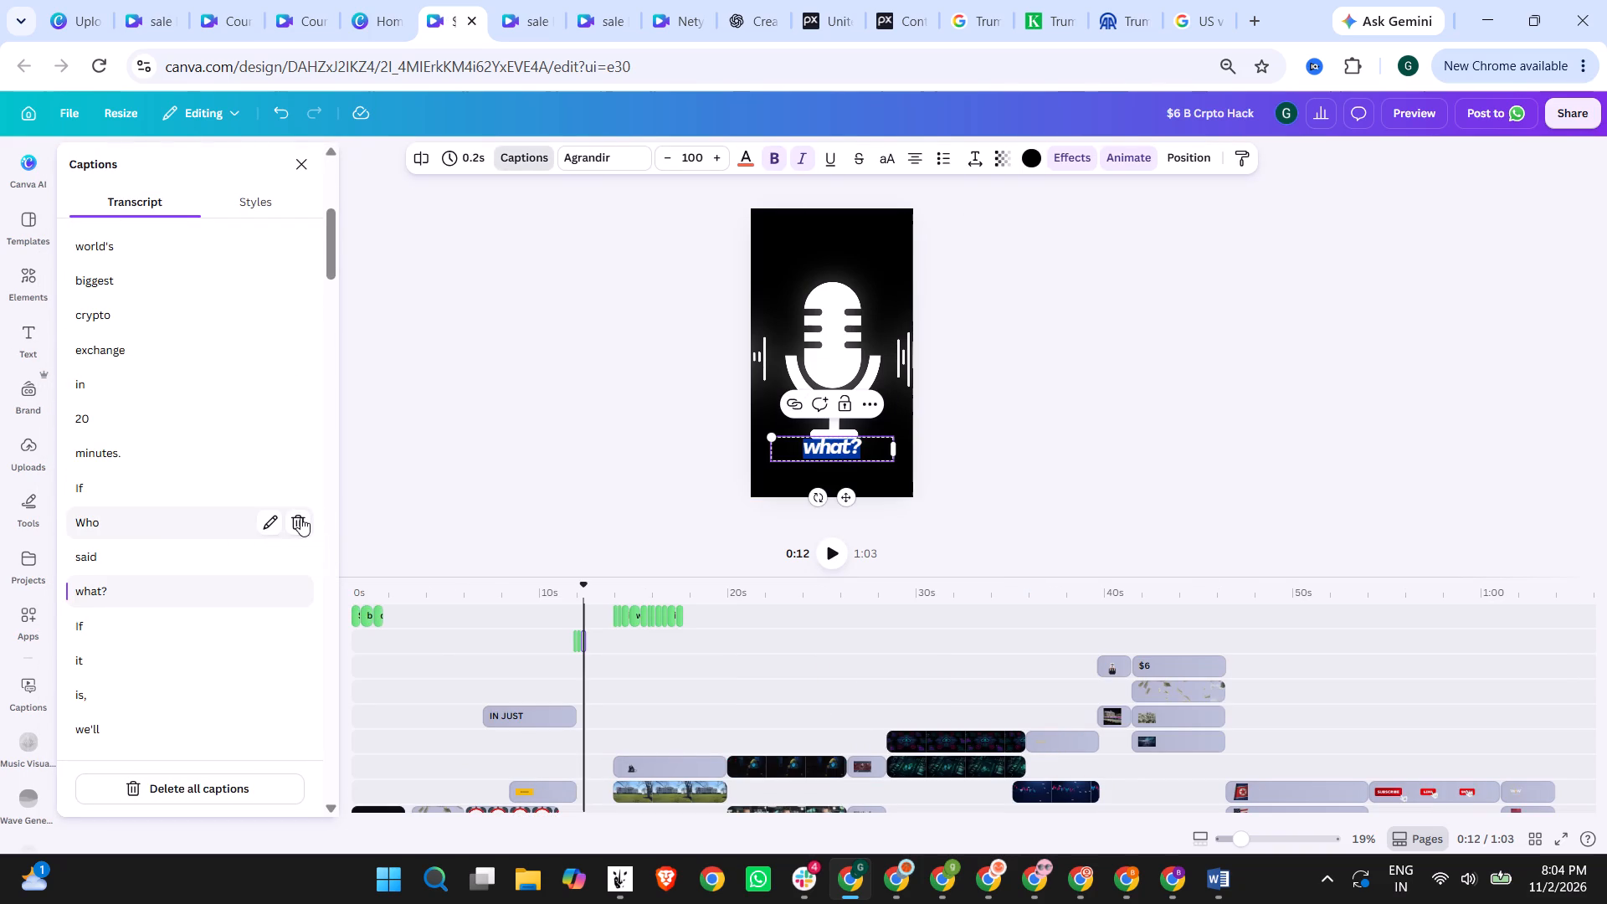
left_click(300, 517)
left_click(300, 517)
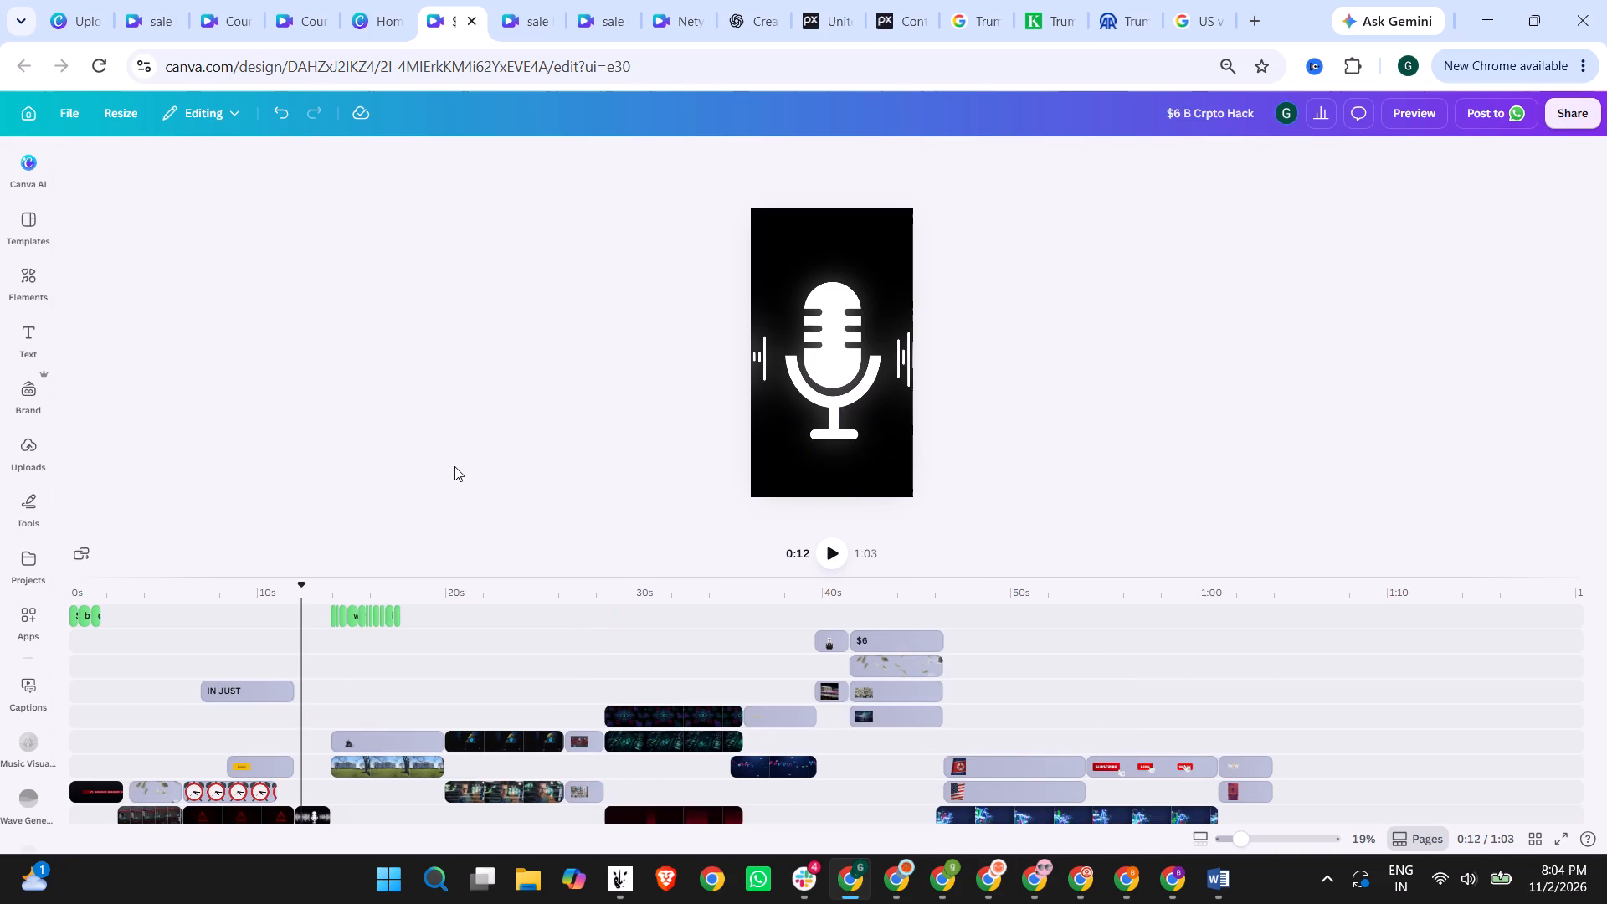
left_click(454, 466)
Preview the video through the White House scene and replay the change from the microphone scene at about 0:12.
left_click(1423, 113)
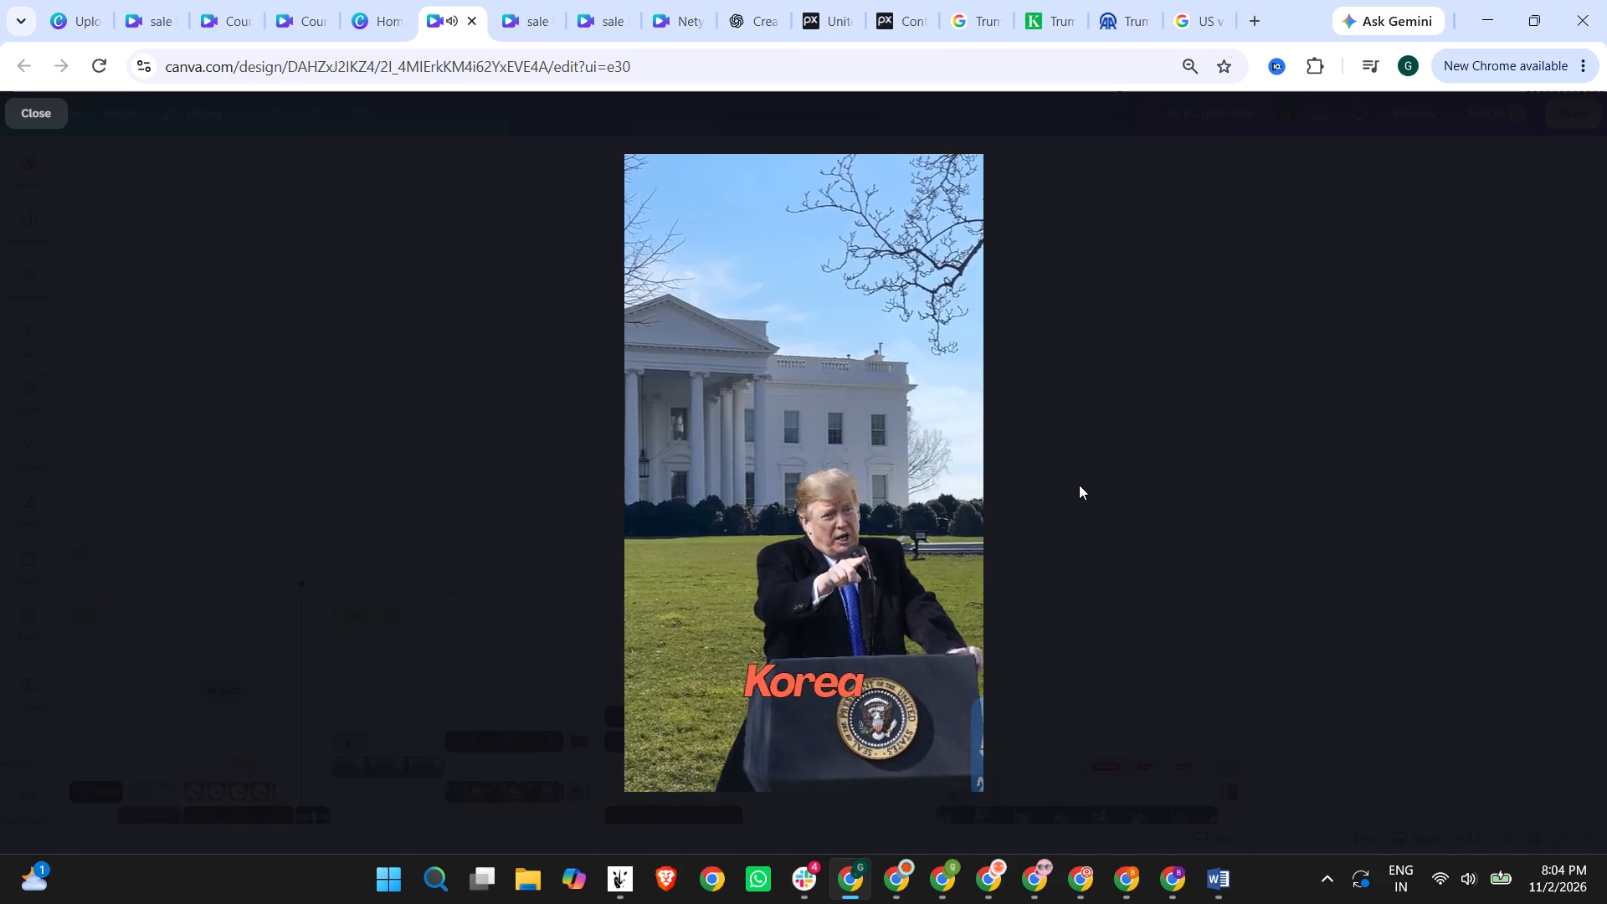
left_click(696, 773)
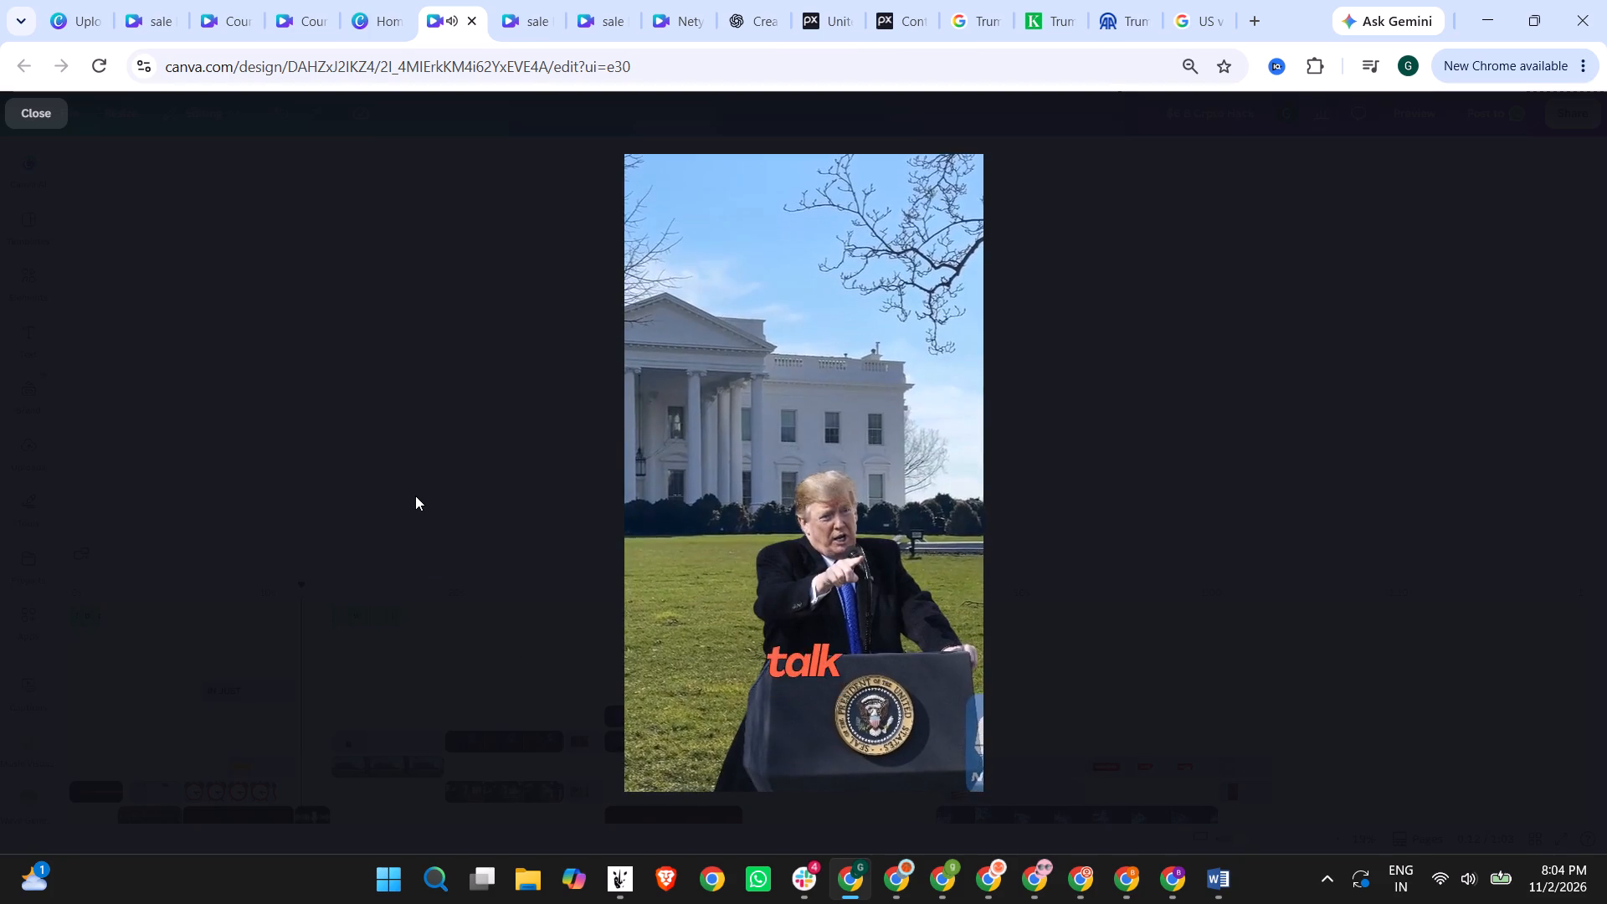
left_click(415, 496)
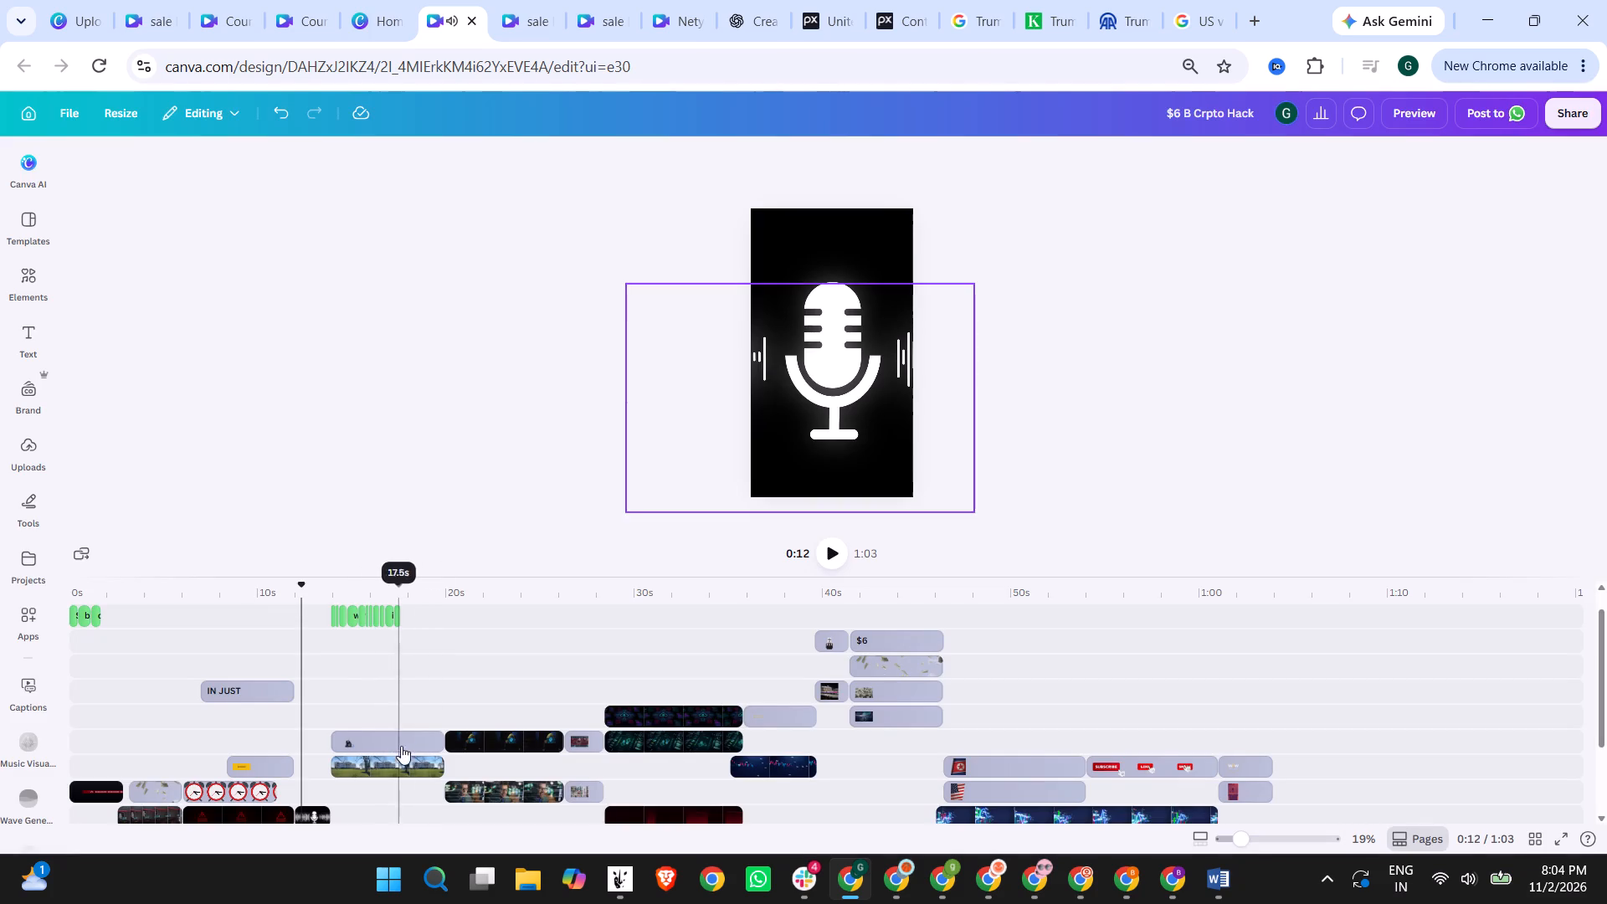
left_click(313, 810)
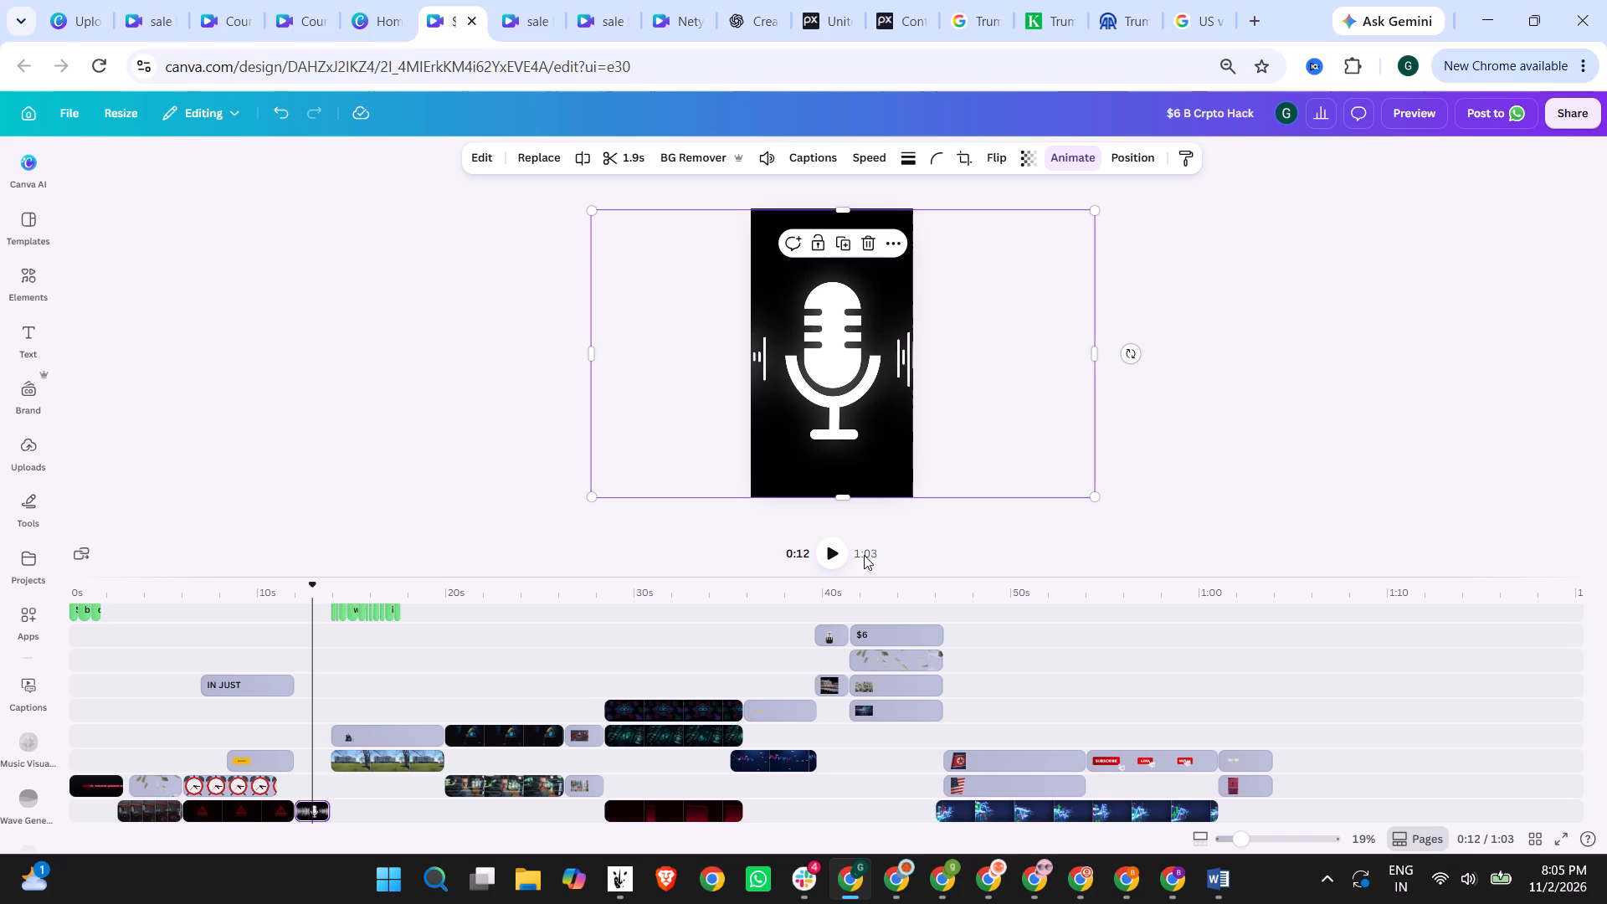
left_click(838, 552)
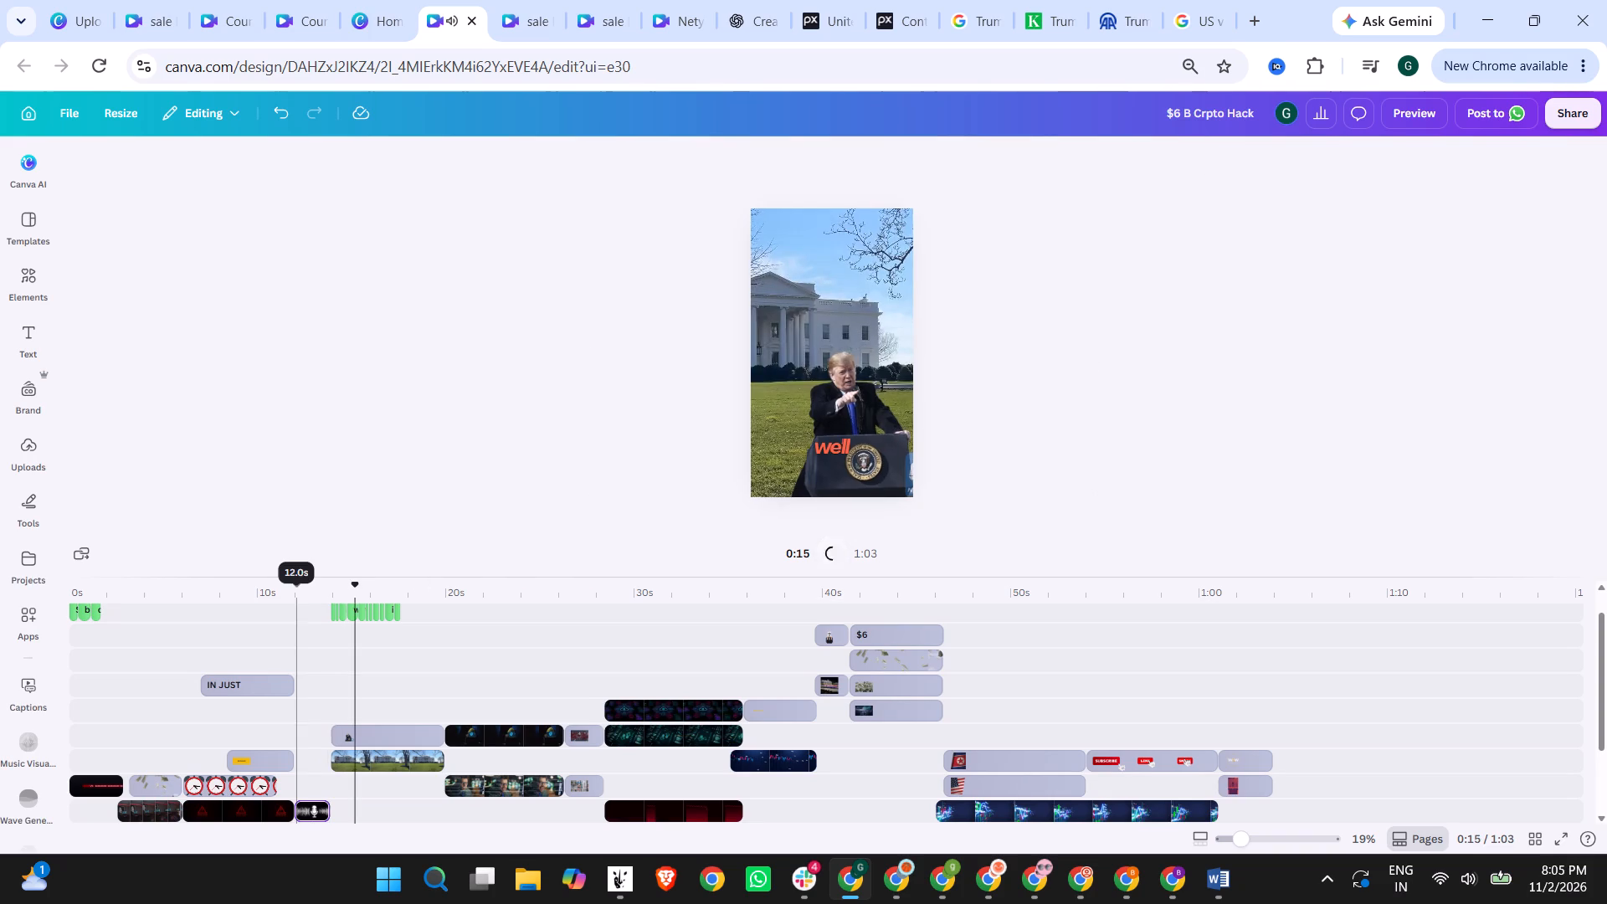
left_click(297, 588)
left_click(836, 553)
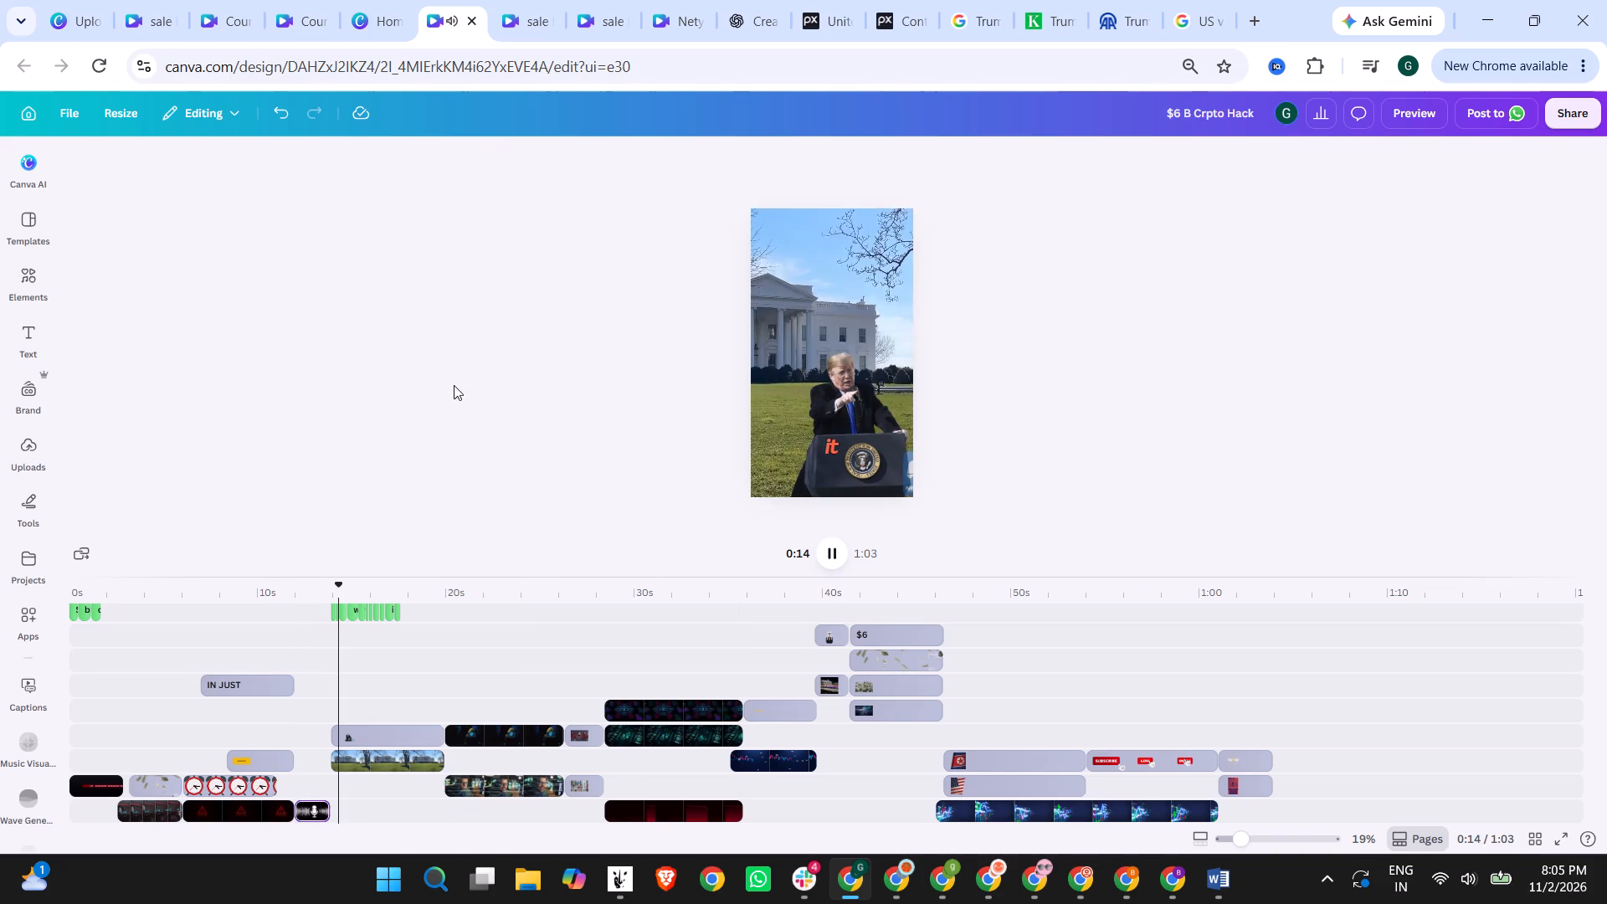
Download the finished design as an MP4 video at 1080p quality.
left_click(1578, 115)
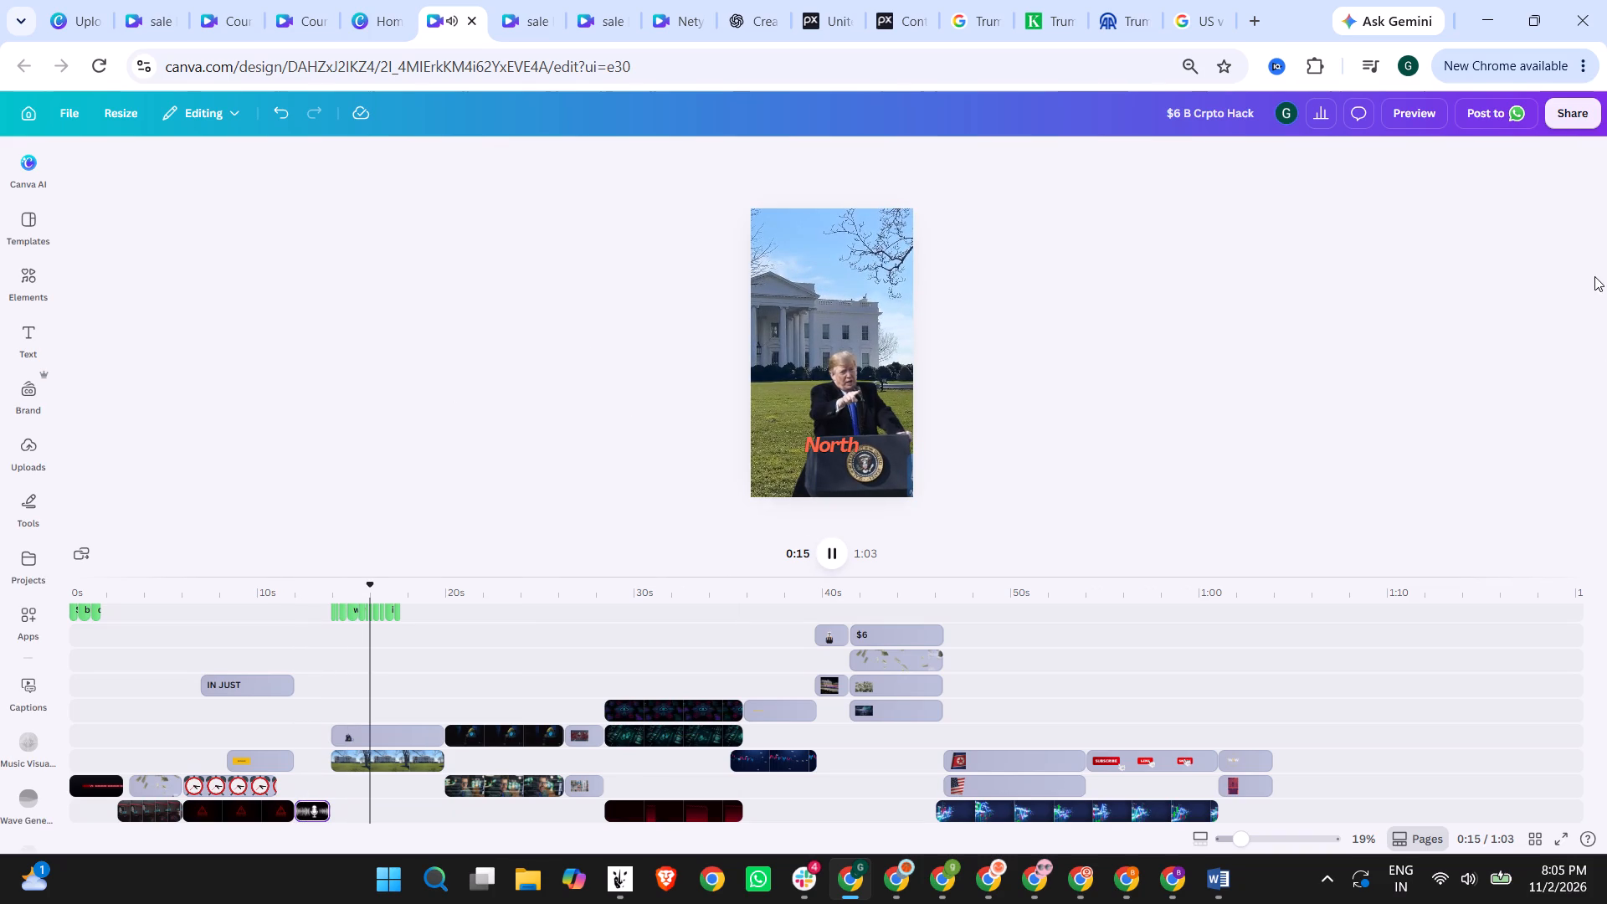
left_click(1335, 443)
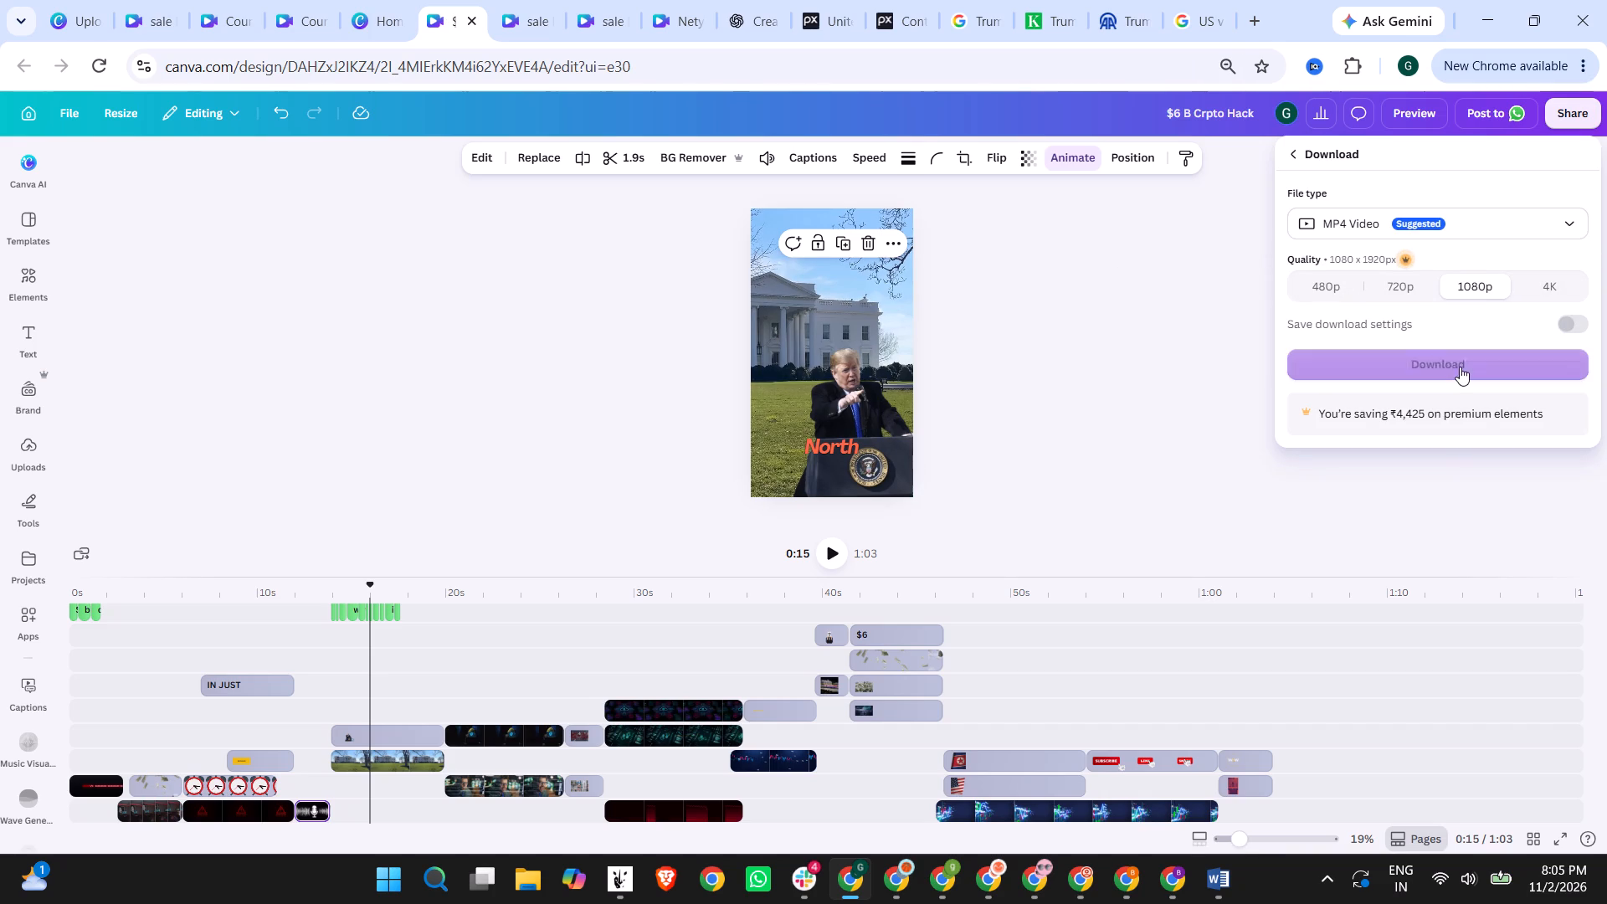
left_click(1460, 367)
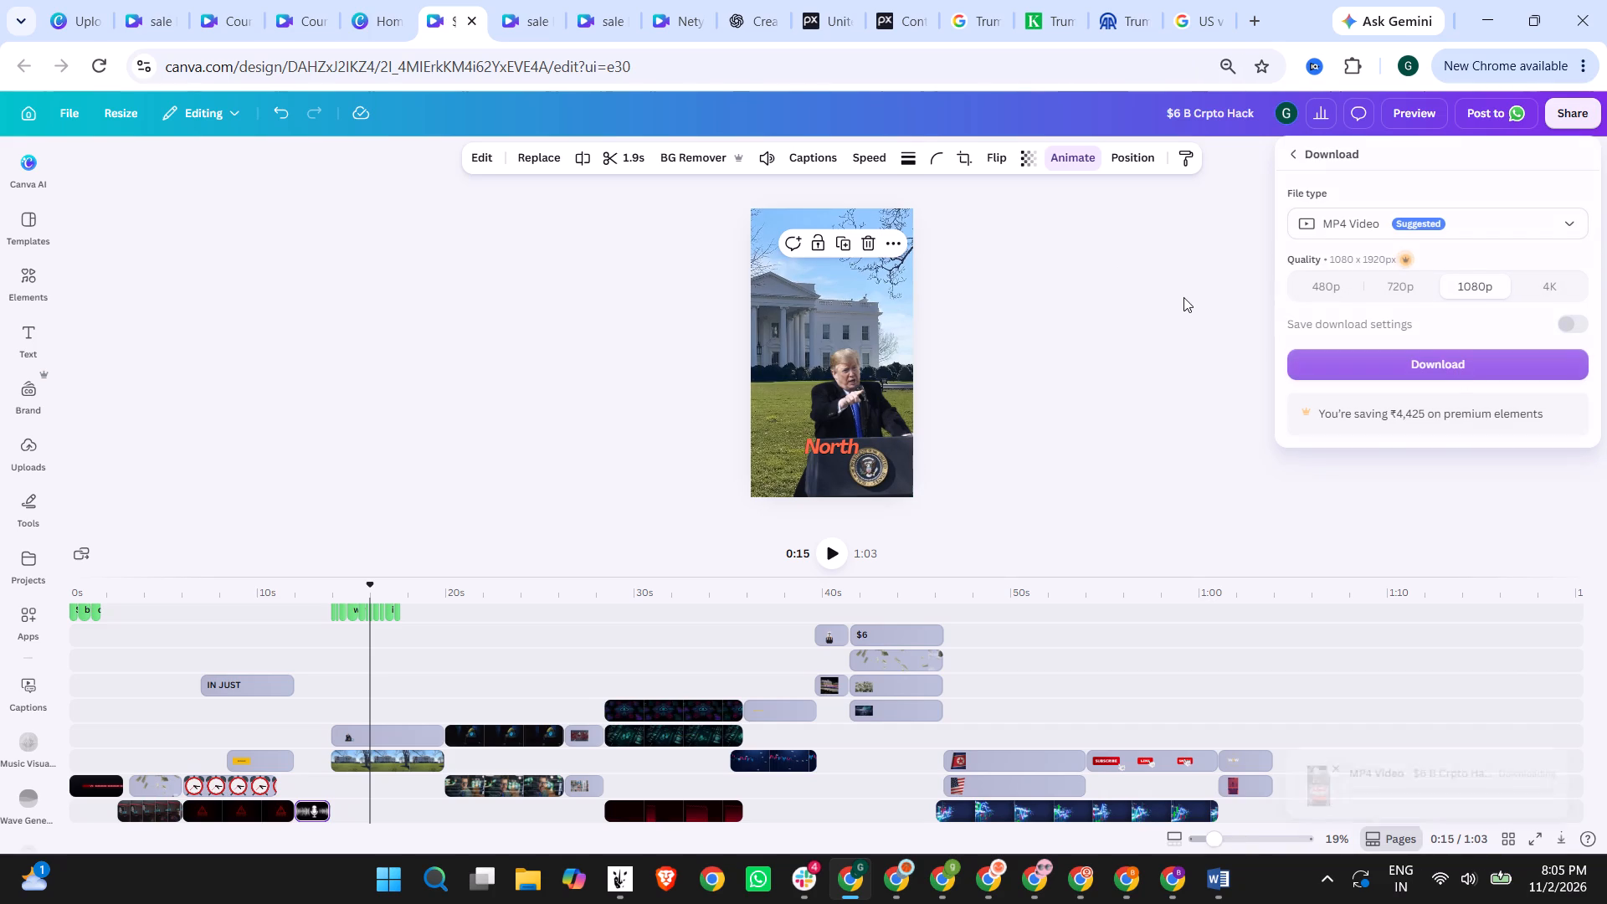
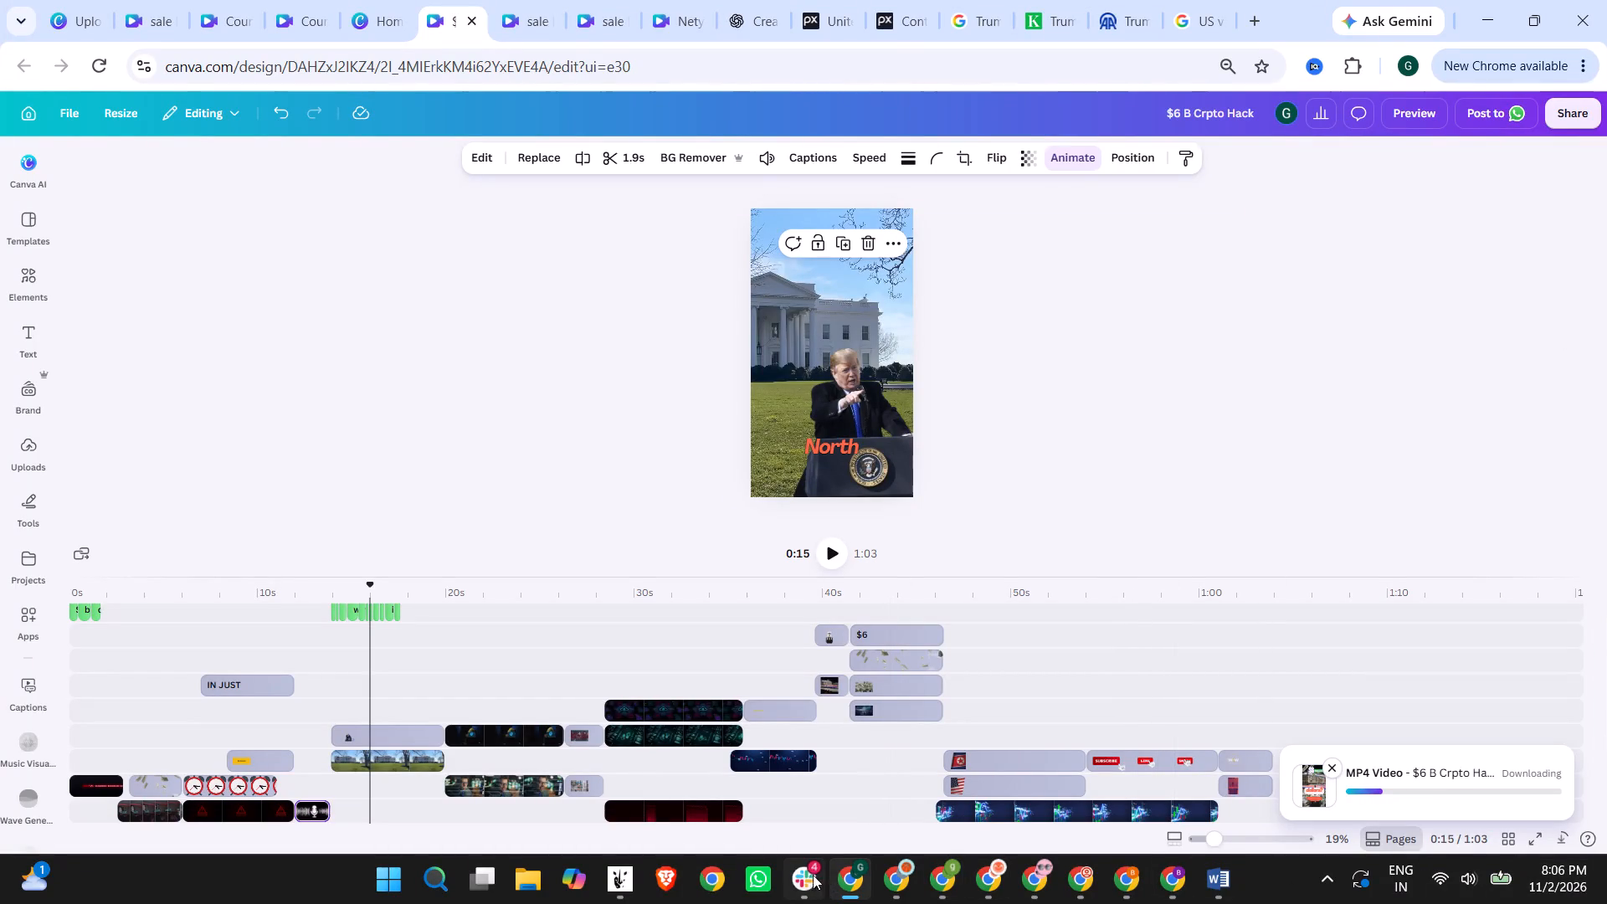
Switch to the Country Facts channel analytics in YouTube Studio and open the detailed Realtime performance report.
left_click(888, 876)
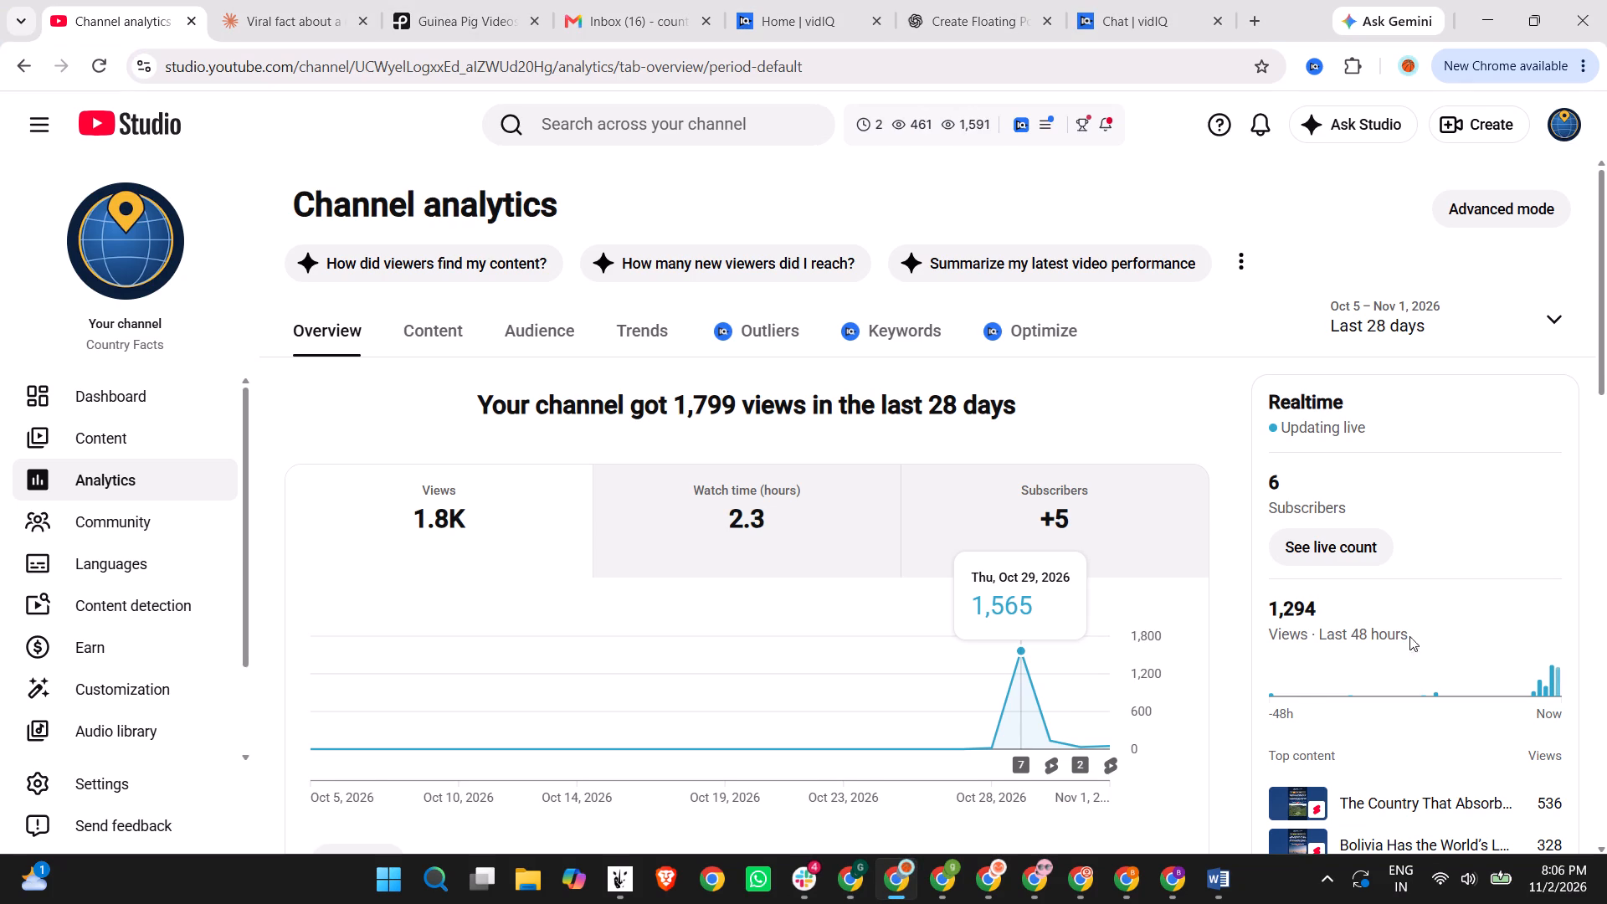
scroll(1283, 696, "down", 6)
left_click(1330, 321)
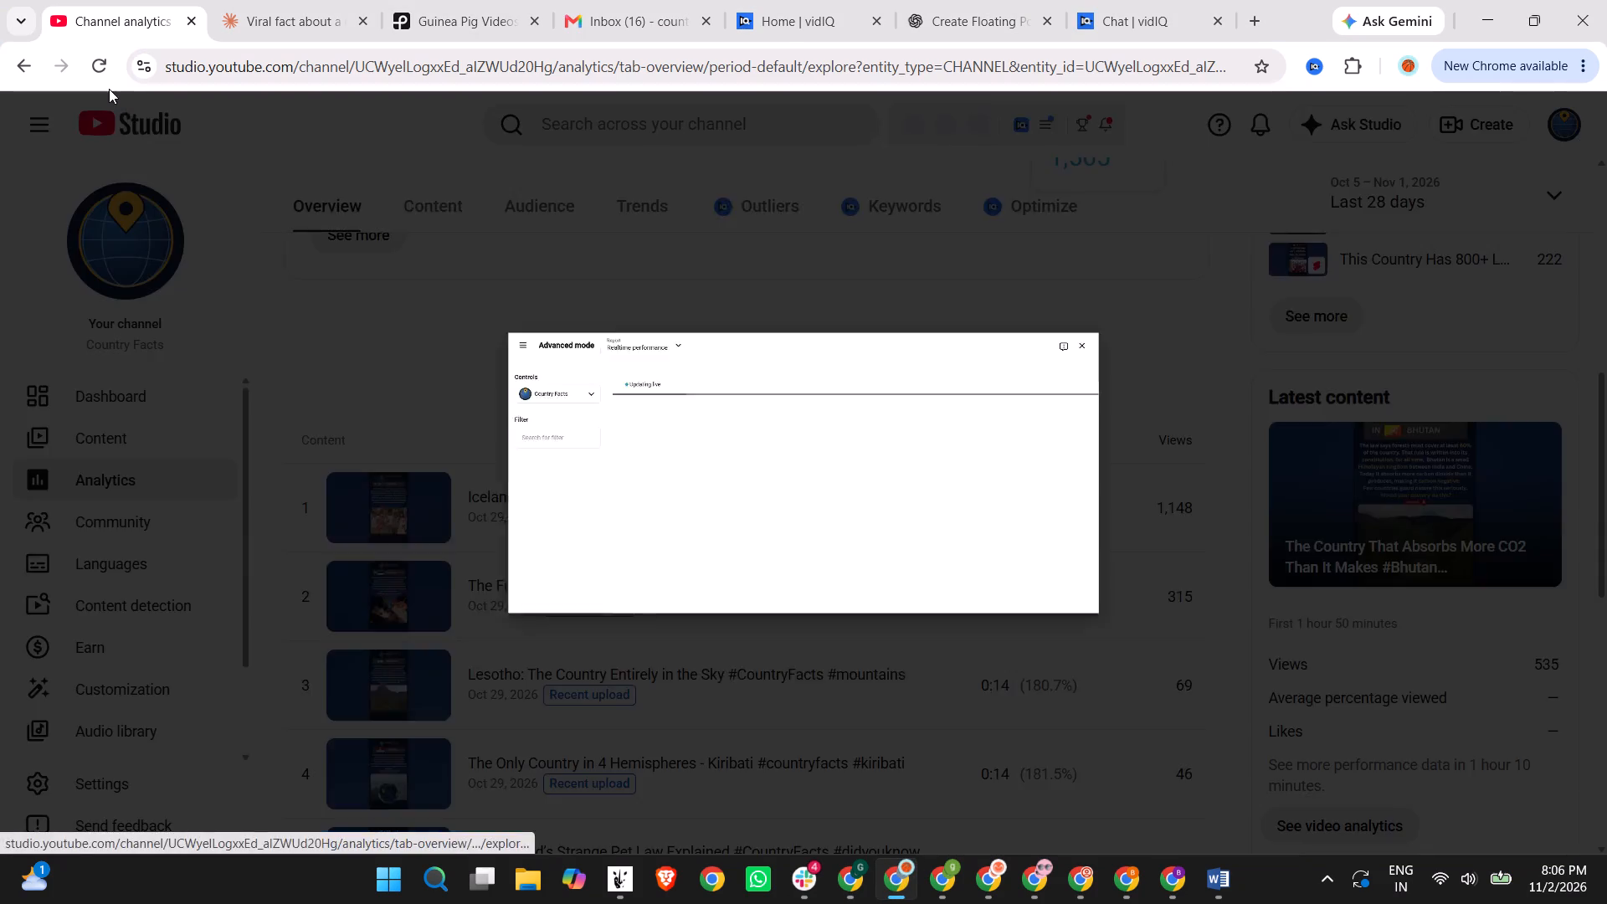
Switch to the "WSW | Who said What?" channel analytics in YouTube Studio, reload them and open the detailed realtime report.
left_click(1055, 880)
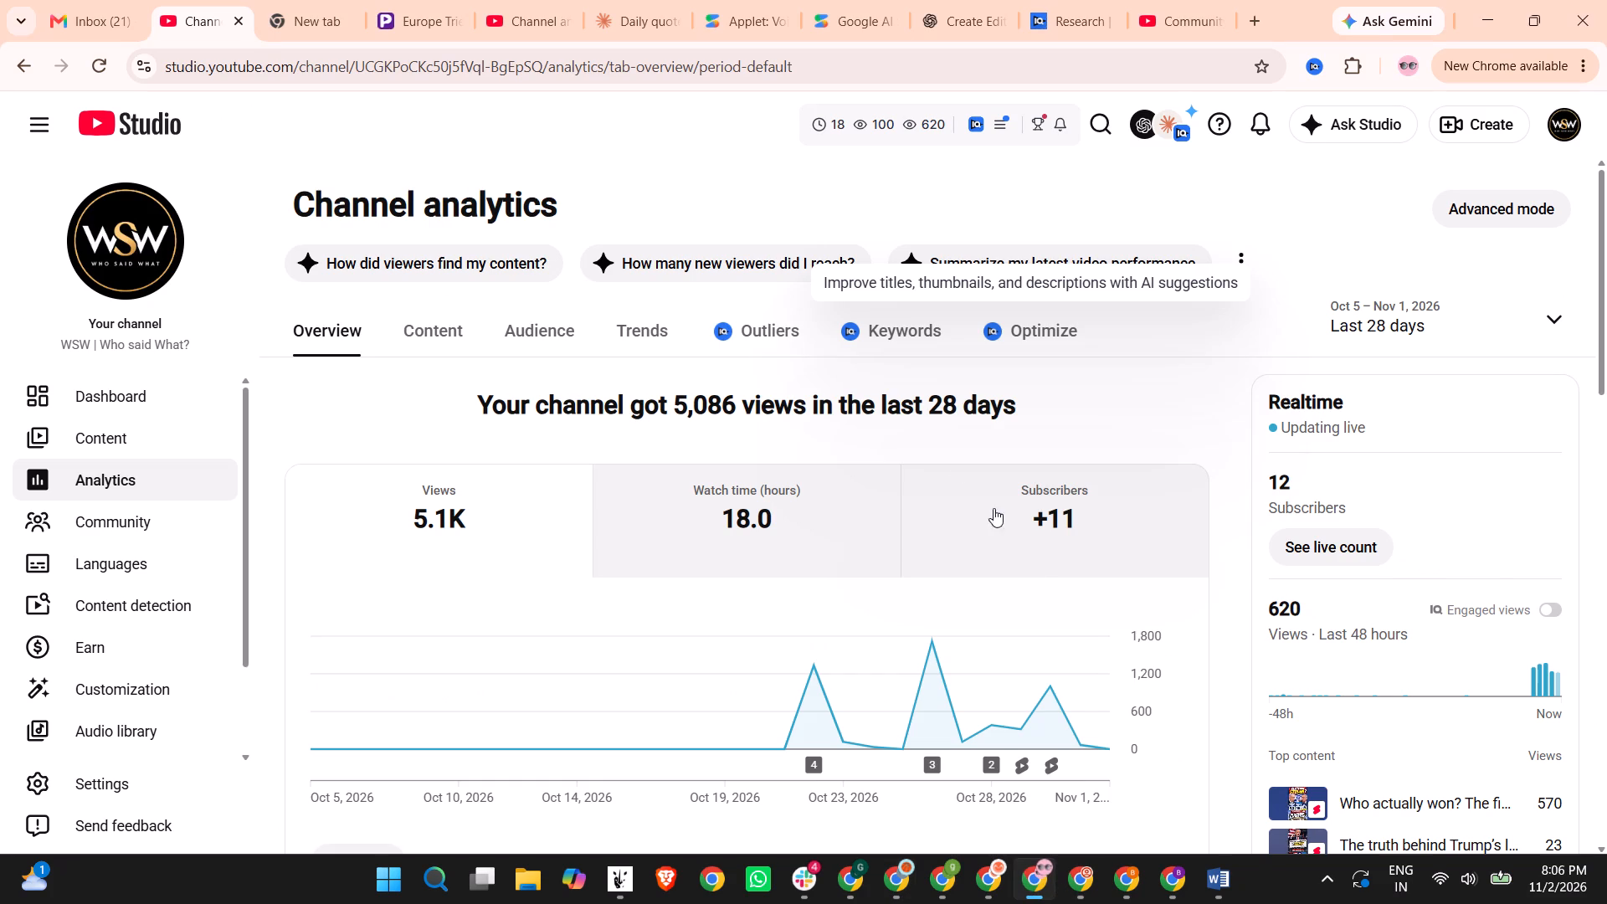
left_click(91, 69)
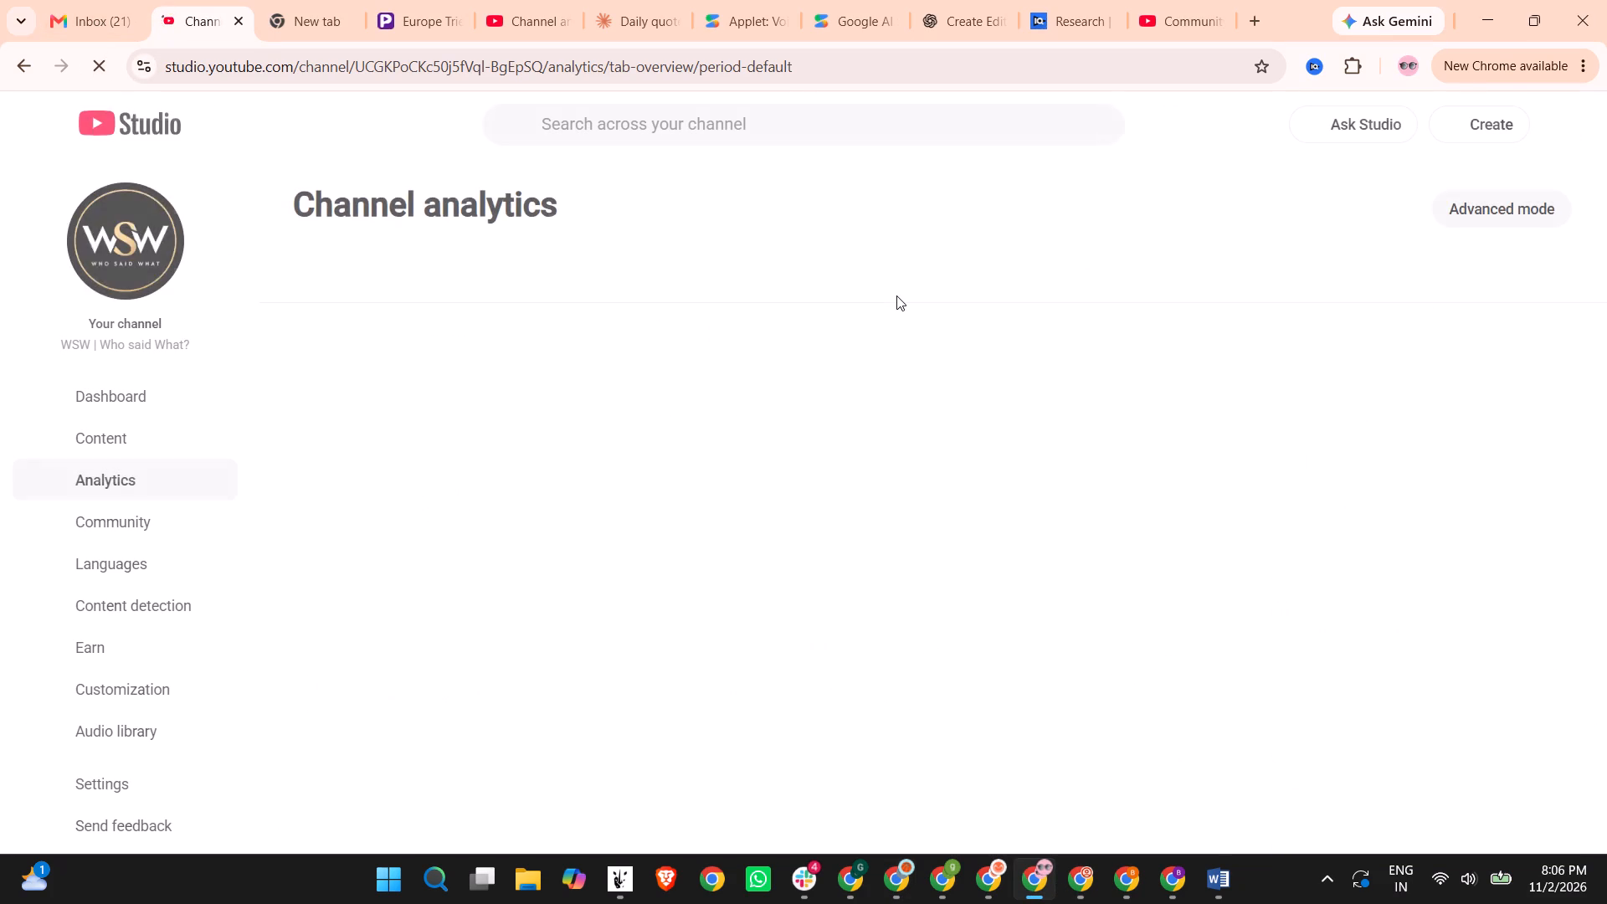
scroll(896, 295, "down", 9)
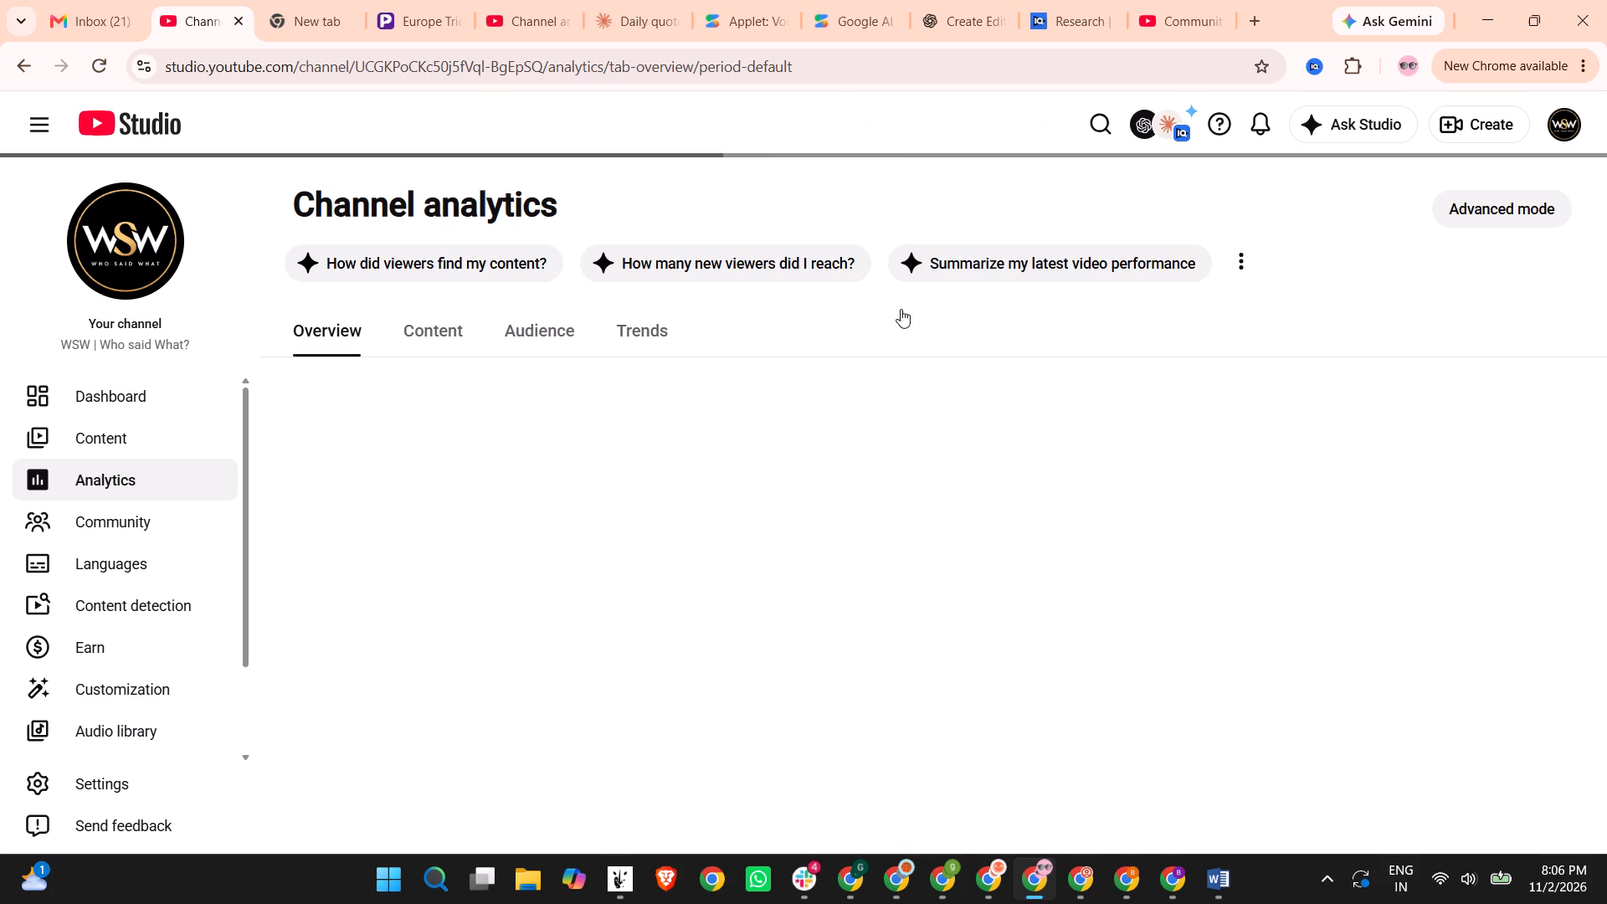
scroll(901, 309, "down", 1)
scroll(1014, 325, "down", 2)
scroll(1471, 446, "down", 2)
scroll(1189, 459, "down", 3)
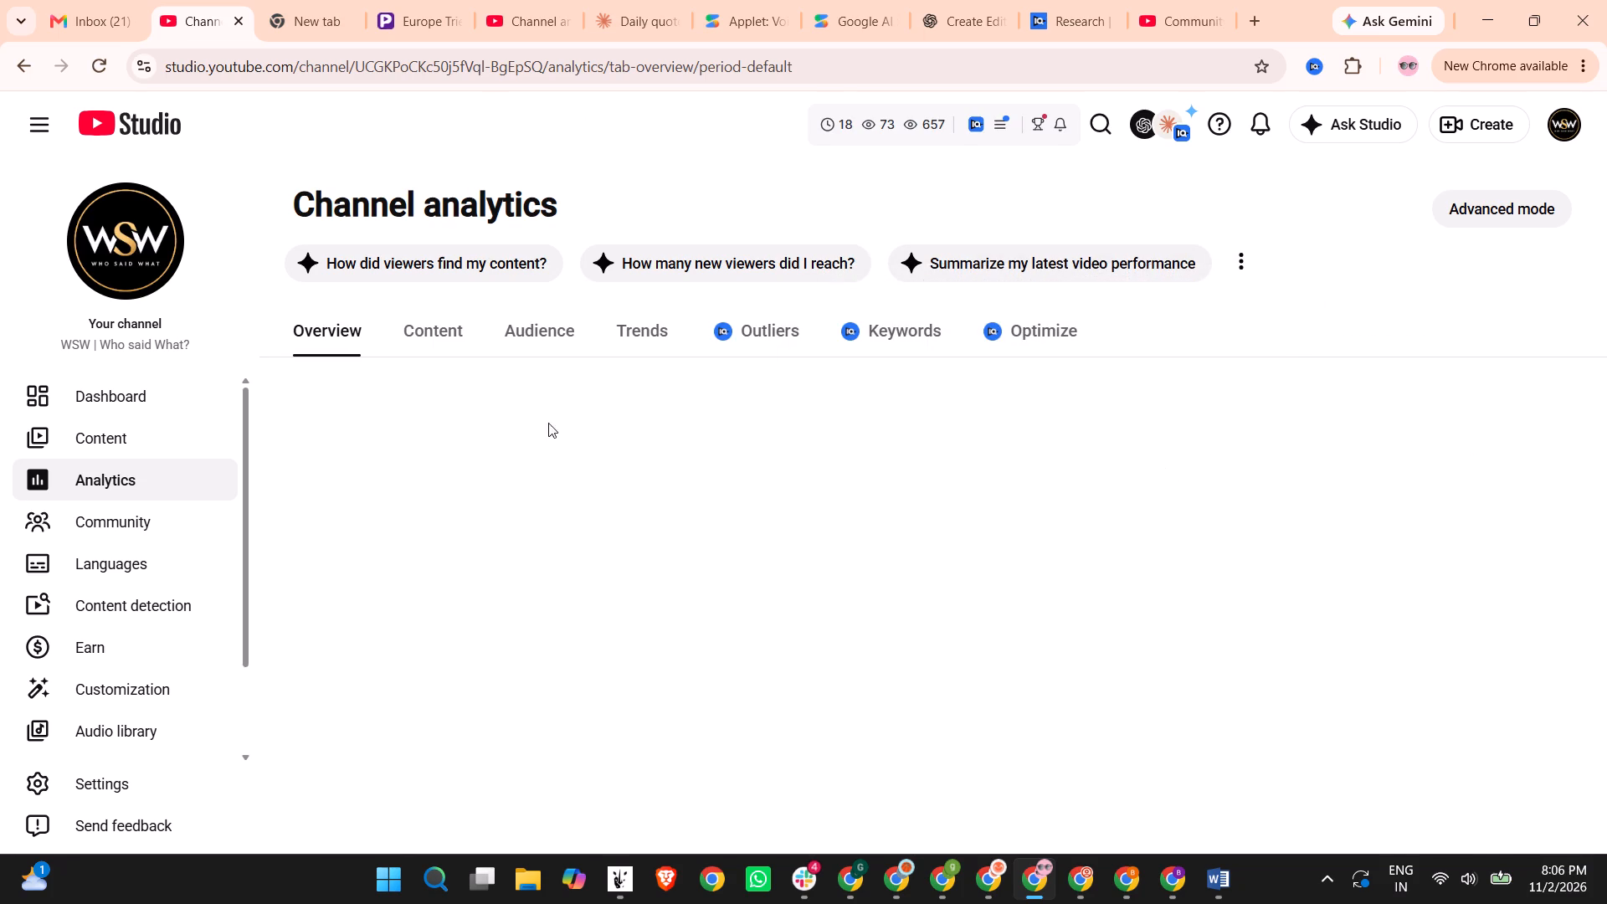
scroll(454, 396, "down", 5)
left_click(1319, 420)
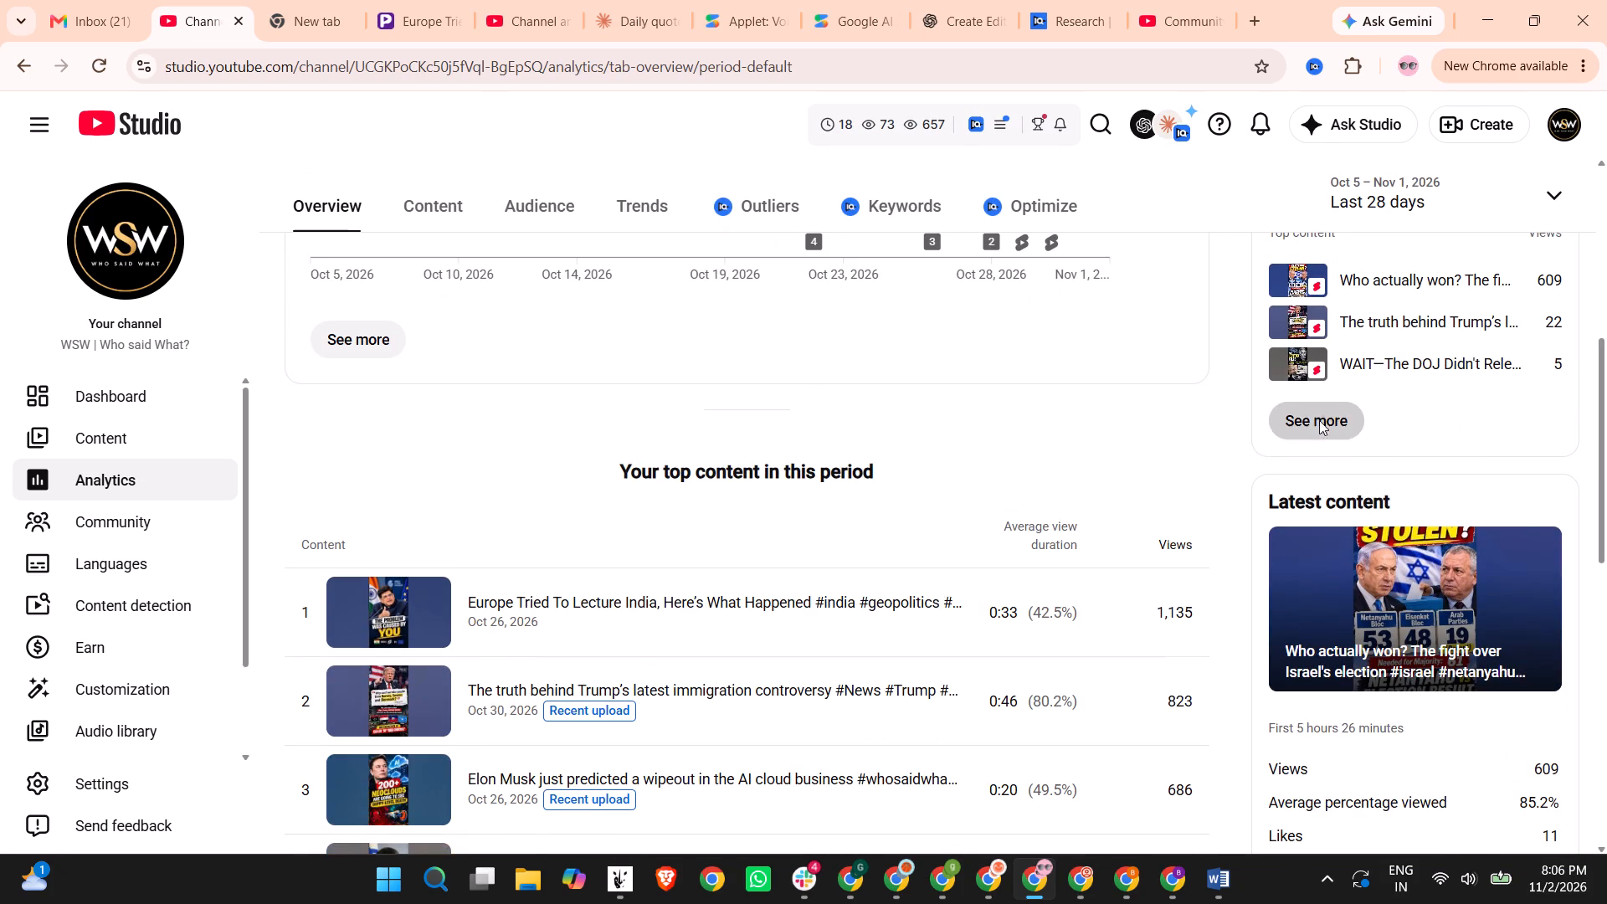
Return to the Country Facts Realtime performance report and examine each video's views for the last 48 hours and last 60 minutes.
left_click(890, 877)
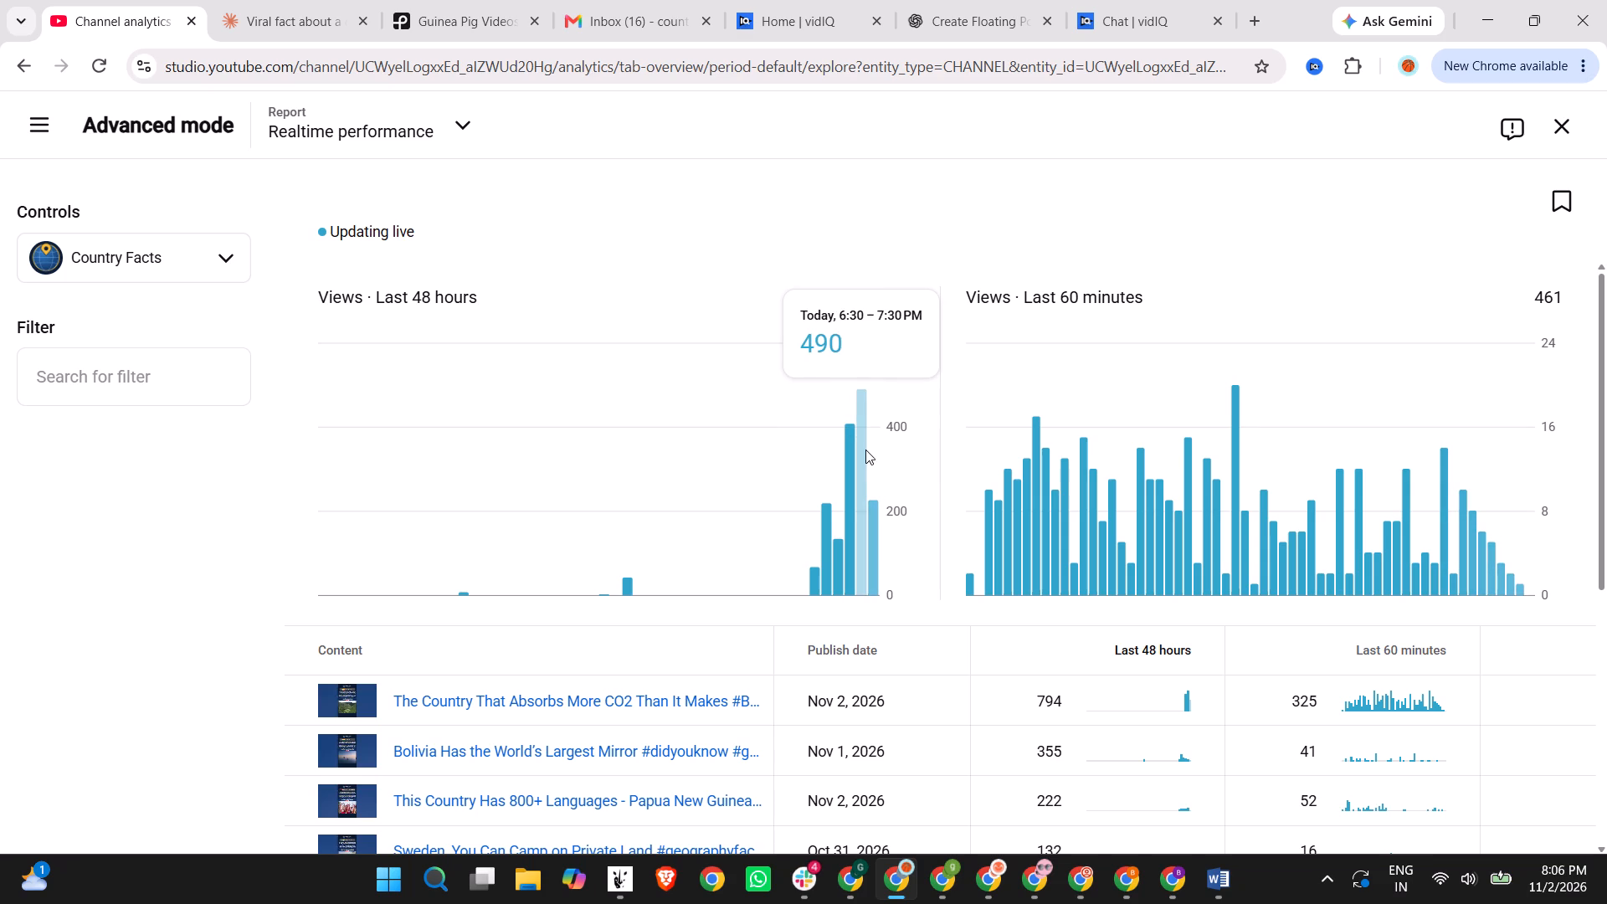
scroll(865, 449, "down", 1)
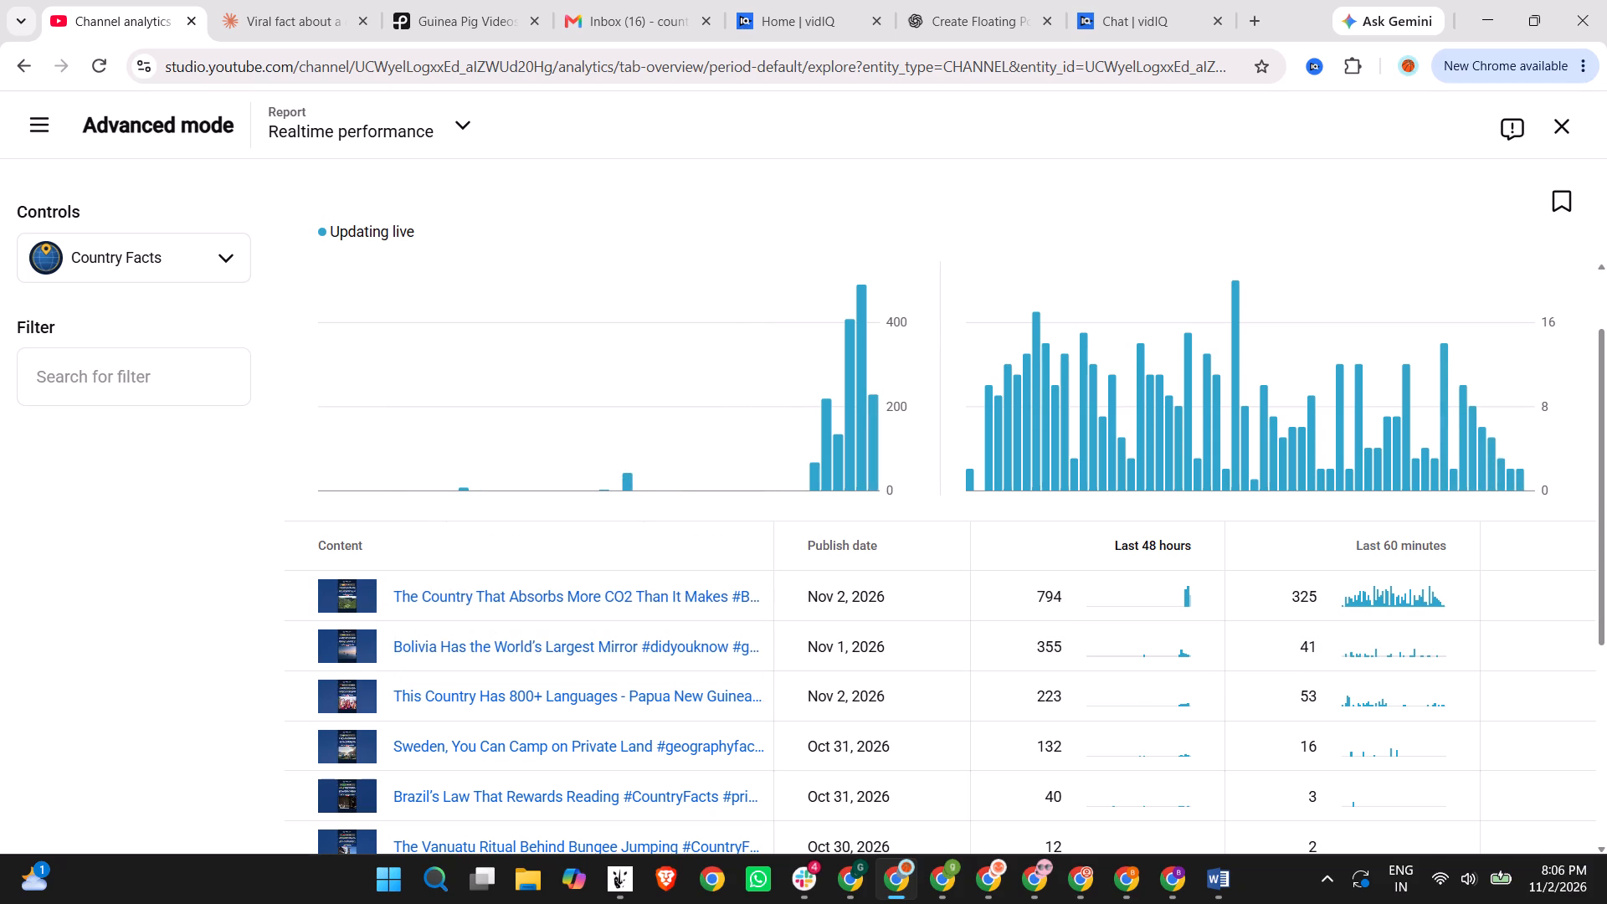
scroll(517, 710, "down", 2)
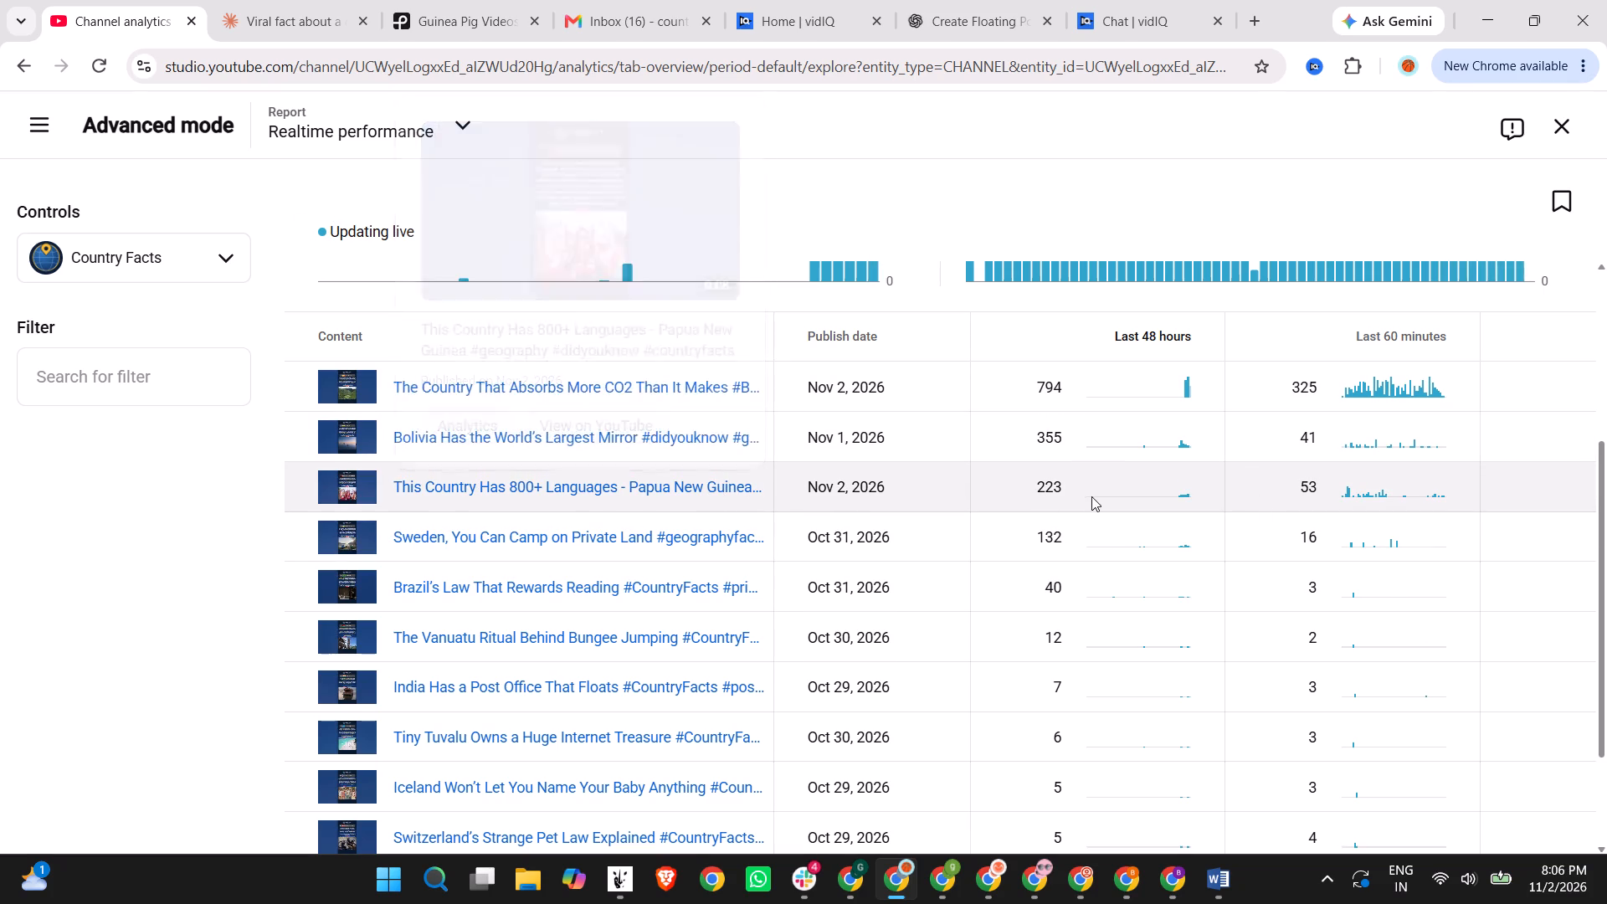
scroll(1091, 496, "up", 8)
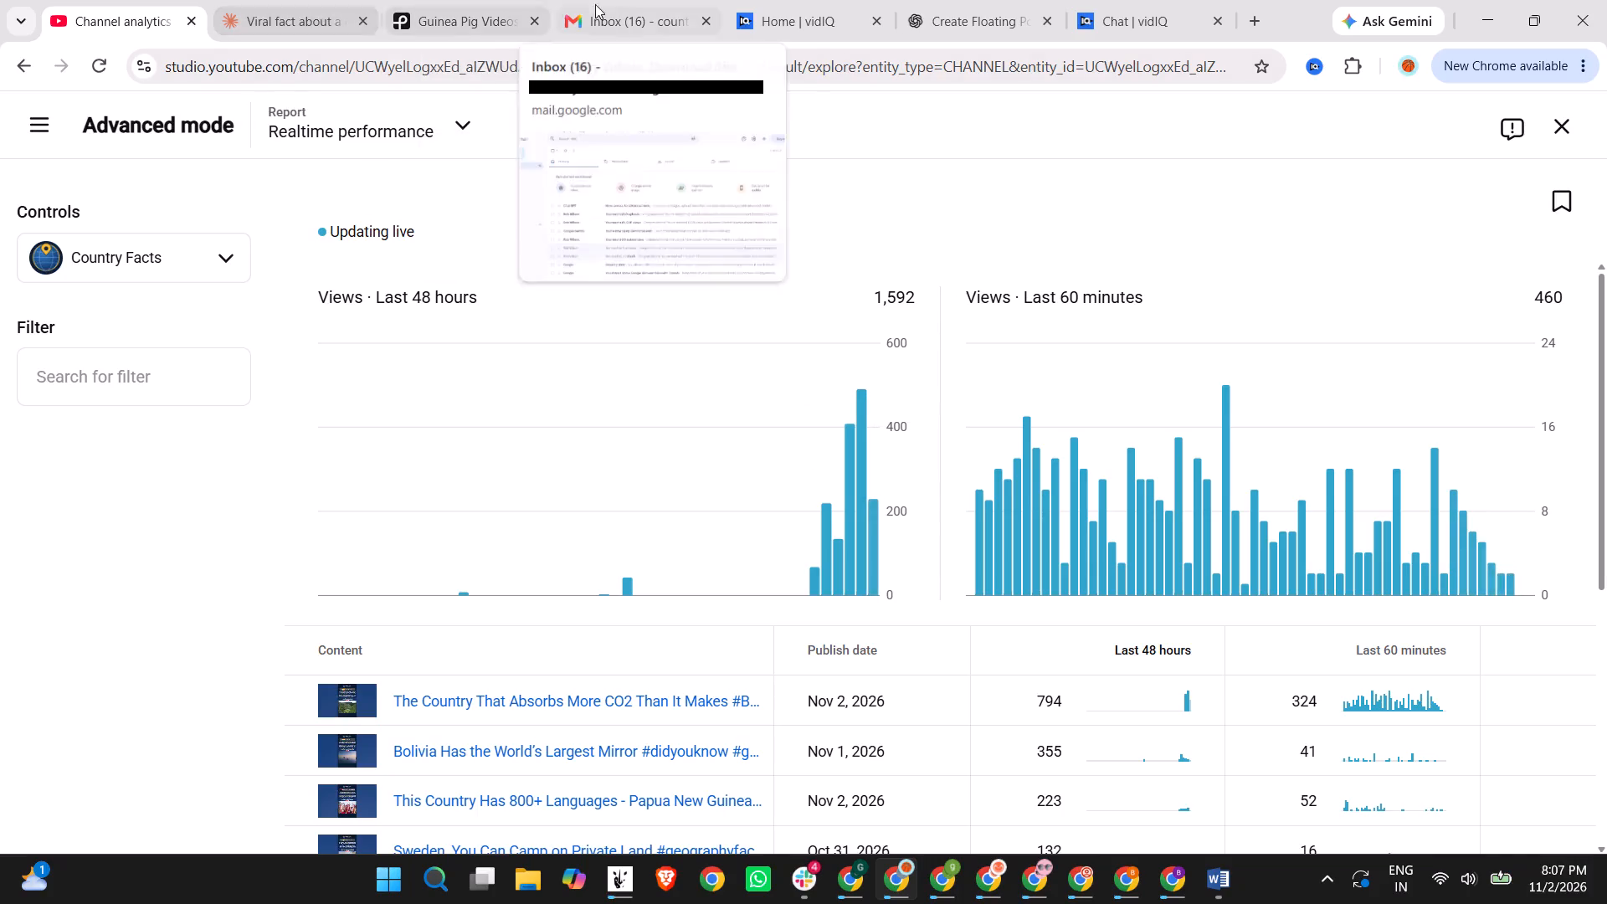
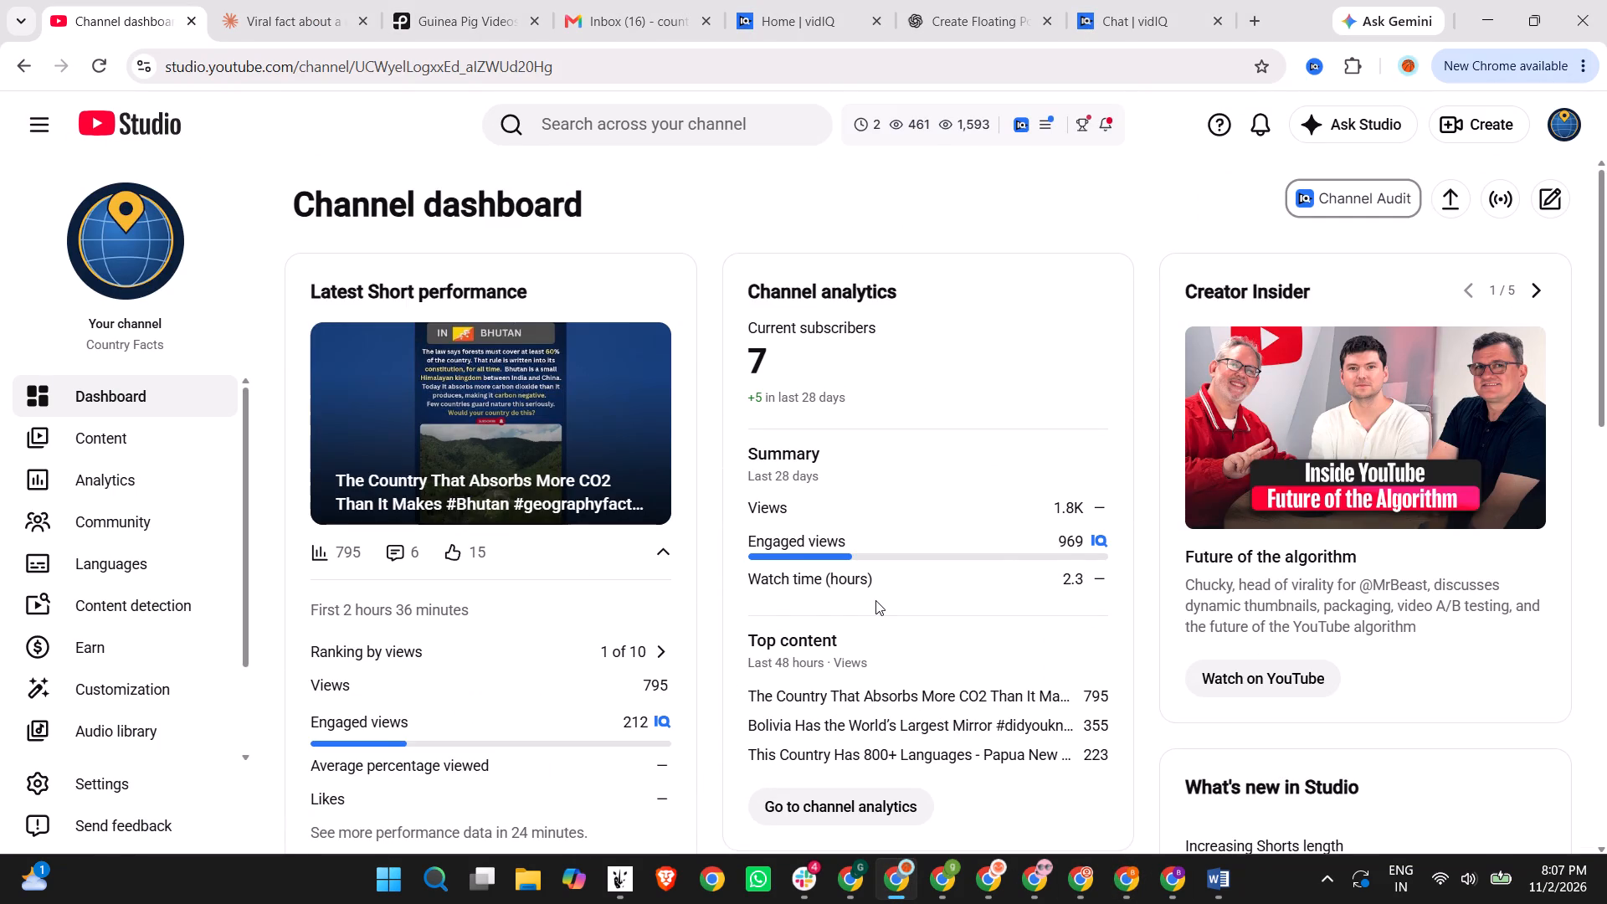
Look over the Country Facts channel dashboard and open the channel's analytics overview.
scroll(824, 598, "down", 3)
scroll(824, 598, "up", 2)
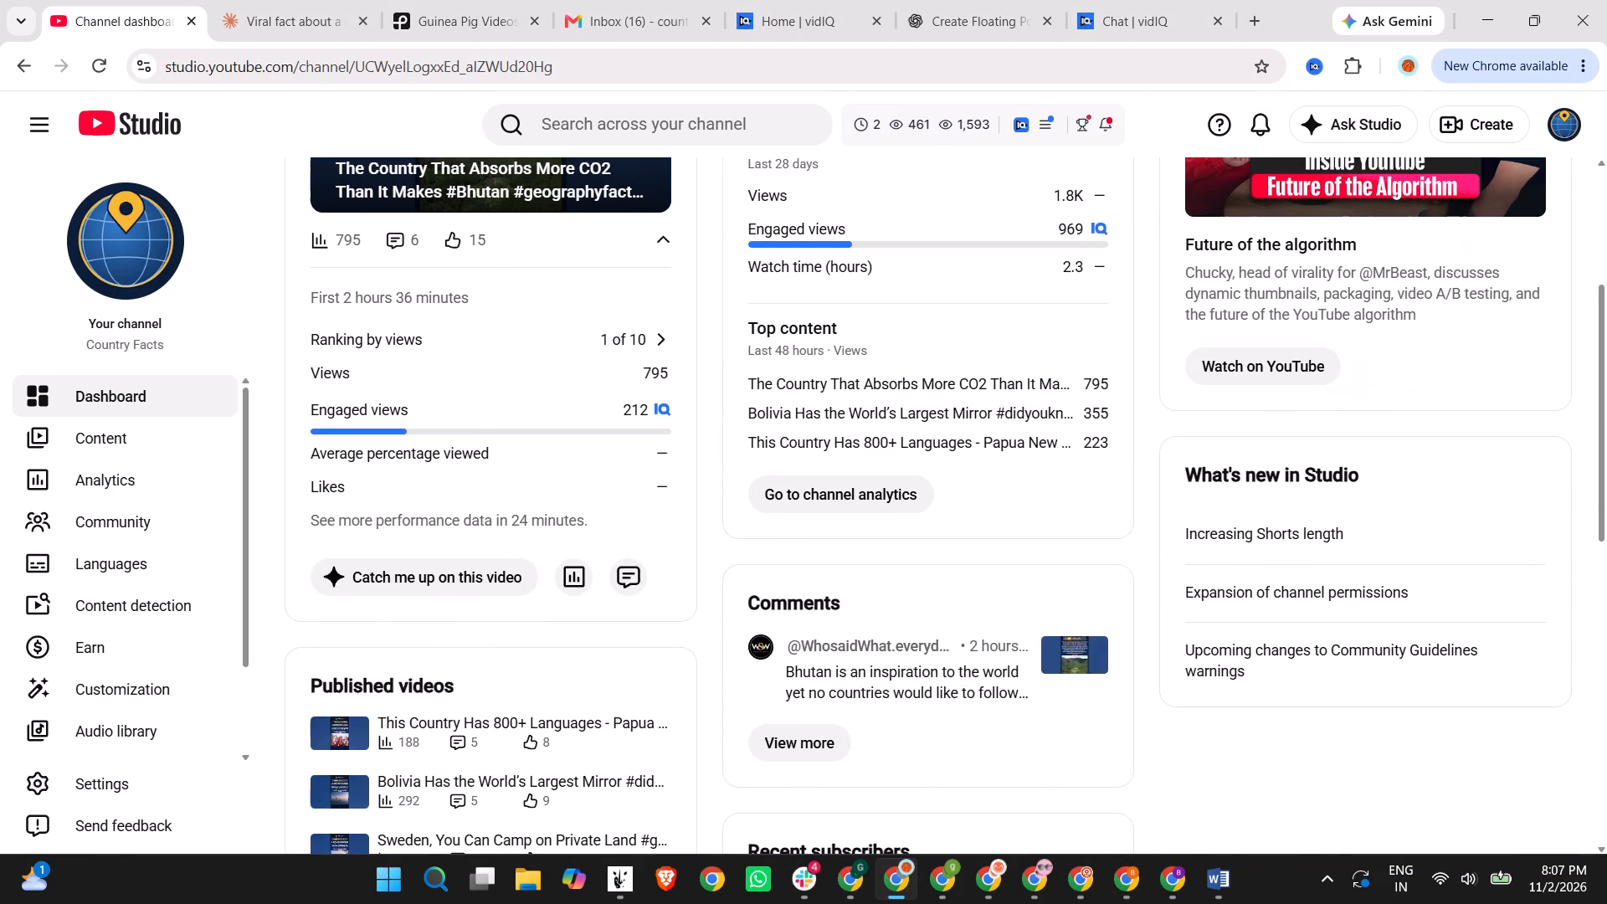
scroll(824, 598, "up", 3)
left_click(151, 459)
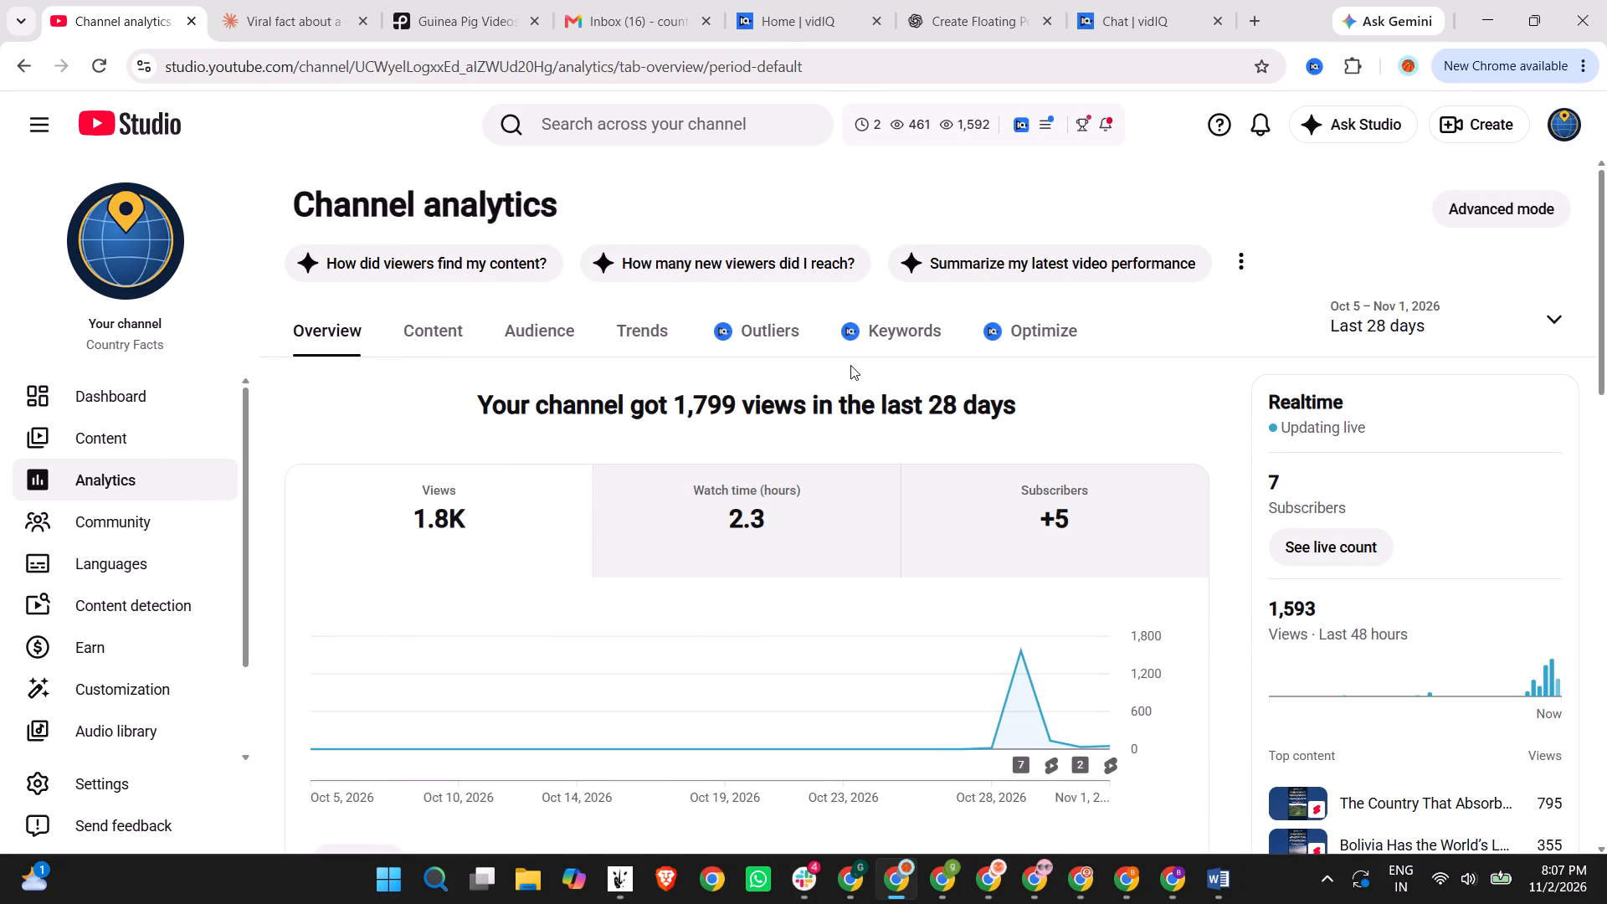
Open the video details of the scheduled Maldives Short from the Country Facts channel's Shorts content list.
scroll(1140, 528, "down", 4)
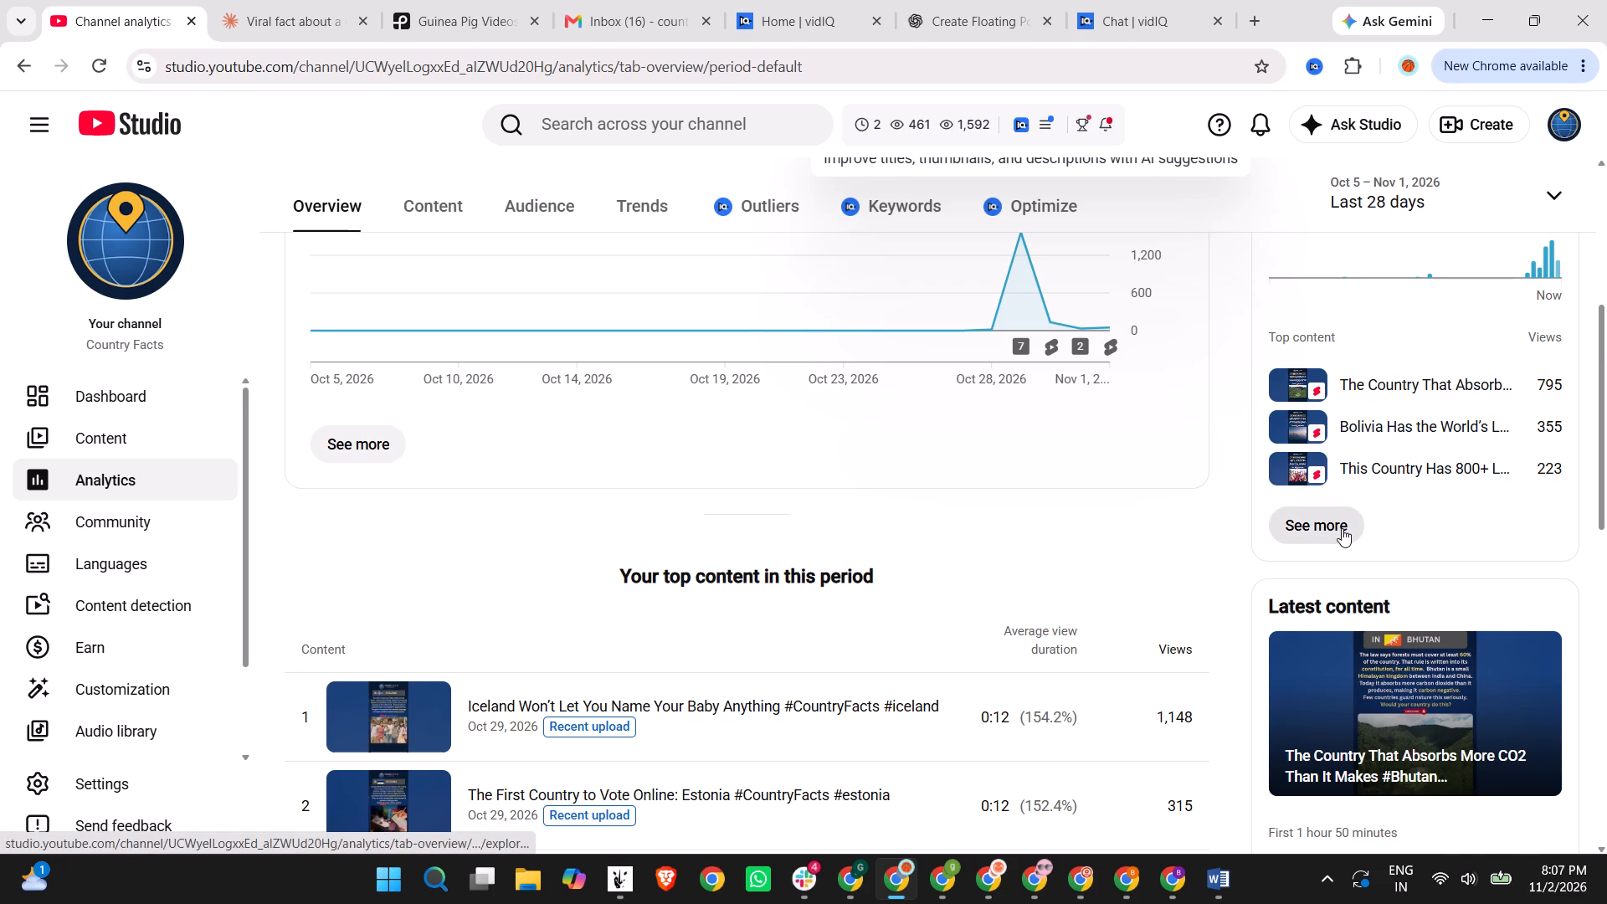
left_click(185, 440)
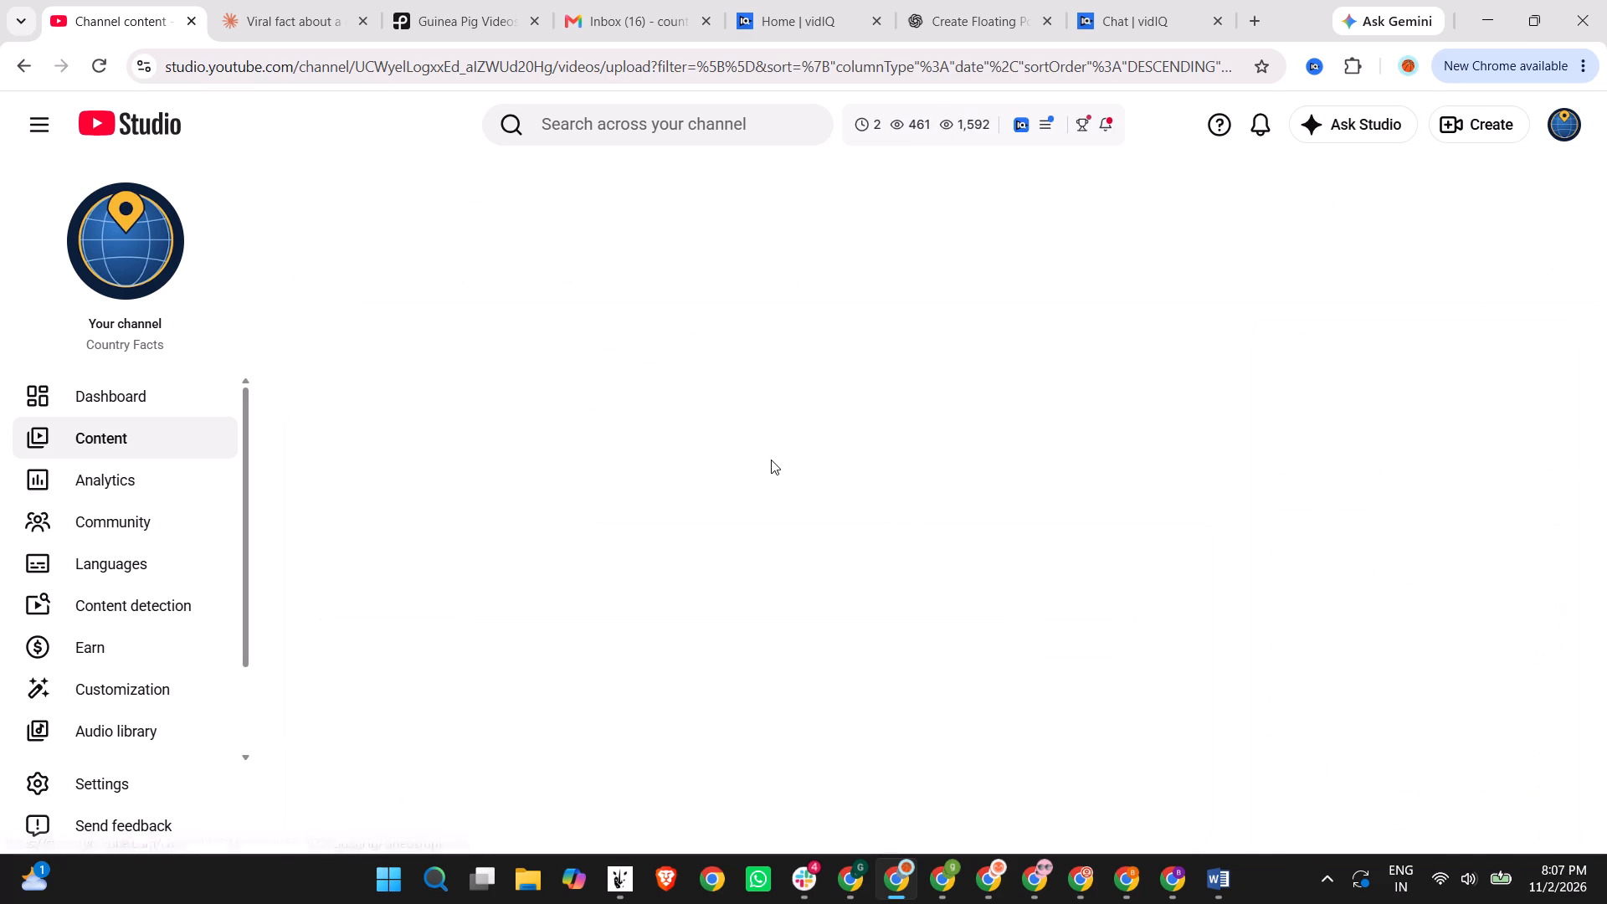
left_click(437, 263)
left_click(437, 265)
left_click(424, 266)
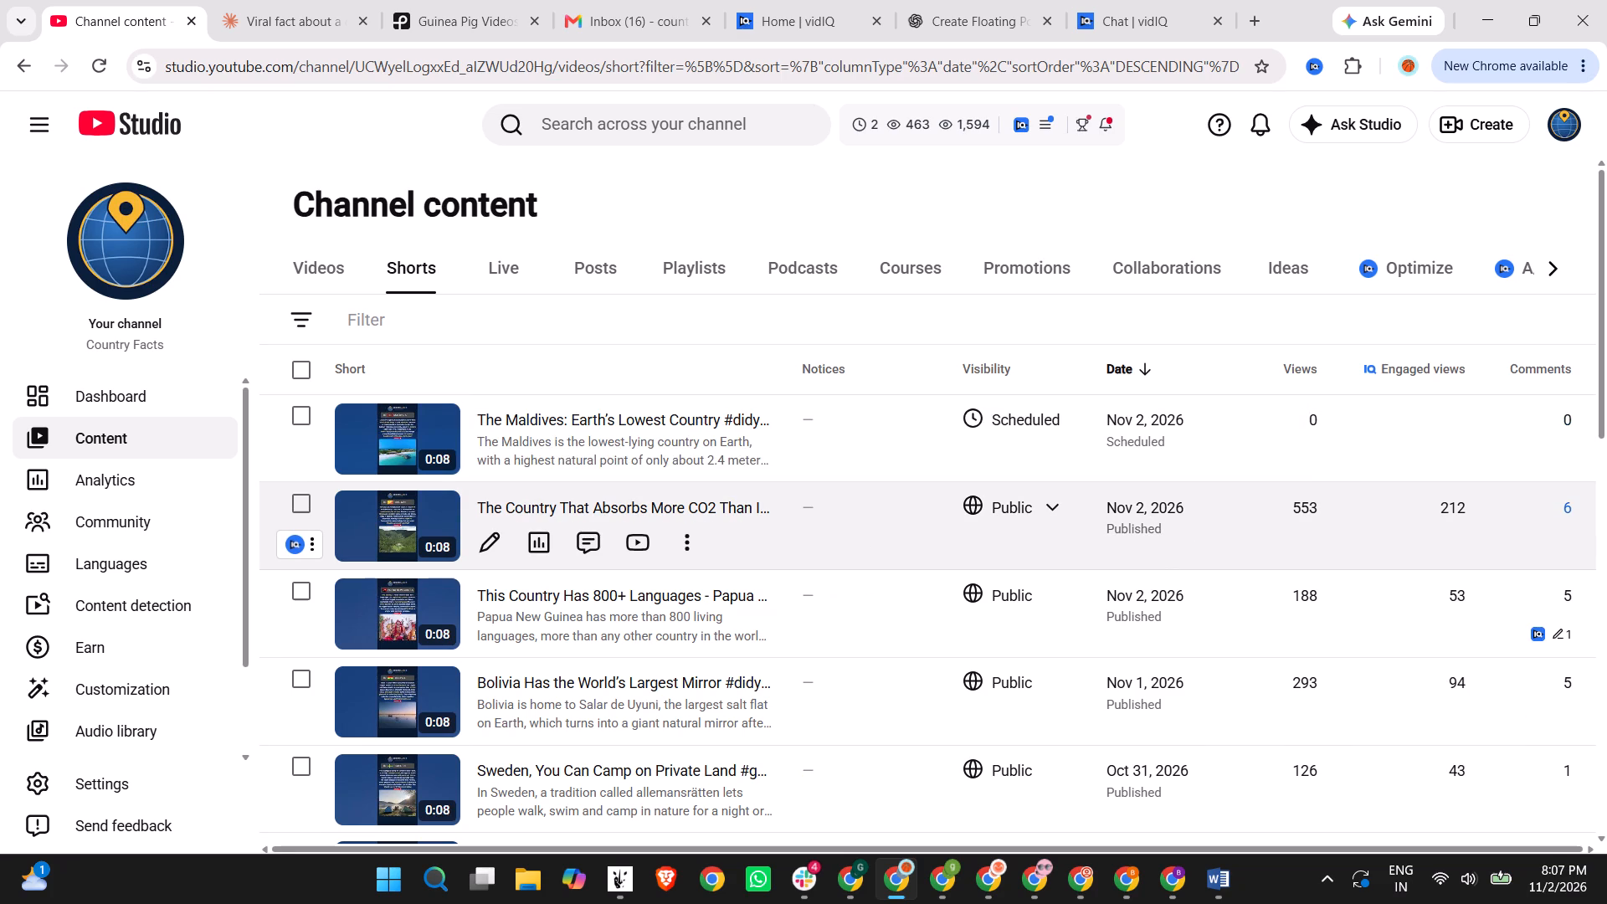
left_click(495, 444)
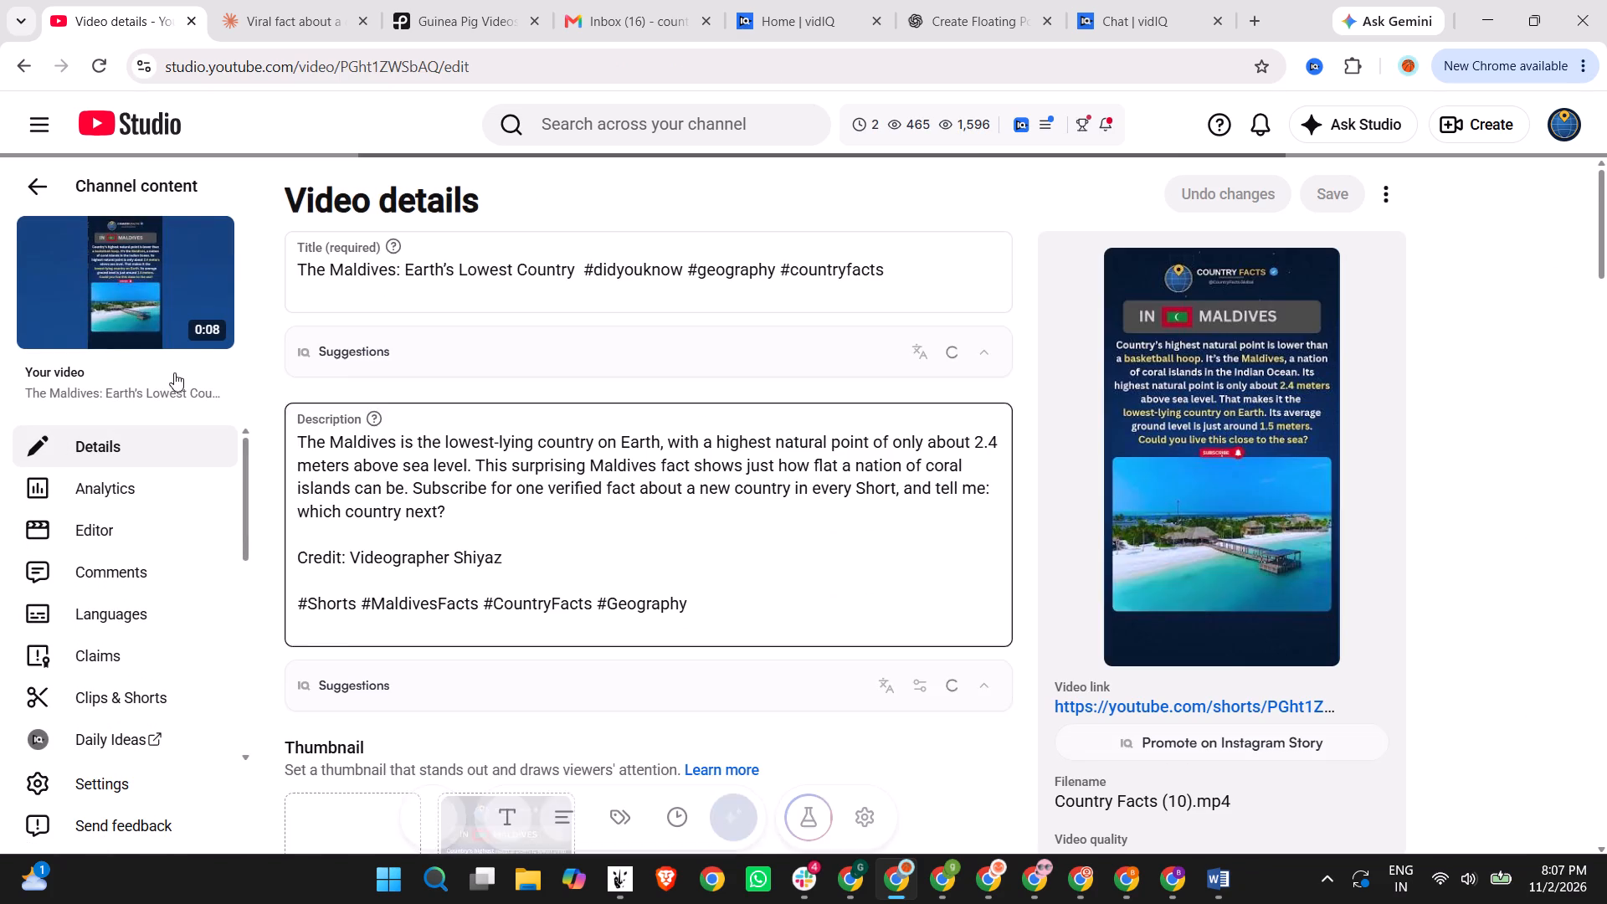
scroll(978, 604, "down", 4)
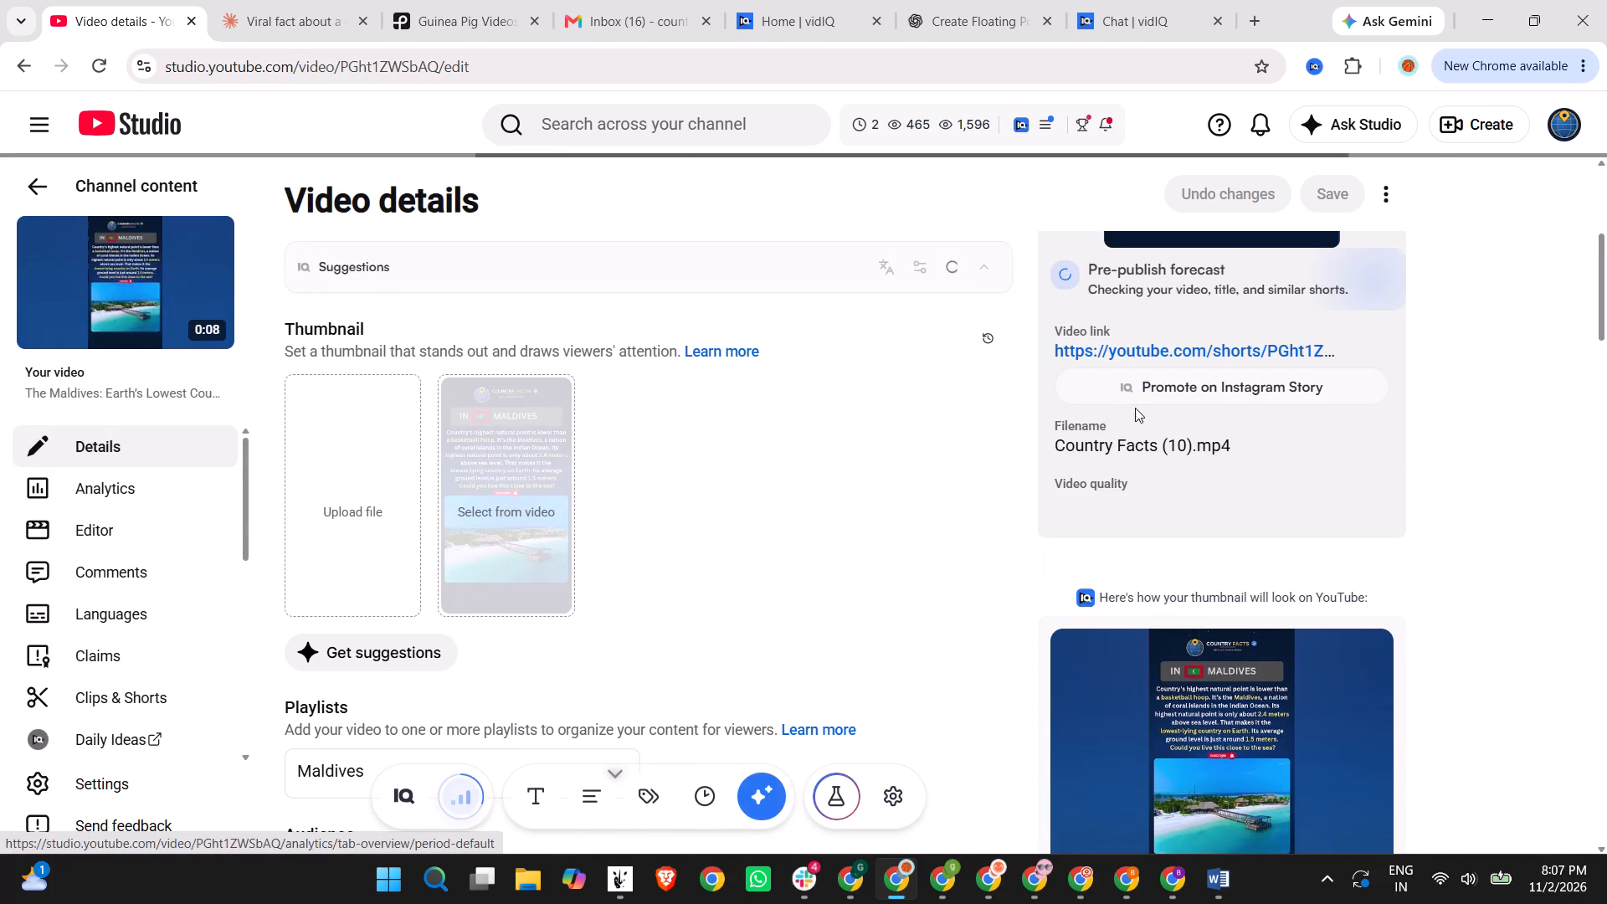
scroll(985, 541, "down", 6)
scroll(1016, 583, "up", 1)
scroll(1016, 583, "down", 1)
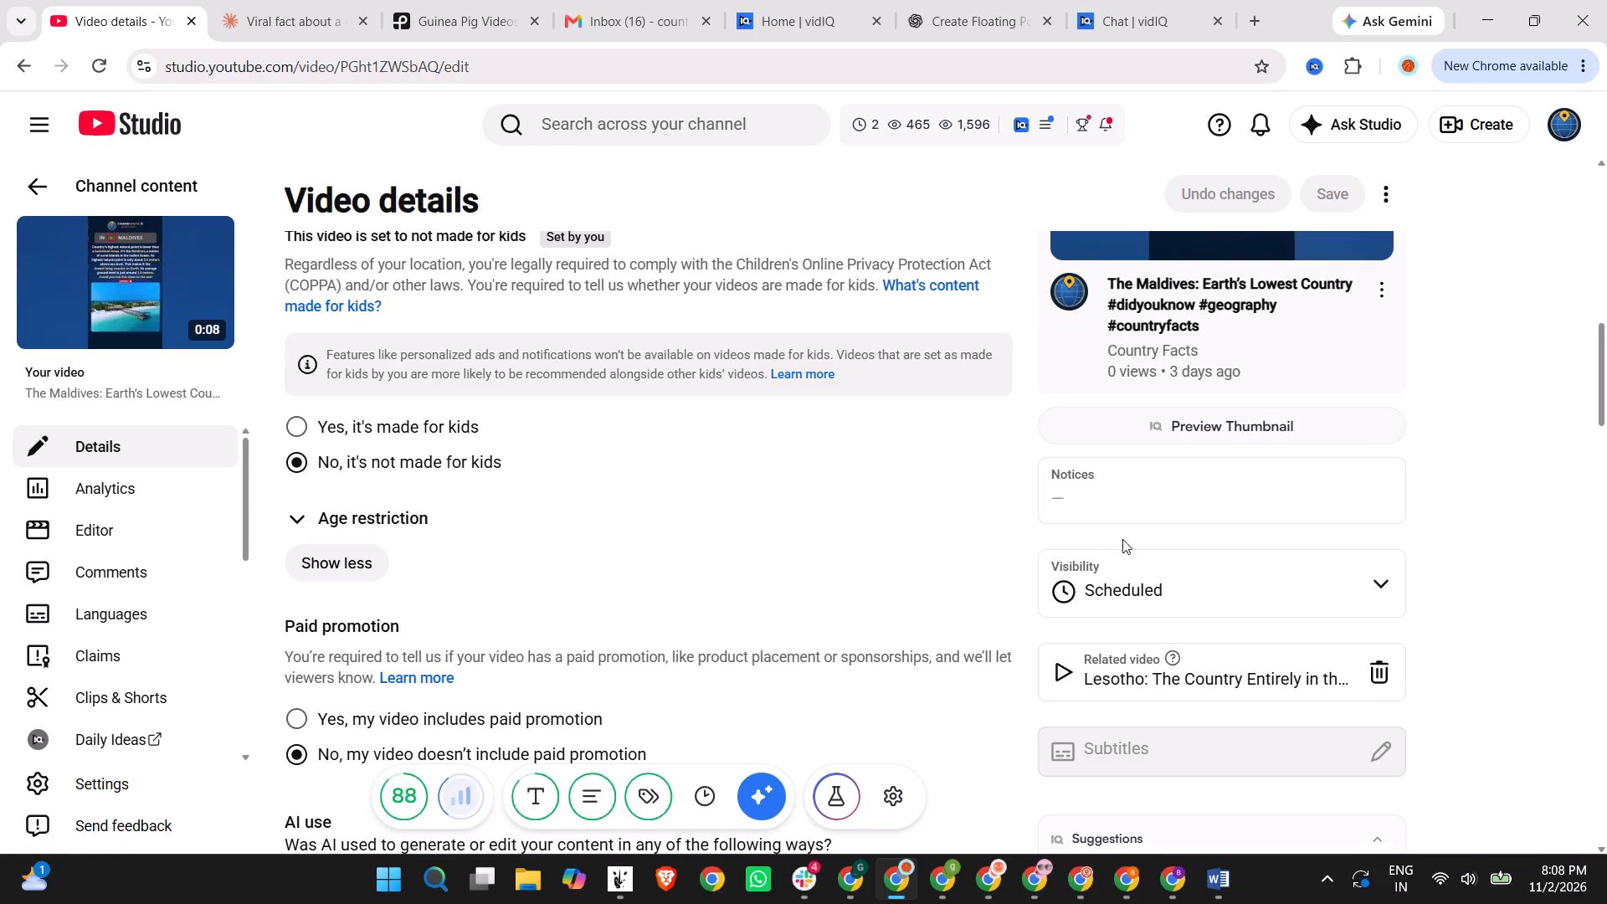
left_click(1192, 594)
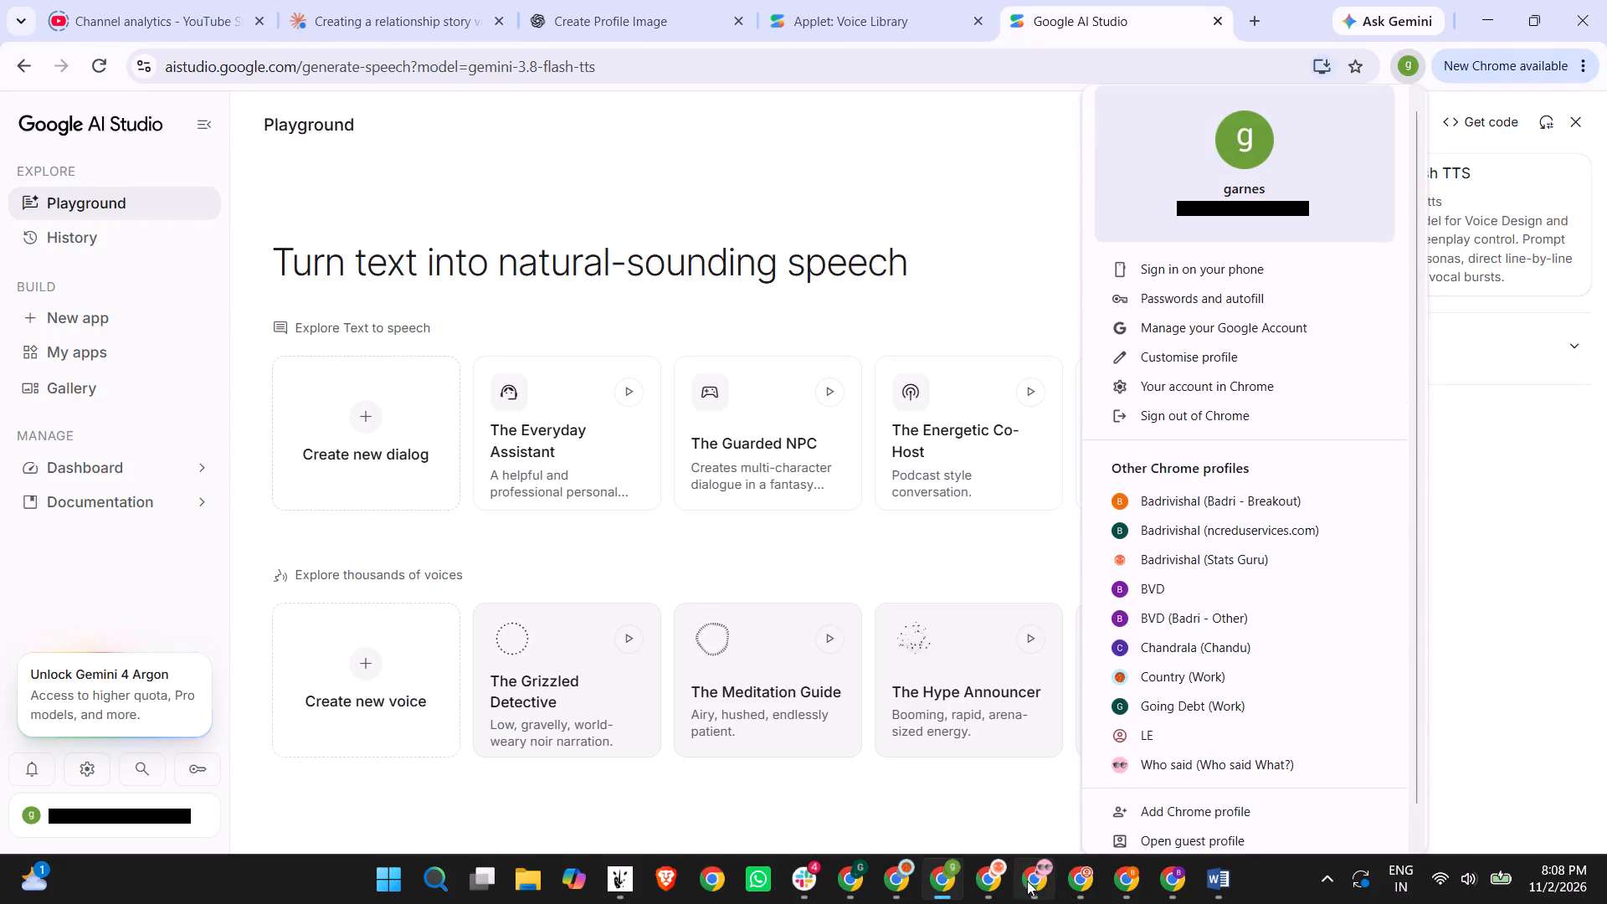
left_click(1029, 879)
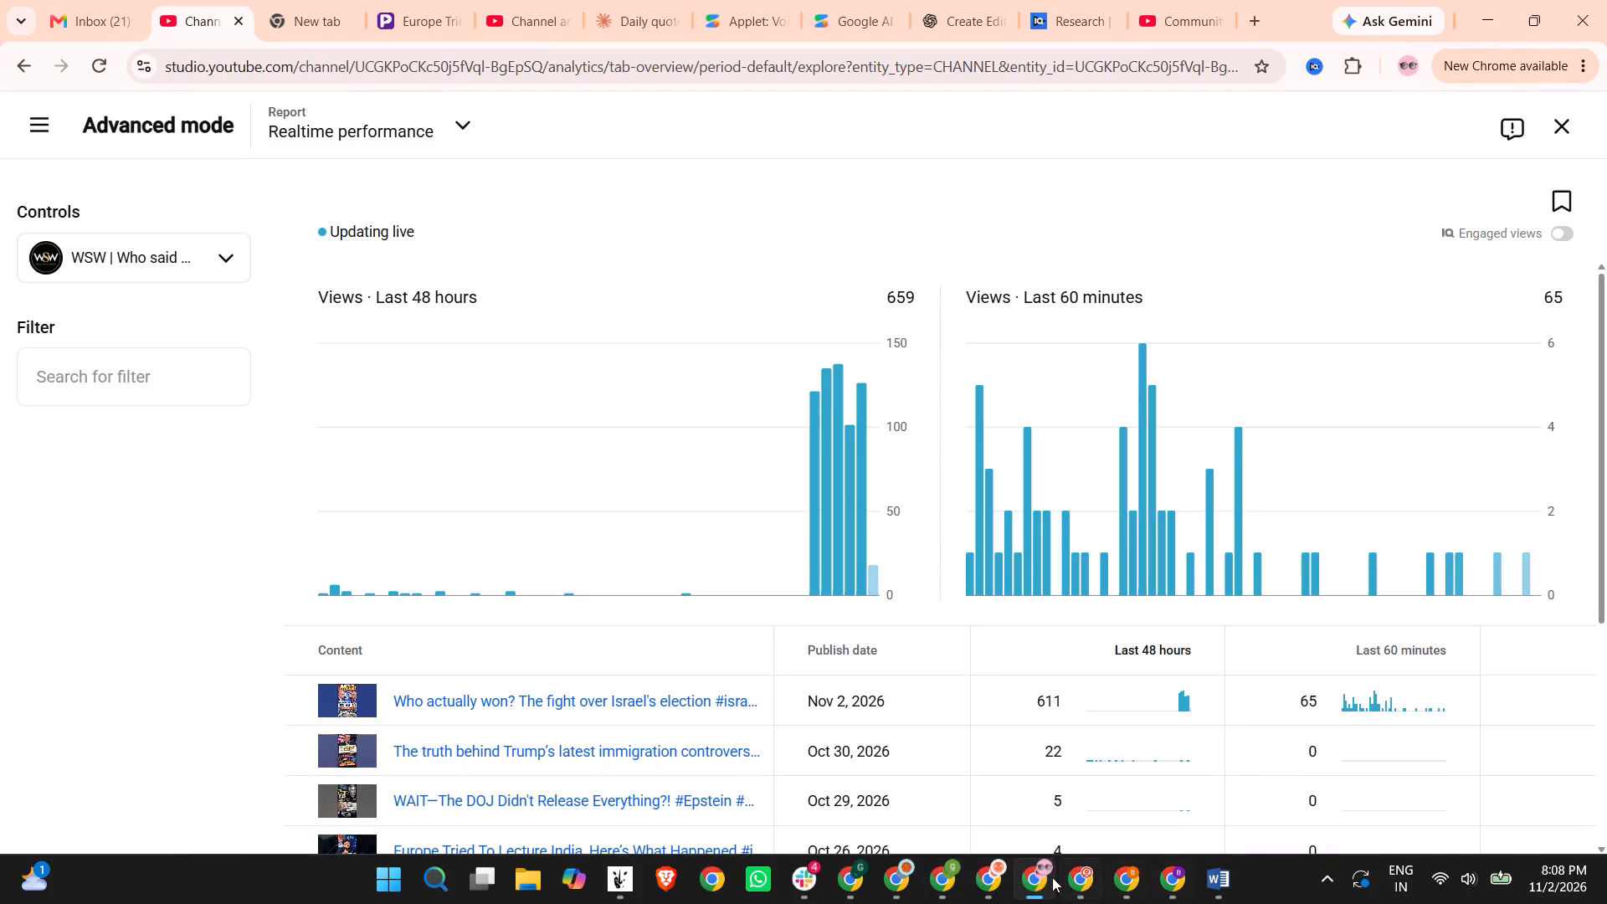
Switch to the Canva window, show the downloaded "$6 B Crpto Hack.mp4" in its folder, open it in VLC and decline the player update.
left_click(845, 884)
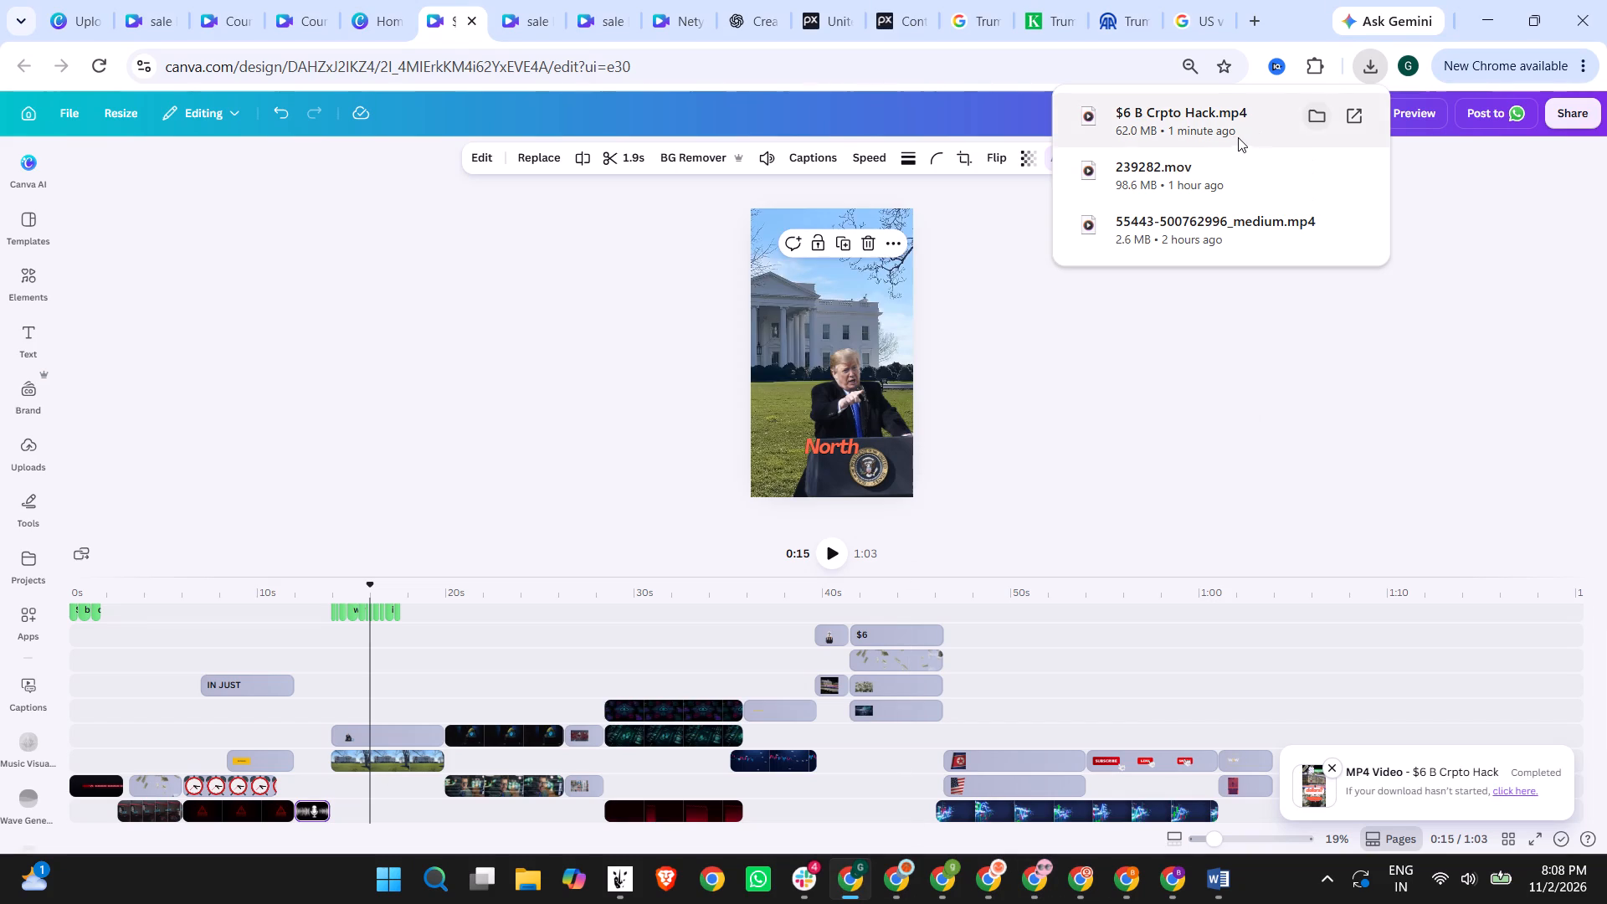
left_click(1317, 114)
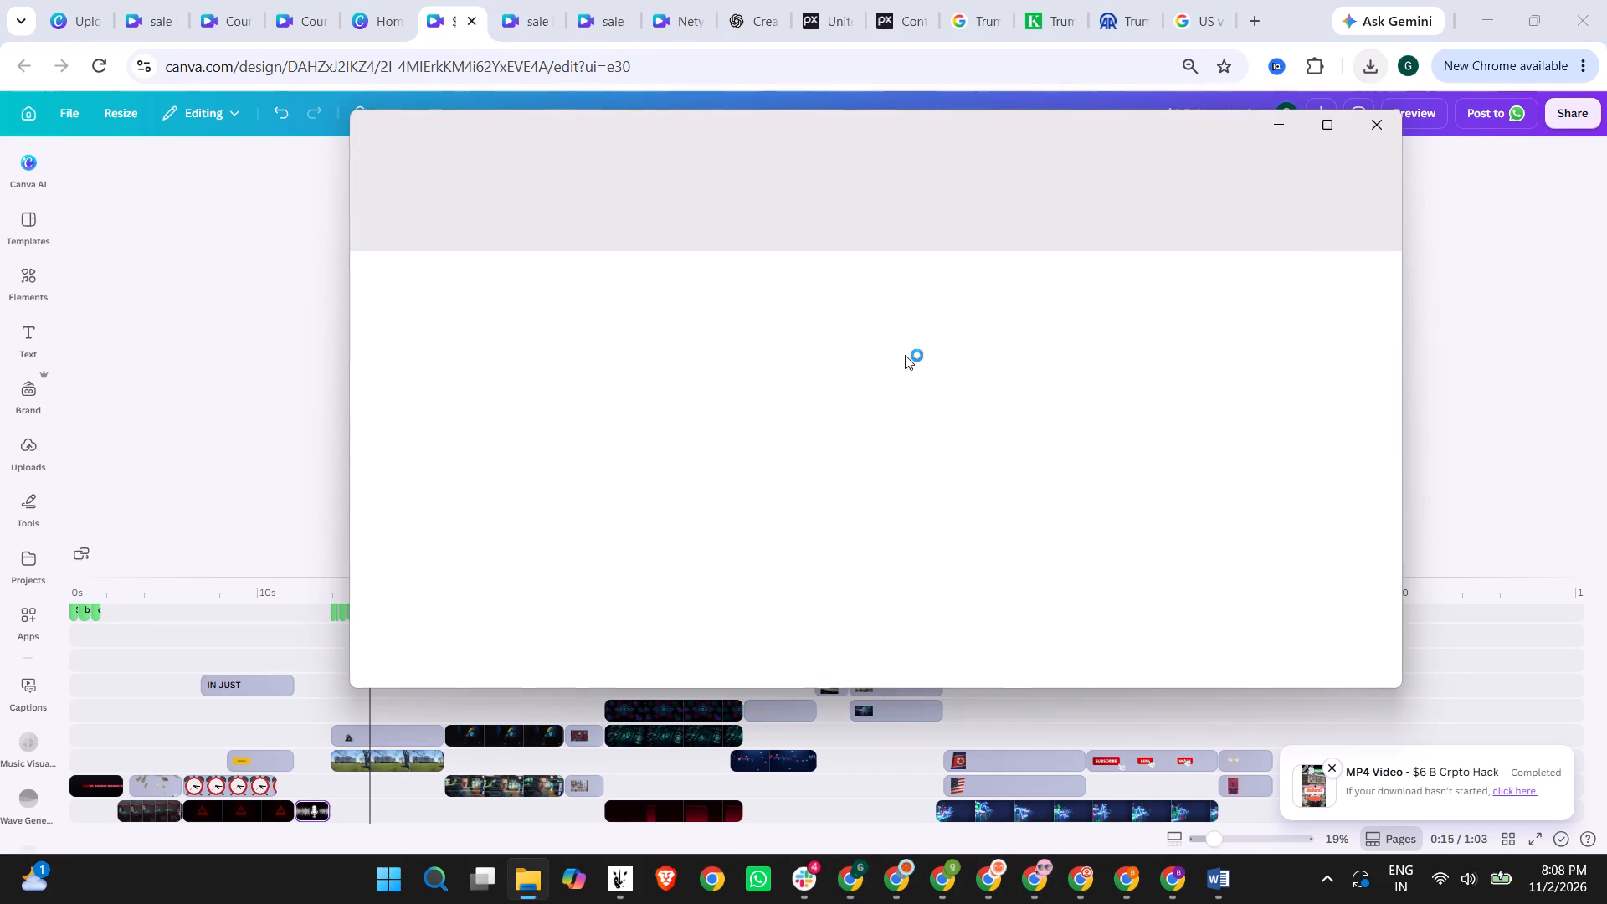
right_click(609, 330)
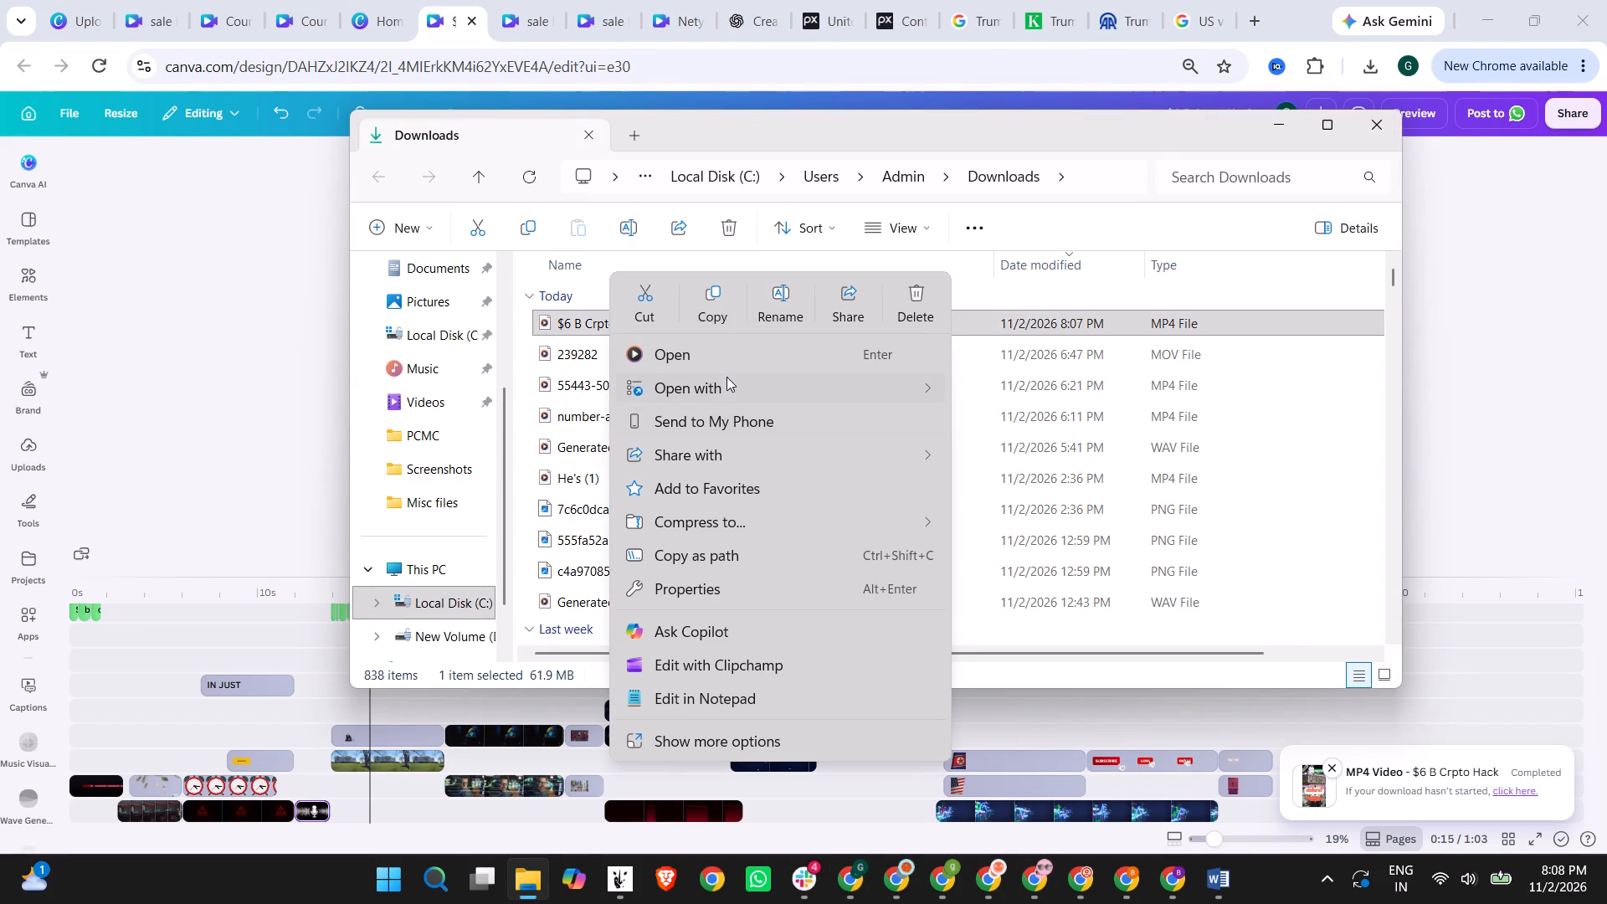
left_click(989, 496)
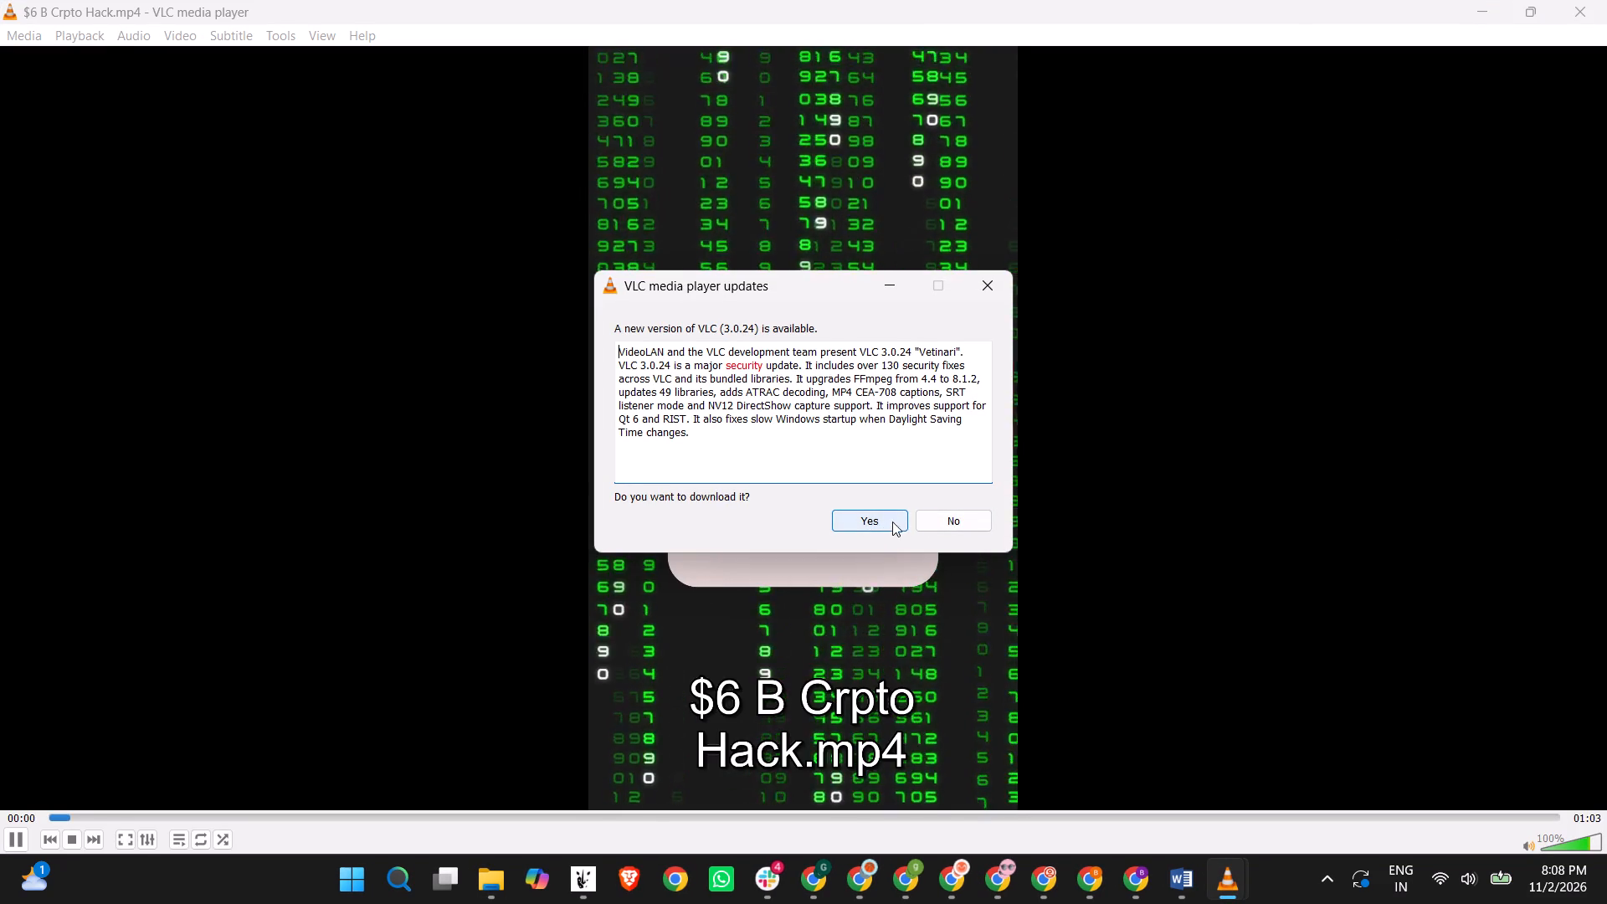
left_click(923, 518)
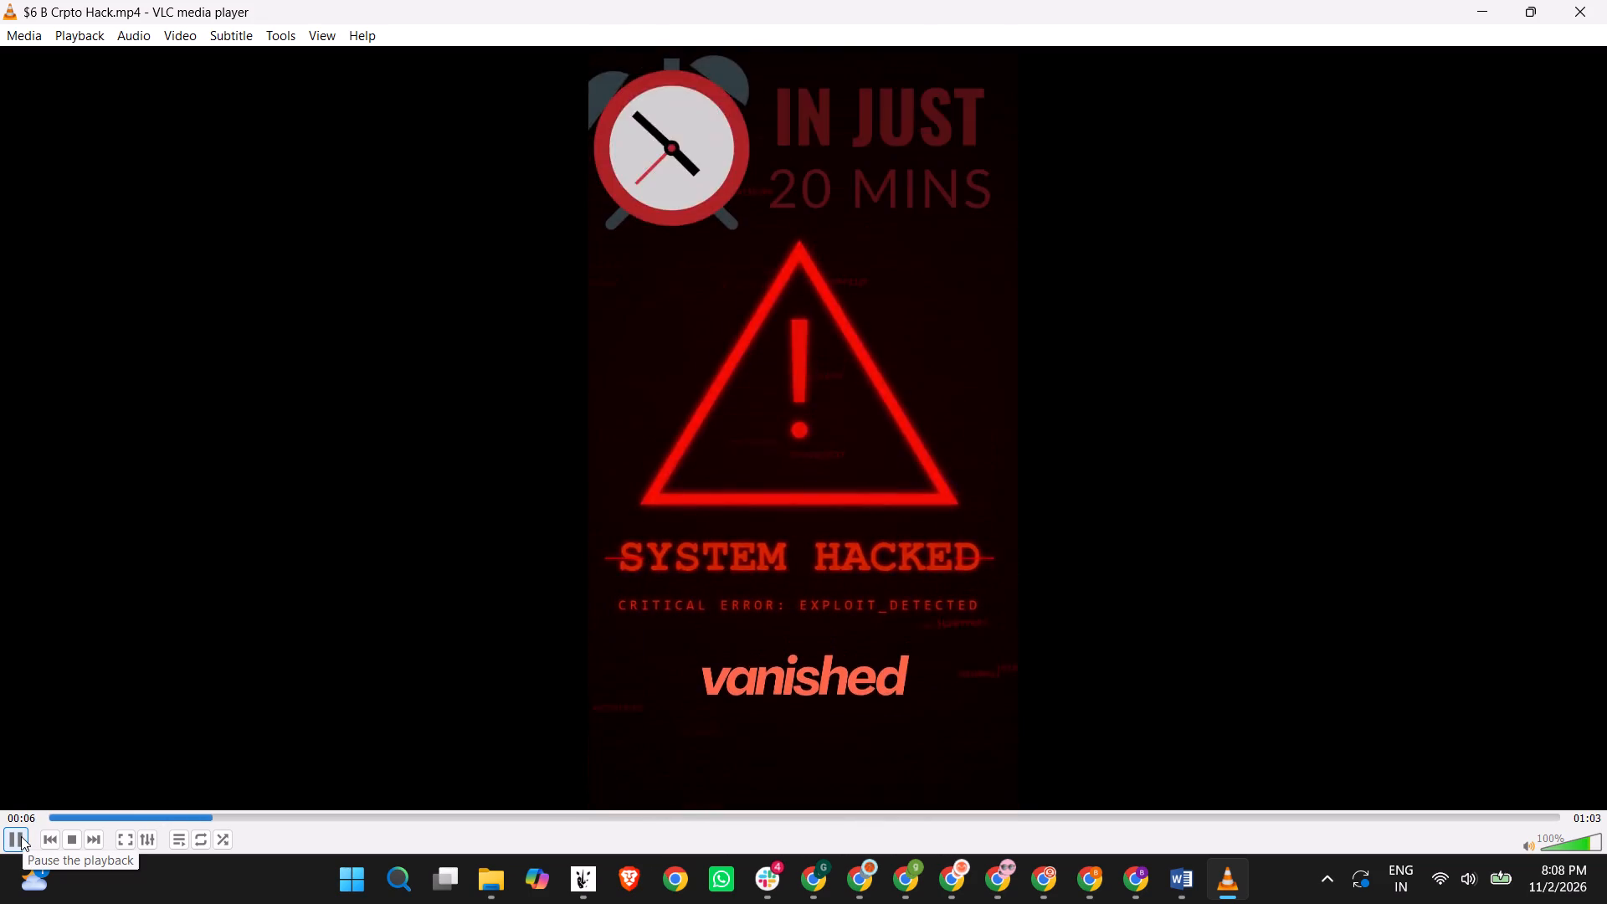
Review the opening seconds of the "$6 B Crpto Hack" video, pausing and resuming playback around the "IN JUST 20 MINS" scene.
left_click(21, 836)
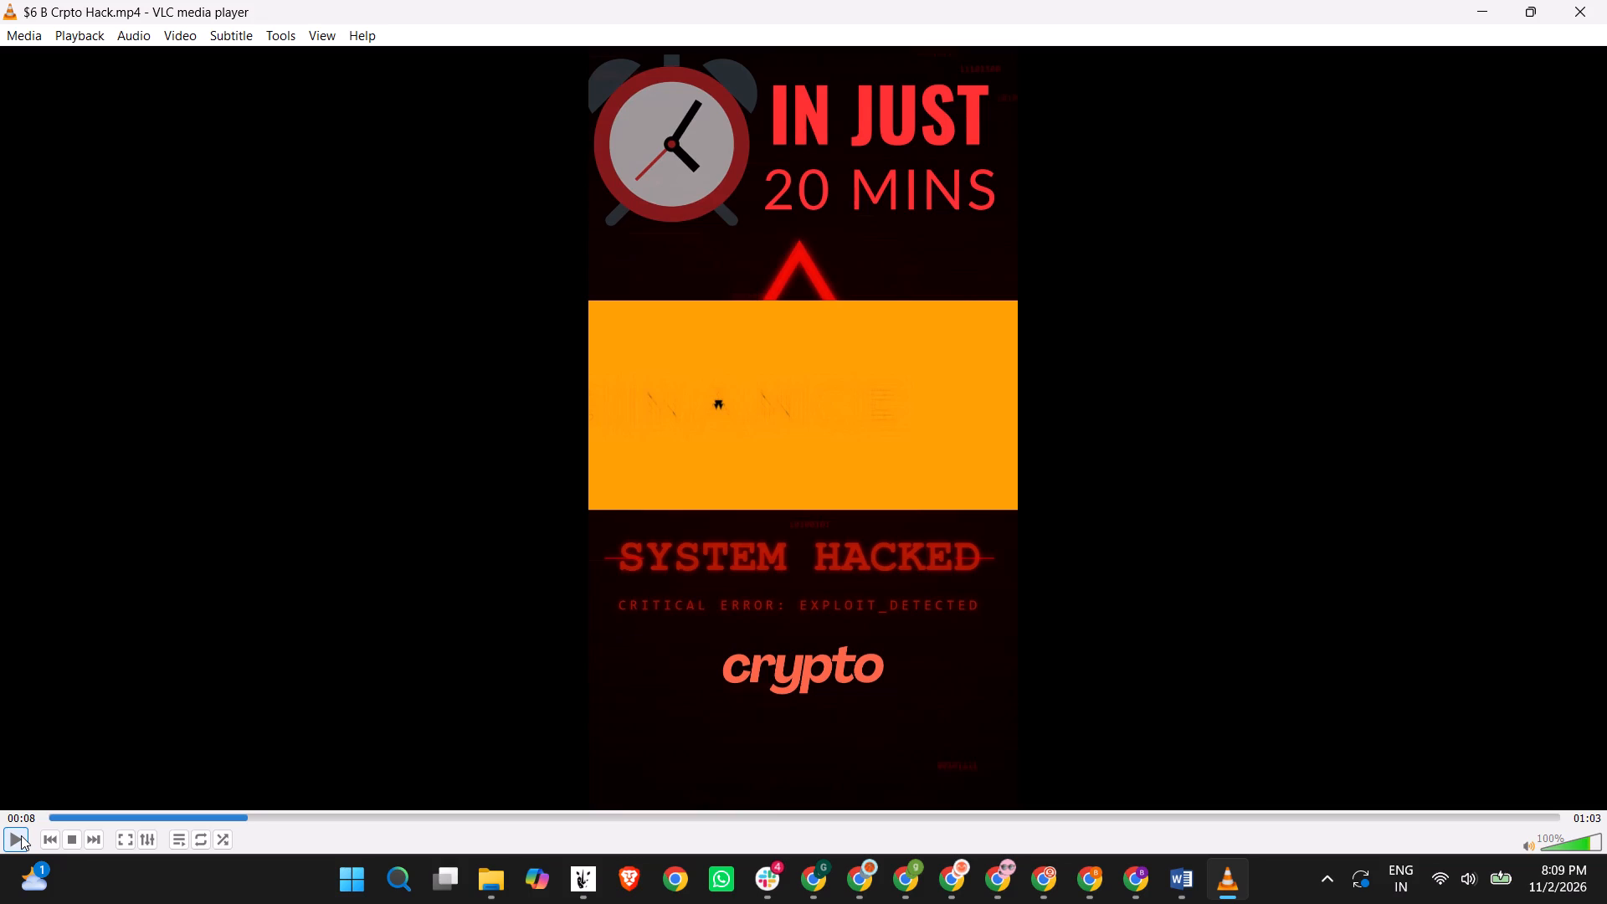
left_click(21, 835)
left_click(21, 835)
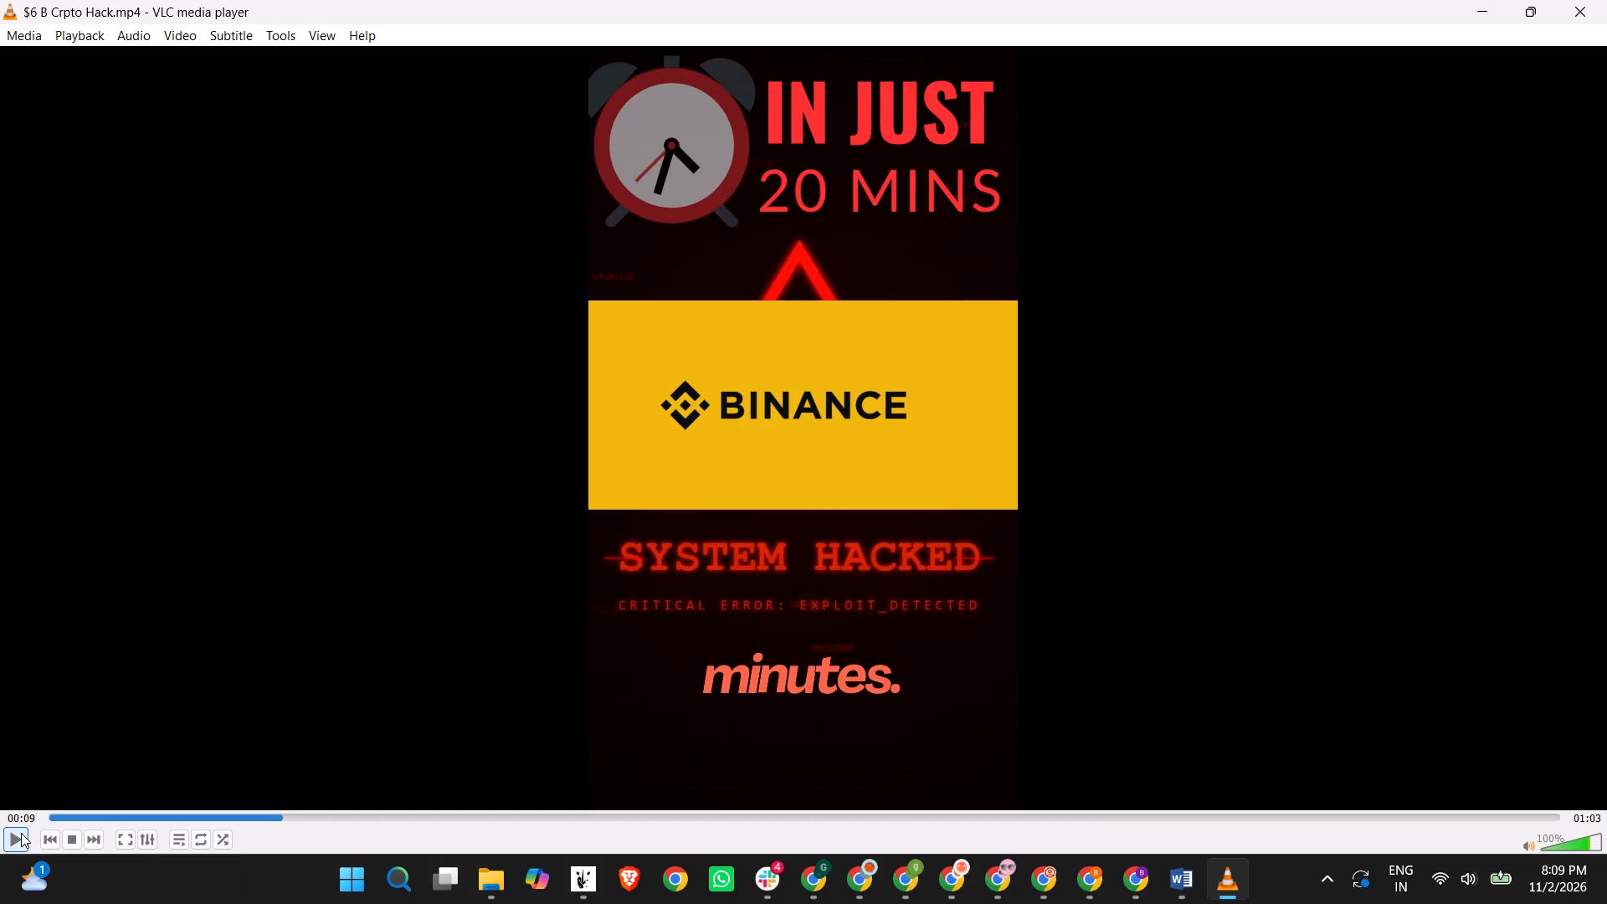
left_click(13, 835)
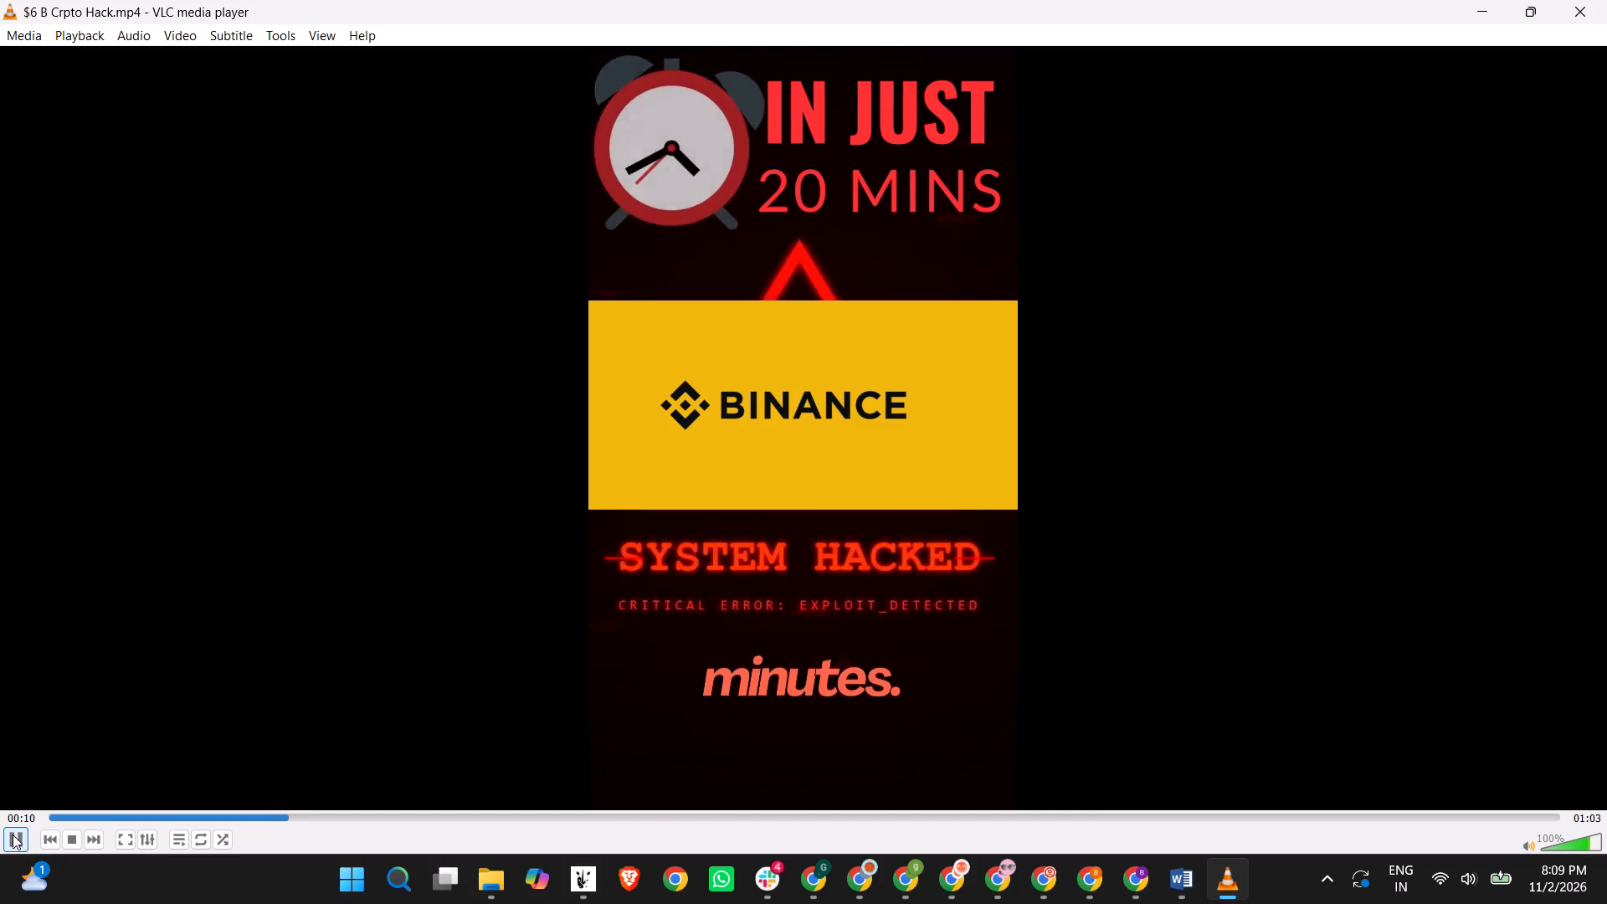
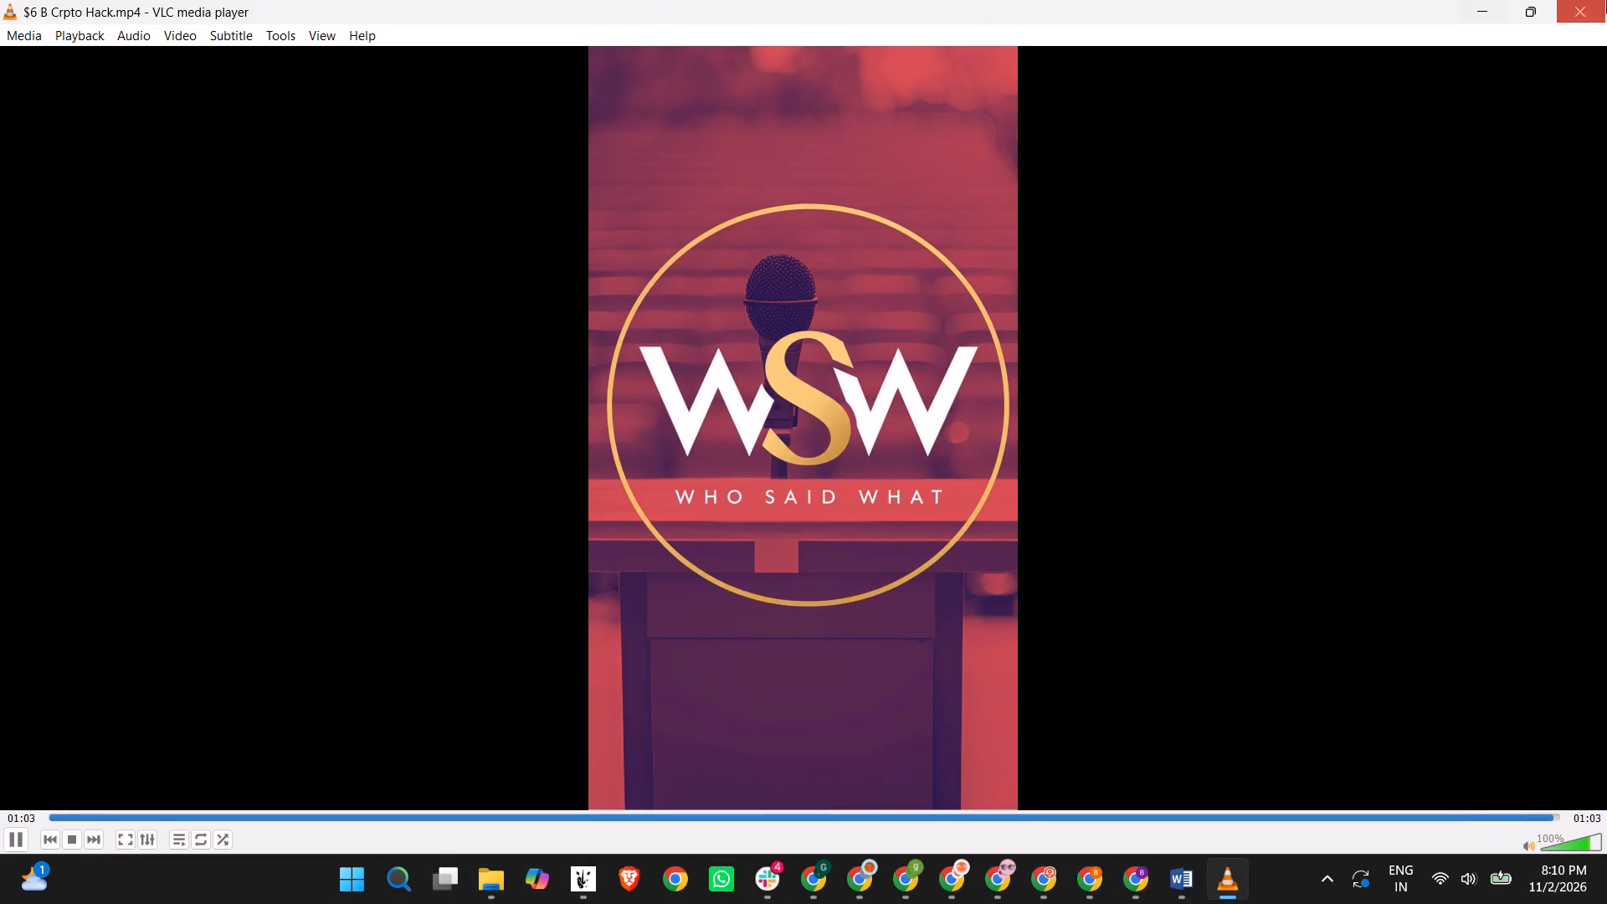
Close the video player and bring the Canva design back in front of the Downloads folder.
left_click(1586, 8)
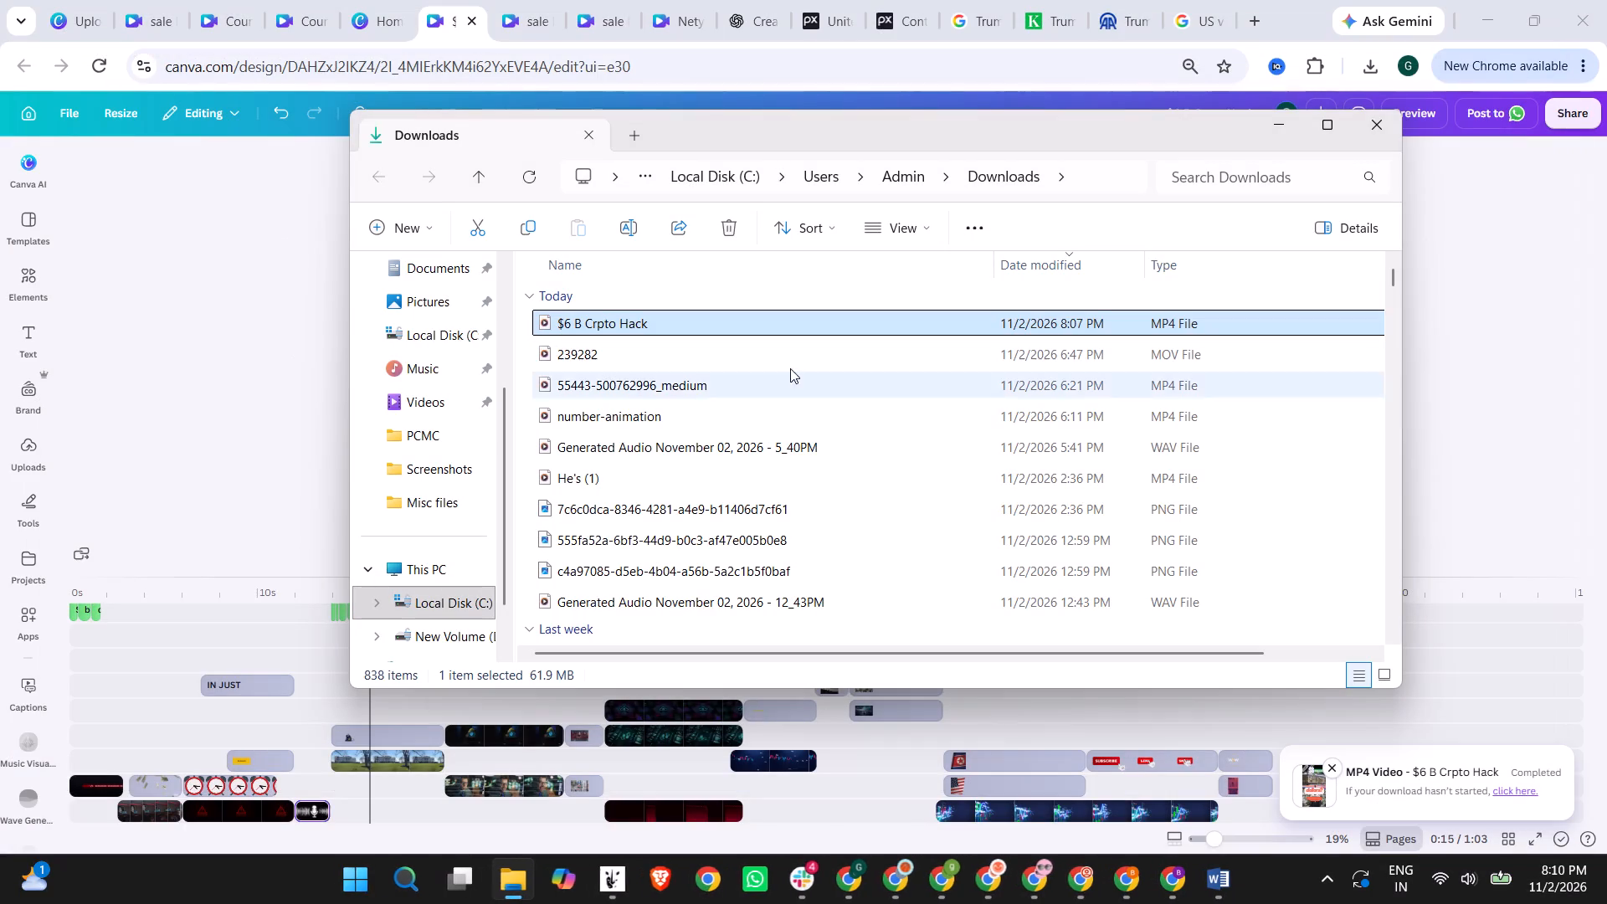
left_click(196, 323)
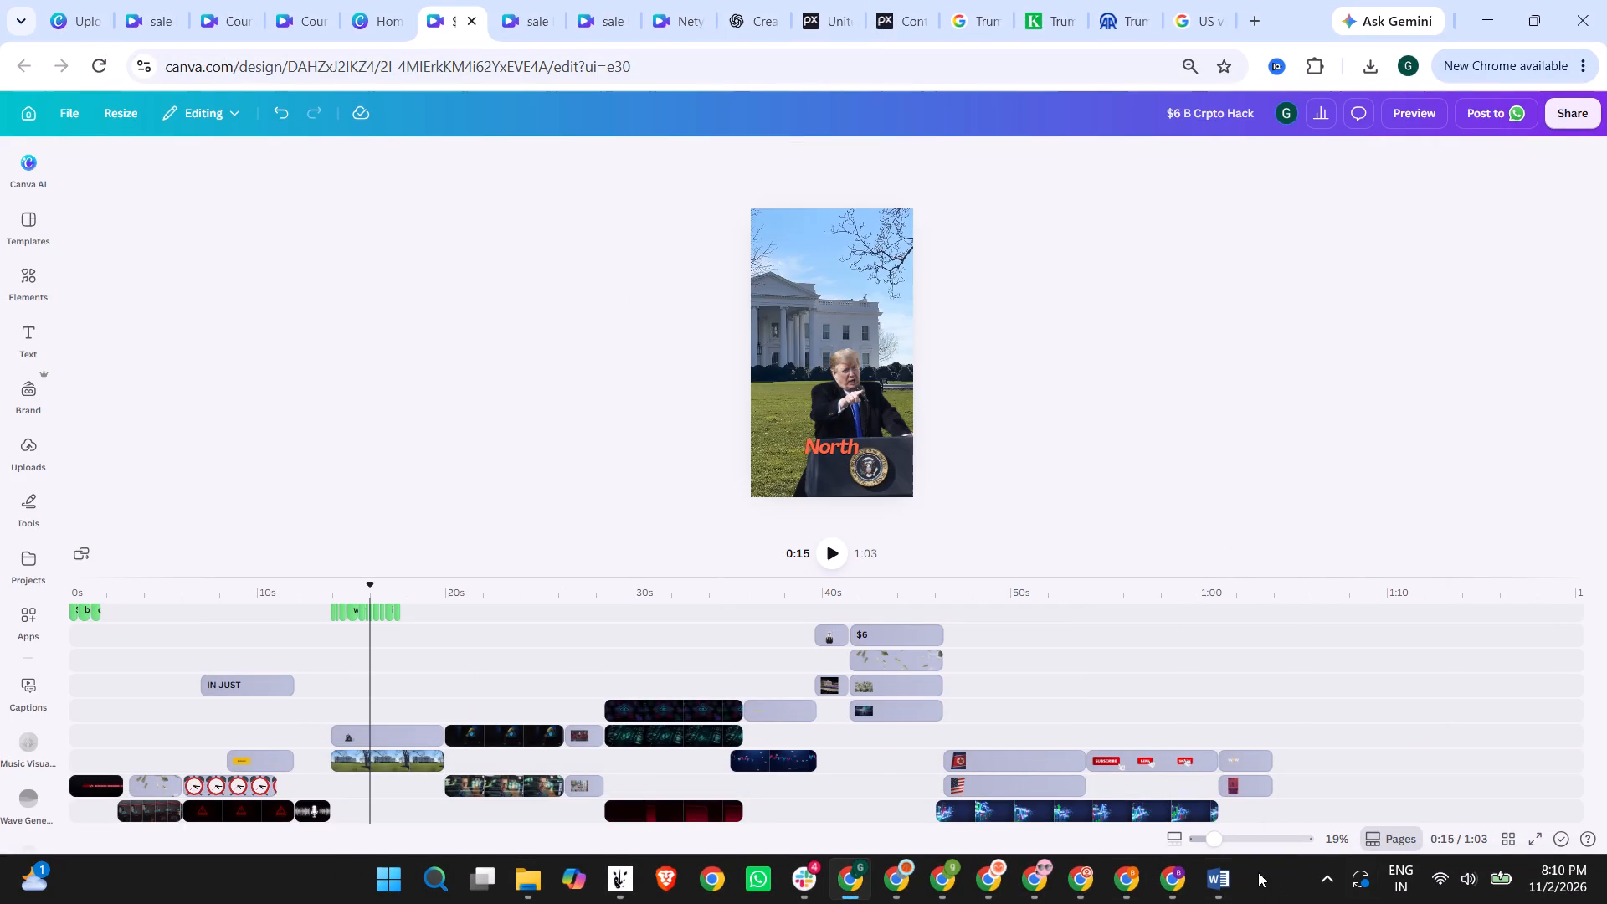
left_click(1027, 891)
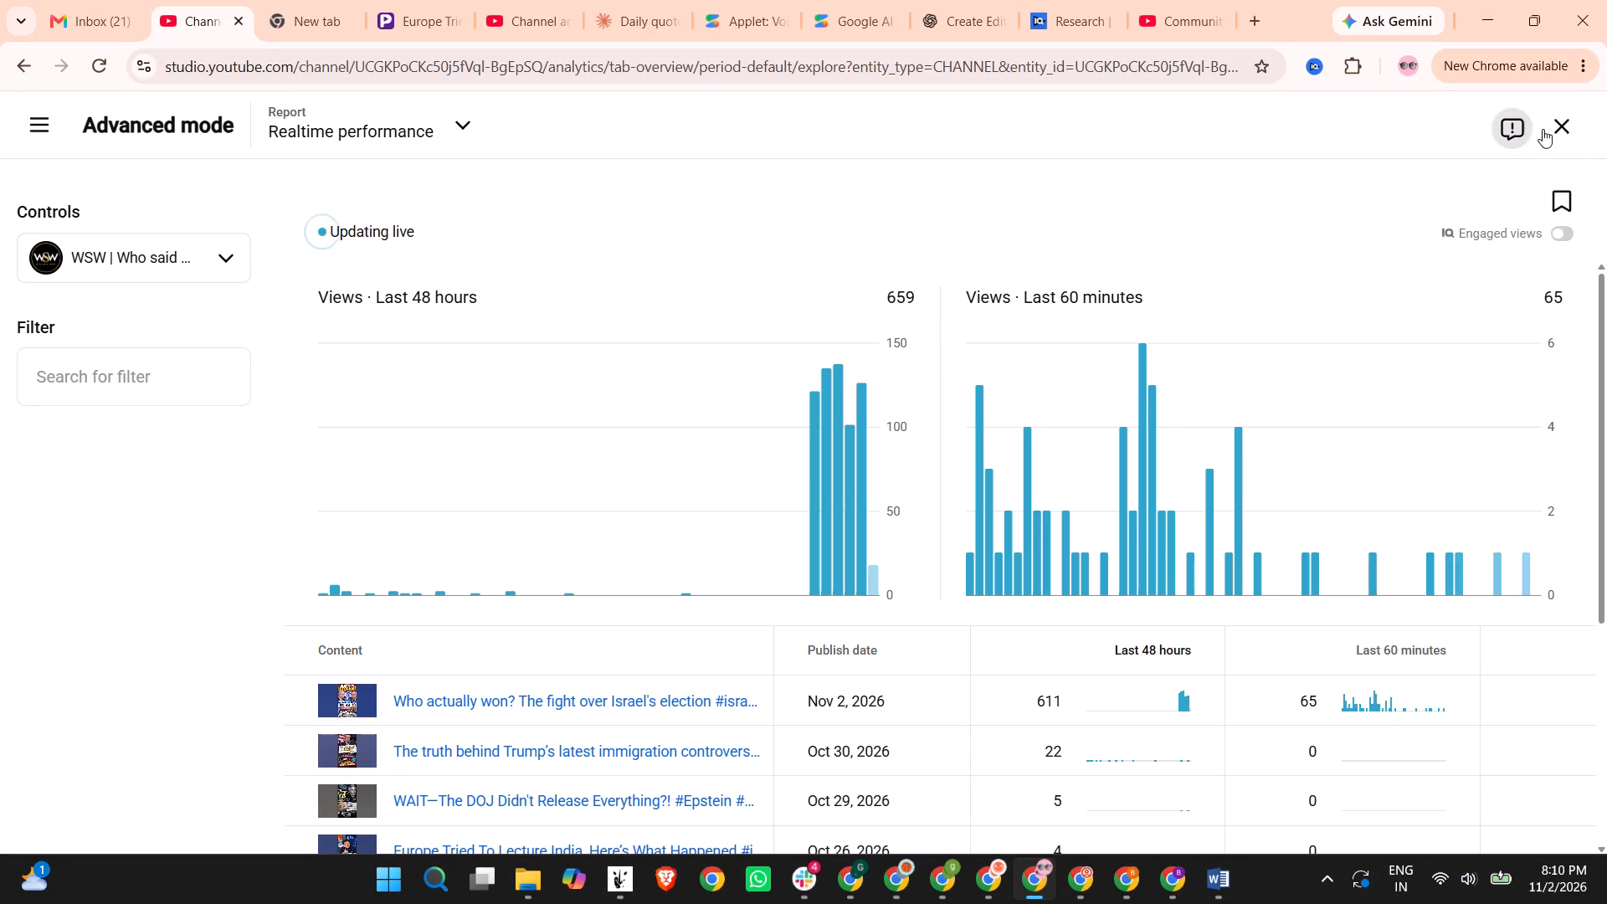
left_click(1568, 123)
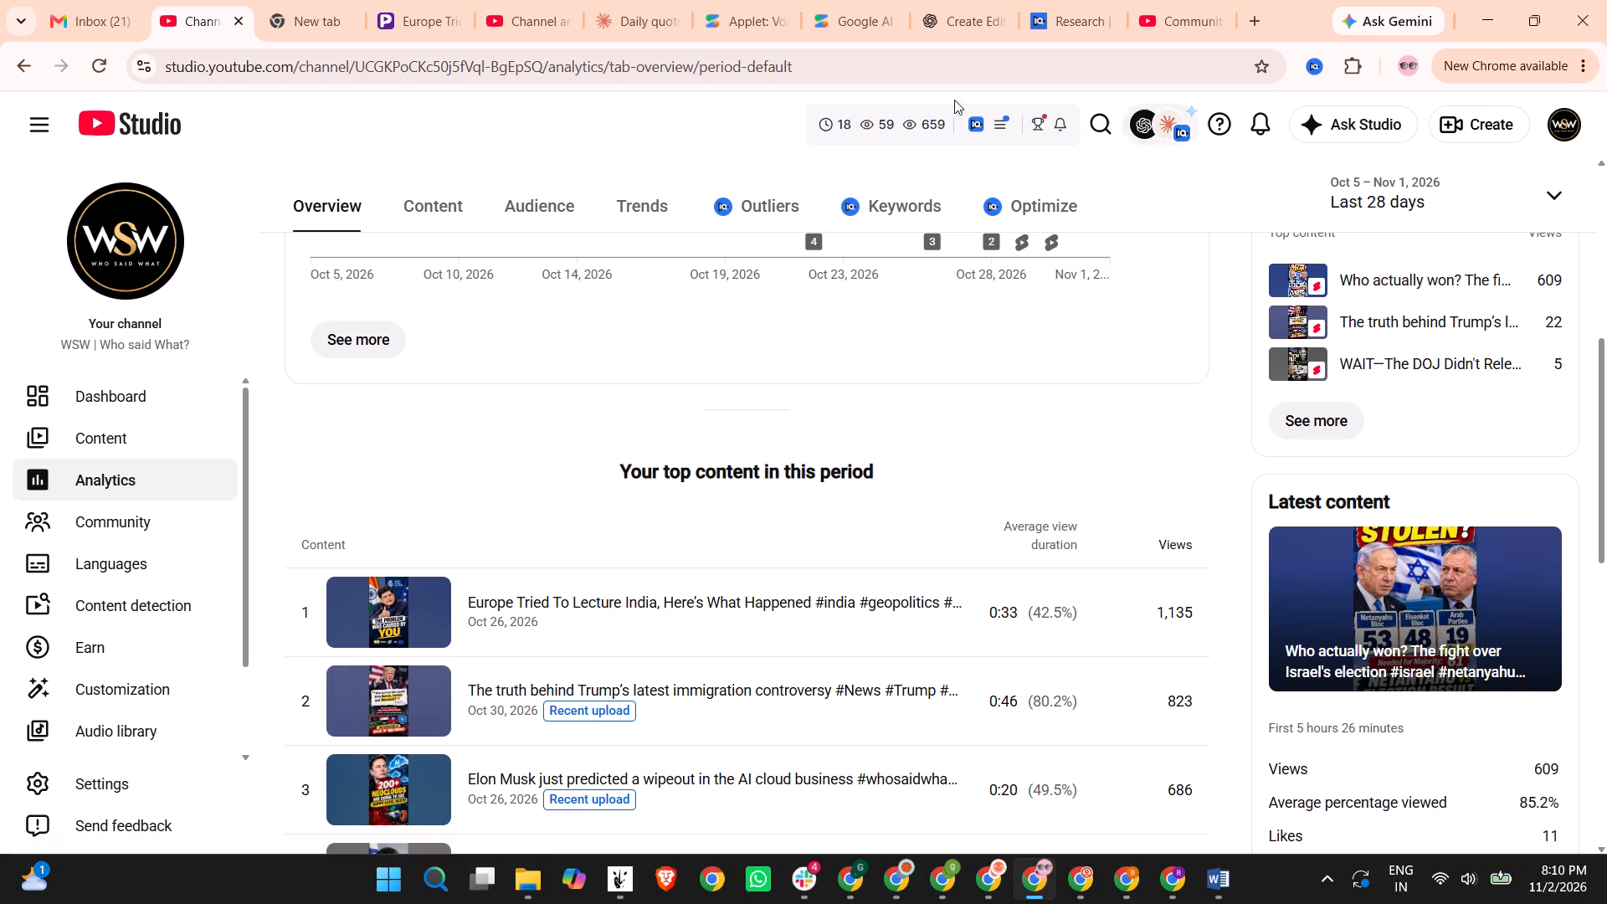
left_click(1456, 118)
left_click(1426, 168)
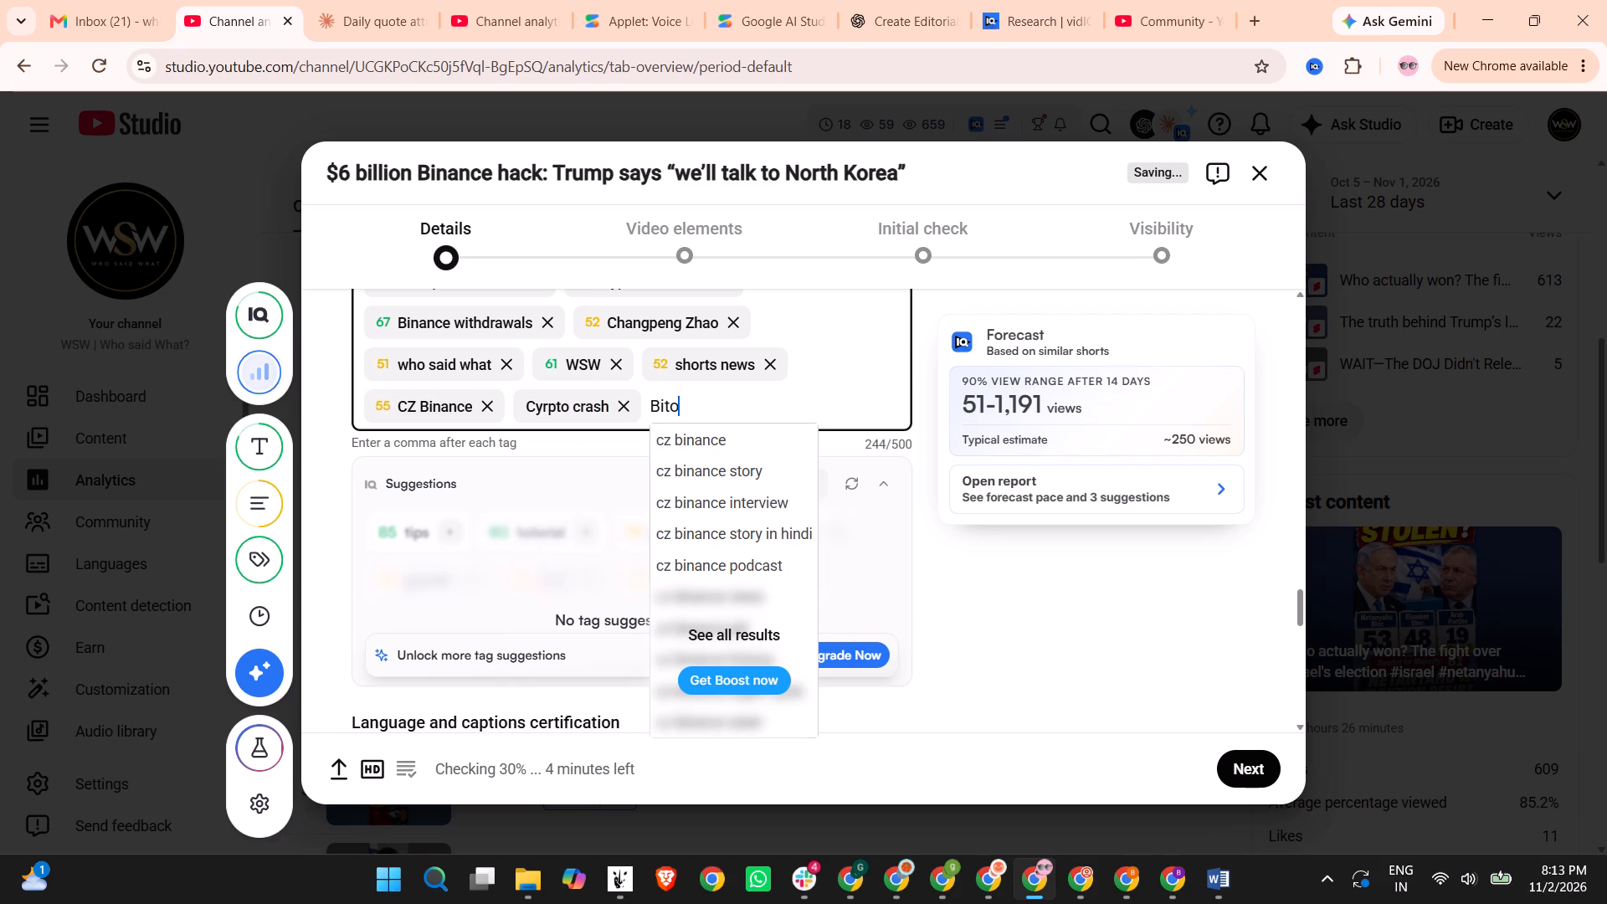
key("BackSpace")
type("coing")
key("space")
key("BackSpace")
key("BackSpace")
key("space")
type("car")
key("BackSpace")
key("BackSpace")
type("rash")
key("Return")
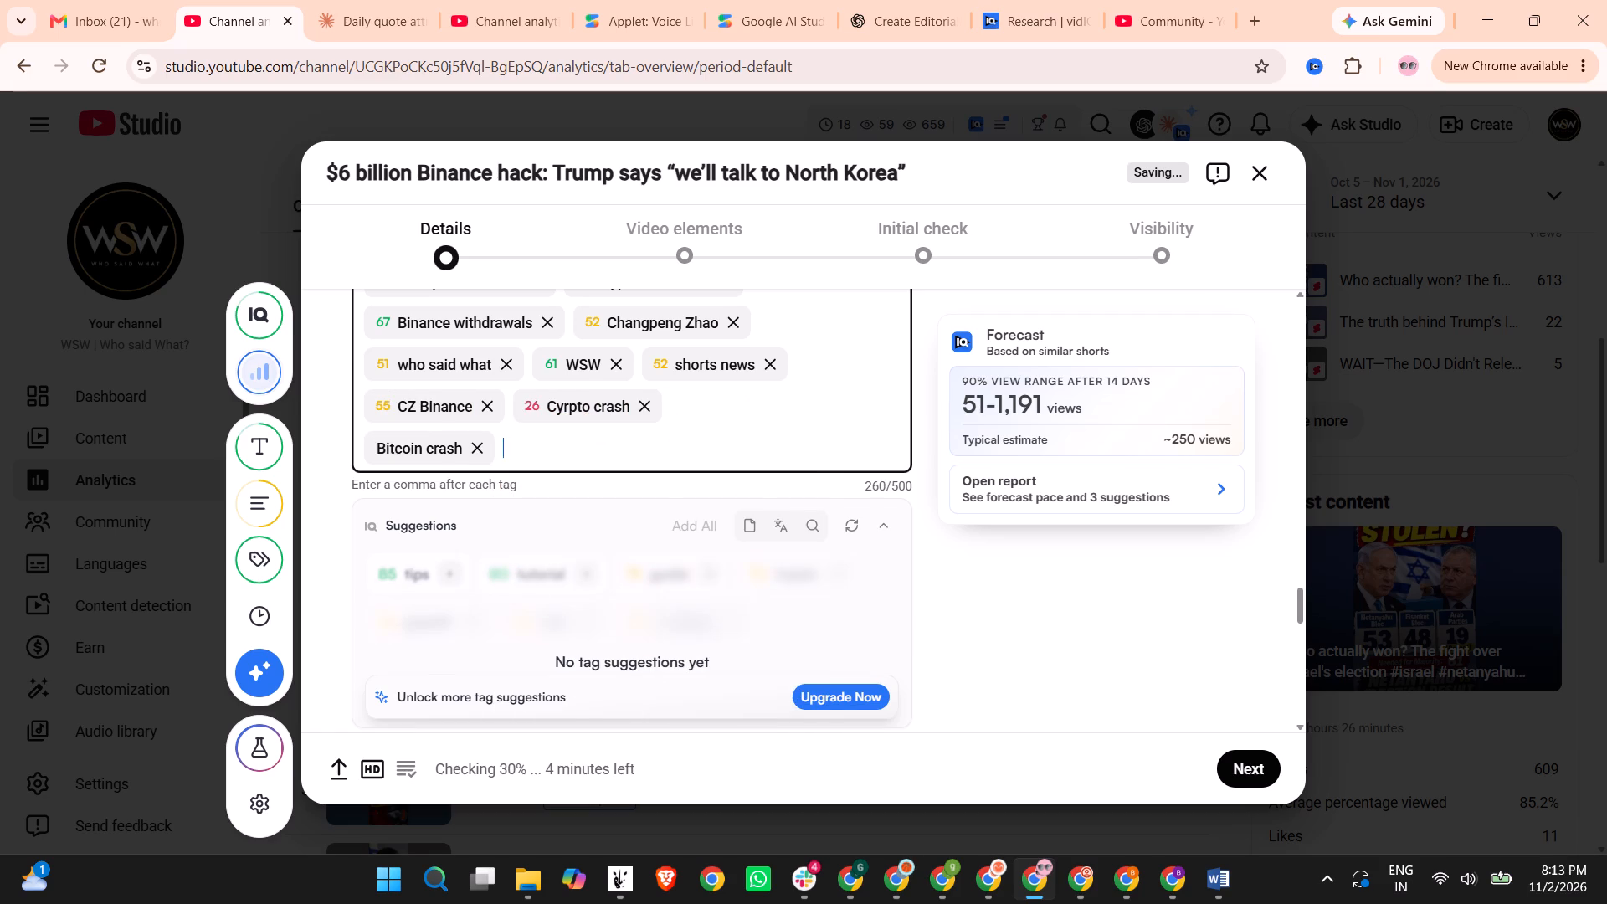
Add the tags "Crypto analysis", "Worst Crypto Exchange" and "Best Crypto exchange".
type("Cy")
key("BackSpace")
type("rypto analysis")
key("Return")
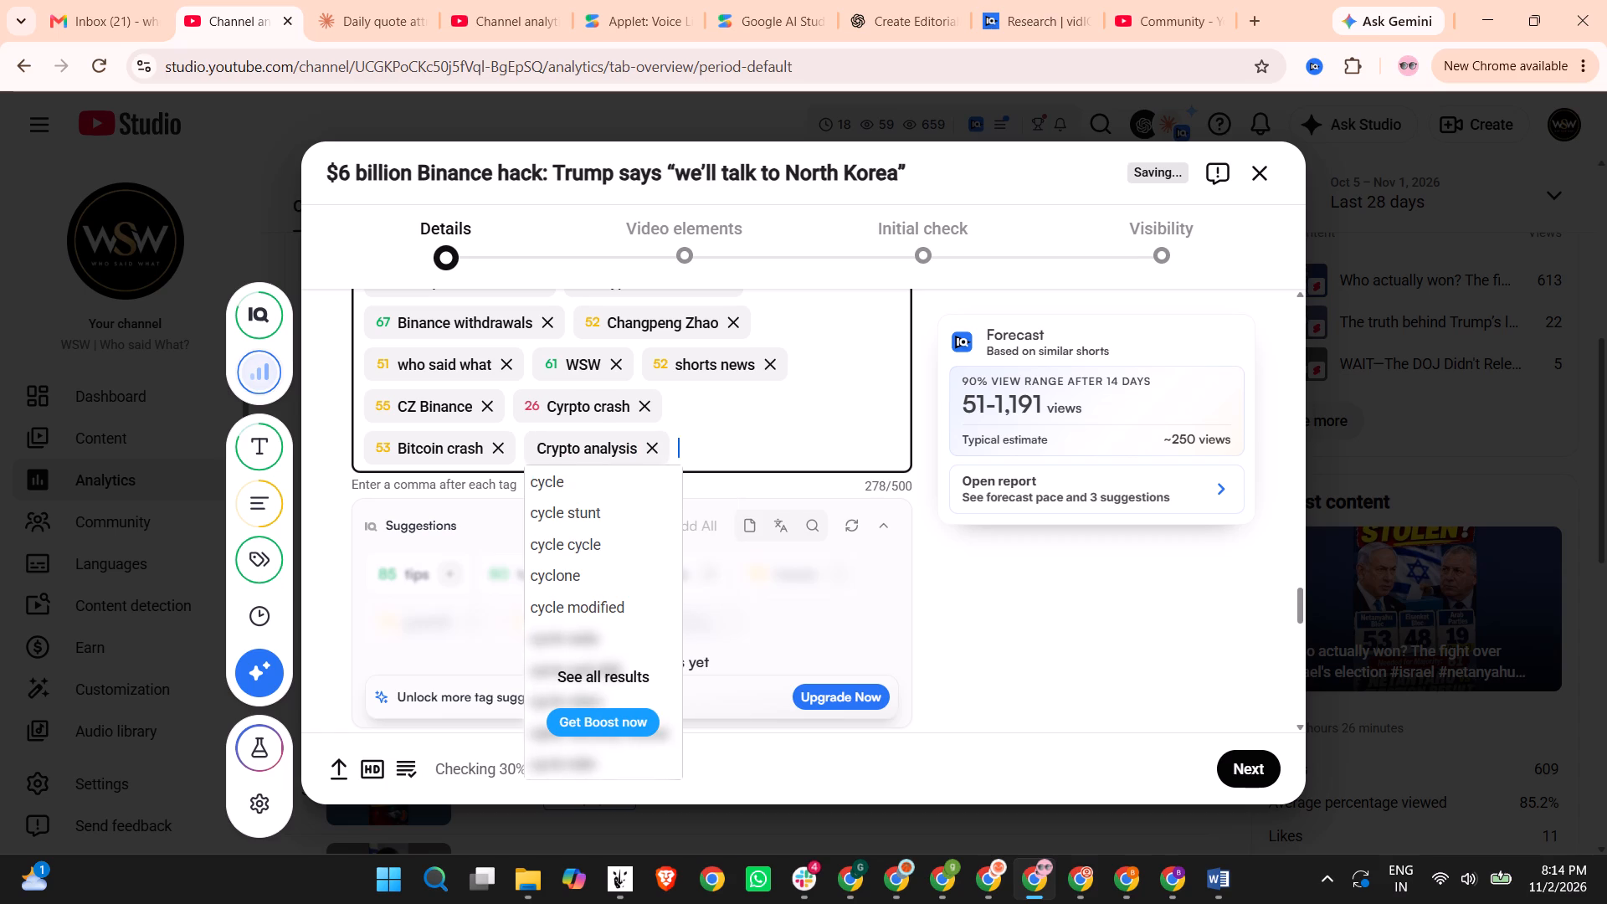
type("Worst Crypto Exchange")
key("Return")
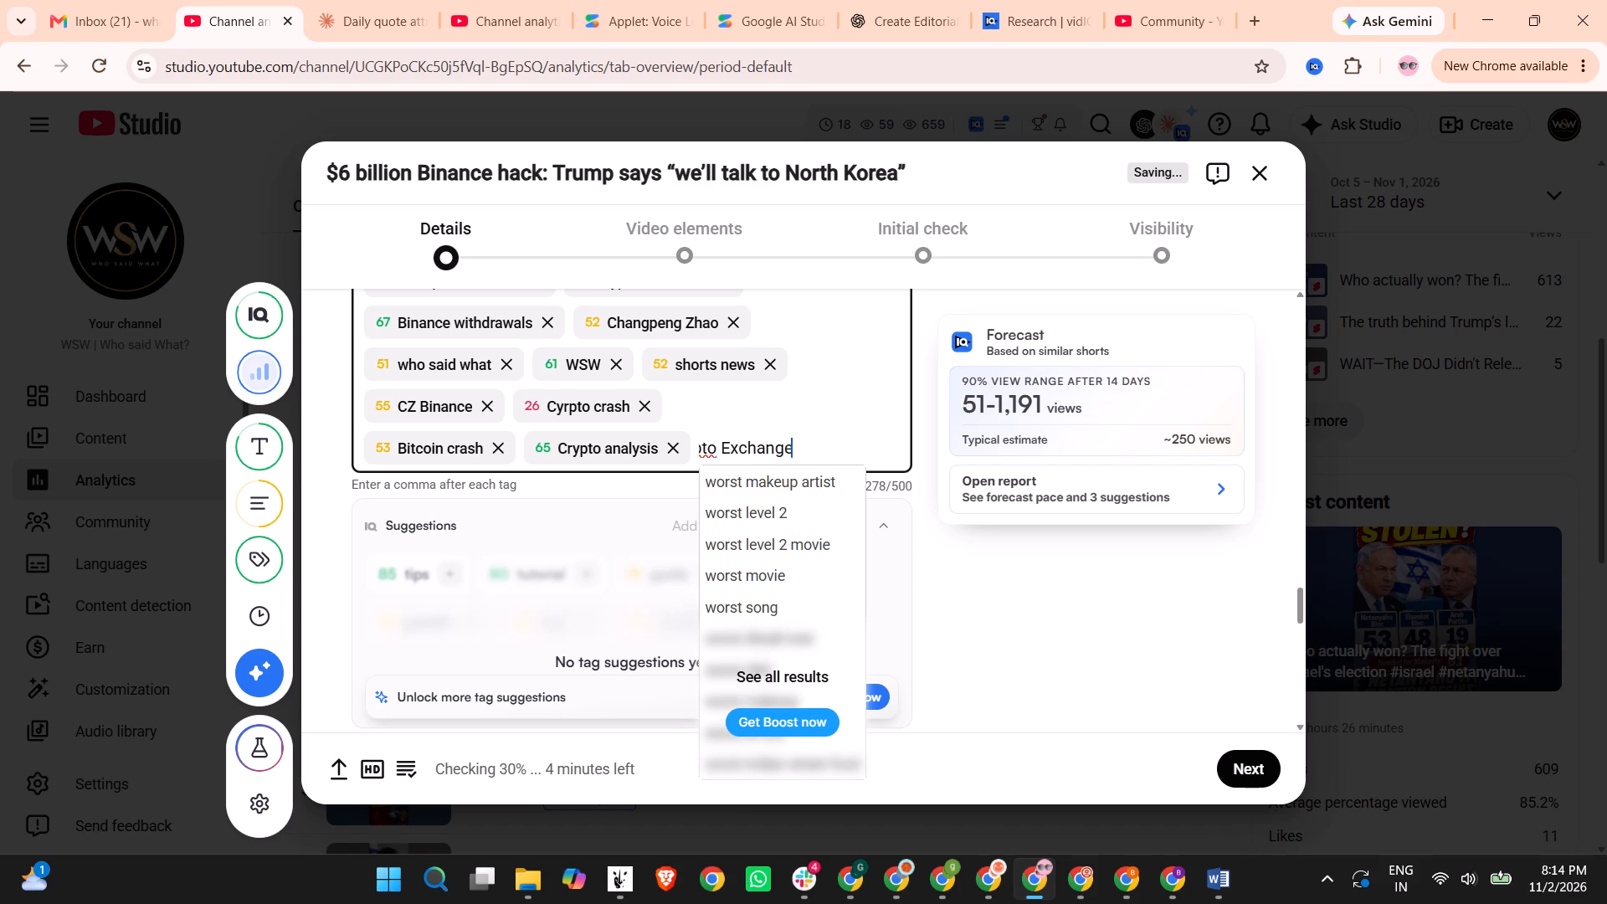
type("Best")
key("space")
type("Crypto exchange")
key("space")
key("shift+Return")
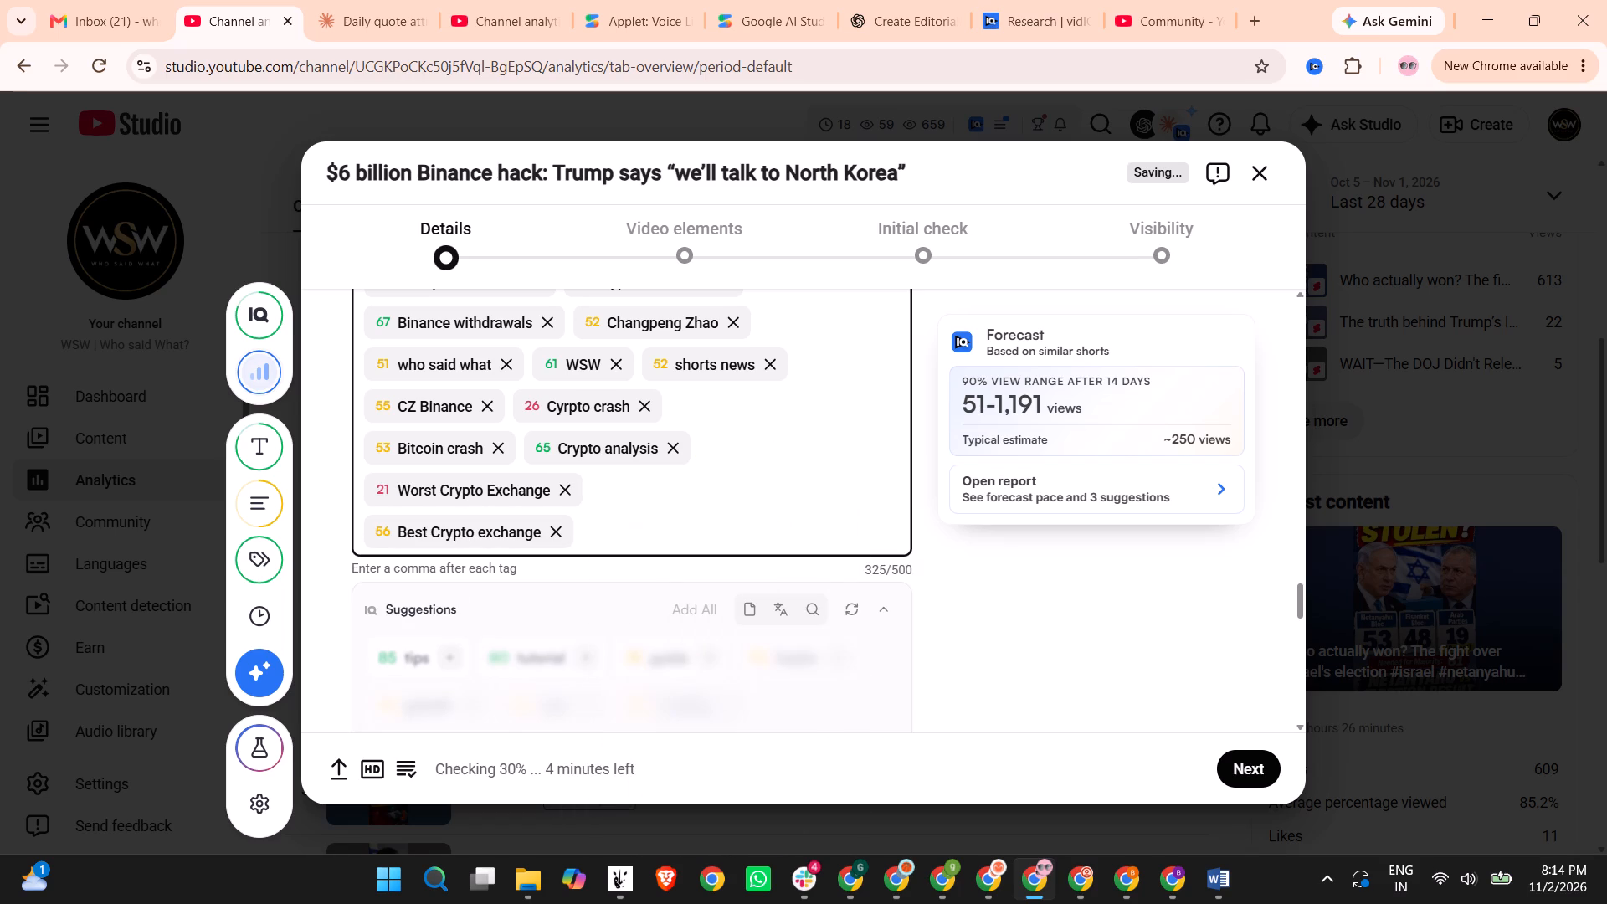
Add the suggested tag "kim jong un" and clear the leftover text after it.
type("Kum")
key("BackSpace")
key("BackSpace")
type("im")
key("space")
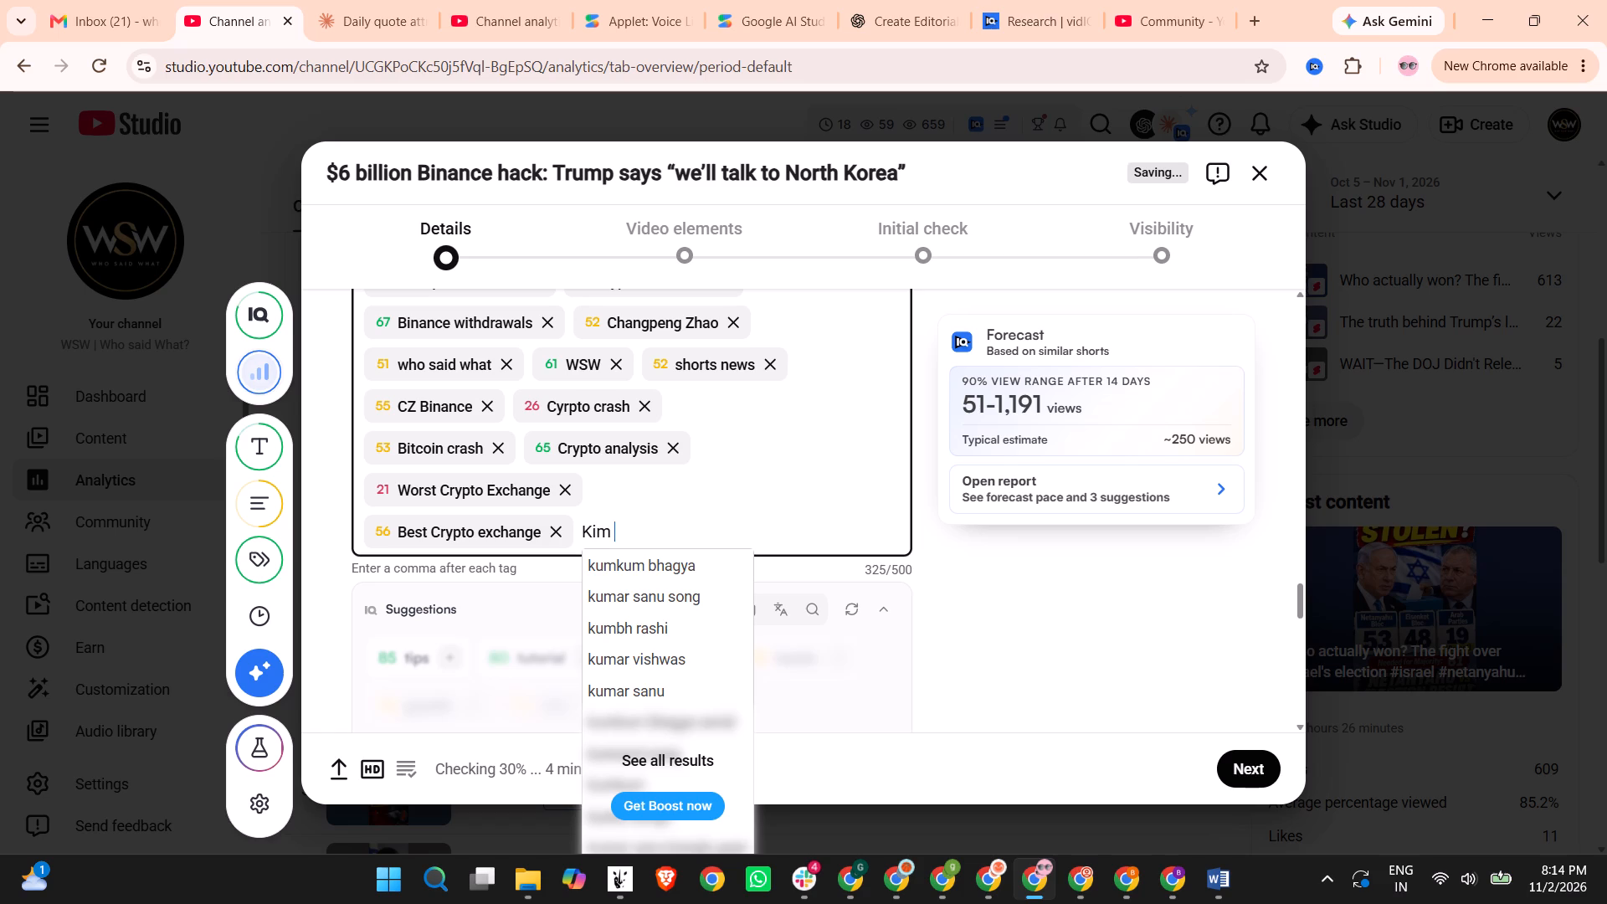
key("Down")
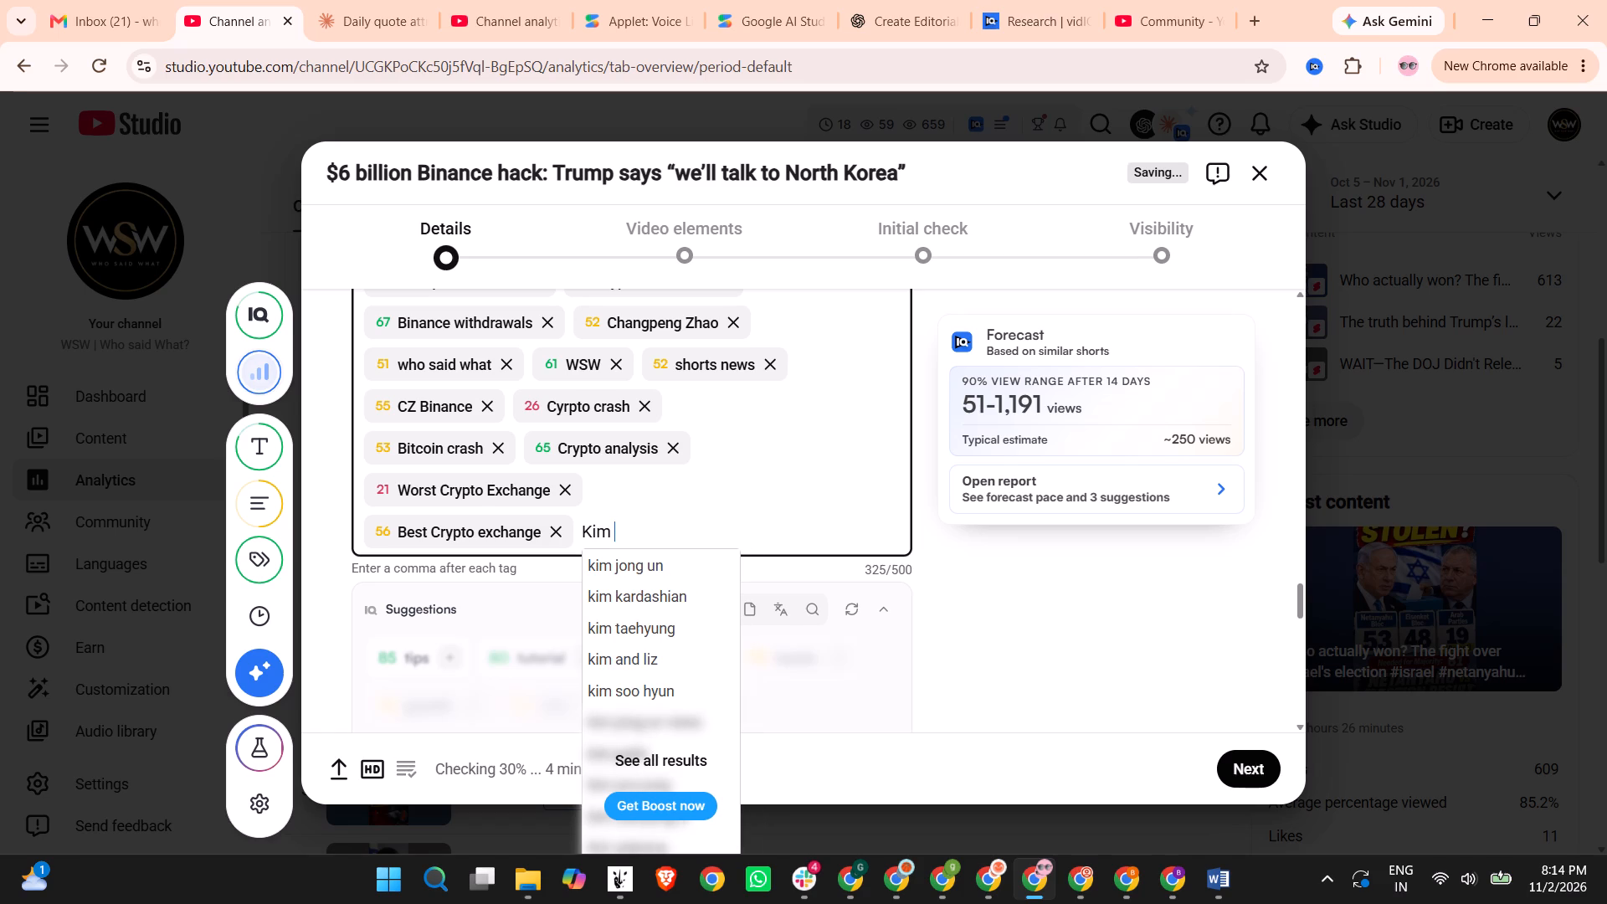
left_click(599, 560)
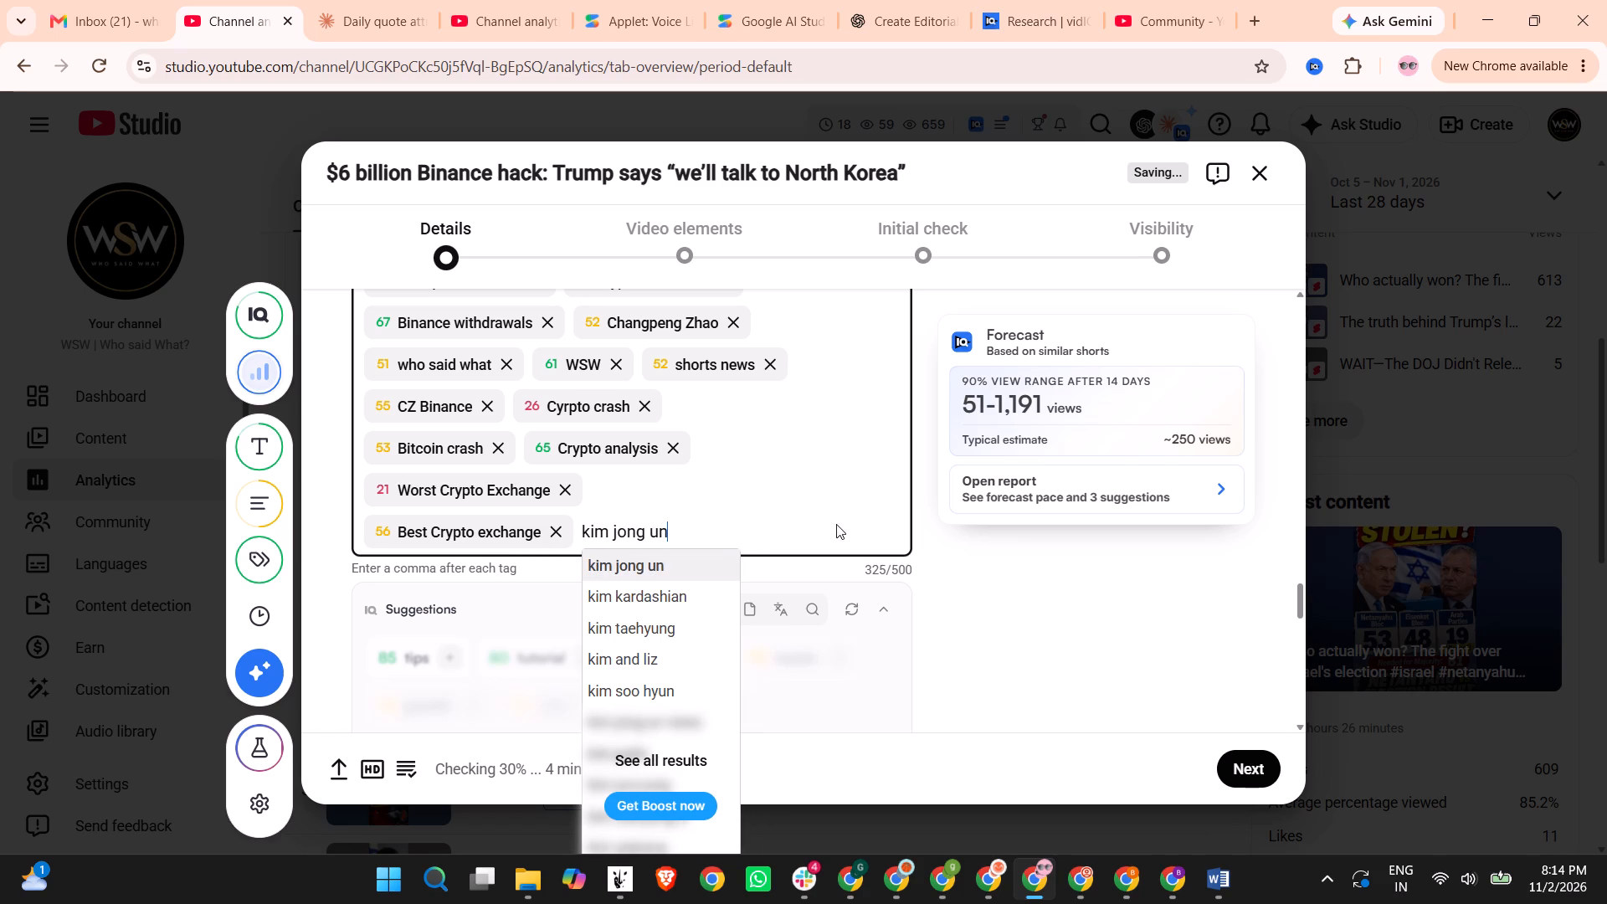
left_click(767, 535)
key("BackSpace")
key("BackSpace")
key("BackSpace")
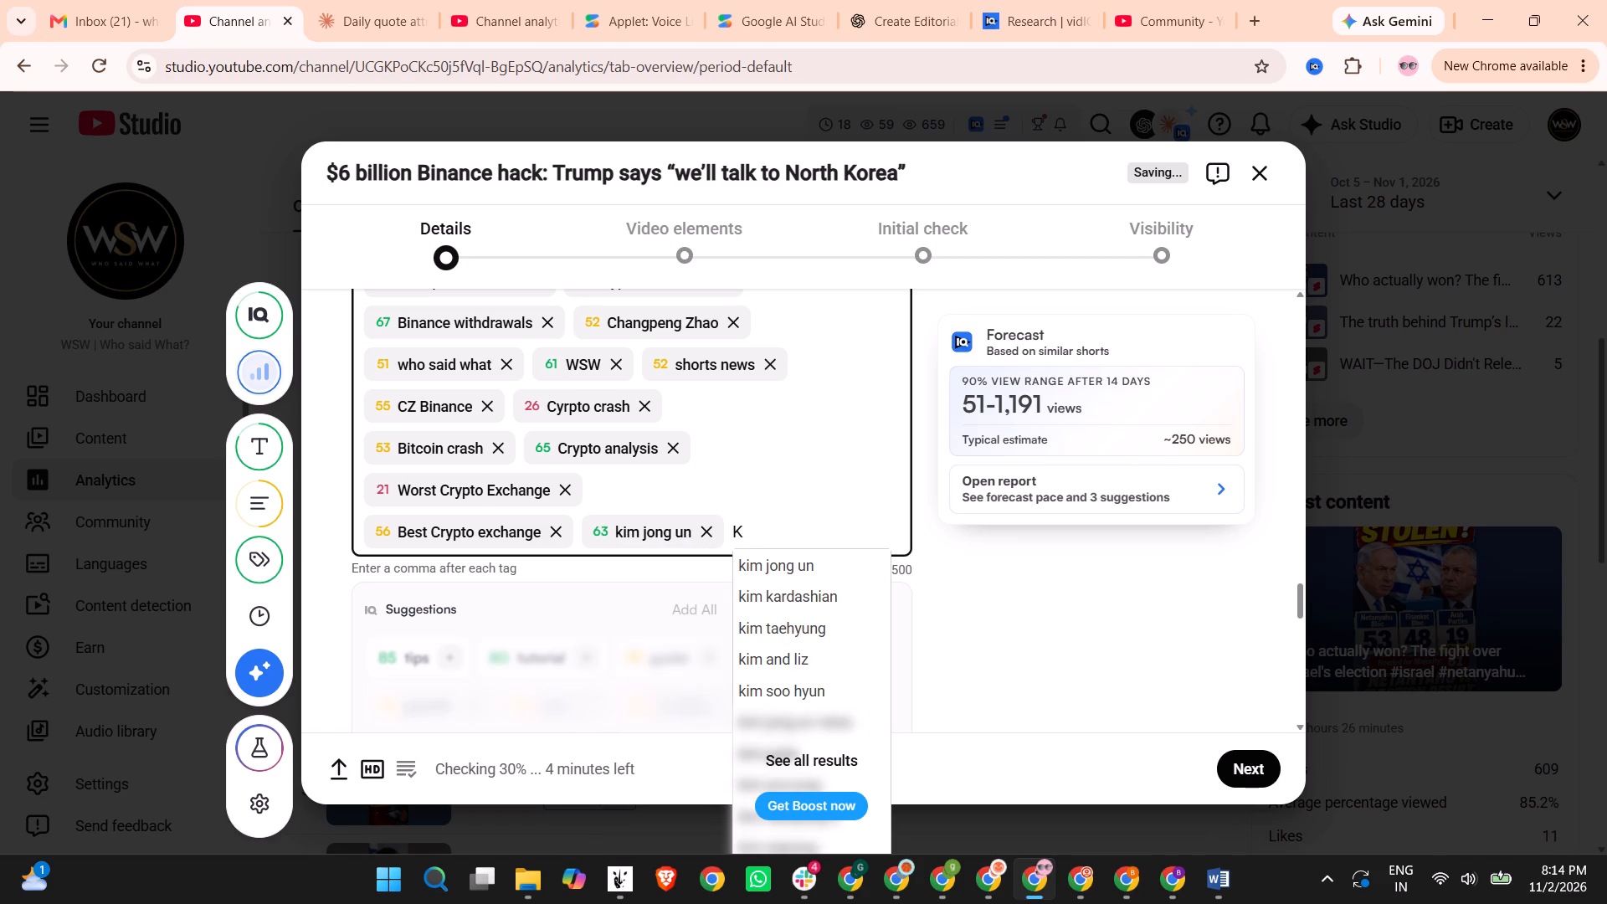
key("BackSpace")
Add the suggested tag "trump about north korea", remove the duplicate leftover text and review the tag list.
type("trump about north korea")
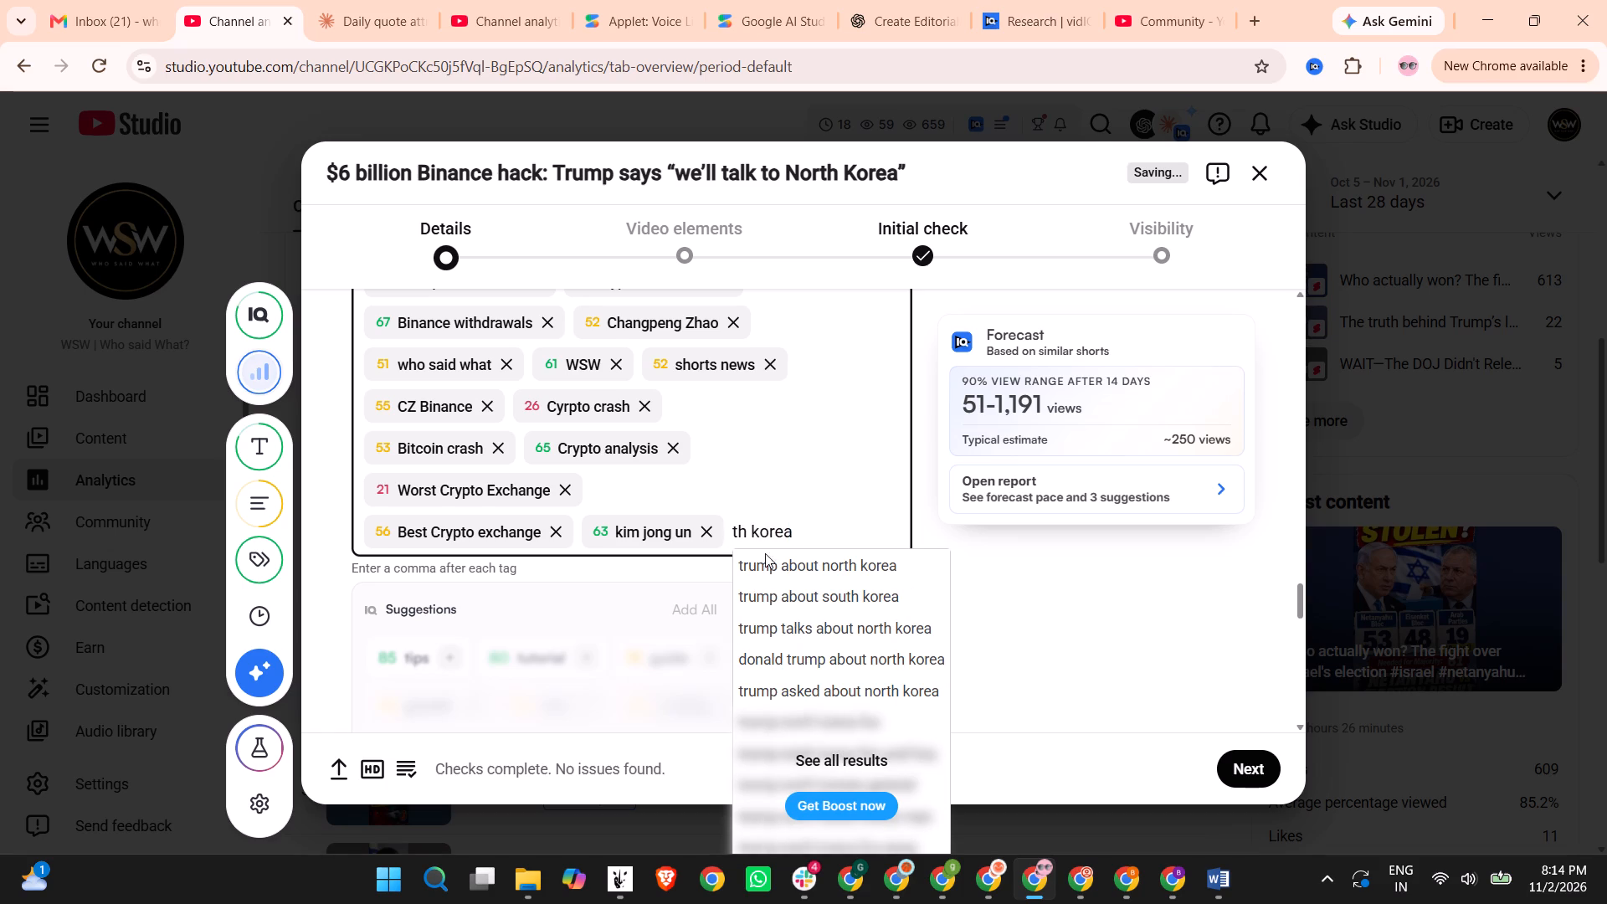
left_click(780, 565)
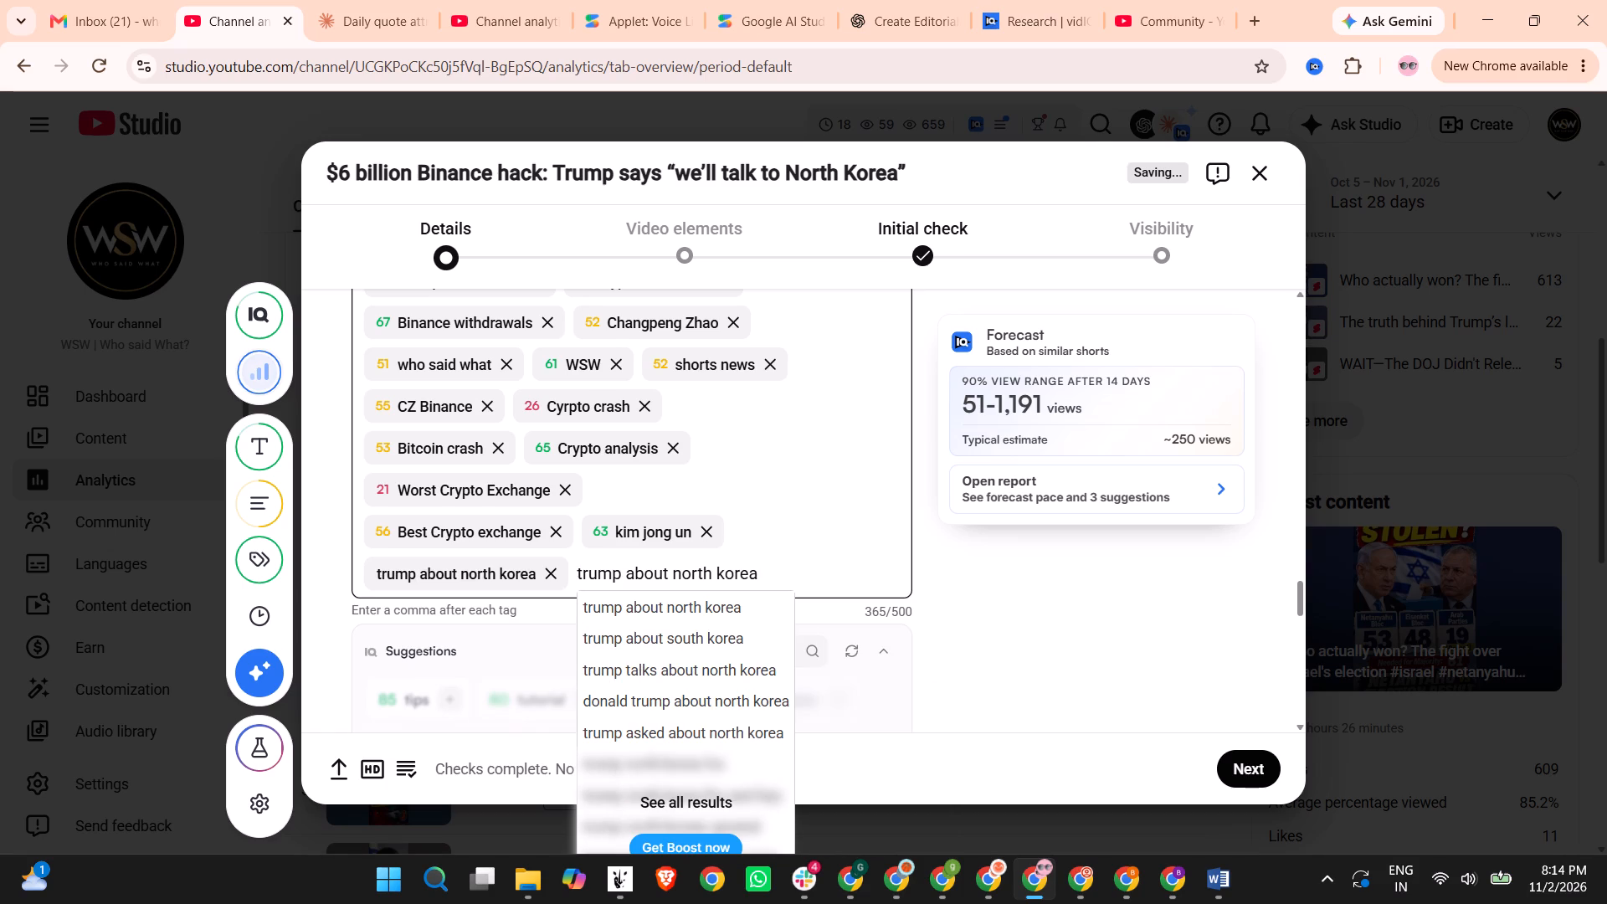
left_click_drag(798, 578, 685, 574)
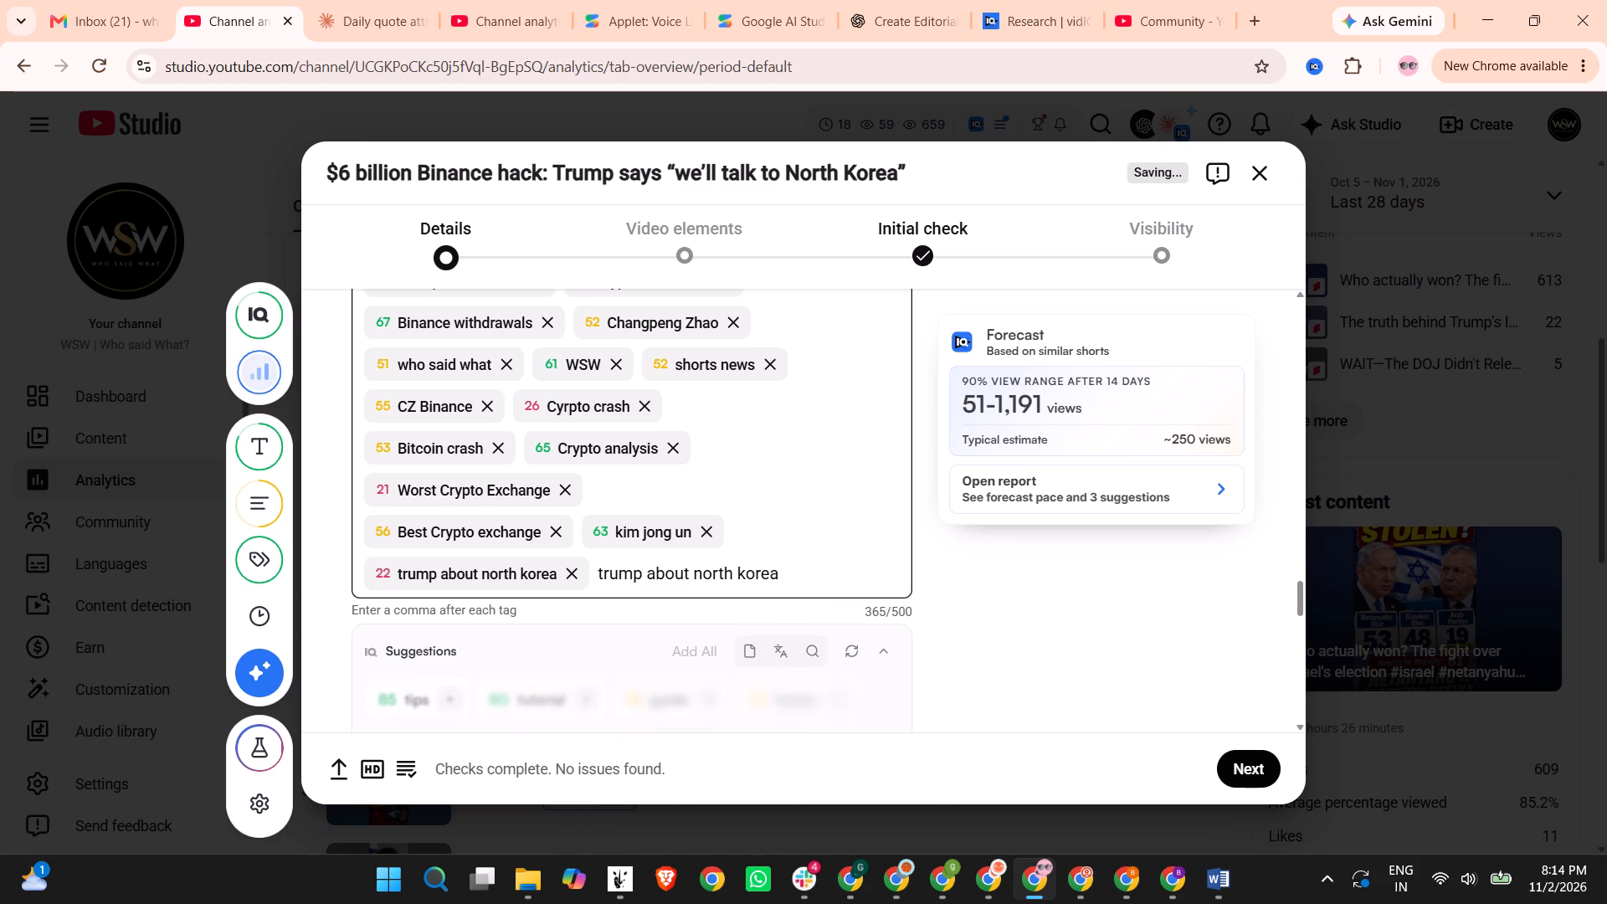
left_click_drag(601, 571, 781, 575)
key("BackSpace")
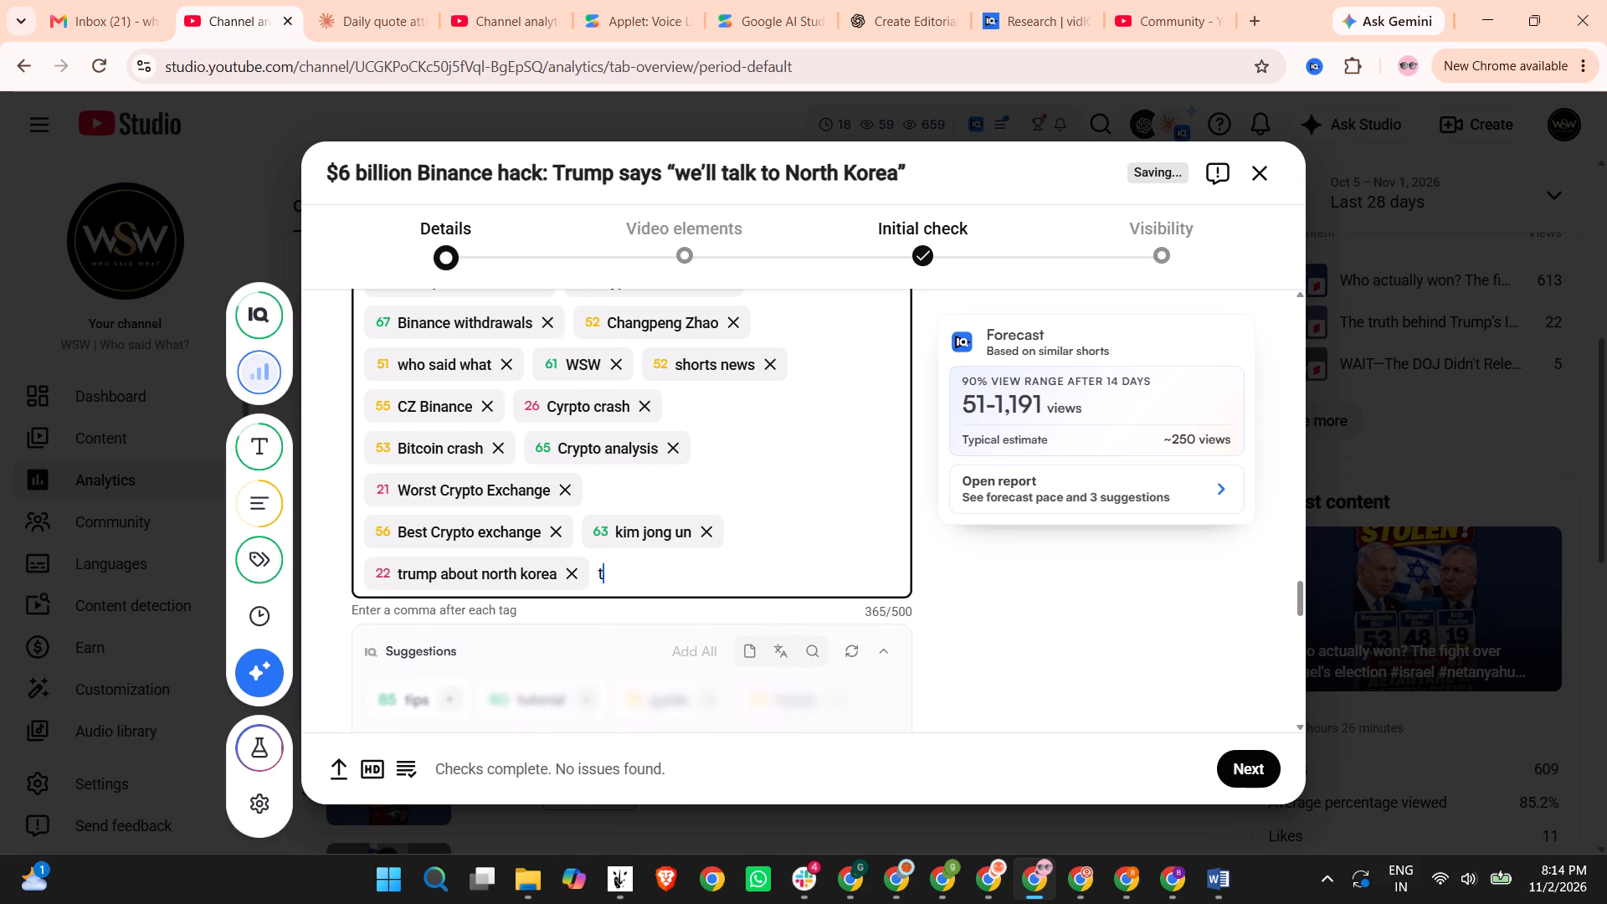
key("BackSpace")
scroll(866, 542, "down", 1)
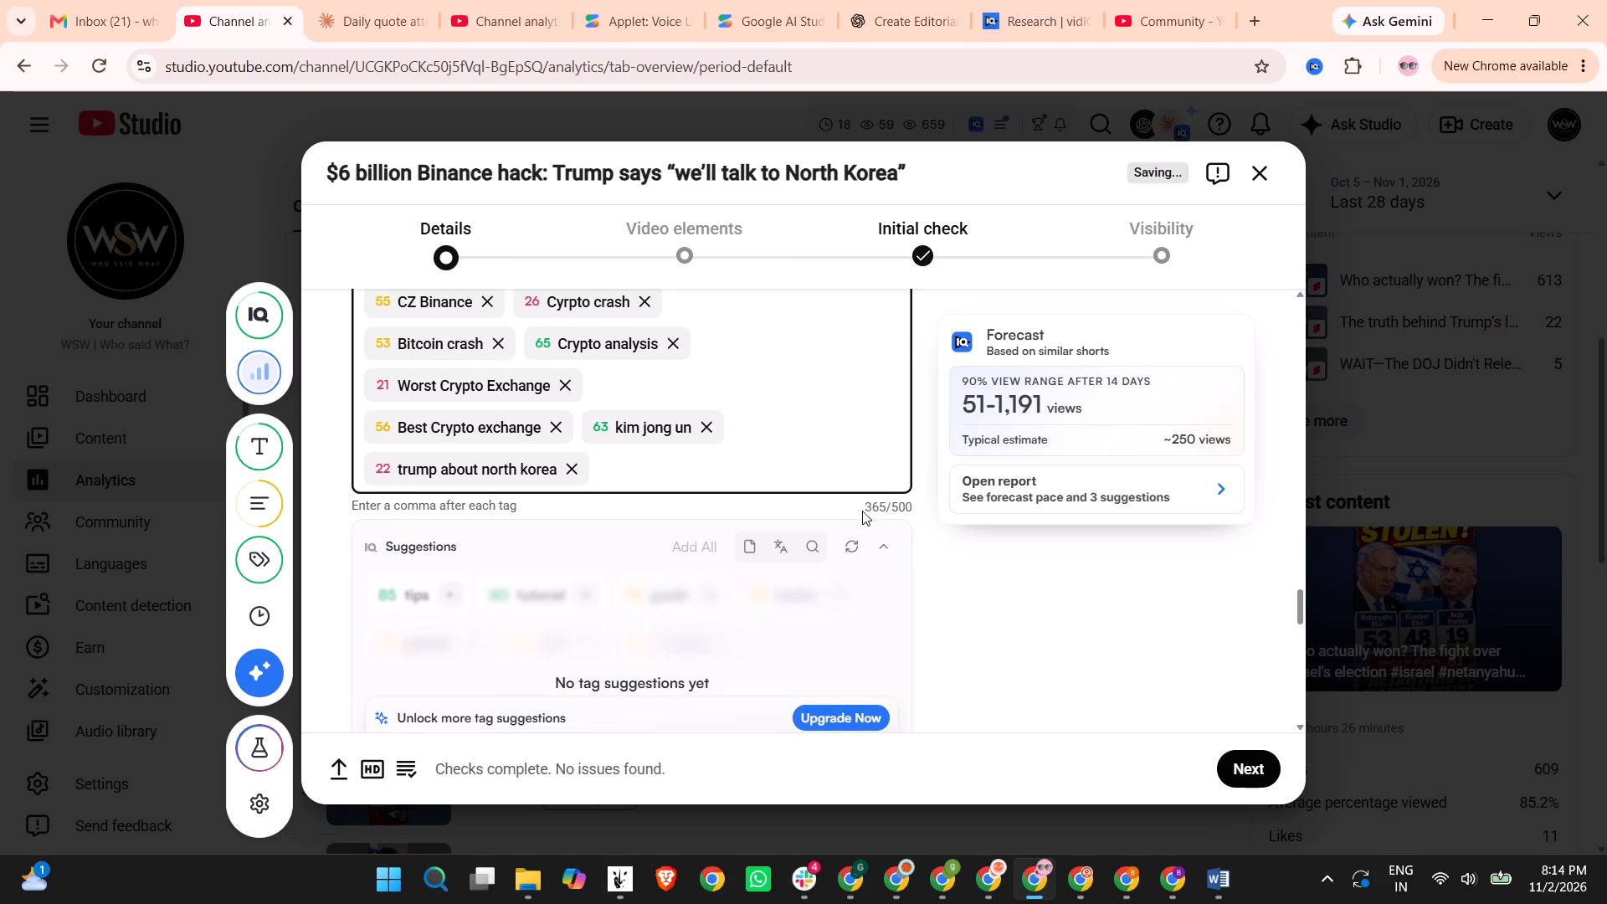
scroll(767, 429, "down", 1)
scroll(769, 427, "up", 4)
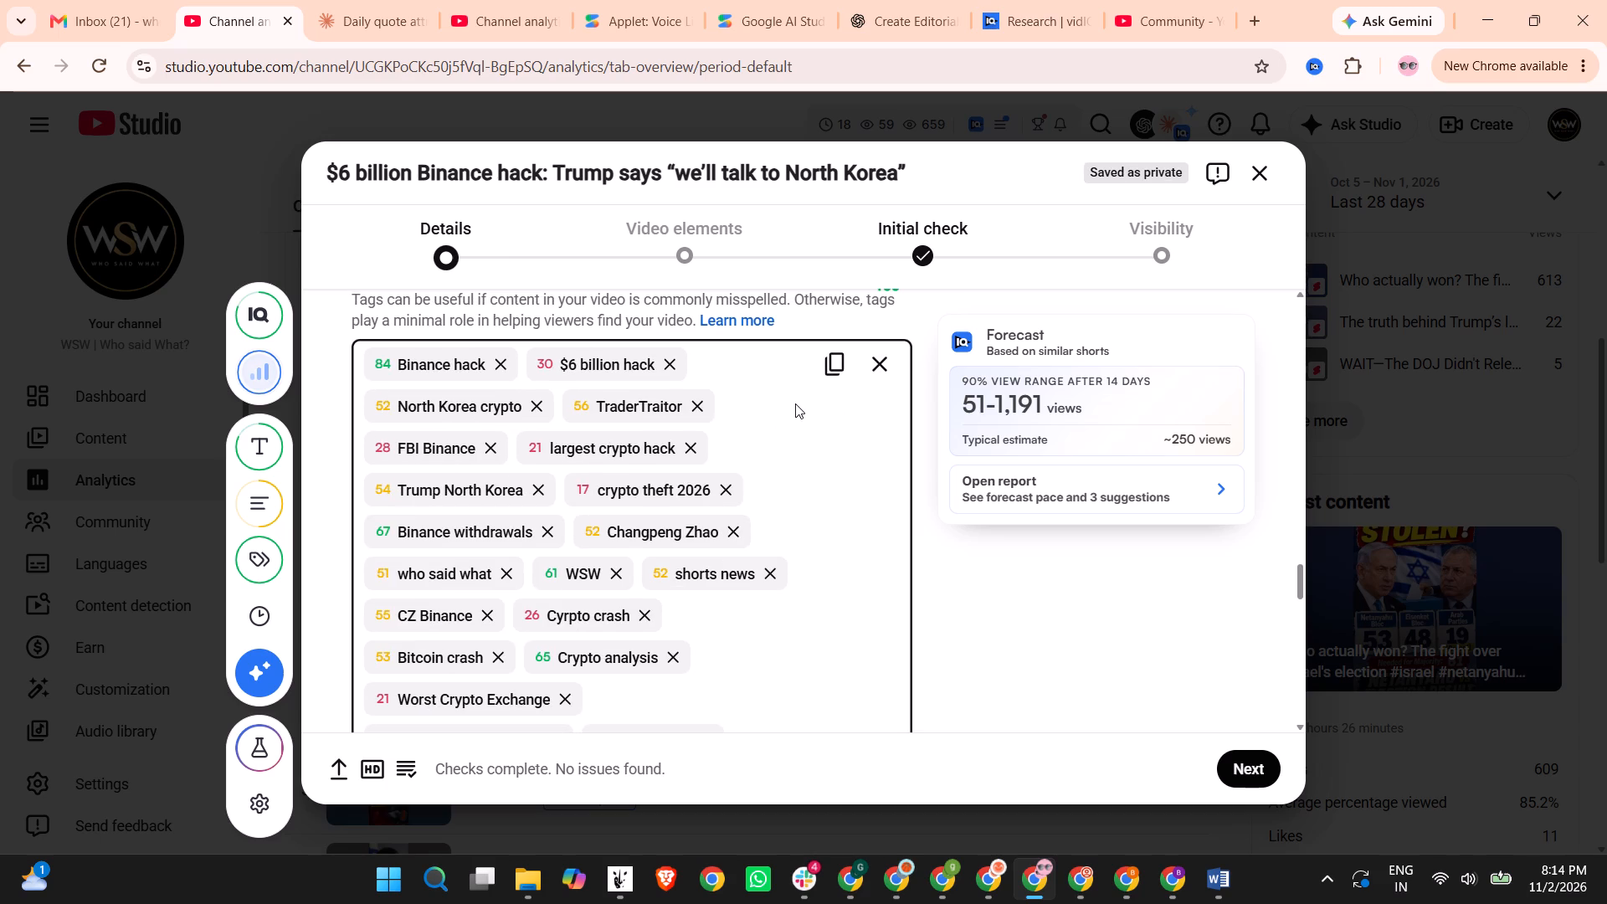
Add the suggested tag "crypto live trading" at the end of the tag list.
scroll(794, 410, "down", 1)
type("crypt")
left_click(665, 700)
left_click(665, 681)
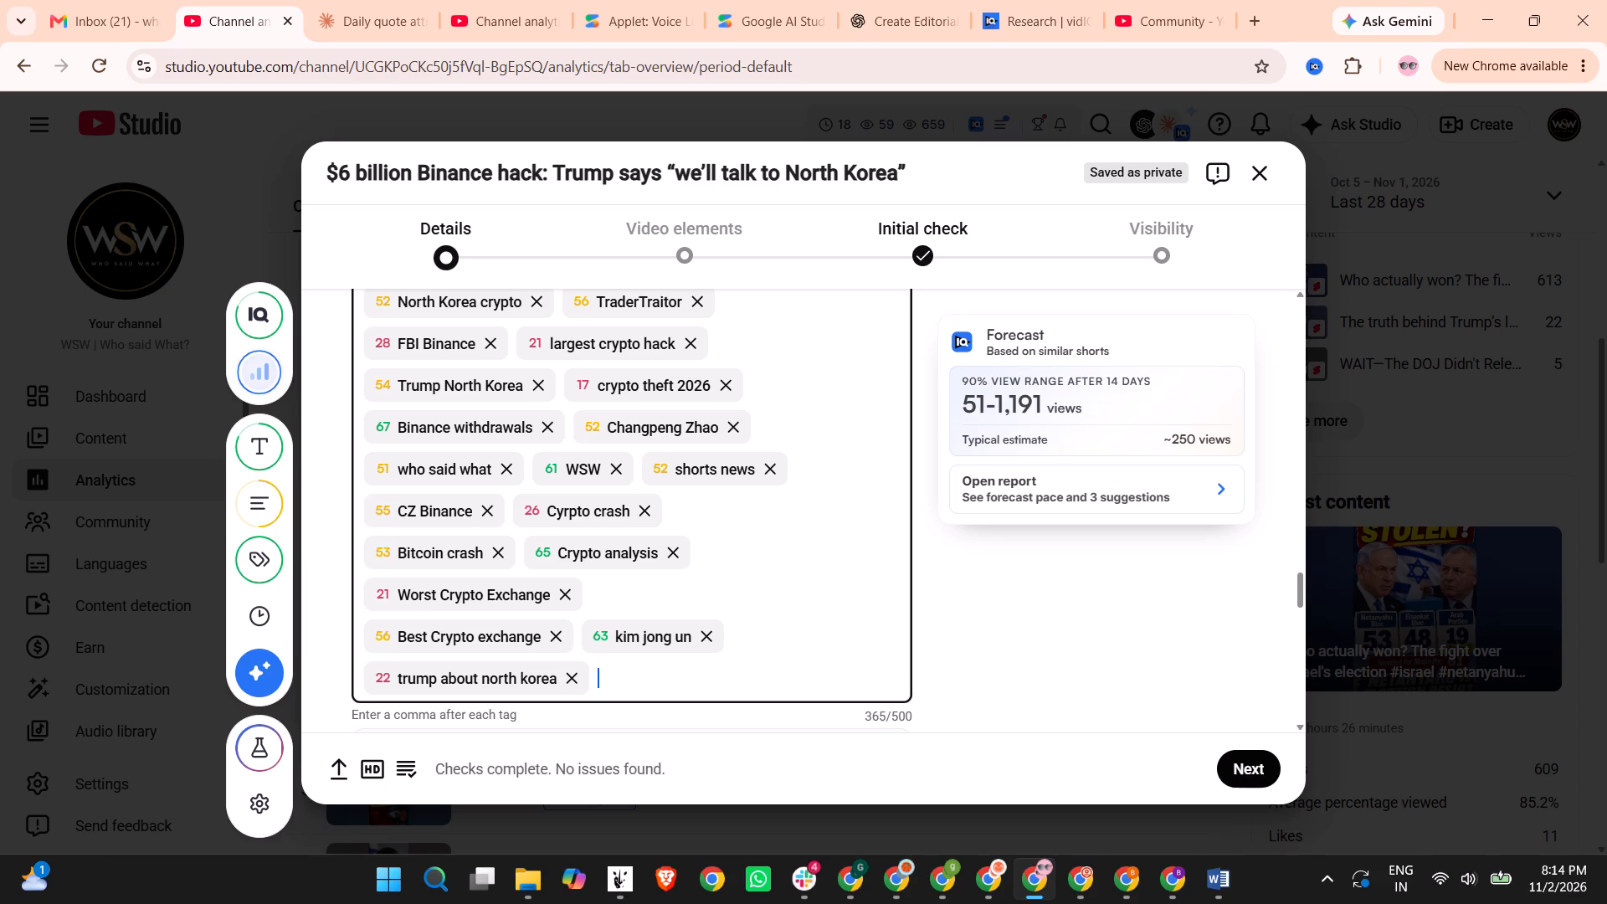
type("crypto")
key("space")
type("hack")
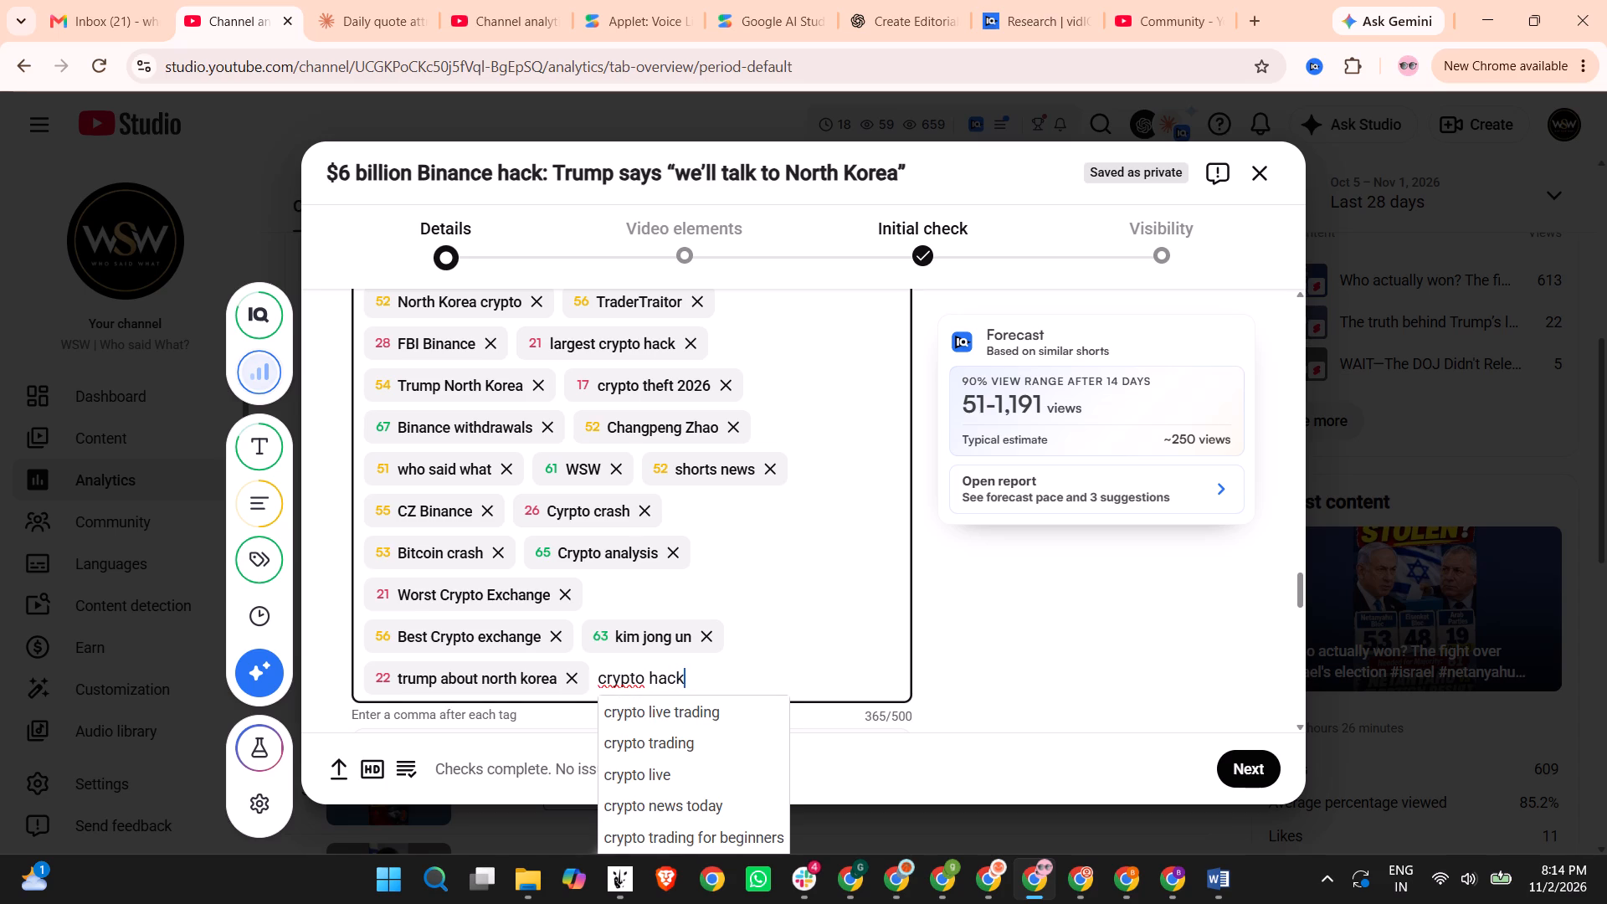
key("BackSpace")
key("BackSpace")
key("BackSpace")
key("BackSpace")
type("li")
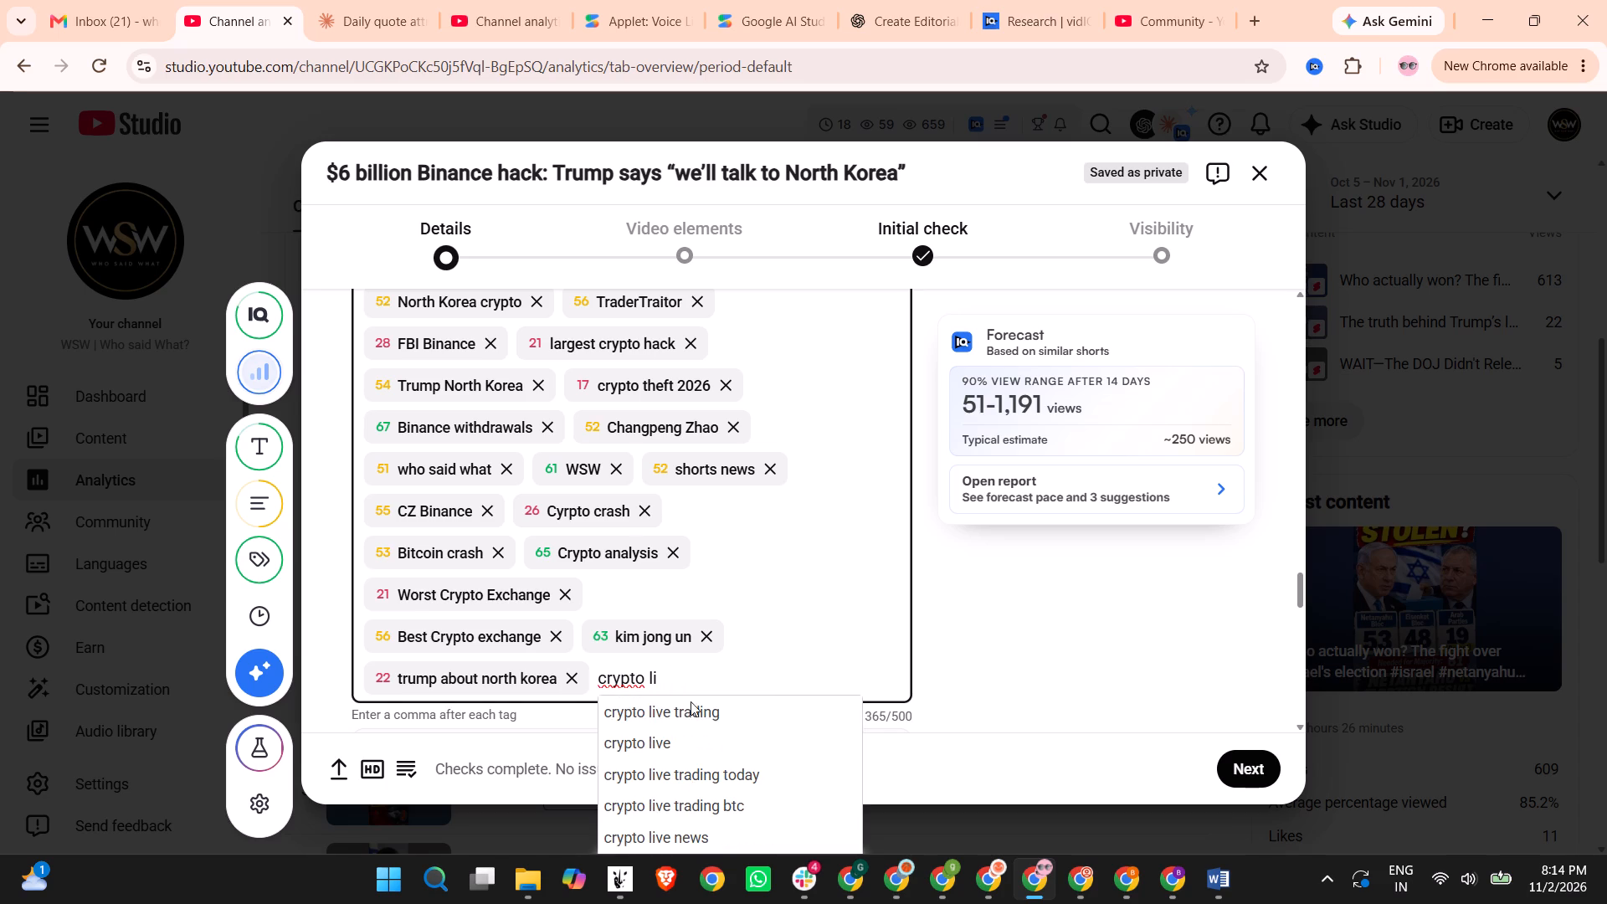
left_click(717, 721)
left_click(787, 682)
Add the suggested tag "crypto trading".
scroll(776, 705, "down", 1)
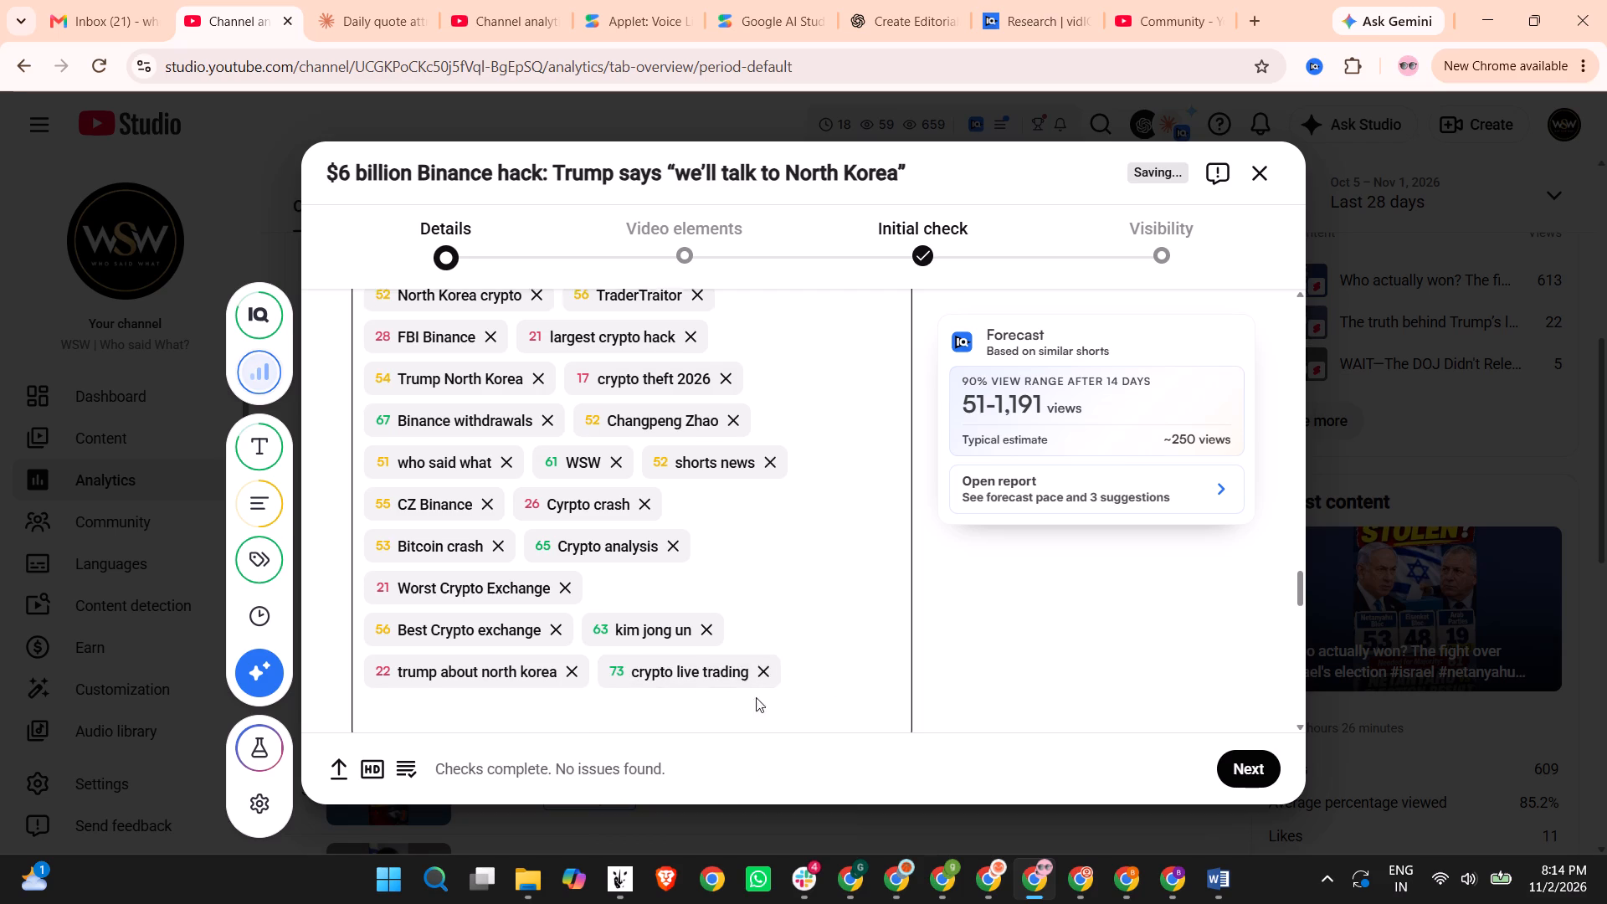
left_click(608, 618)
type("cy")
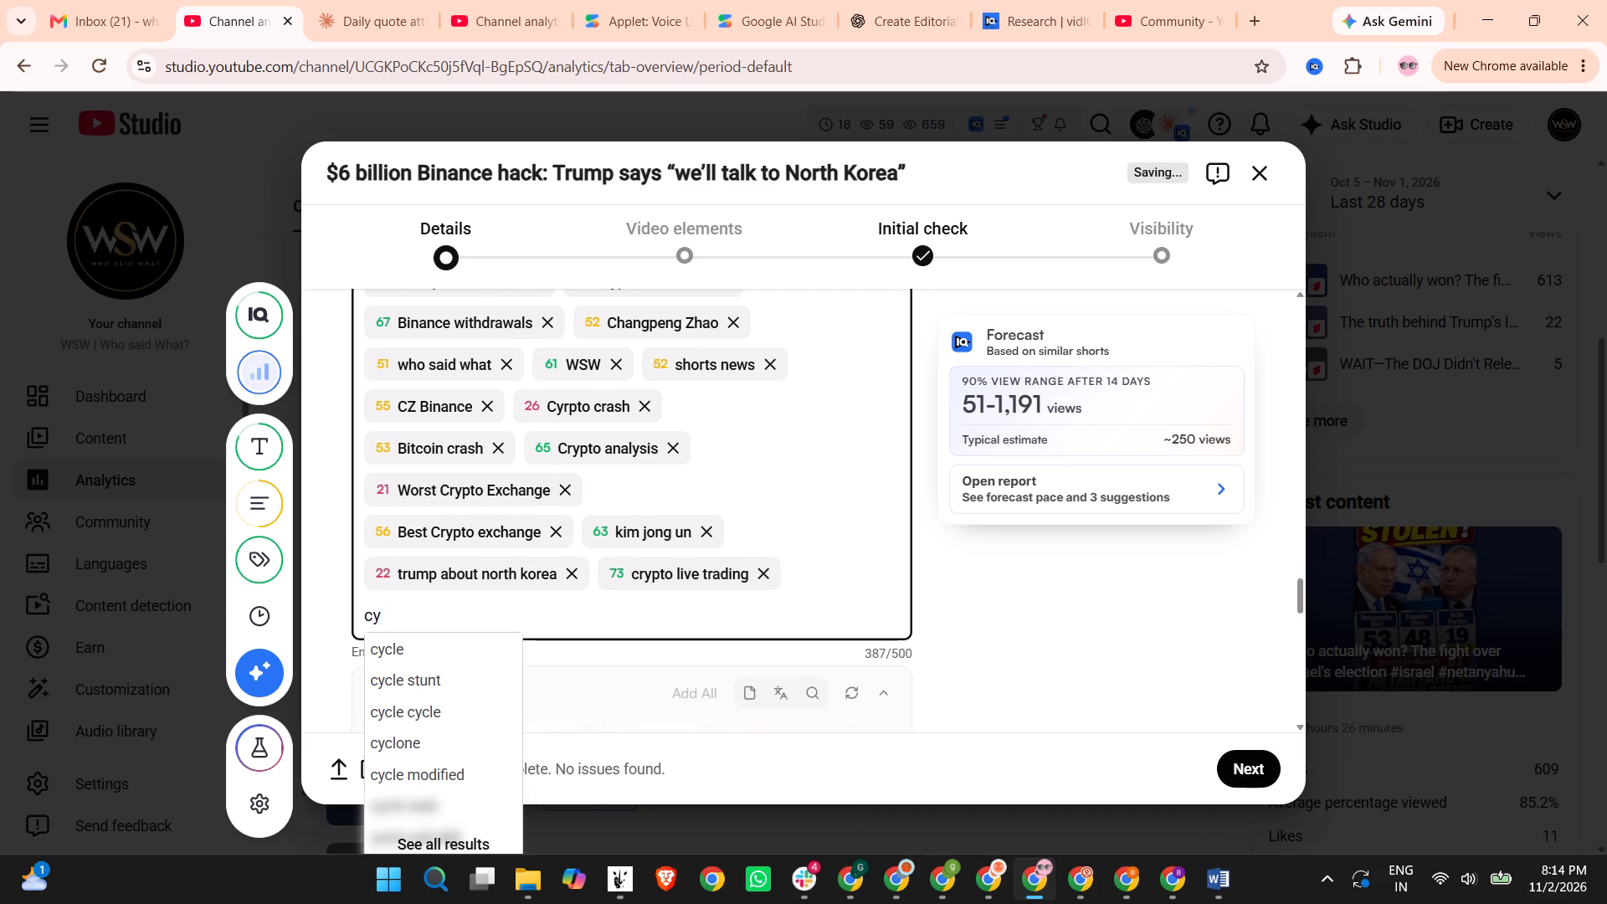
key("BackSpace")
type("rypto")
key("space")
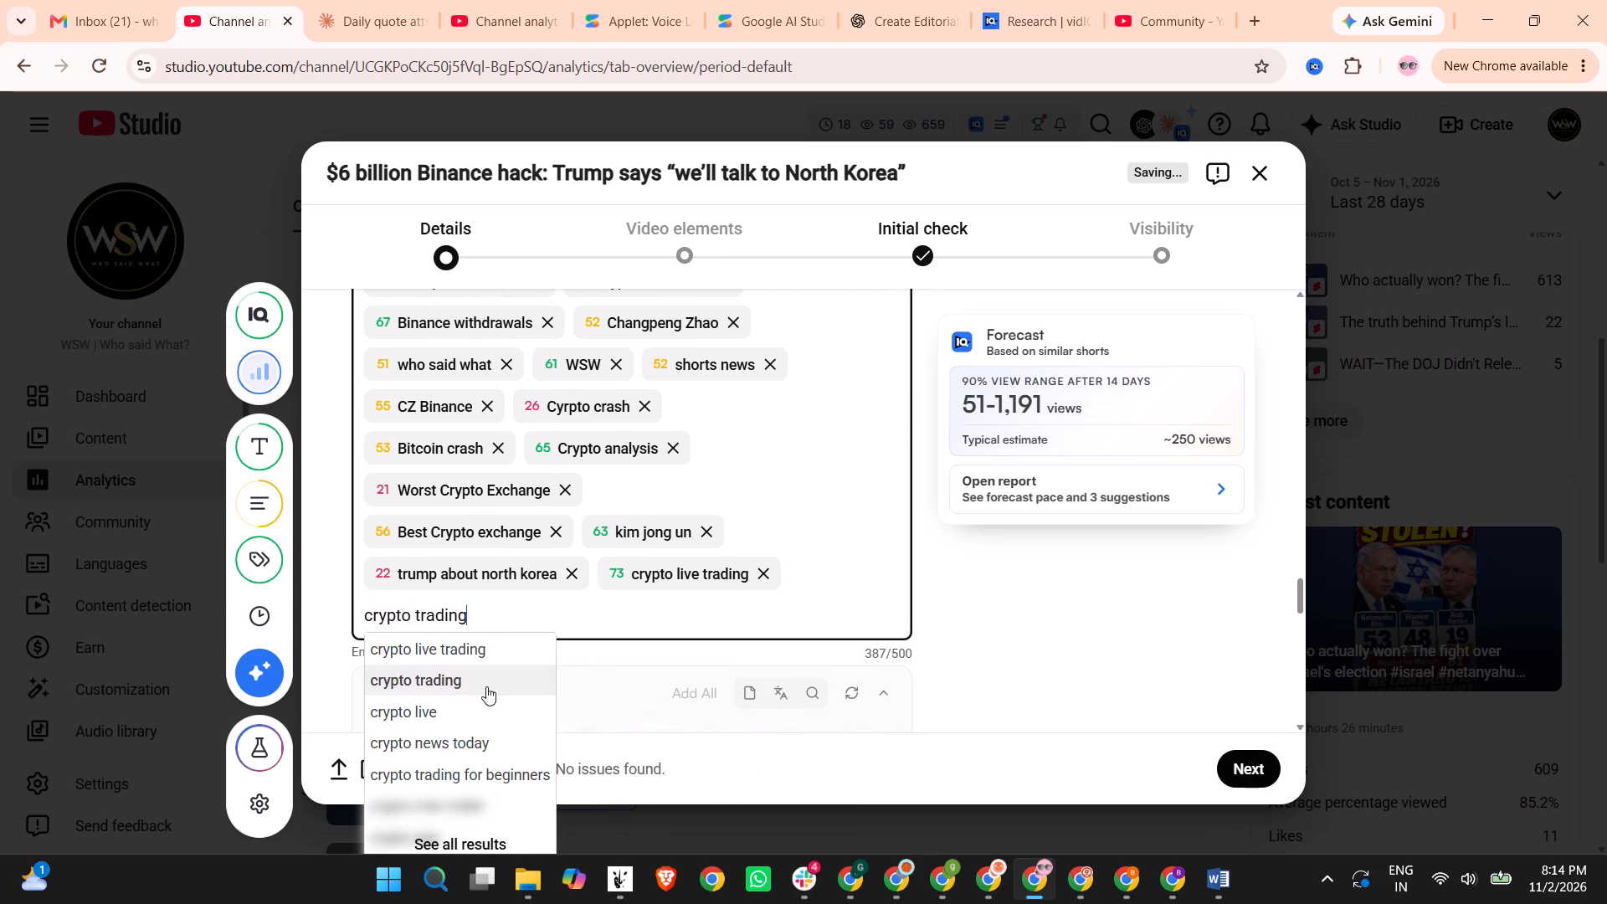
left_click(450, 682)
left_click(608, 611)
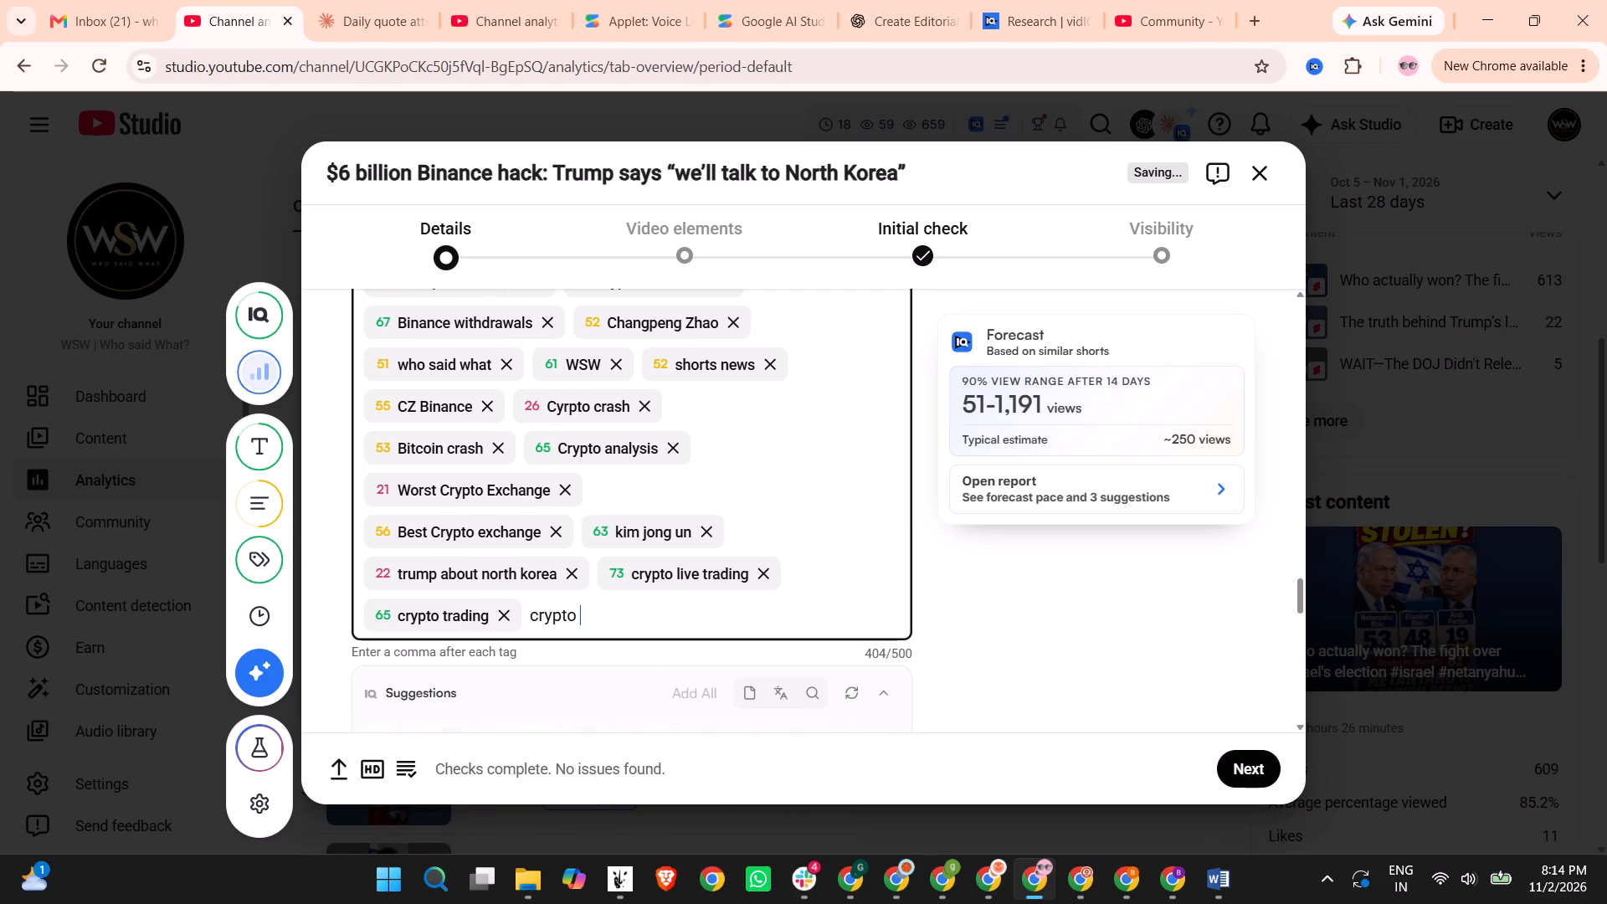
Add the suggested tags "crypto crash today" and "cryptocurrency", reusing the leftover text.
key("c")
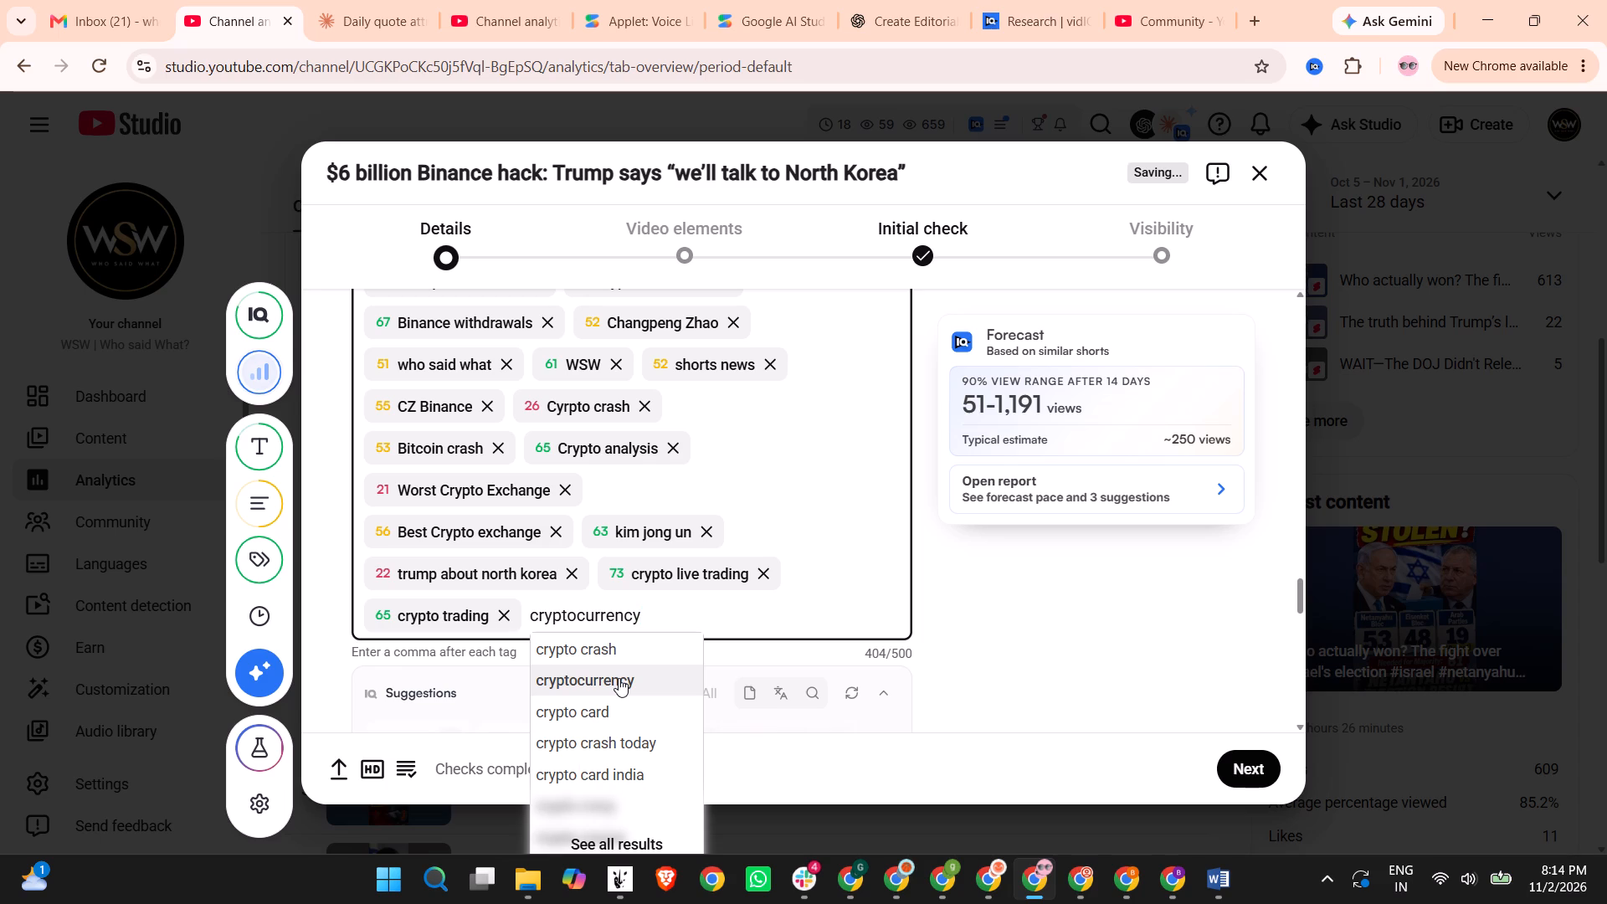
left_click(625, 742)
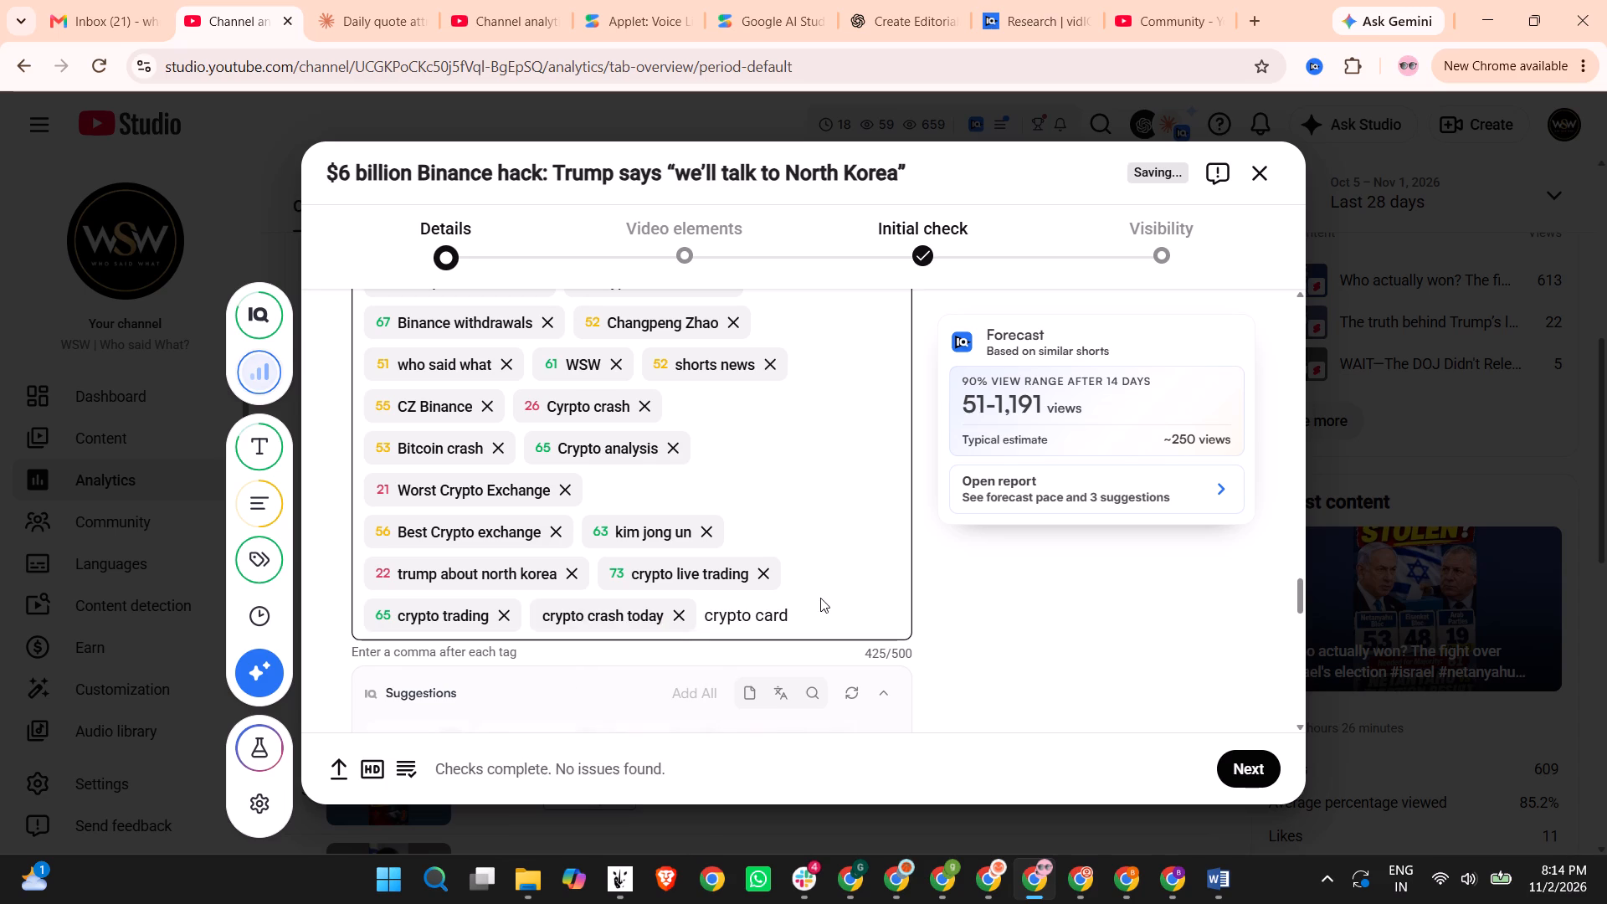
left_click(819, 617)
left_click(797, 613)
left_click(783, 617)
left_click_drag(778, 617, 793, 617)
key("c")
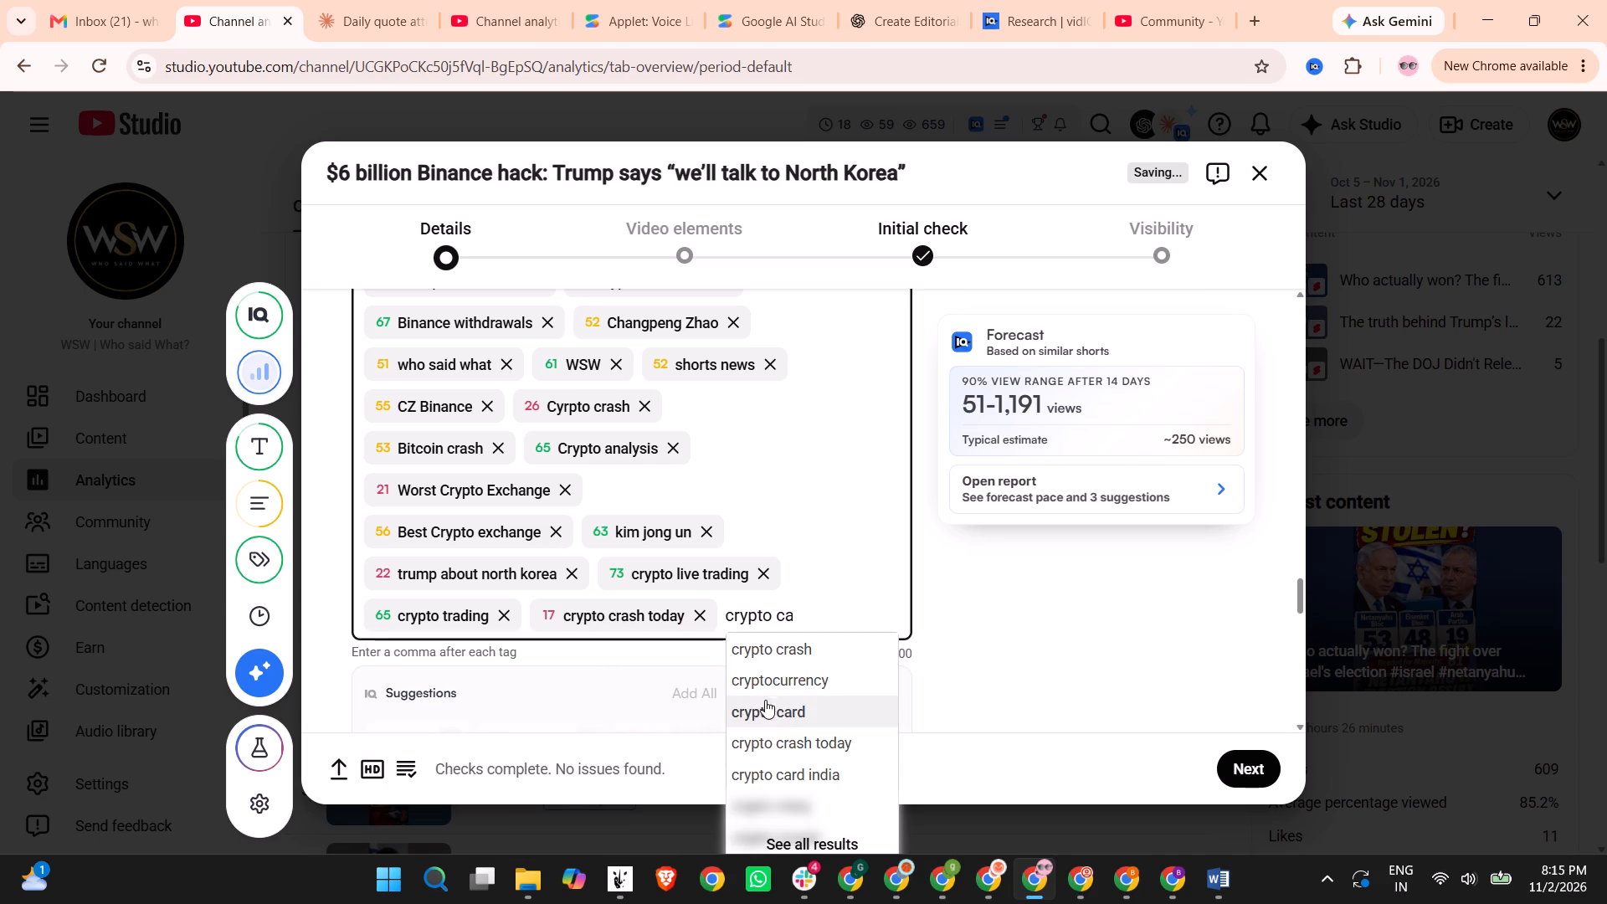
left_click(785, 686)
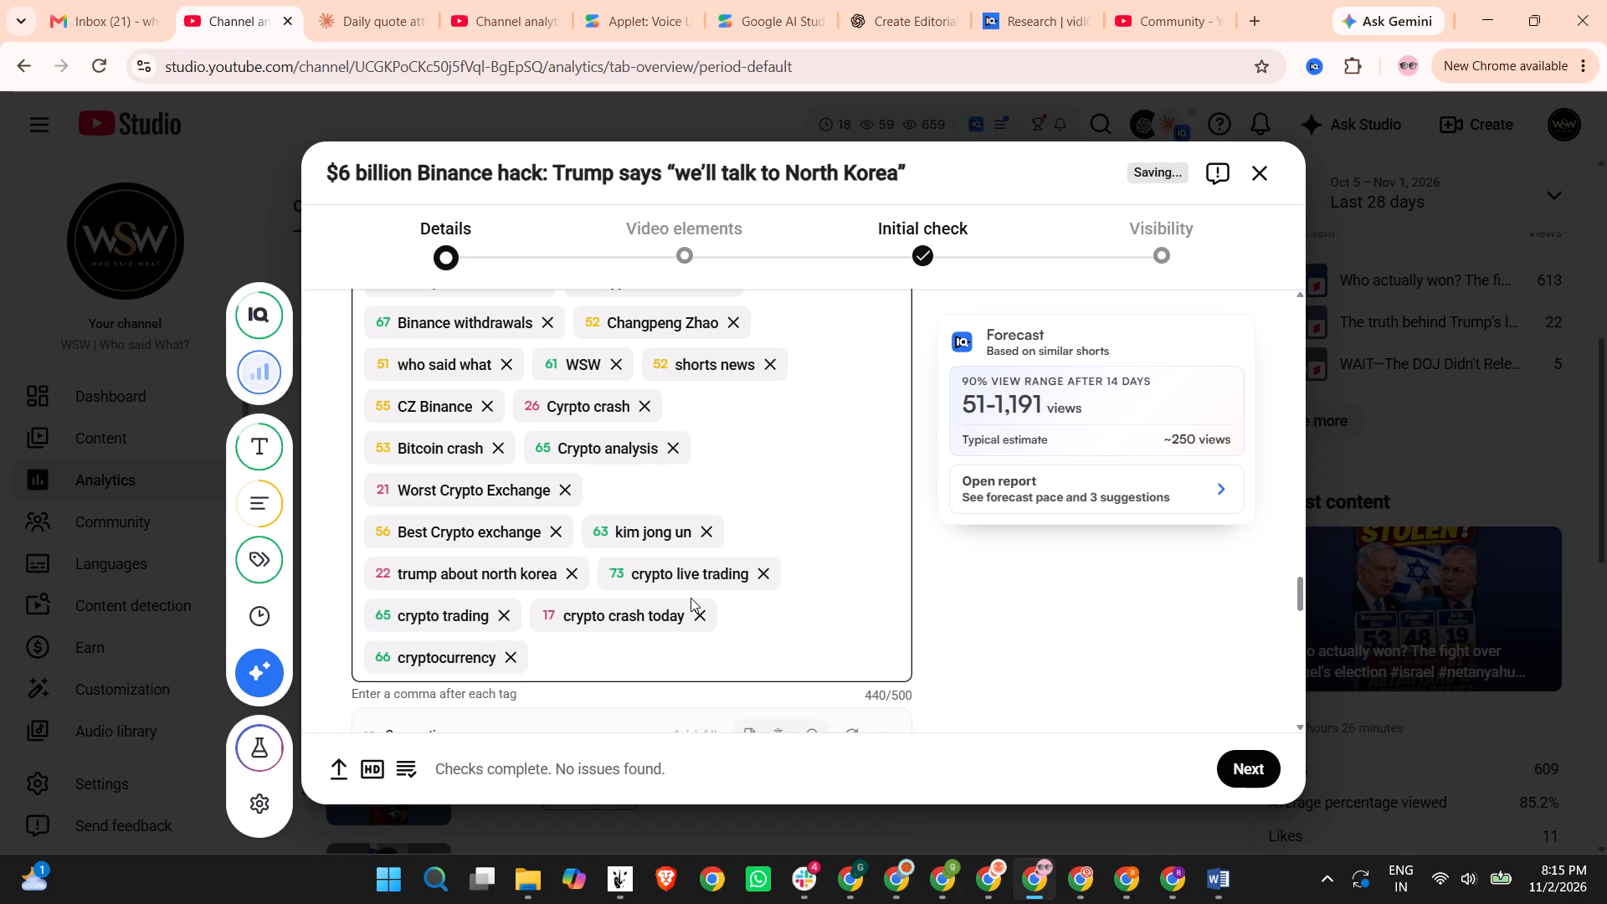
Add the tag "bitcoin" at the end of the tag list.
left_click(629, 657)
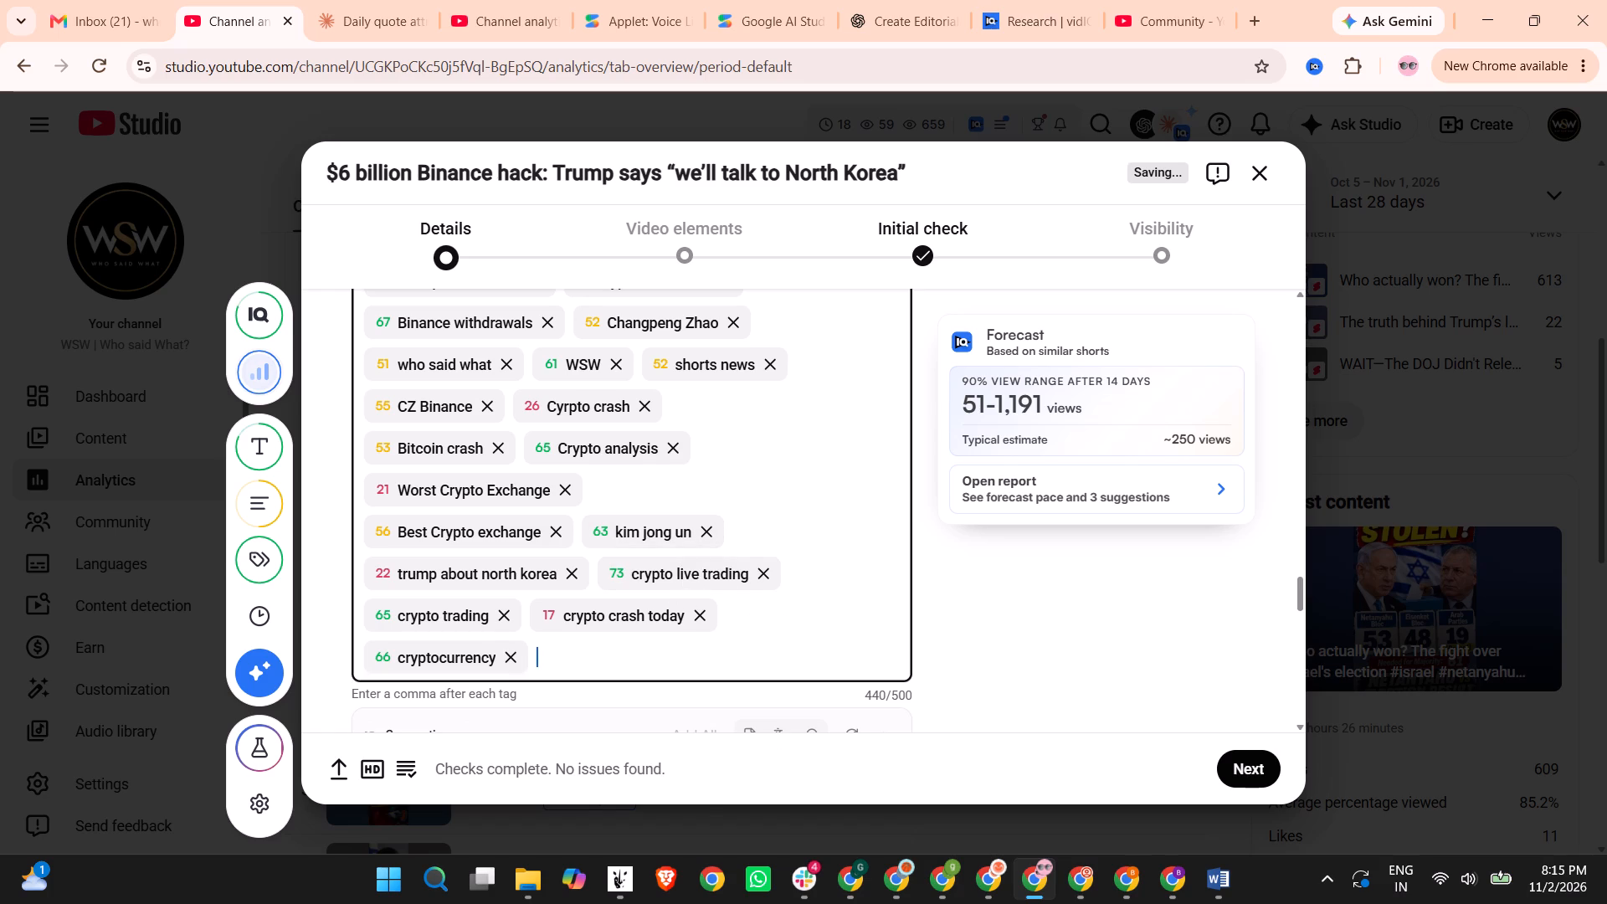
type("bitcoin")
key("Return")
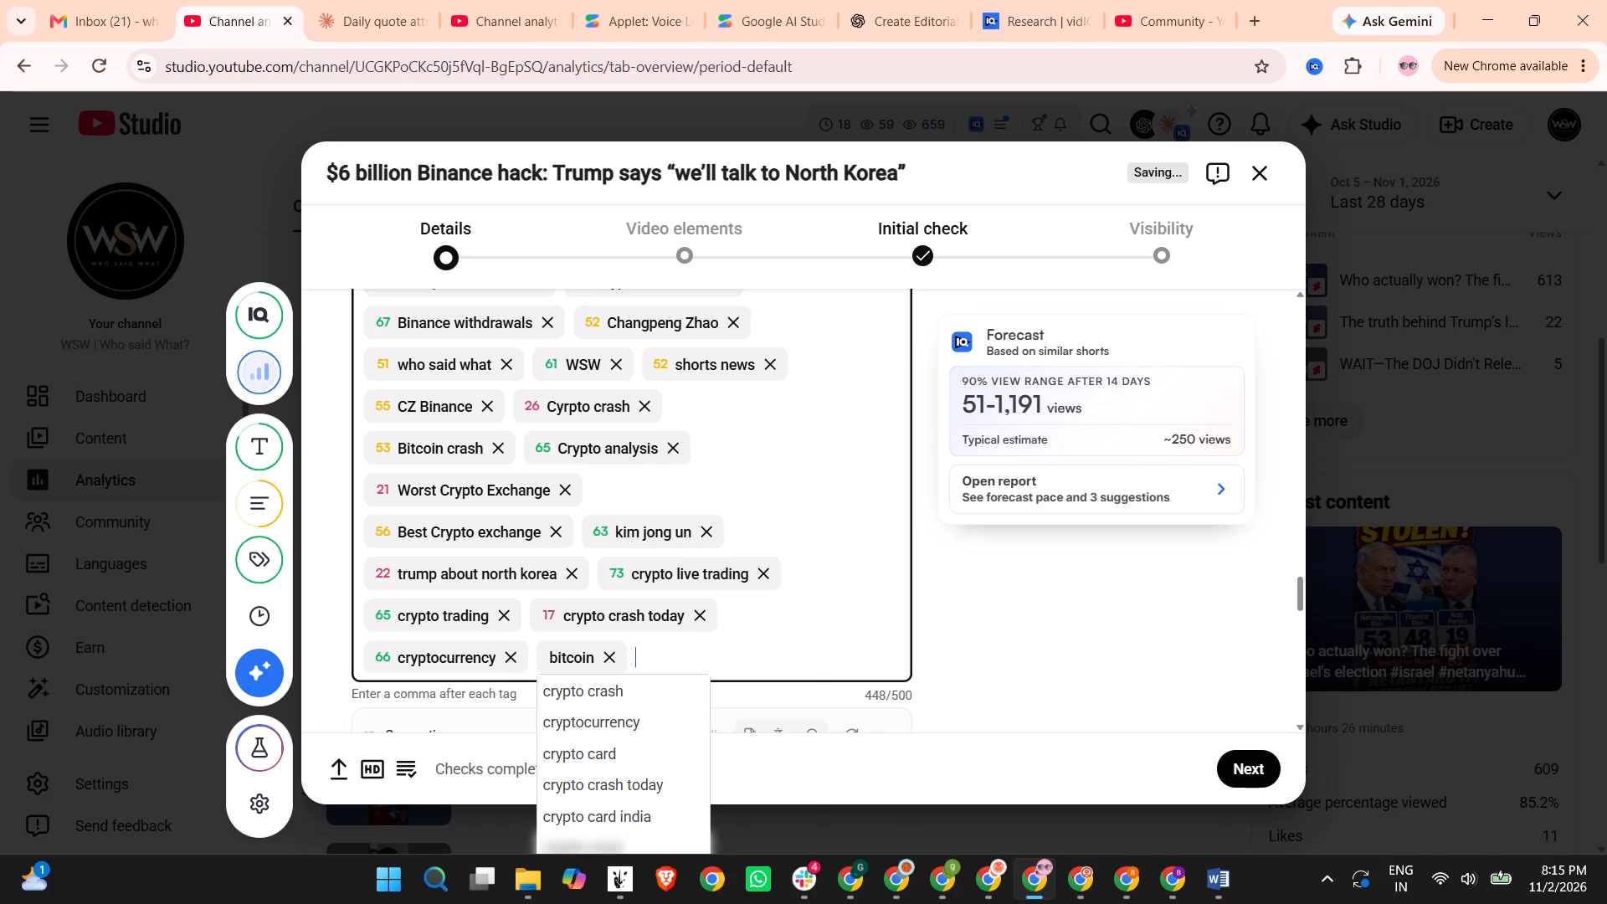
Add the suggested tag "ethereum live trading" and clear the leftover text after it.
type("ehere")
key("BackSpace")
key("BackSpace")
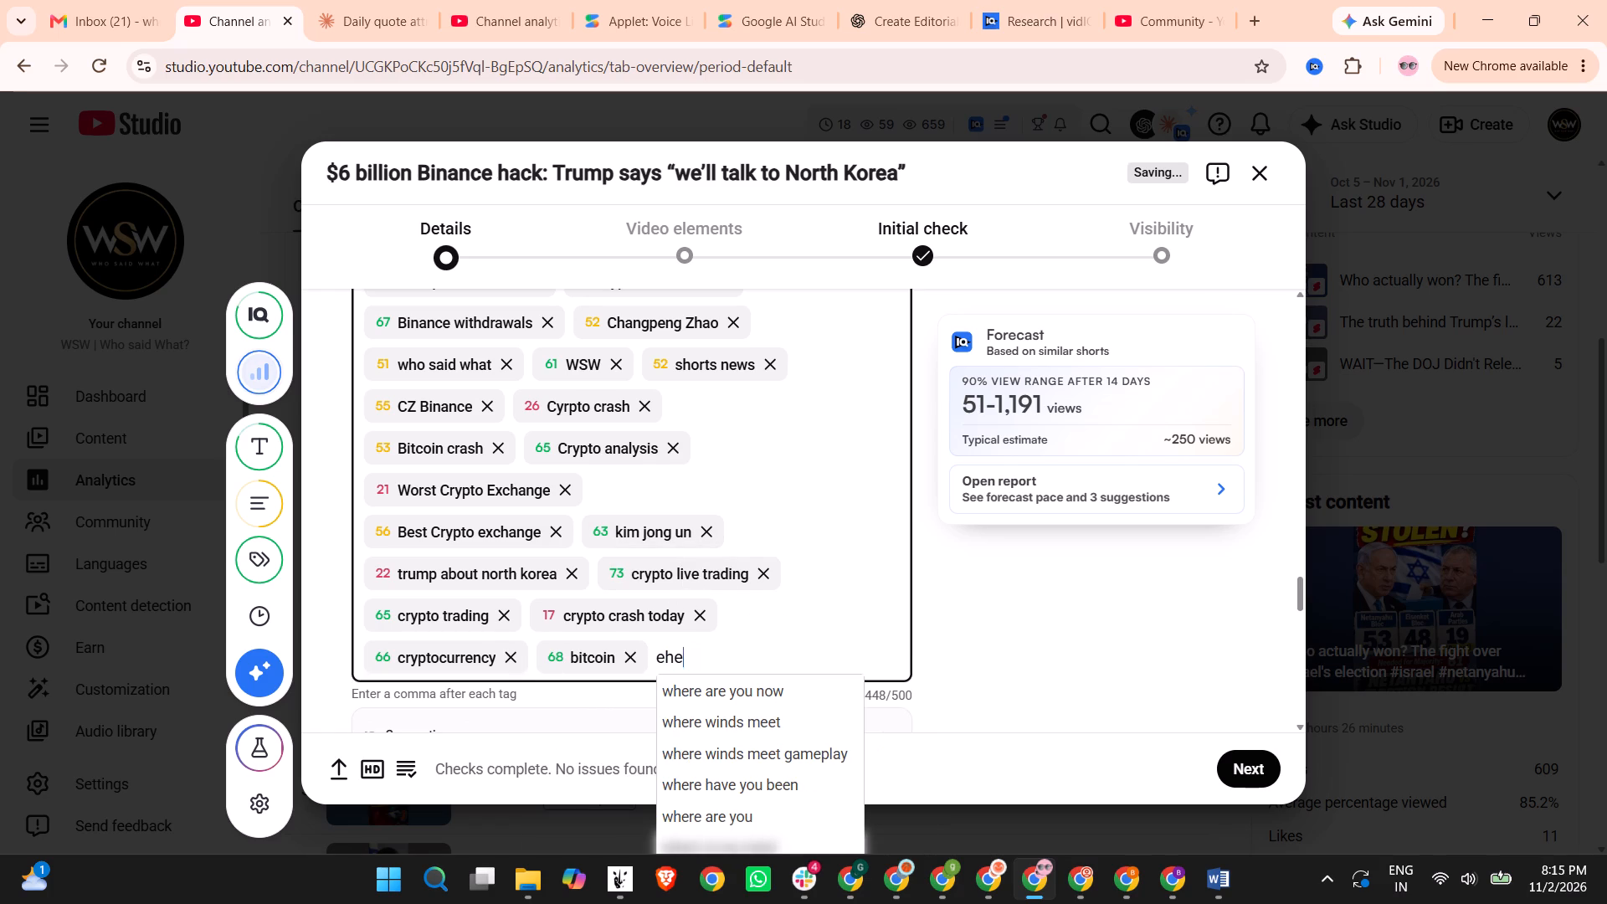
key("BackSpace")
type("th")
key("BackSpace")
key("BackSpace")
key("BackSpace")
type("the")
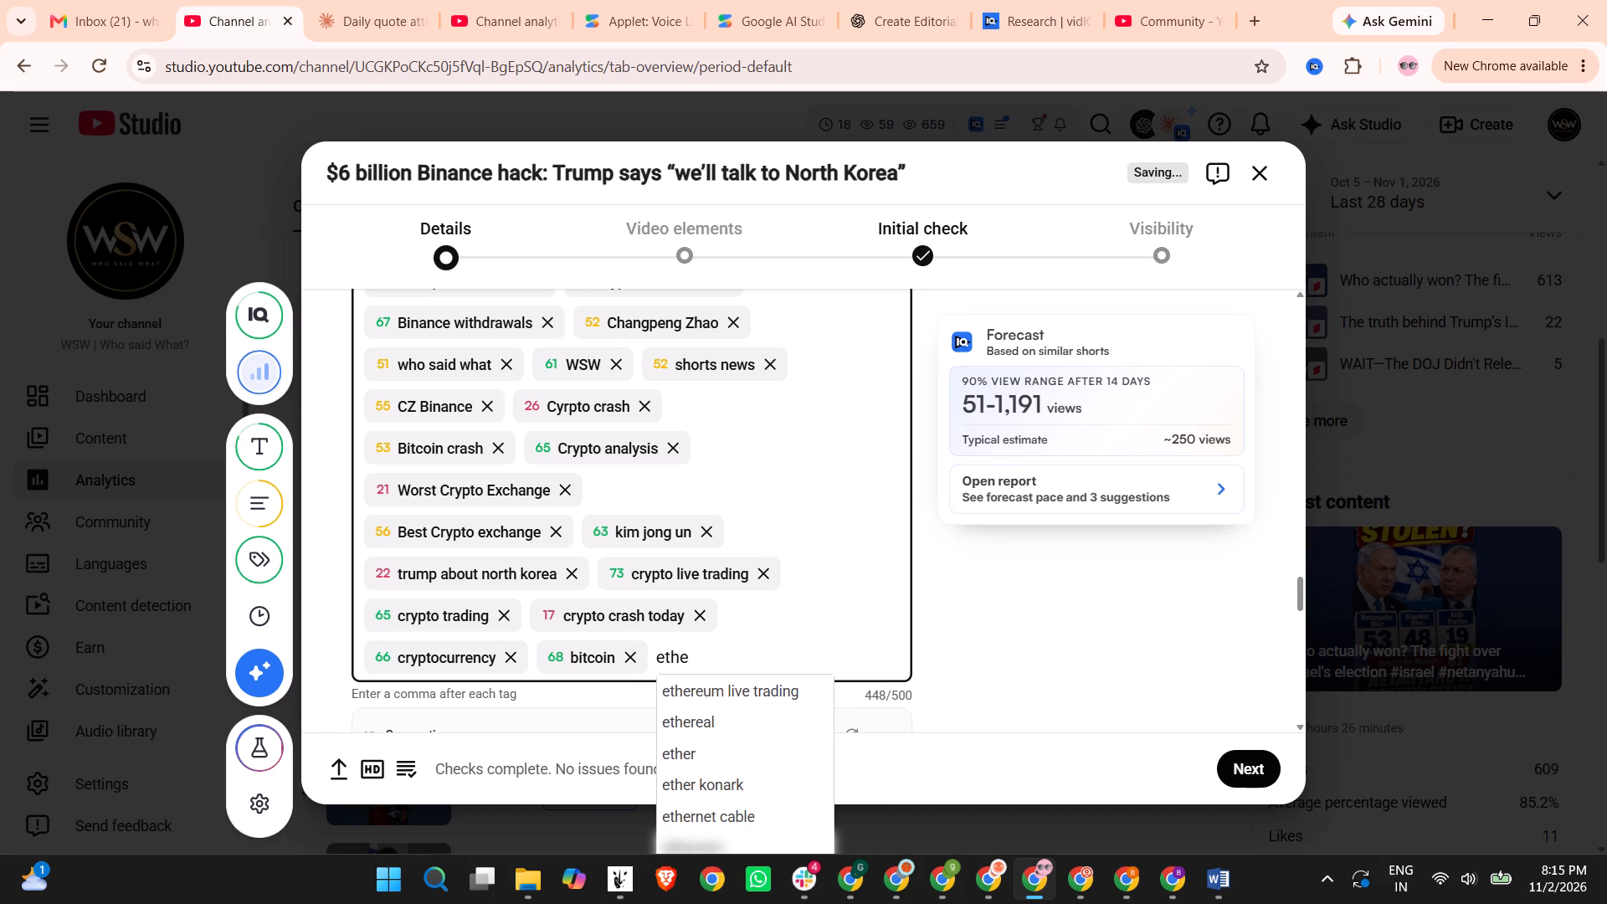
left_click(700, 695)
left_click(647, 695)
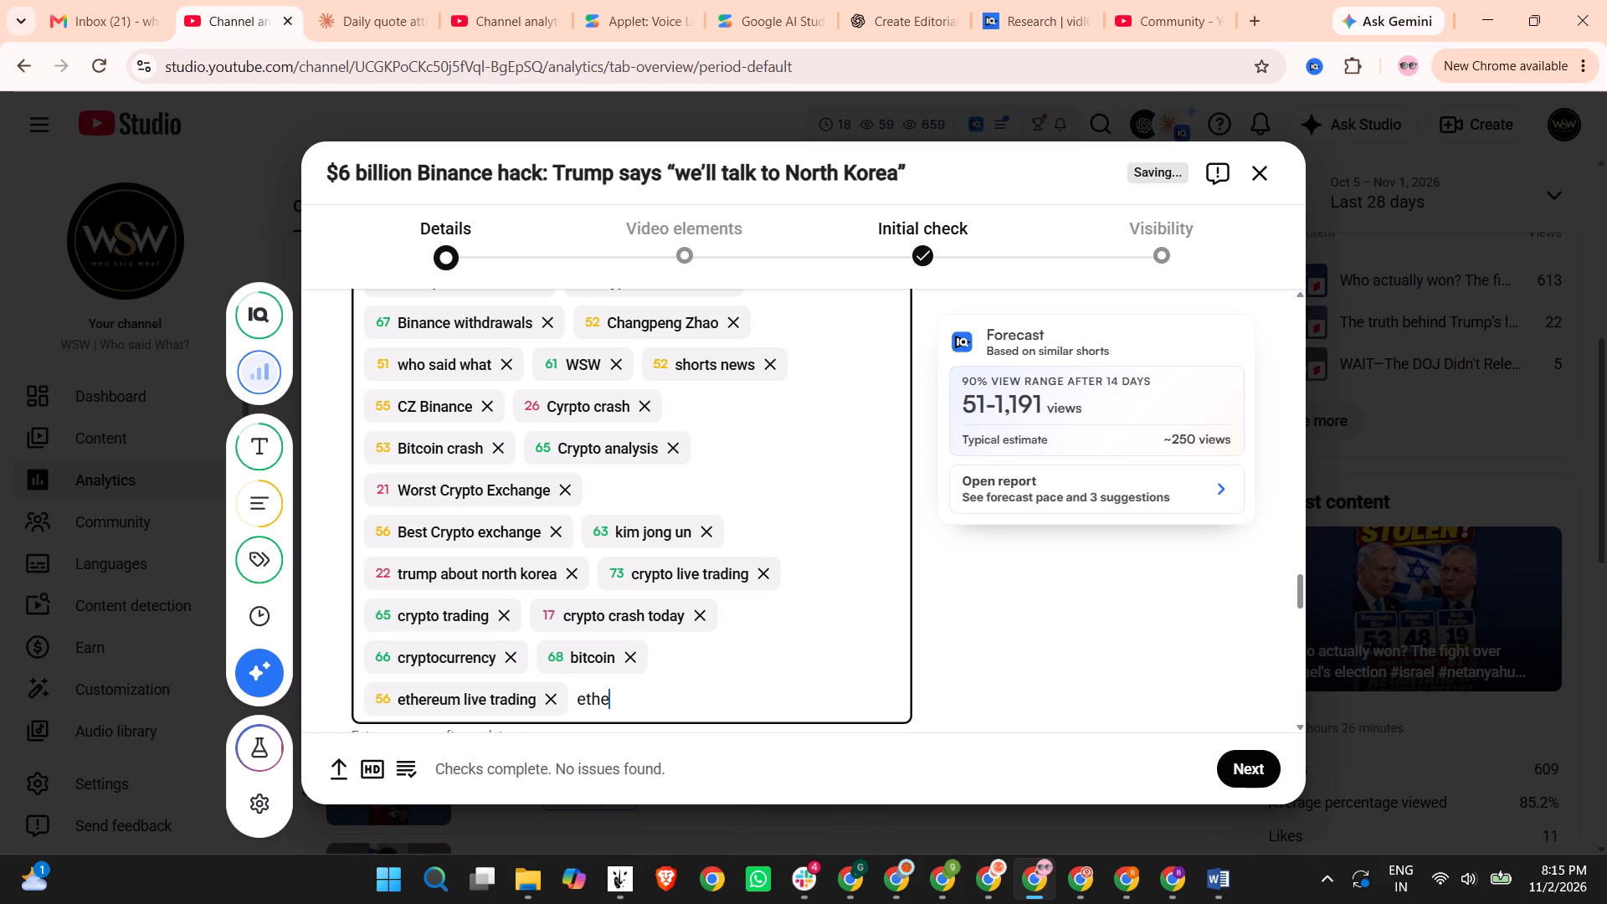
key("BackSpace")
key("BackSpace")
key("BackSpace")
key("BackSpace")
Add the suggested tag "usdt" and clear the leftover text after it.
type("USDT")
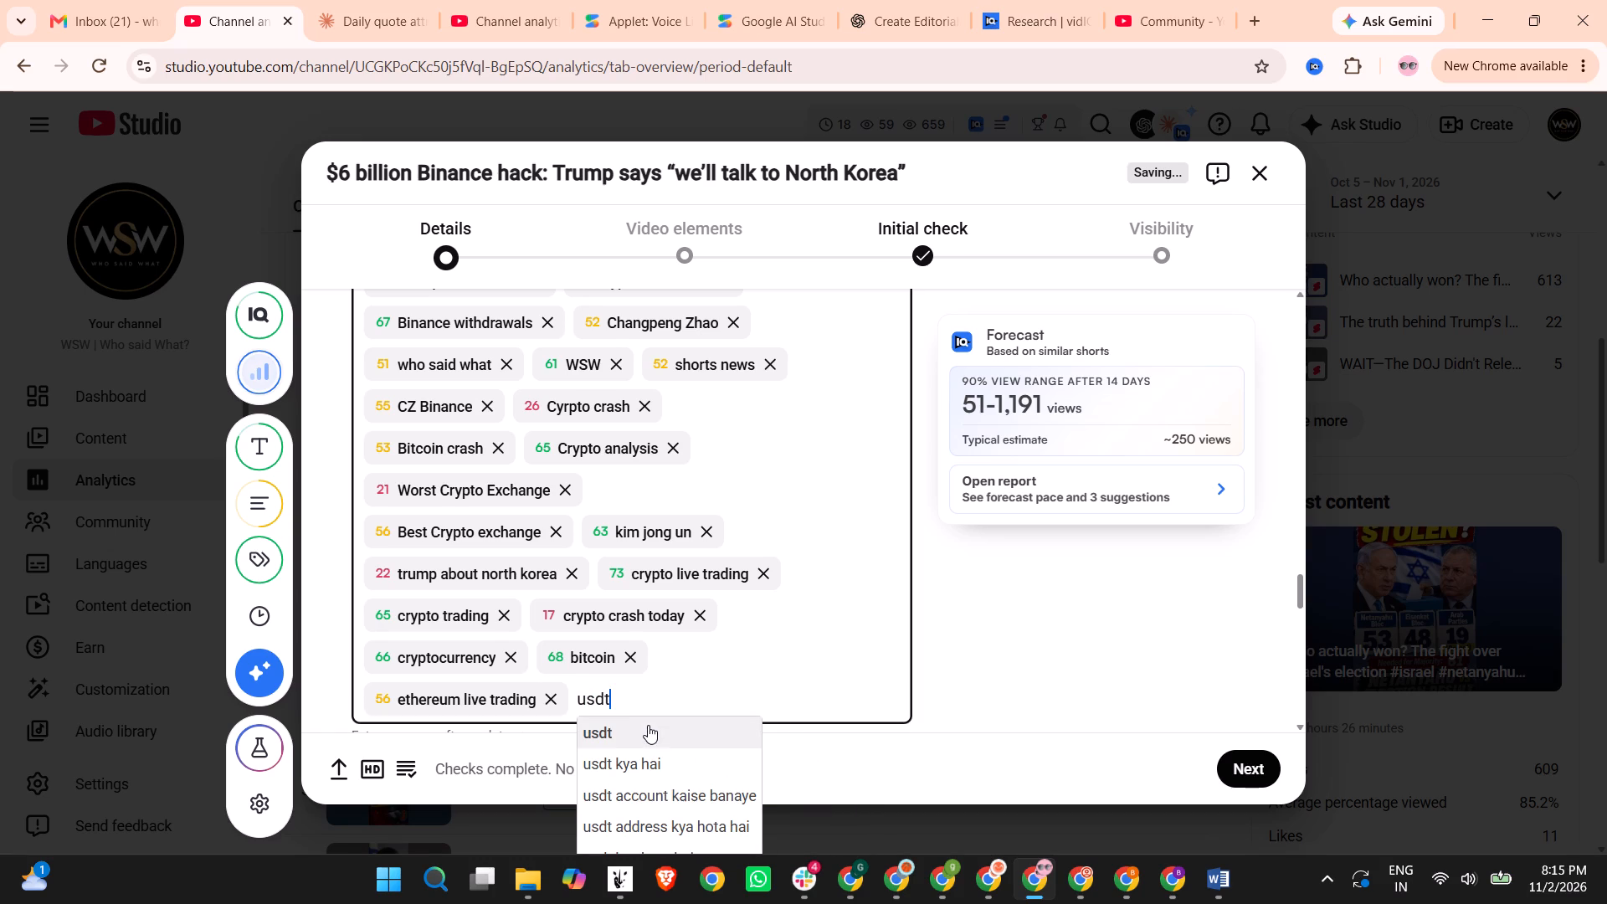
scroll(649, 734, "down", 1)
left_click(649, 734)
left_click(795, 668)
left_click(744, 698)
key("BackSpace")
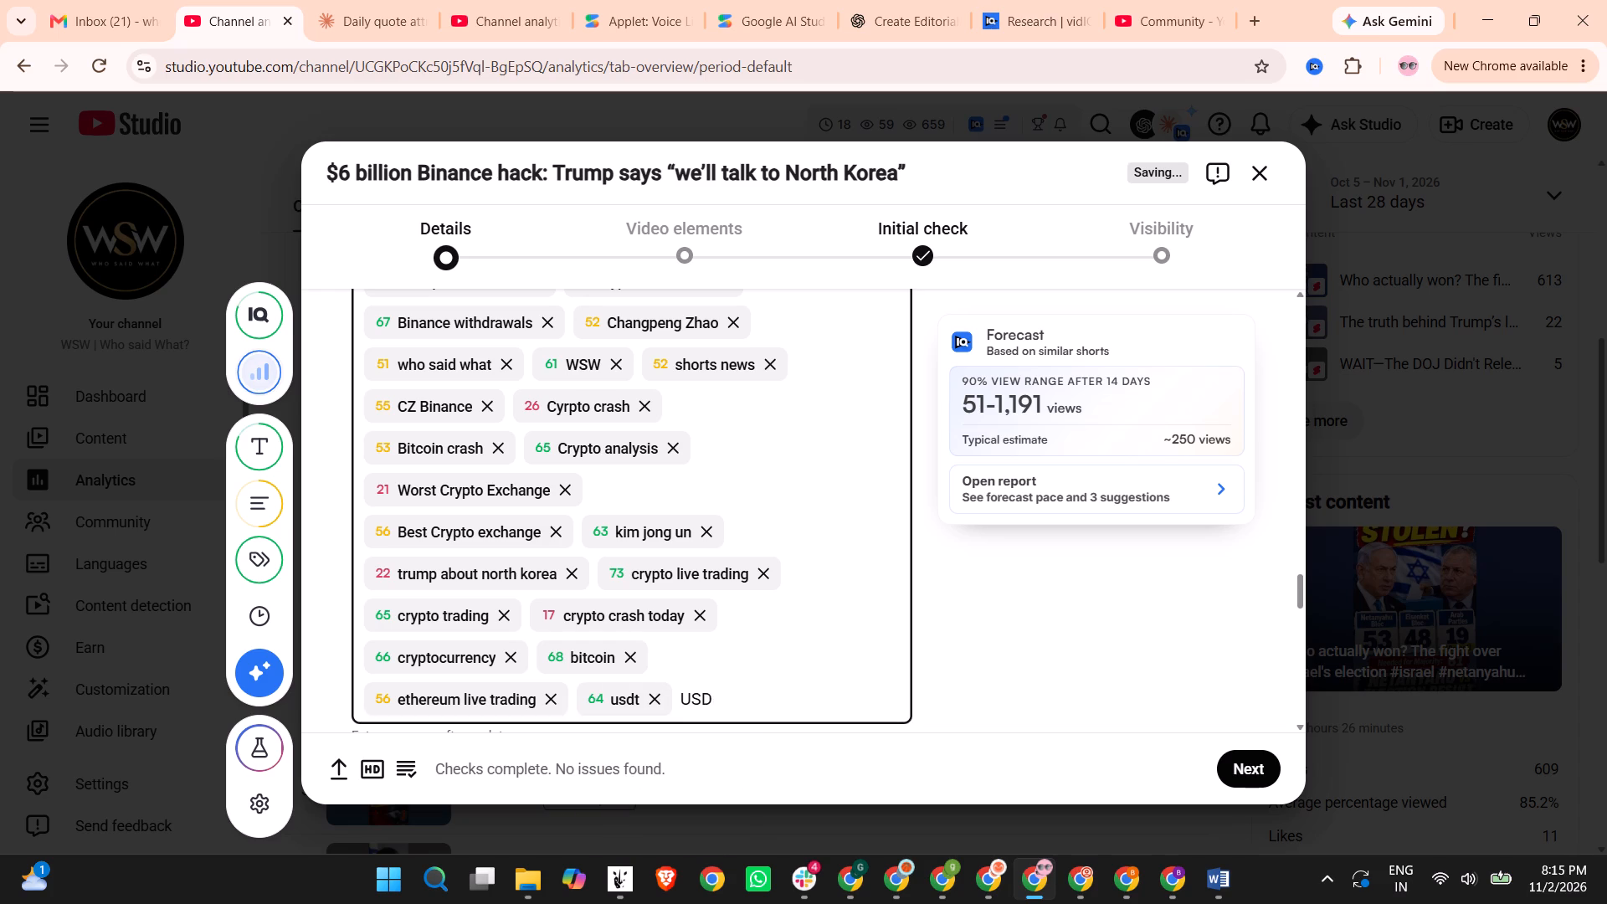
key("BackSpace")
key("BackSpace")
key("BackSpace")
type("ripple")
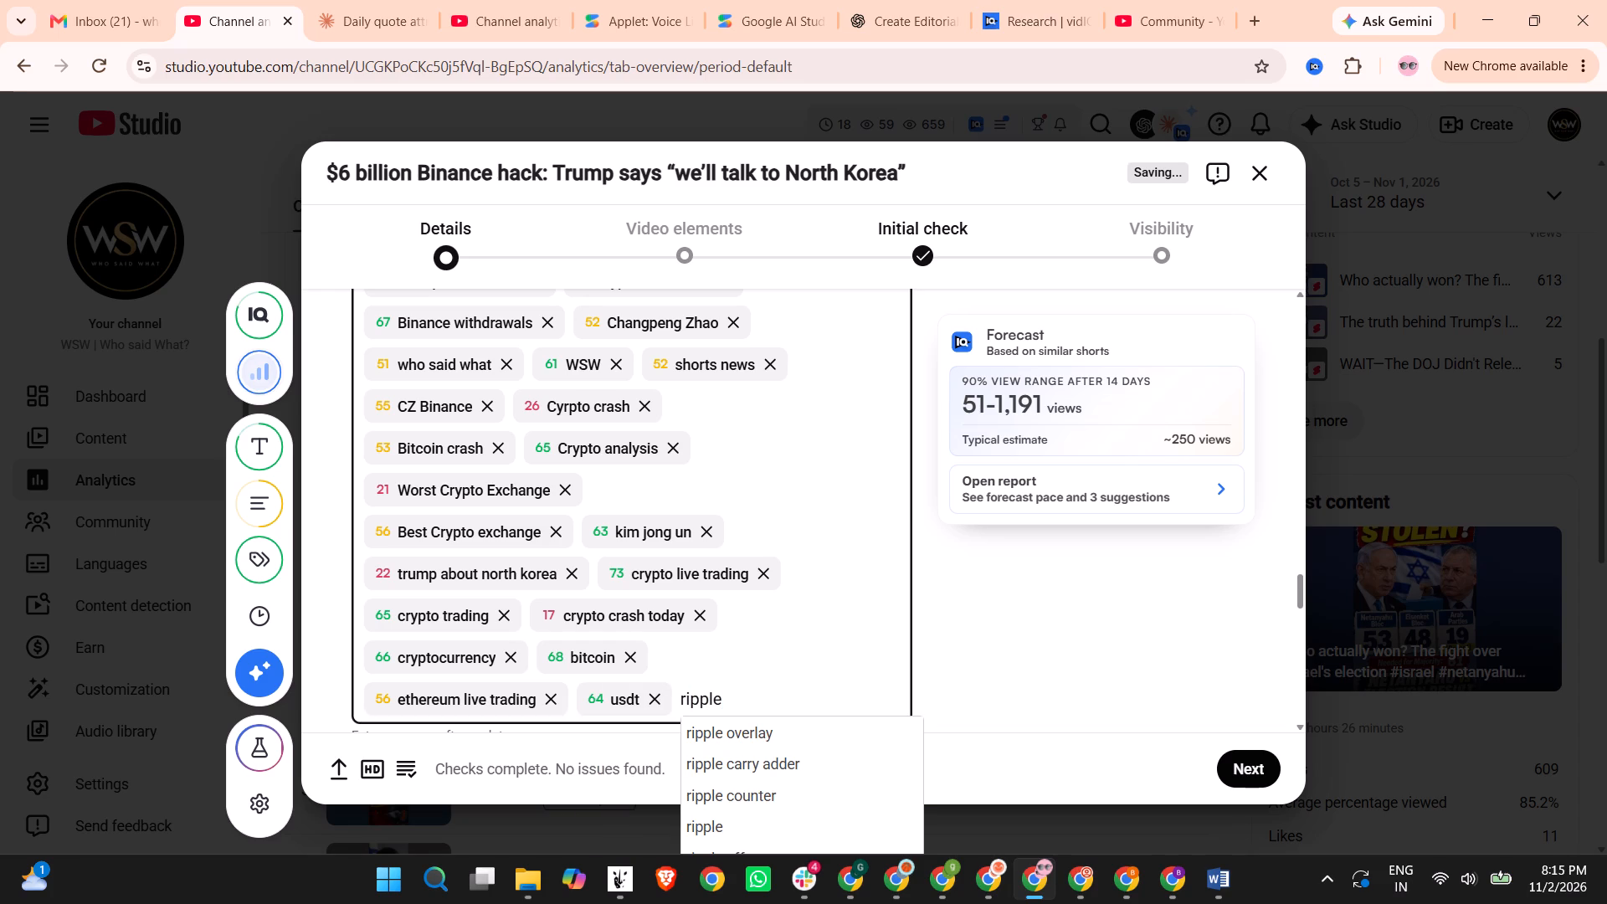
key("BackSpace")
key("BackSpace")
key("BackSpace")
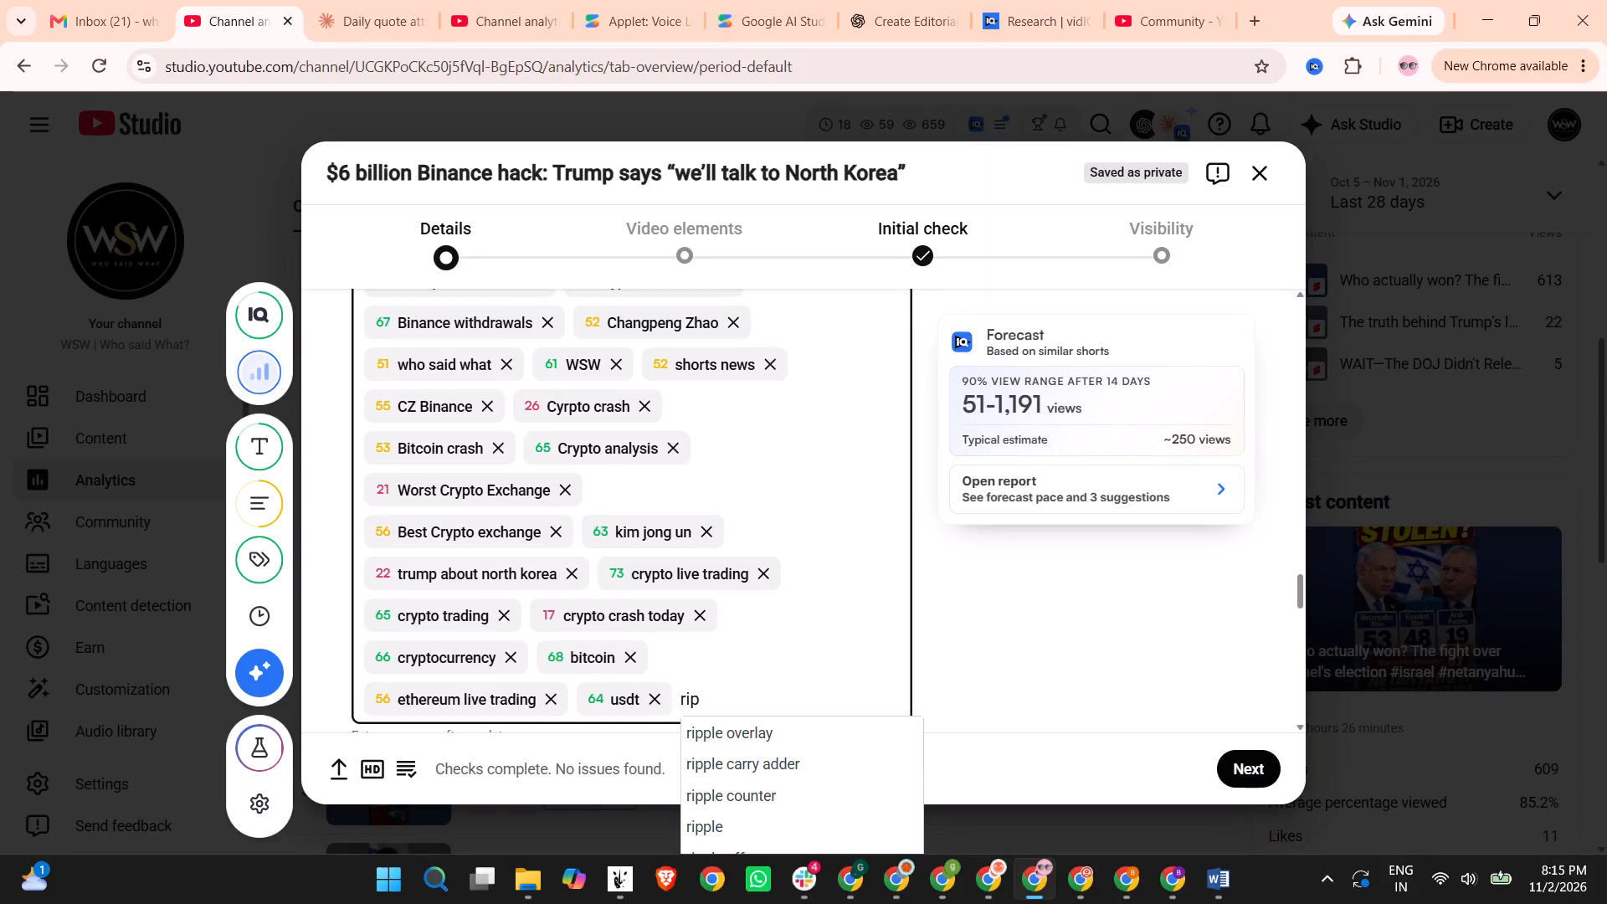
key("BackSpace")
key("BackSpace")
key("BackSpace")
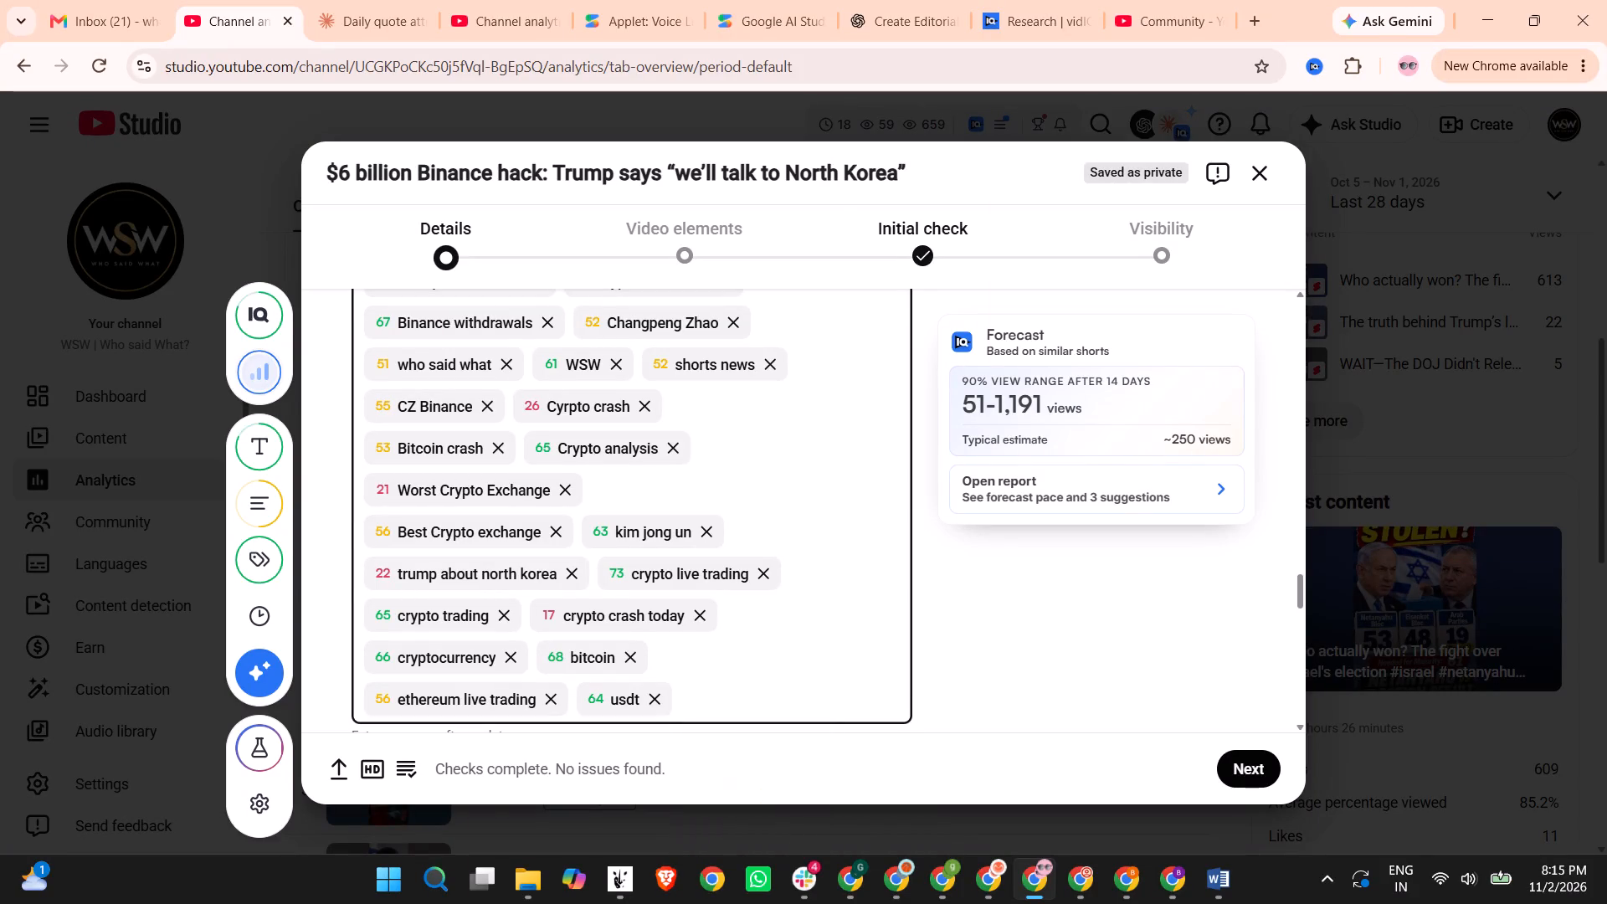
Add the suggested tag "meme coin", clear the leftover text and leave the tag field.
type("meme coin")
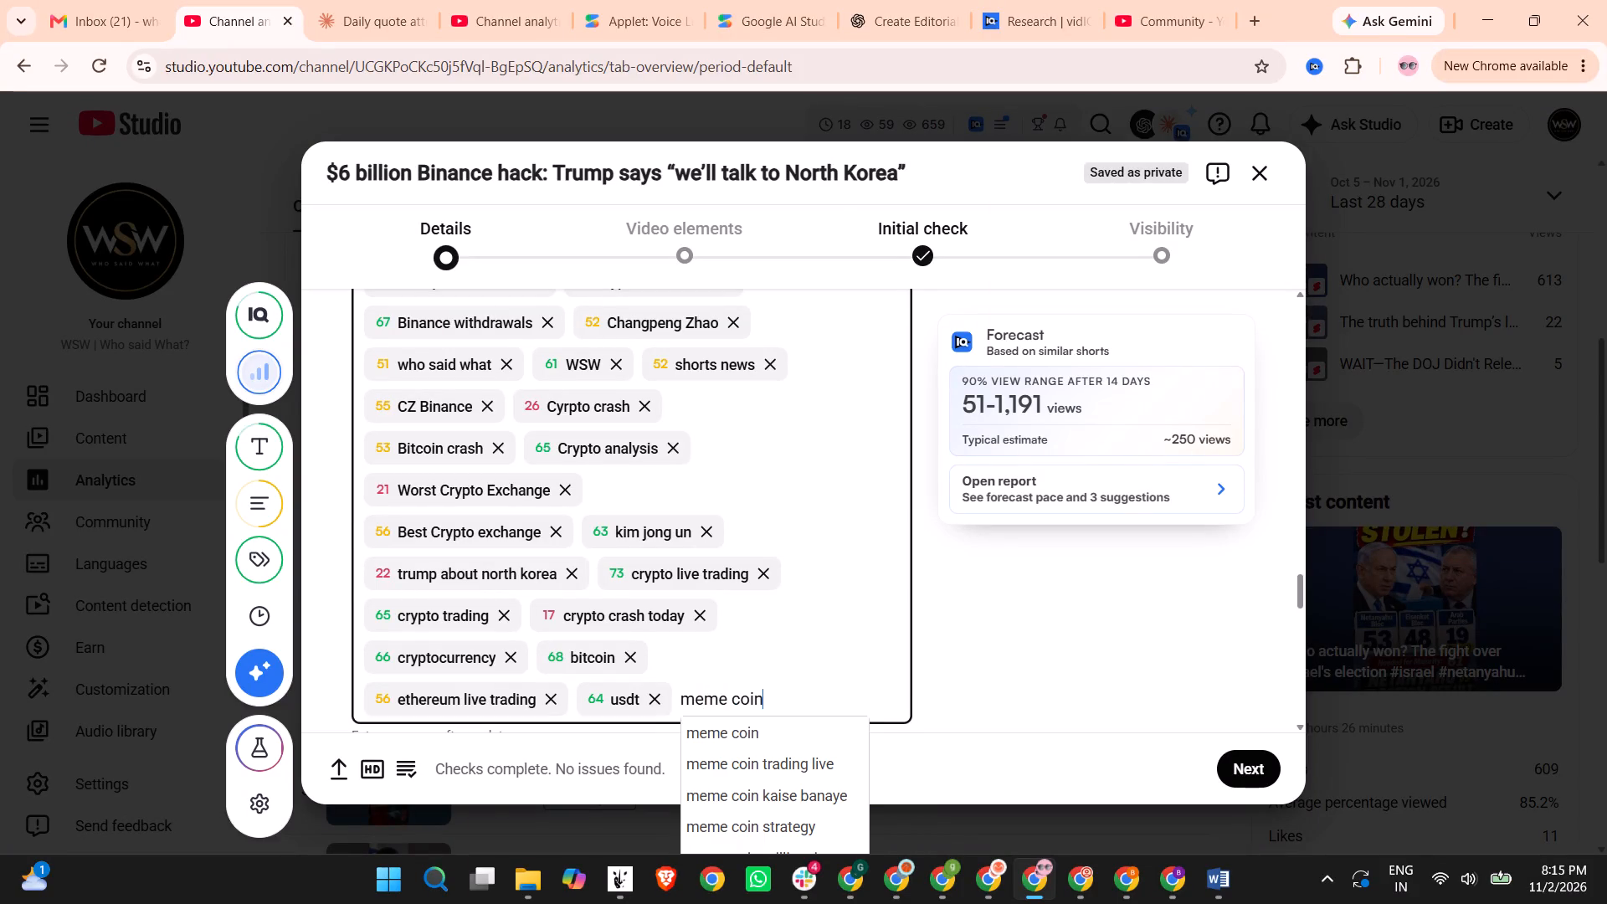
left_click(793, 735)
scroll(757, 612, "down", 4)
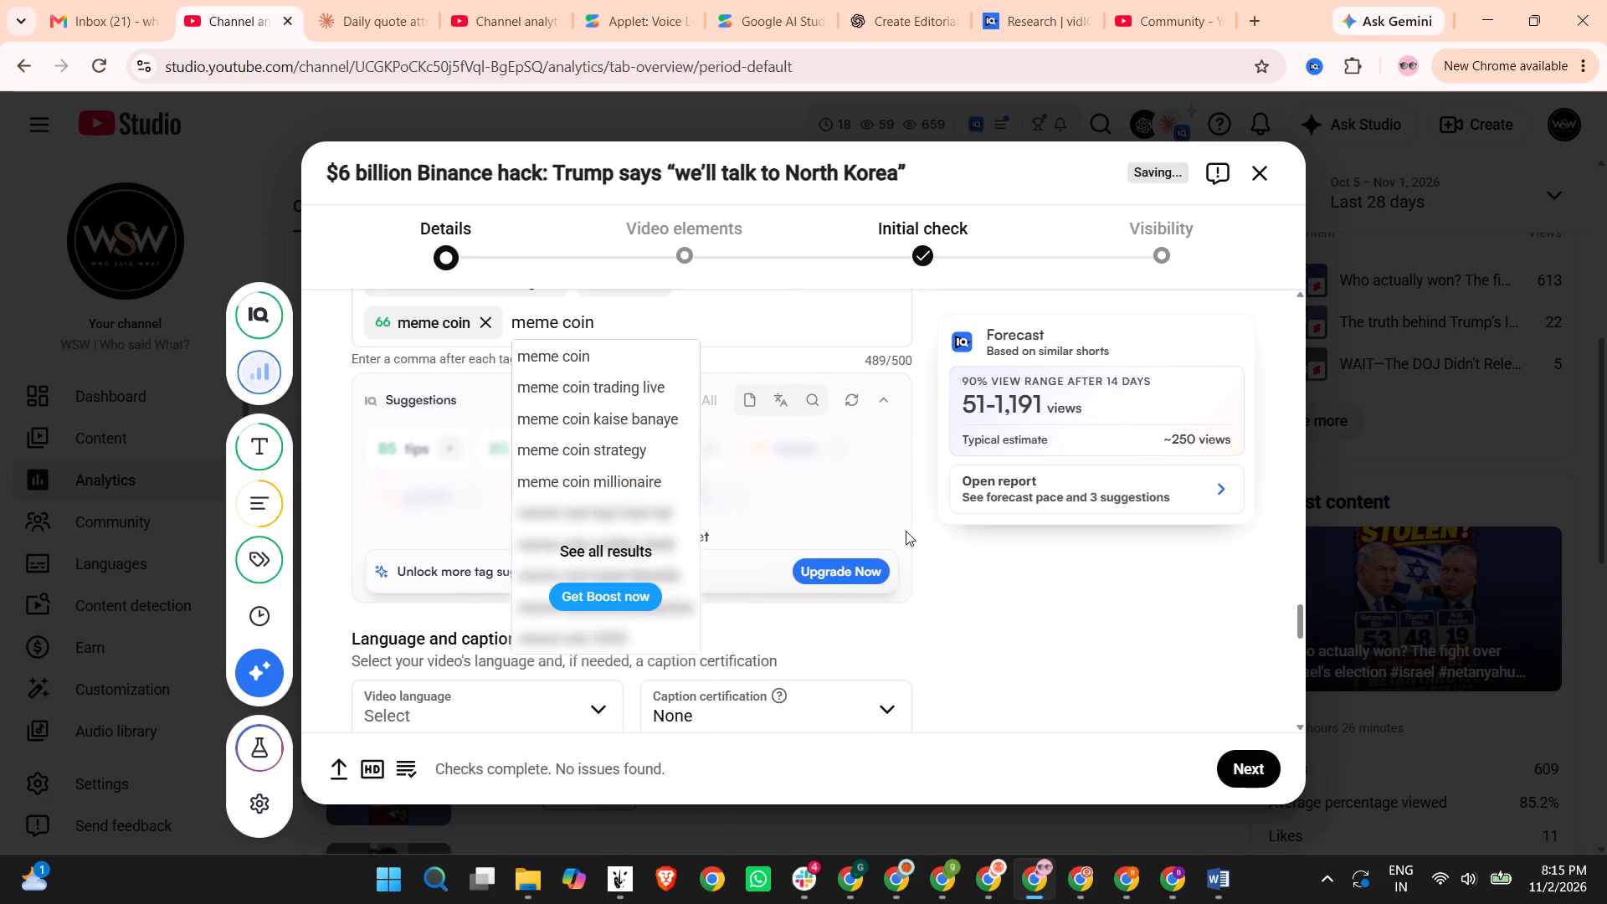
left_click(649, 449)
left_click(727, 322)
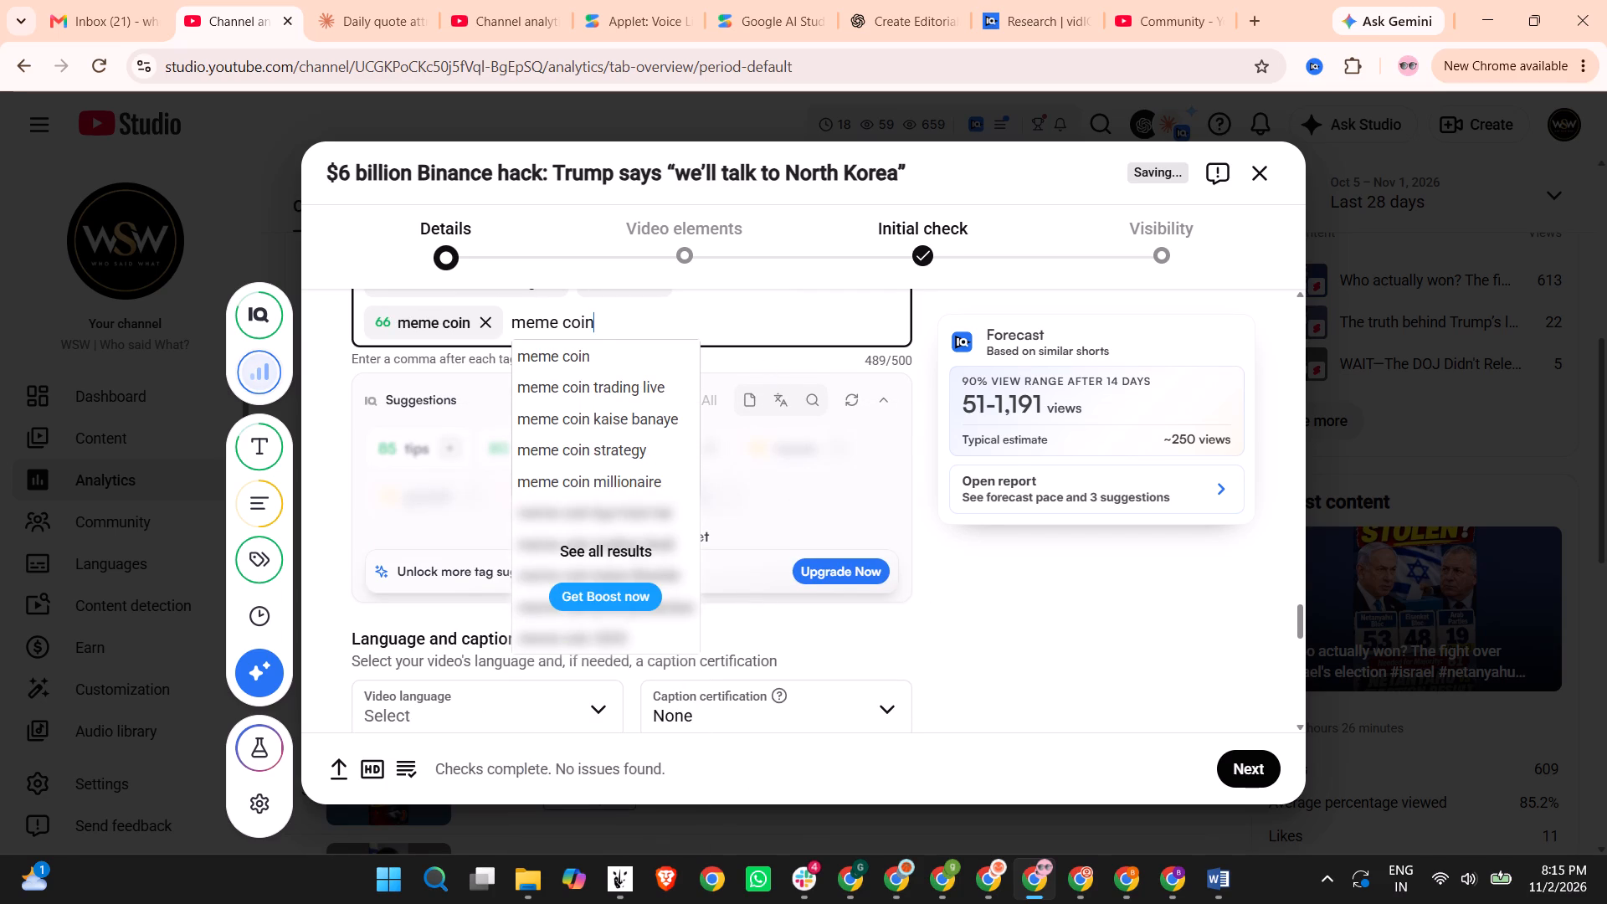
key("BackSpace")
key("BackSpace")
key("BackSpace")
key("BackSpace")
key("BackSpace")
key("BackSpace")
key("BackSpace")
key("BackSpace")
key("BackSpace")
left_click(1071, 626)
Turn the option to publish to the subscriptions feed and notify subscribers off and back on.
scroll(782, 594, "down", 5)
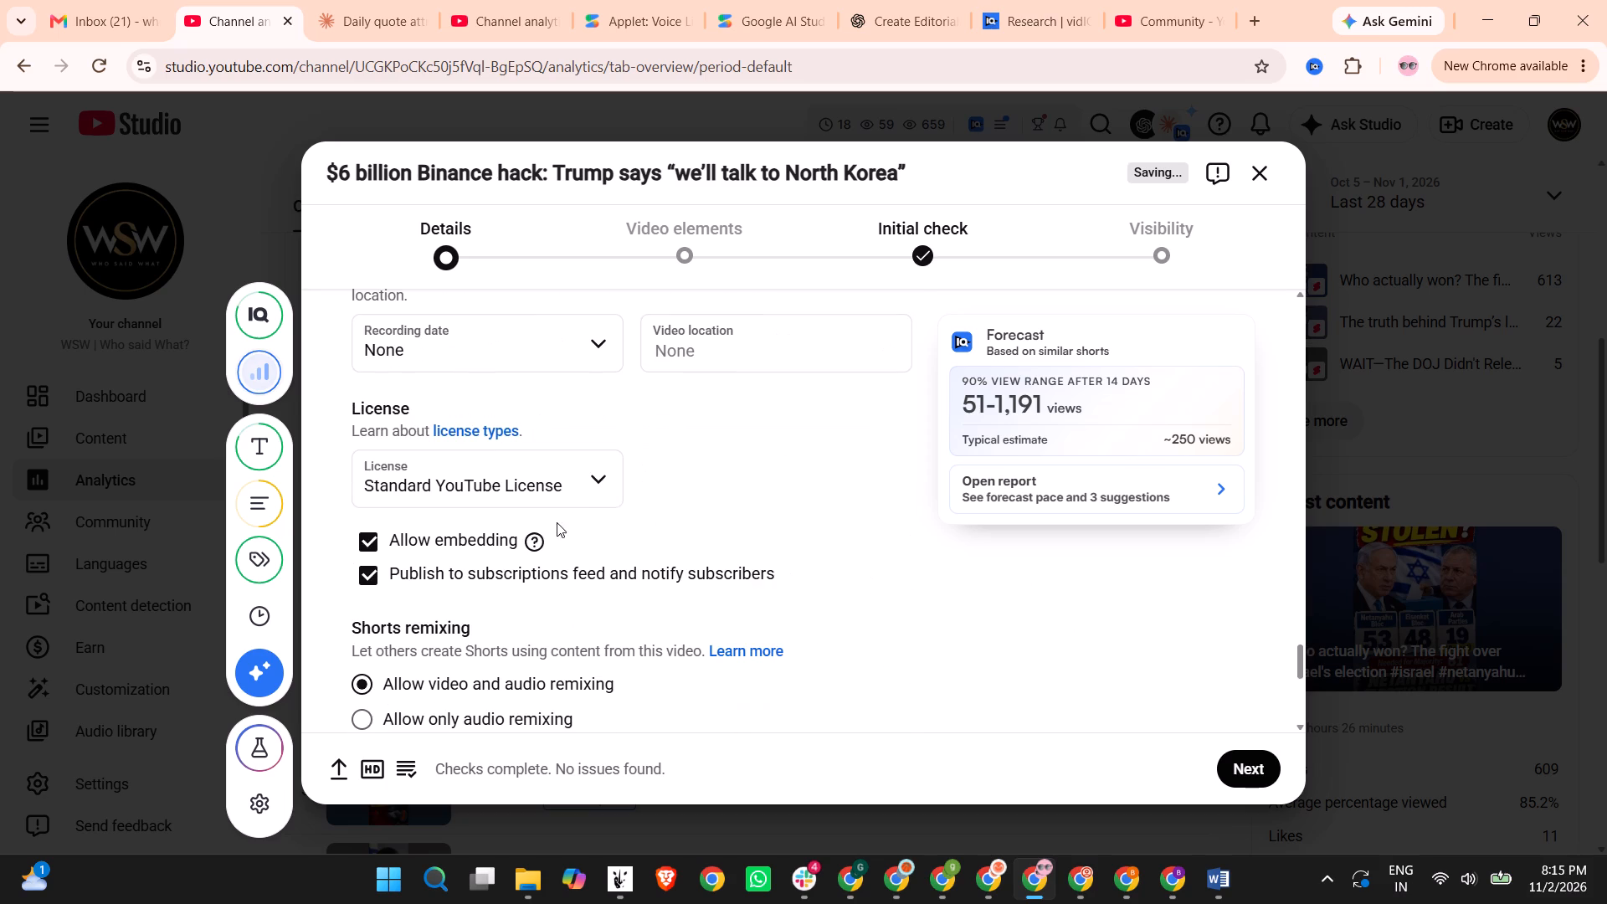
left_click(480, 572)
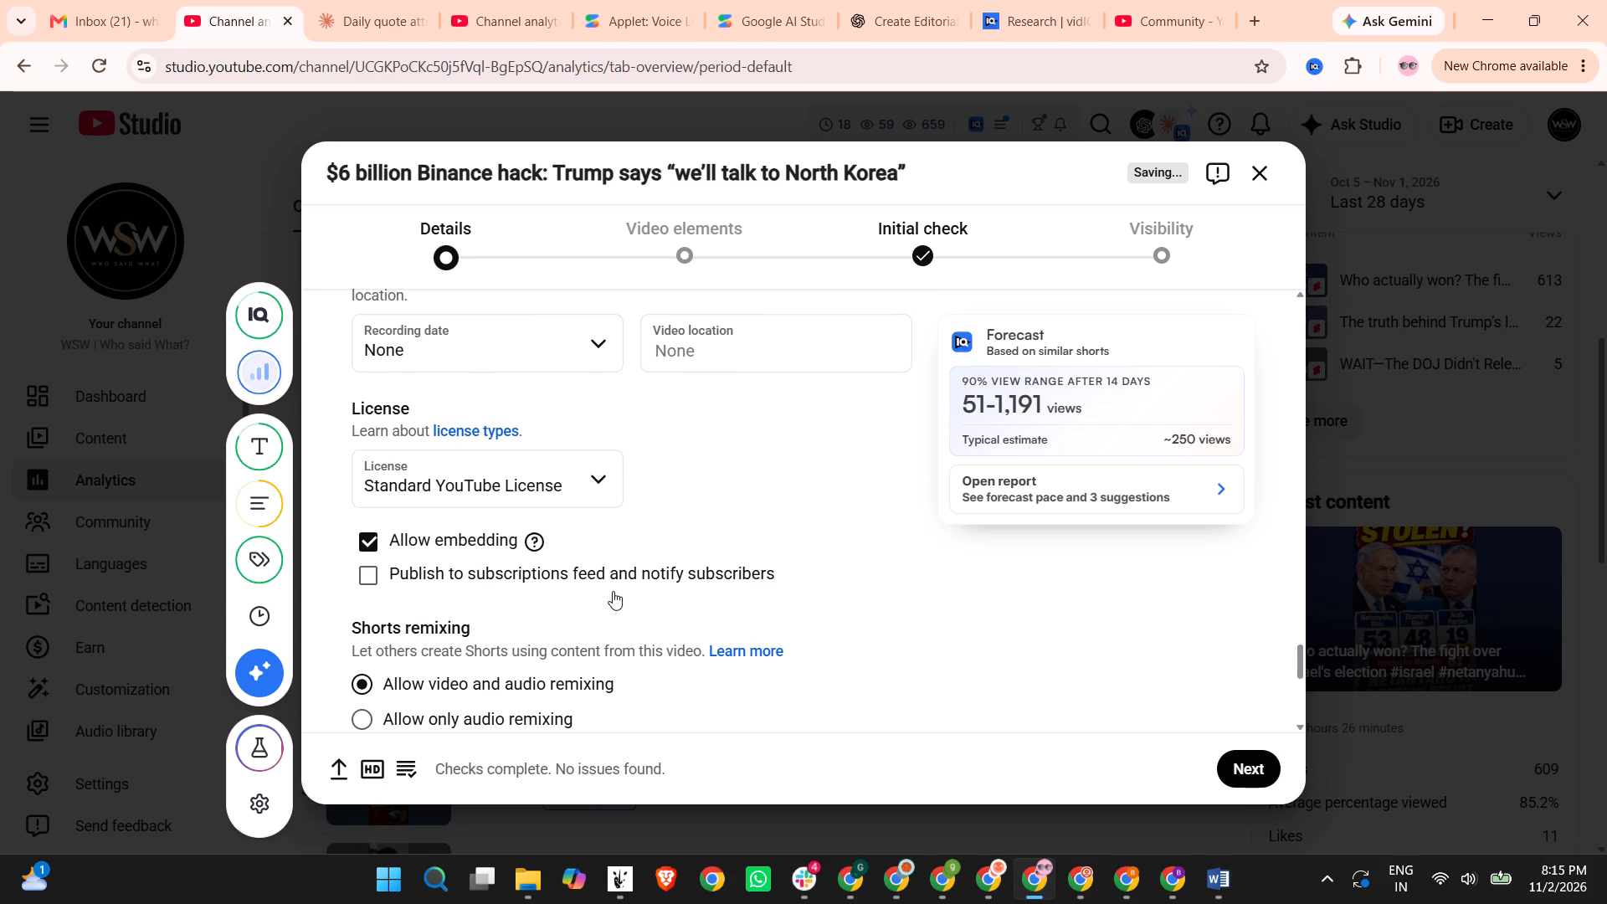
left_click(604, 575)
Set Shorts remixing to allow only audio remixing.
scroll(670, 516, "down", 3)
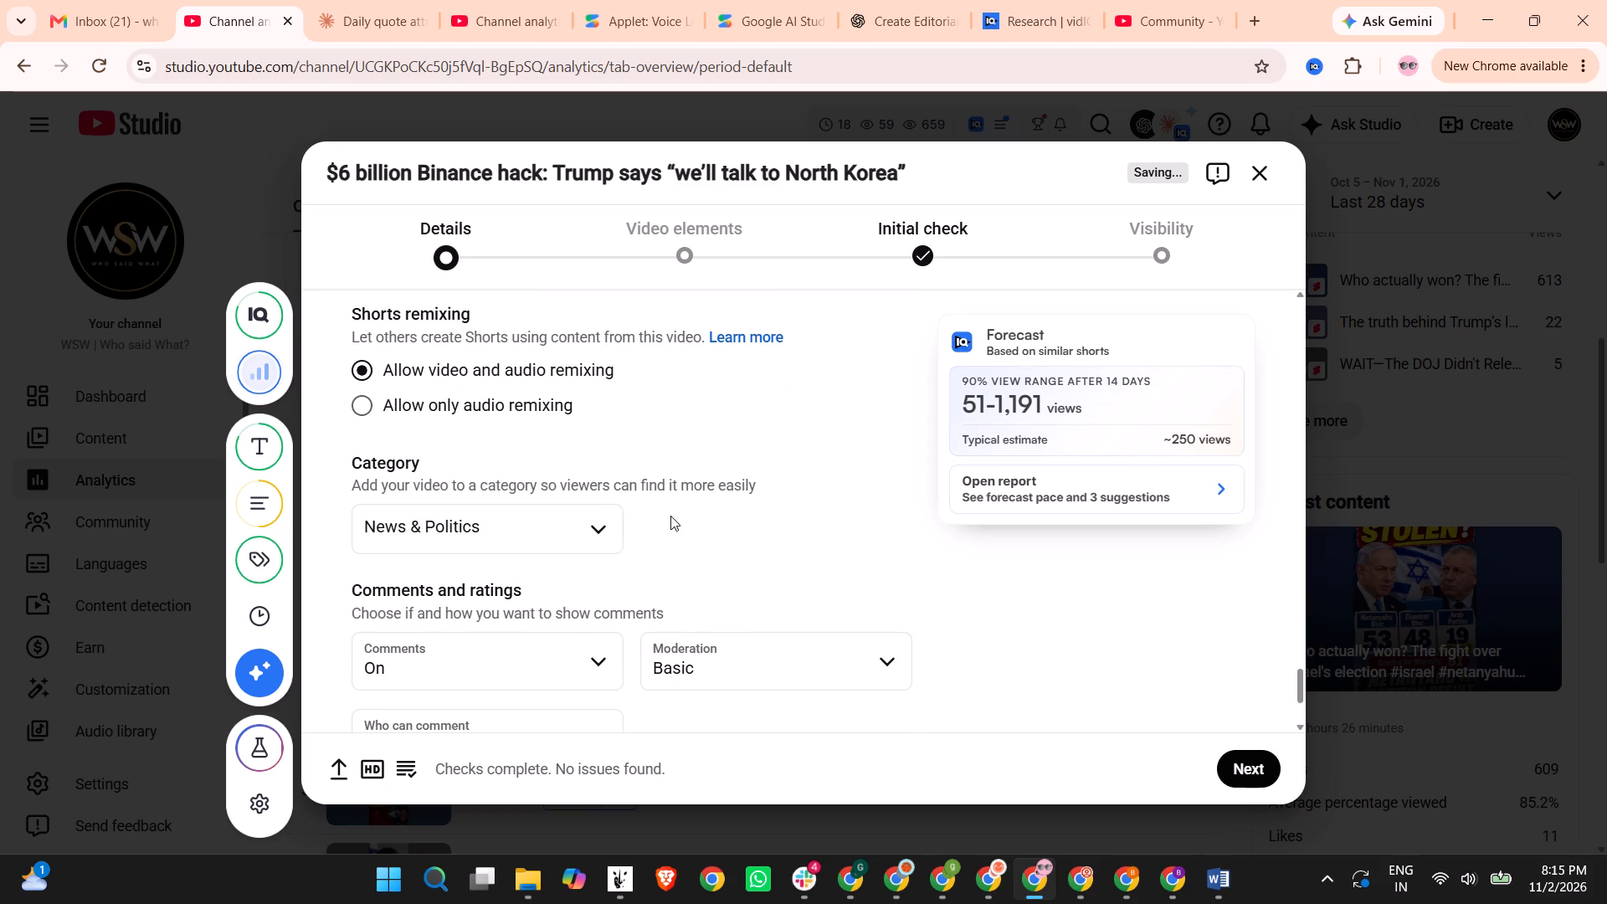
left_click(495, 411)
Review the comment and rating settings, the tag list and the title of the Short.
scroll(493, 427, "down", 1)
scroll(740, 495, "down", 6)
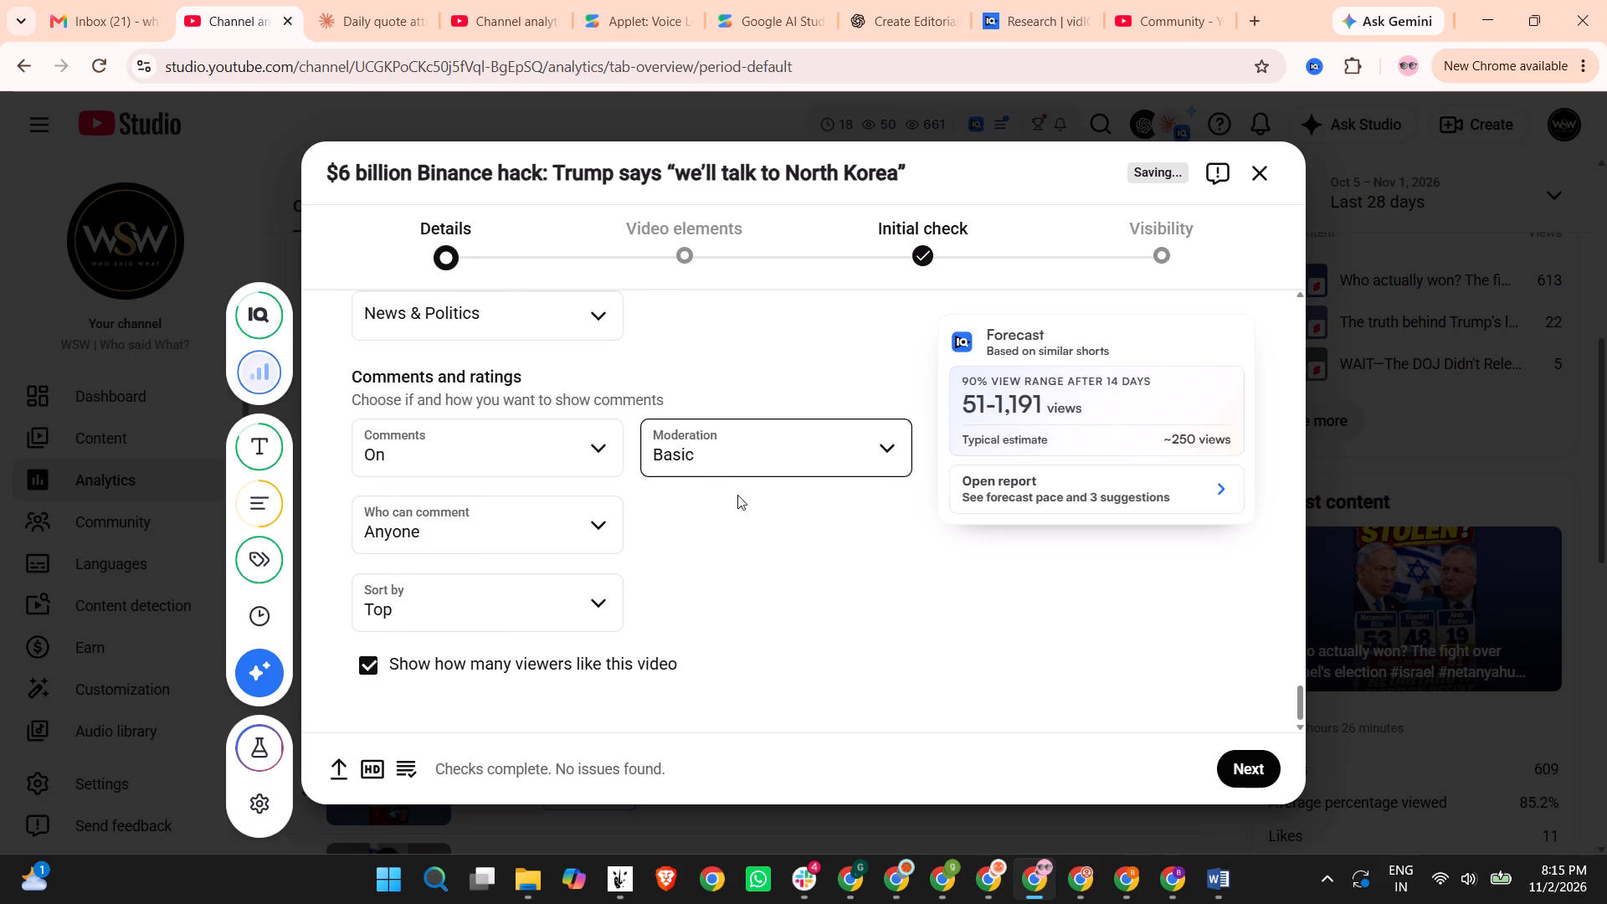
scroll(903, 508, "up", 17)
scroll(890, 496, "down", 1)
scroll(890, 496, "up", 3)
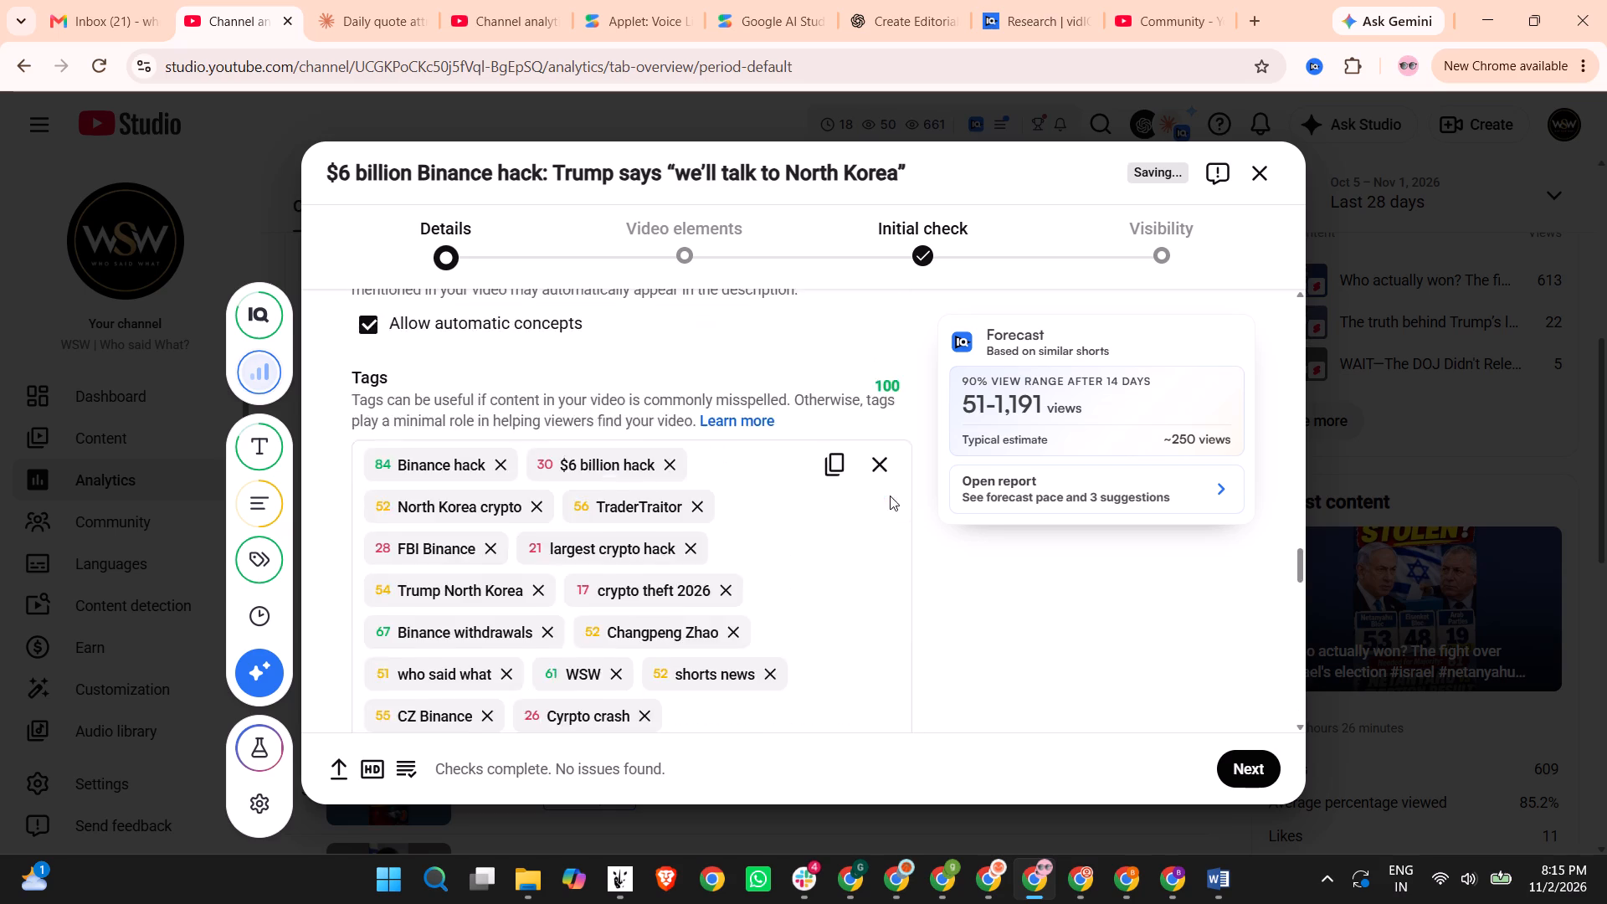
scroll(890, 496, "up", 2)
scroll(888, 496, "down", 1)
scroll(882, 496, "up", 20)
scroll(882, 496, "up", 14)
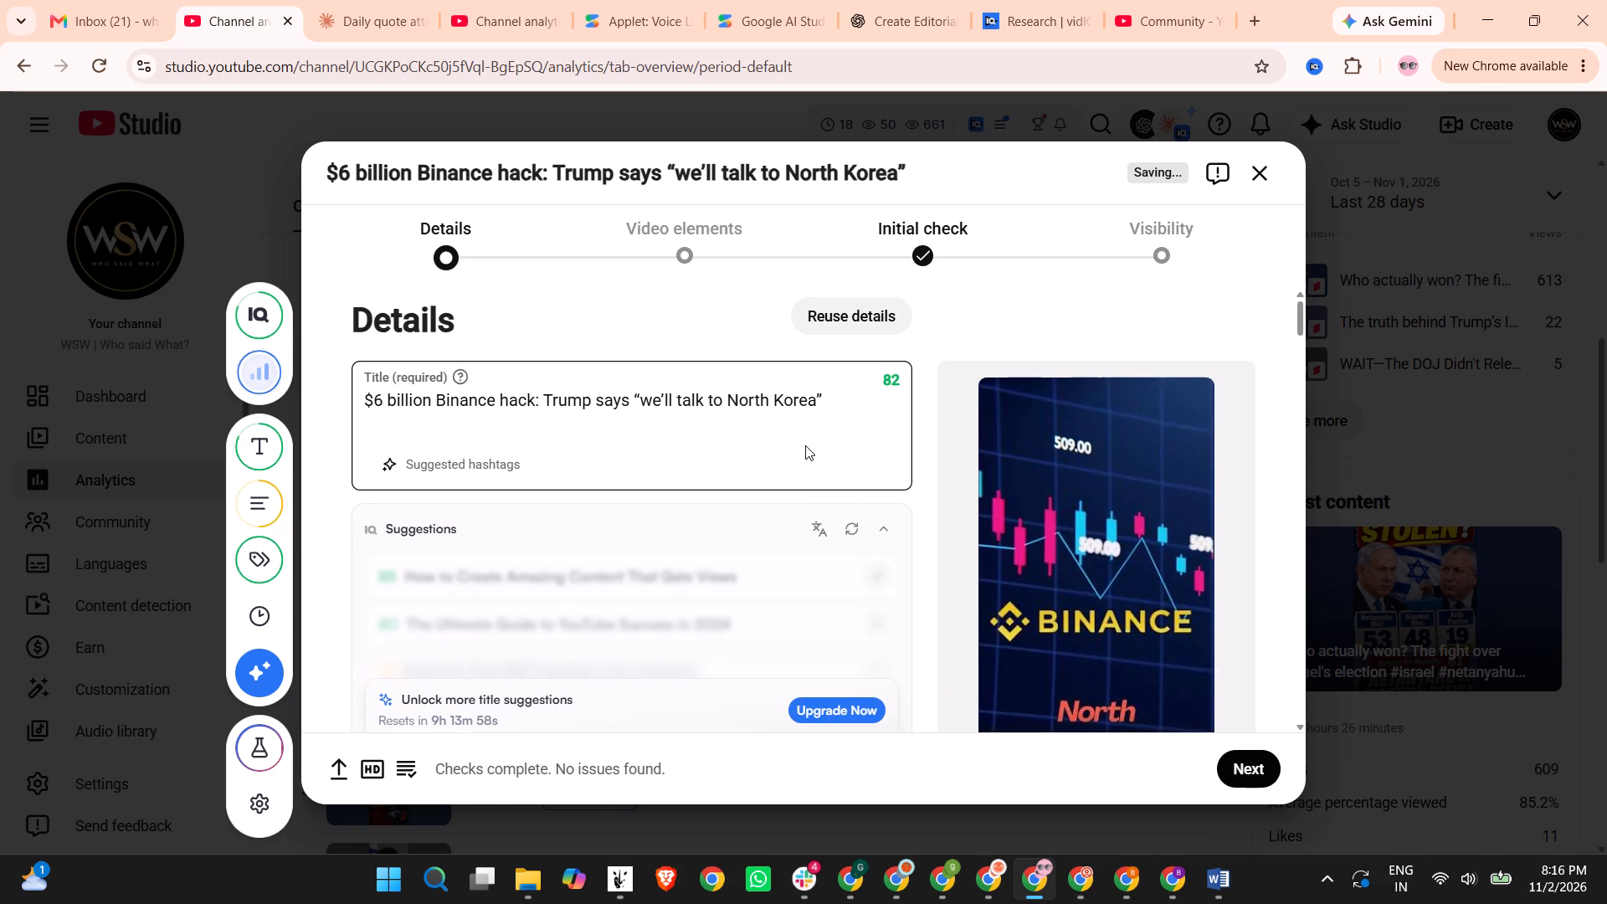
left_click(834, 436)
left_click(837, 408)
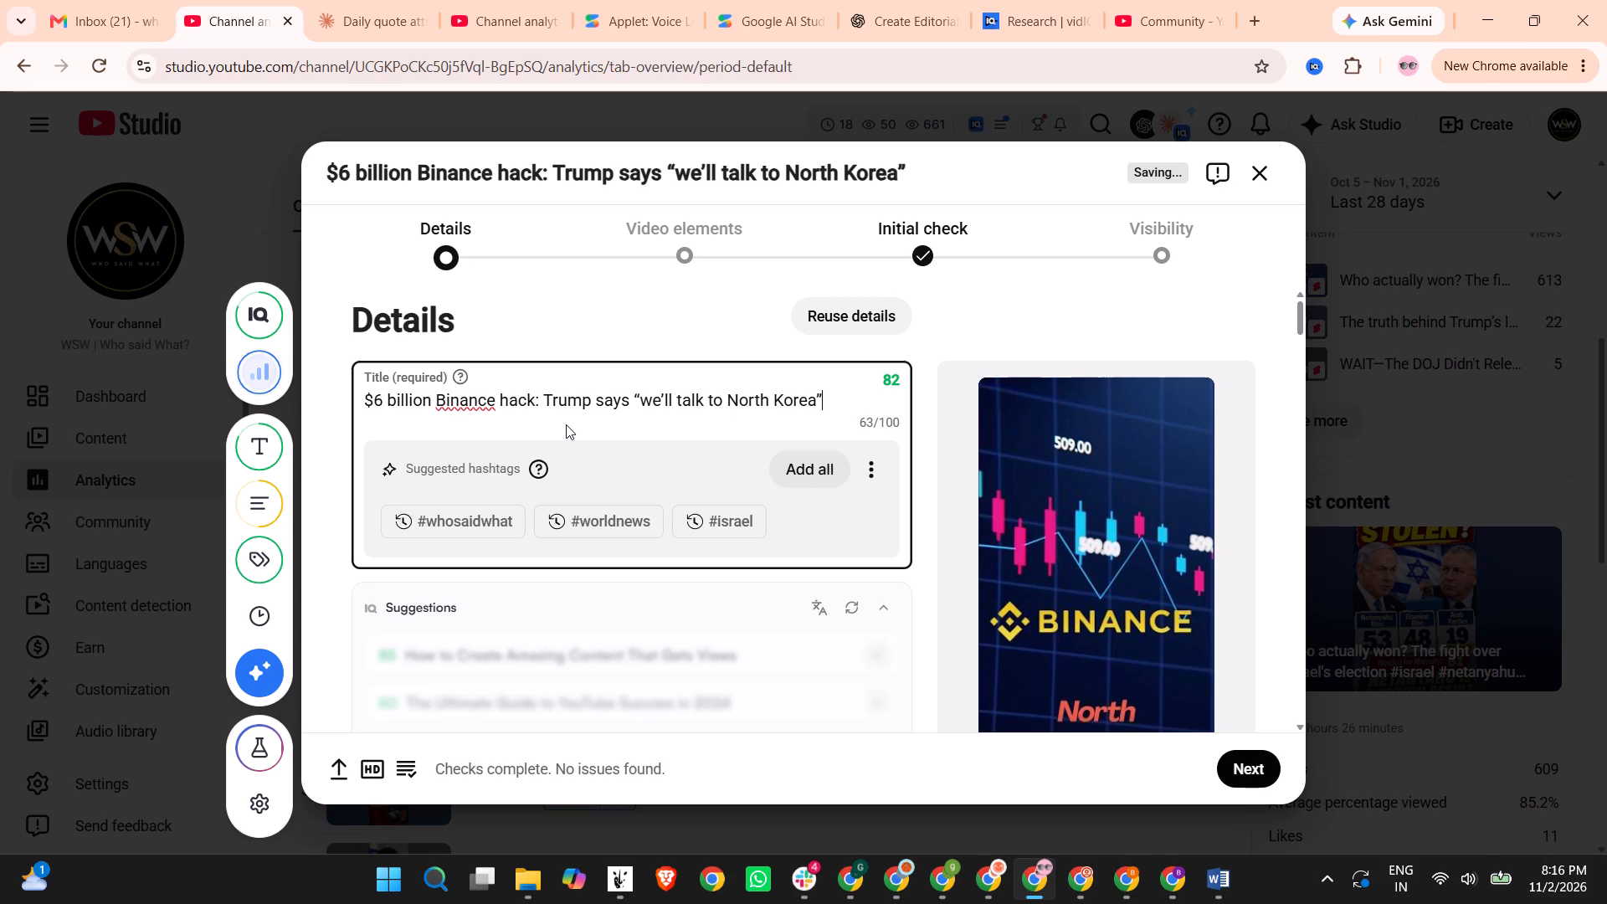
Open YouTube in a new tab and search for "binance hack".
left_click(1143, 0)
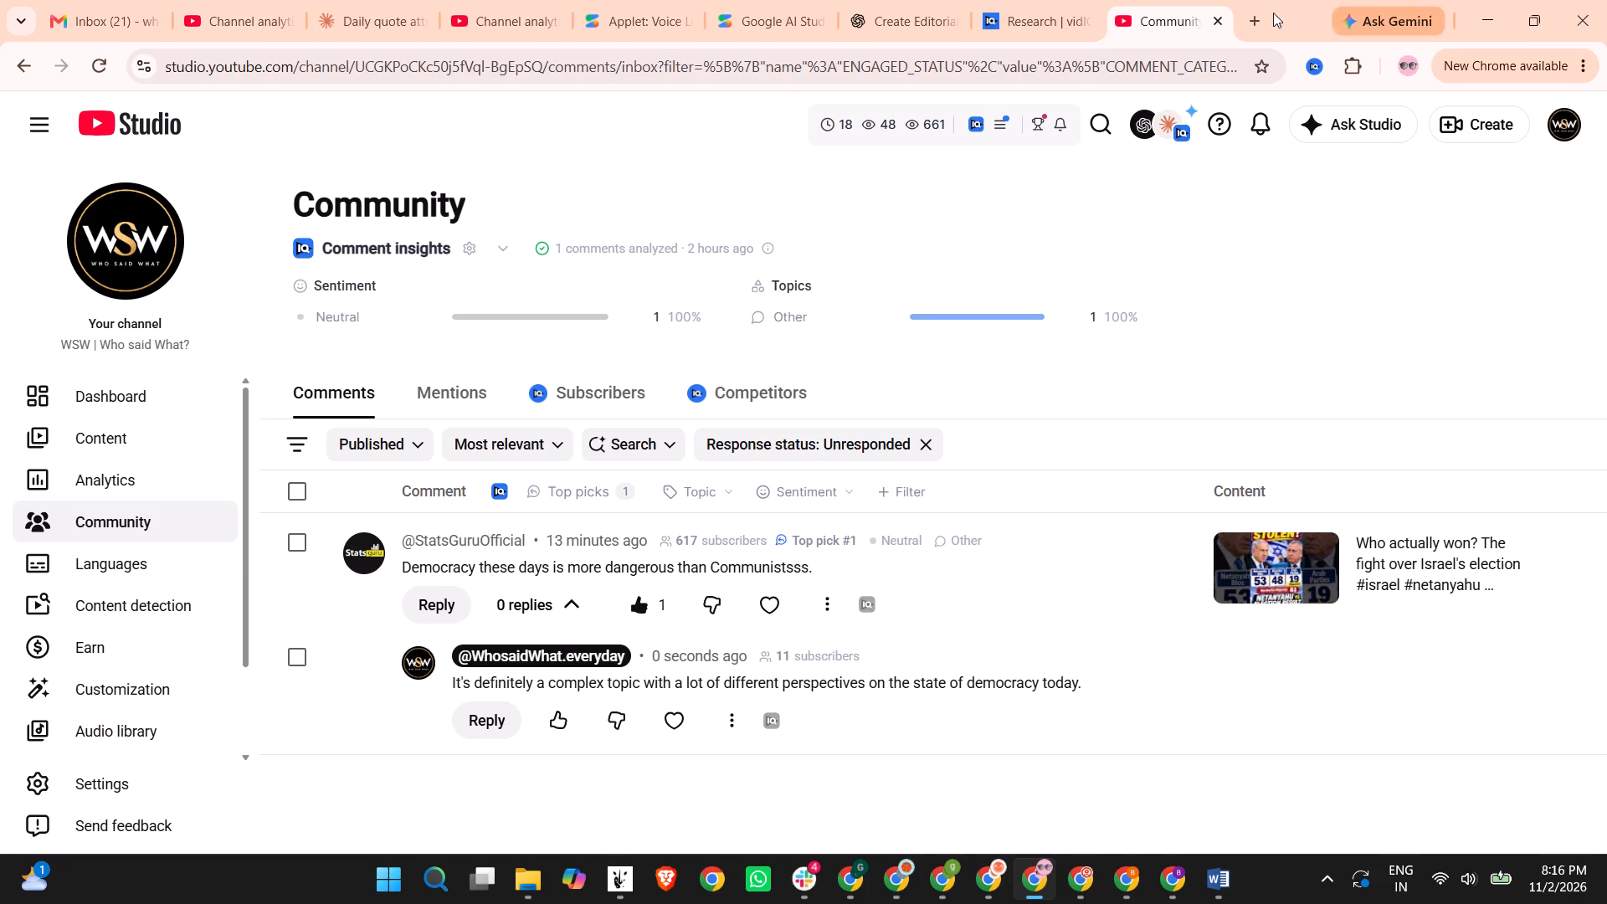
left_click(1254, 16)
type("you")
key("Return")
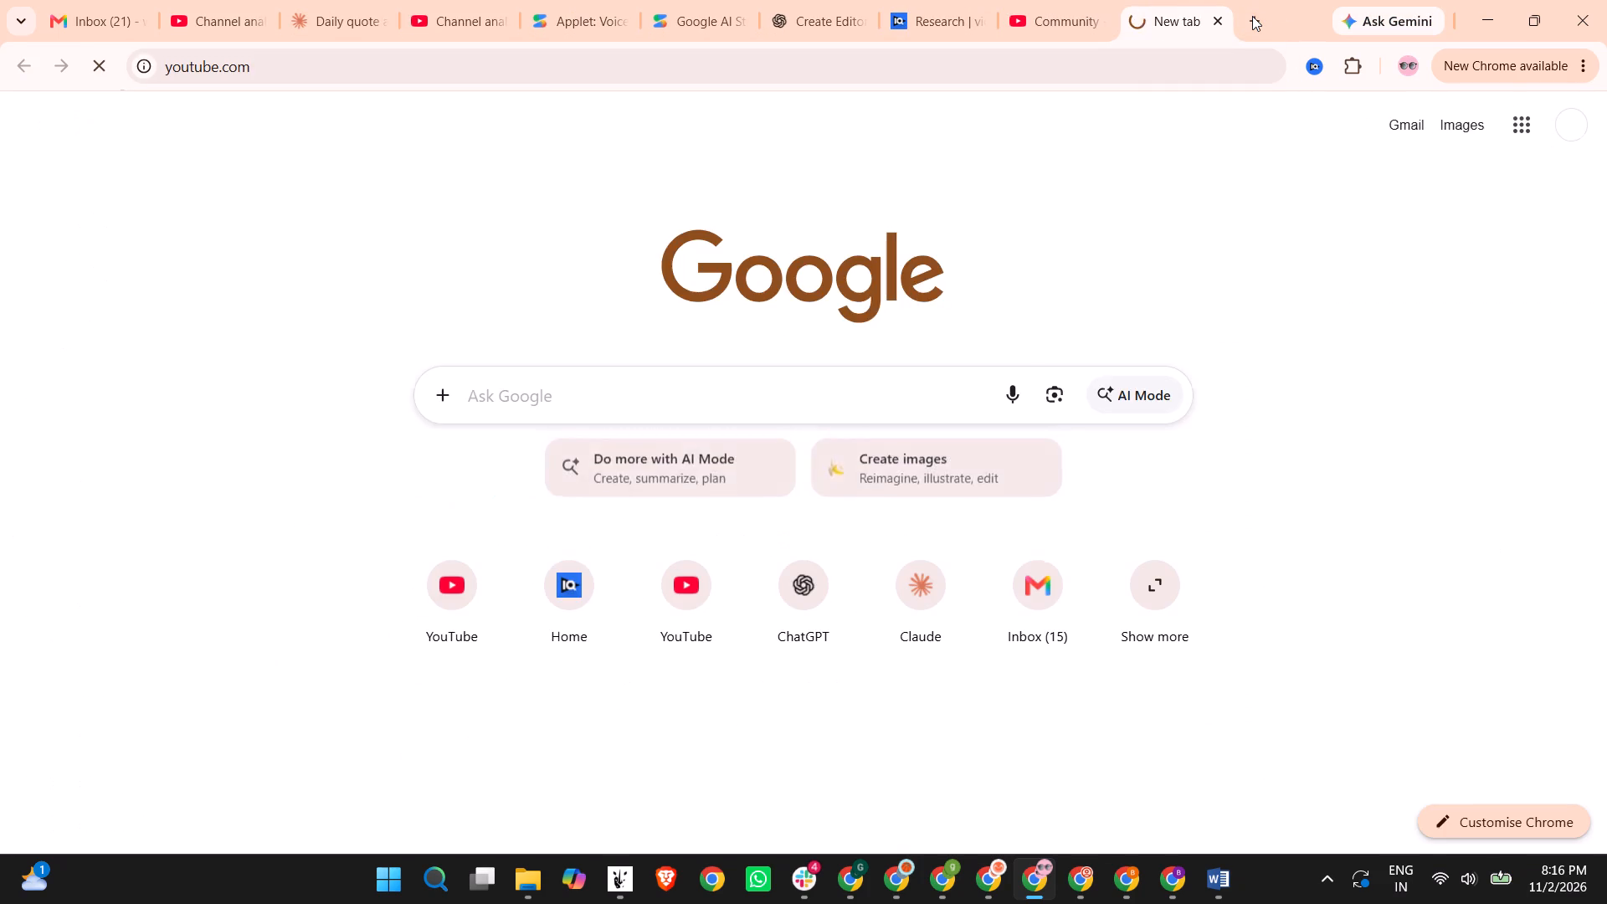
left_click(595, 124)
type("binance hack")
key("Return")
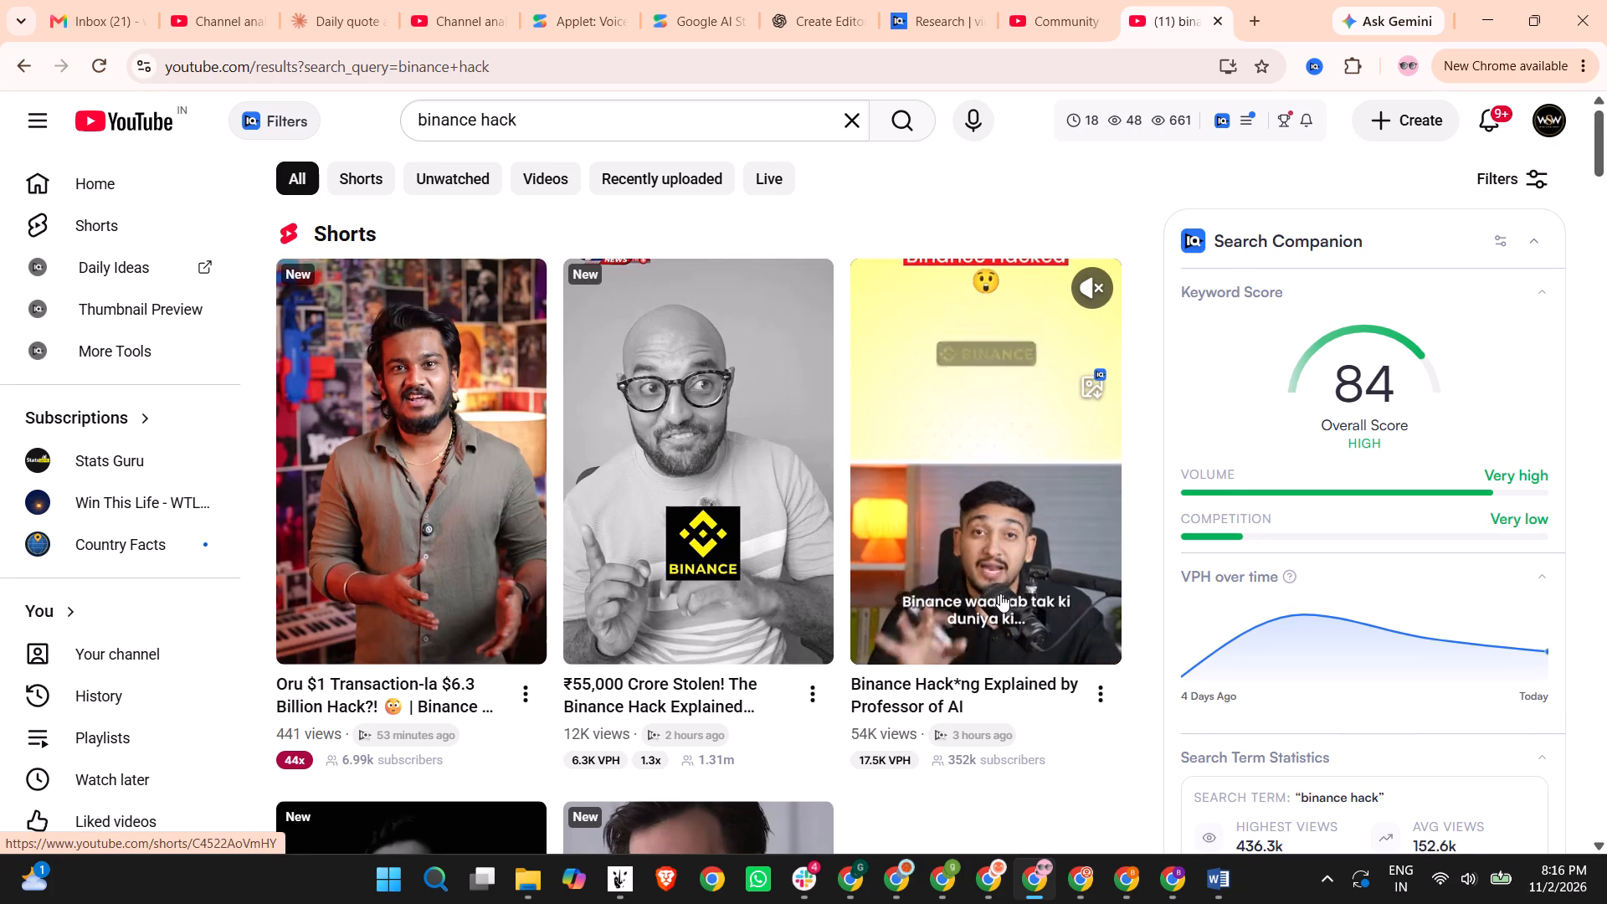
Look through the "binance hack" search results, examining competing Shorts, videos, news items and their keywords.
scroll(1000, 593, "down", 2)
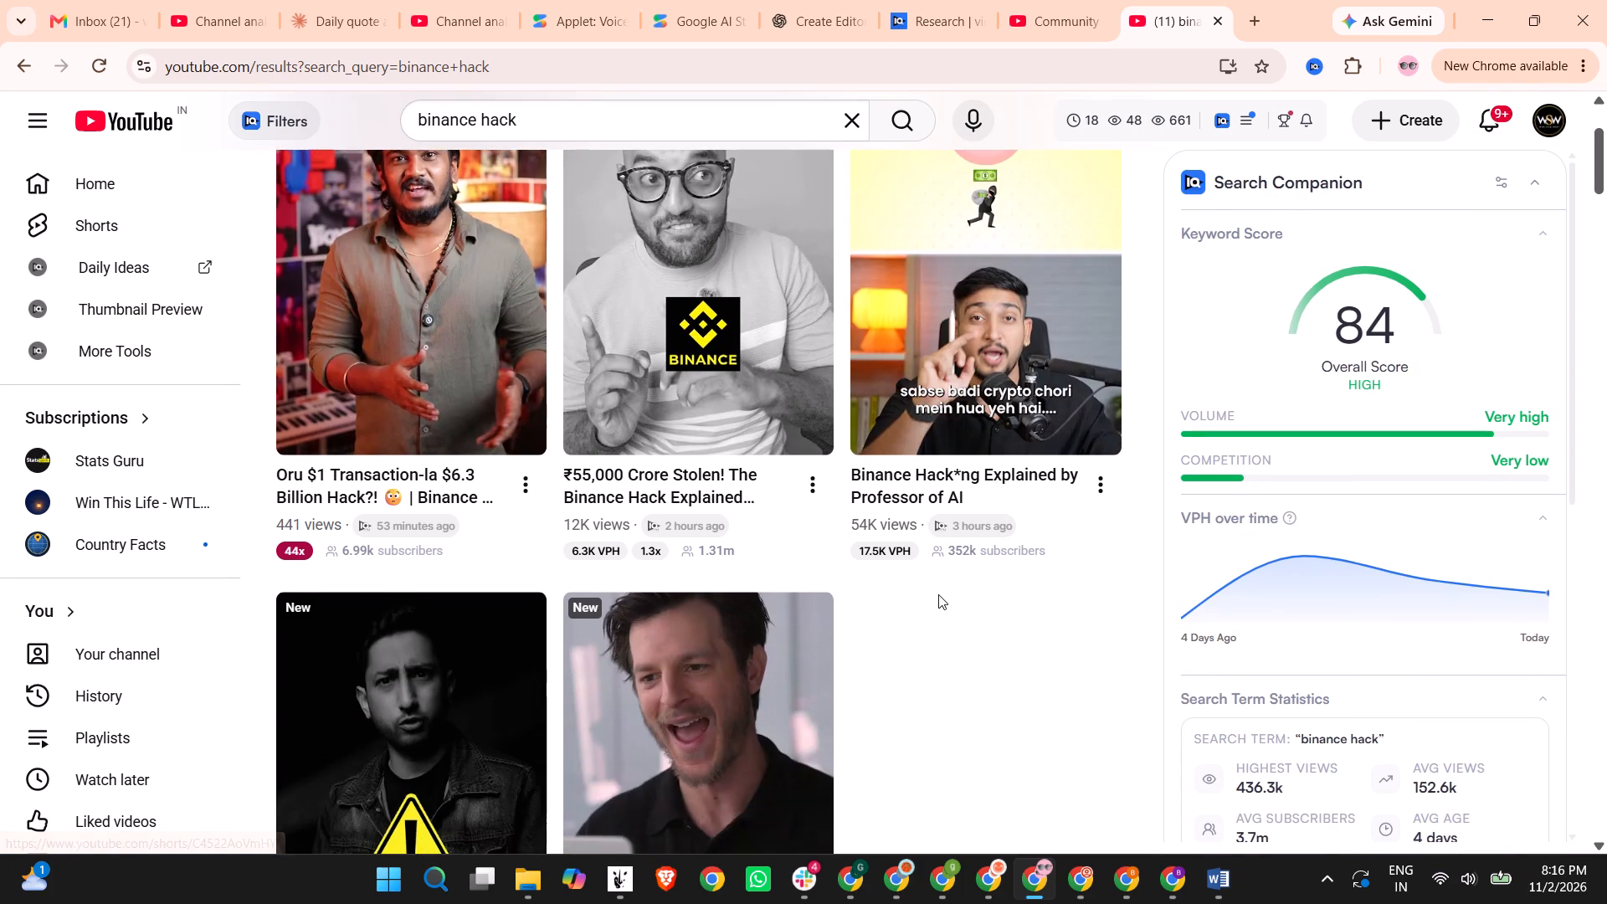
scroll(937, 594, "down", 4)
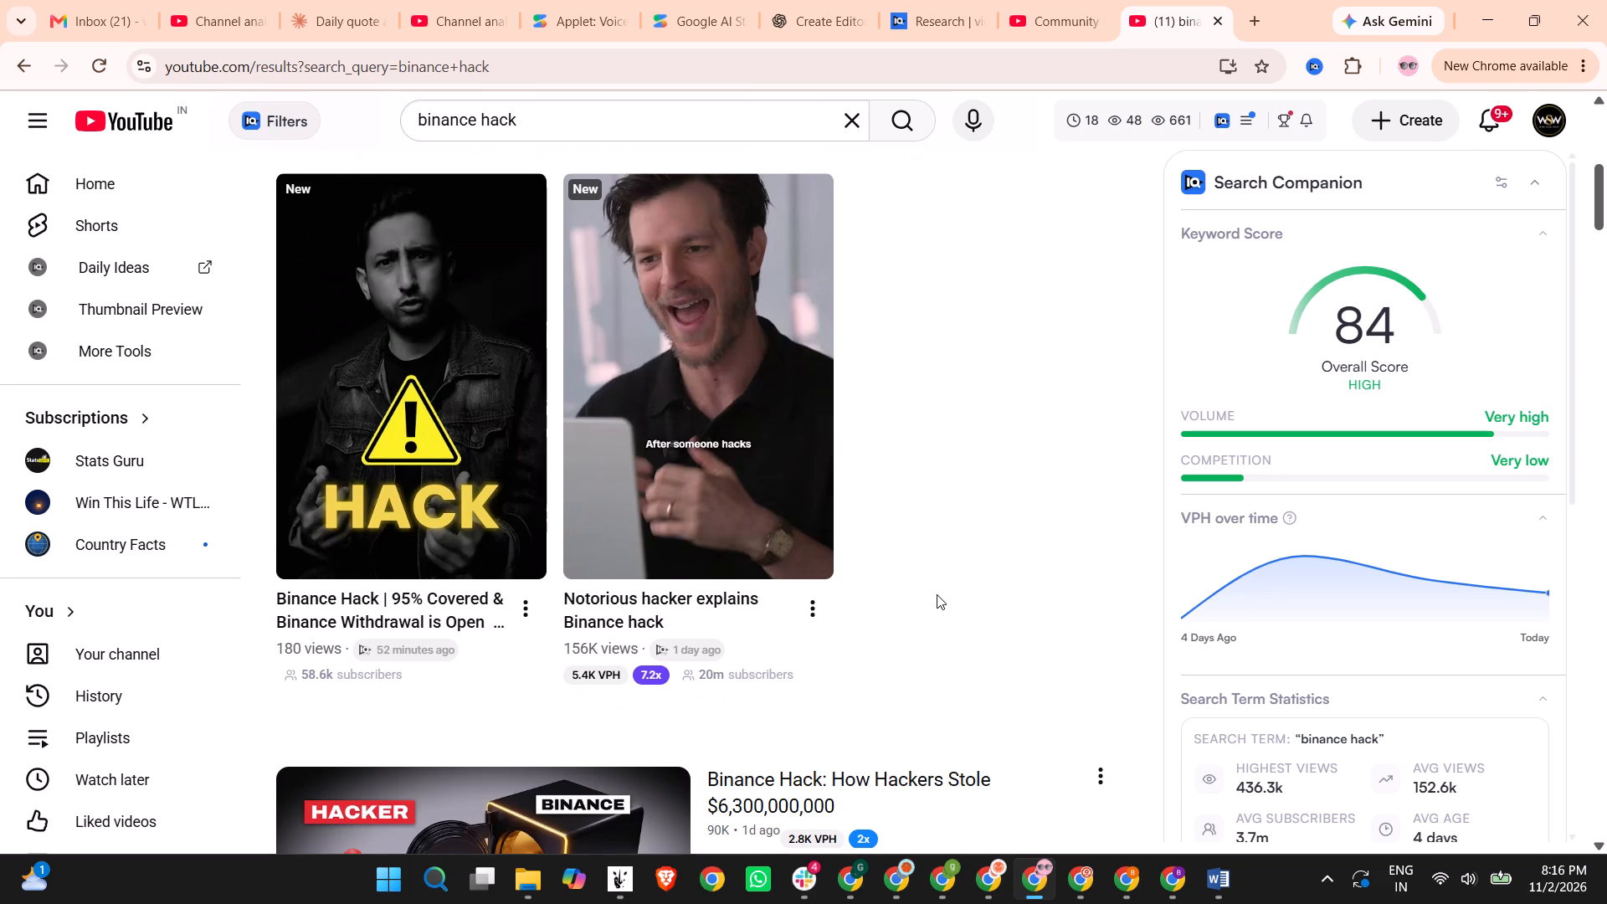
scroll(937, 594, "down", 3)
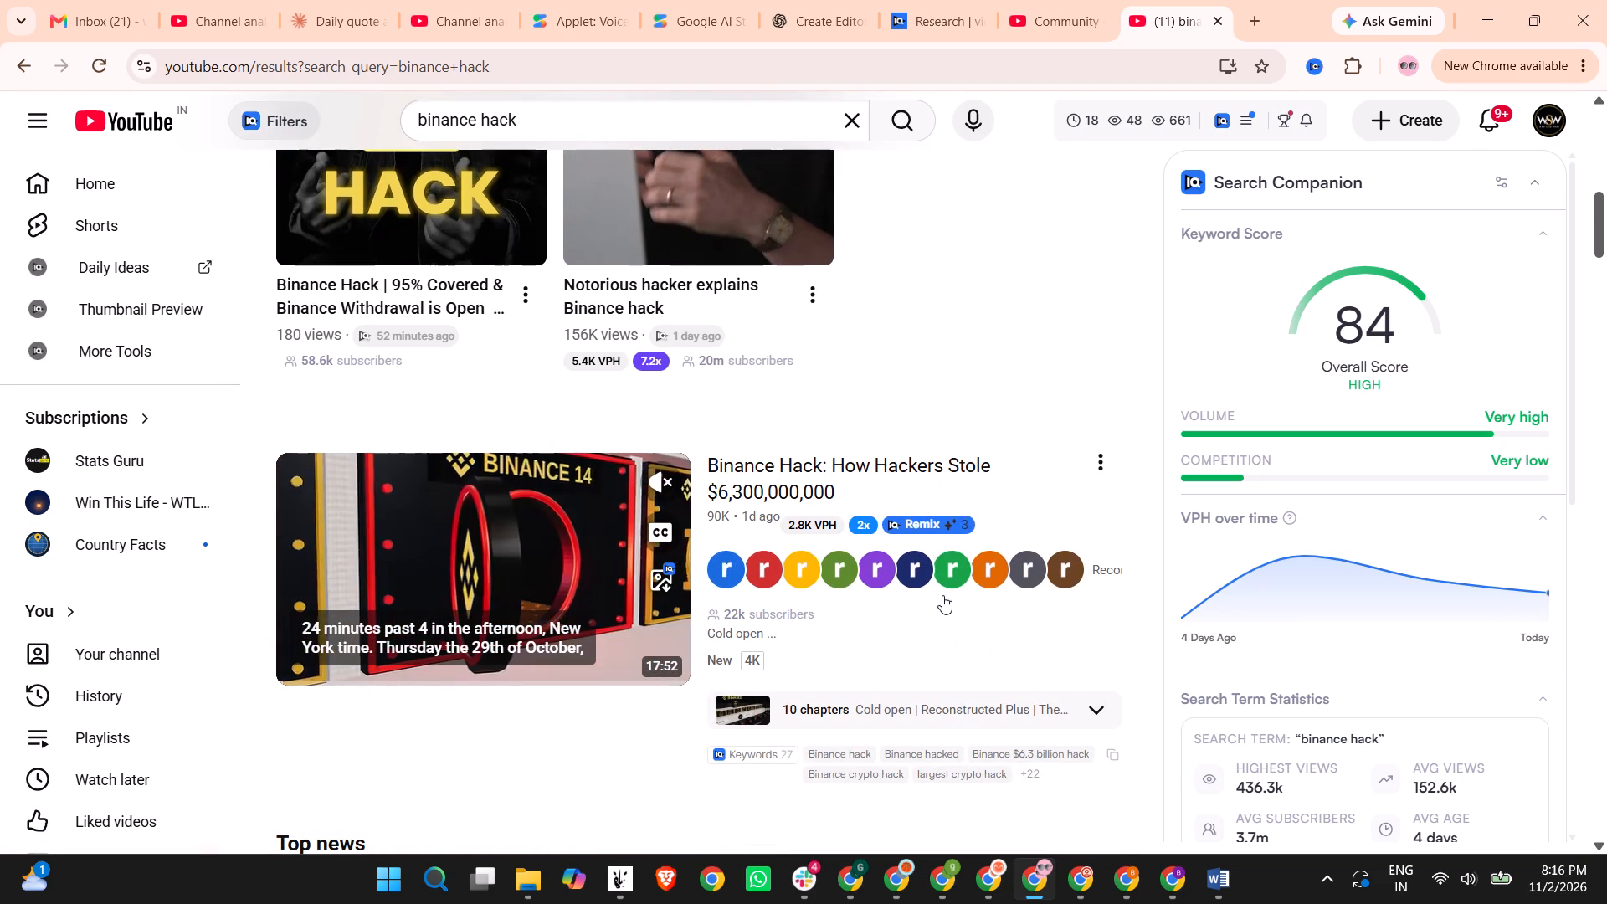
scroll(1001, 351, "down", 3)
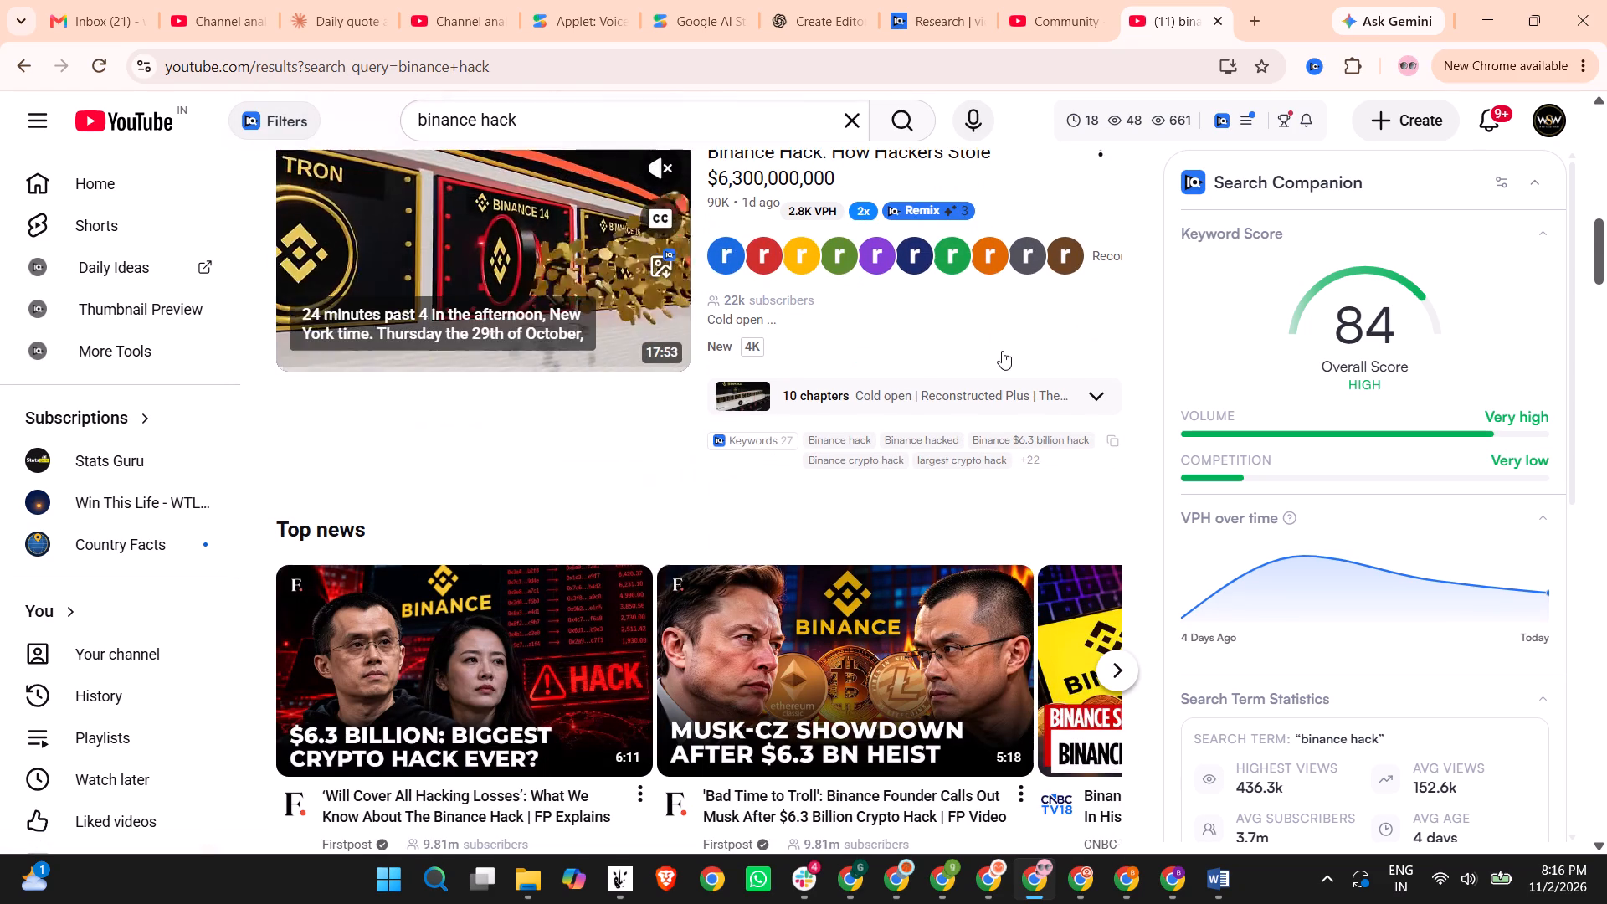
scroll(1002, 351, "down", 1)
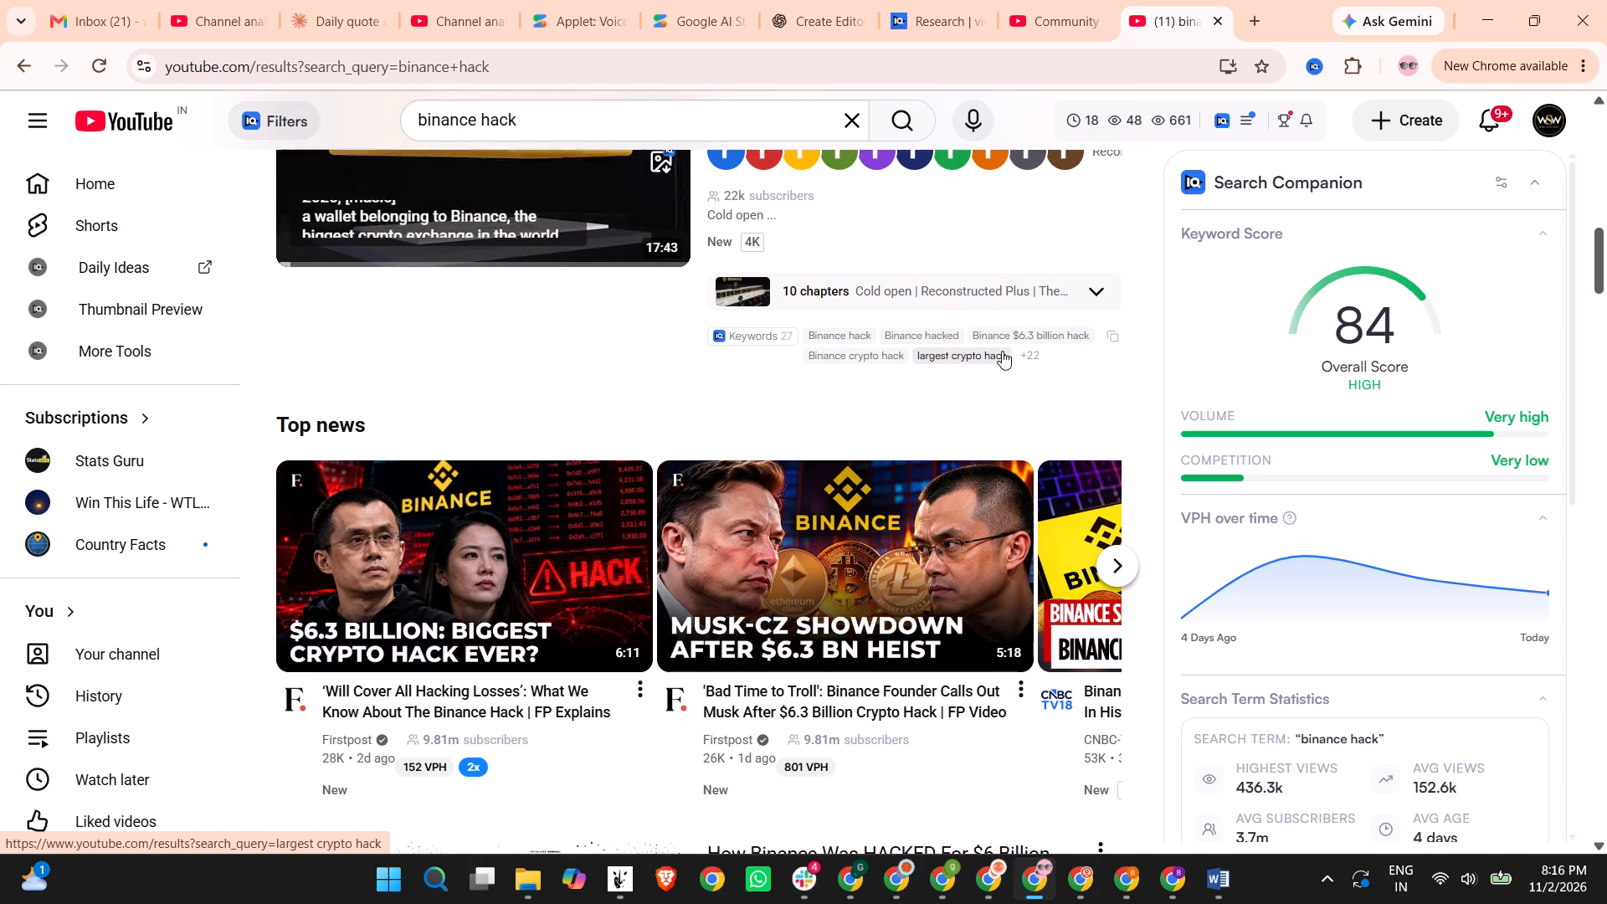
scroll(1002, 351, "down", 4)
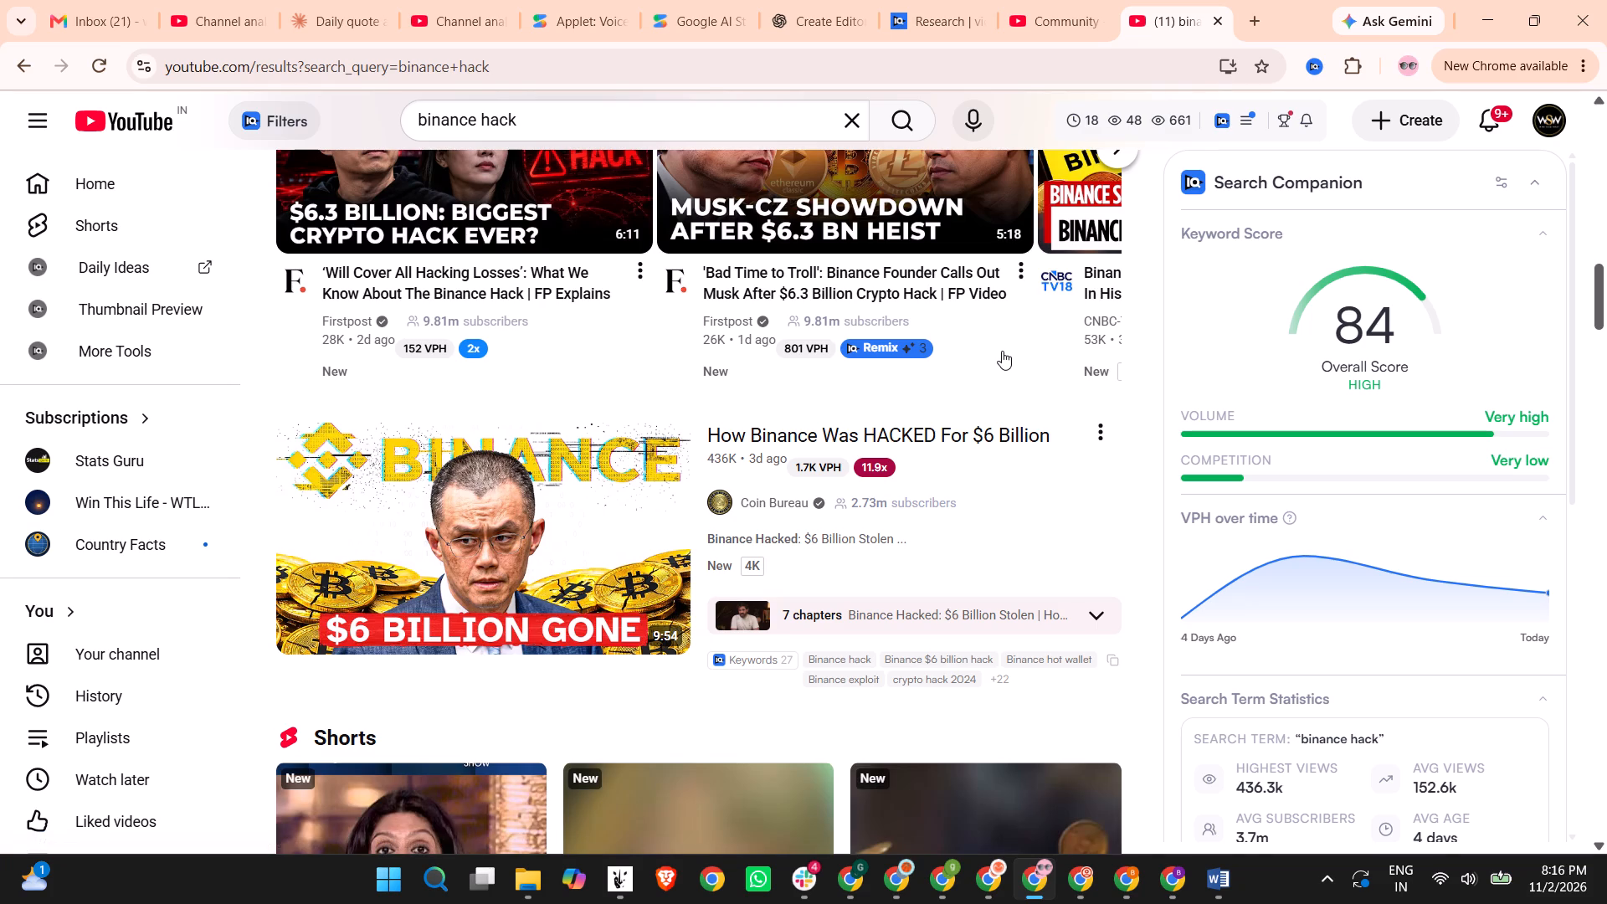
scroll(1034, 347, "down", 1)
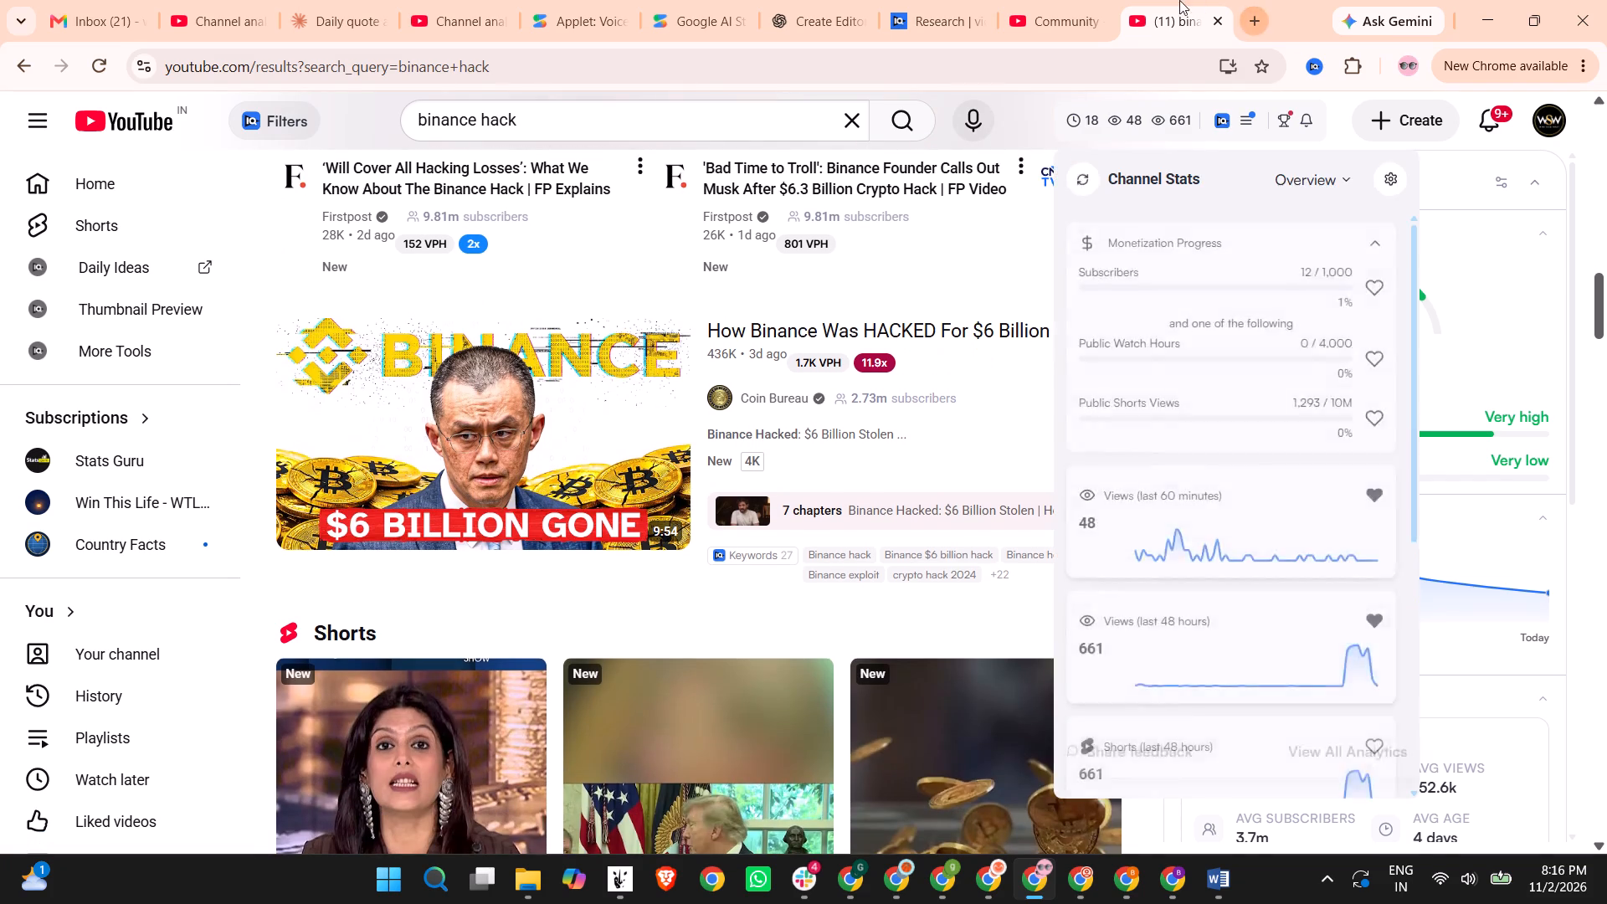
scroll(899, 484, "down", 3)
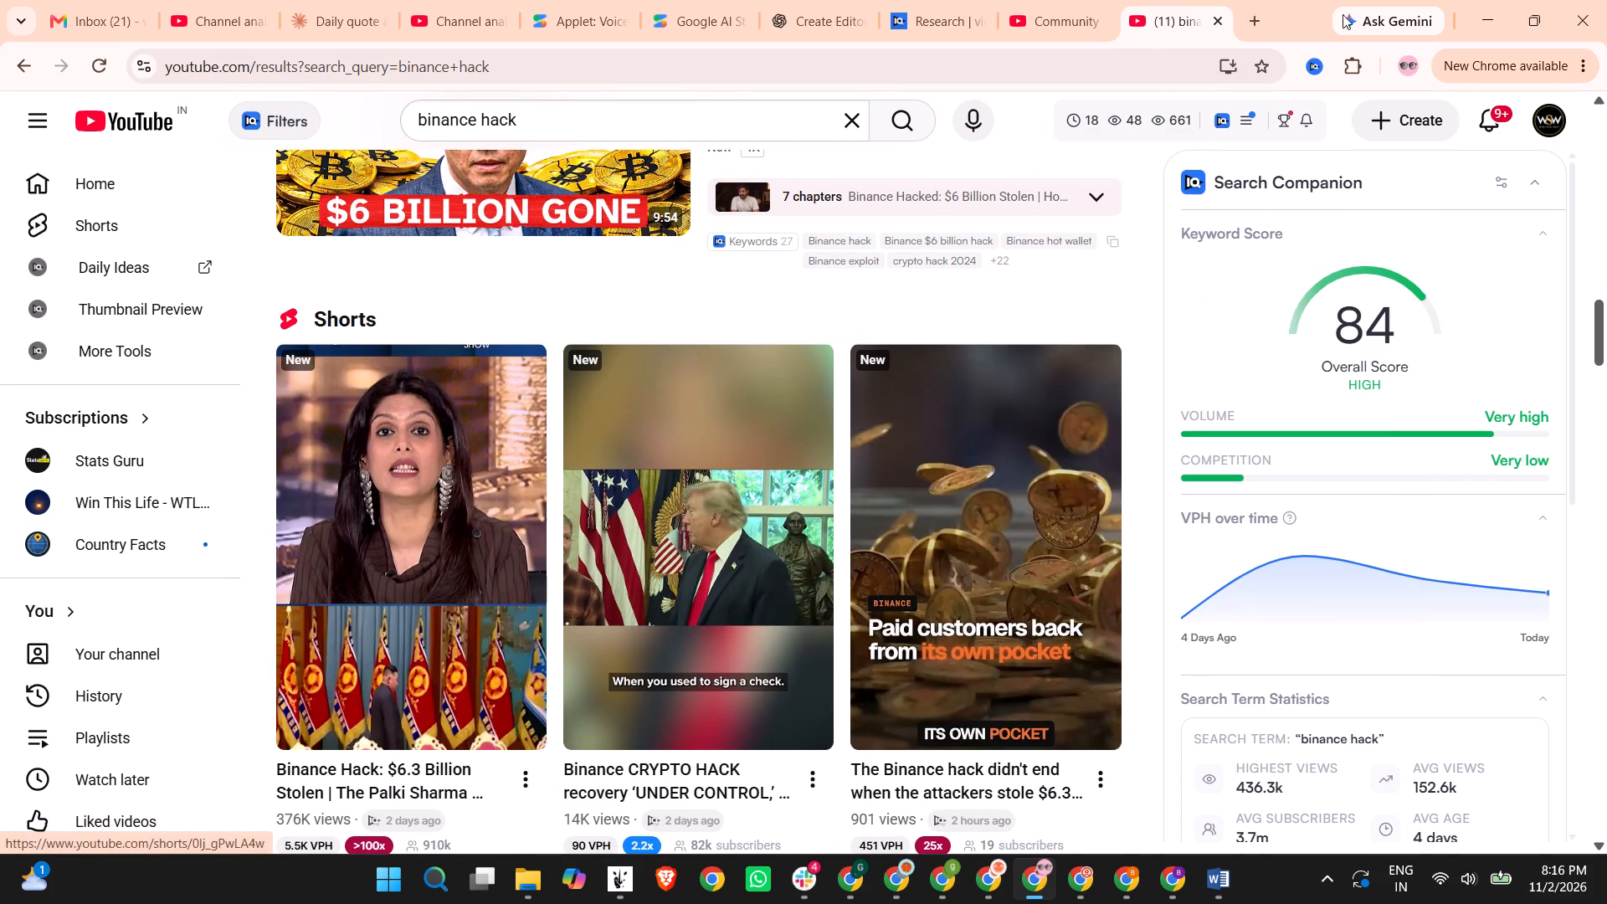
left_click(1067, 0)
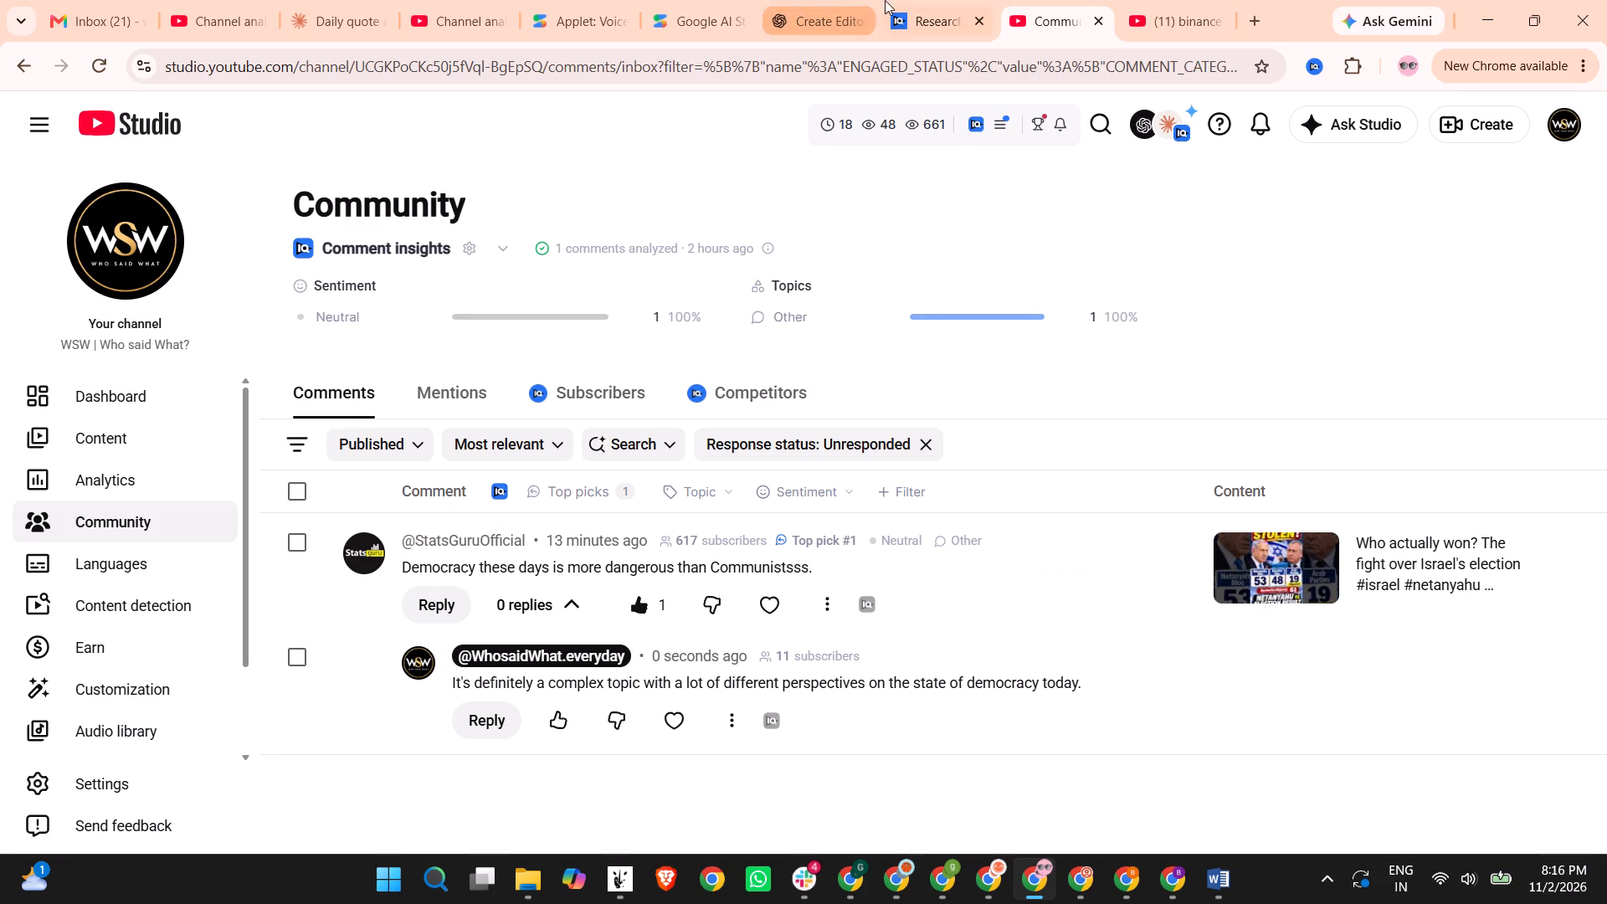
left_click(439, 0)
left_click(221, 0)
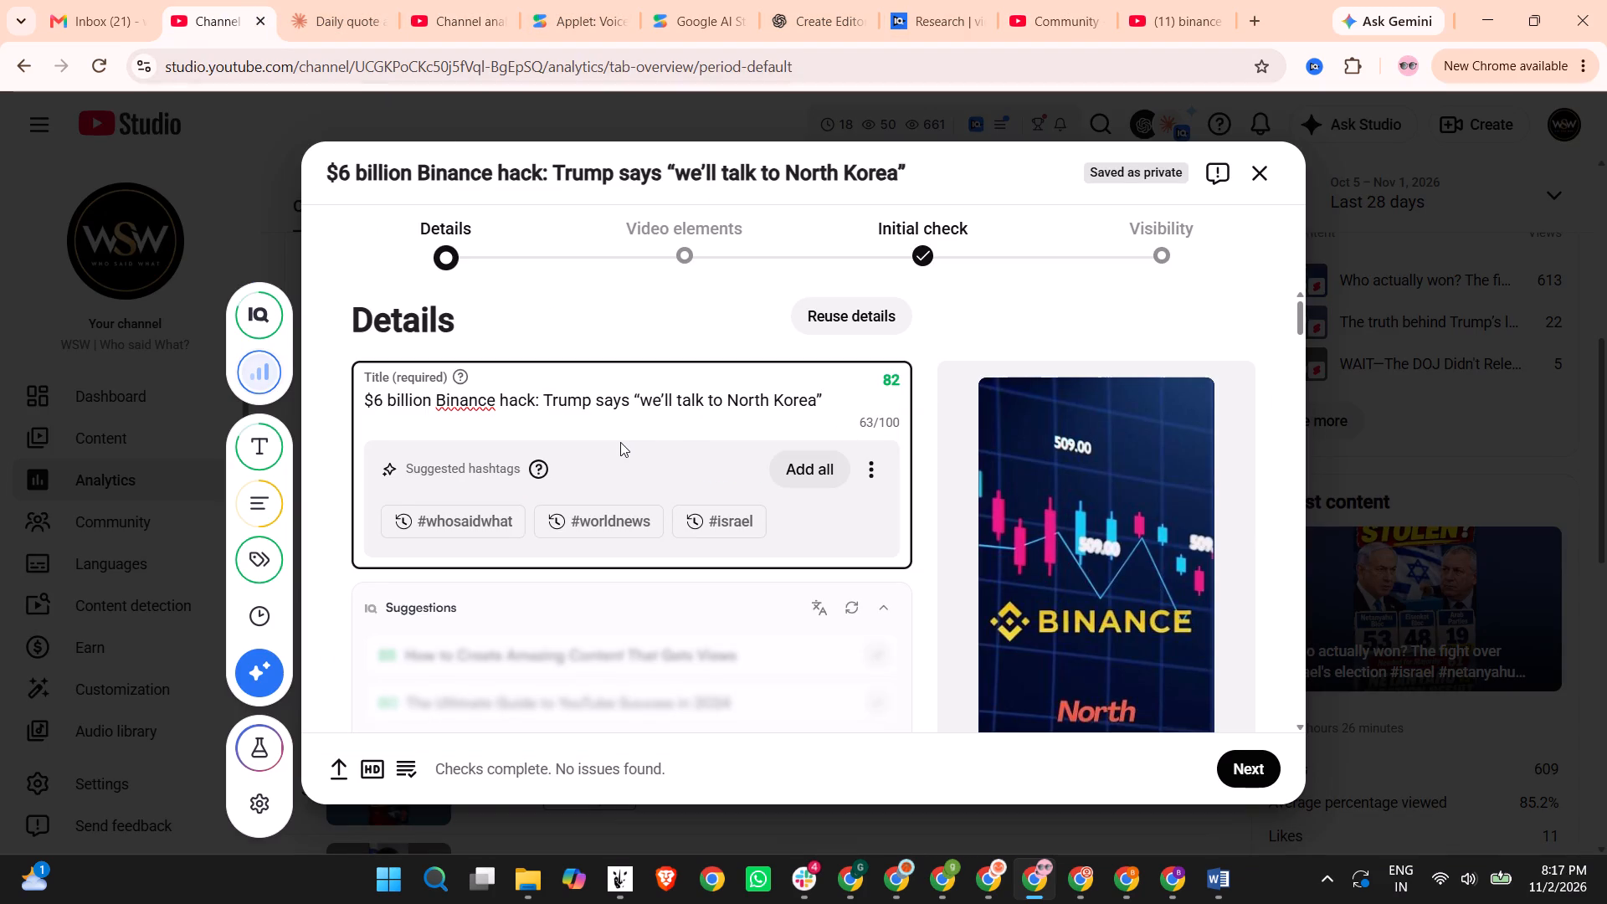
key("space")
type(":")
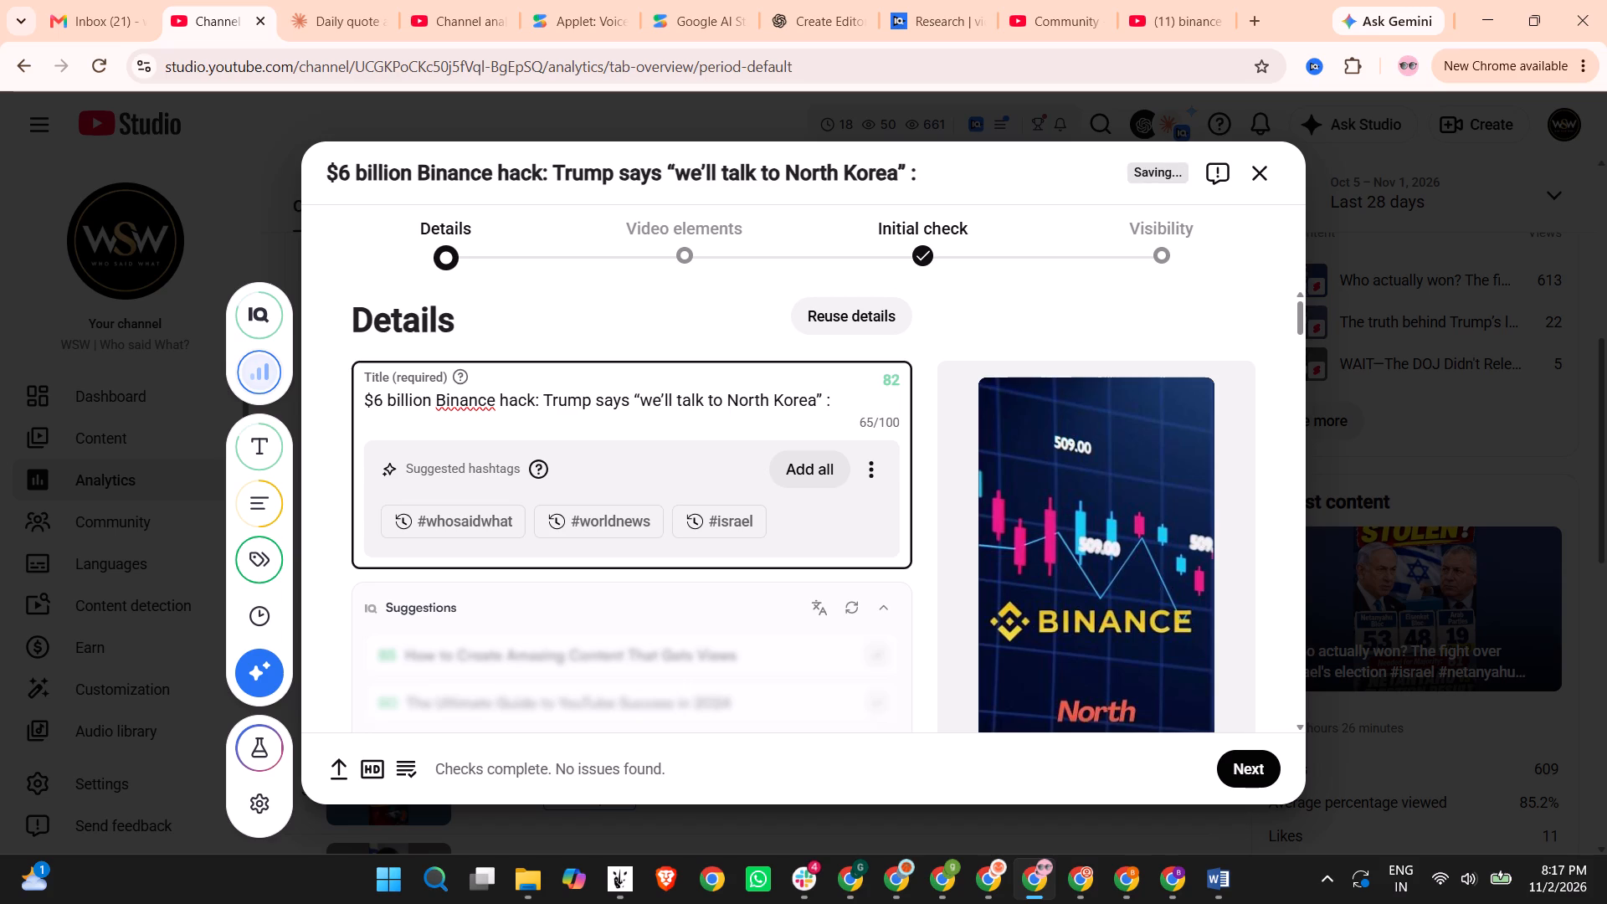
key("space")
type("CRYPTO CAS")
key("shift+BackSpace")
key("shift+BackSpace")
type("RASH")
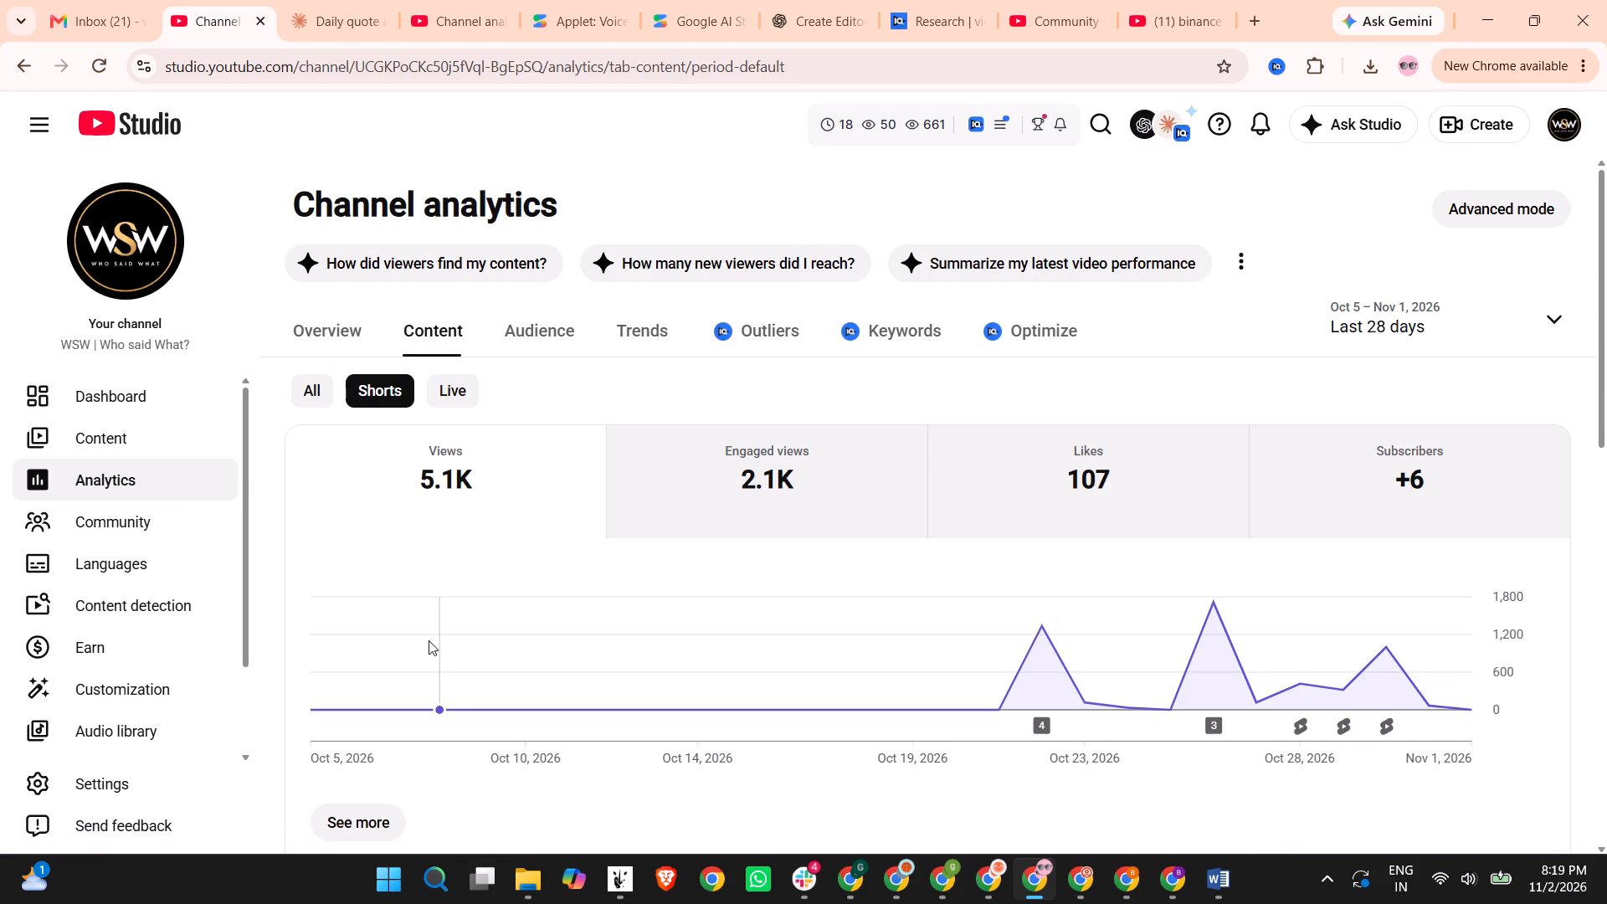
scroll(429, 640, "down", 3)
left_click(149, 437)
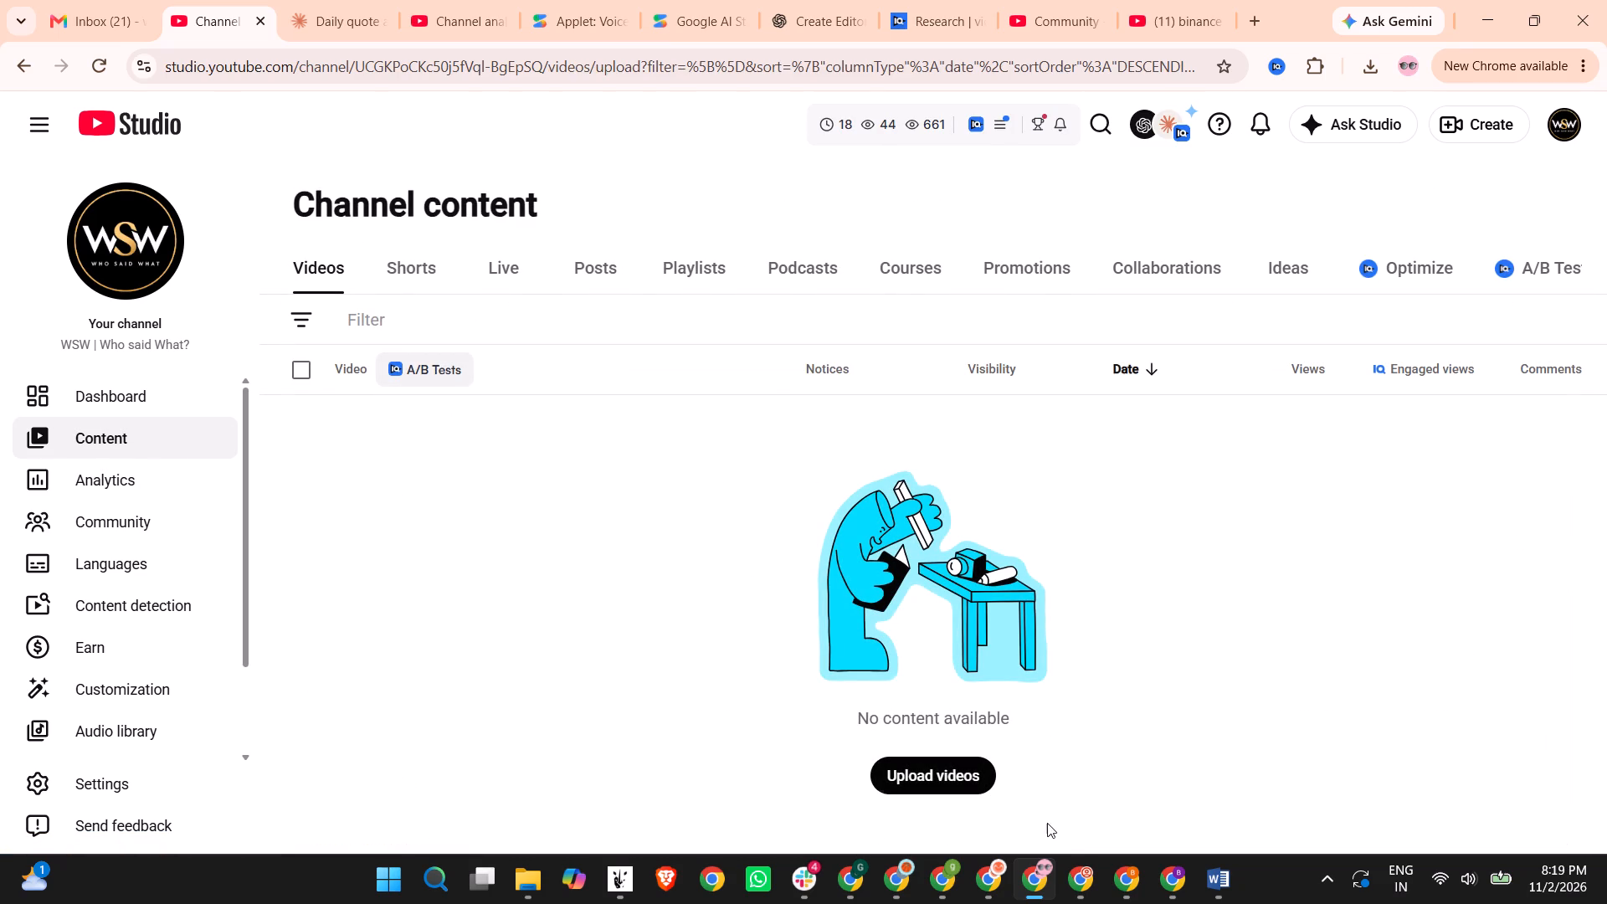
left_click(409, 266)
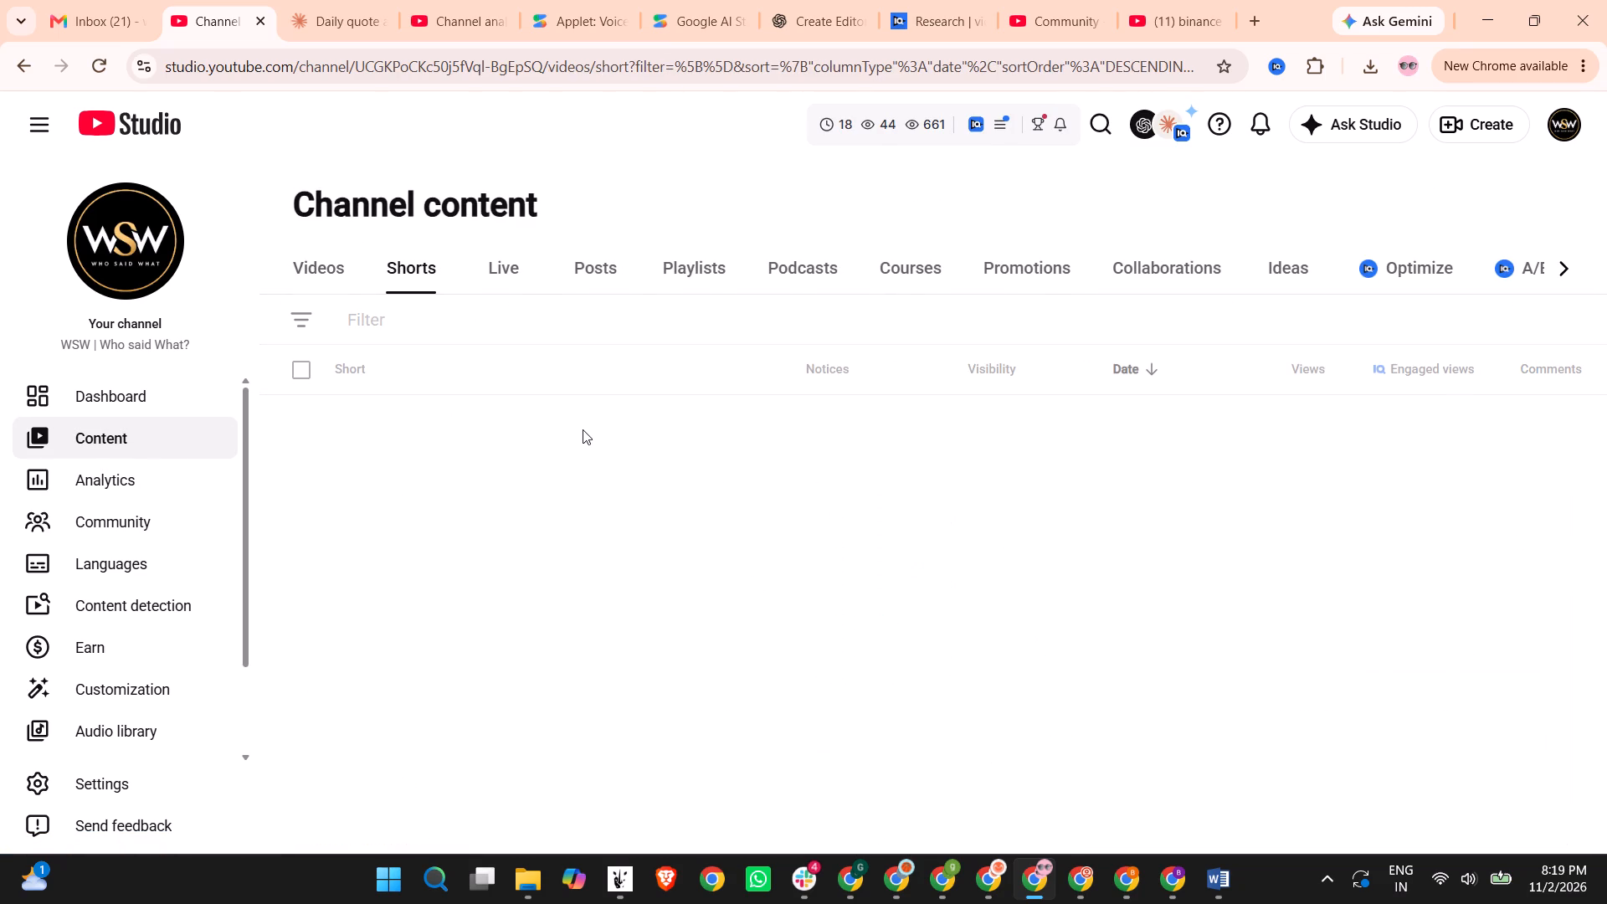
Open the comments of the $6 billion Binance hack Short and post the copied "Who Said What" text as a comment.
left_click(578, 452)
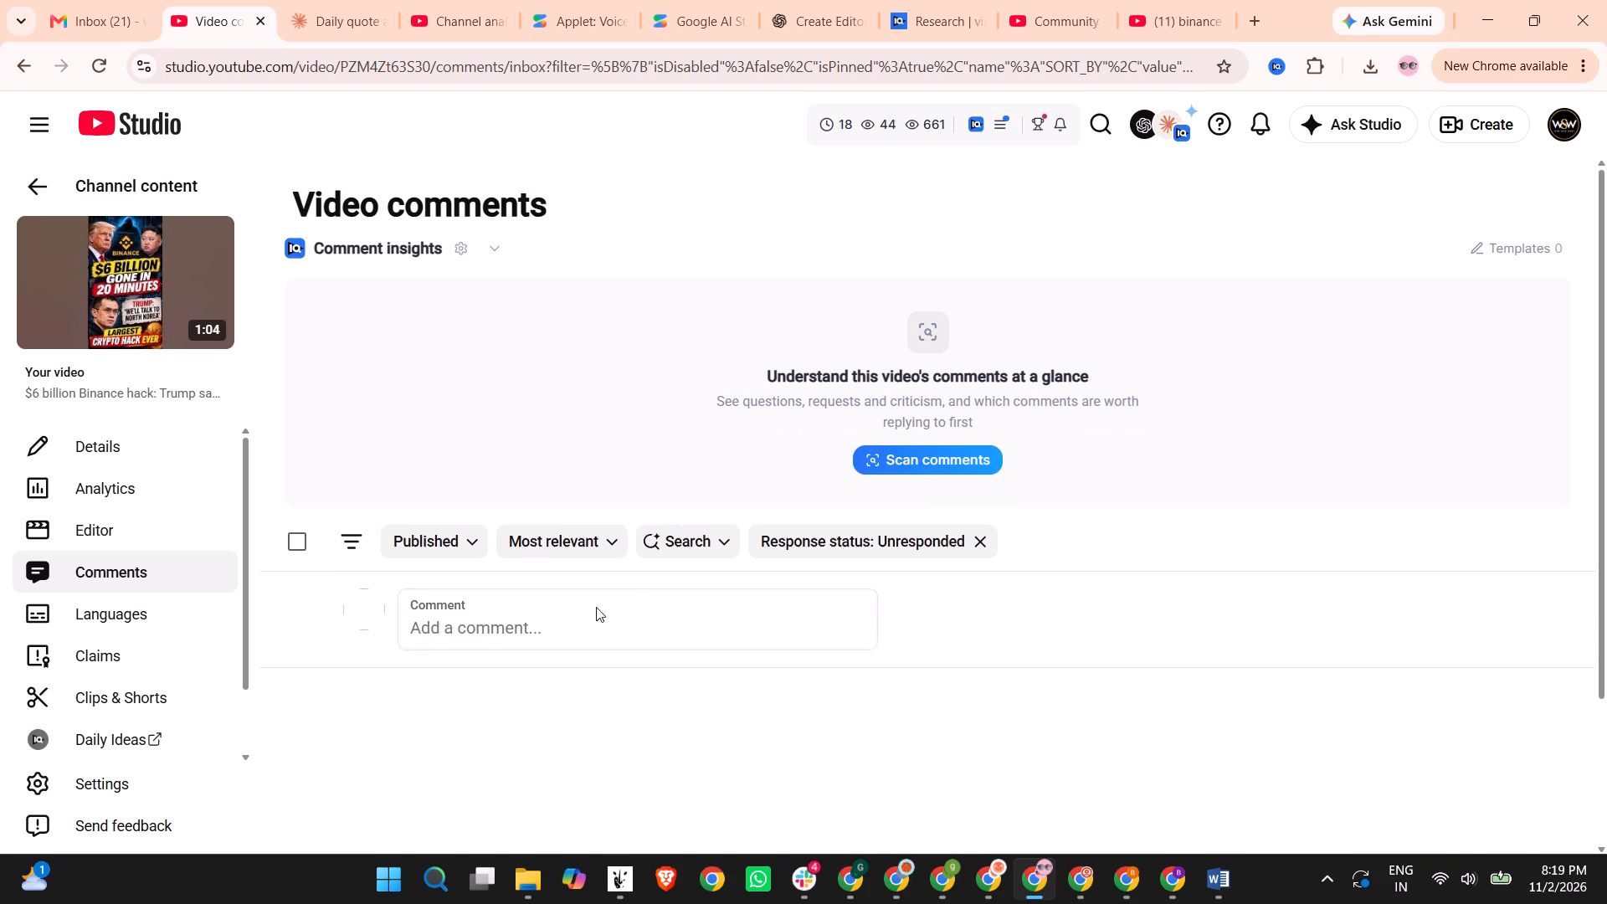
left_click(508, 615)
left_click(544, 628)
key("ctrl+v")
scroll(667, 419, "down", 5)
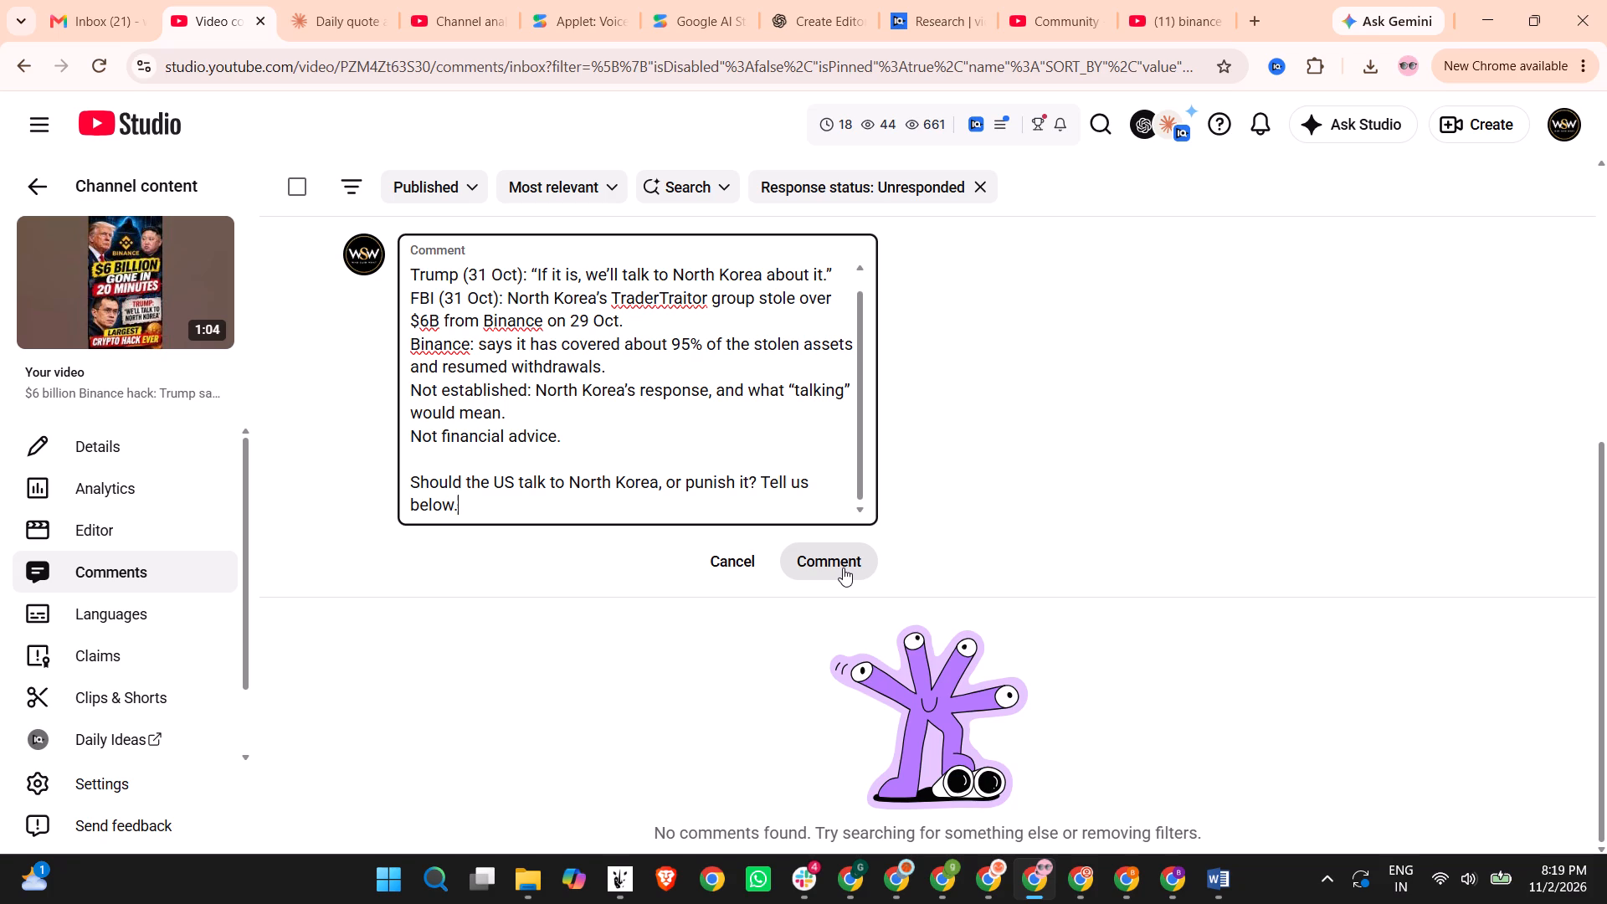
left_click(843, 568)
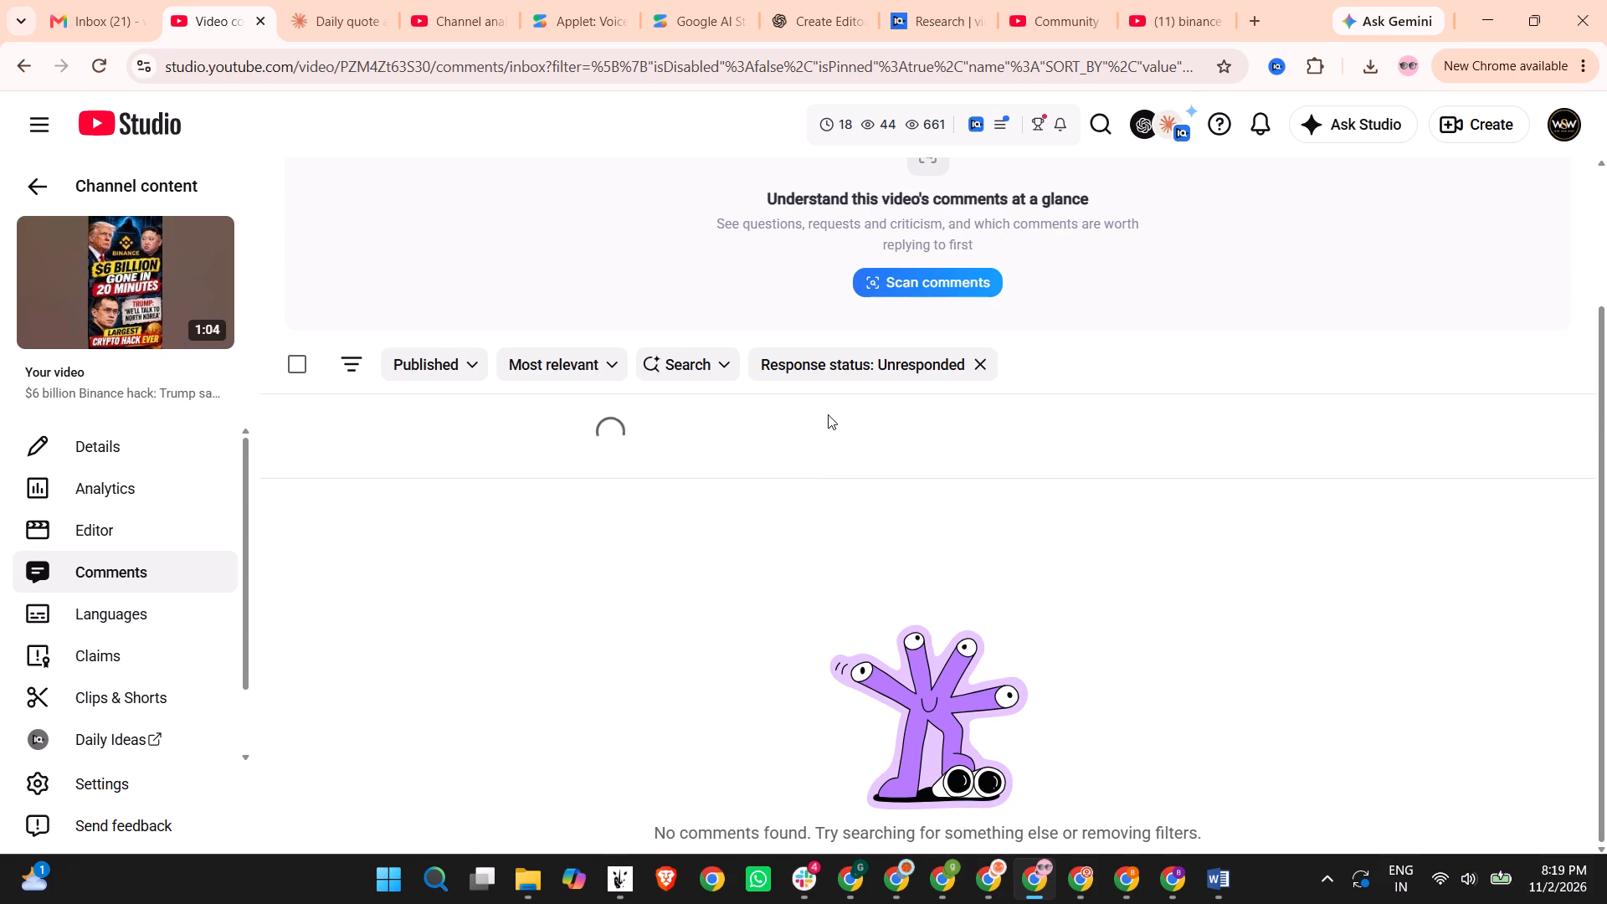
Pin the newly posted "Who Said What" comment on the Short and confirm the pinning.
scroll(874, 530, "down", 3)
scroll(947, 665, "down", 2)
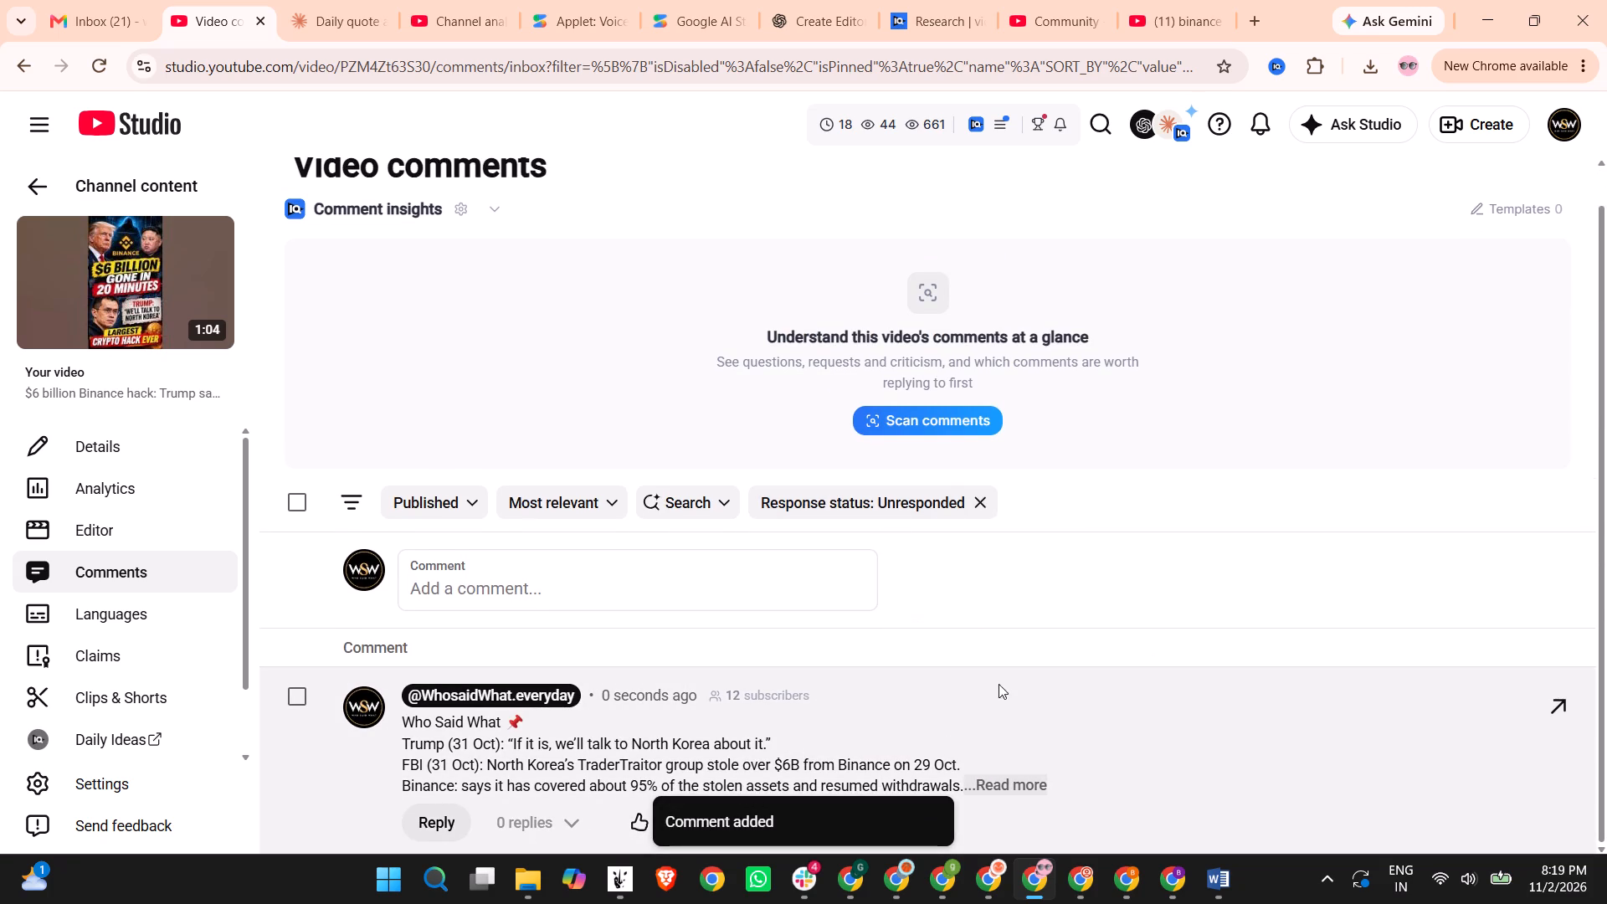
left_click(1091, 636)
left_click(803, 827)
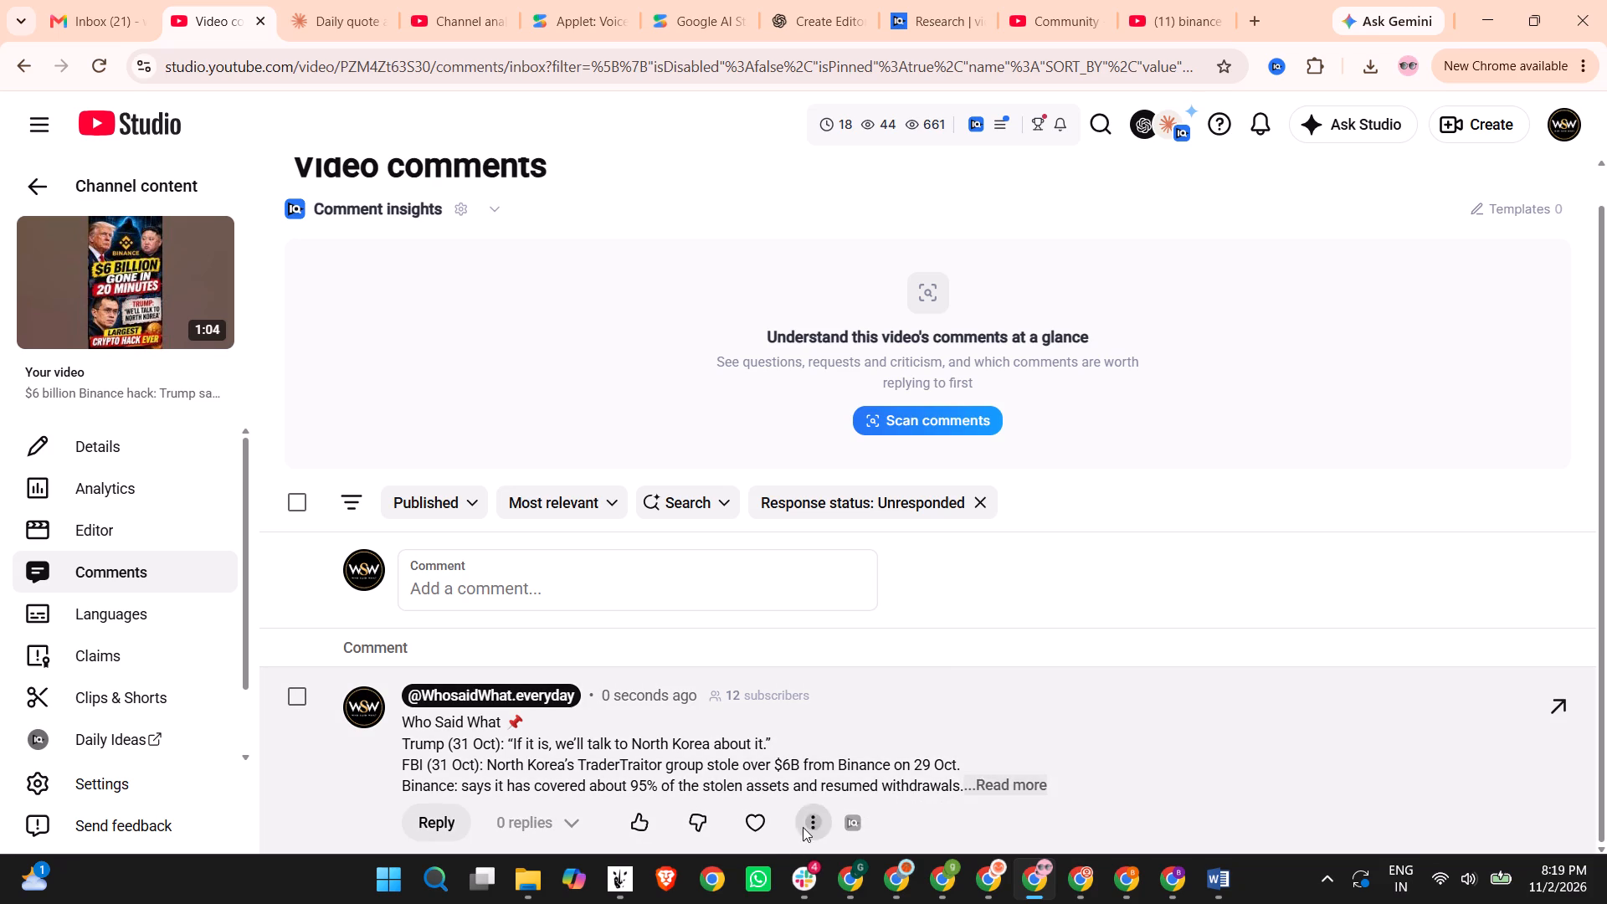
left_click(868, 629)
left_click(1050, 514)
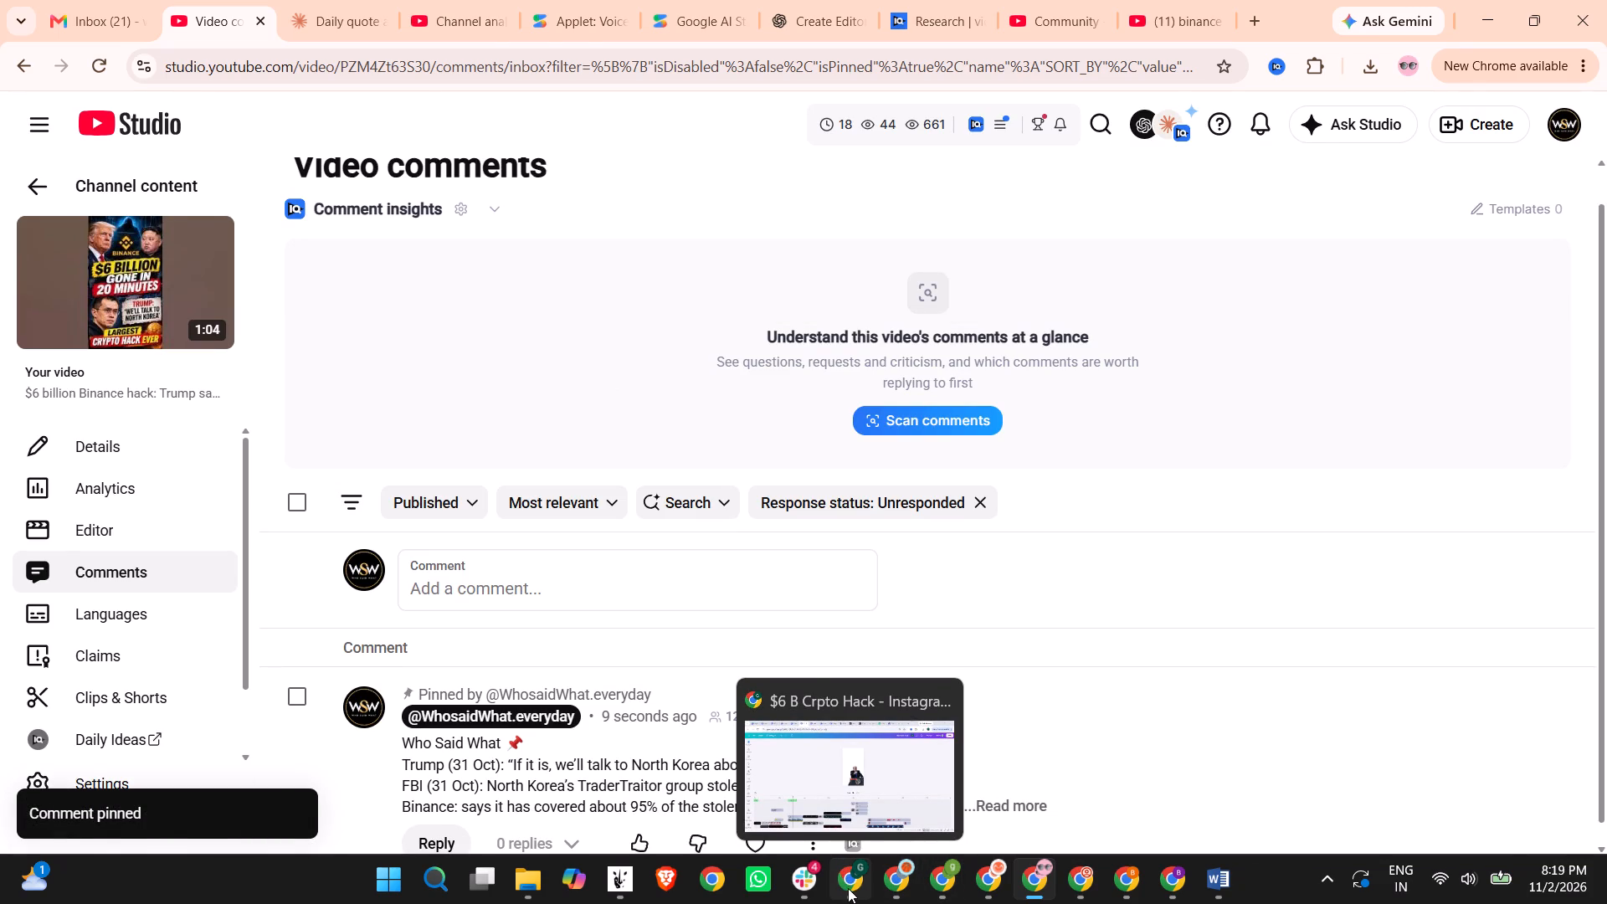
In the Chrome window with the Canva design, load YouTube in place of the "US v North Korea" image search and browse the home feed.
left_click(848, 888)
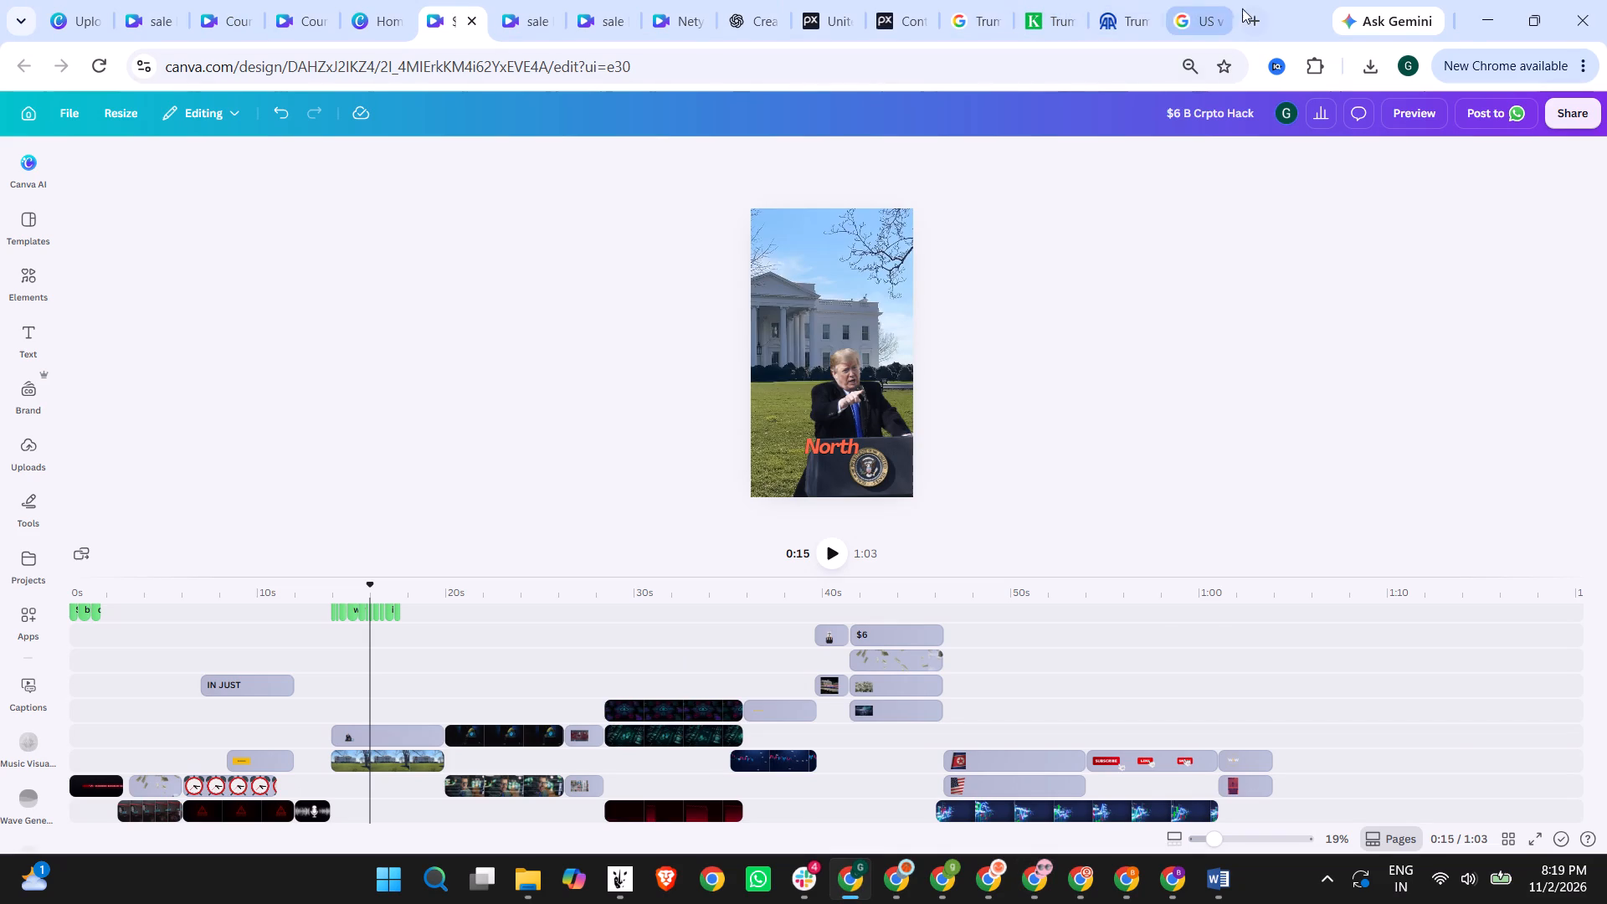
left_click(1199, 0)
left_click(913, 70)
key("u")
key("BackSpace")
key("BackSpace")
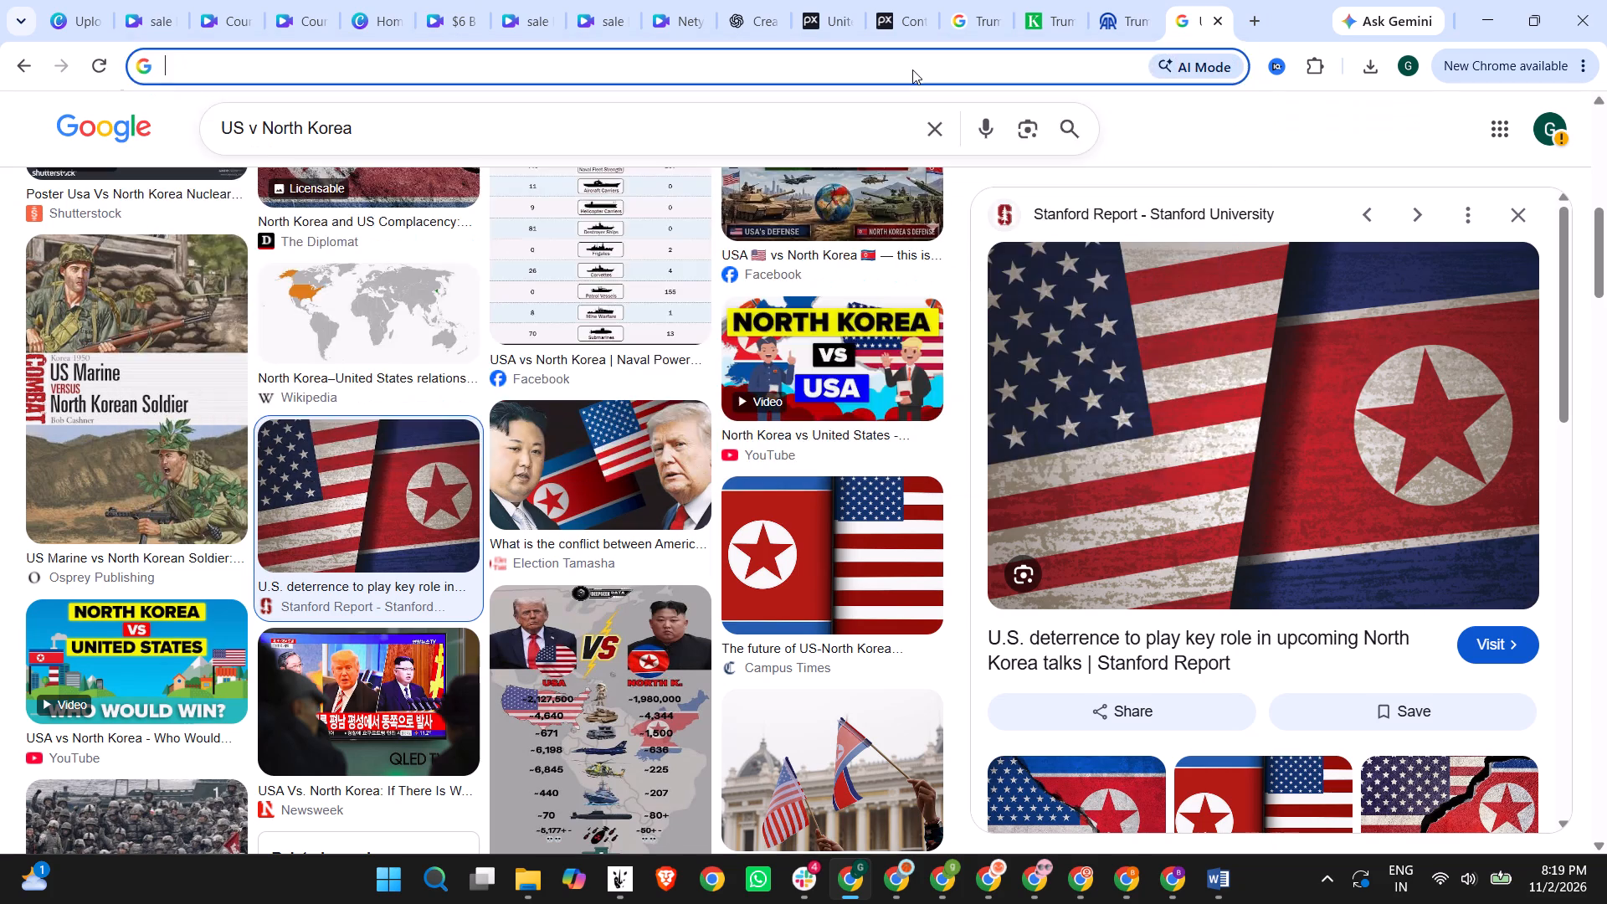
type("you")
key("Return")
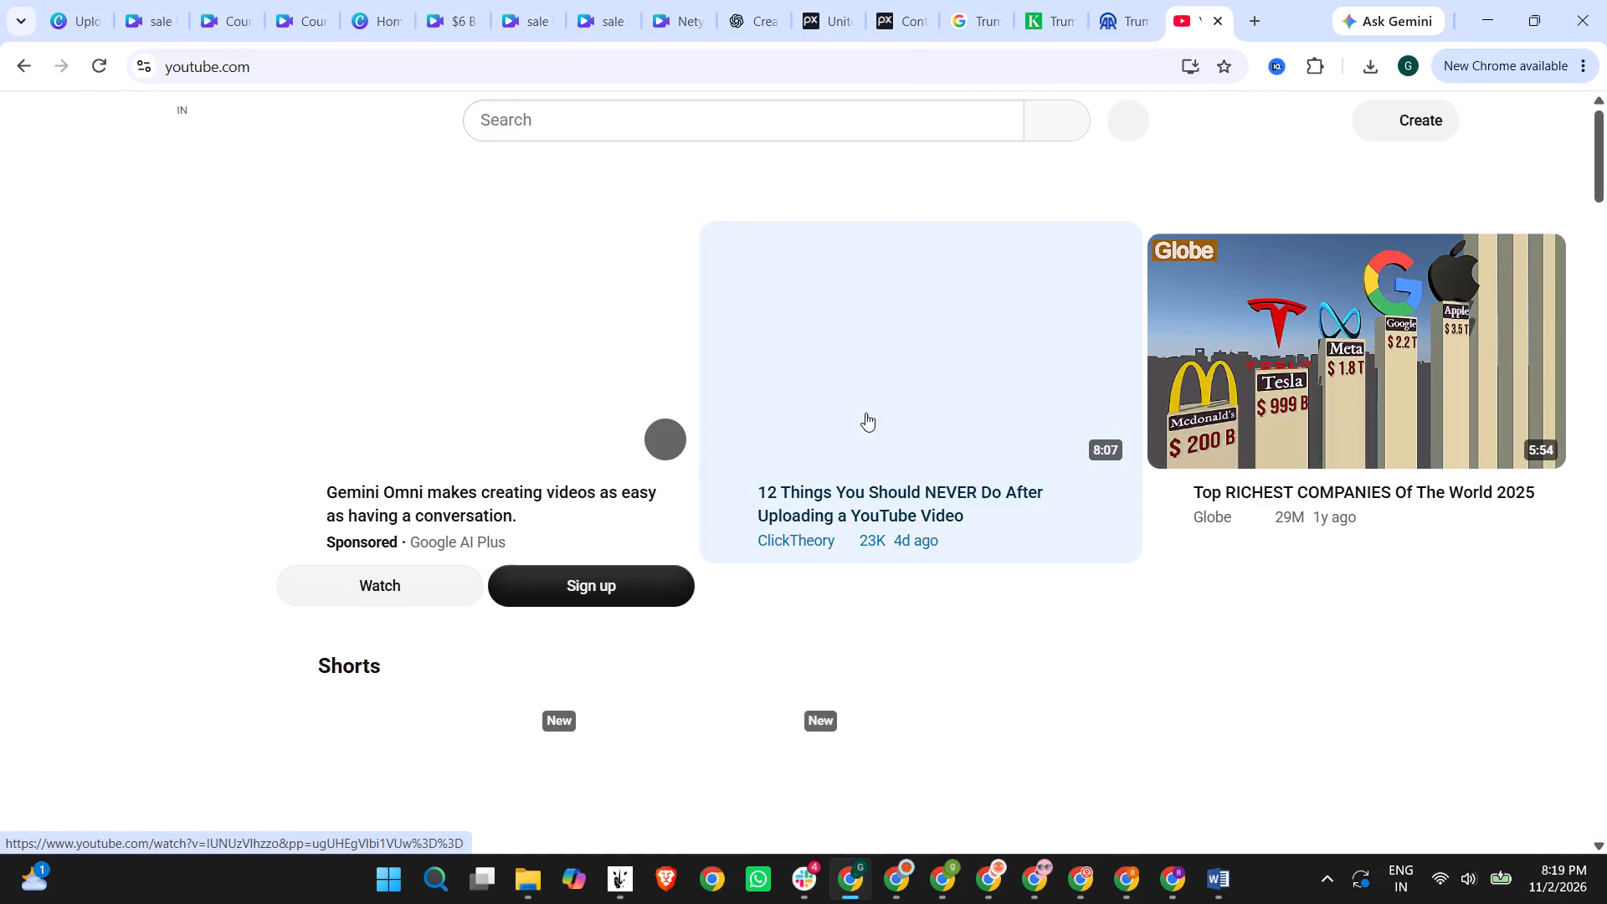
scroll(629, 417, "down", 7)
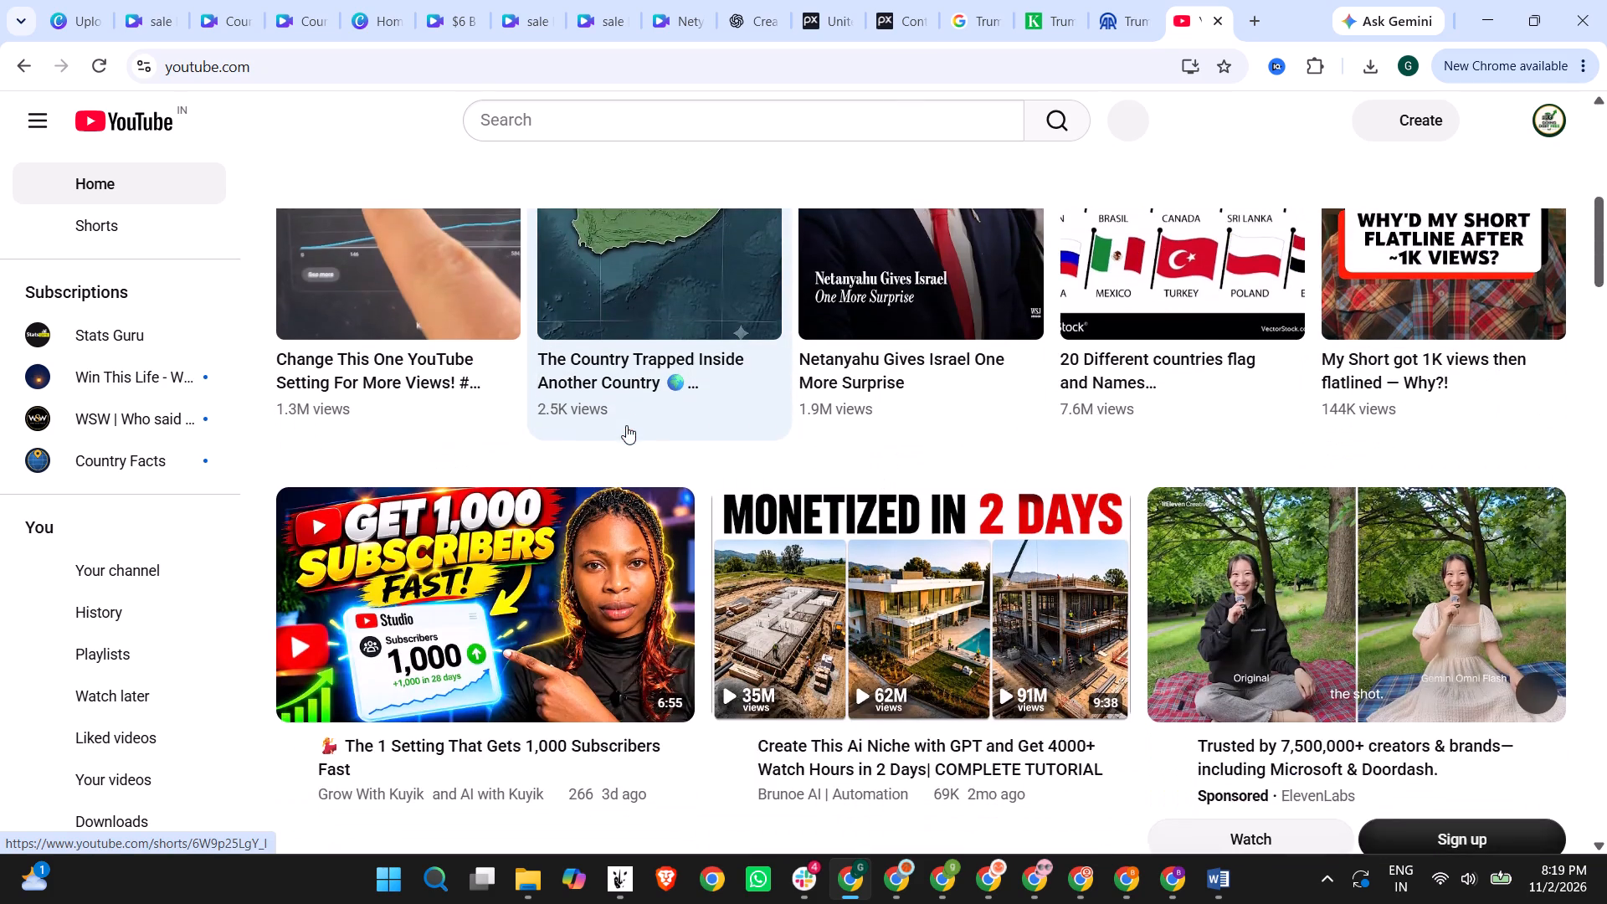
scroll(626, 425, "down", 2)
Switch to the Stats Guru account's Chrome window, reload the YouTube home page and look through its recommended videos.
left_click(993, 871)
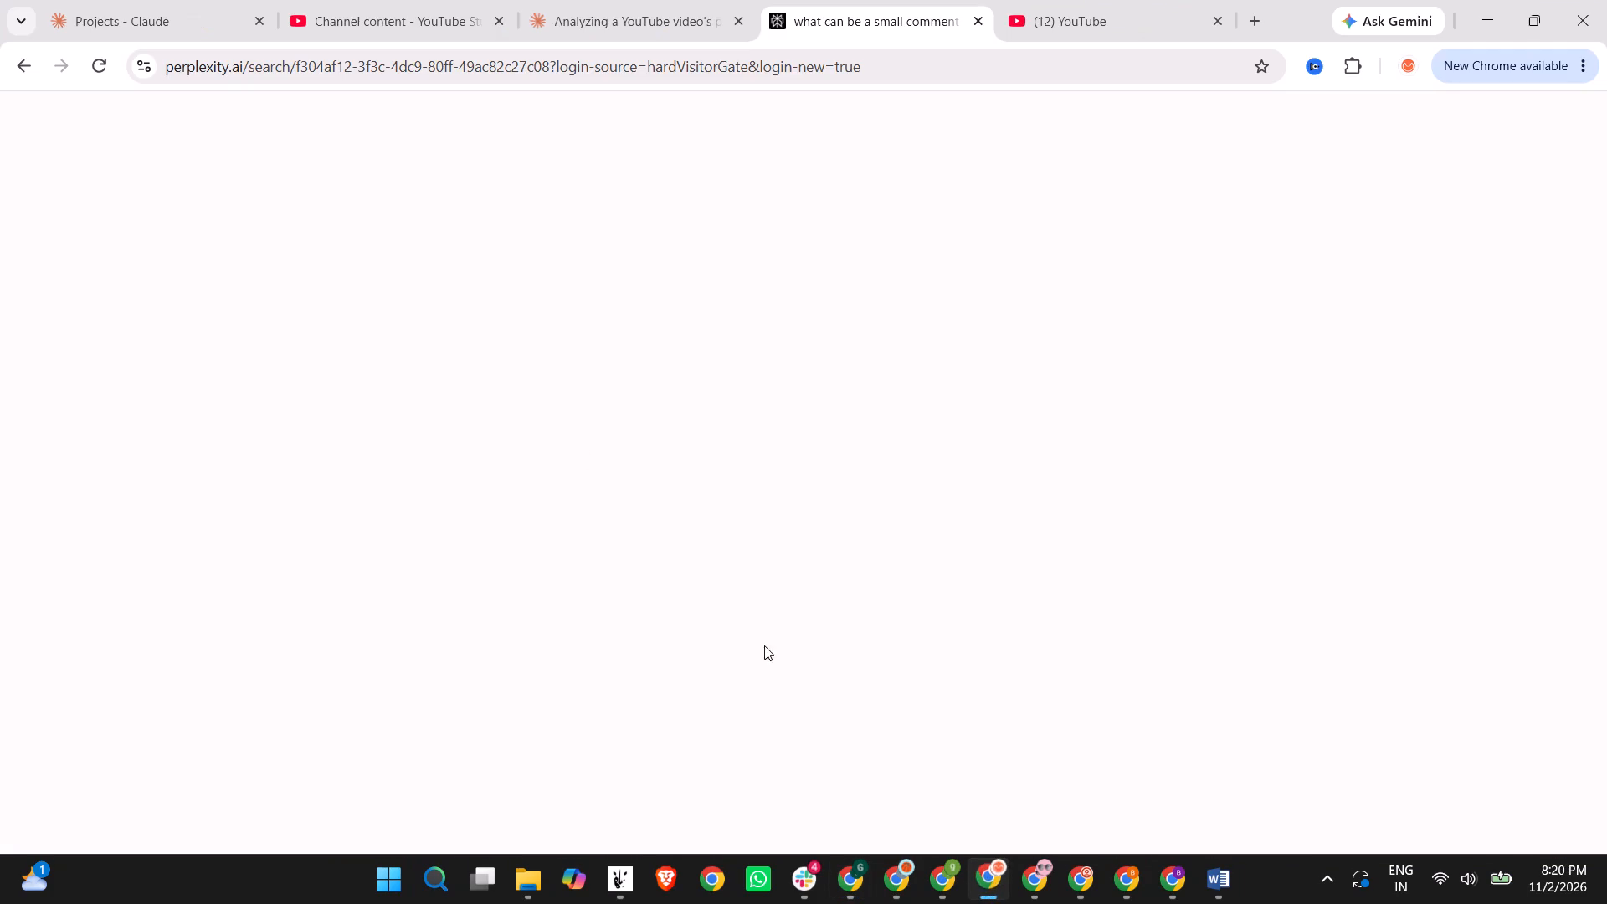
left_click(1134, 0)
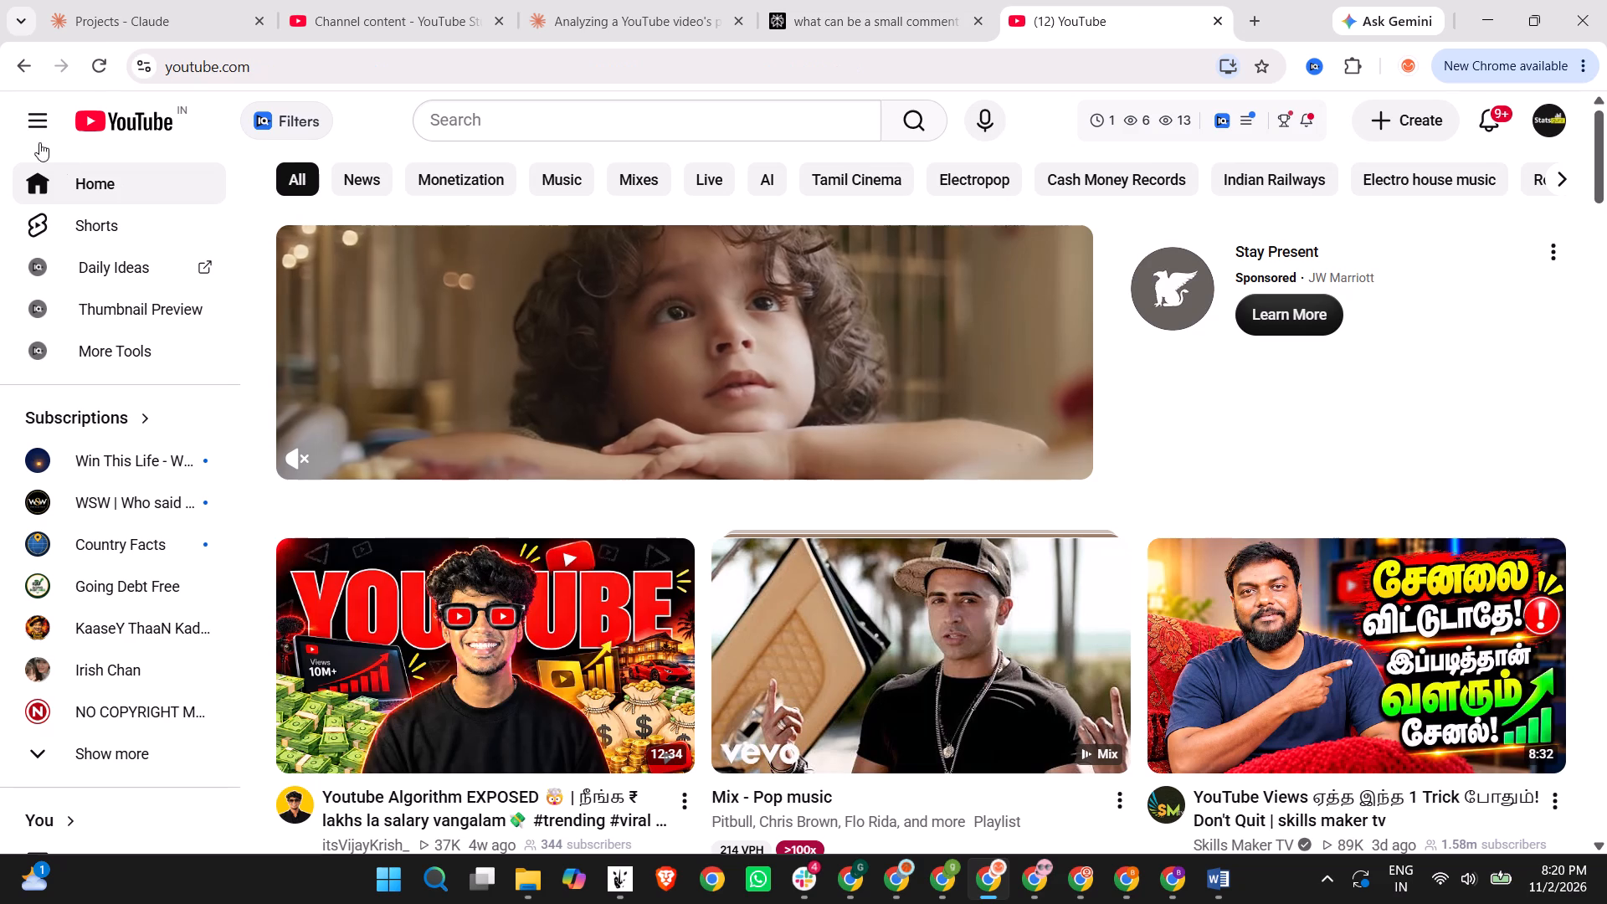
left_click(99, 66)
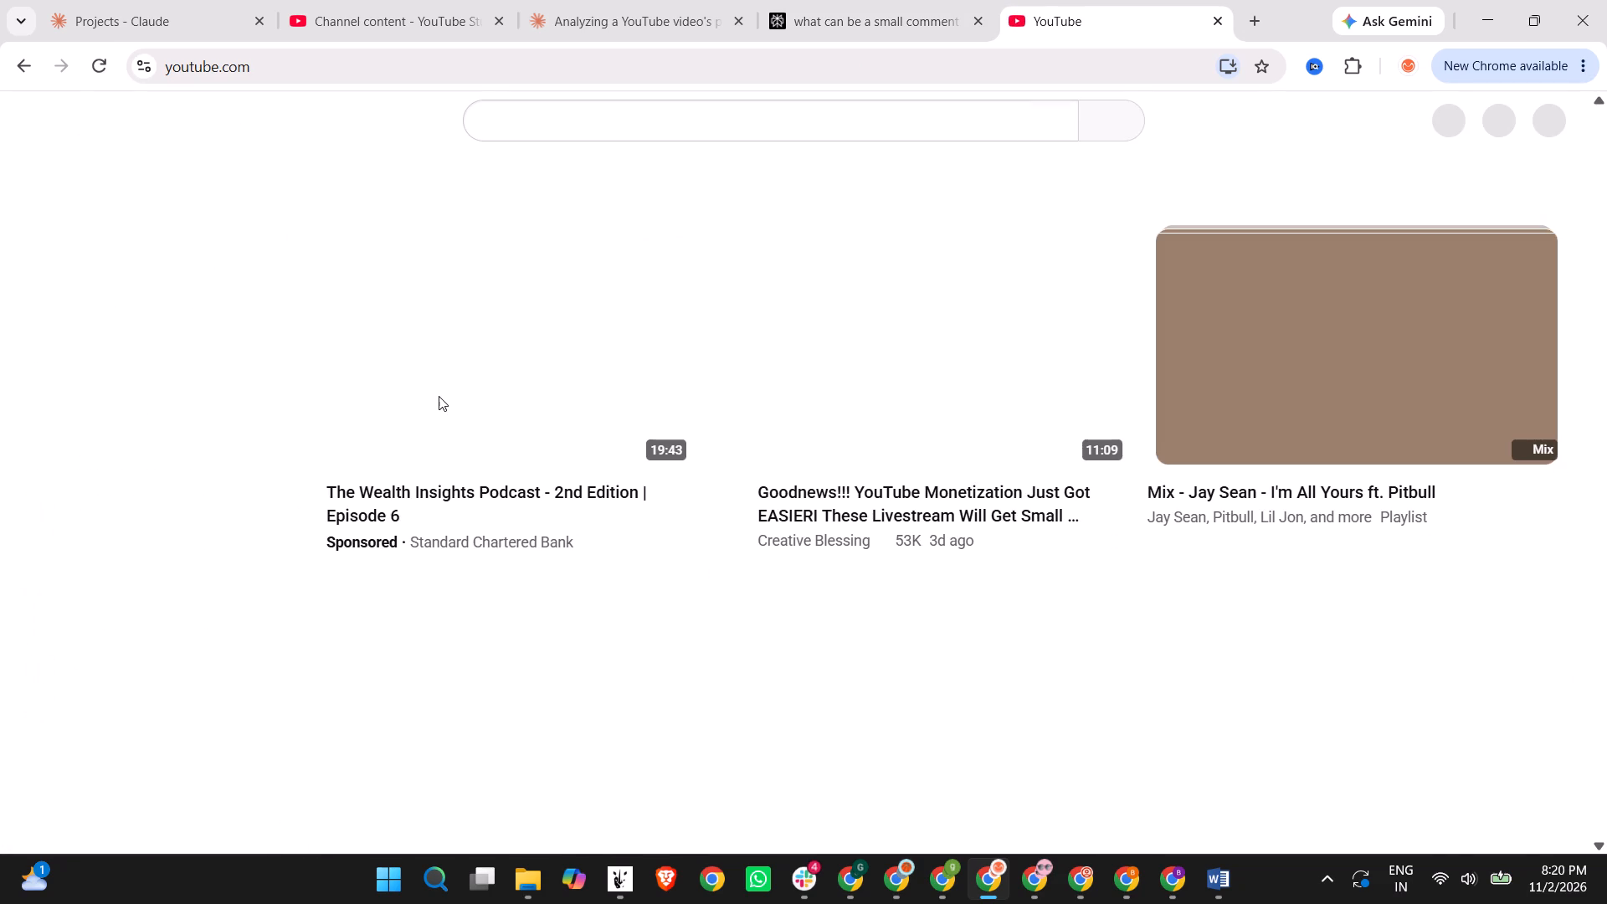
scroll(439, 396, "down", 4)
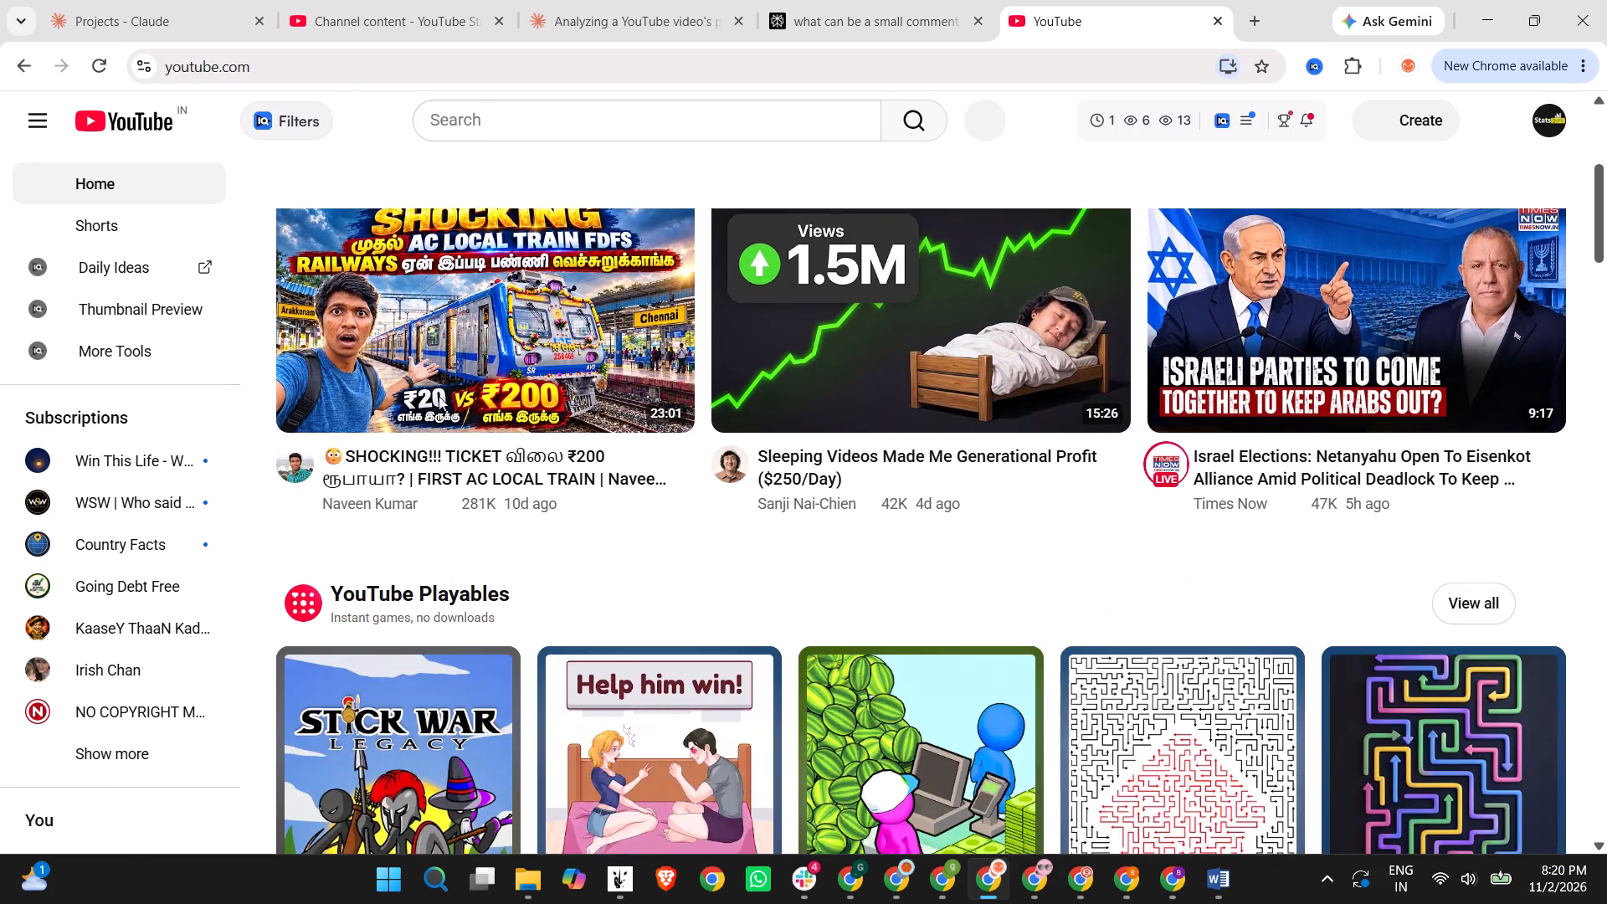
scroll(439, 396, "down", 16)
scroll(441, 405, "down", 6)
scroll(549, 489, "up", 1)
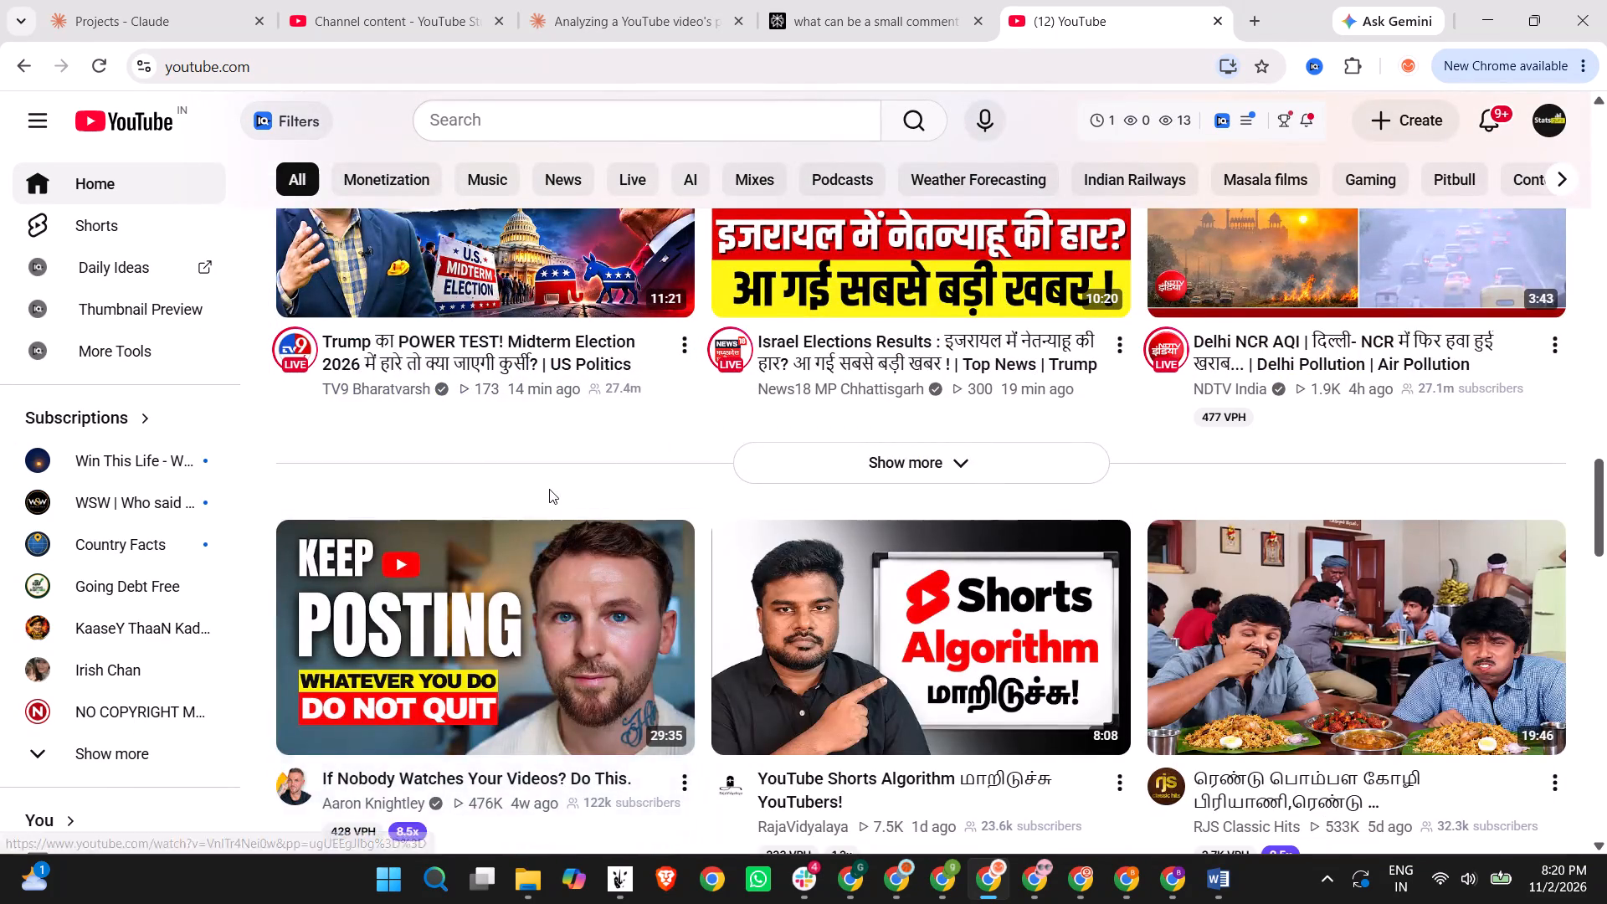